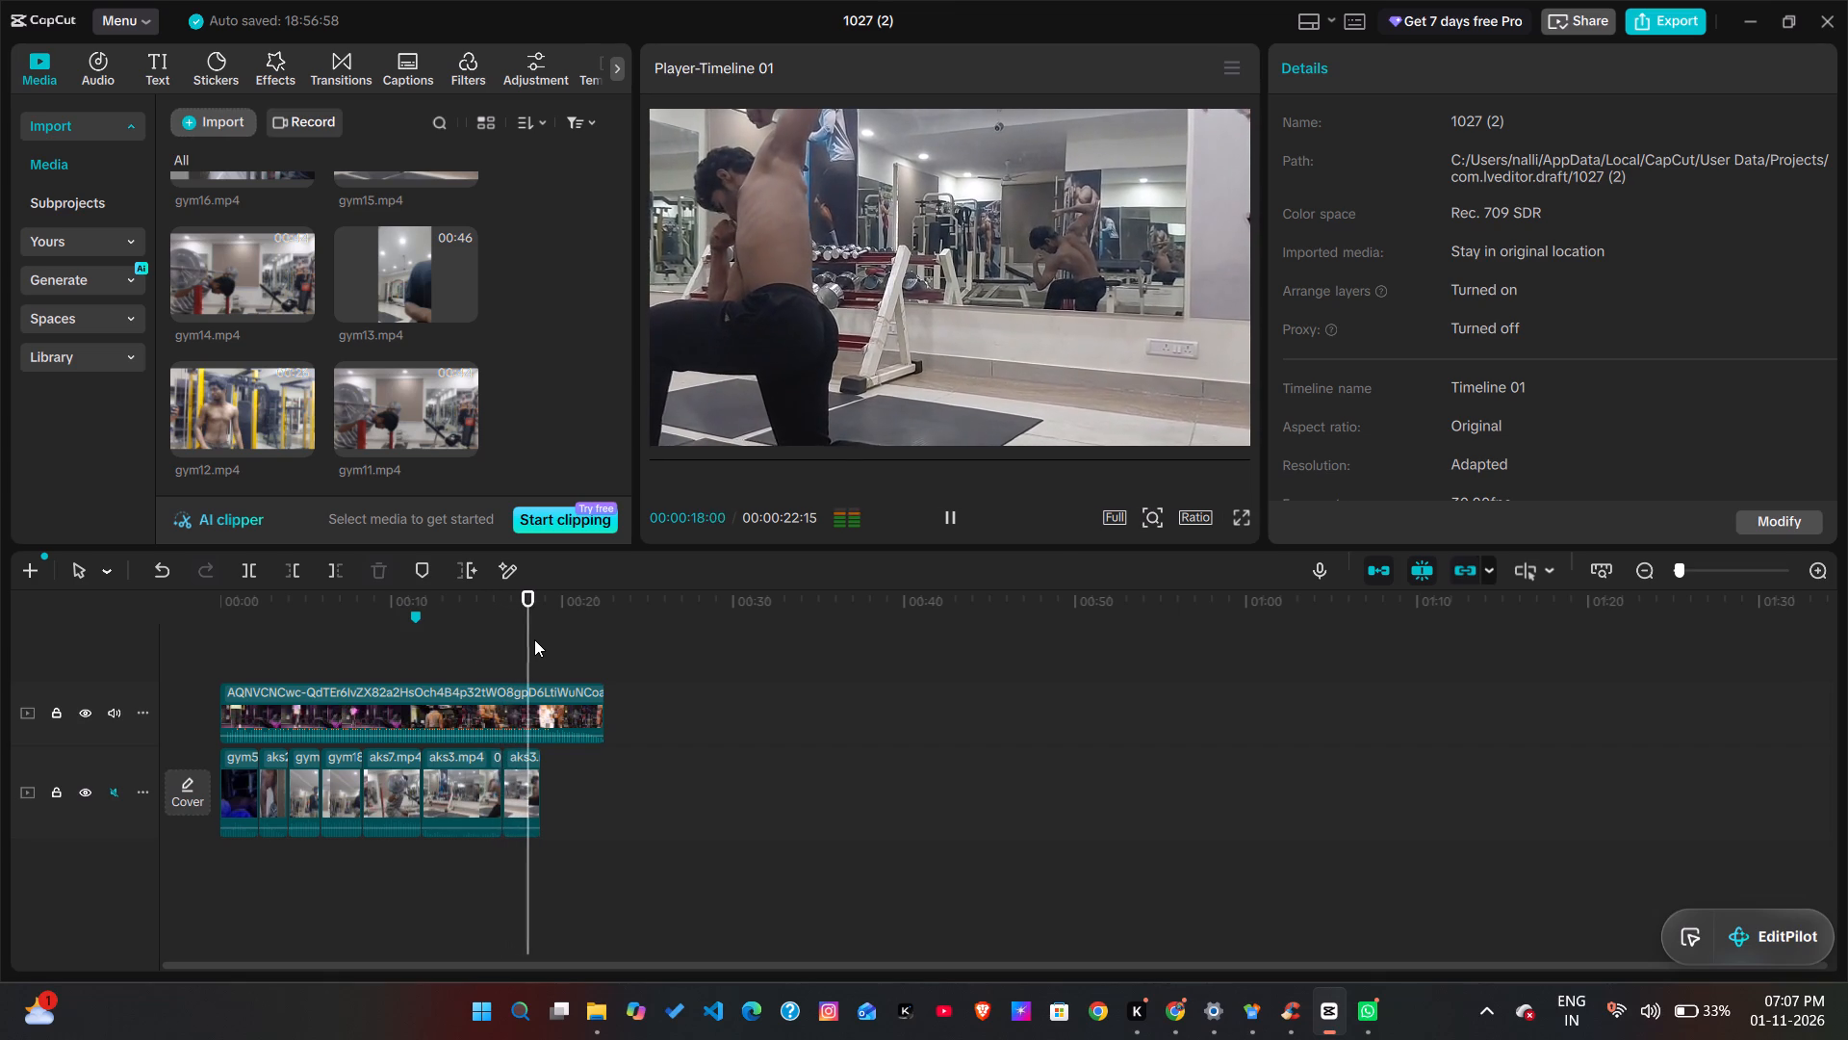
Scrub through the gym montage and play it from the start, pausing to examine the lower-track clip cuts in the opening seconds.
drag(555, 632, 289, 704)
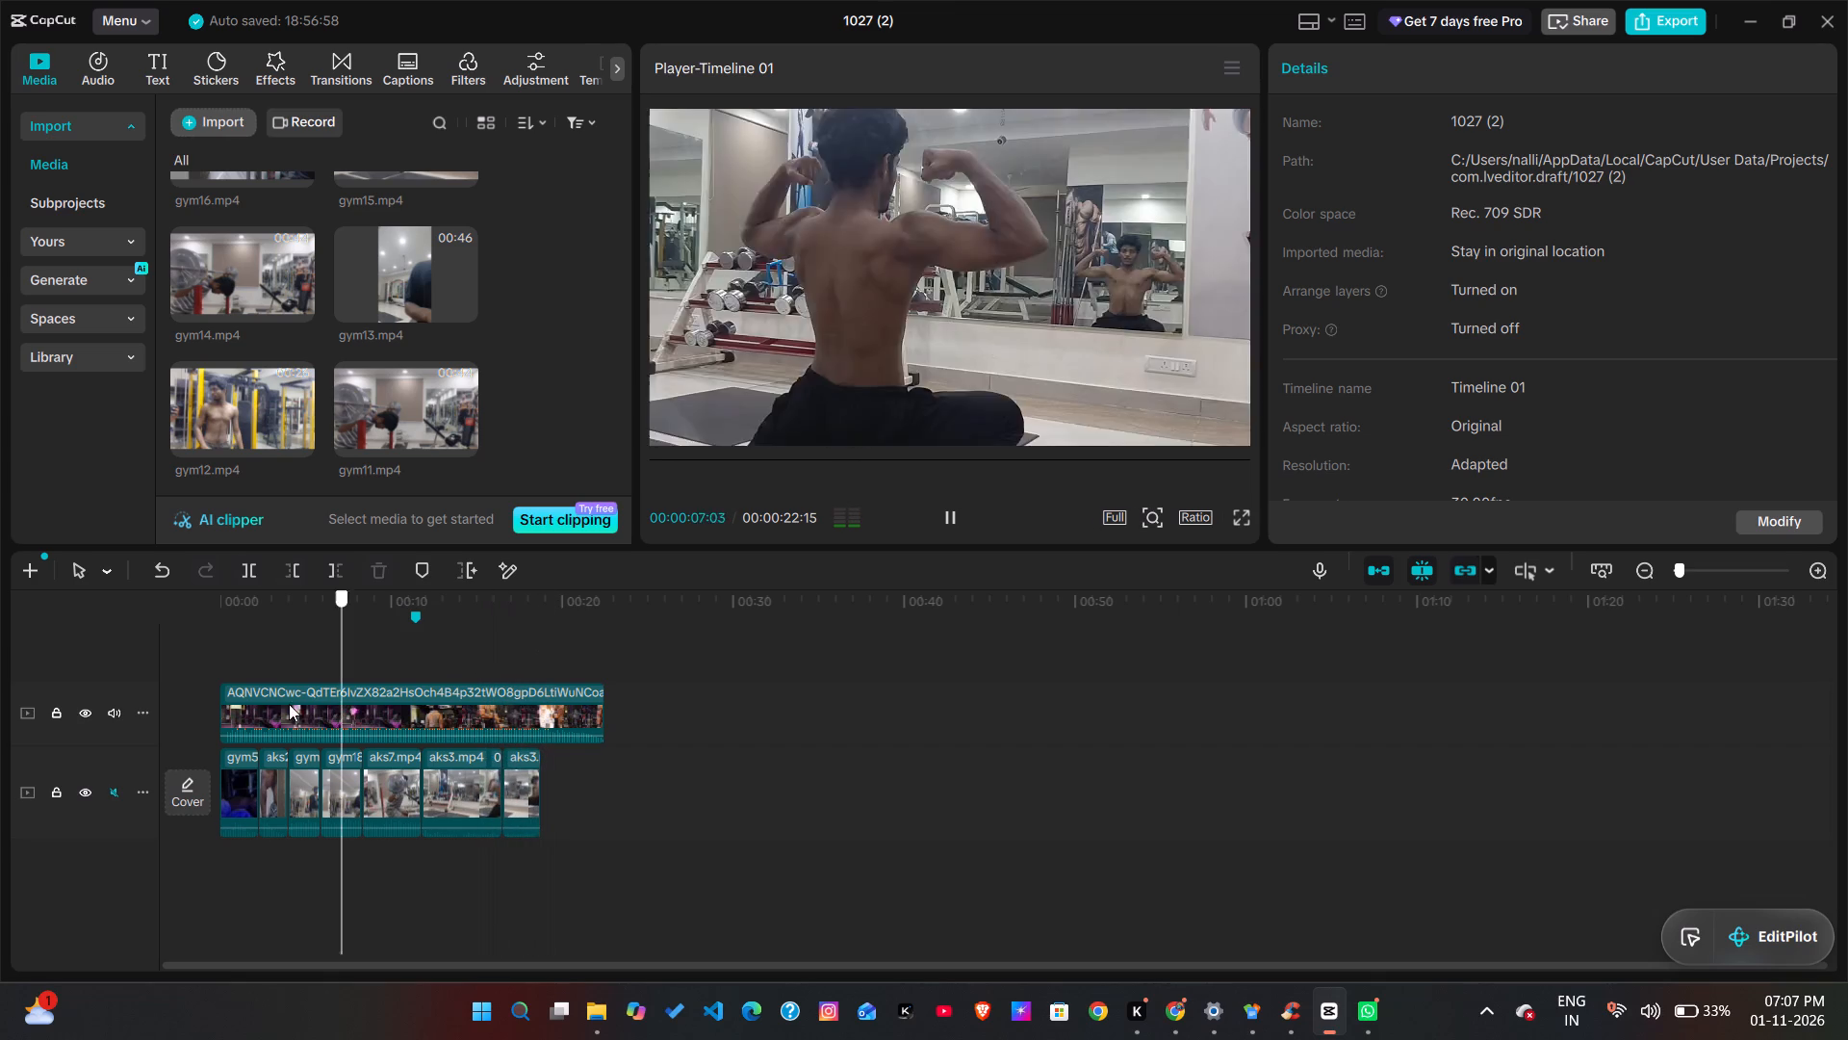
drag(289, 704, 549, 758)
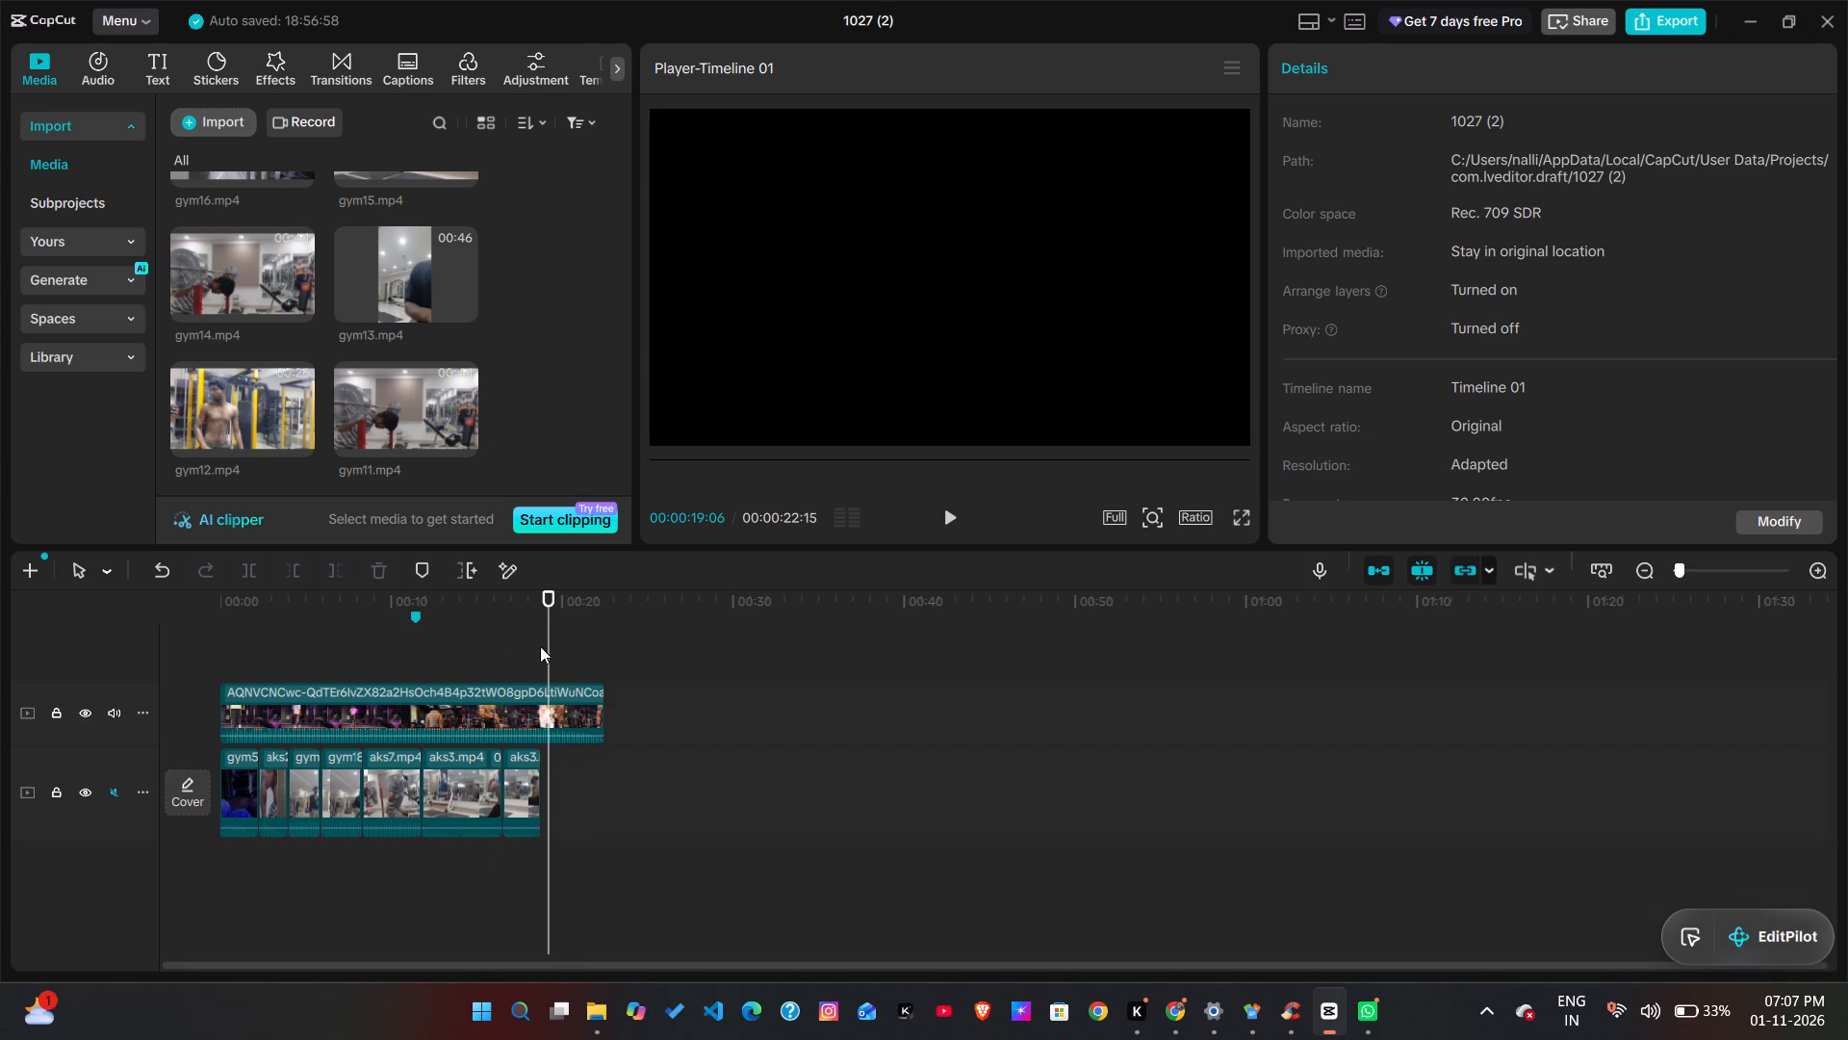
drag(550, 646, 207, 757)
key(space)
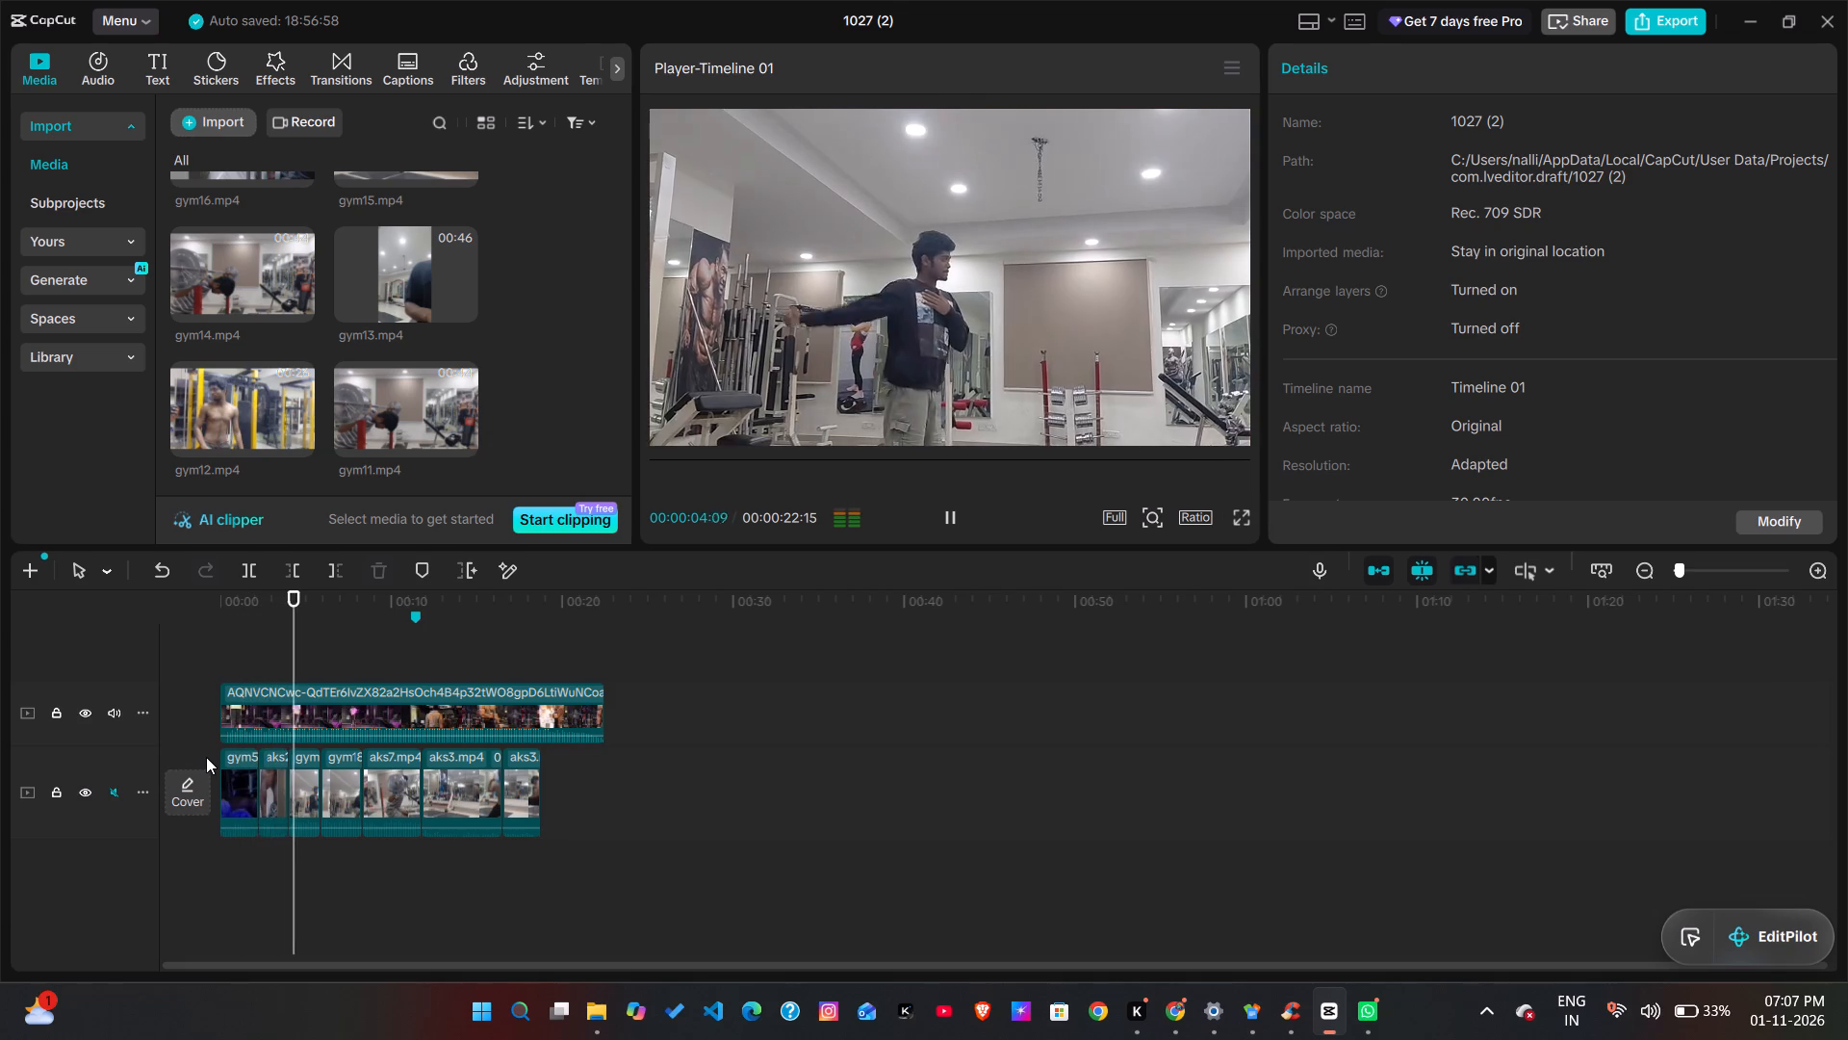
key(space)
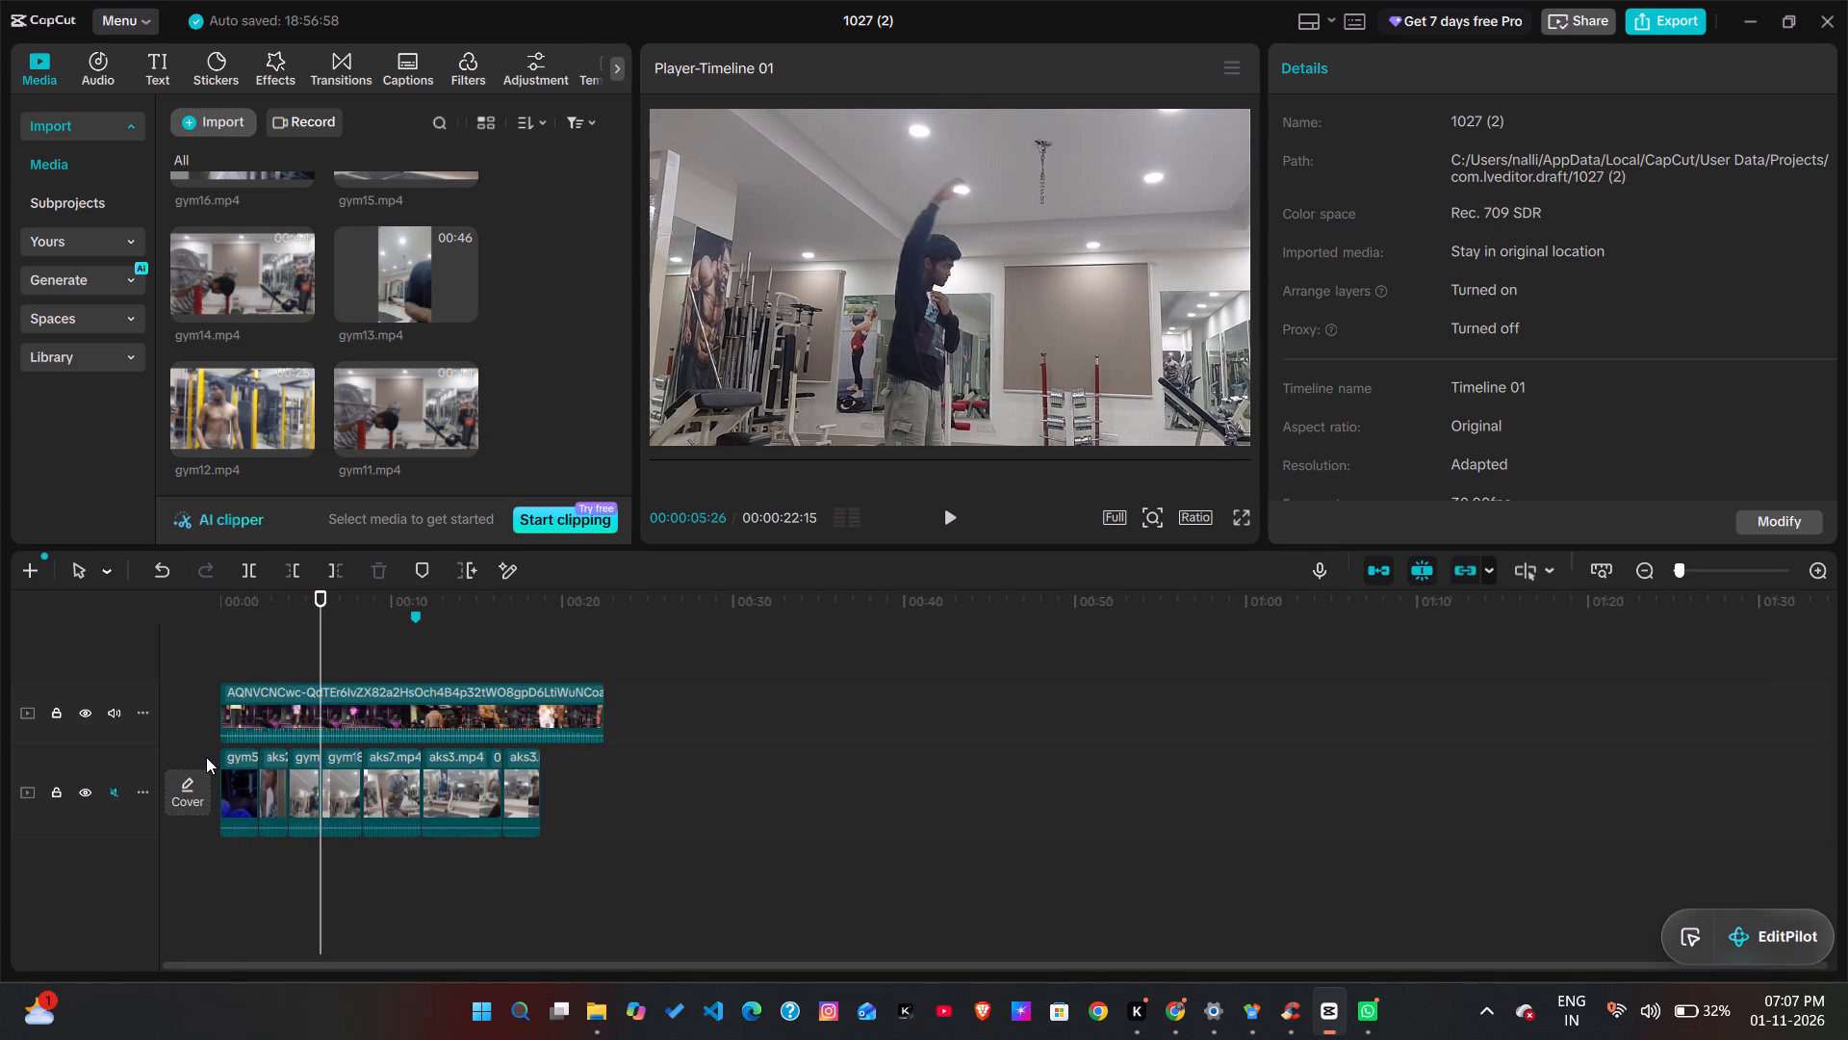
key(space)
key(space)
key(space)
key(space)
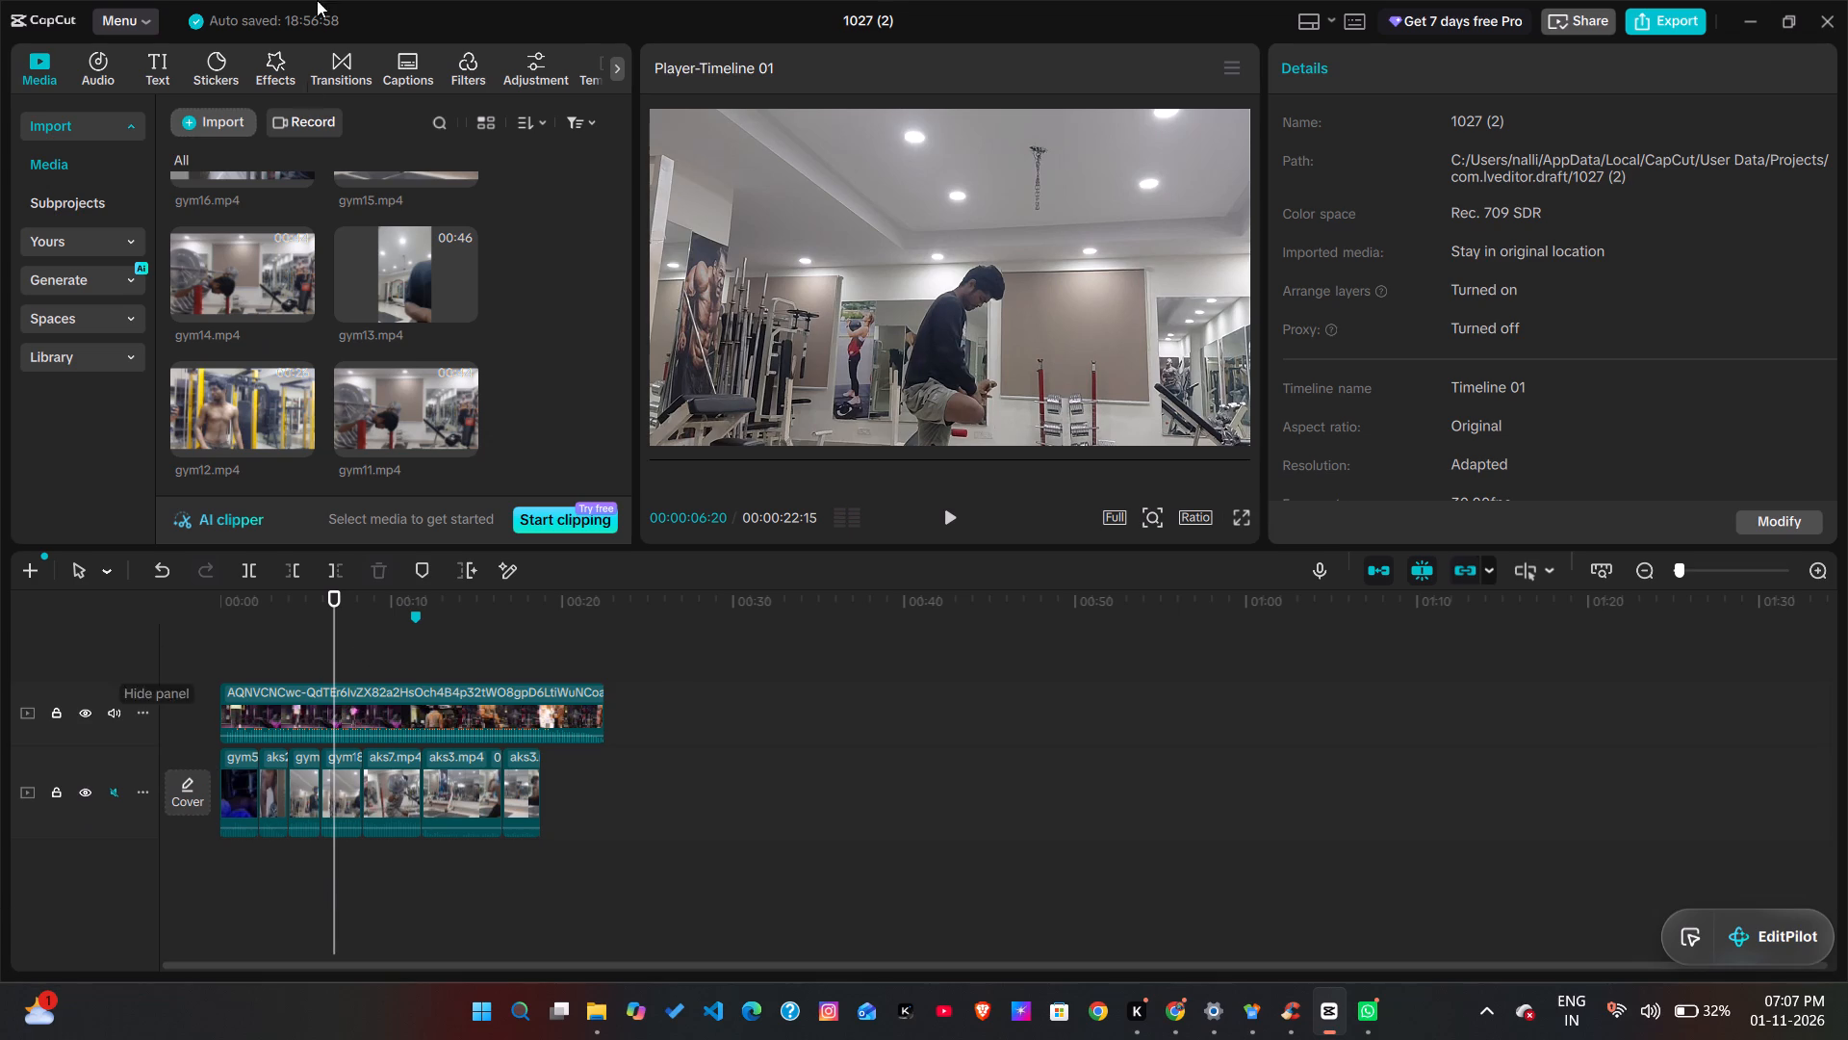
key(space)
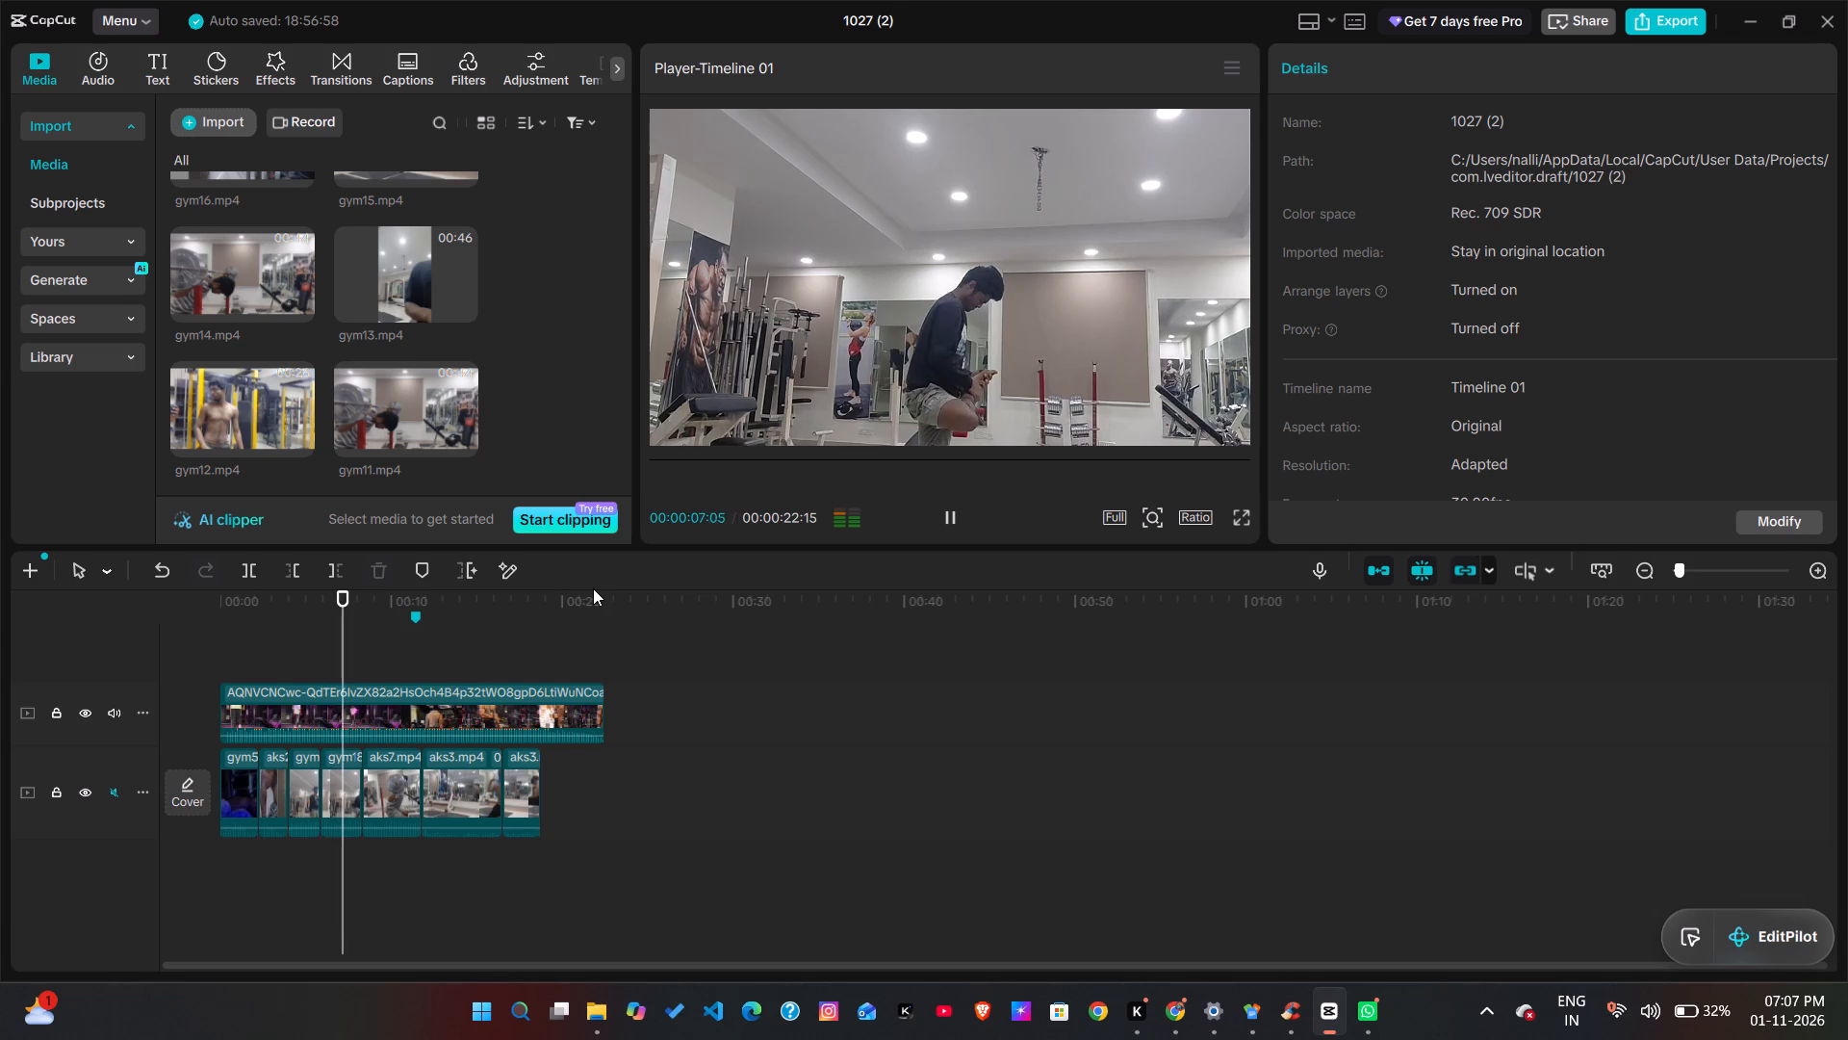
key(space)
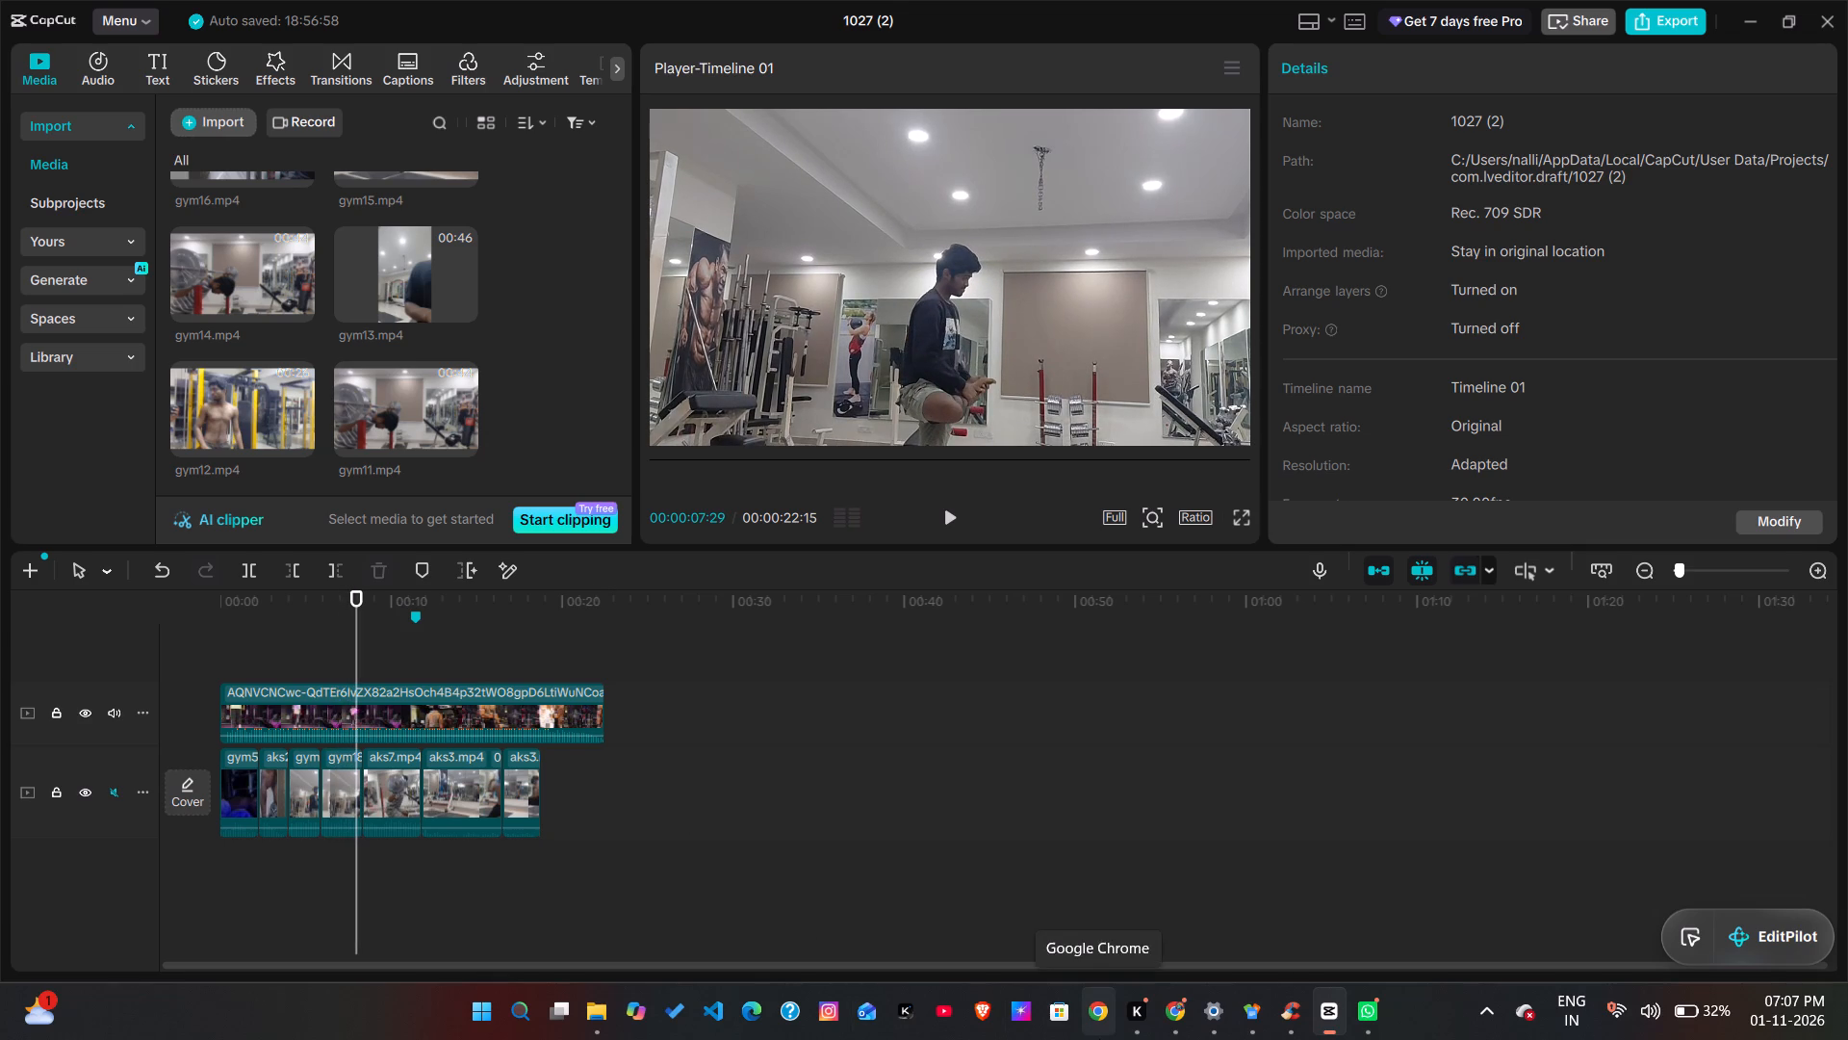
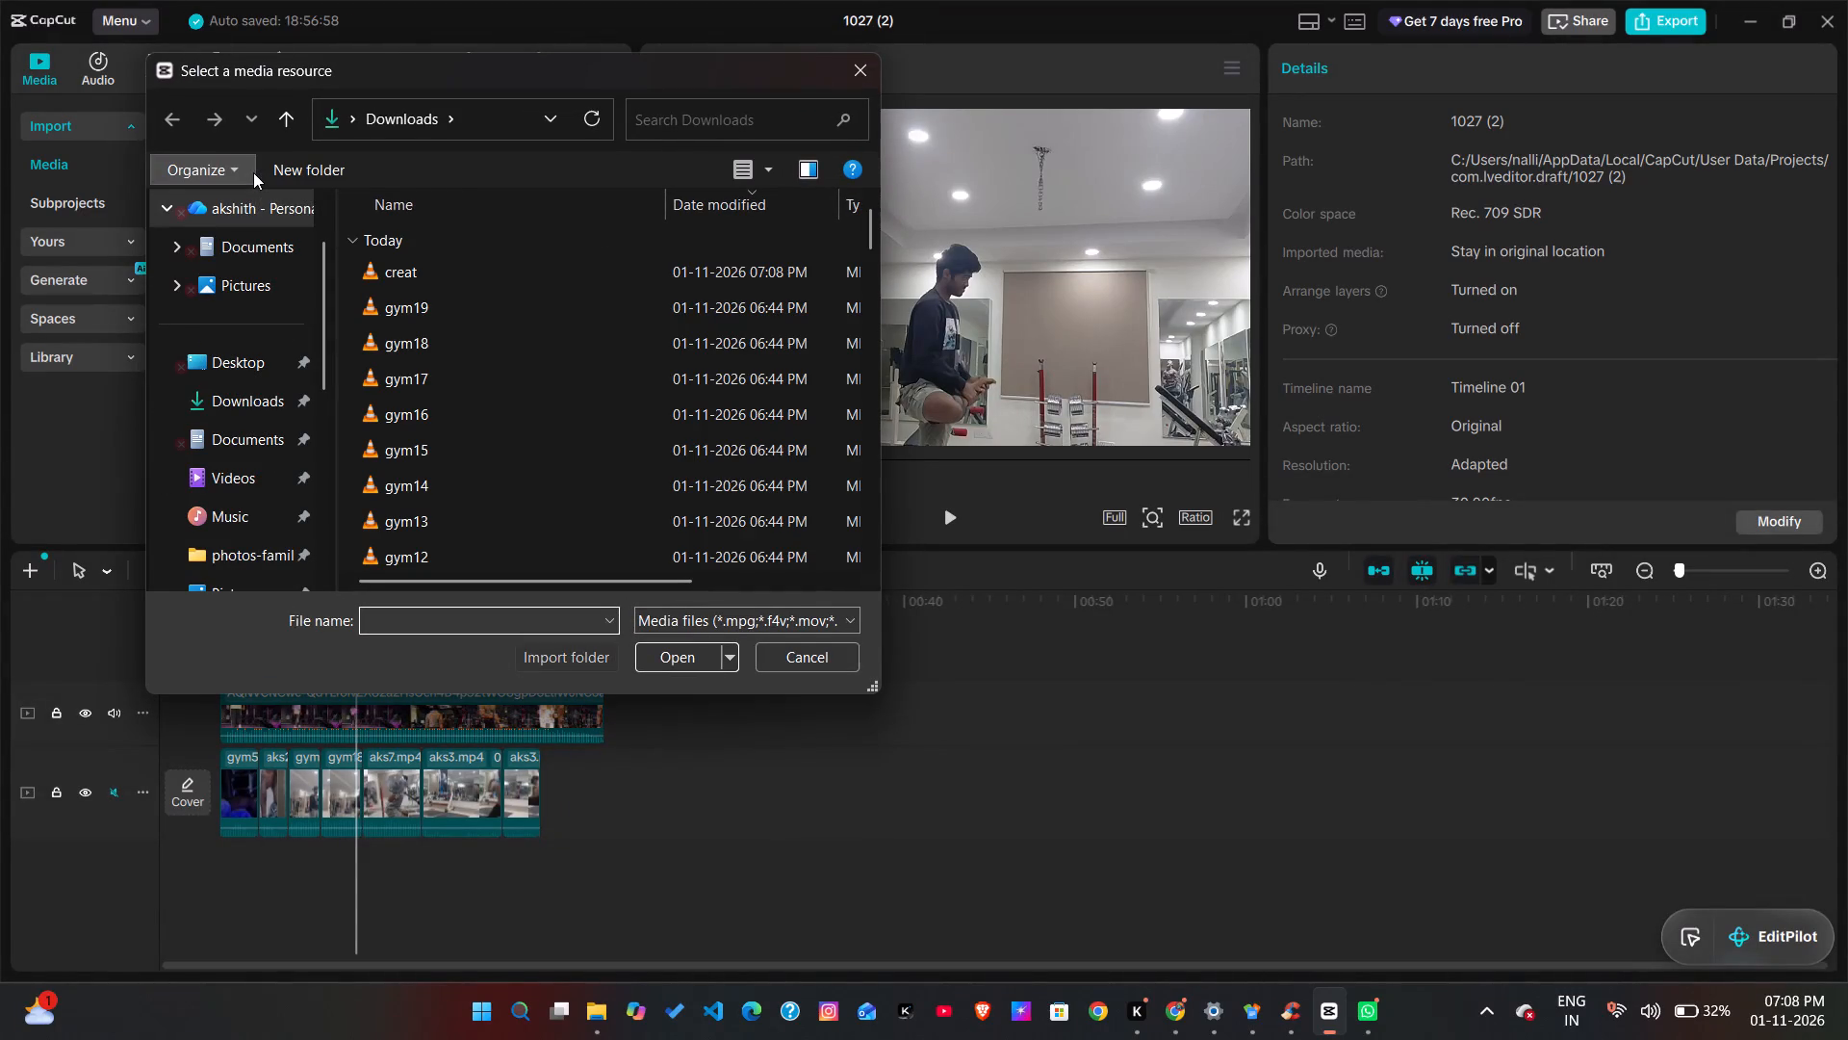
Import the creat video from the Downloads folder into the project media.
click(497, 273)
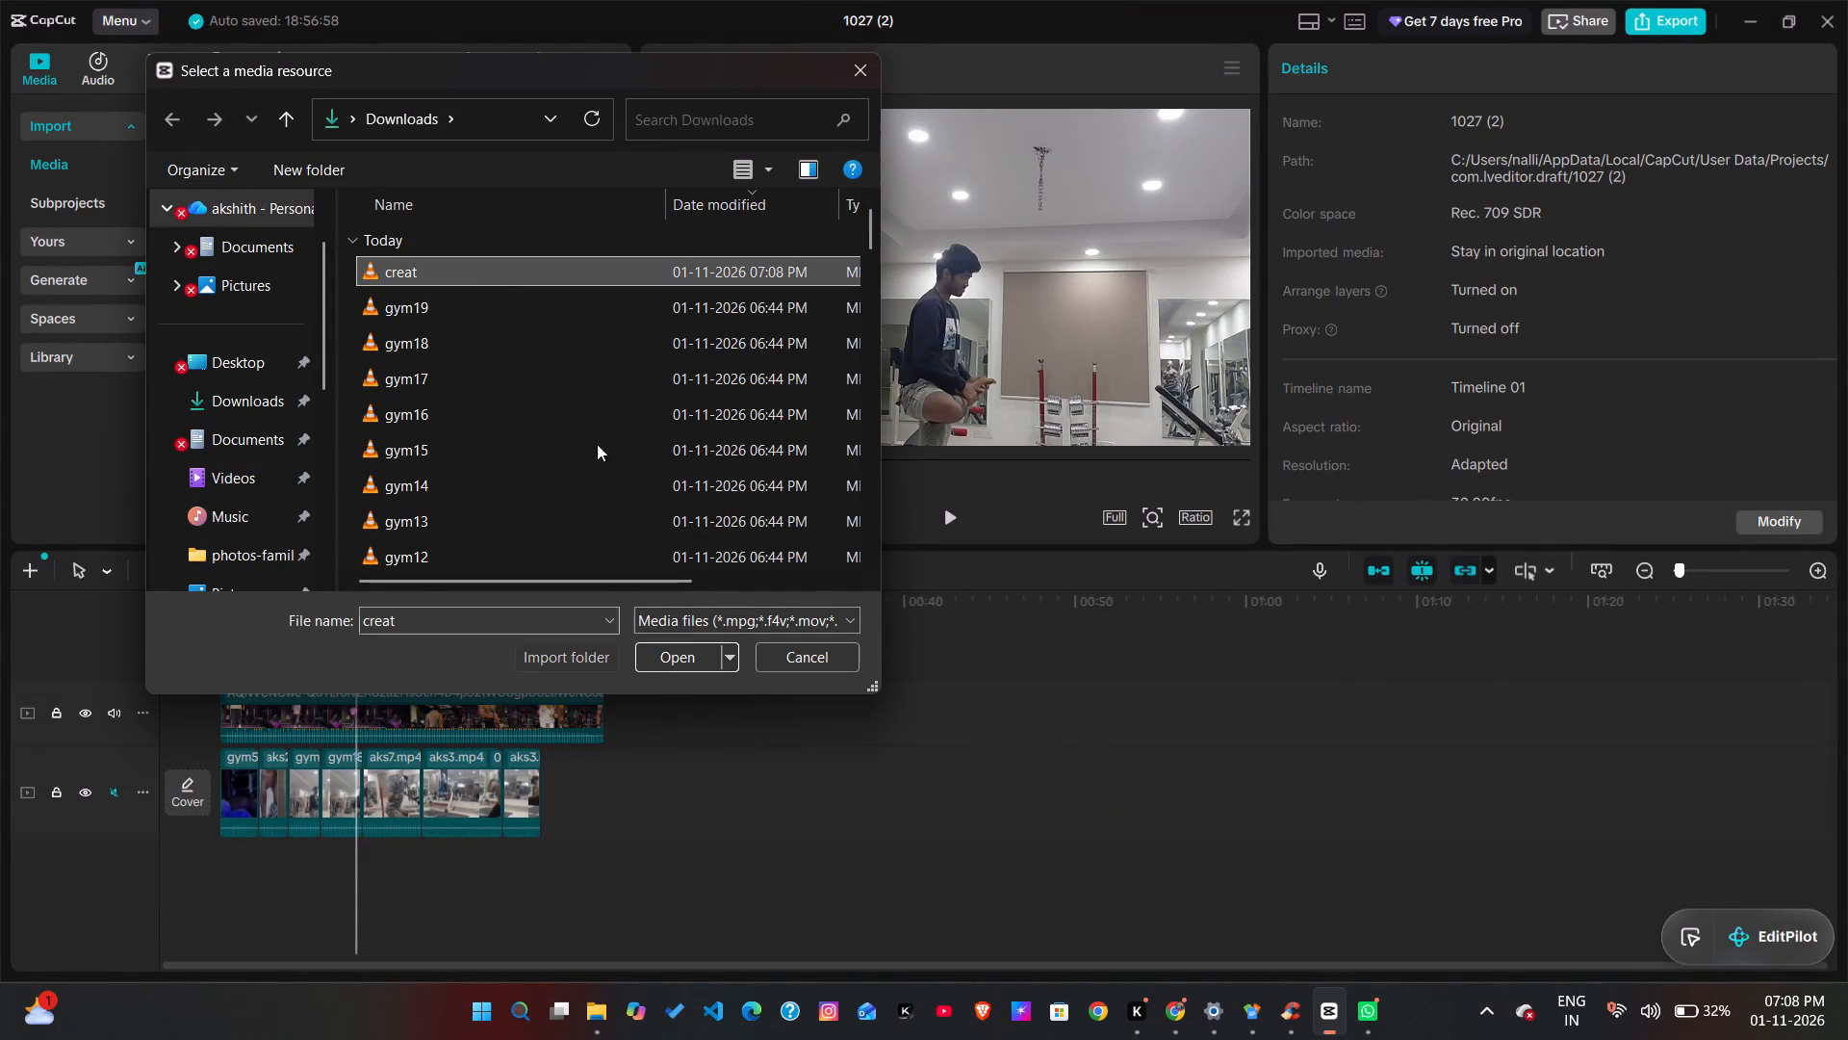
click(685, 655)
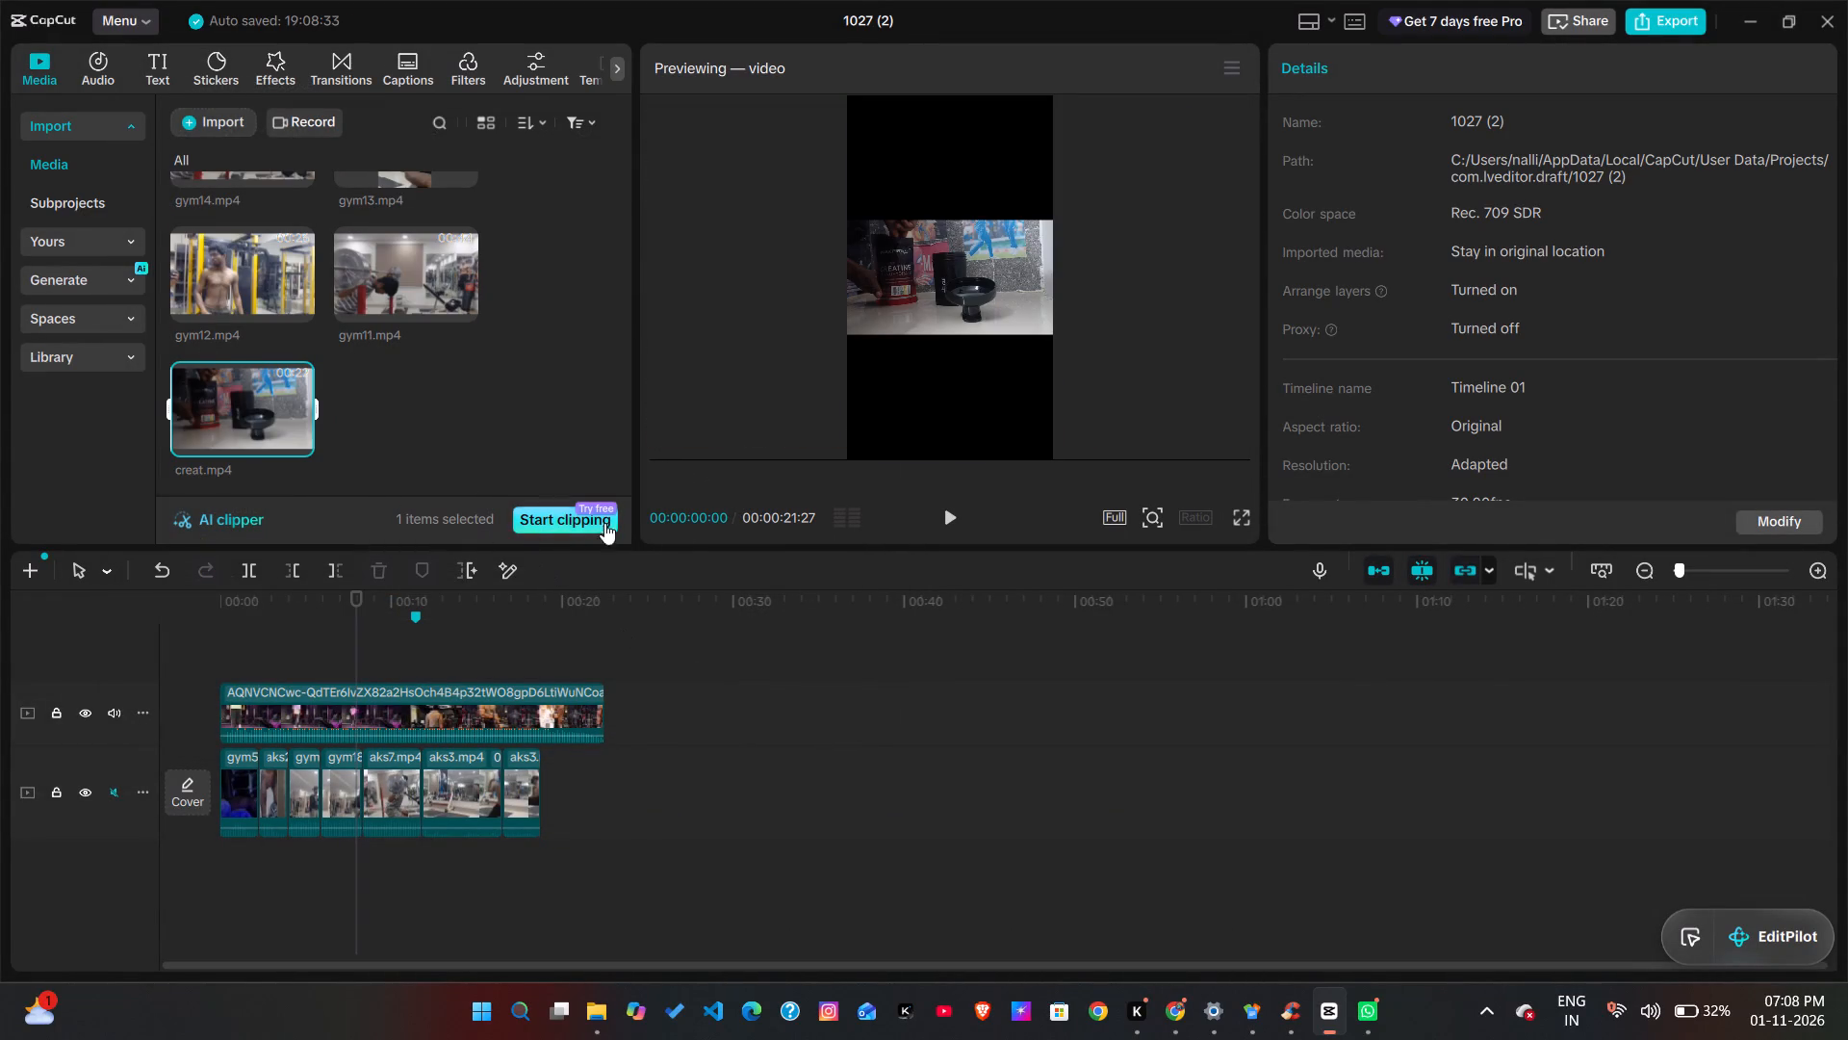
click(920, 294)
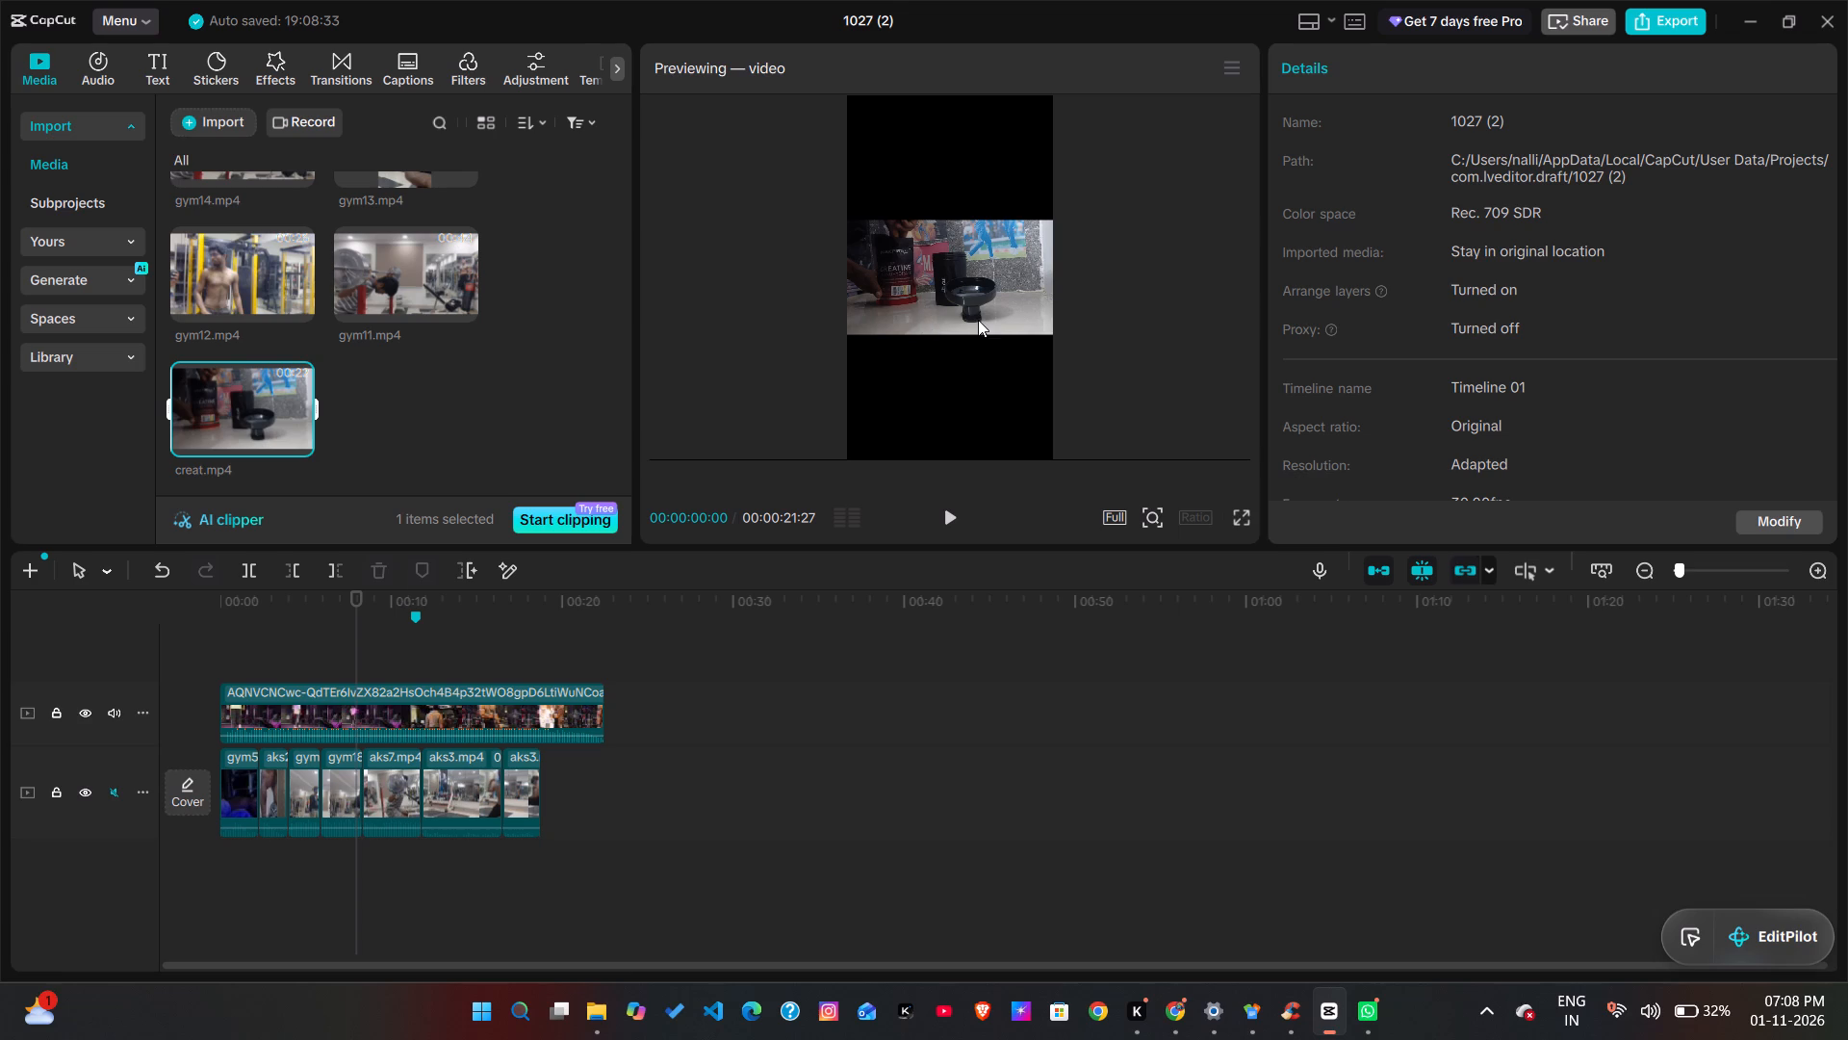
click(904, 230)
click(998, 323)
Add creat.mp4 to the lower track and move it to the end, after the last aks3 clip.
click(295, 439)
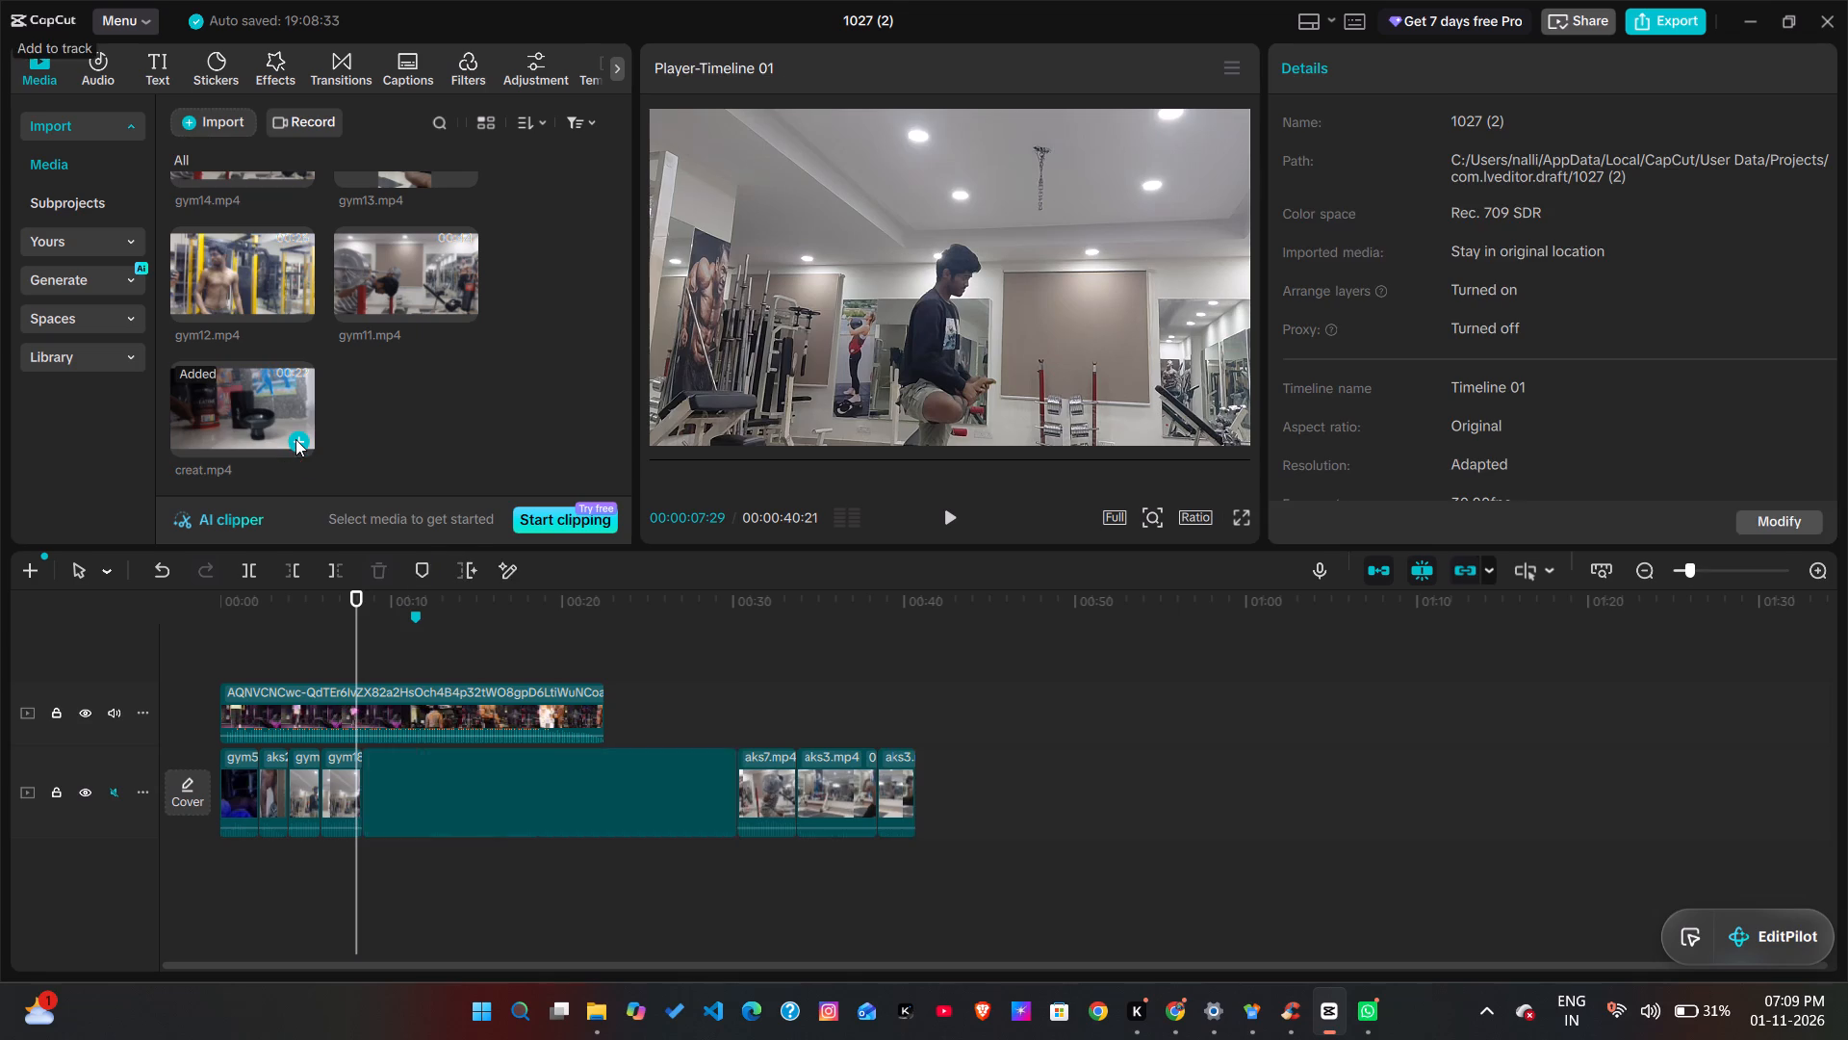
drag(475, 776, 780, 777)
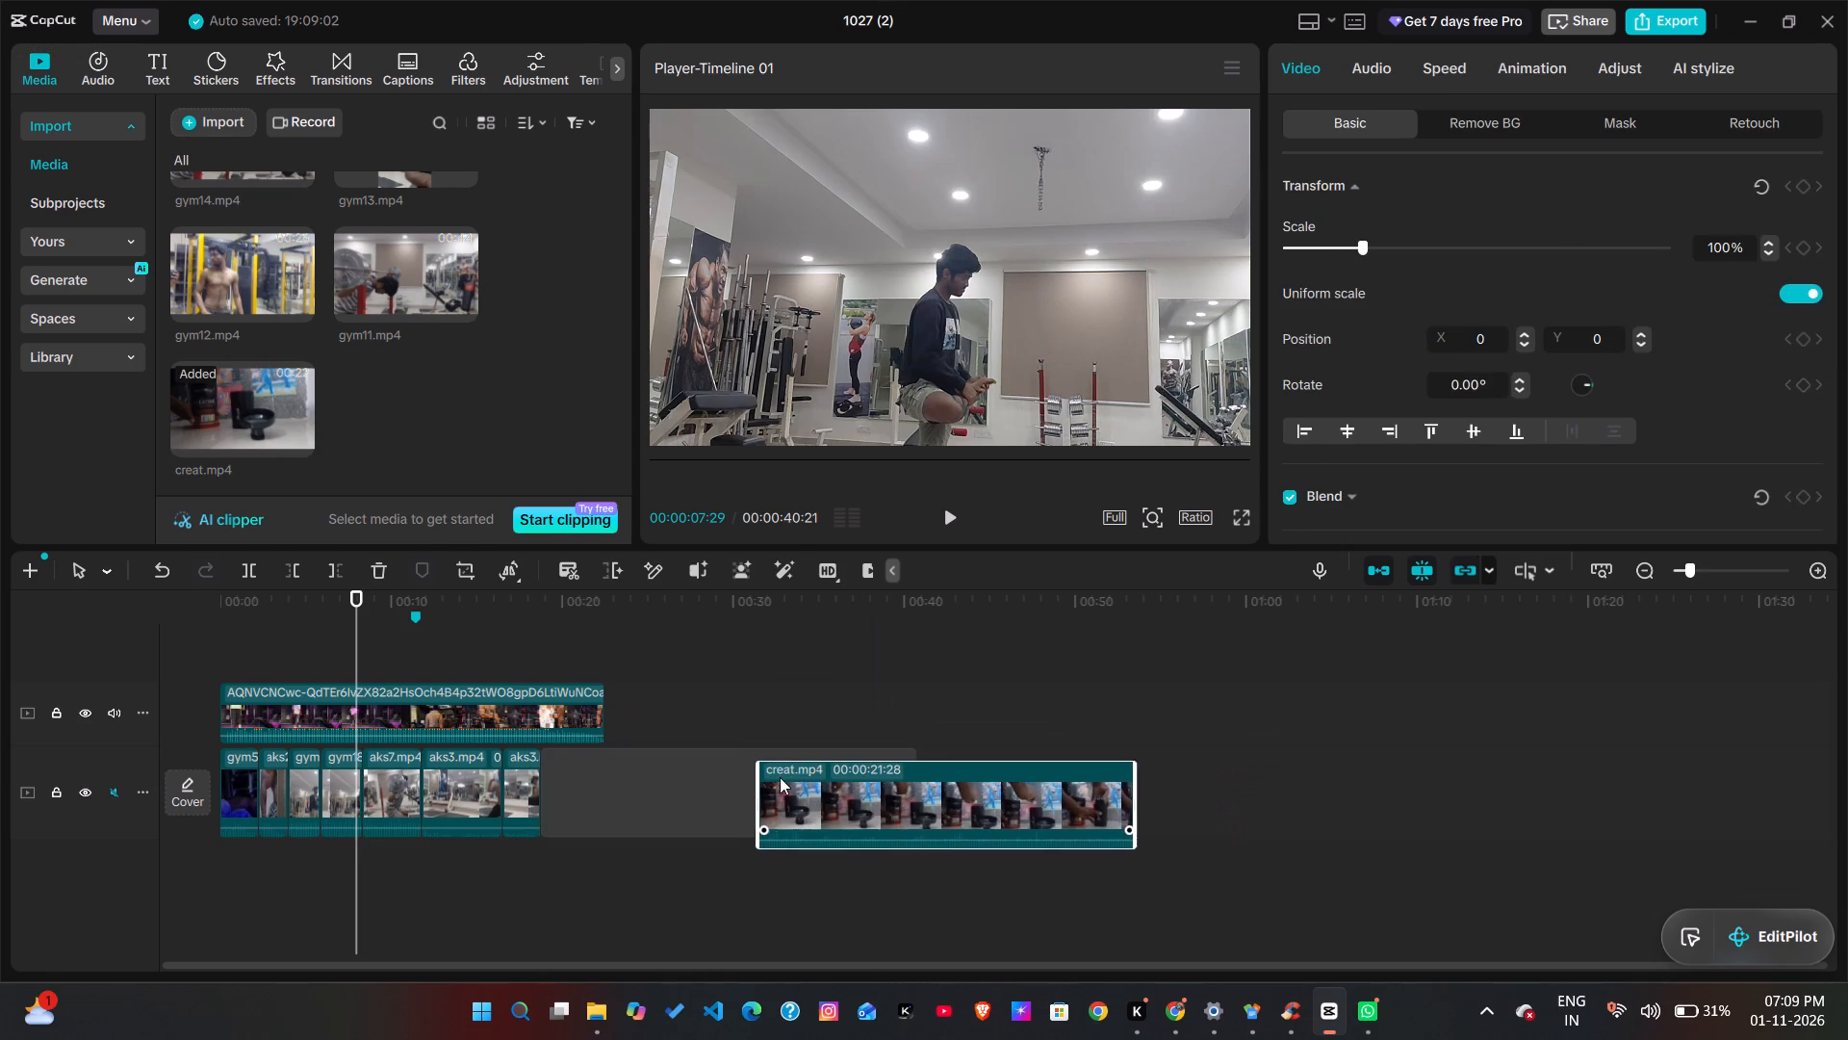
drag(780, 777, 777, 777)
Split the creat.mp4 clip at 00:00:27:14, where creatine is scooped into the shaker, and delete the part before the cut.
drag(349, 639, 729, 716)
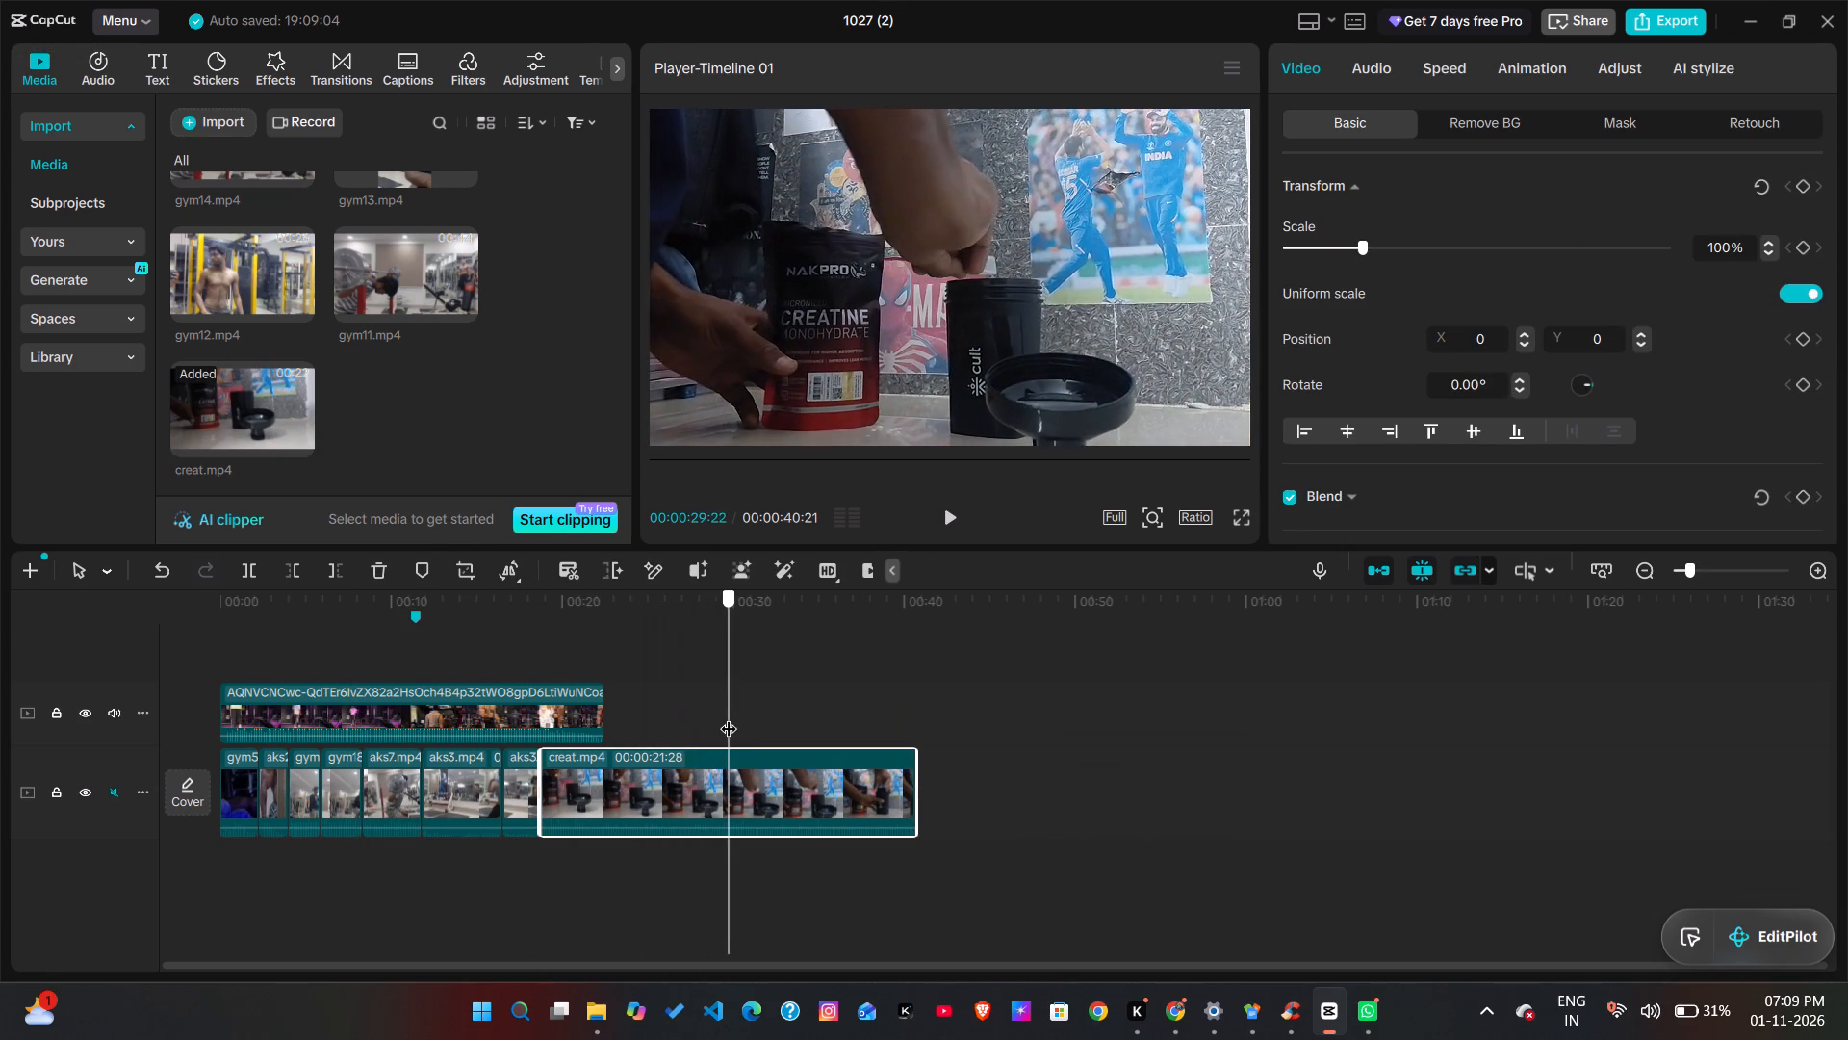
drag(729, 716, 690, 722)
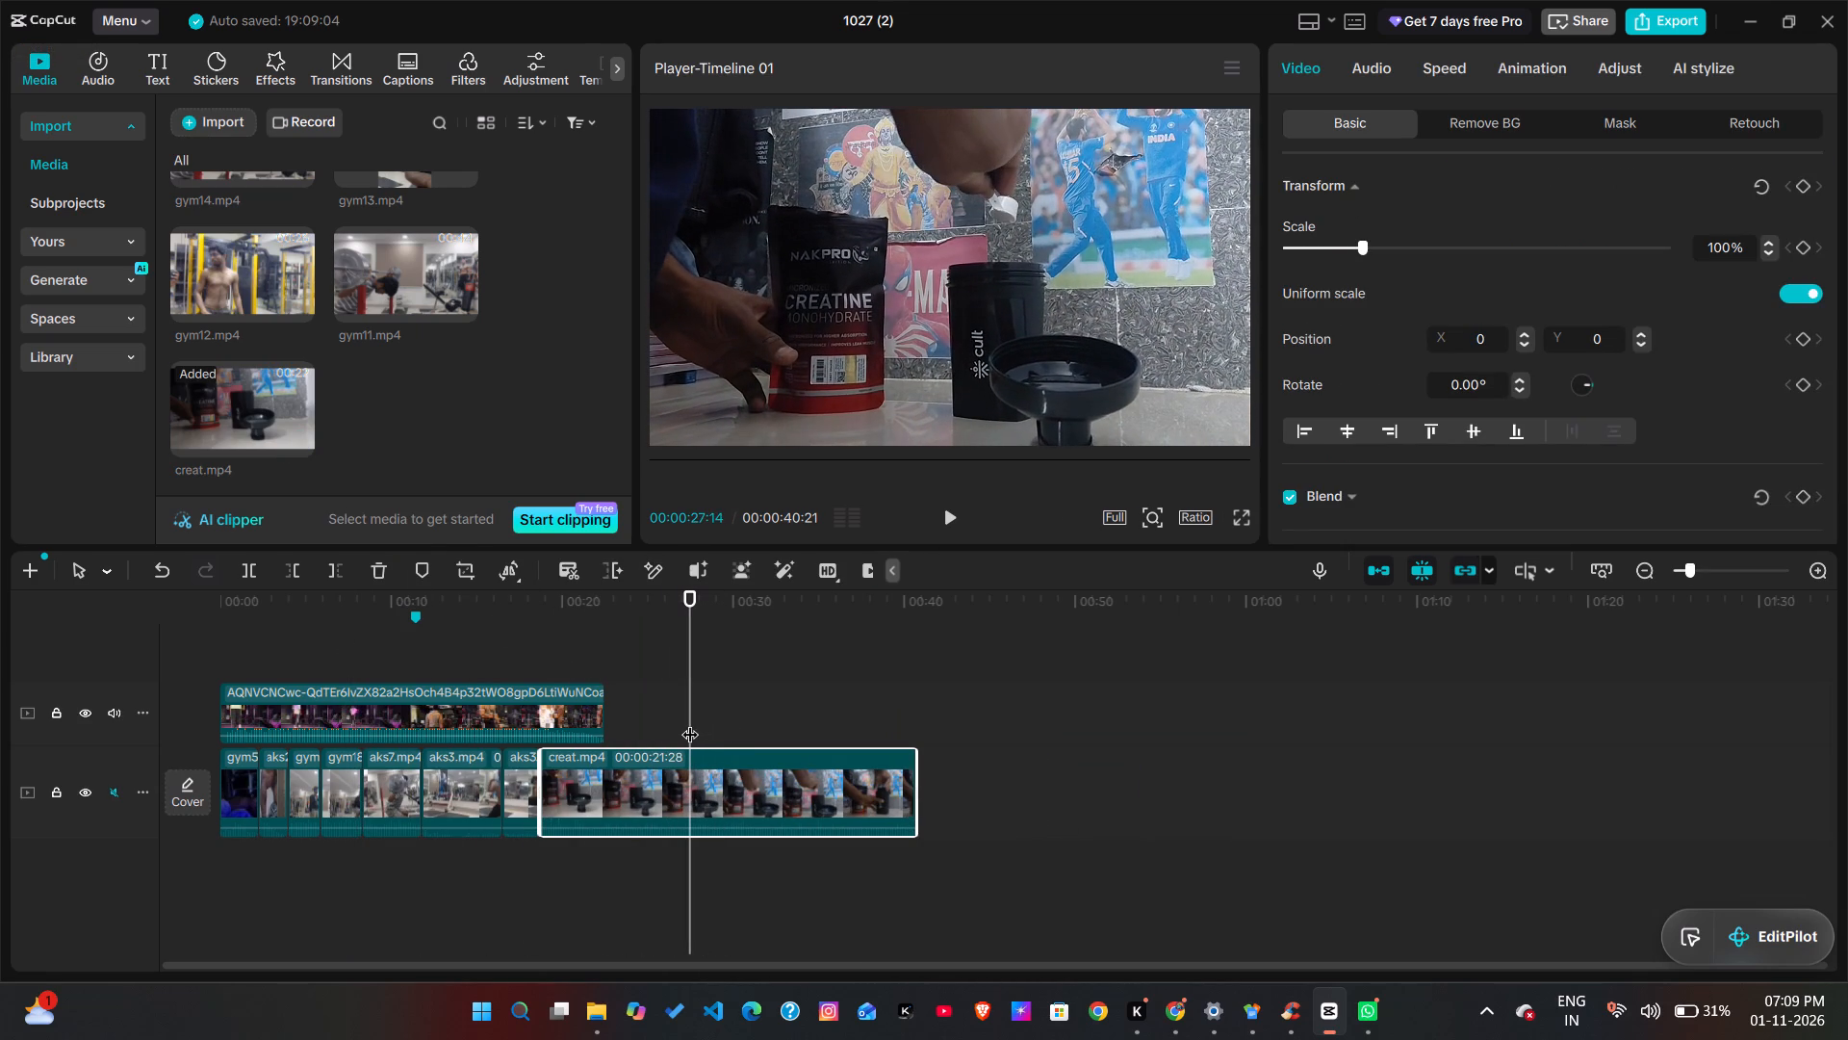
click(247, 563)
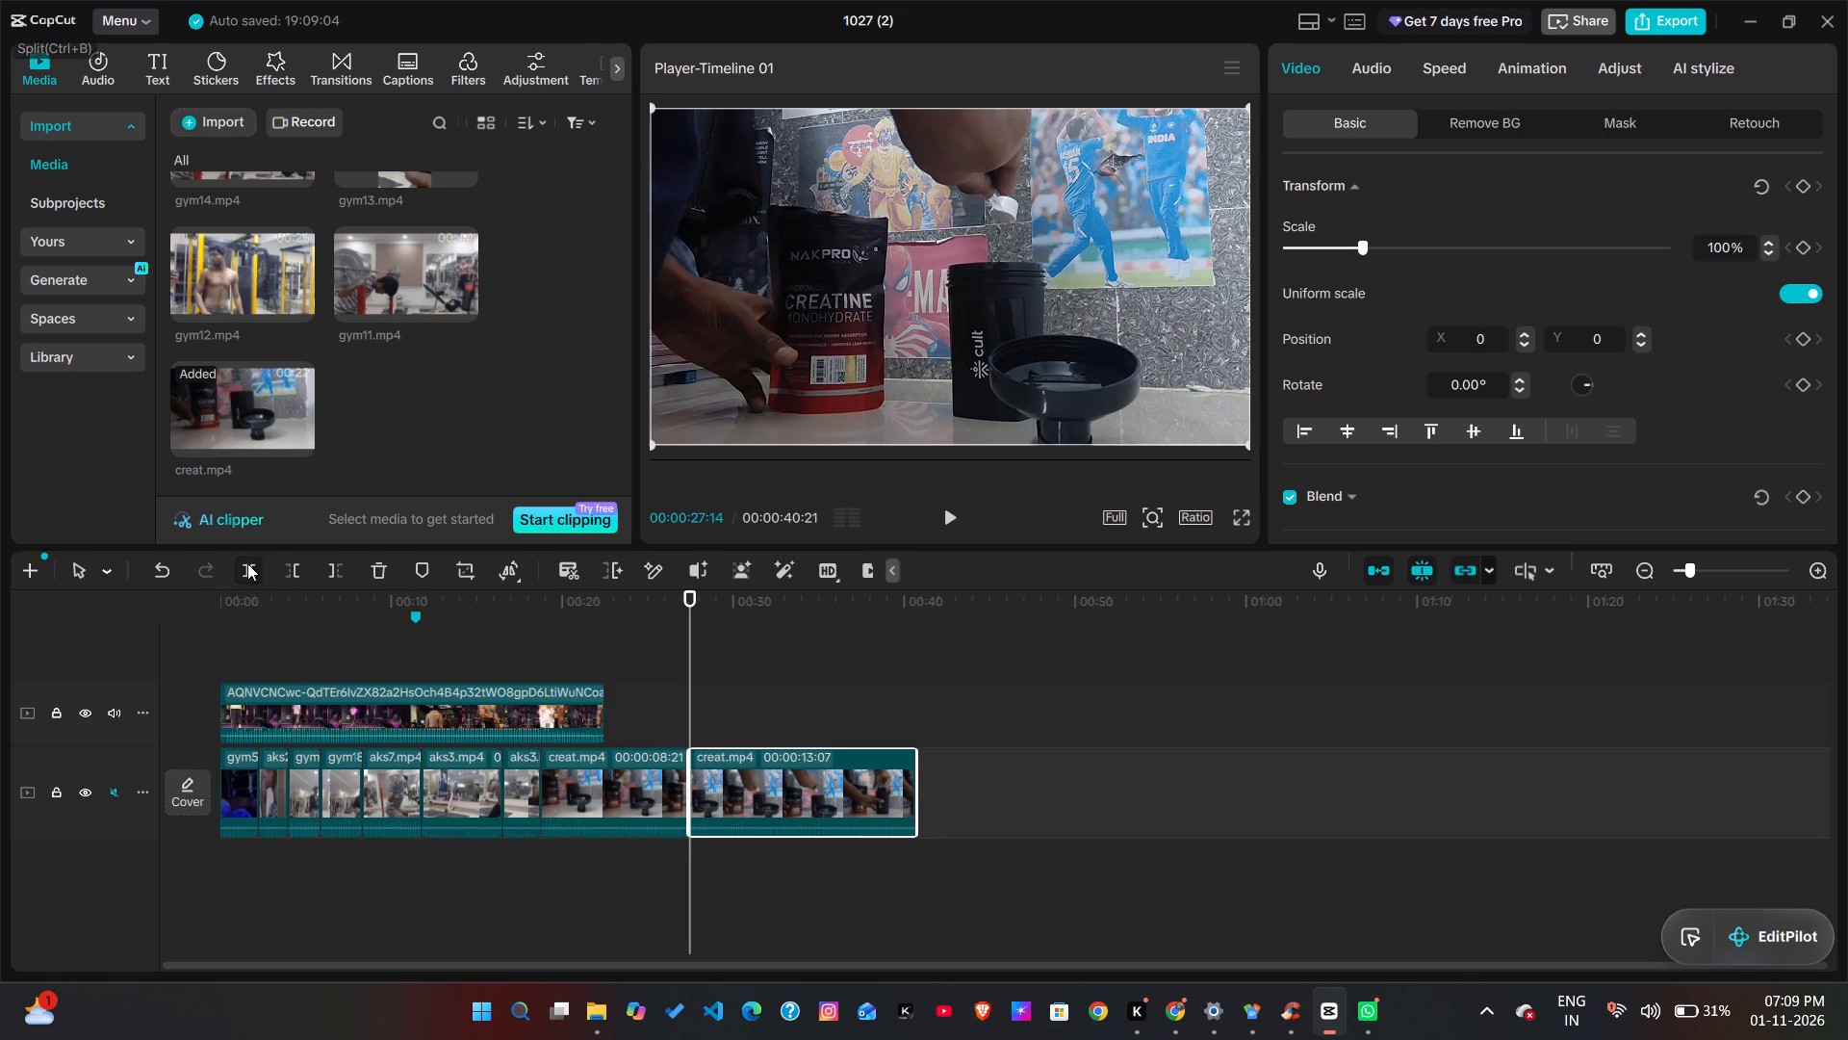
click(557, 787)
key(Delete)
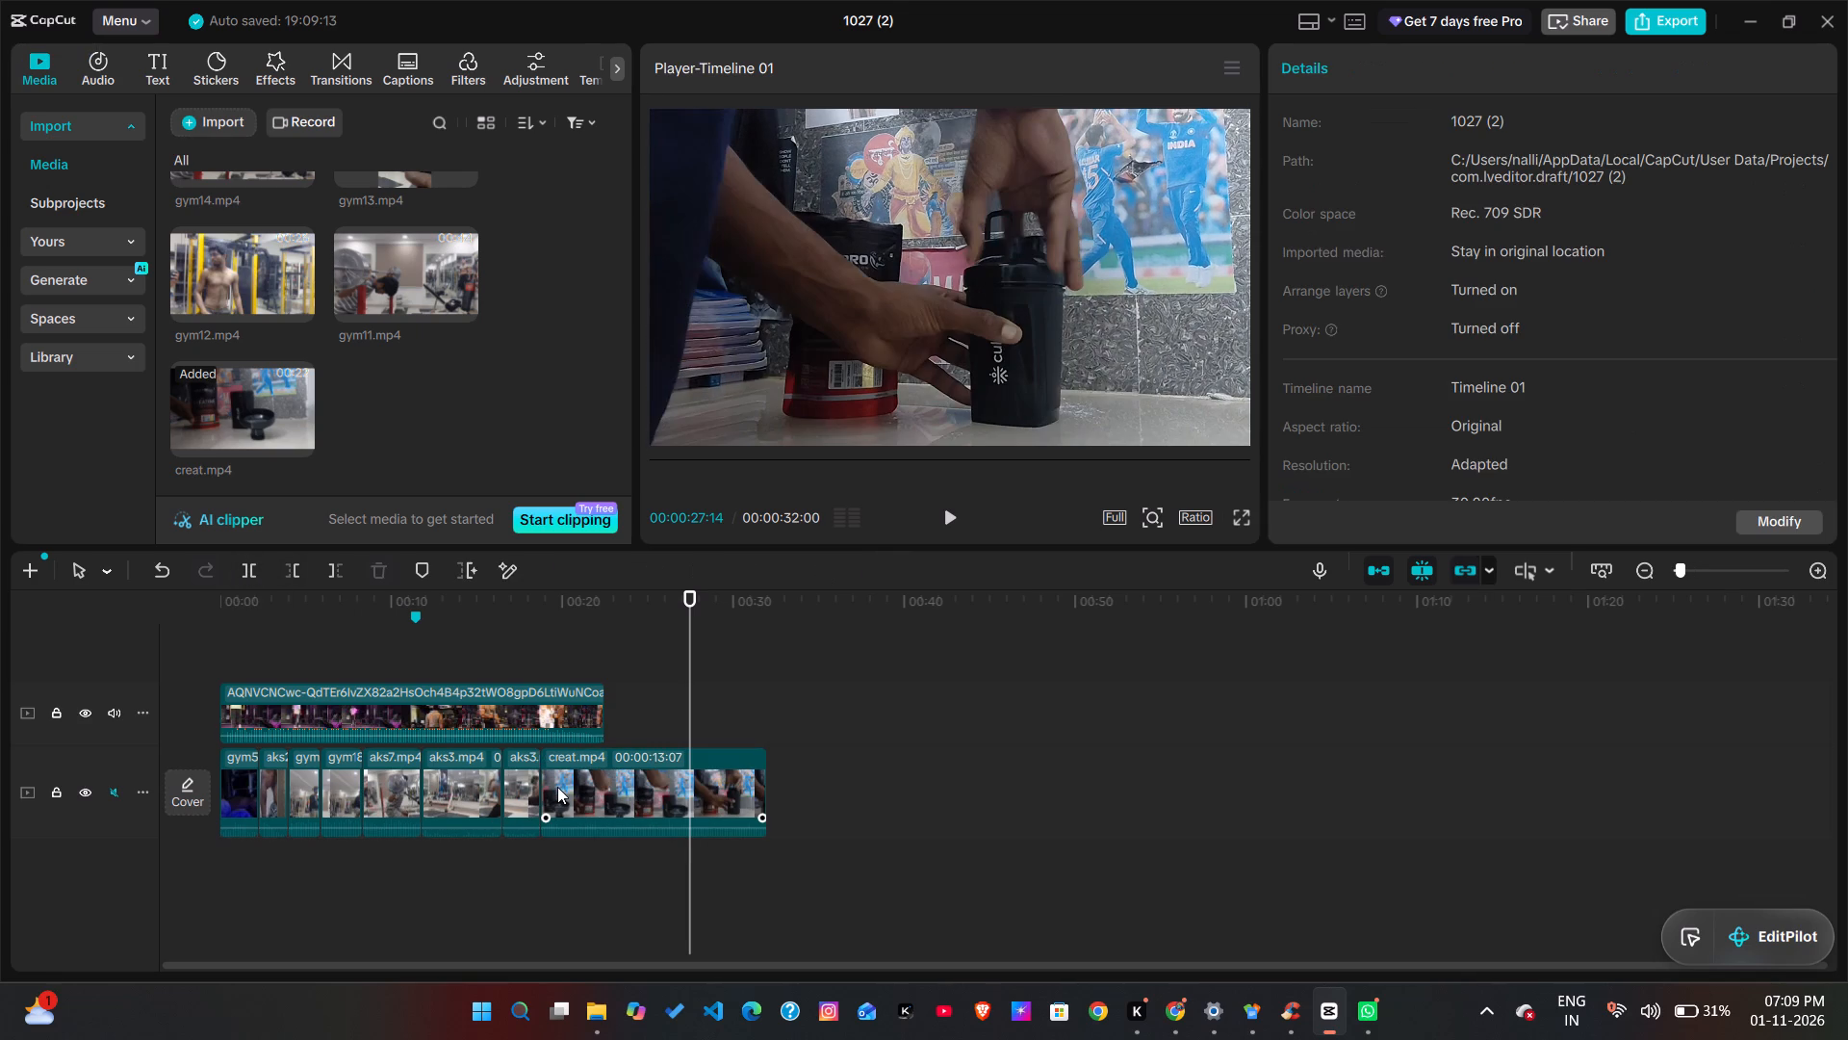
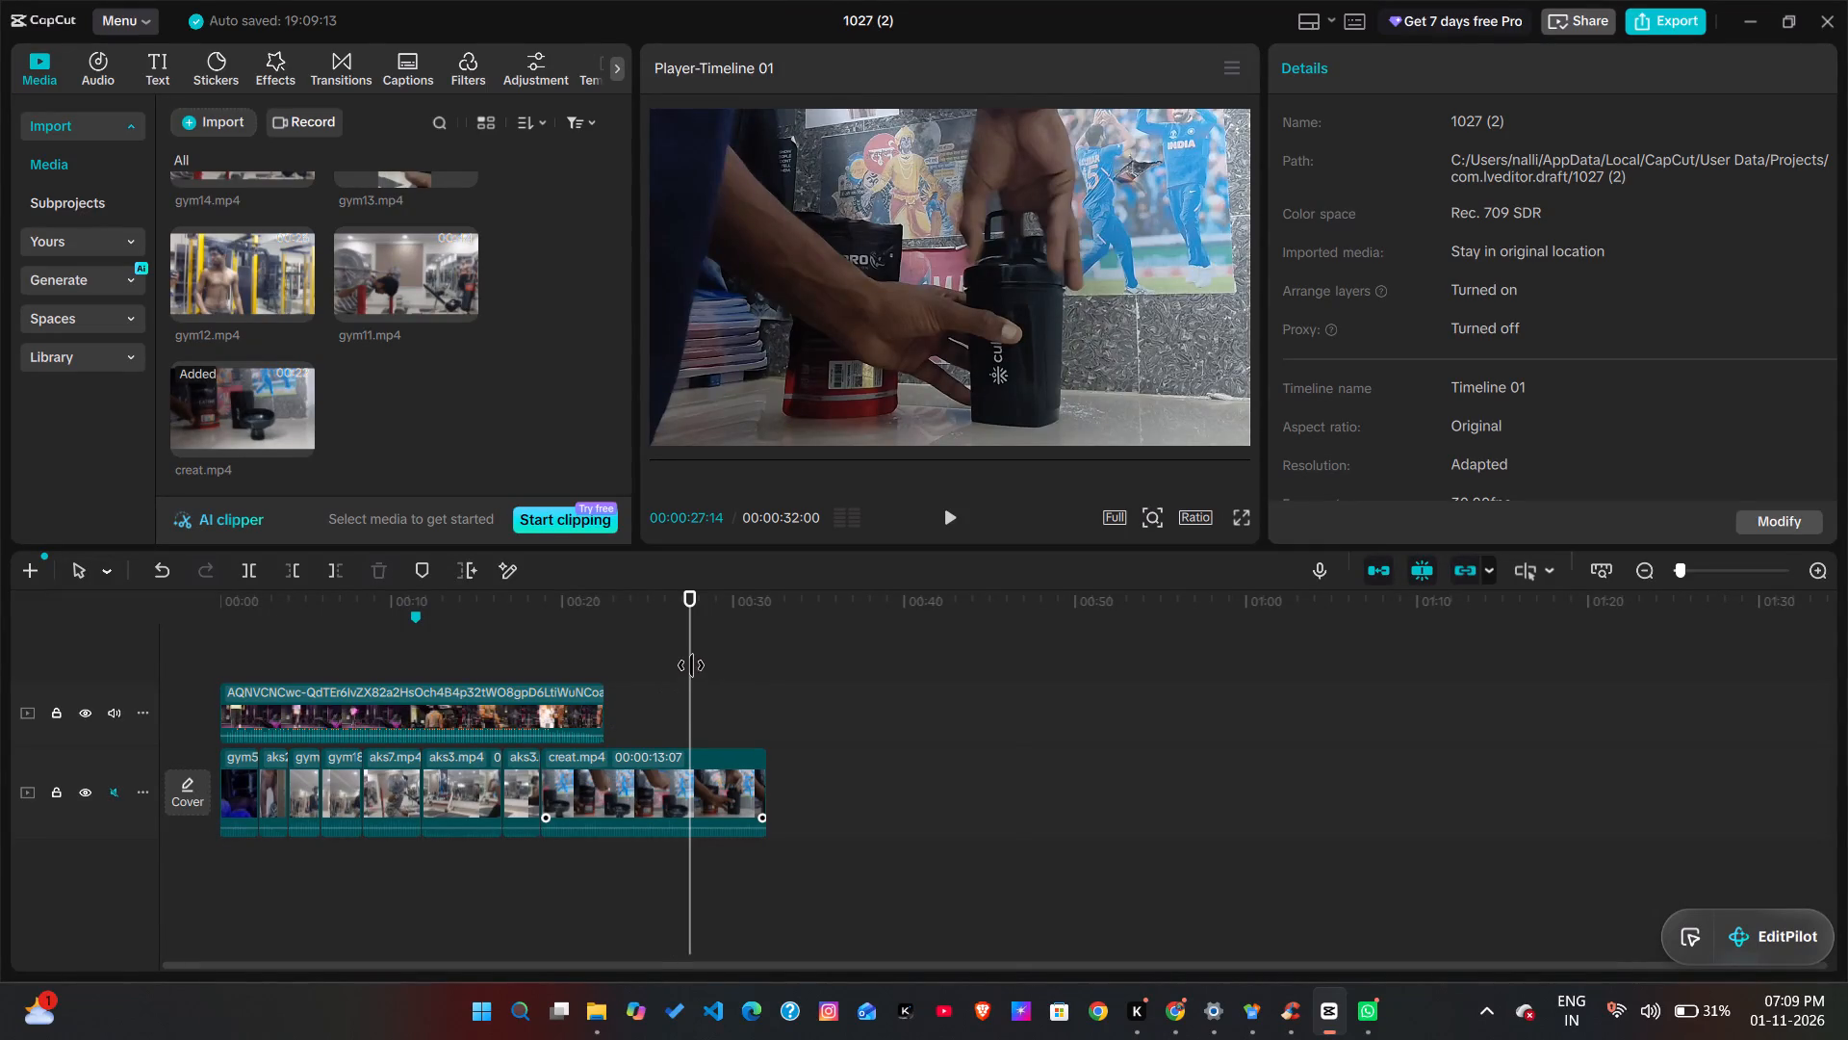
Split the creat.mp4 clip at 00:00:20:03, near its start, and delete the part before the cut.
drag(691, 665, 528, 739)
key(space)
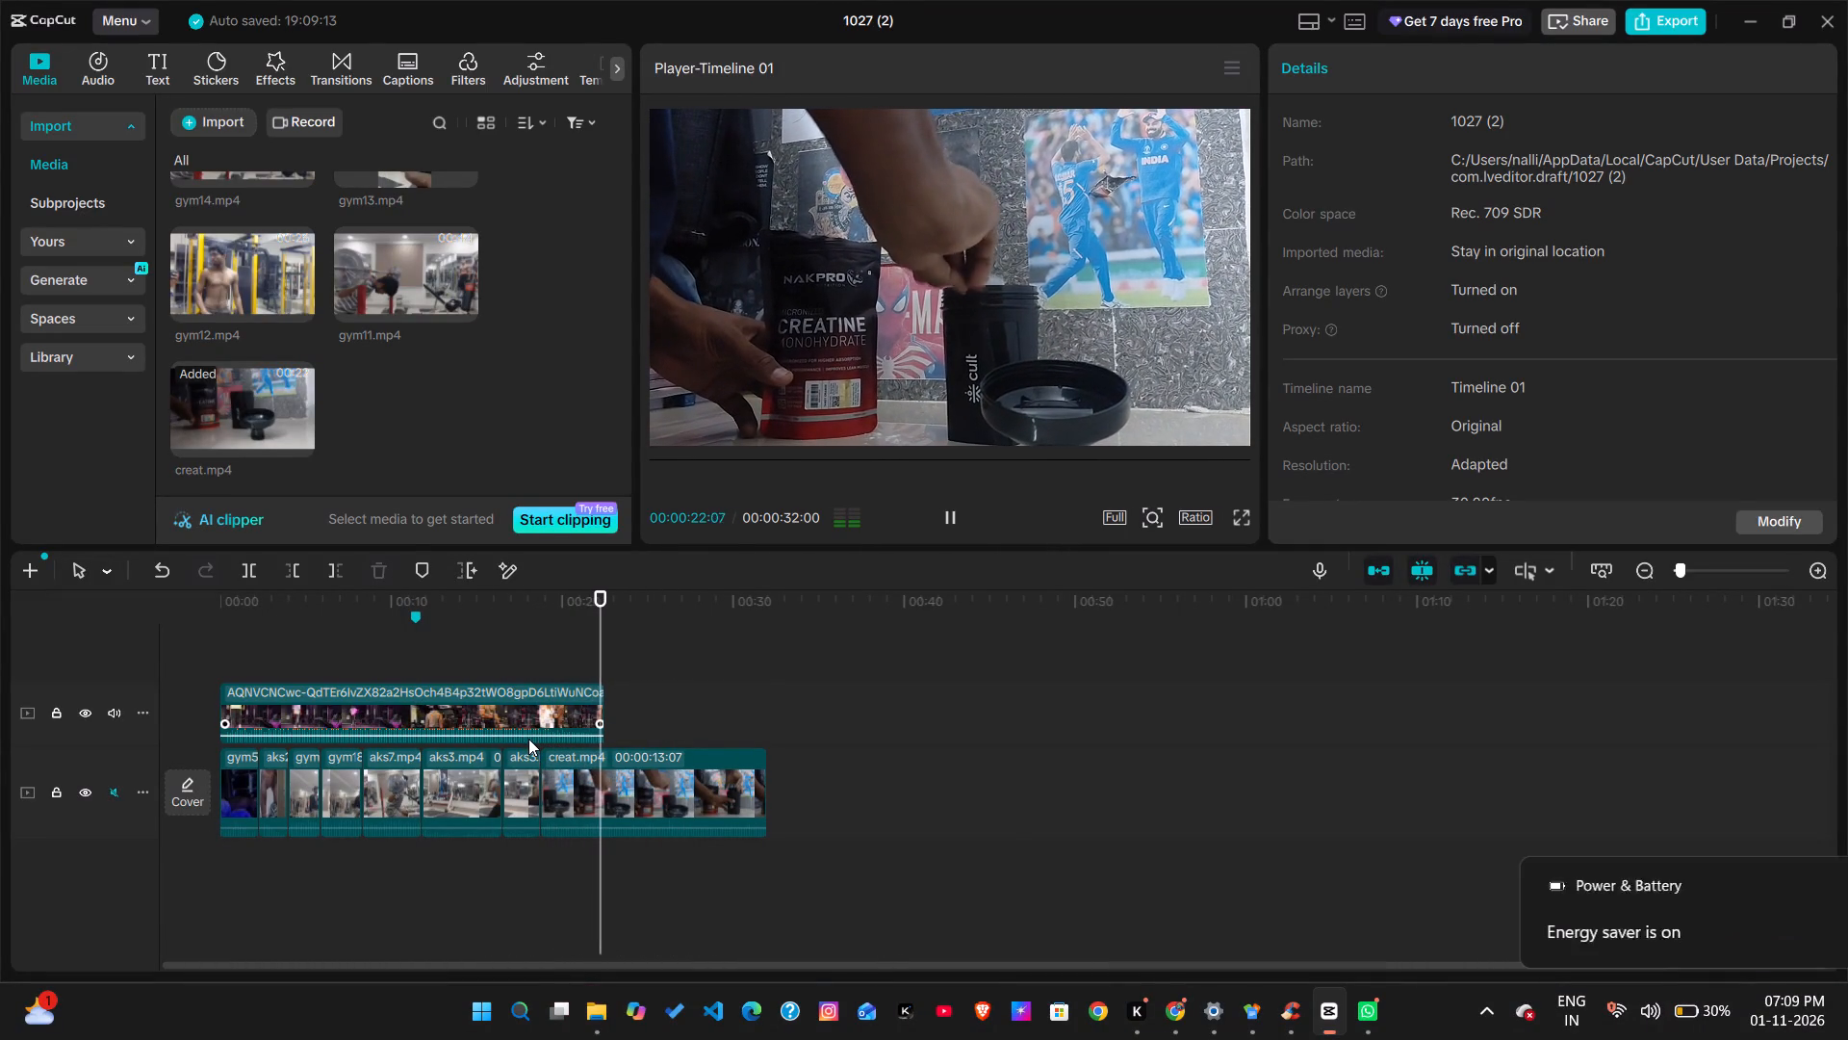
key(space)
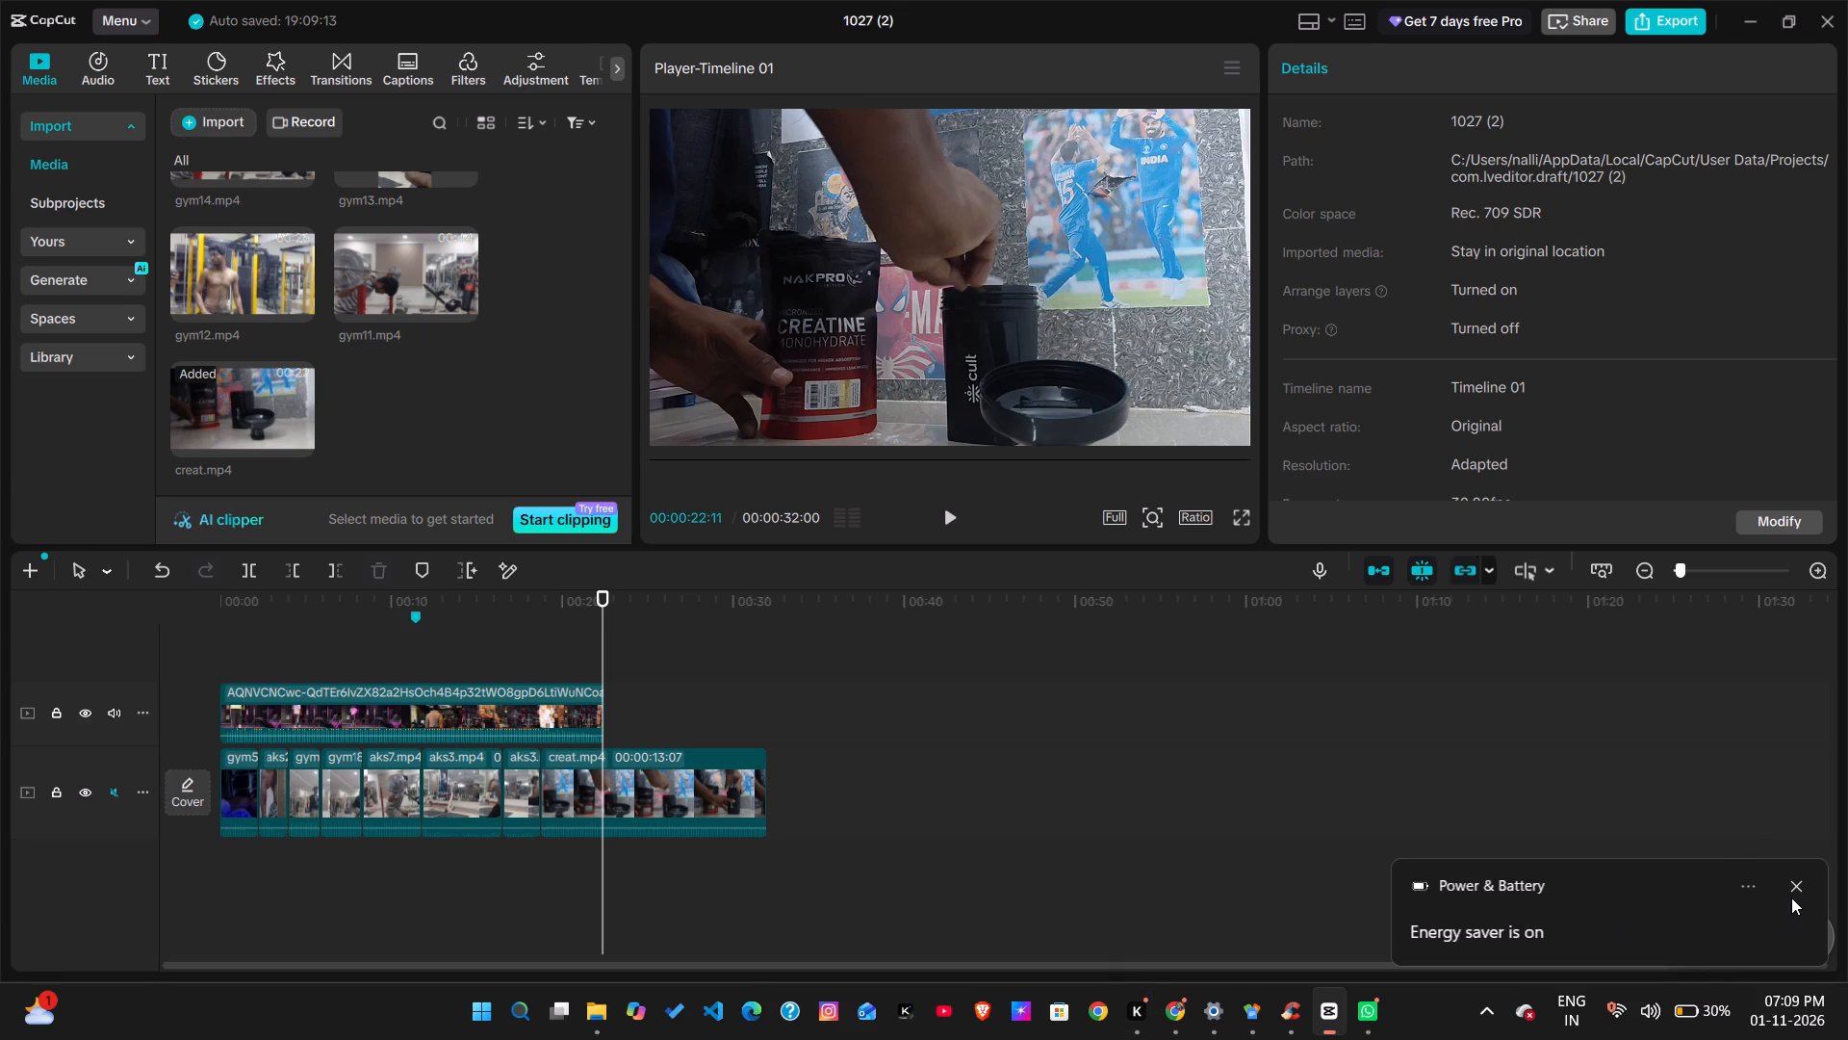
click(1793, 893)
key(space)
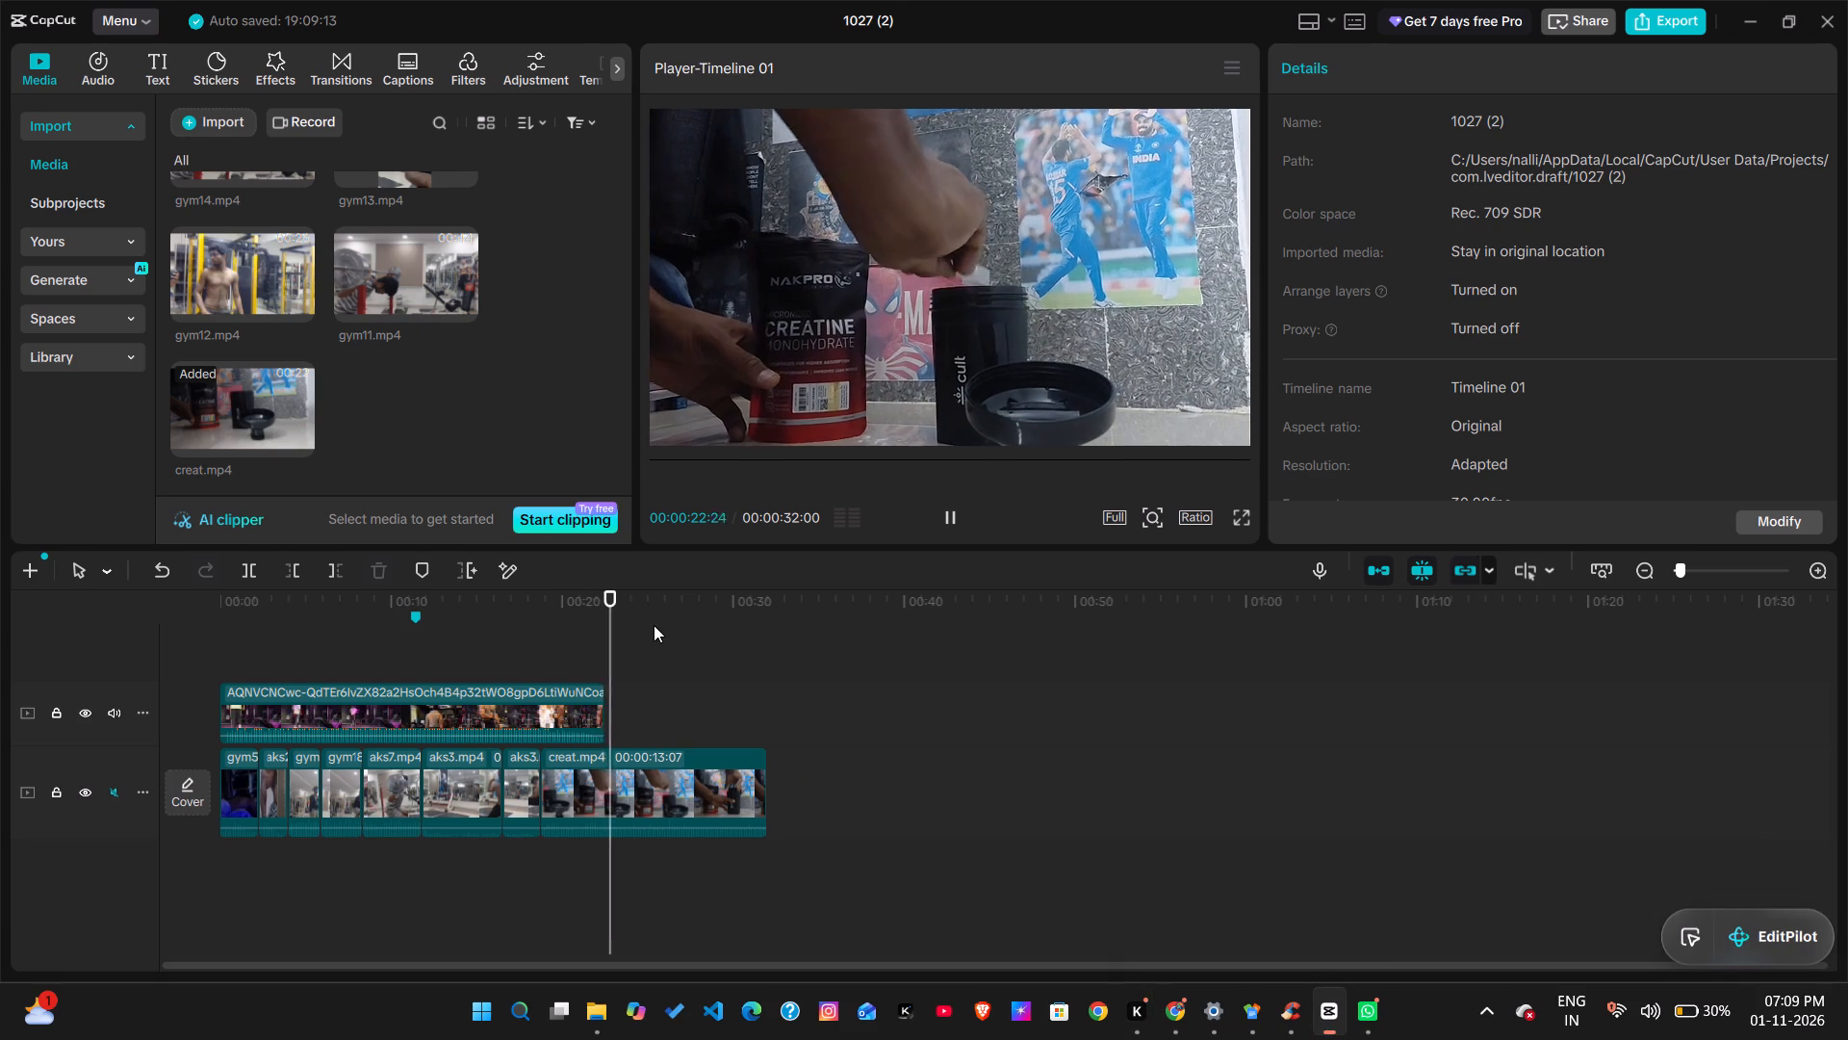
key(space)
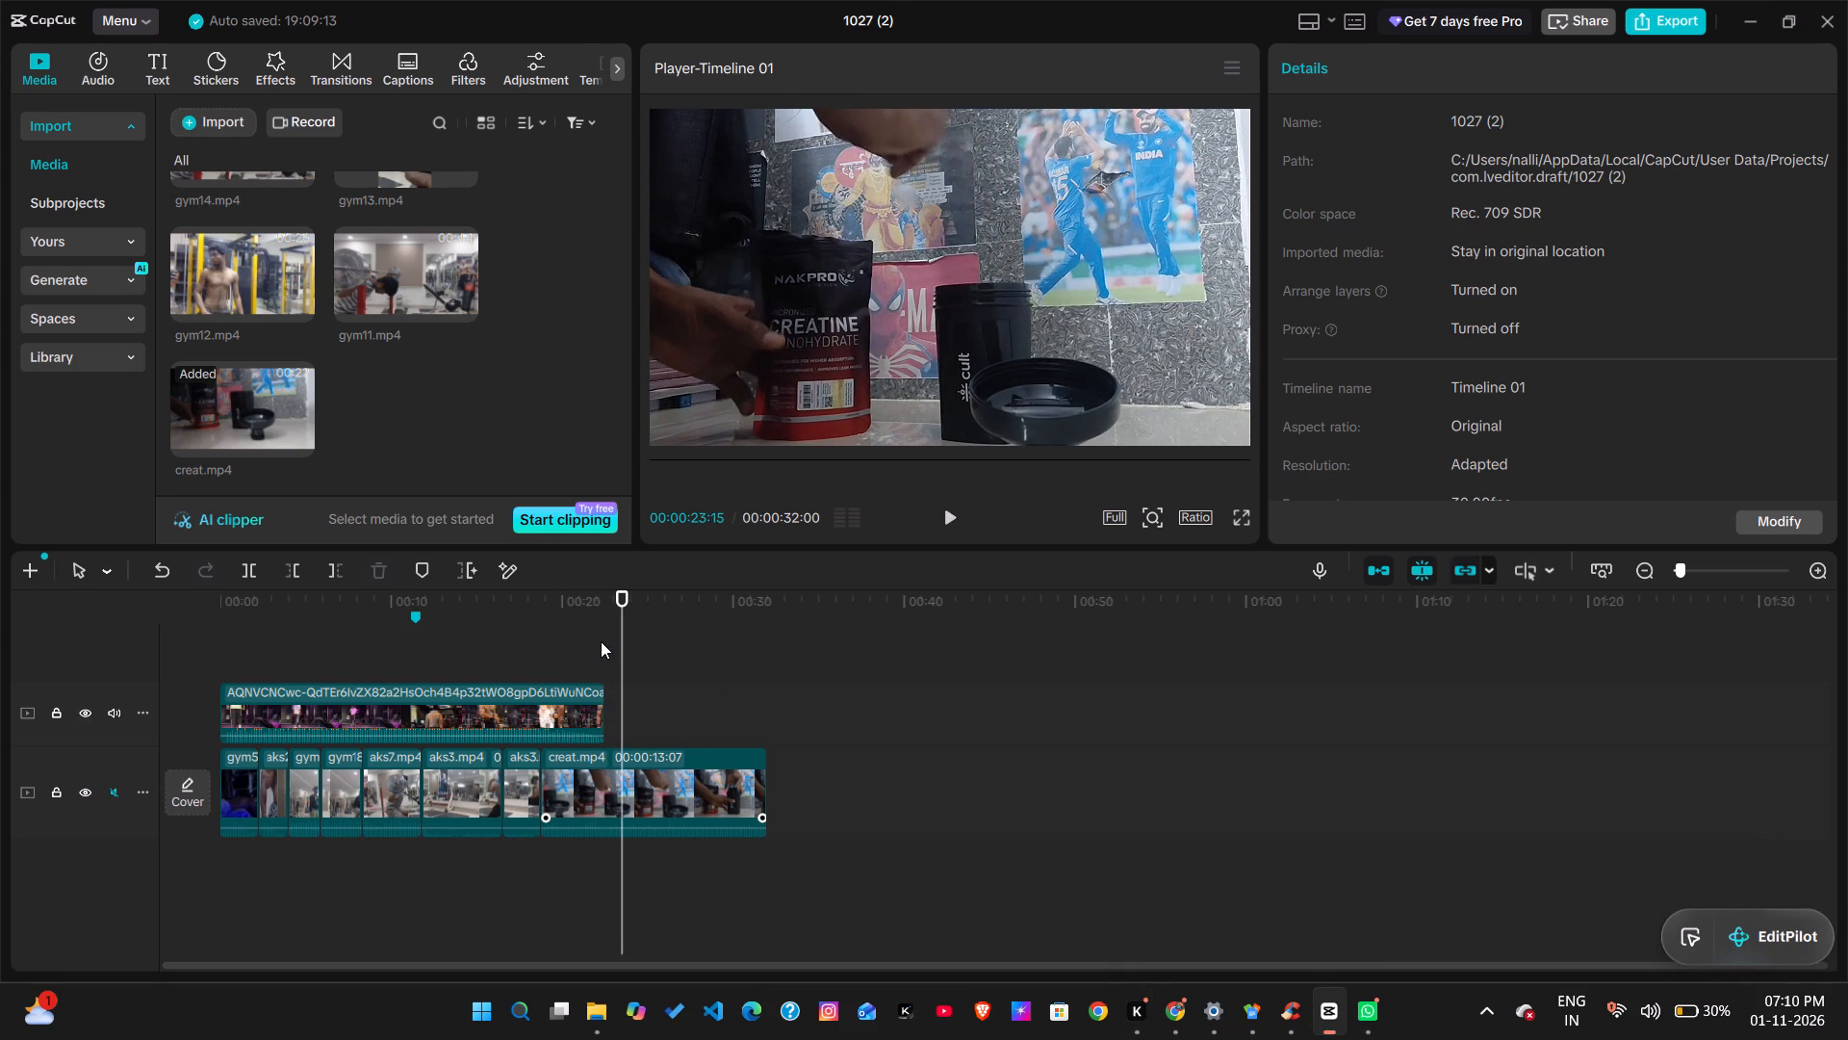
drag(618, 642, 588, 644)
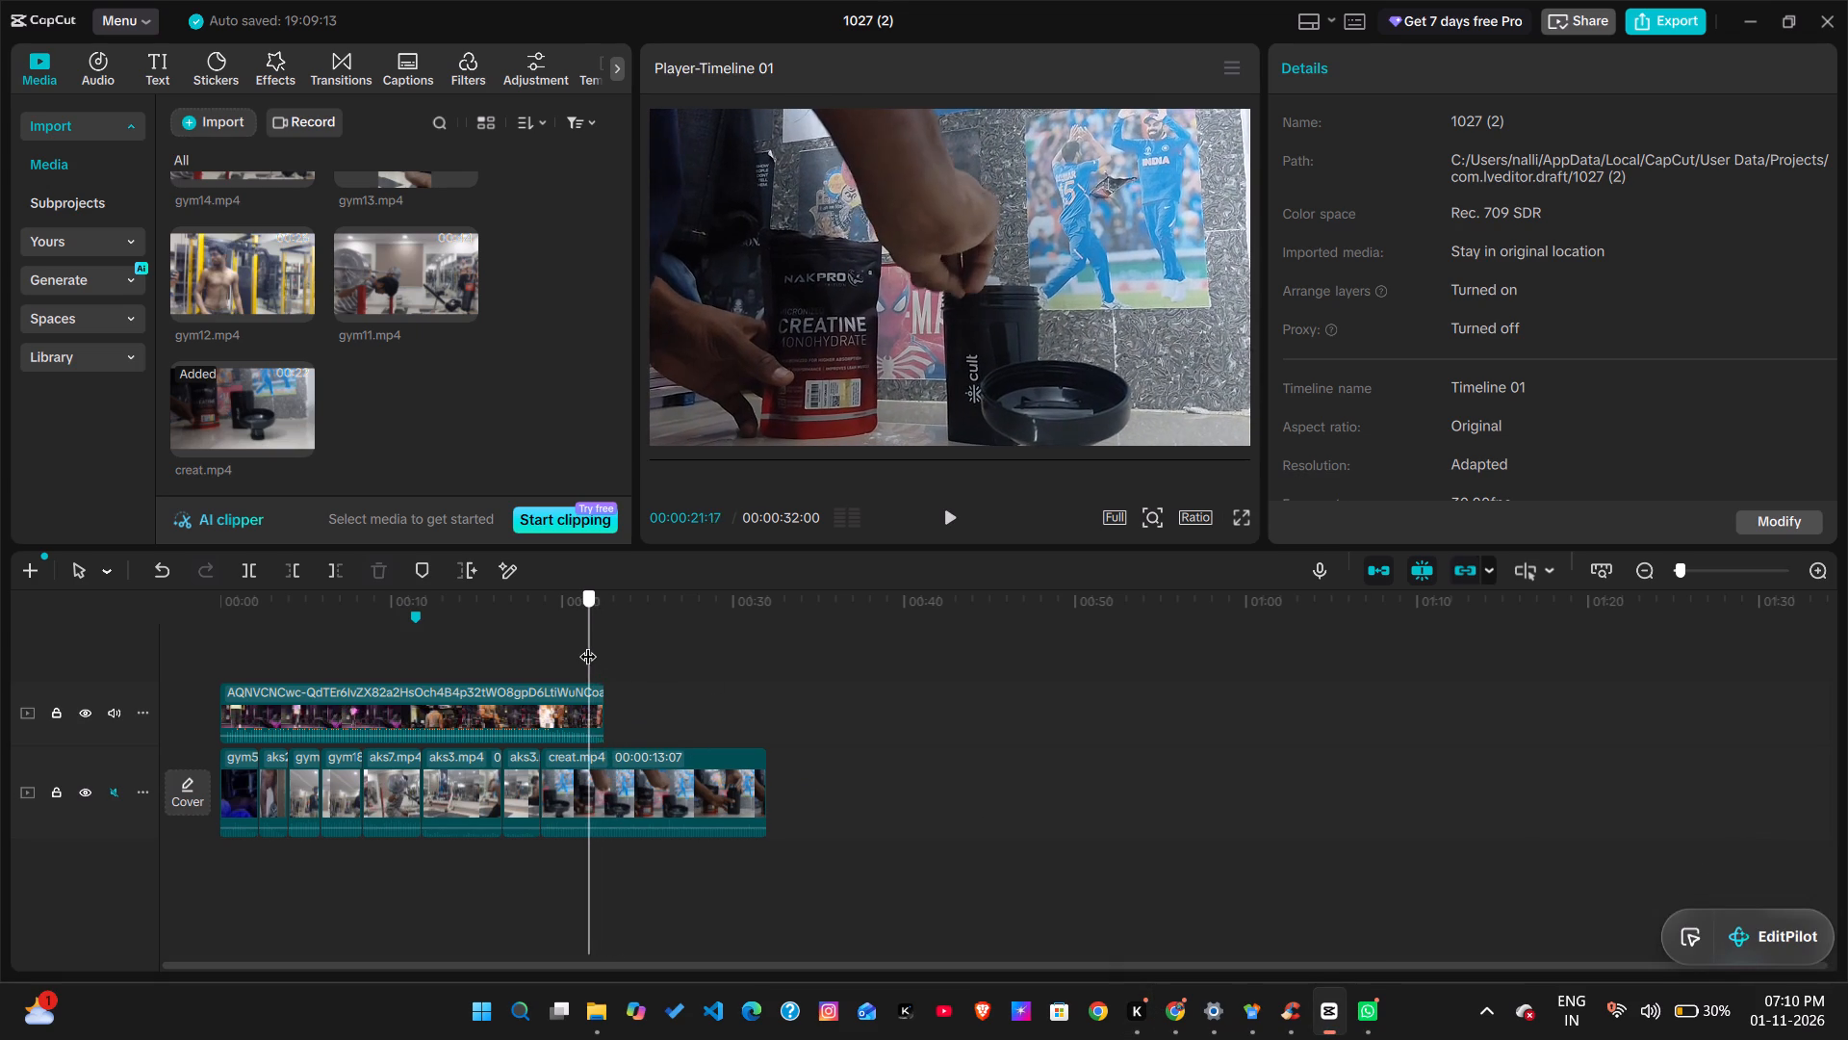
drag(588, 644, 594, 659)
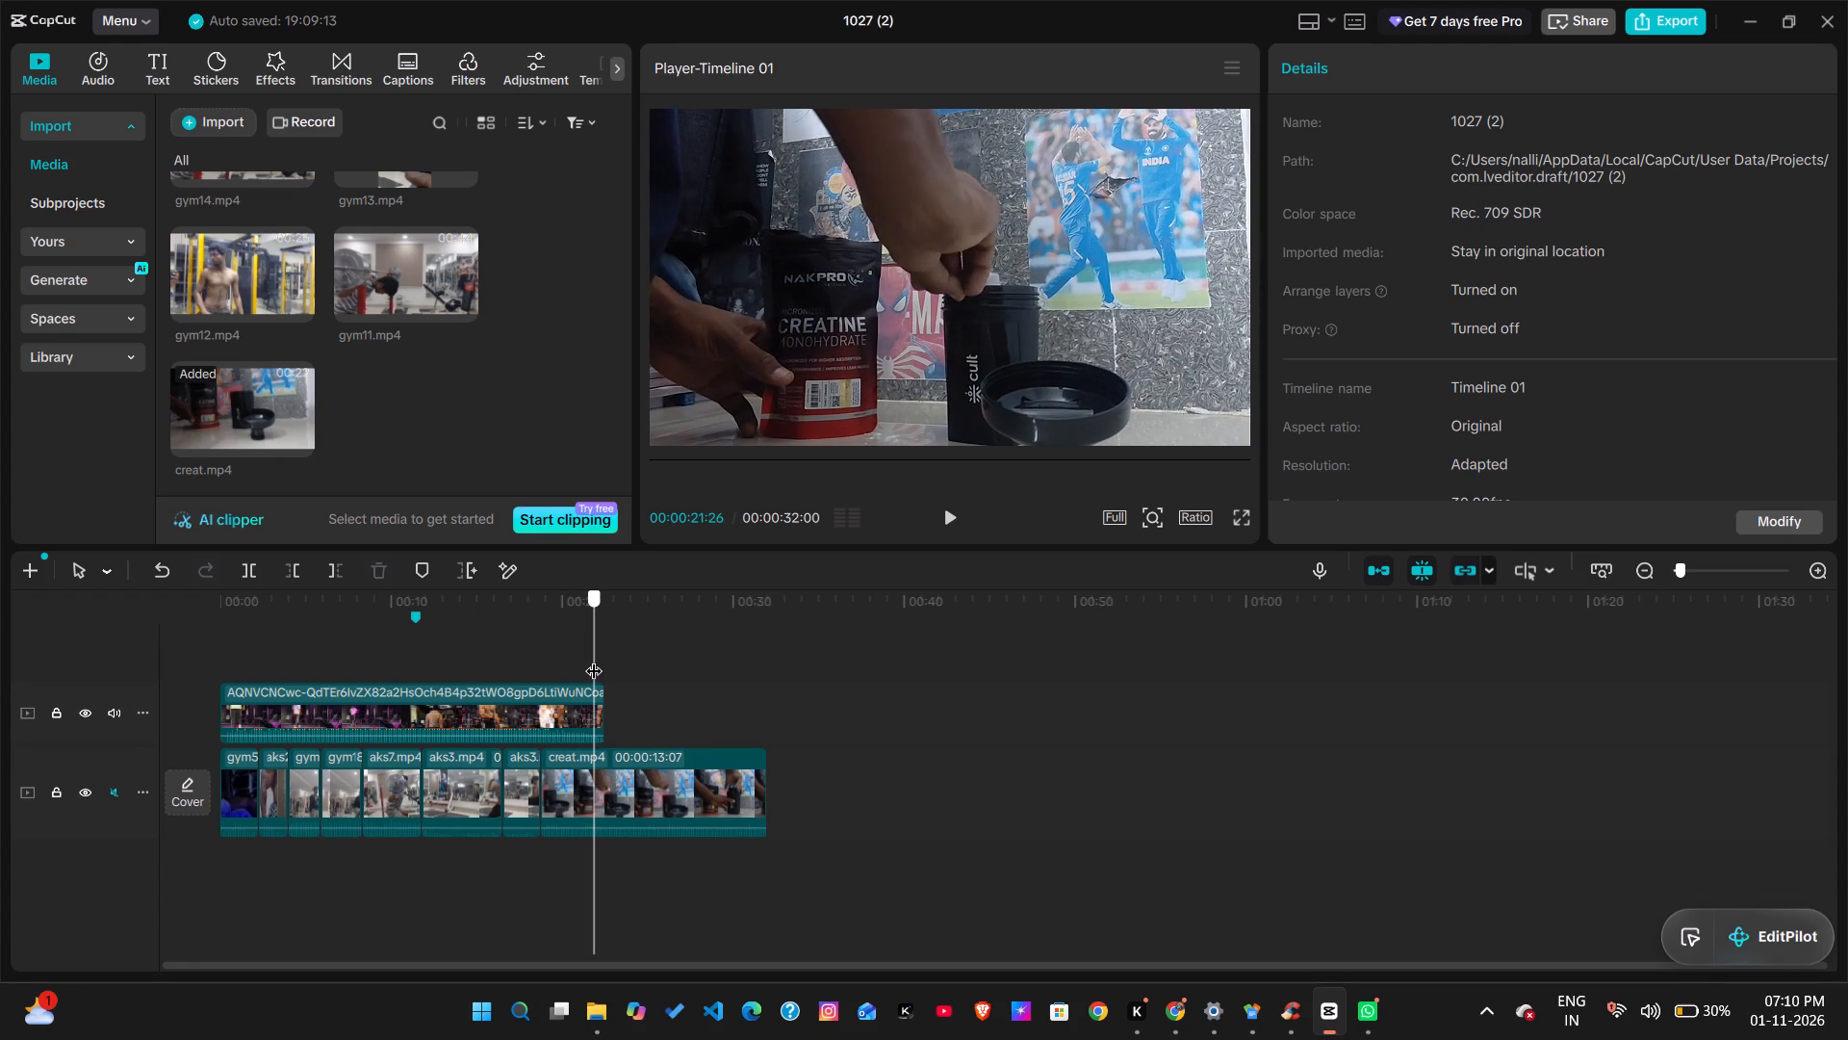
drag(594, 659, 564, 664)
click(596, 777)
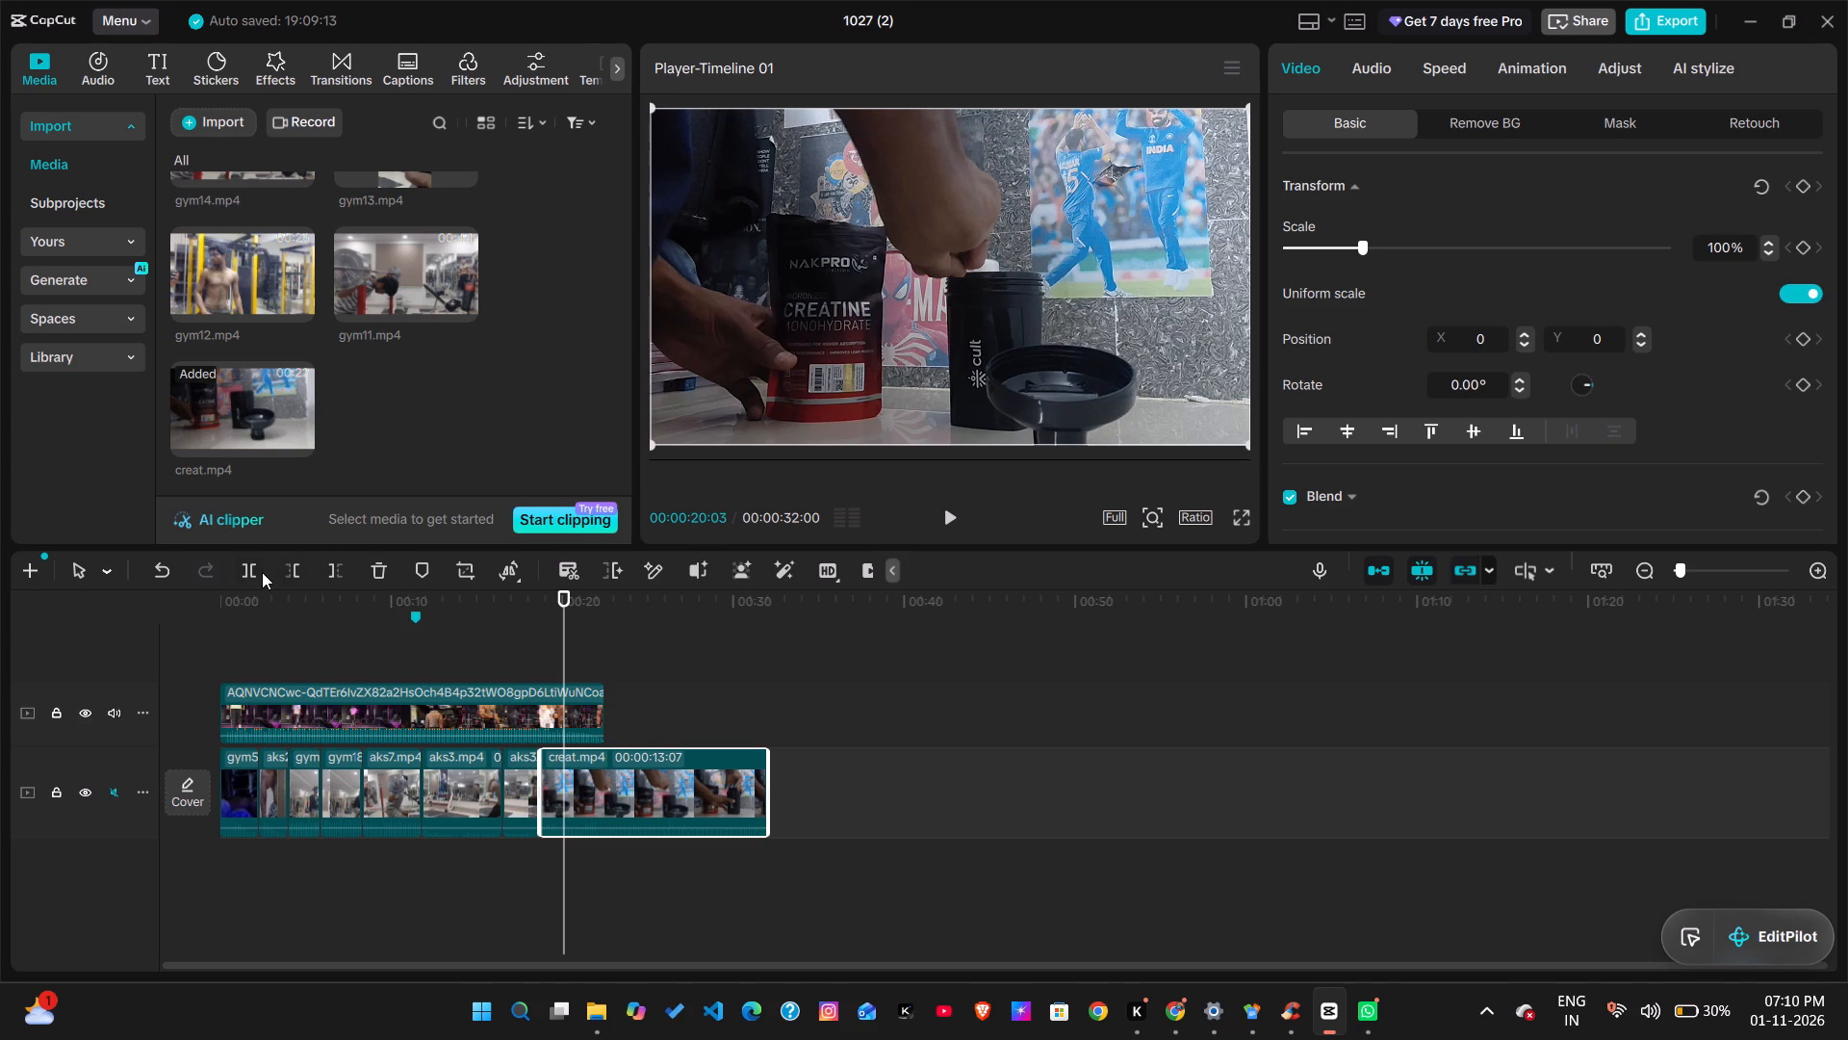
key(ctrl+b)
click(550, 769)
key(Delete)
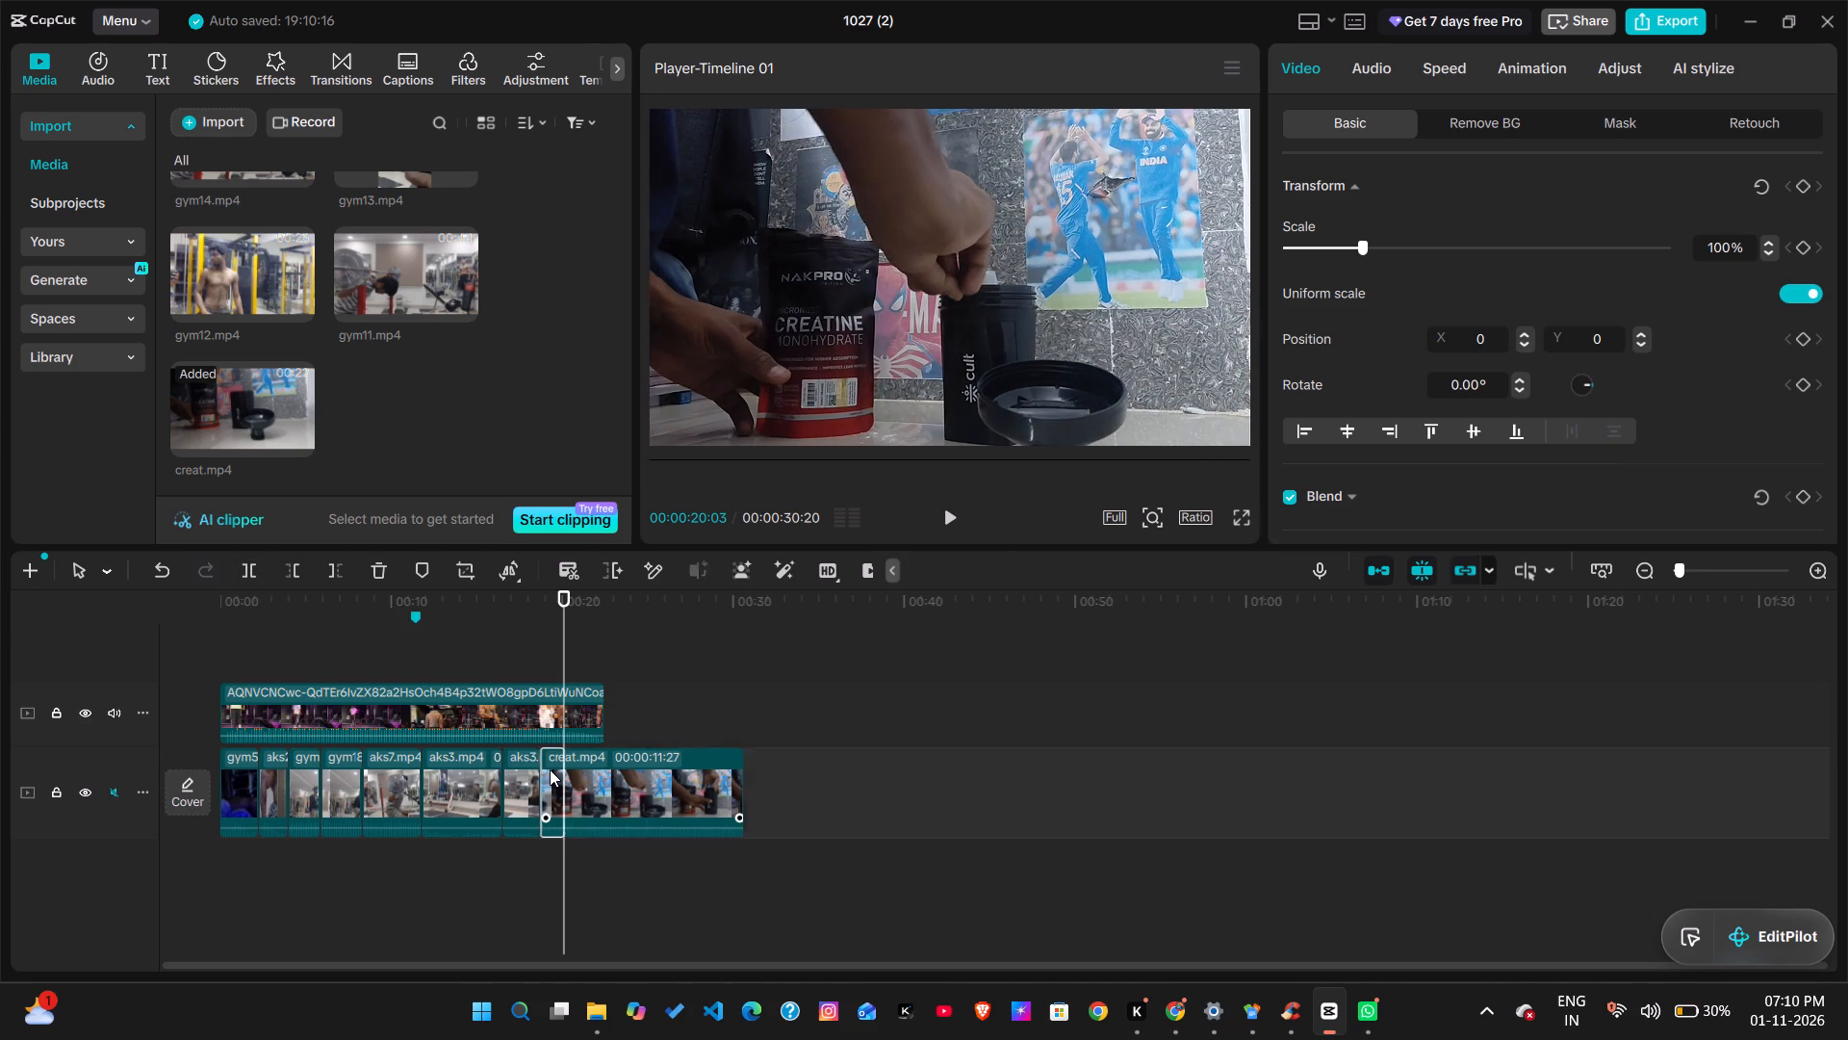
Review the creat.mp4 clip and split it at 00:00:20:23, while the hand is still over the shaker.
drag(560, 655, 516, 645)
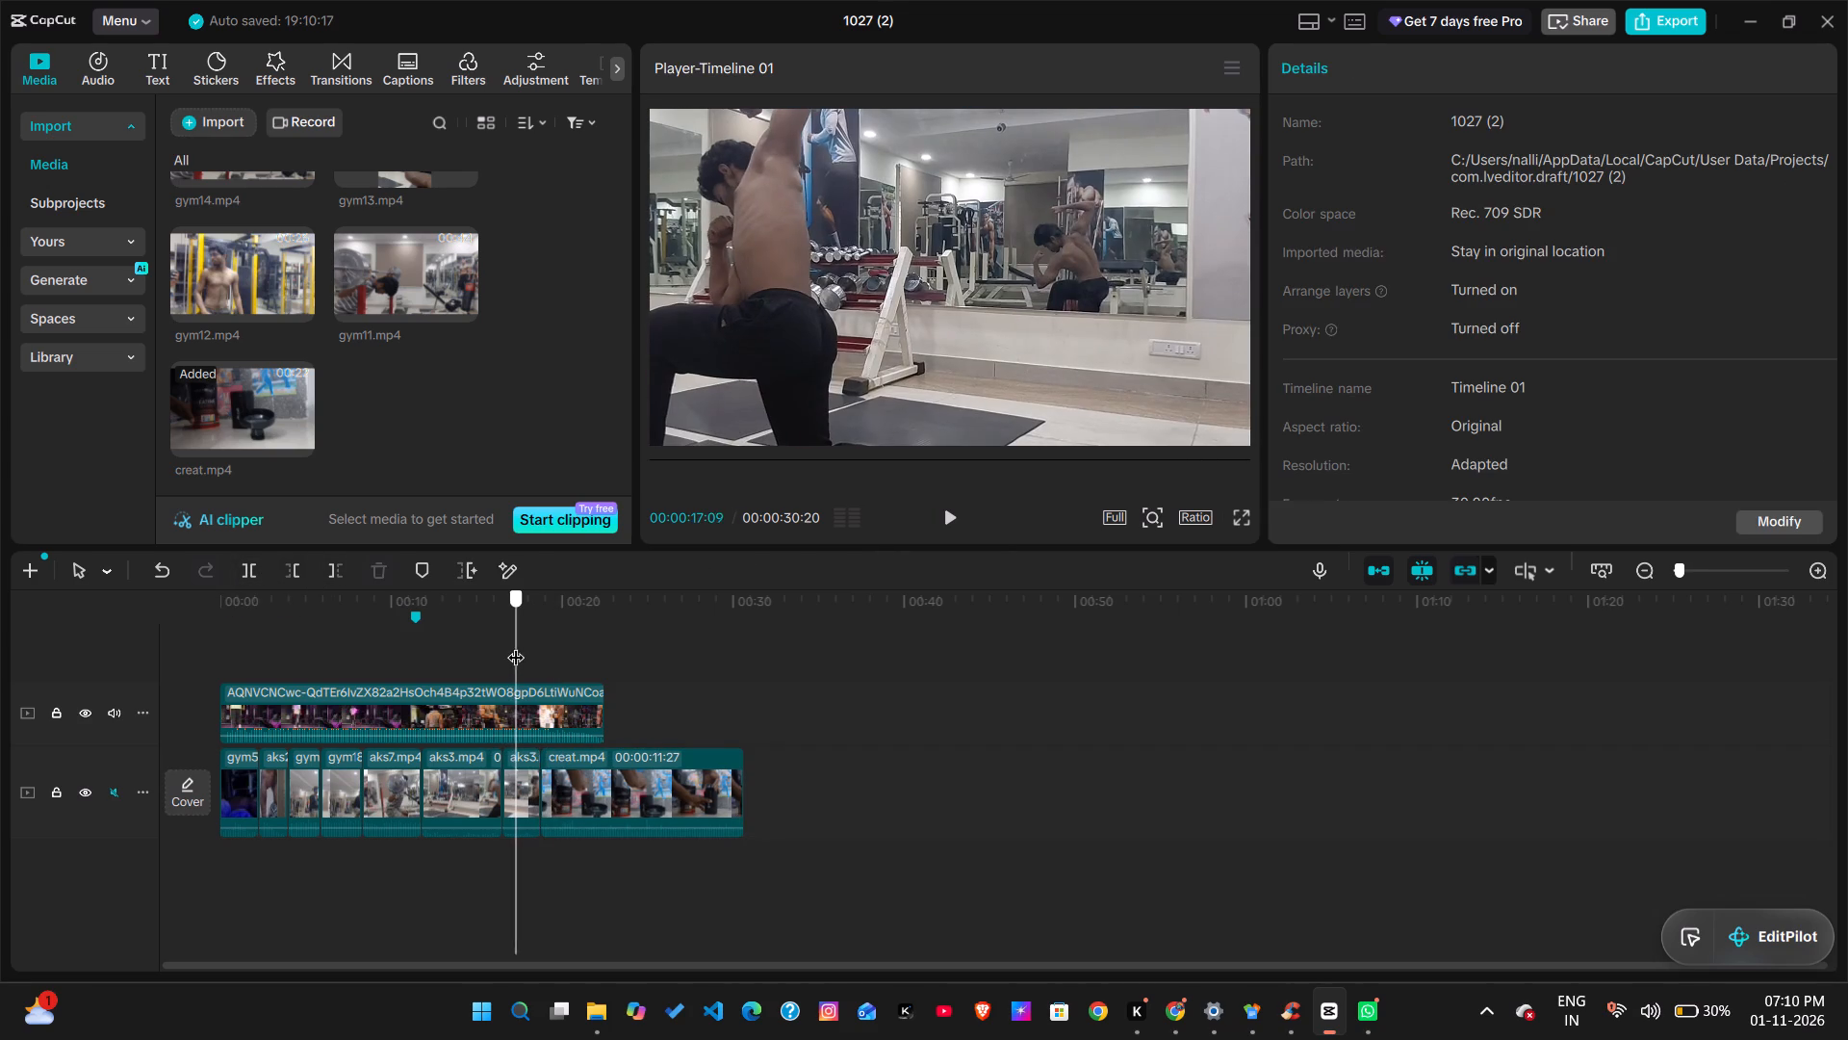
drag(516, 645, 641, 771)
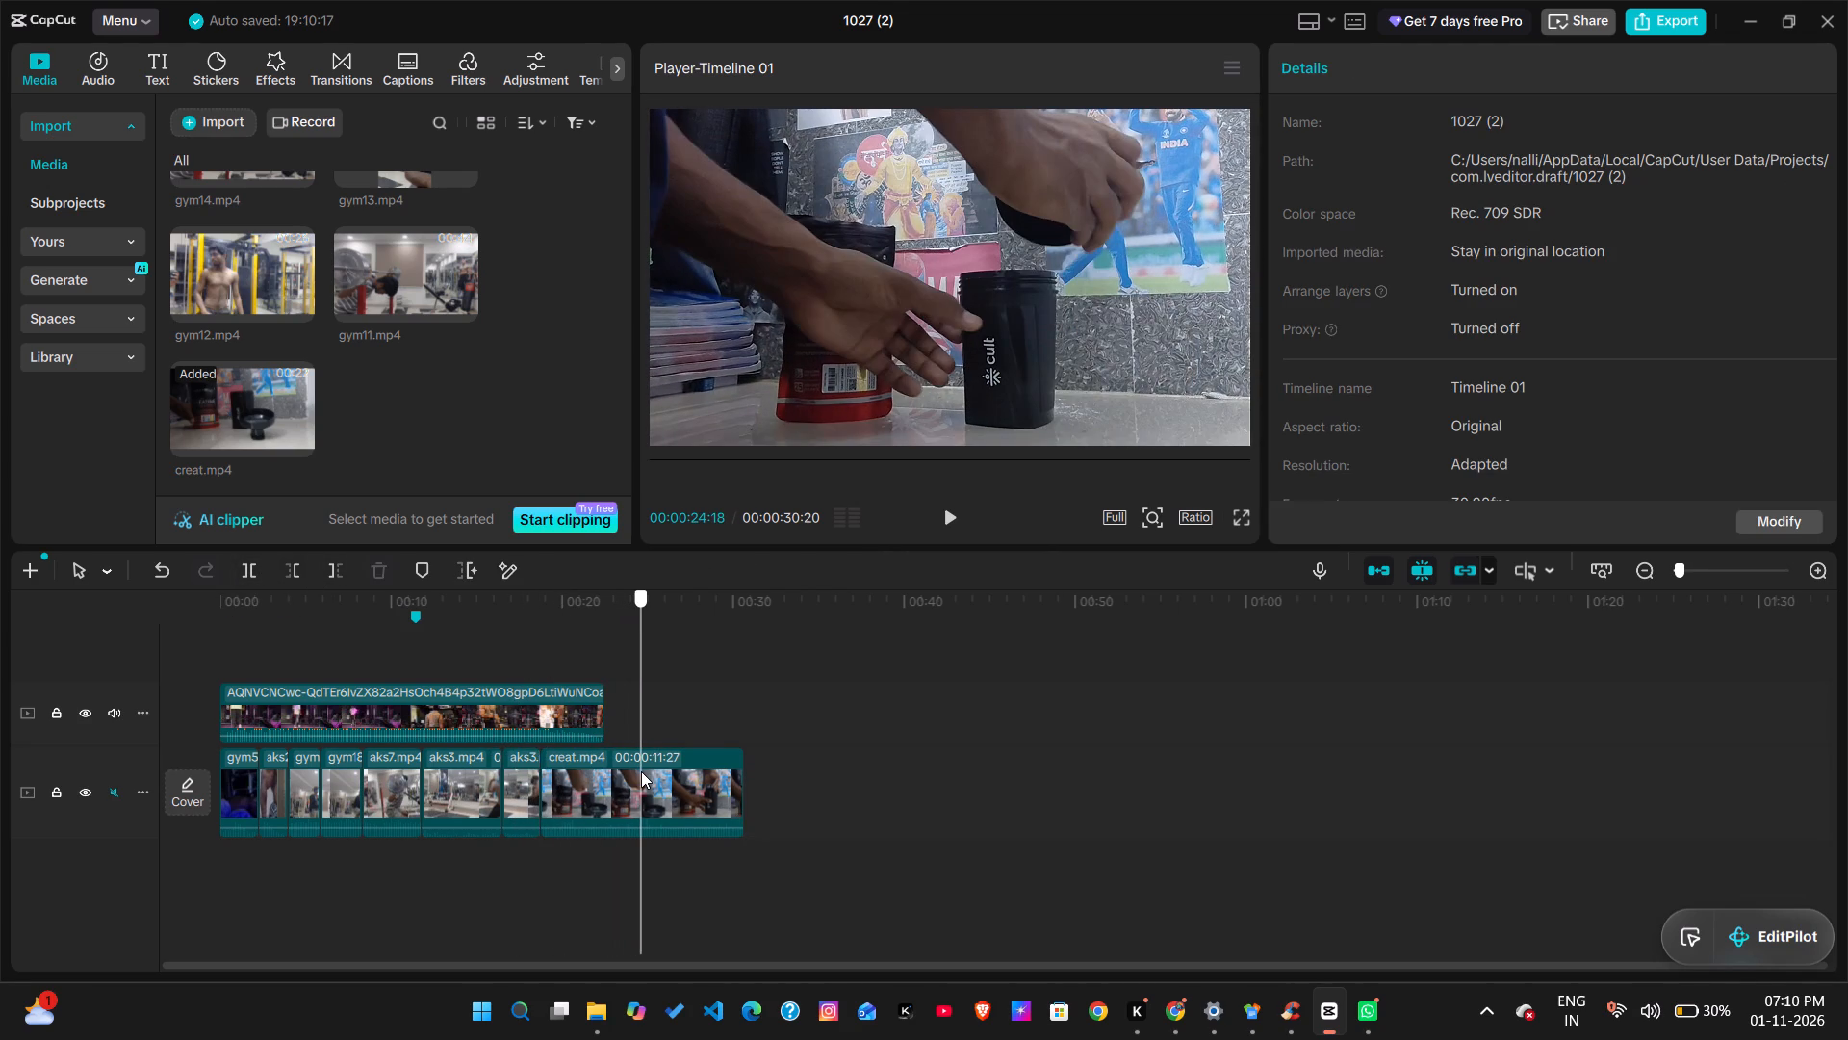
drag(641, 771, 615, 775)
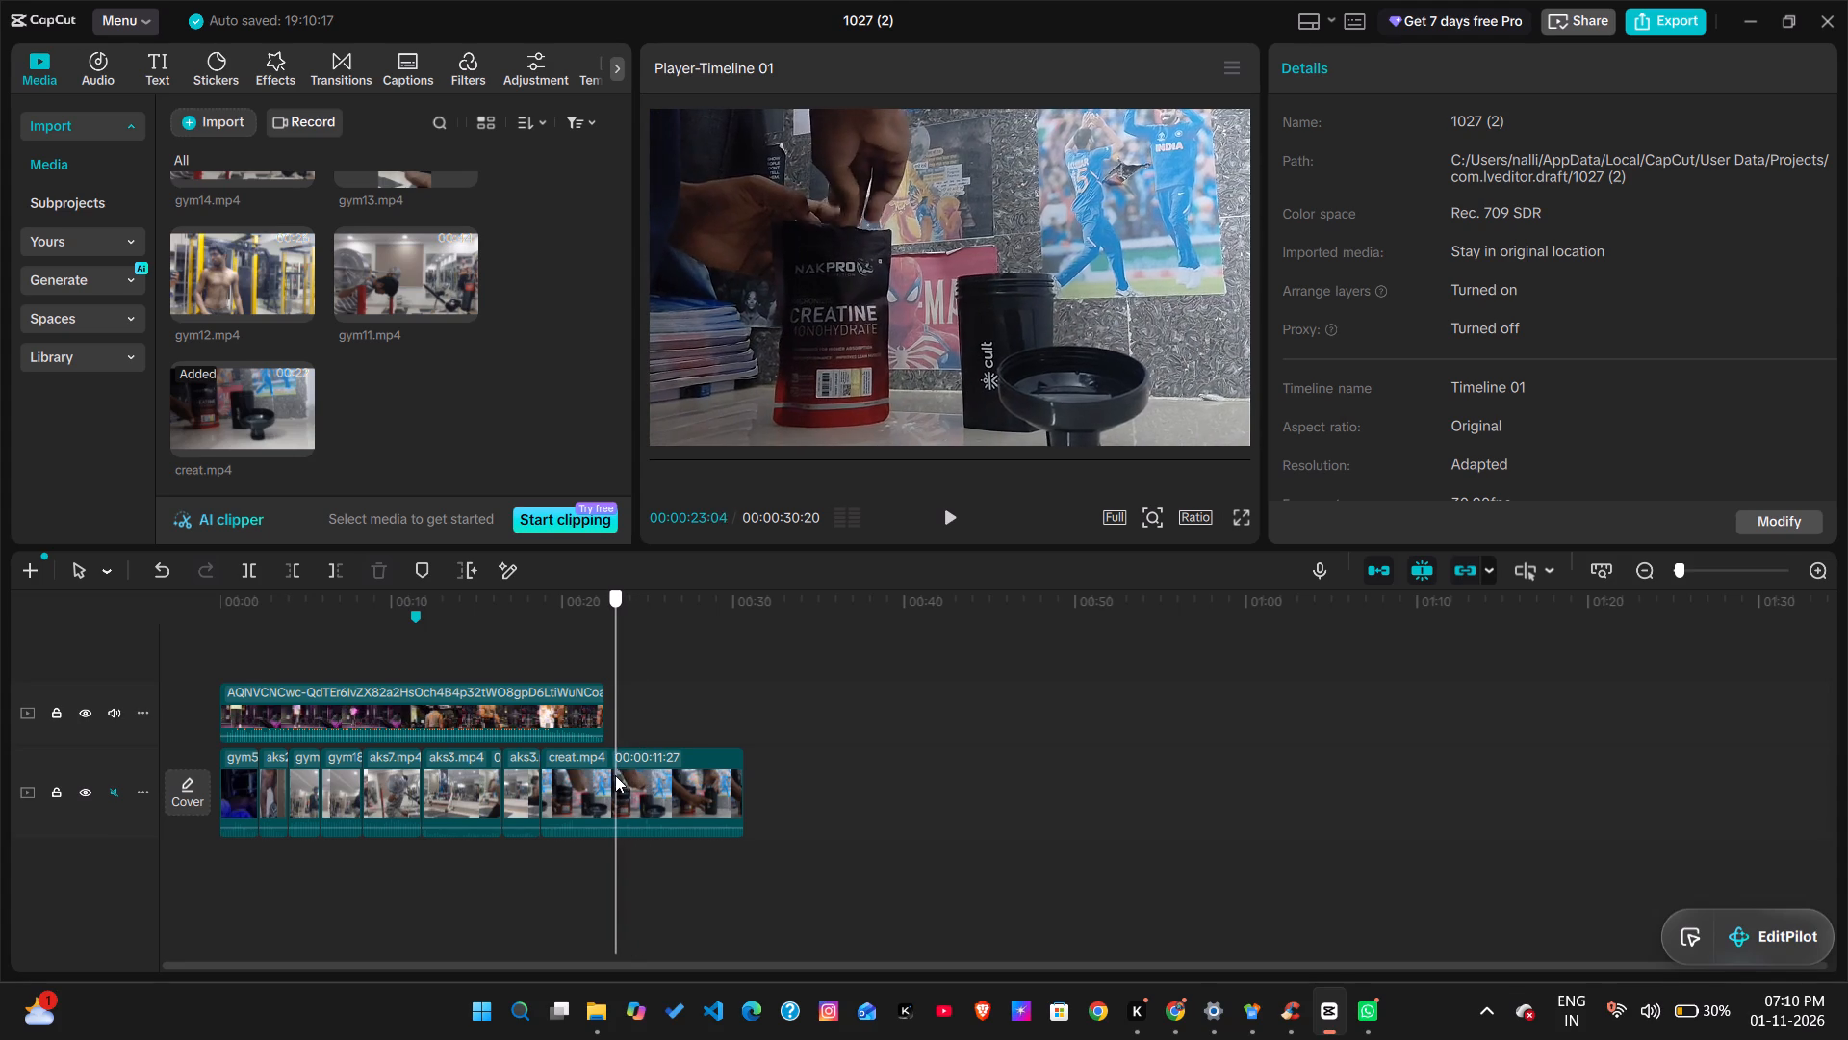
drag(615, 775, 633, 780)
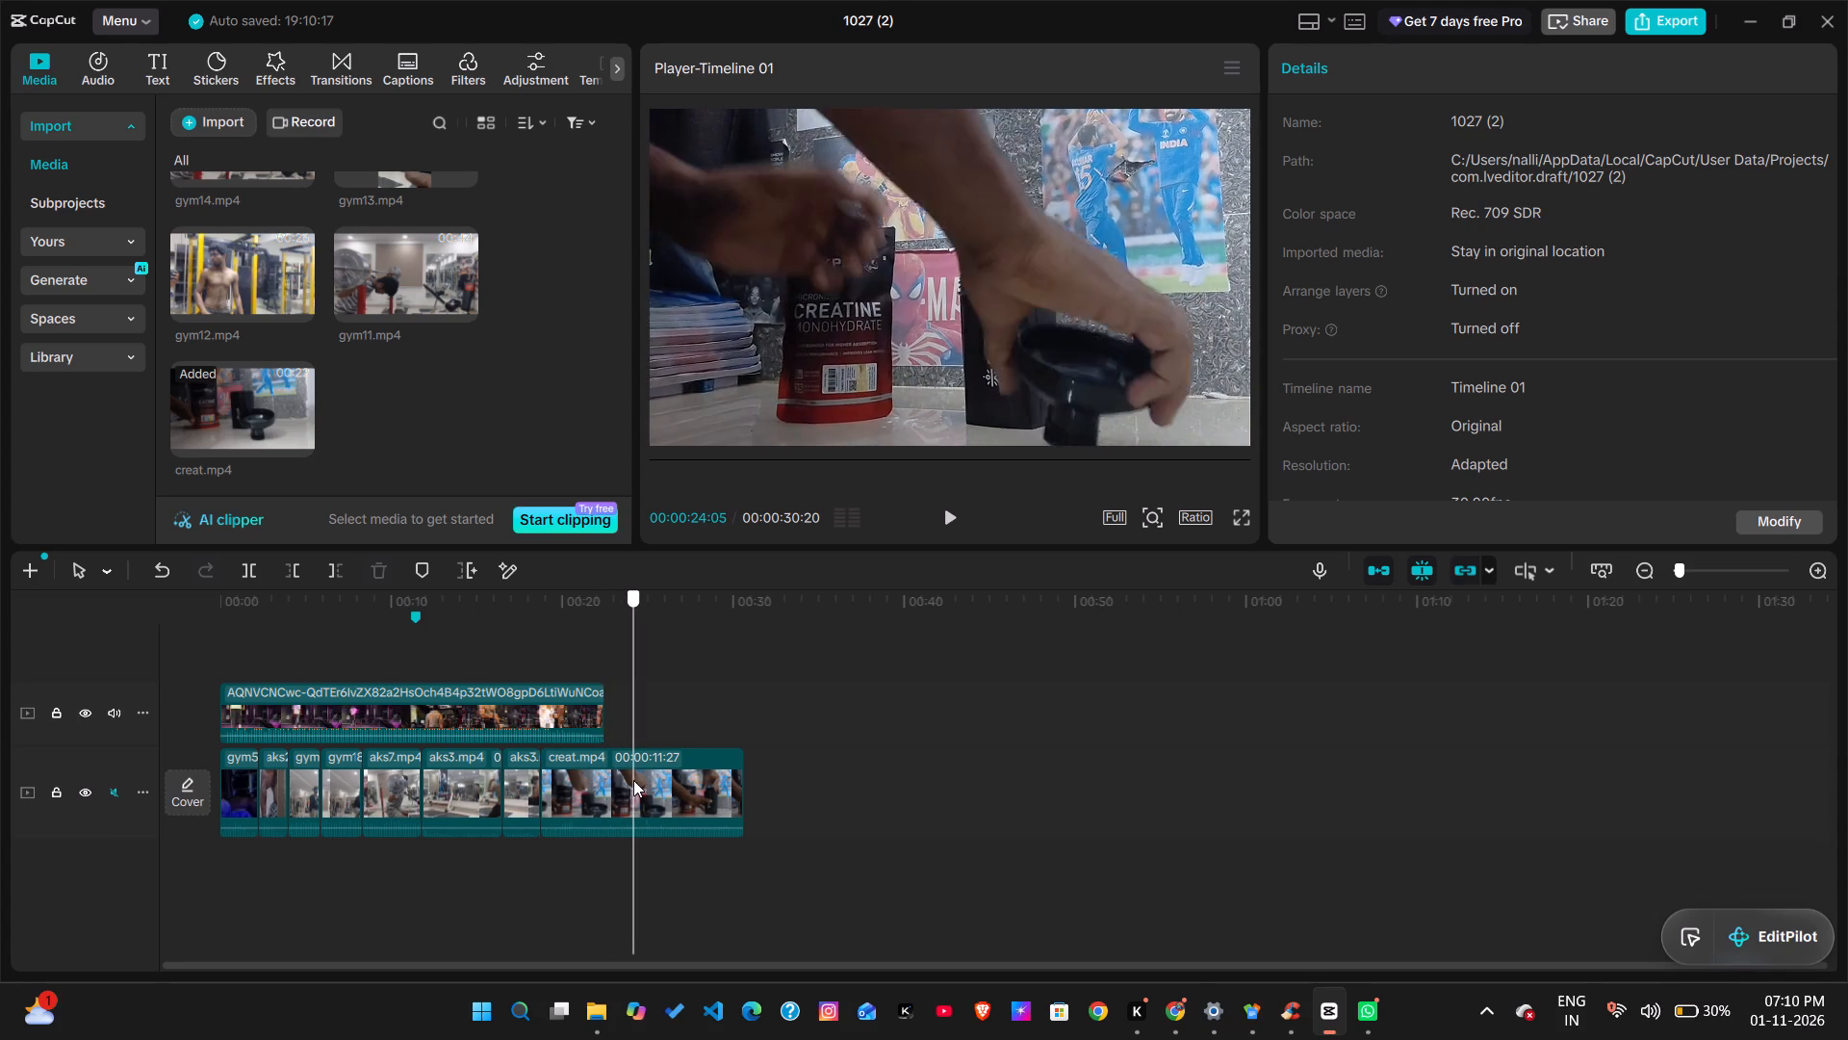
drag(633, 780, 641, 783)
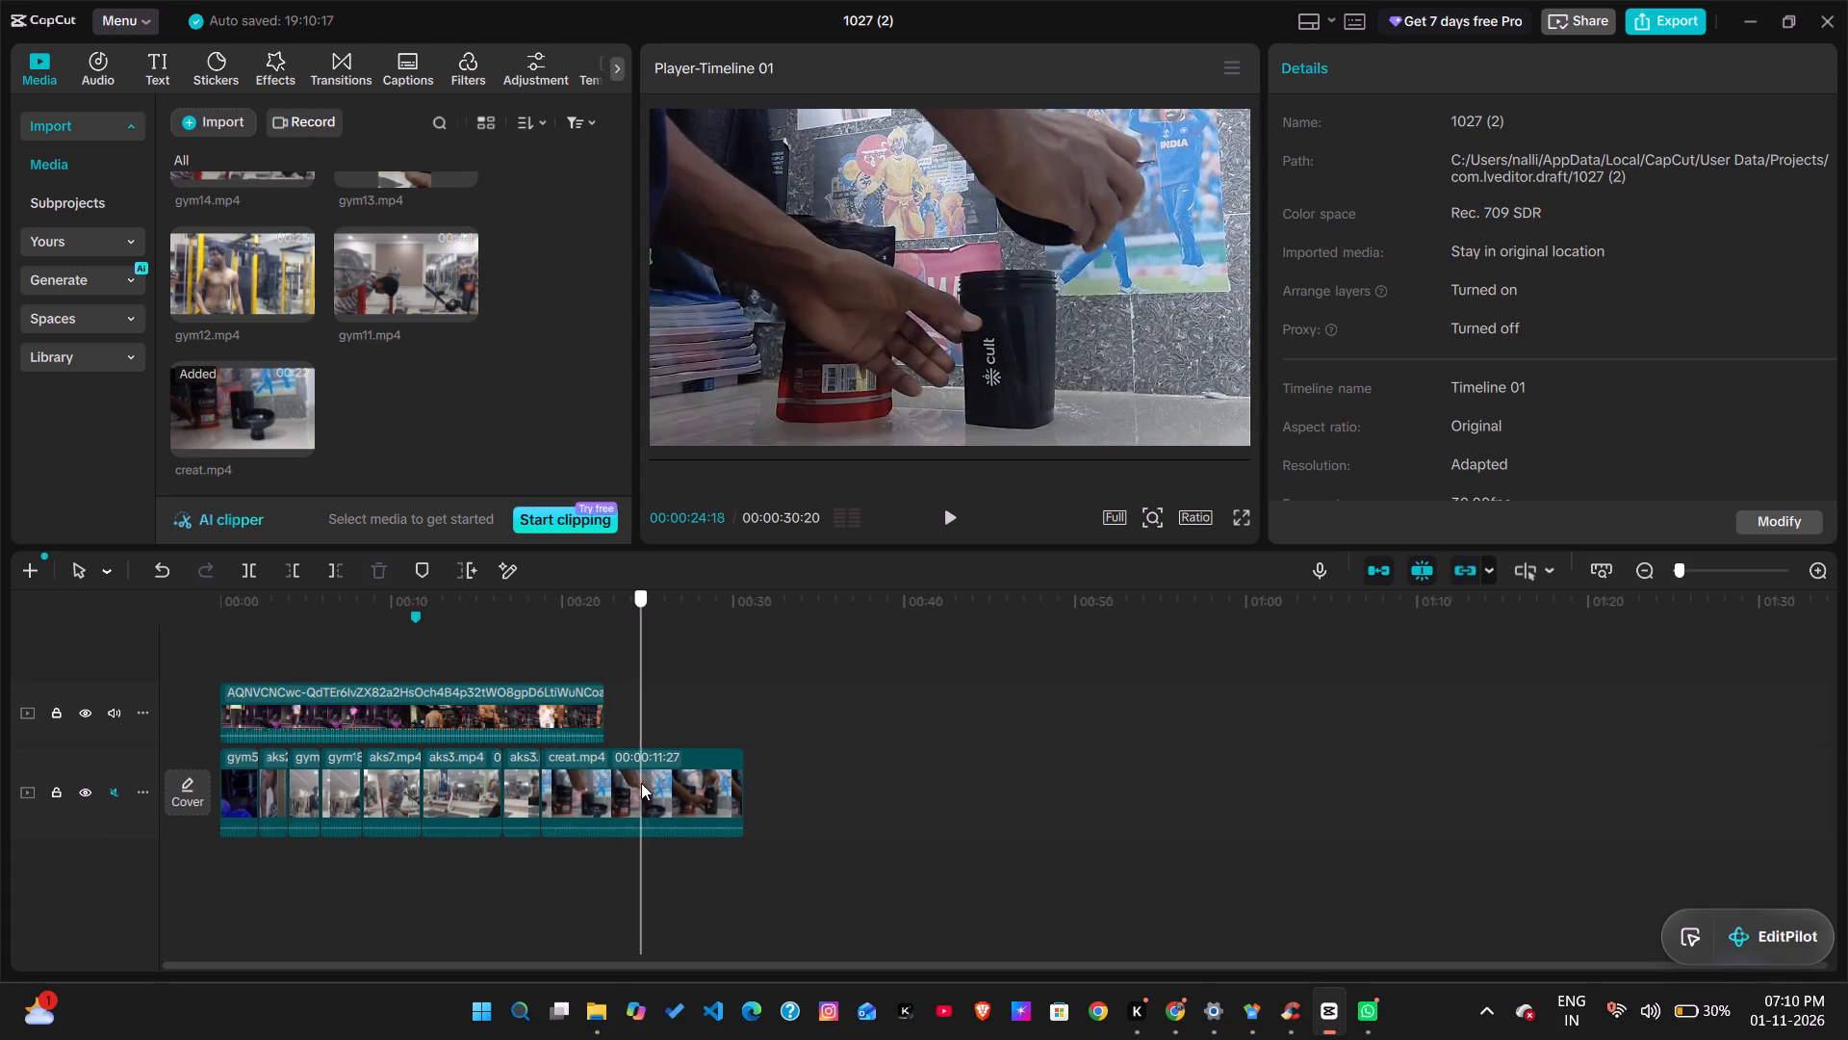
drag(641, 783, 601, 808)
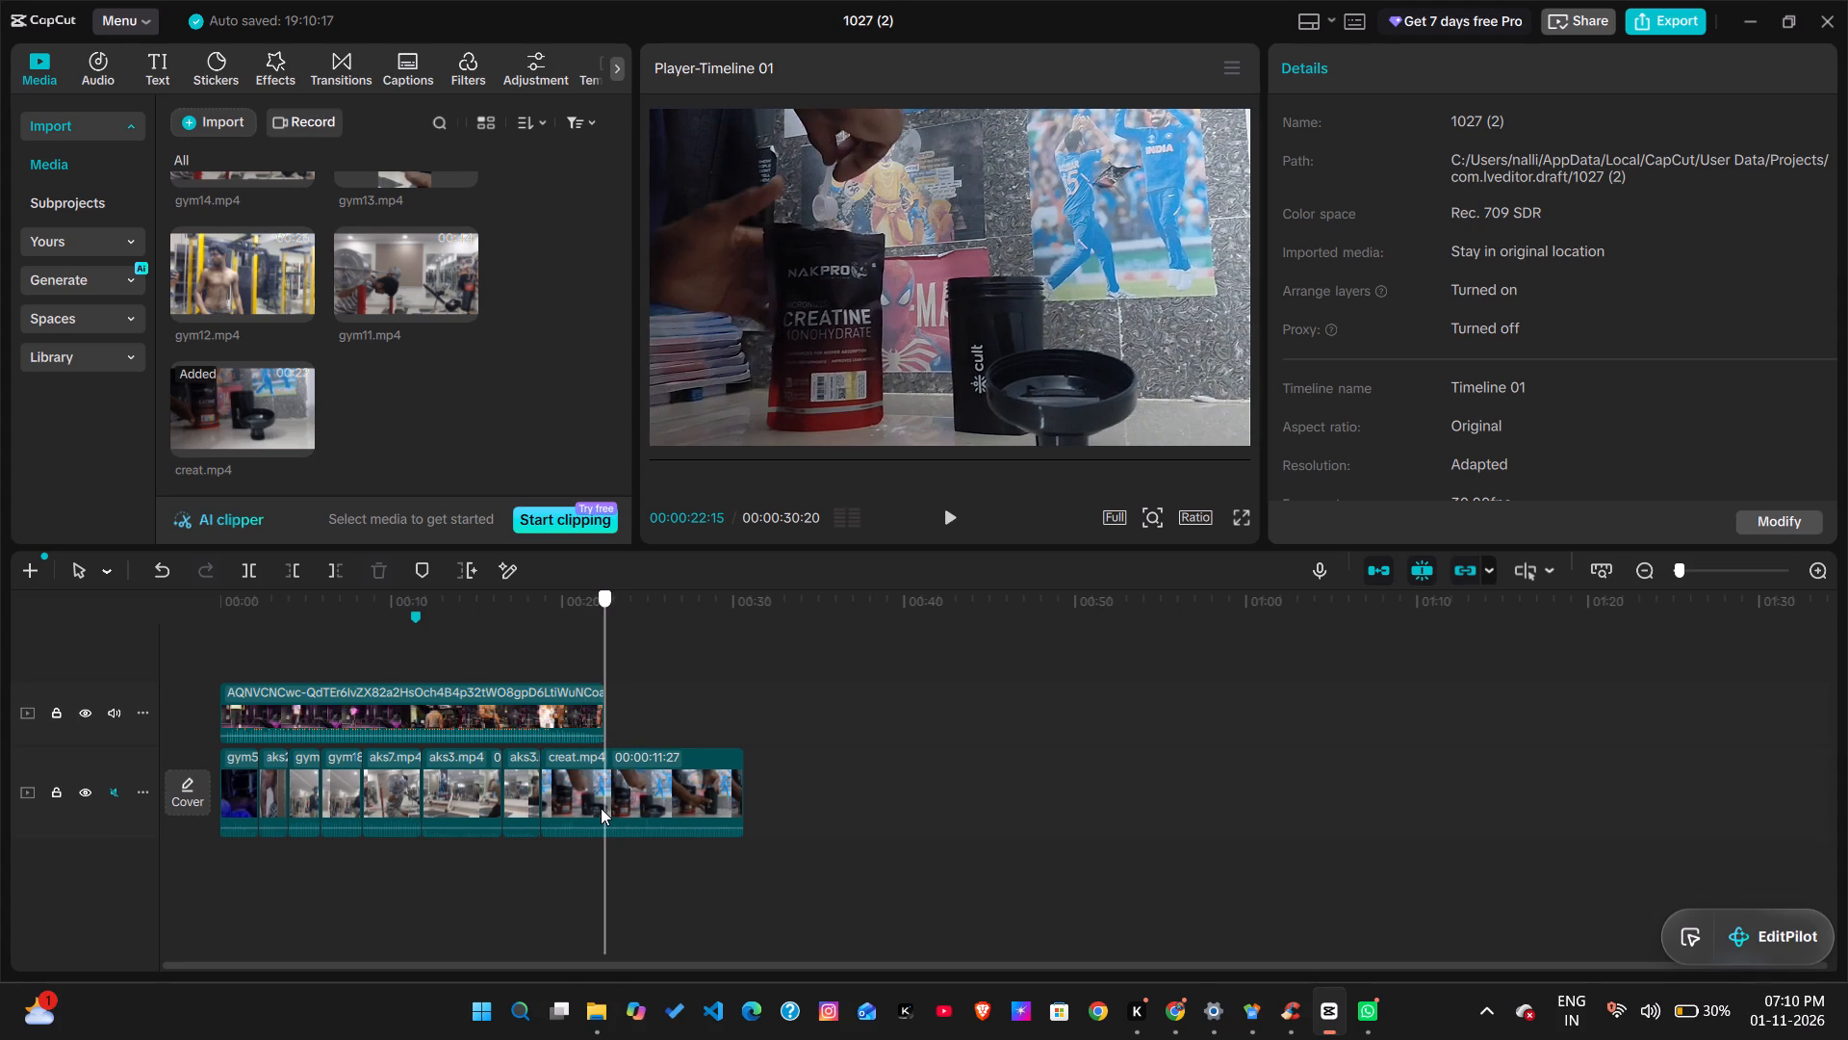
drag(601, 808, 602, 808)
click(590, 627)
drag(605, 633, 553, 649)
key(space)
key(space)
key(space)
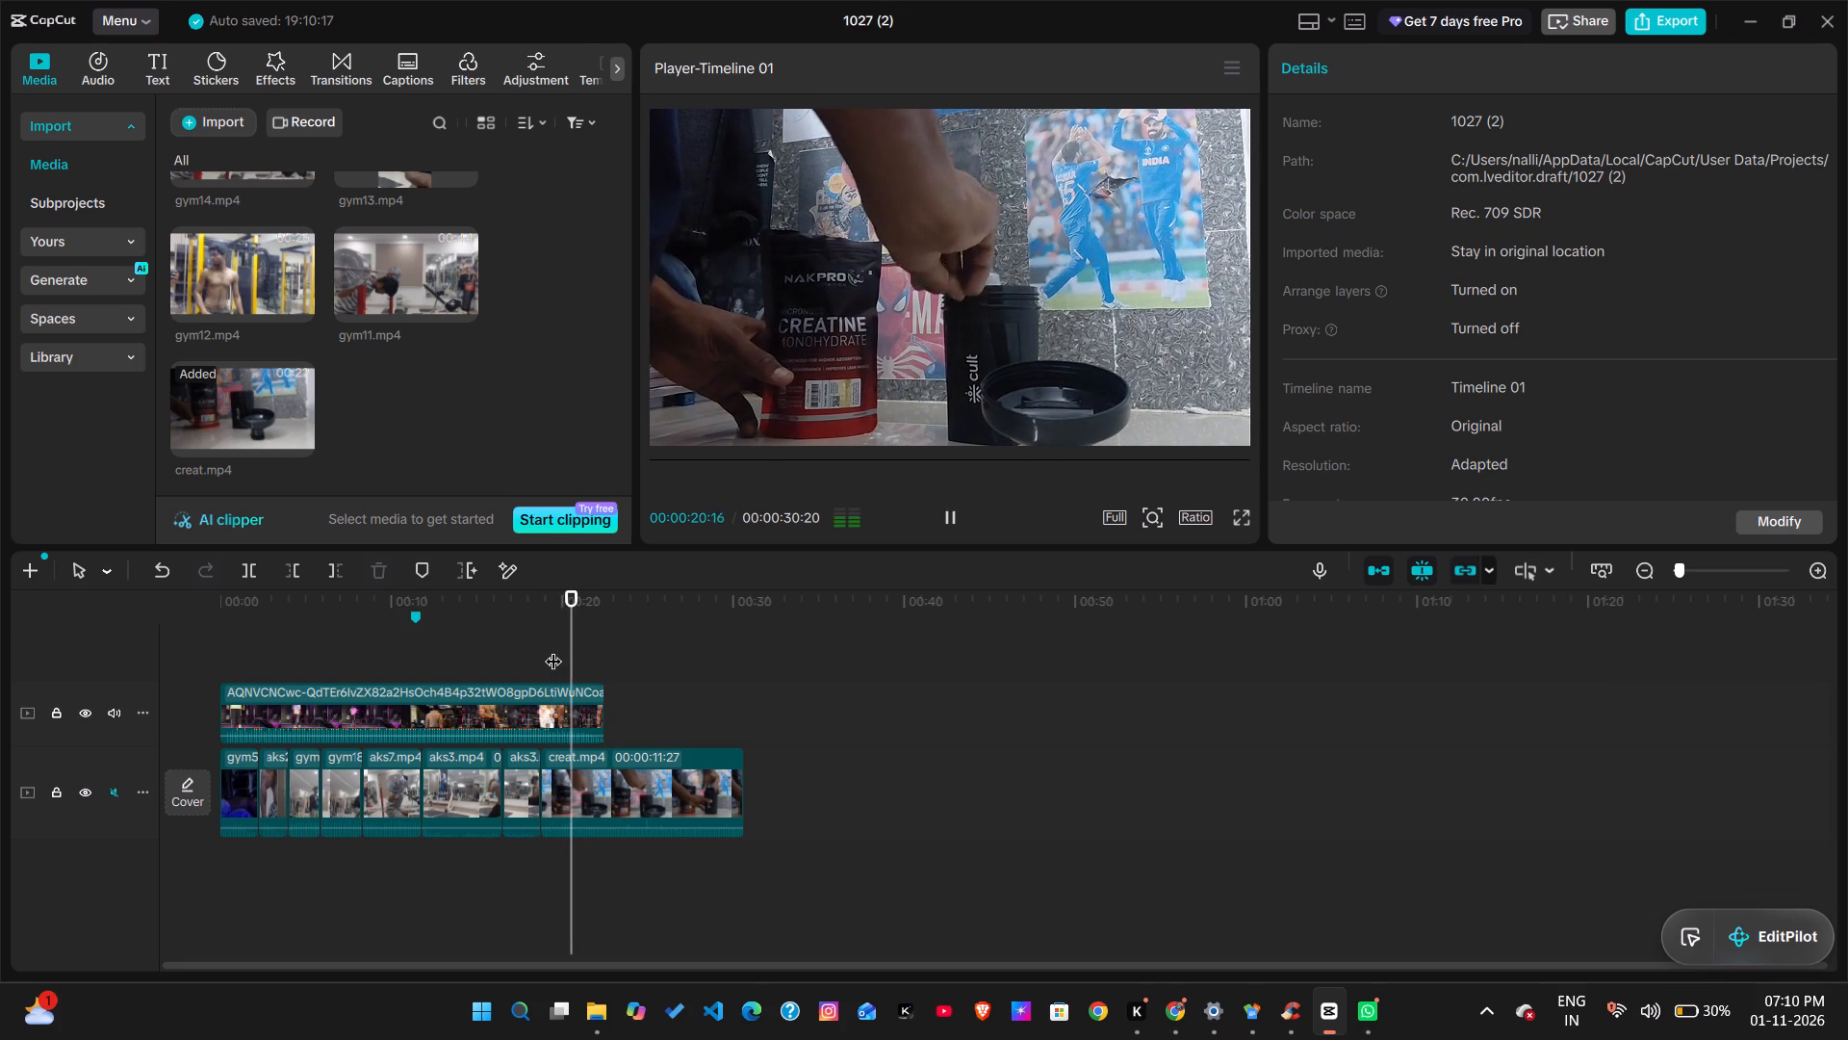
key(space)
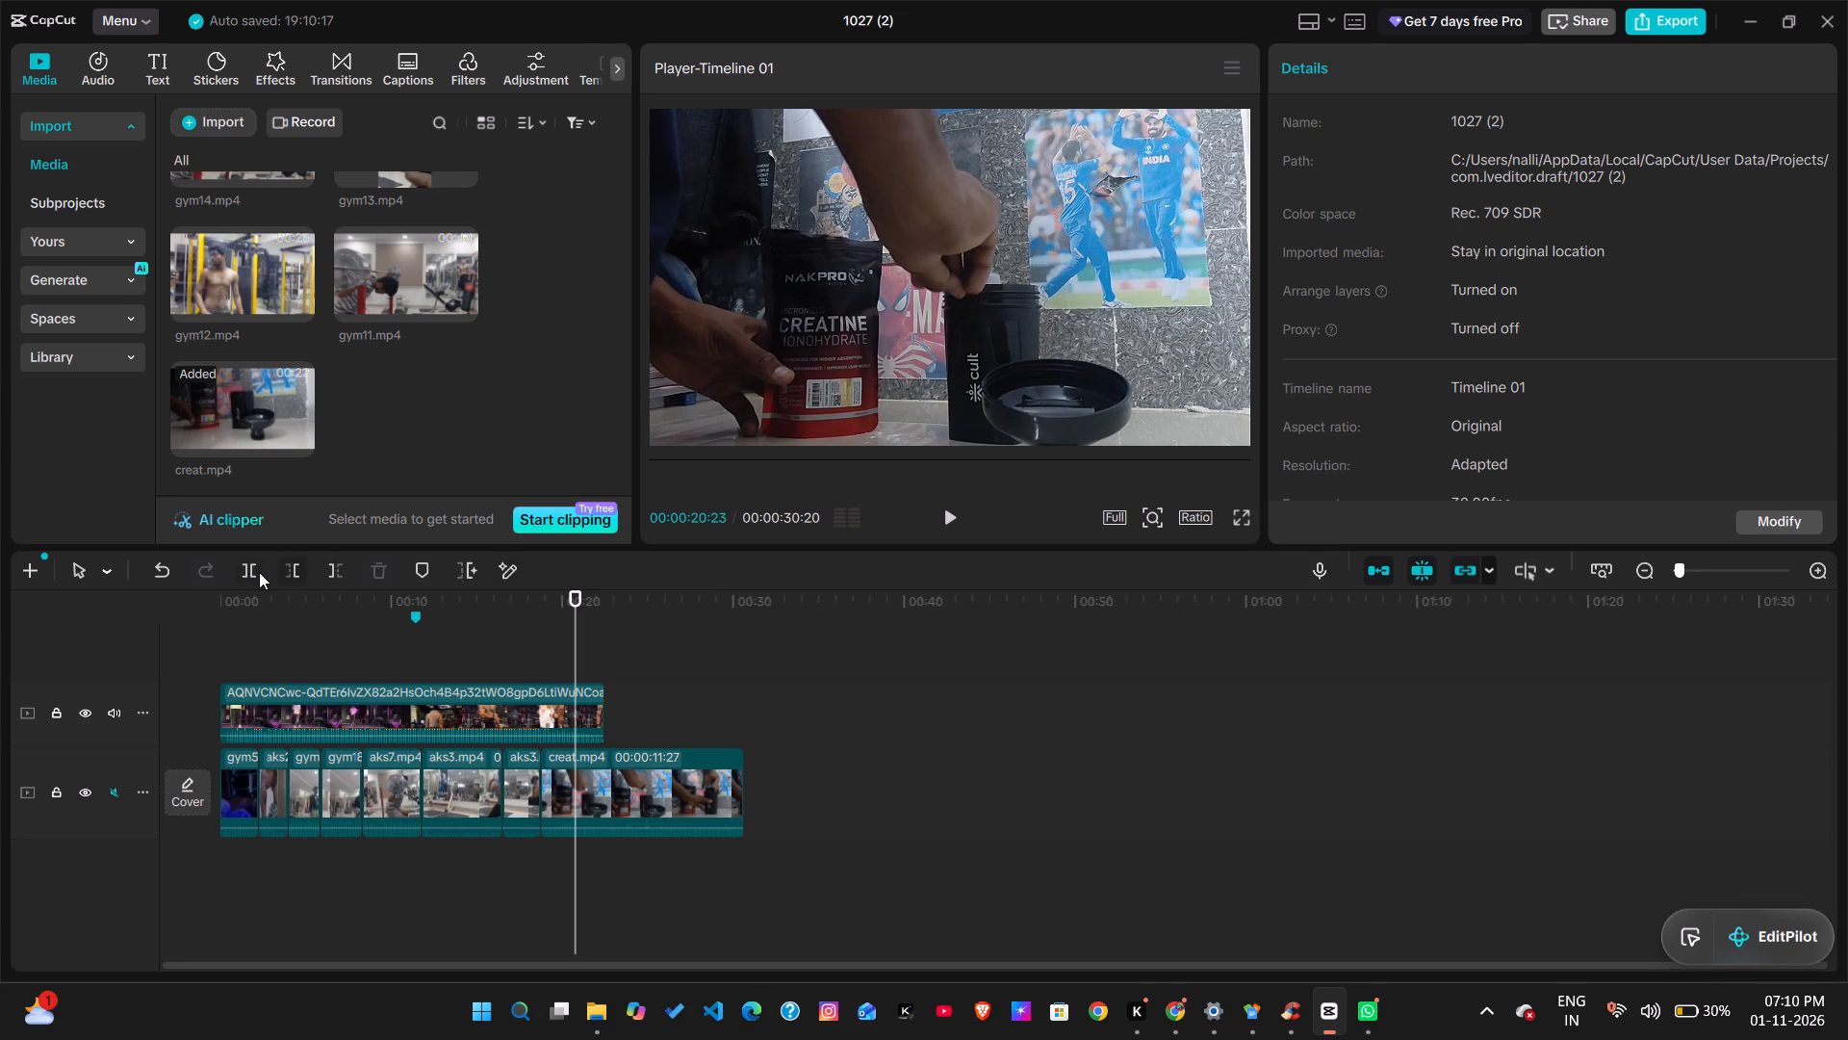
click(255, 572)
Split creat.mp4 again at 00:00:25:22, where the shaker lid is being put on, and delete the section between the two cuts.
key(space)
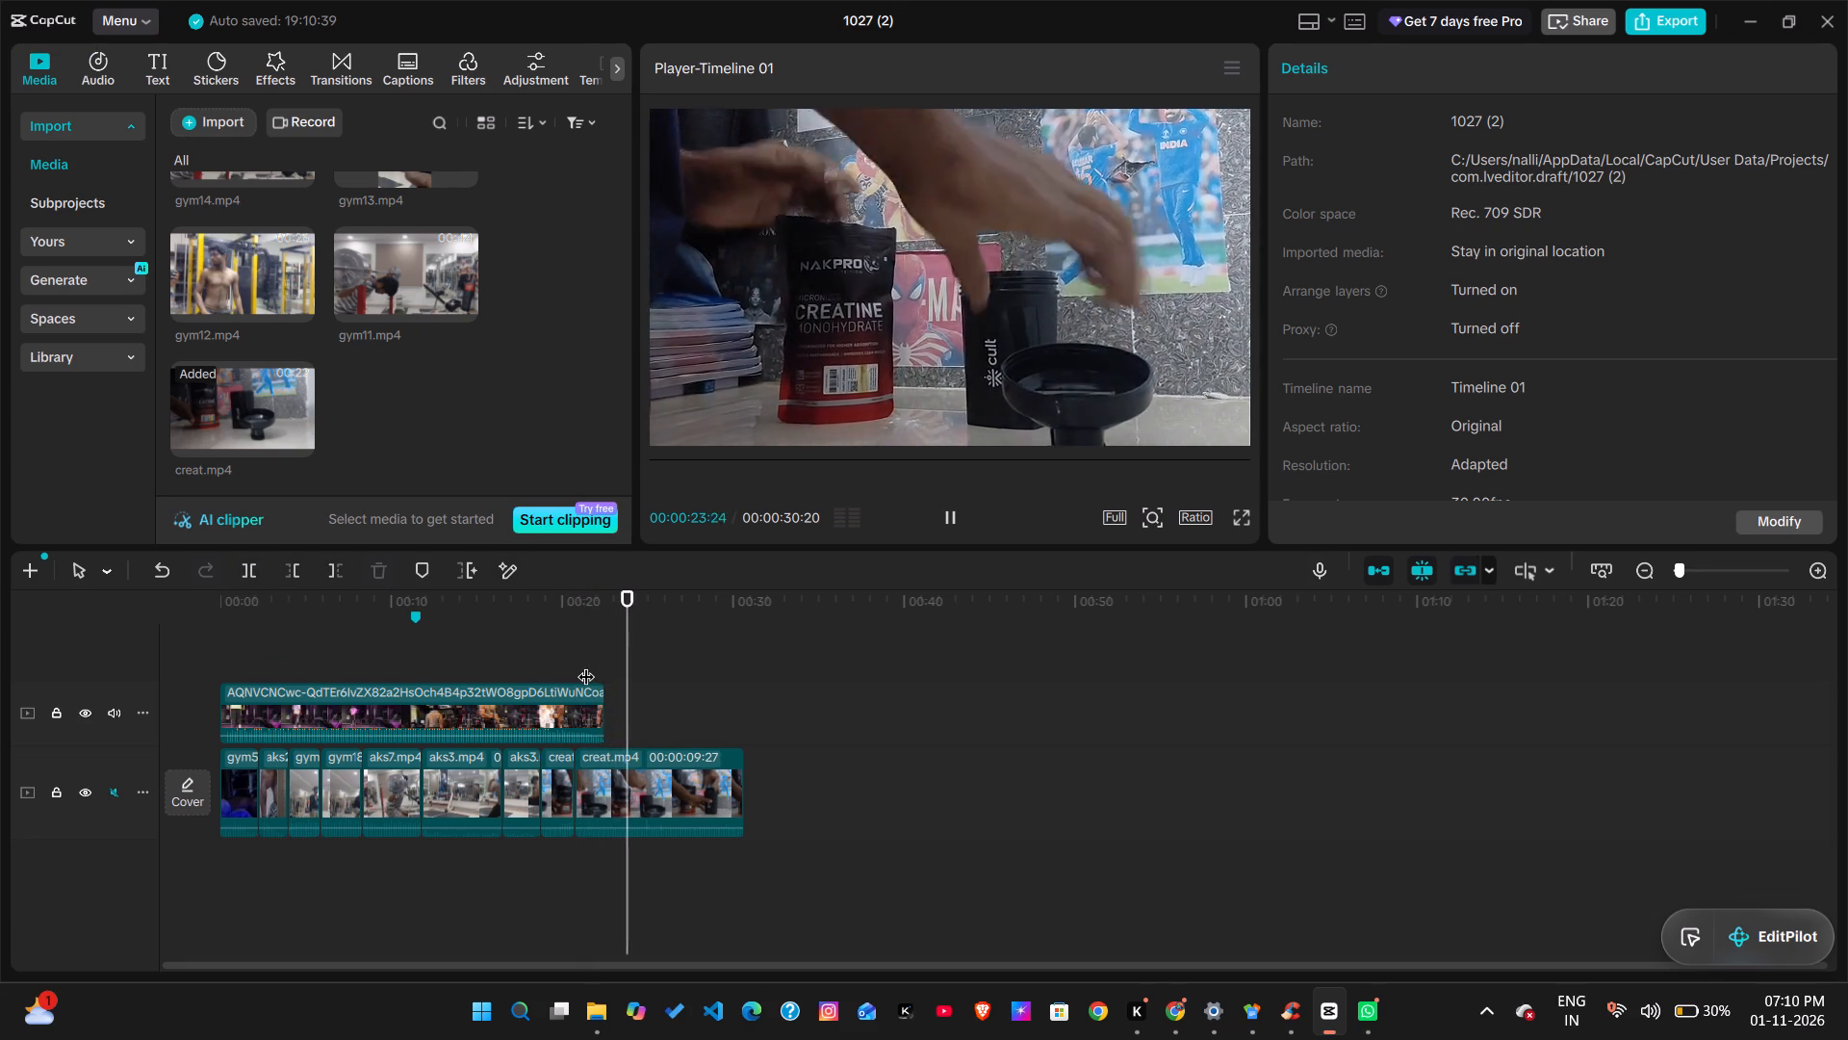
key(space)
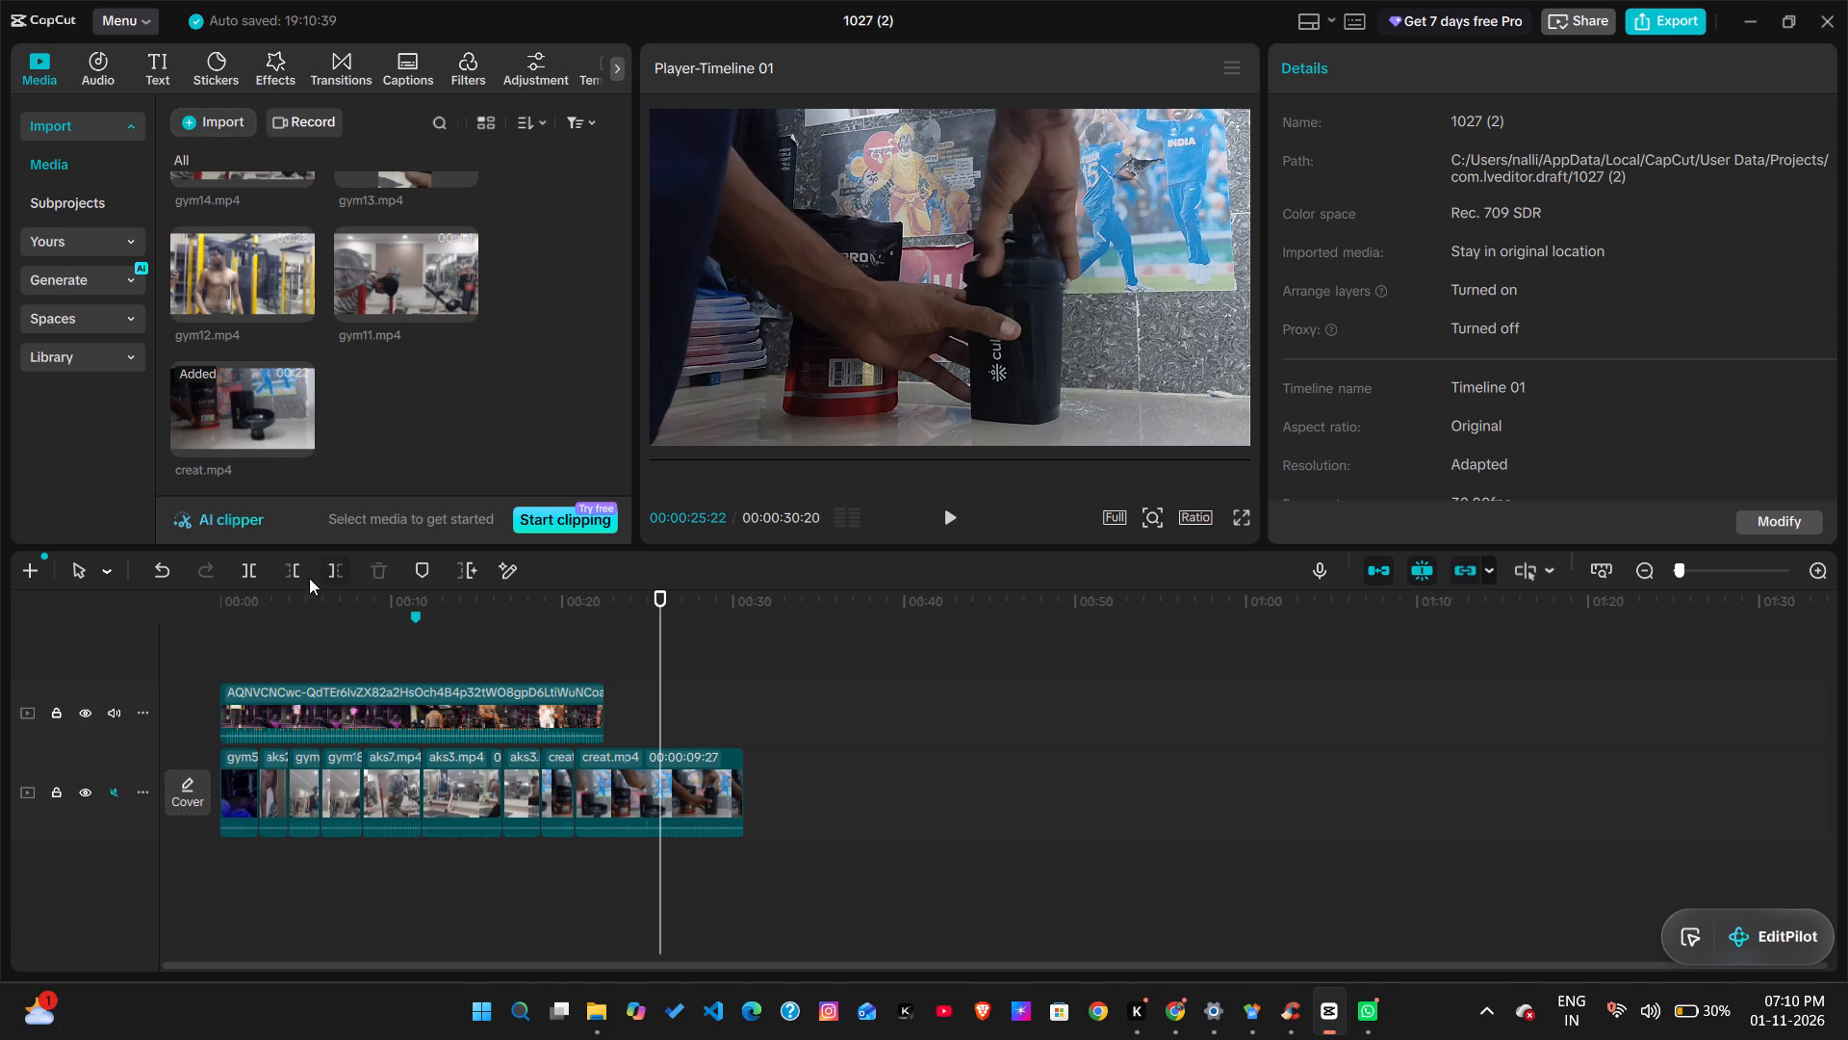
click(252, 575)
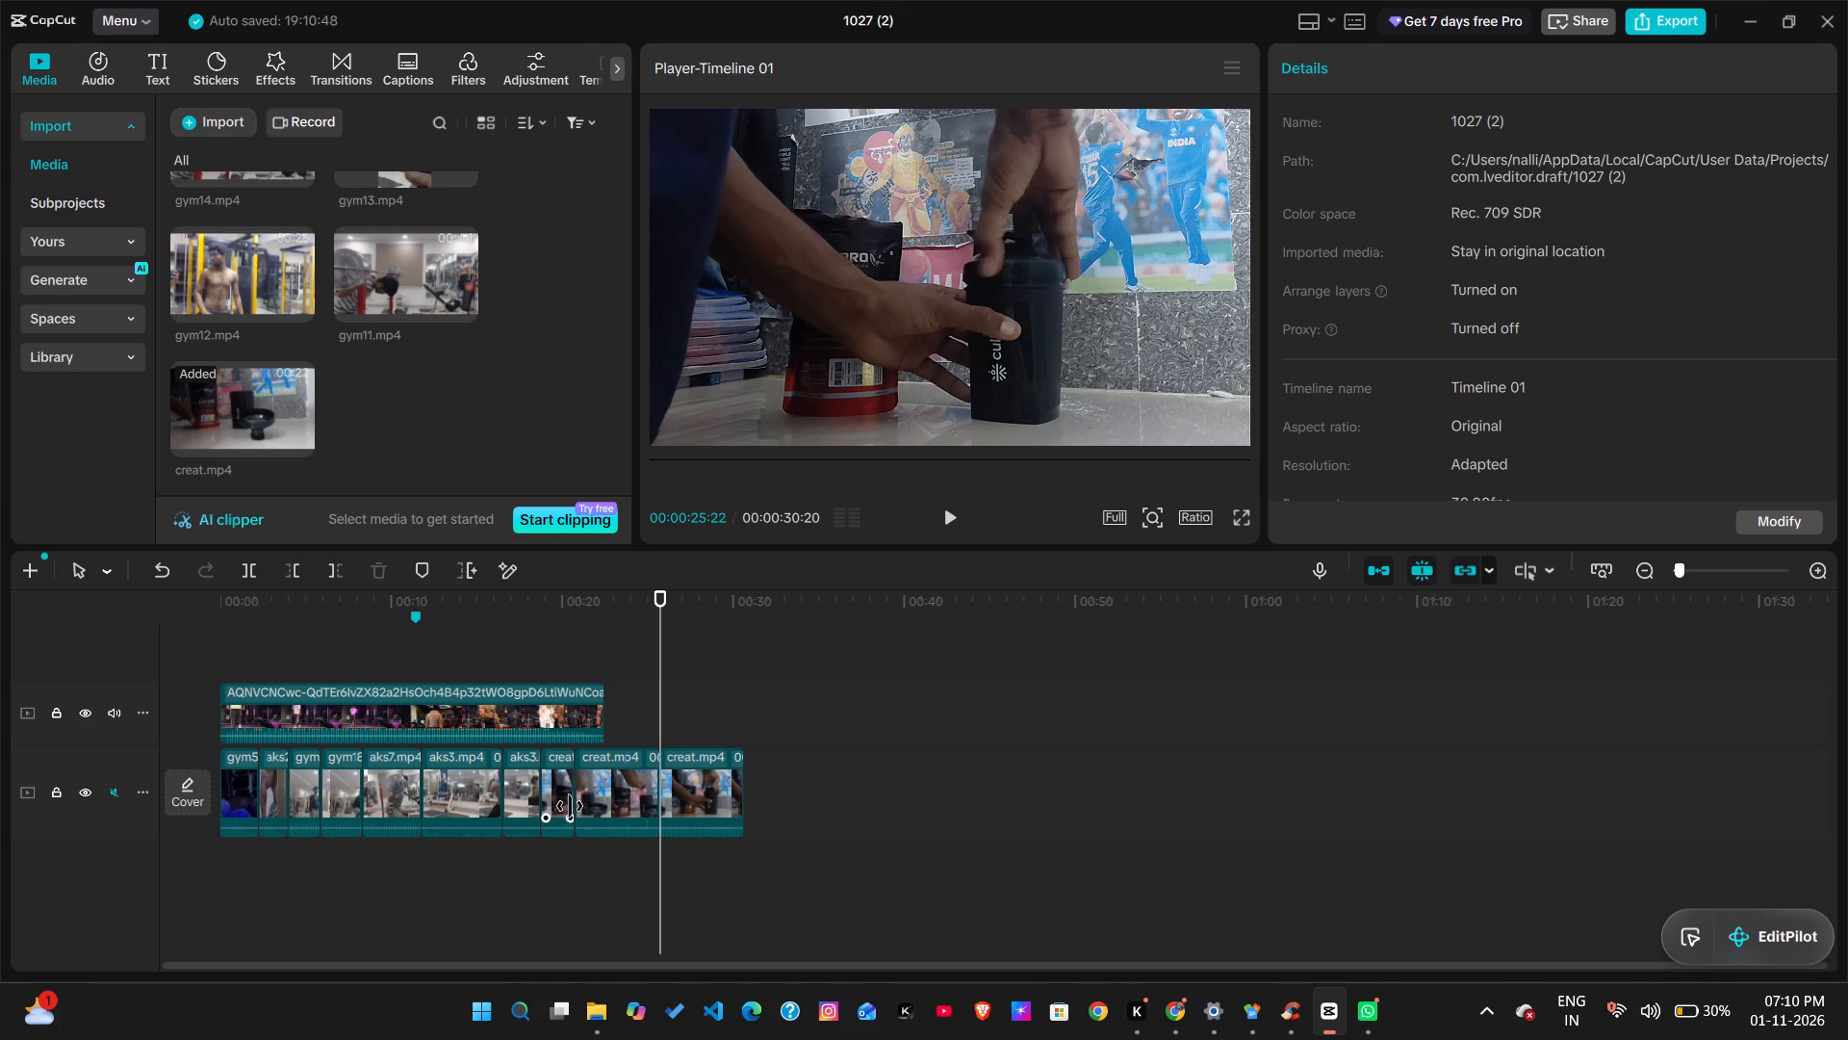
click(582, 806)
key(Delete)
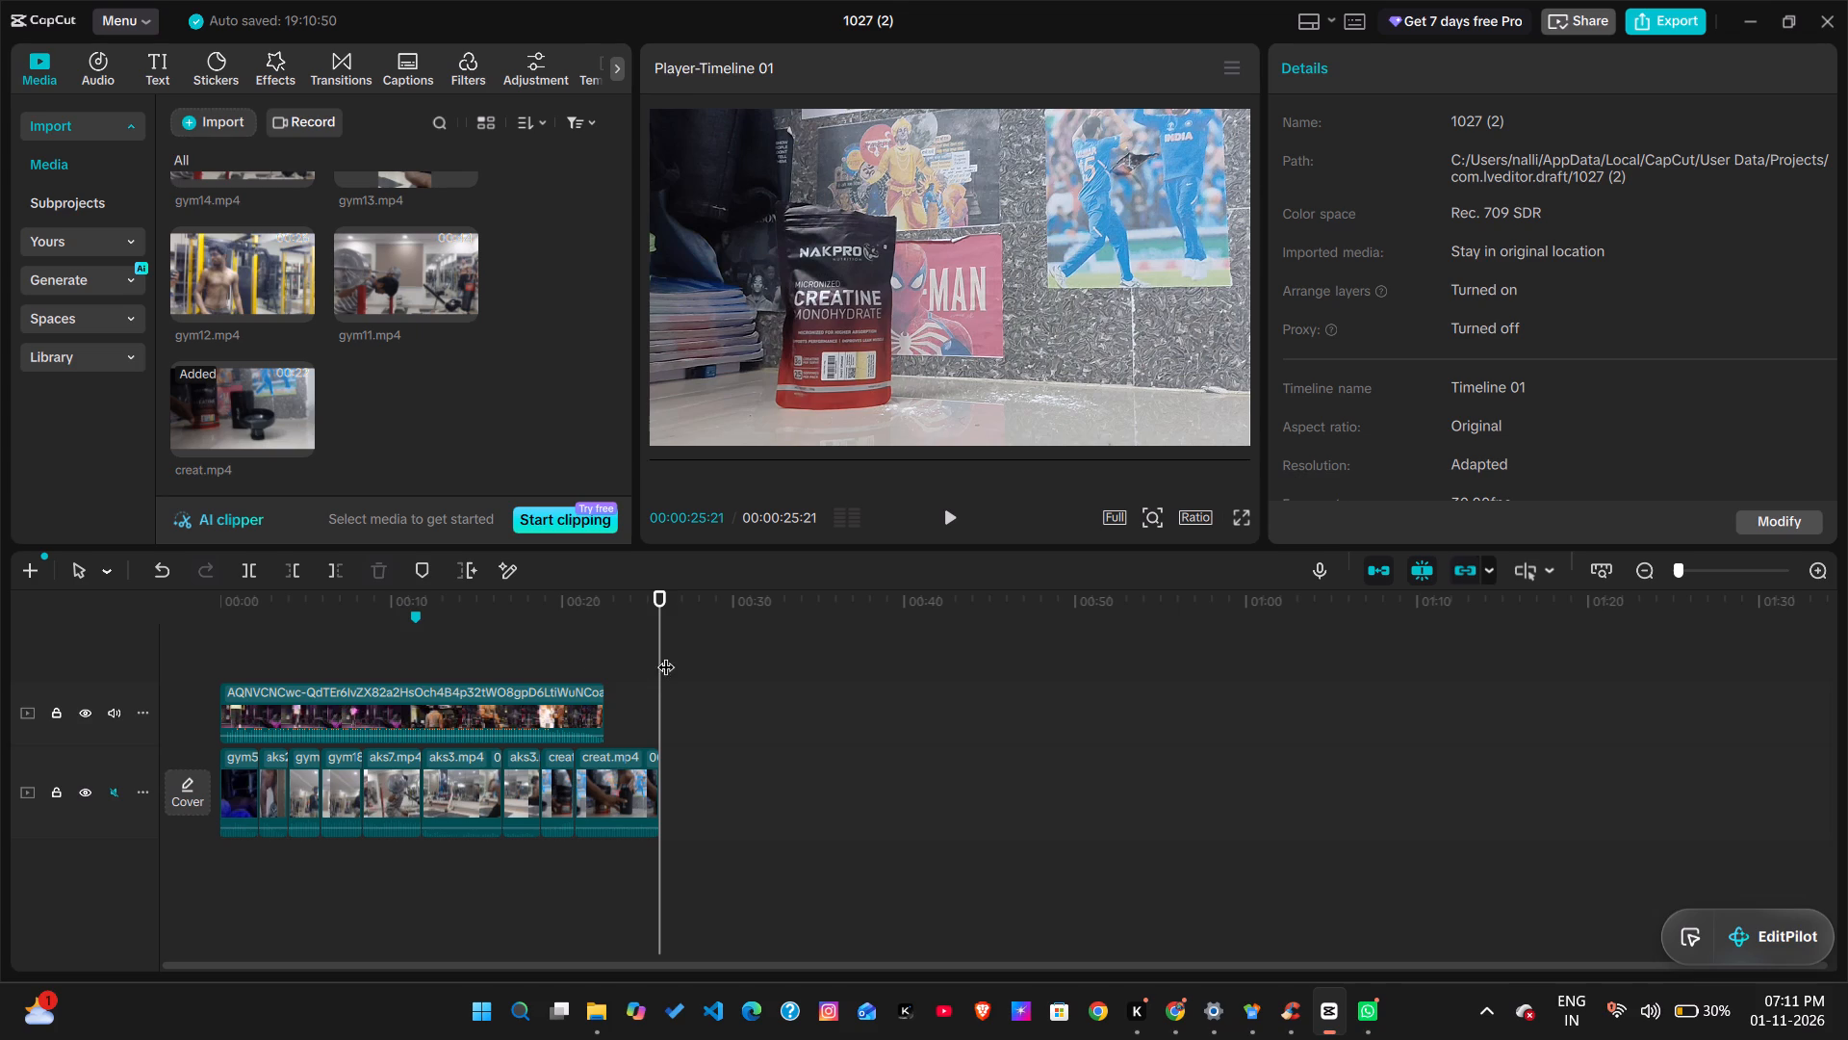
Play the montage from the start and trim about 8 frames off the end of the gym clip just before aks7.mp4.
click(662, 637)
drag(662, 637, 216, 677)
key(space)
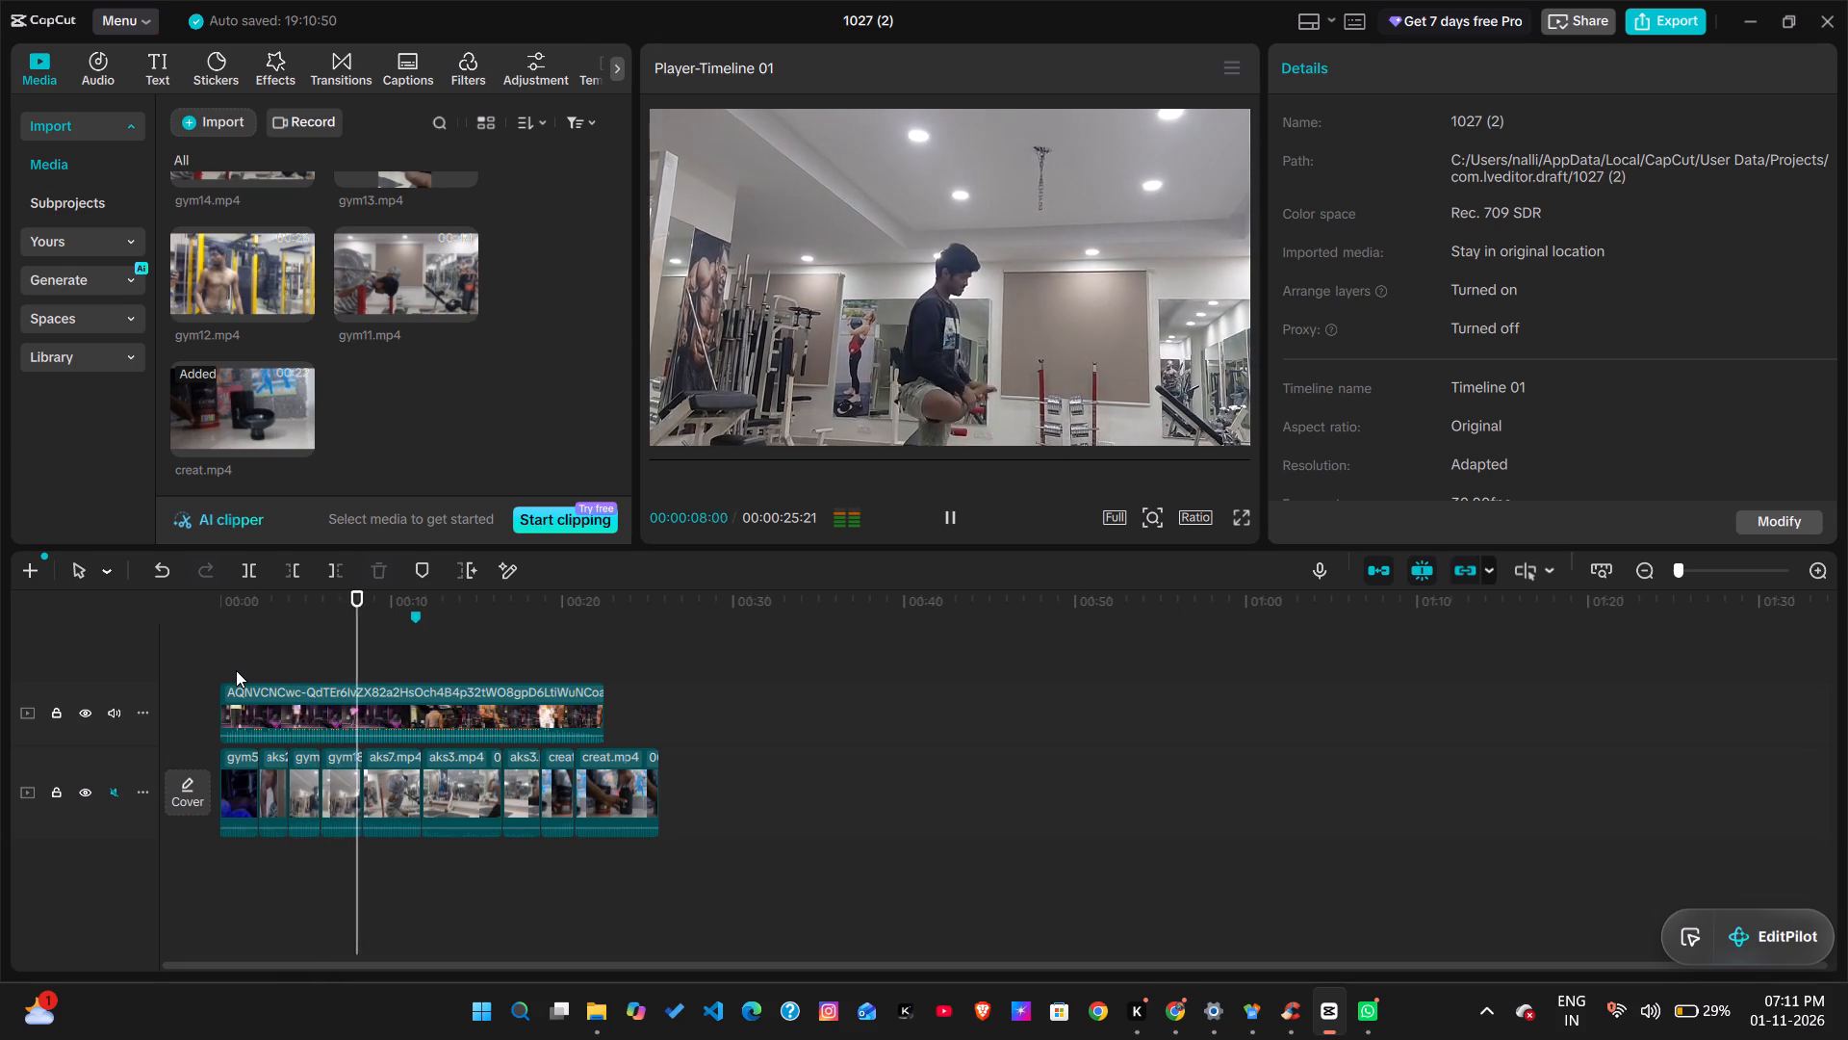
key(space)
click(326, 789)
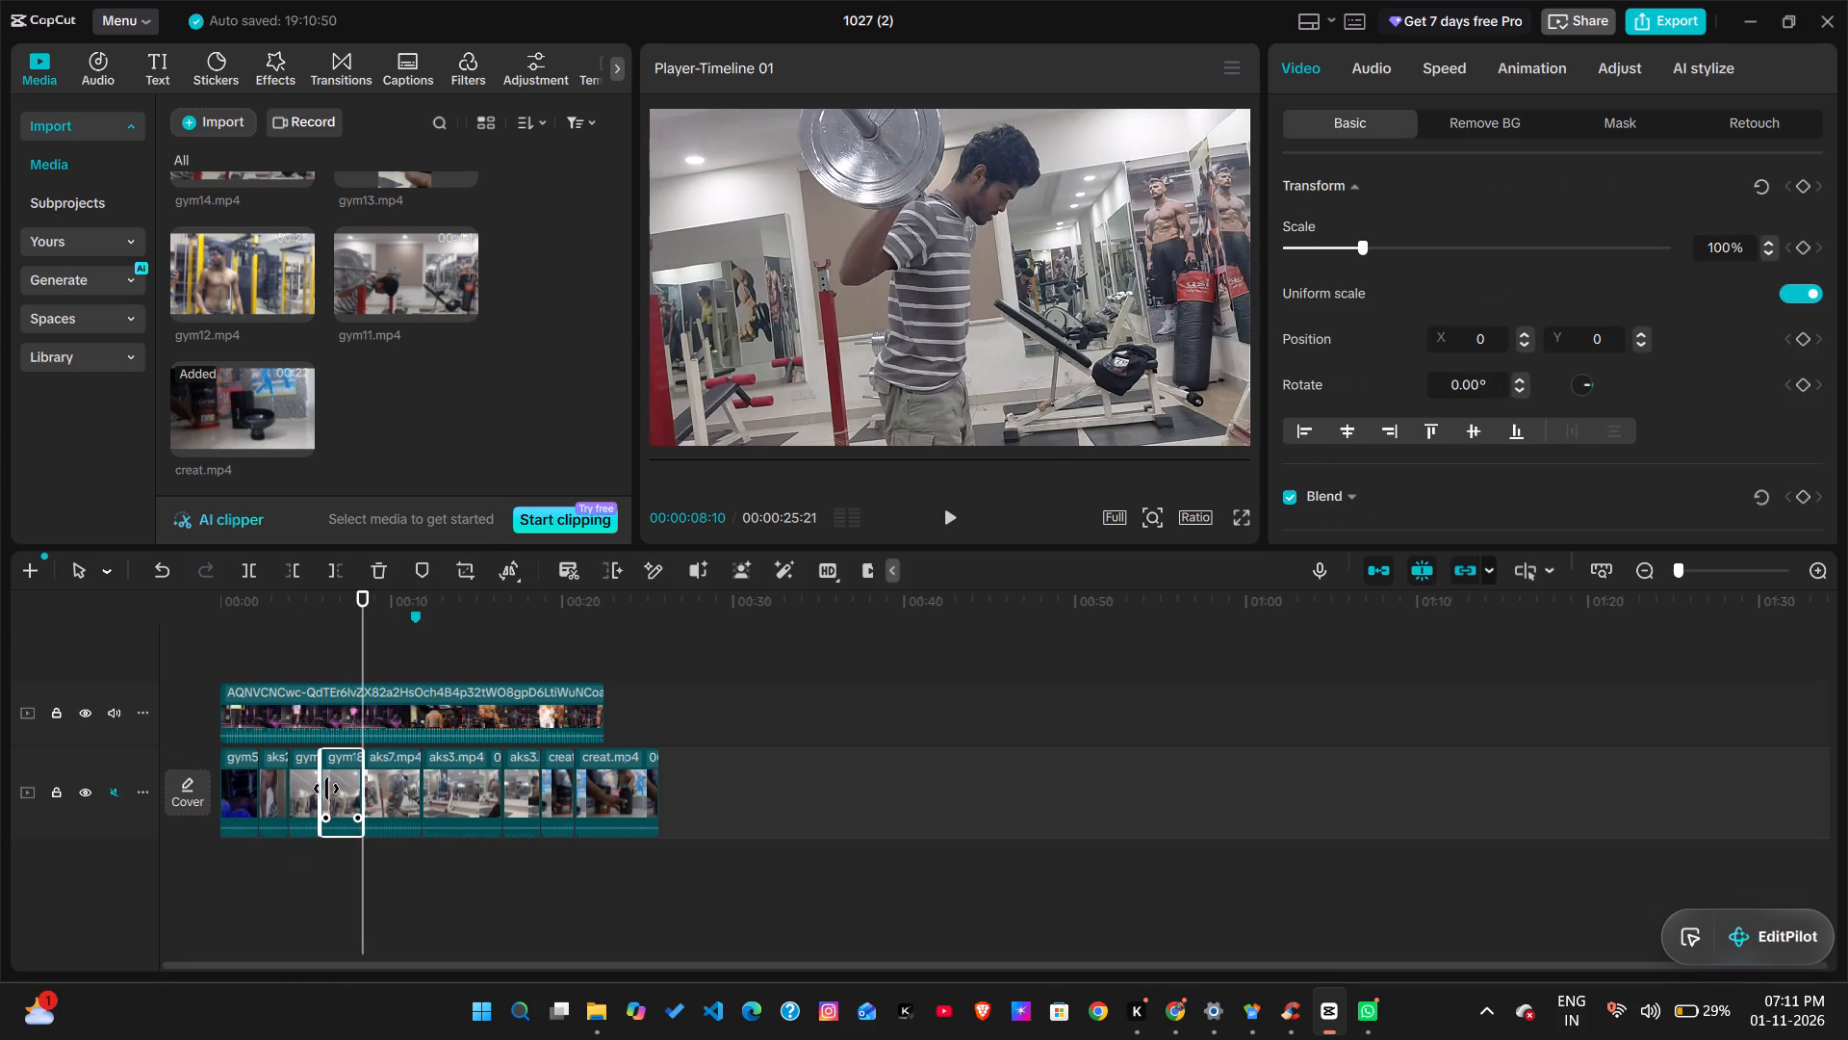
click(360, 783)
drag(359, 622, 385, 634)
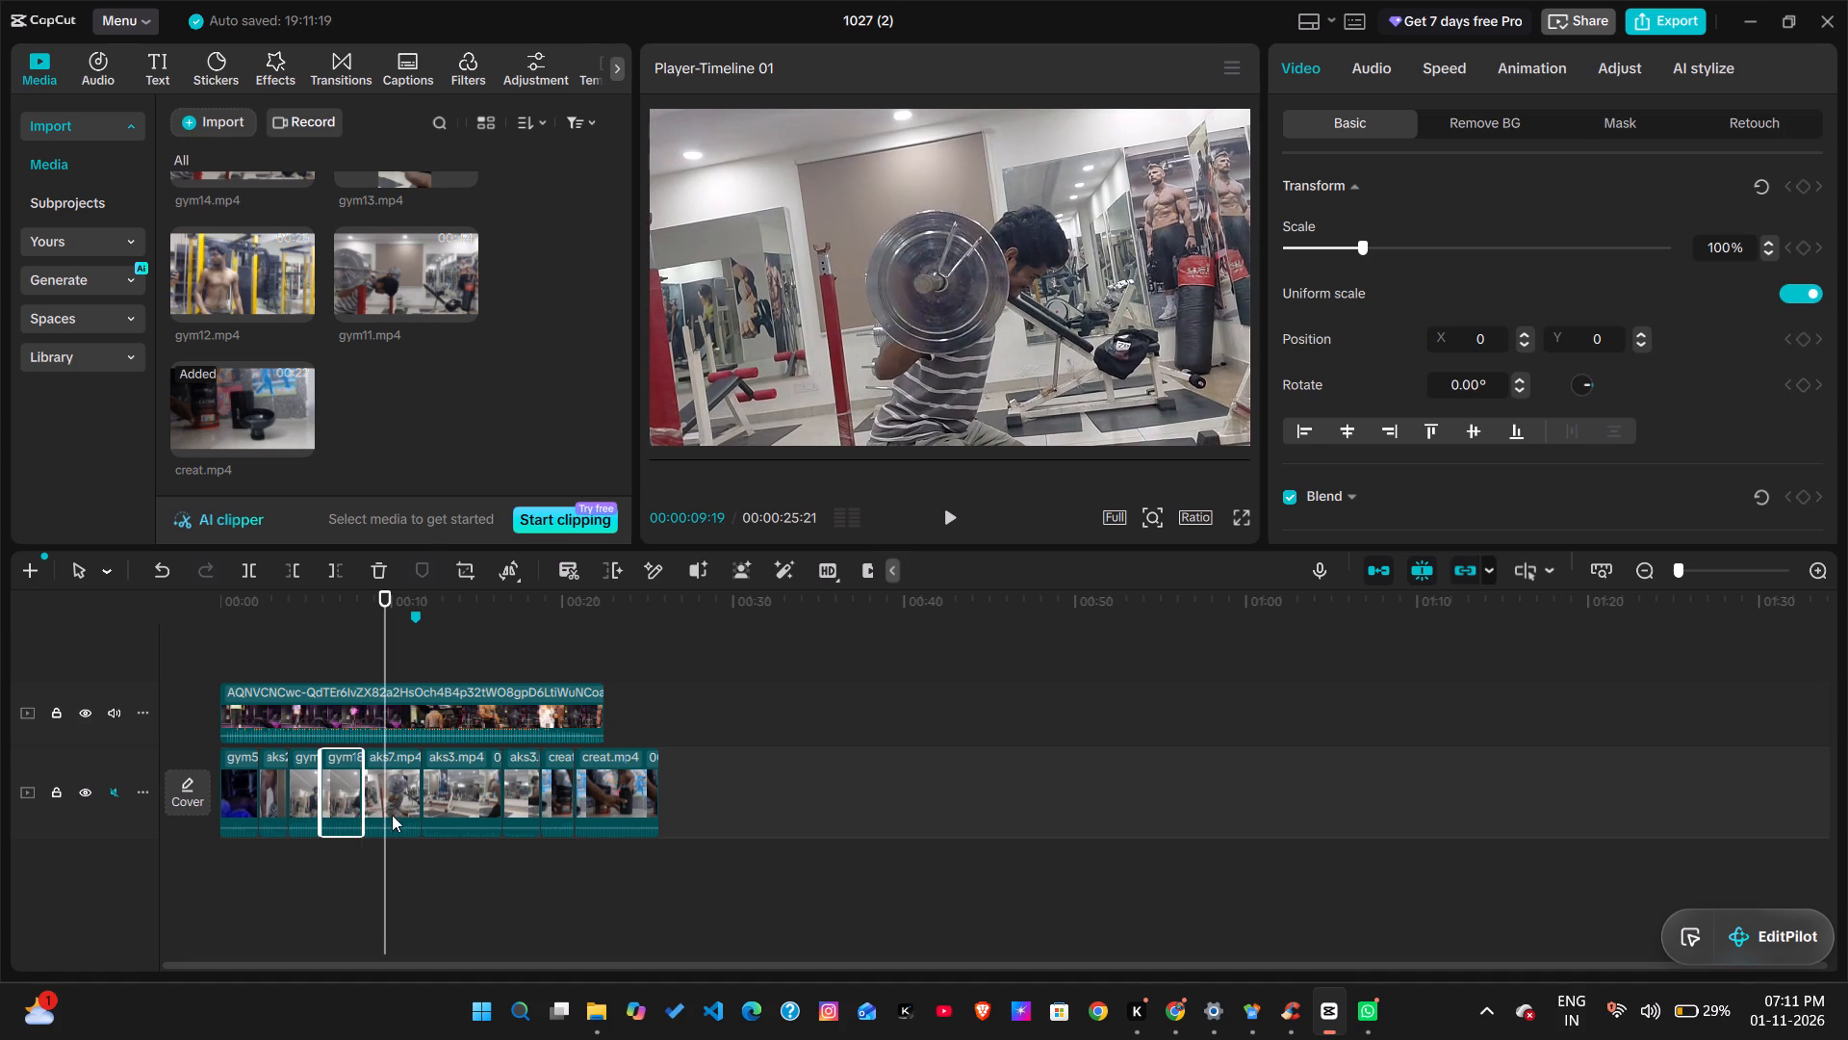
click(365, 785)
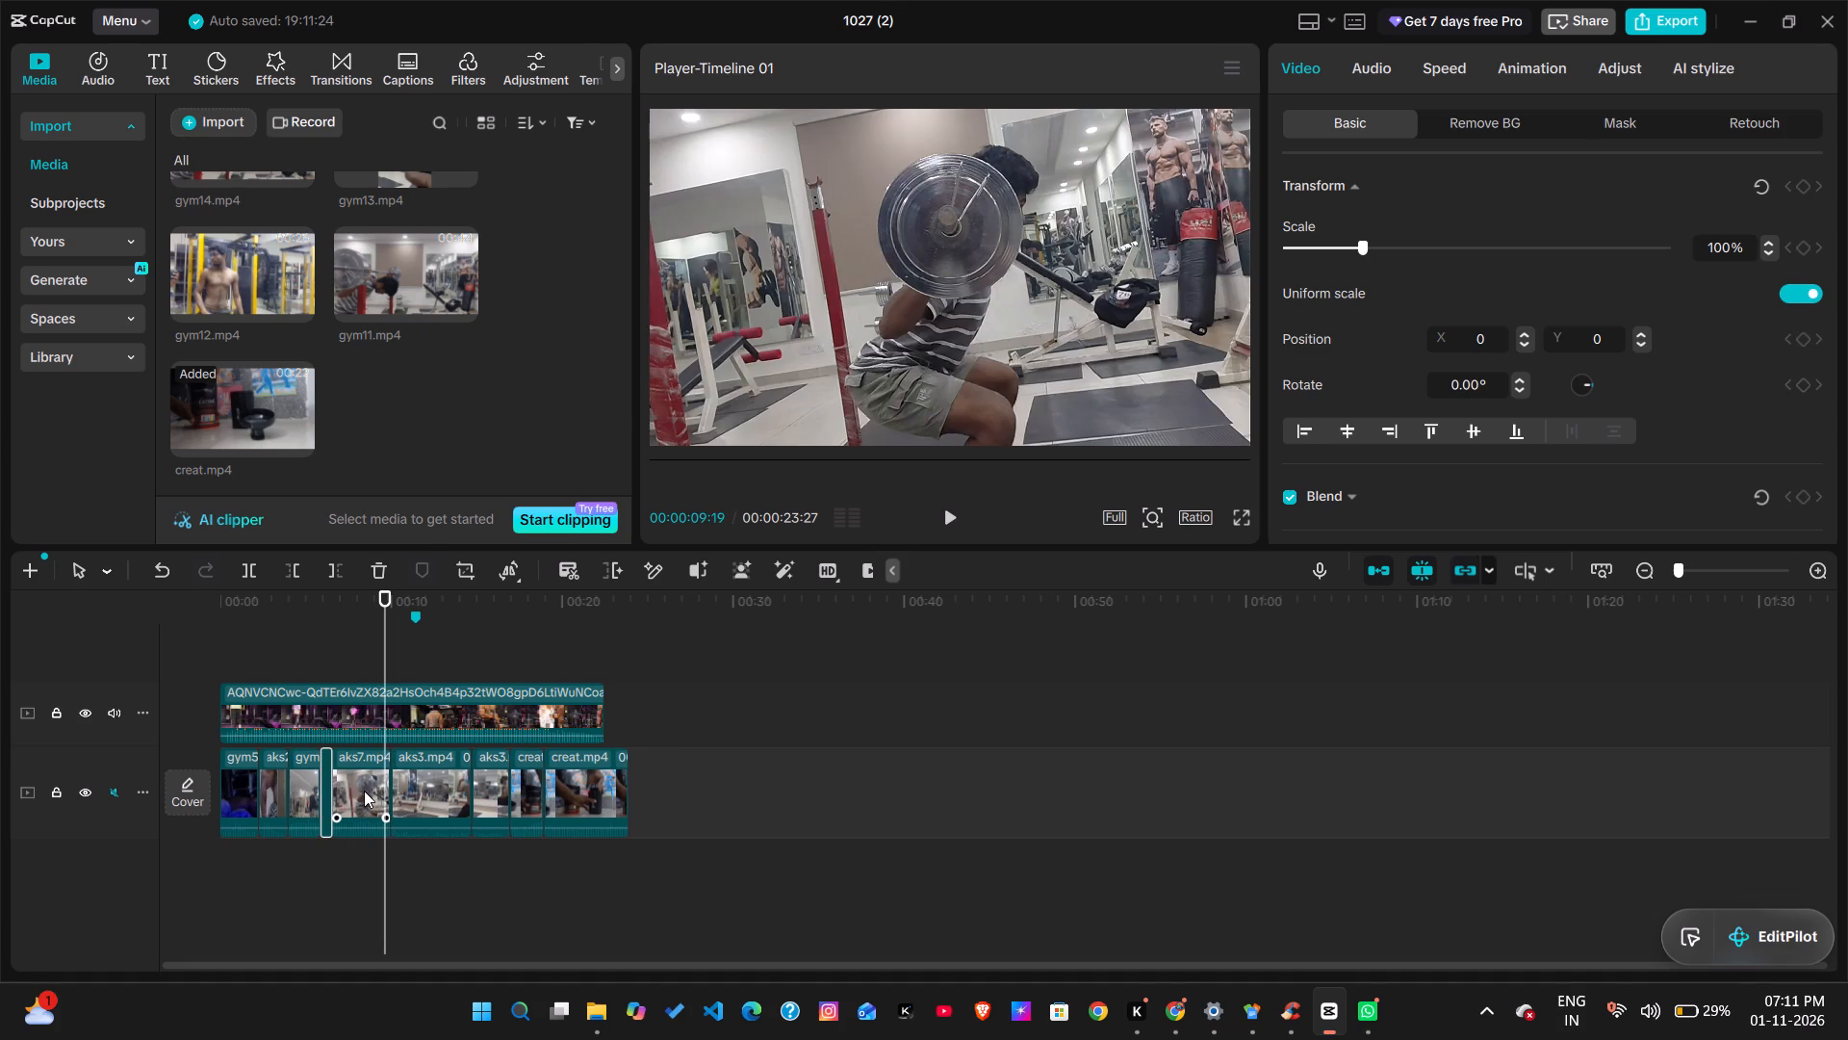
key(ctrl+z)
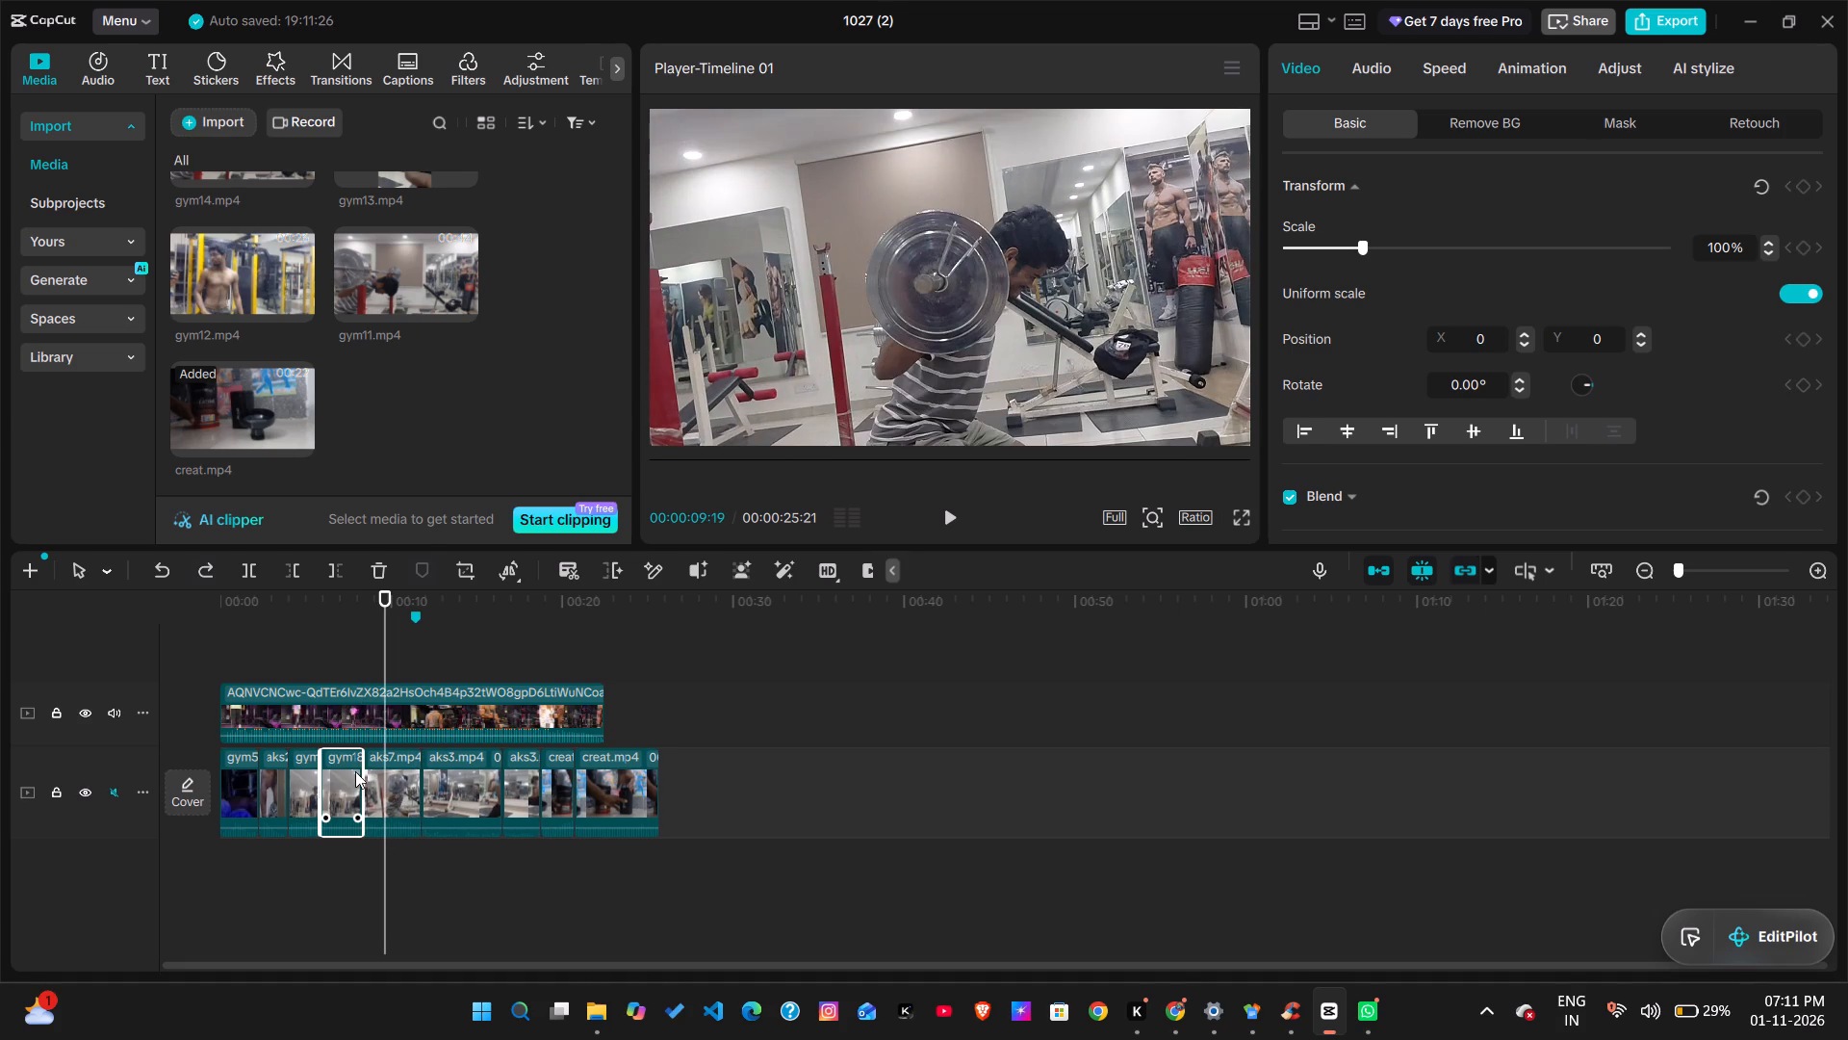
drag(362, 775, 351, 778)
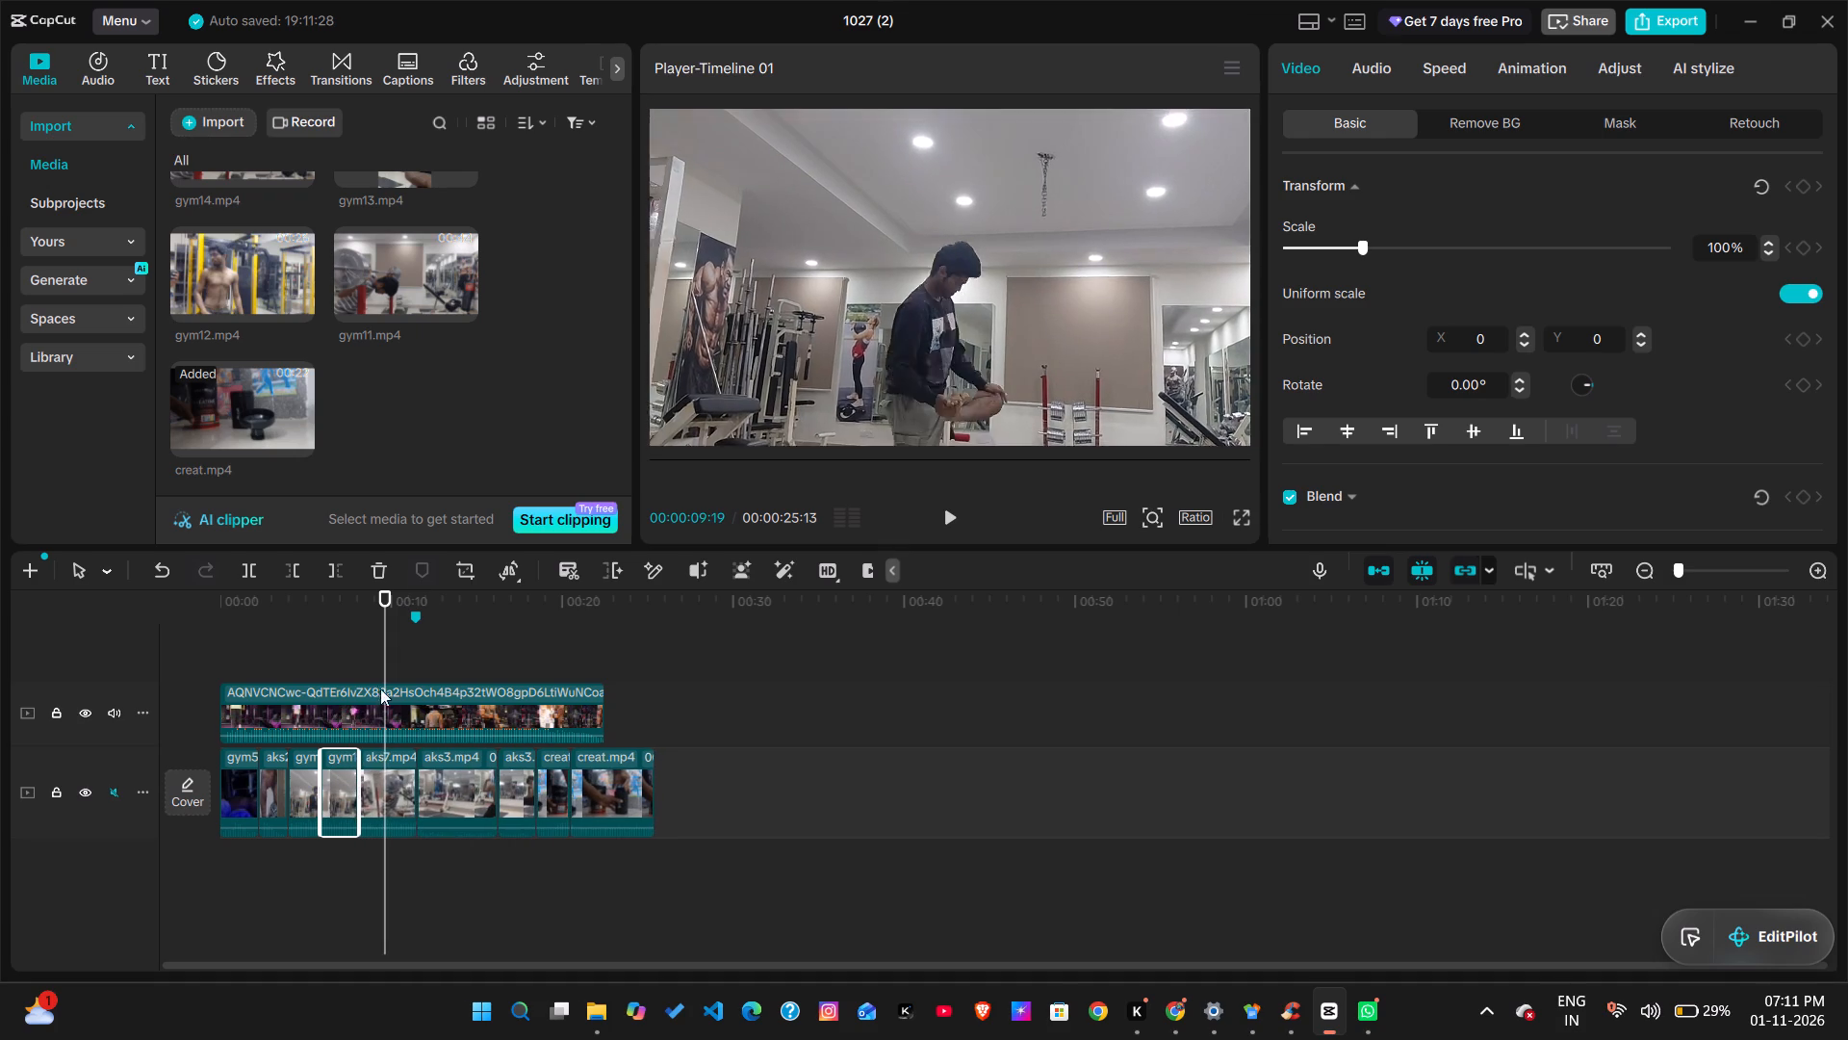
Replay the montage from the start and trim about another half second off the end of the gym clip before aks7.mp4.
drag(387, 653, 353, 715)
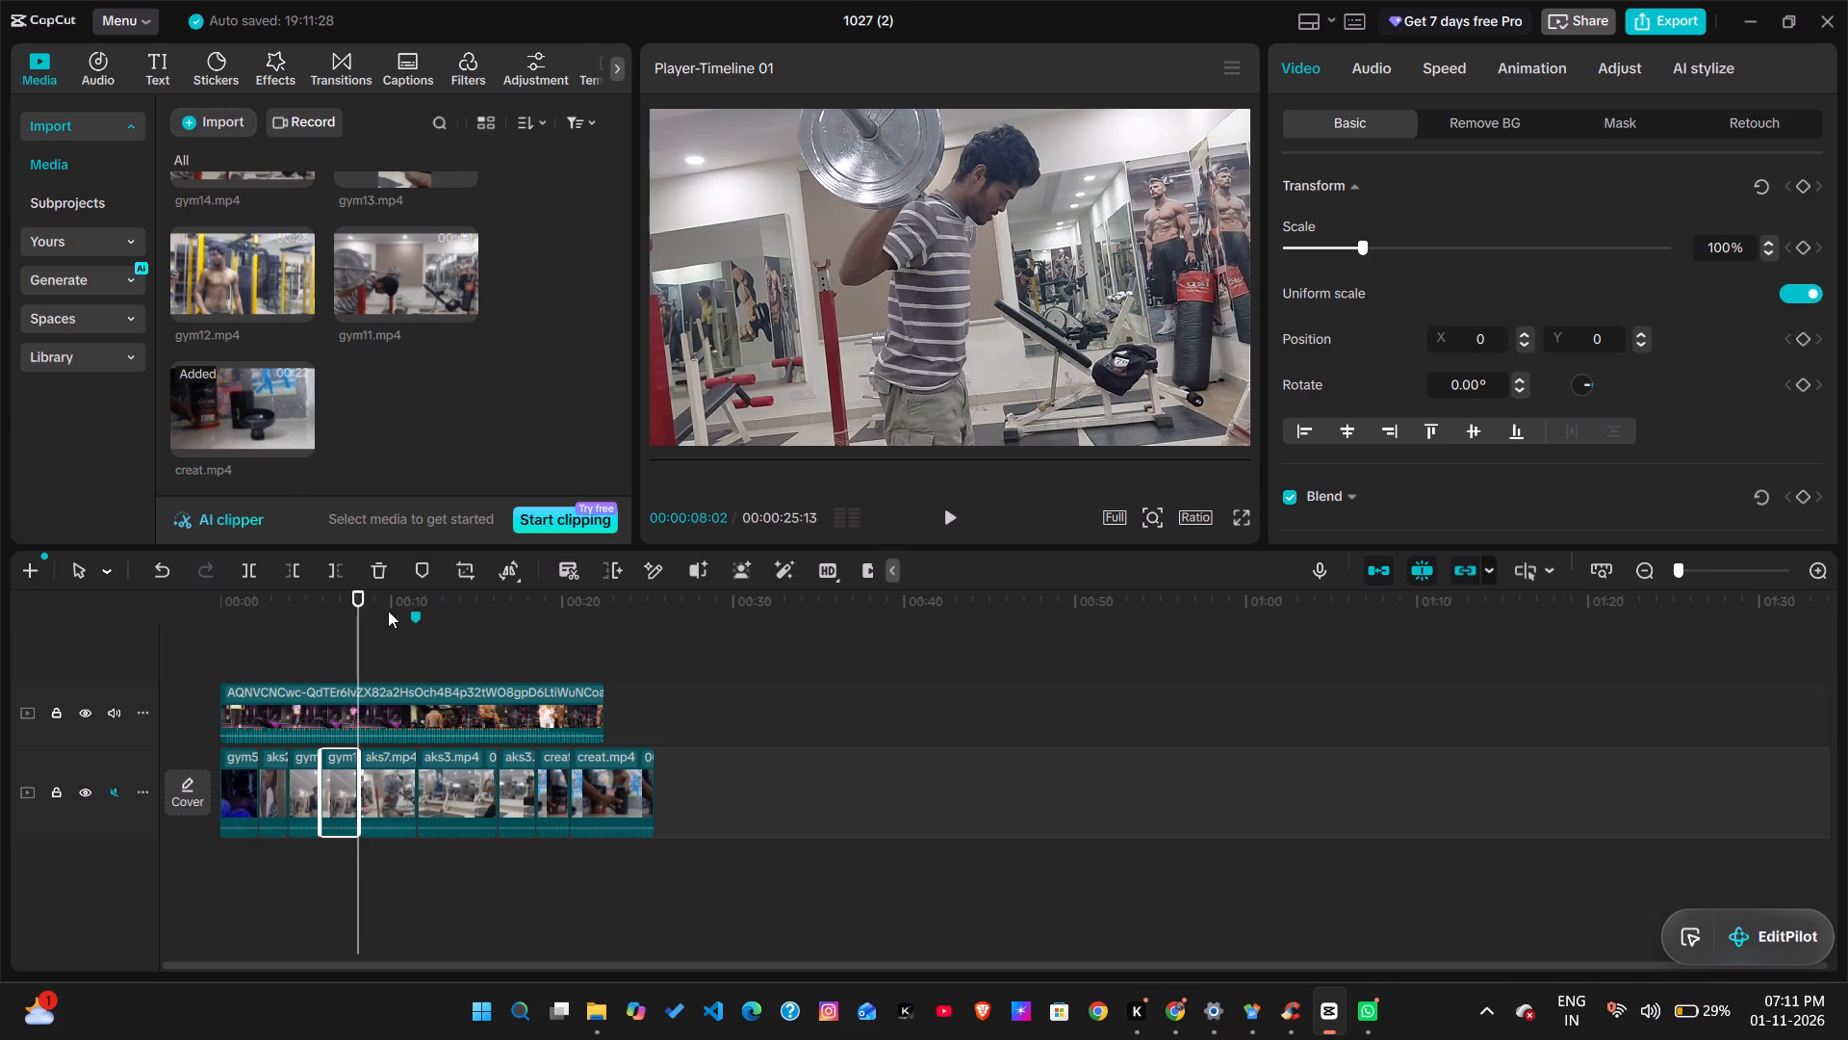
drag(363, 639, 180, 681)
key(space)
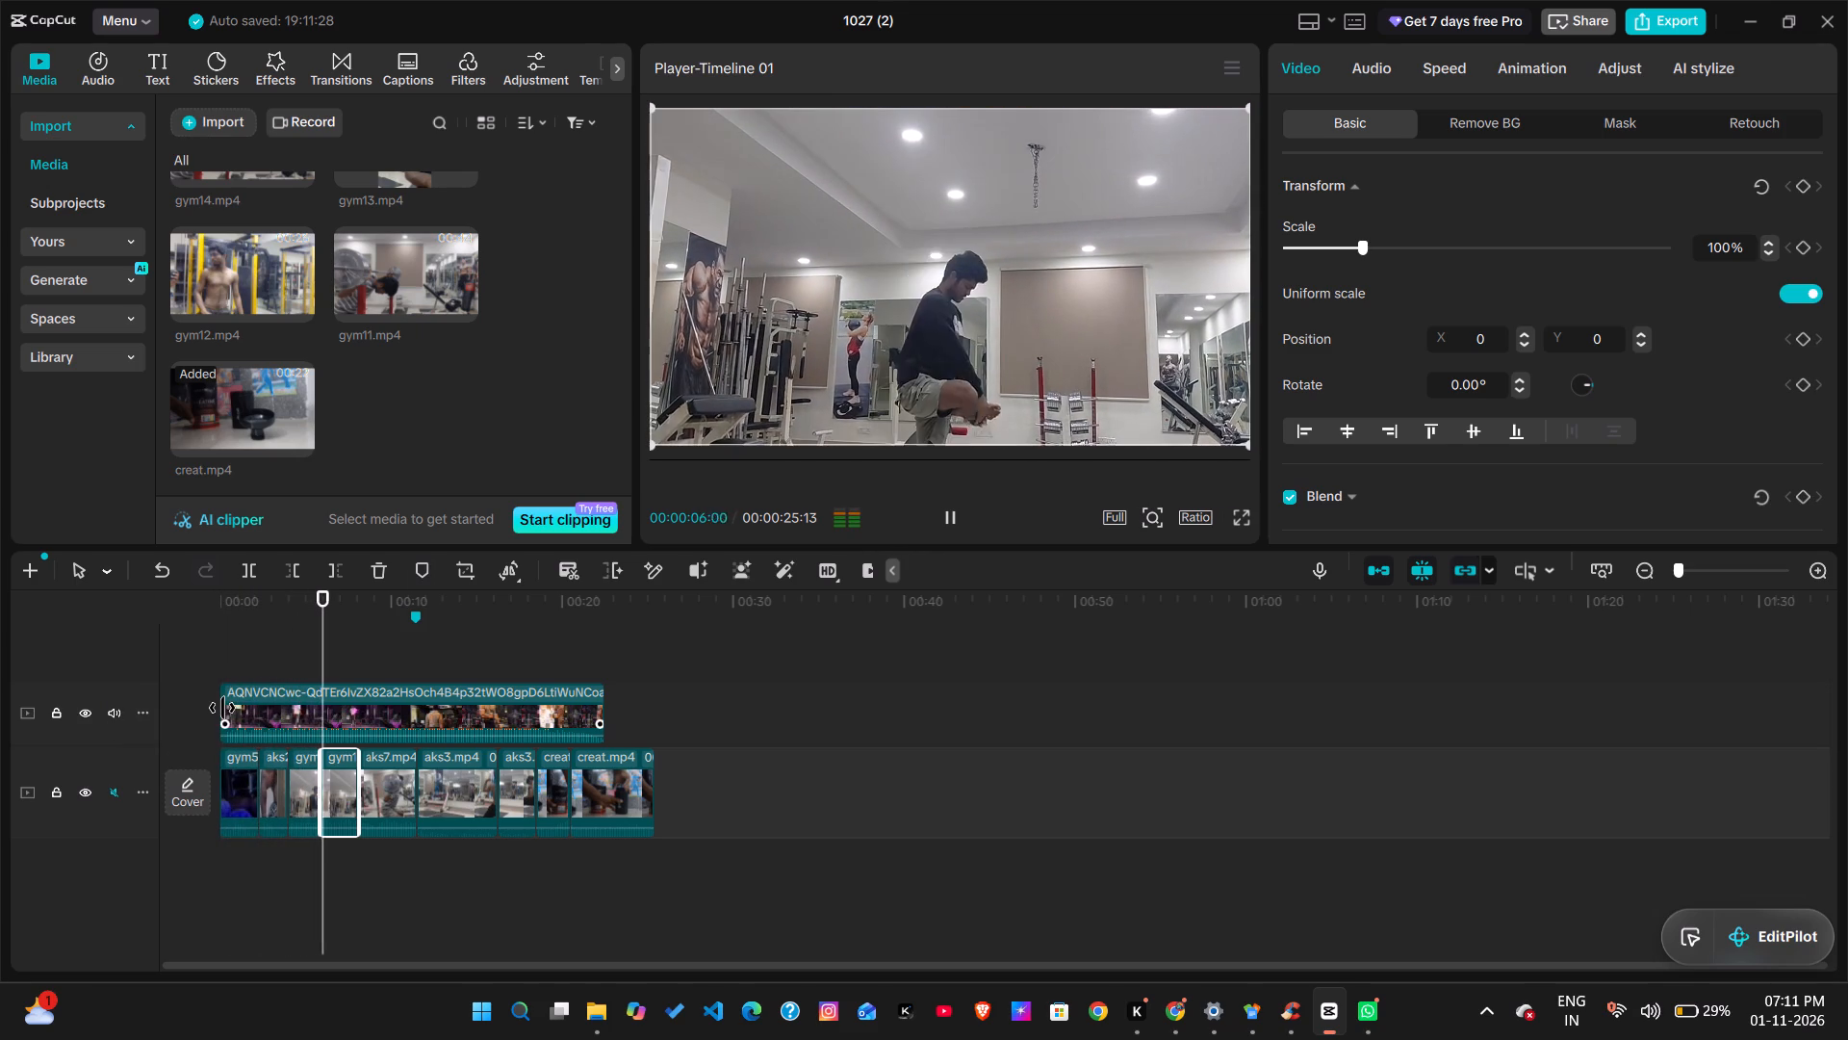
key(space)
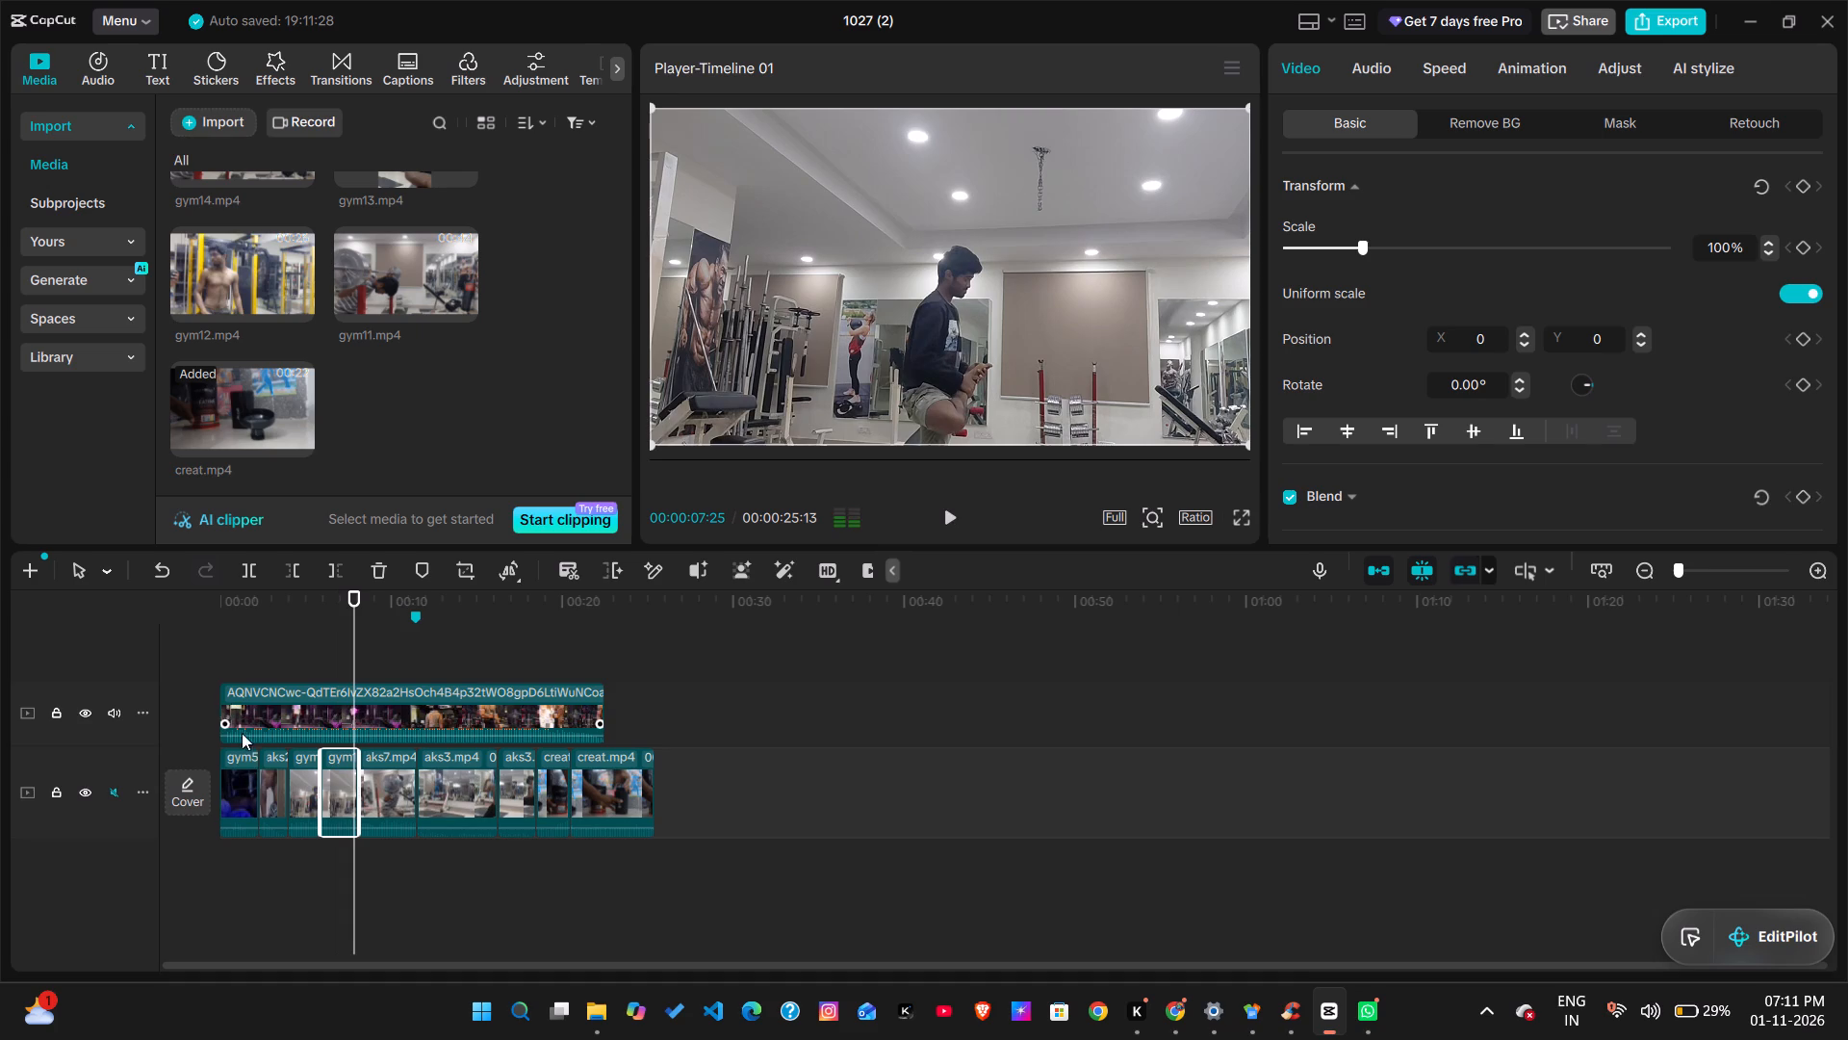
drag(358, 789, 345, 792)
drag(351, 657, 377, 662)
drag(353, 776, 343, 776)
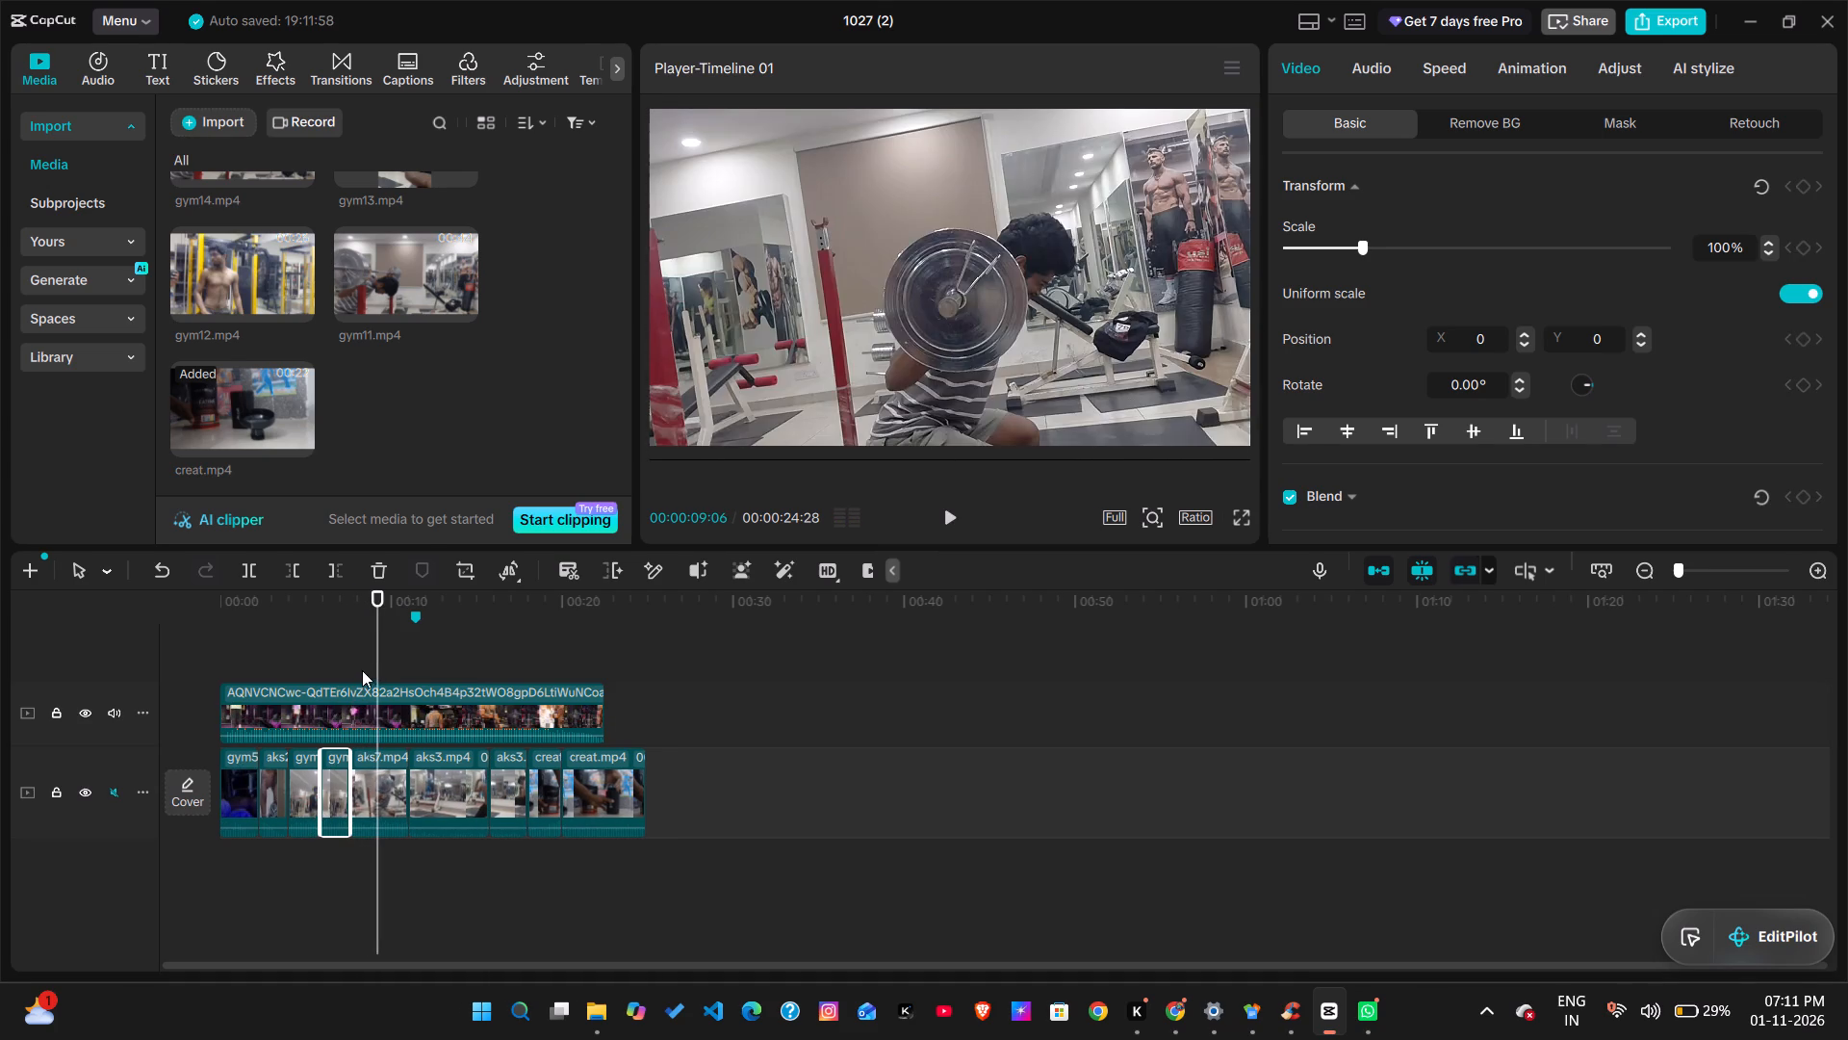
Replay the montage from the start and trim about 14 frames off the beginning of the aks7.mp4 clip.
drag(372, 655, 171, 677)
key(space)
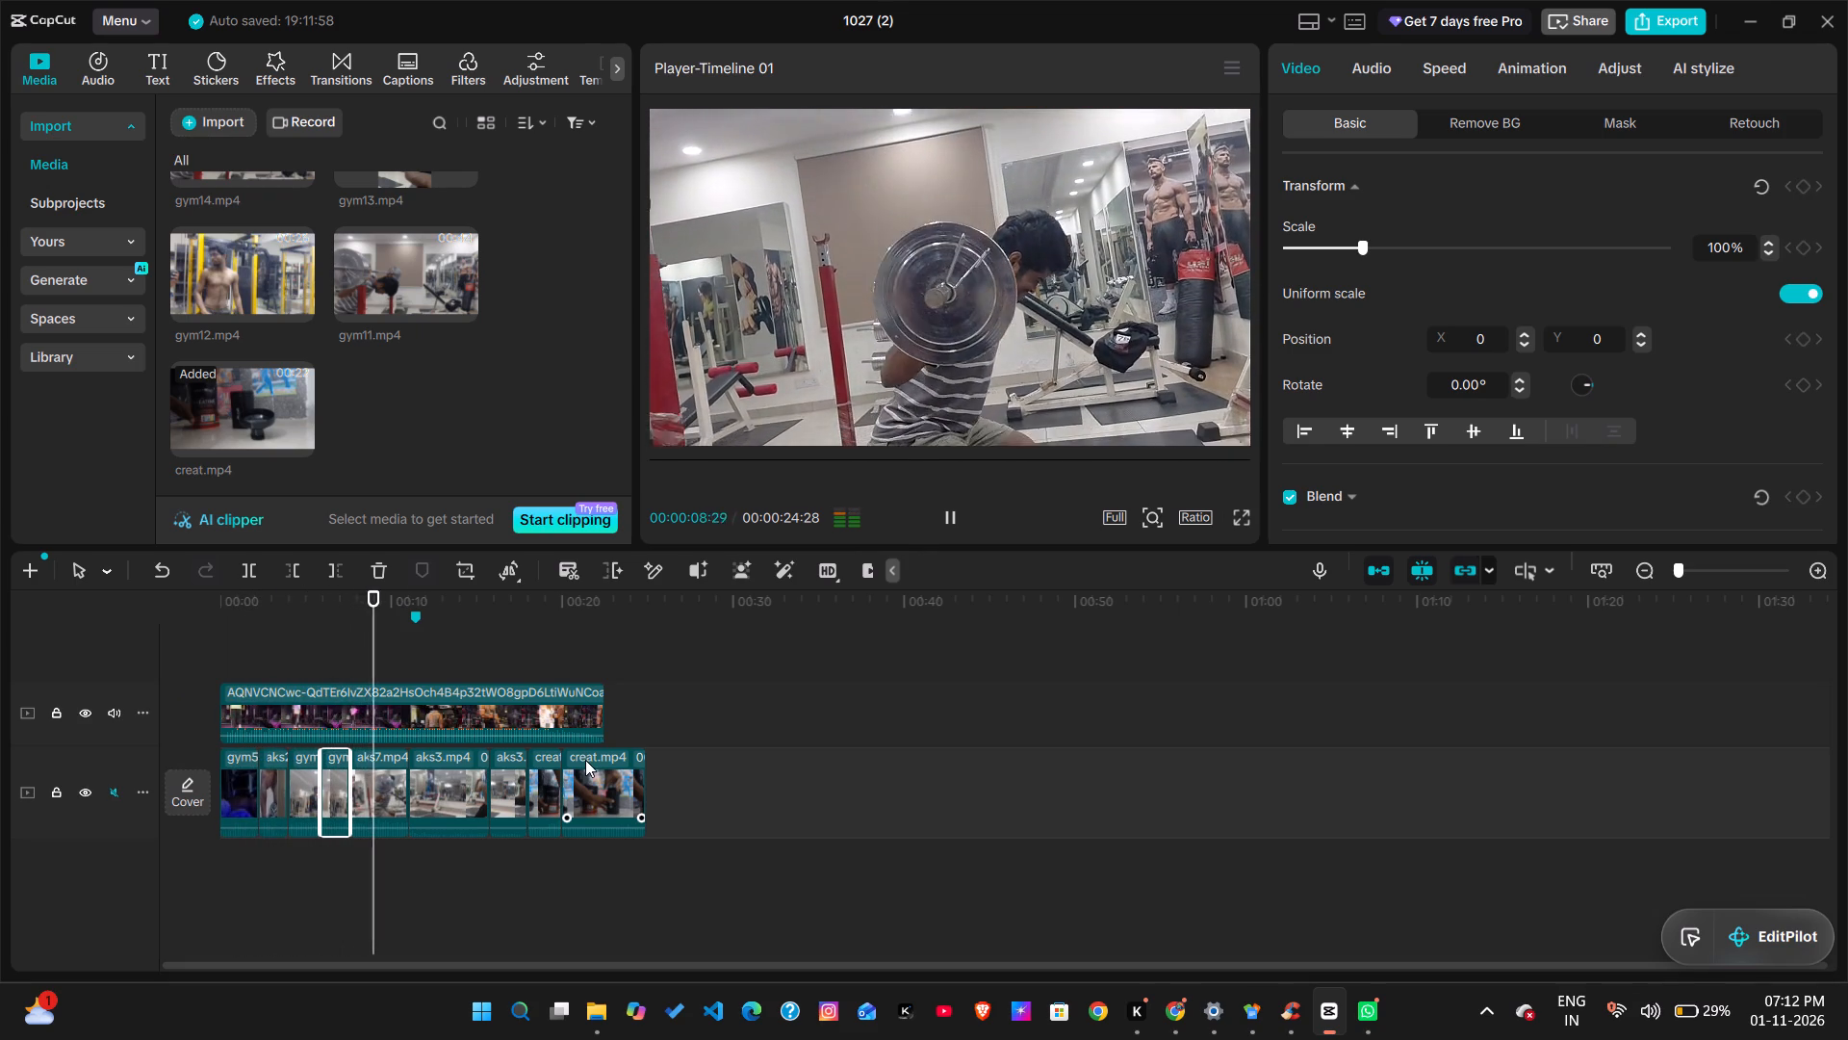
key(space)
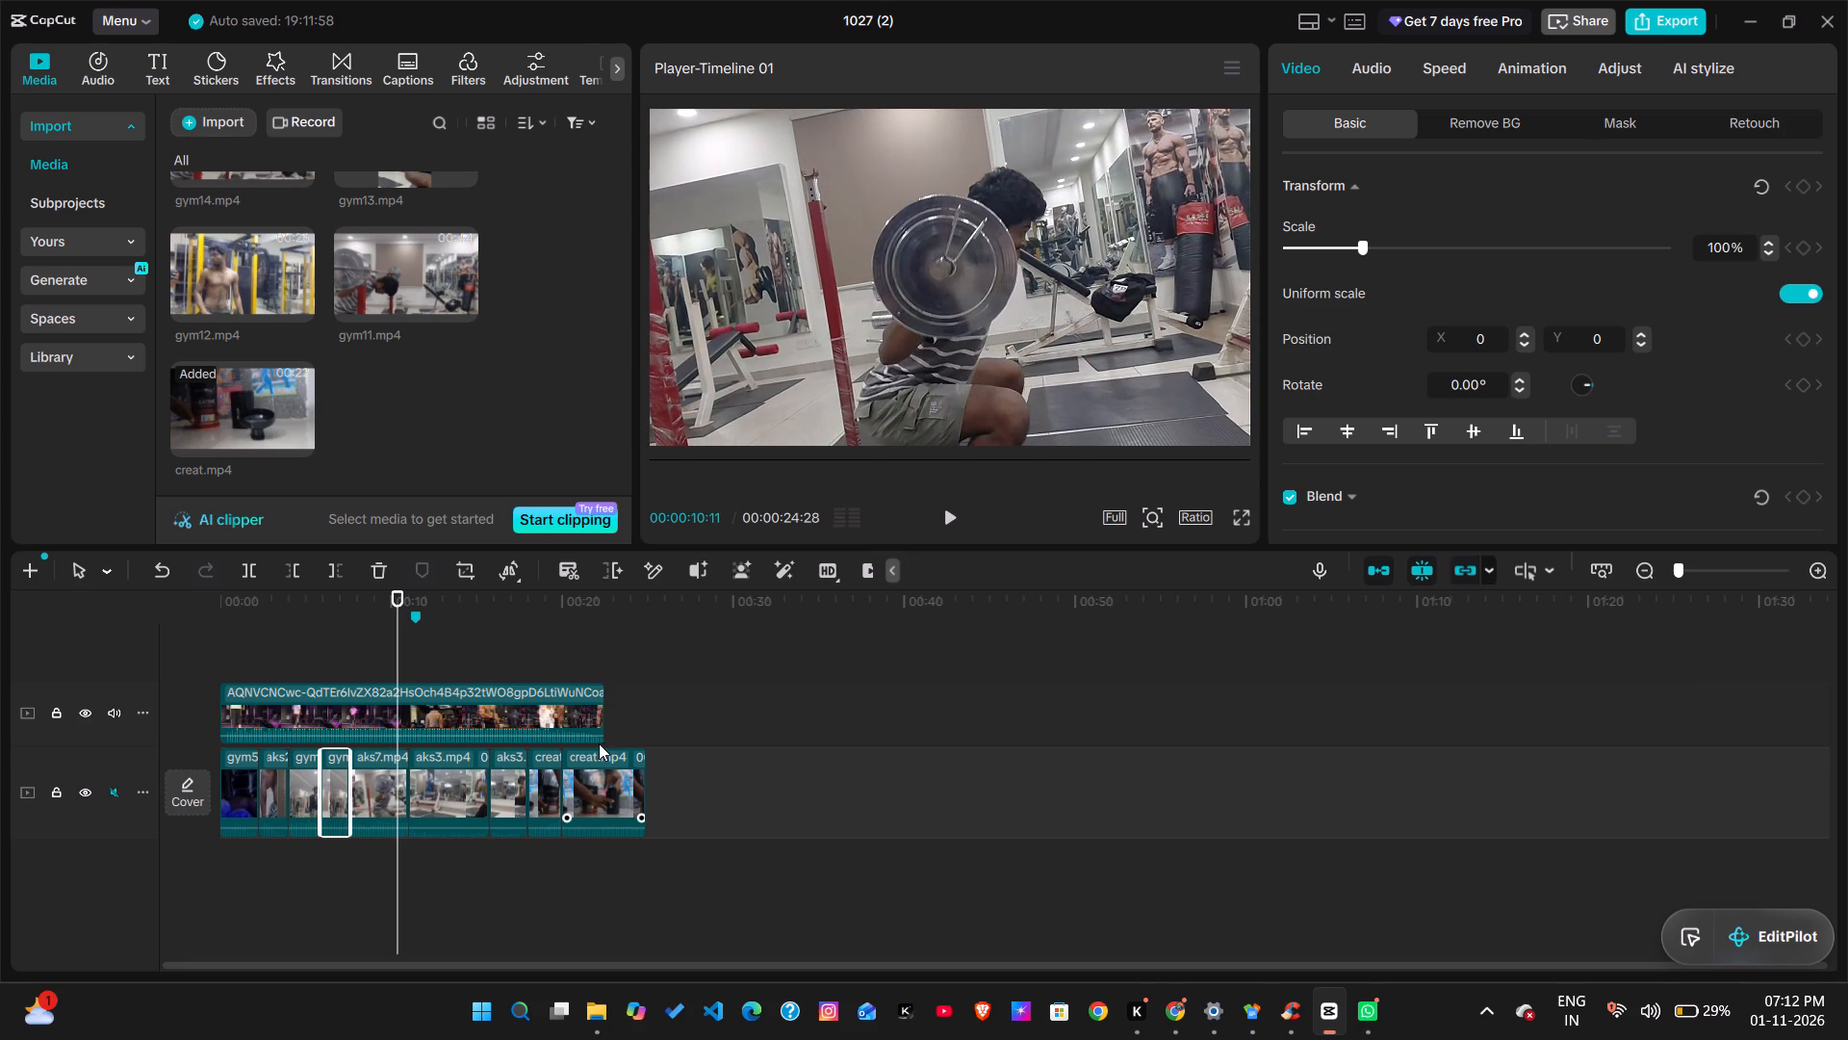
click(383, 776)
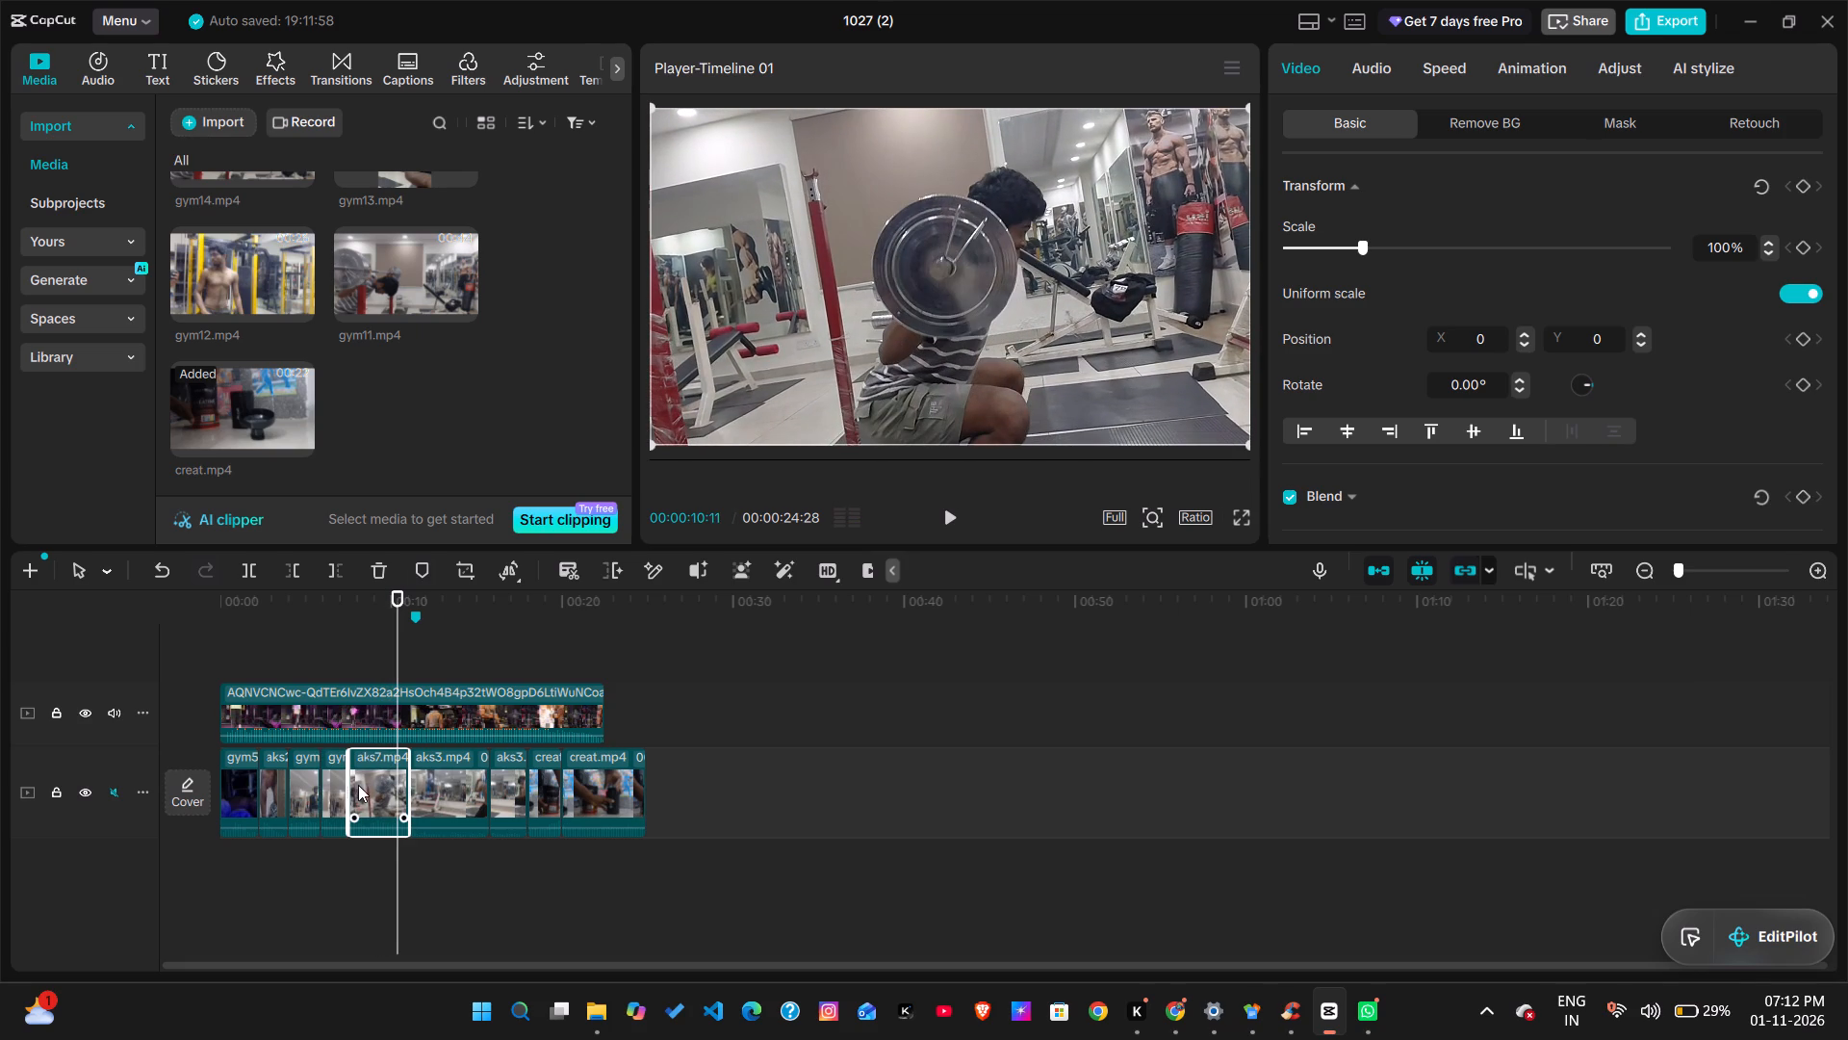
drag(346, 783, 357, 786)
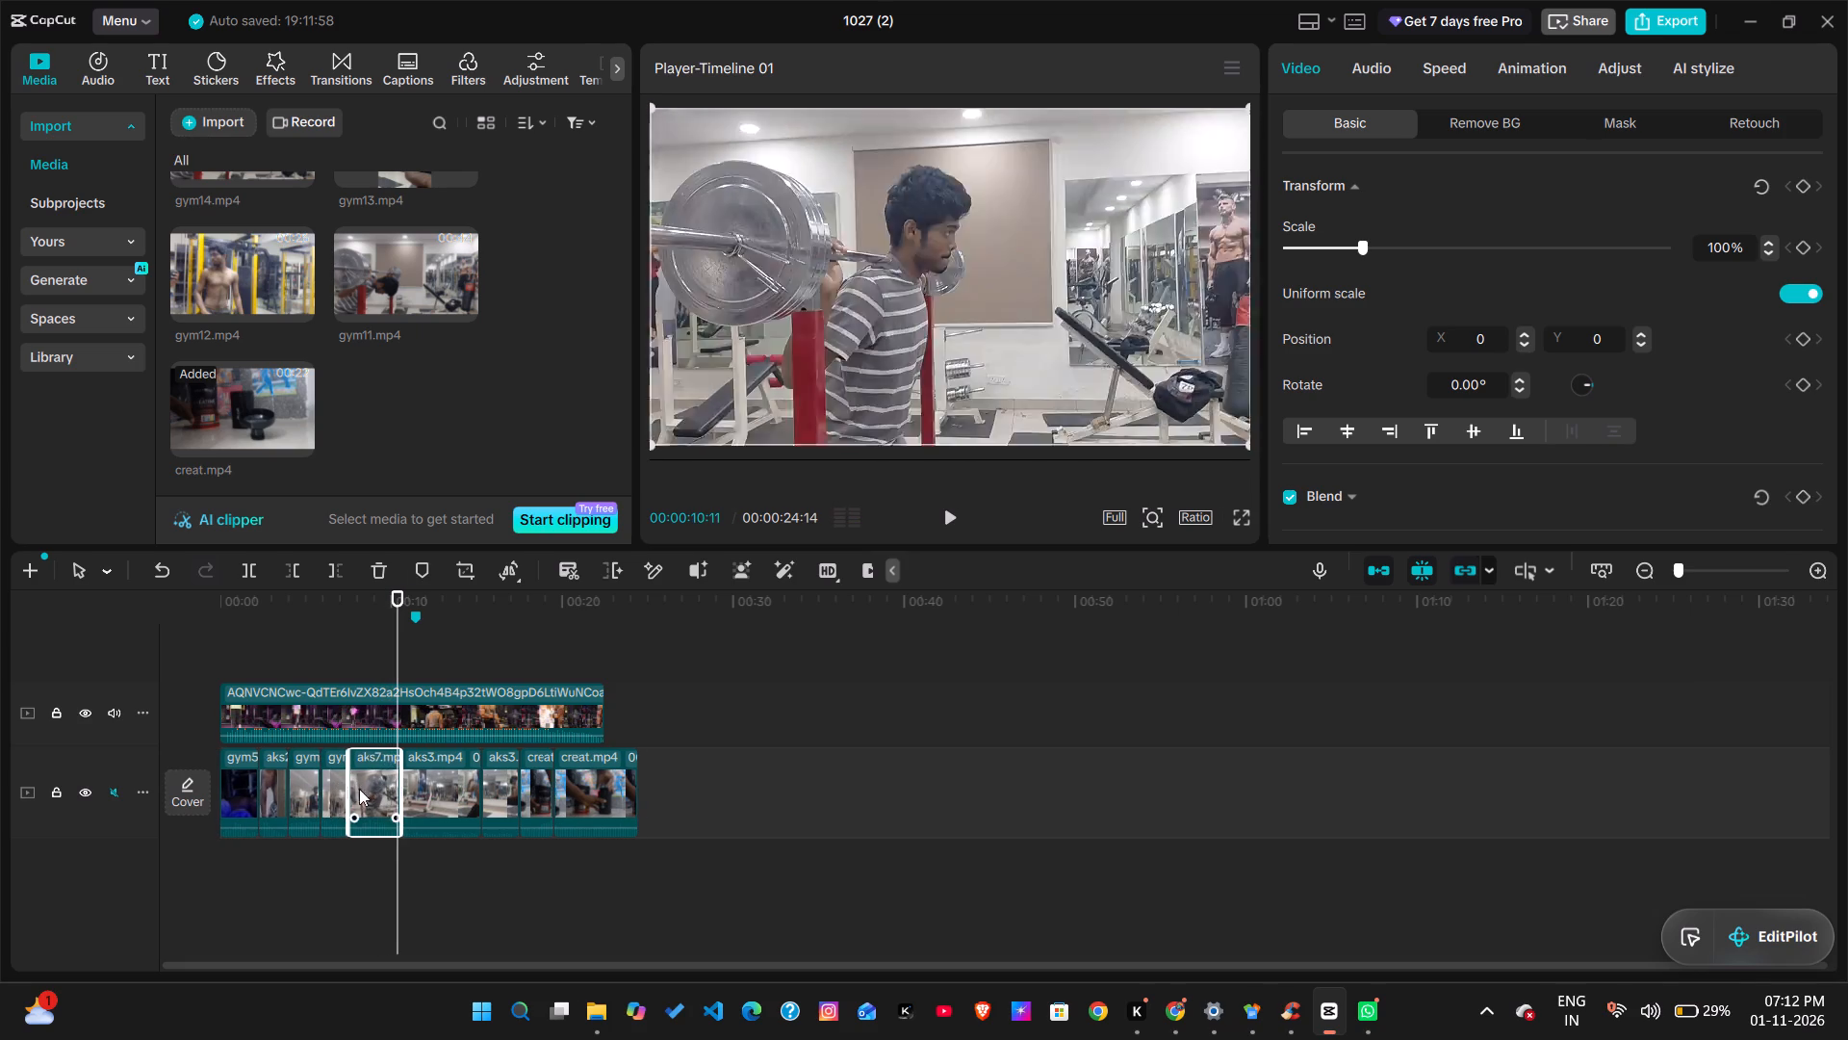
Play on from the aks7.mp4 clip, scale that clip up to 127%, and check its new framing in playback.
drag(402, 649, 360, 650)
key(space)
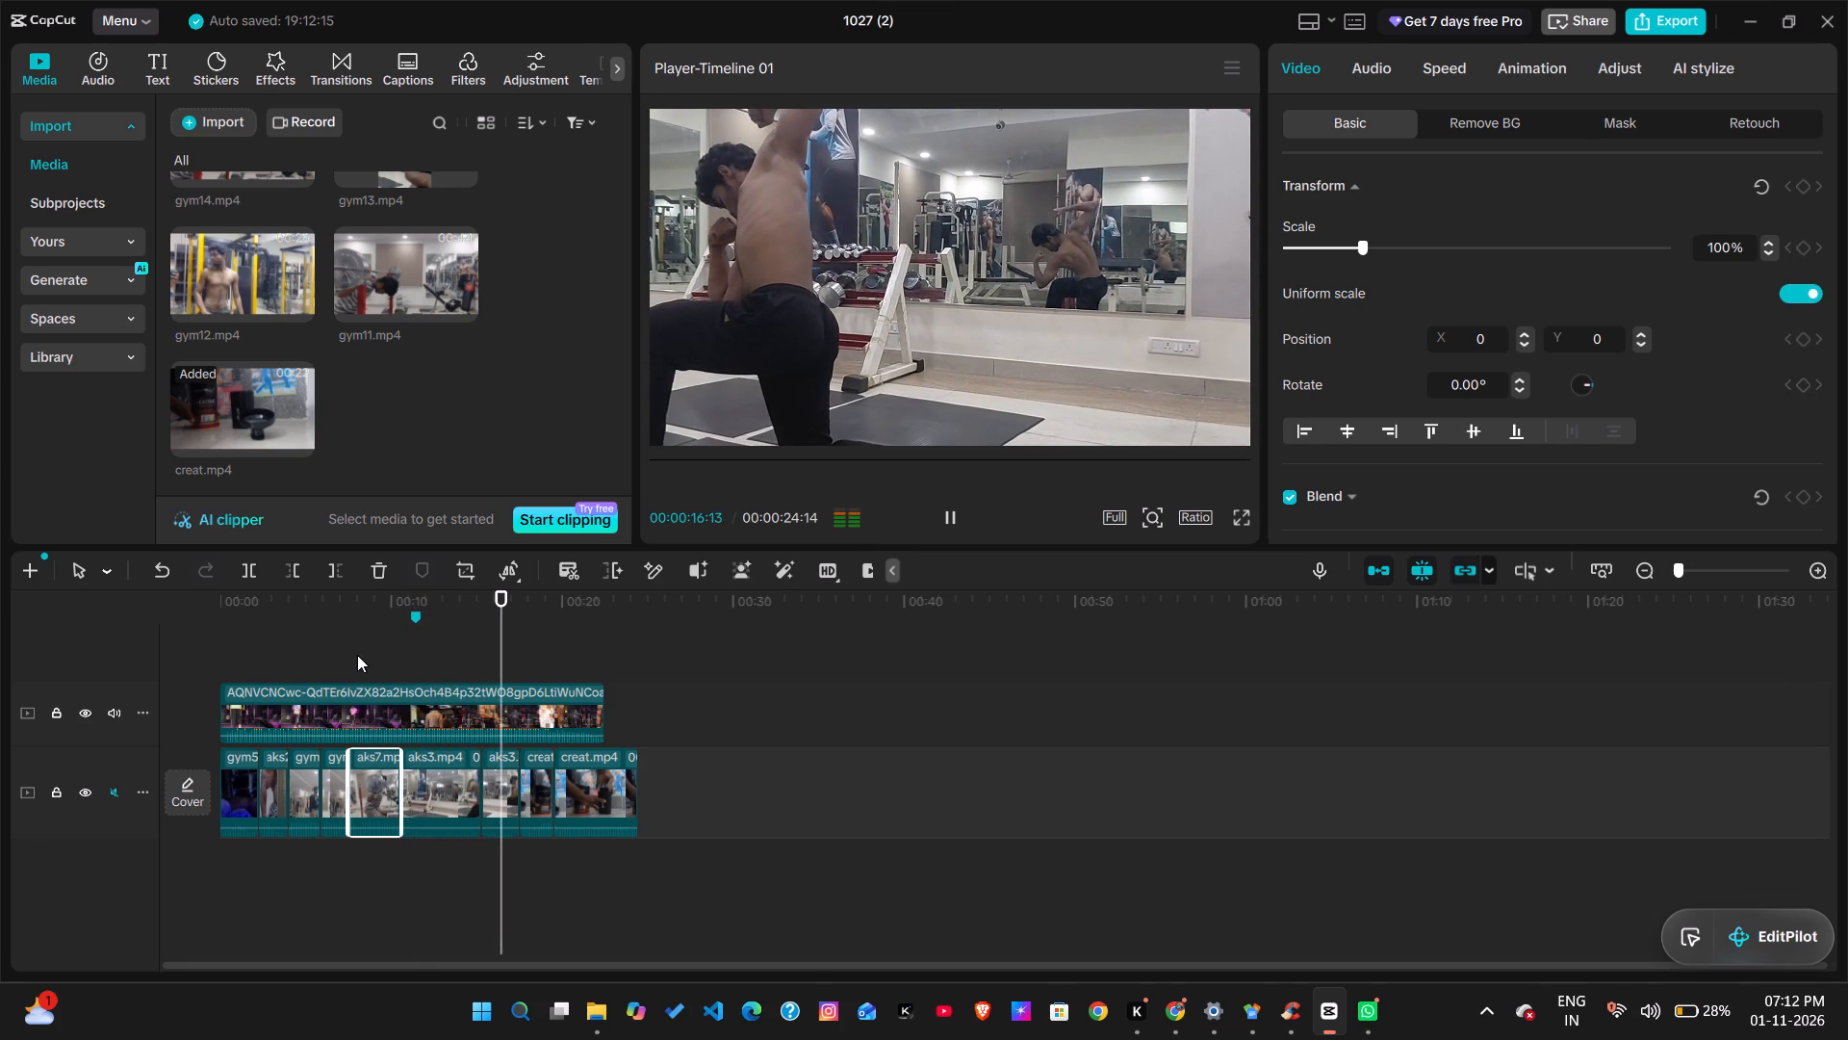
key(space)
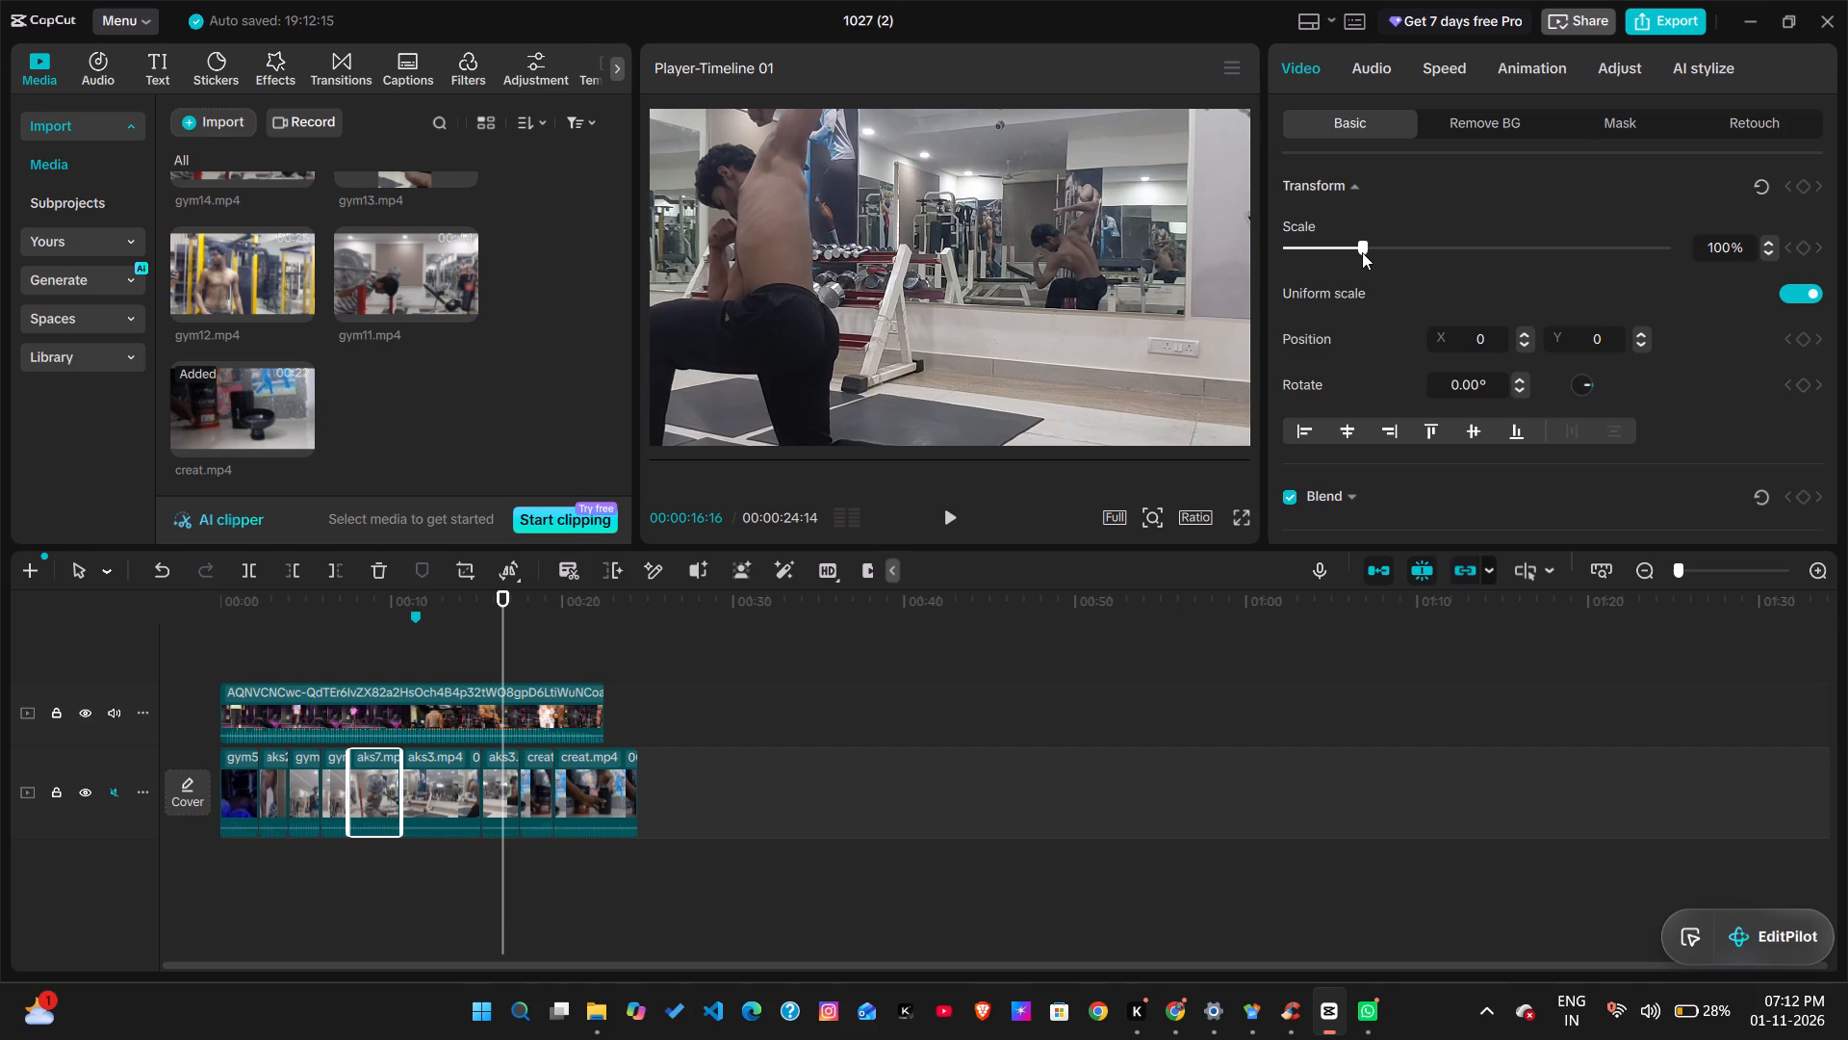
drag(1362, 252, 1382, 247)
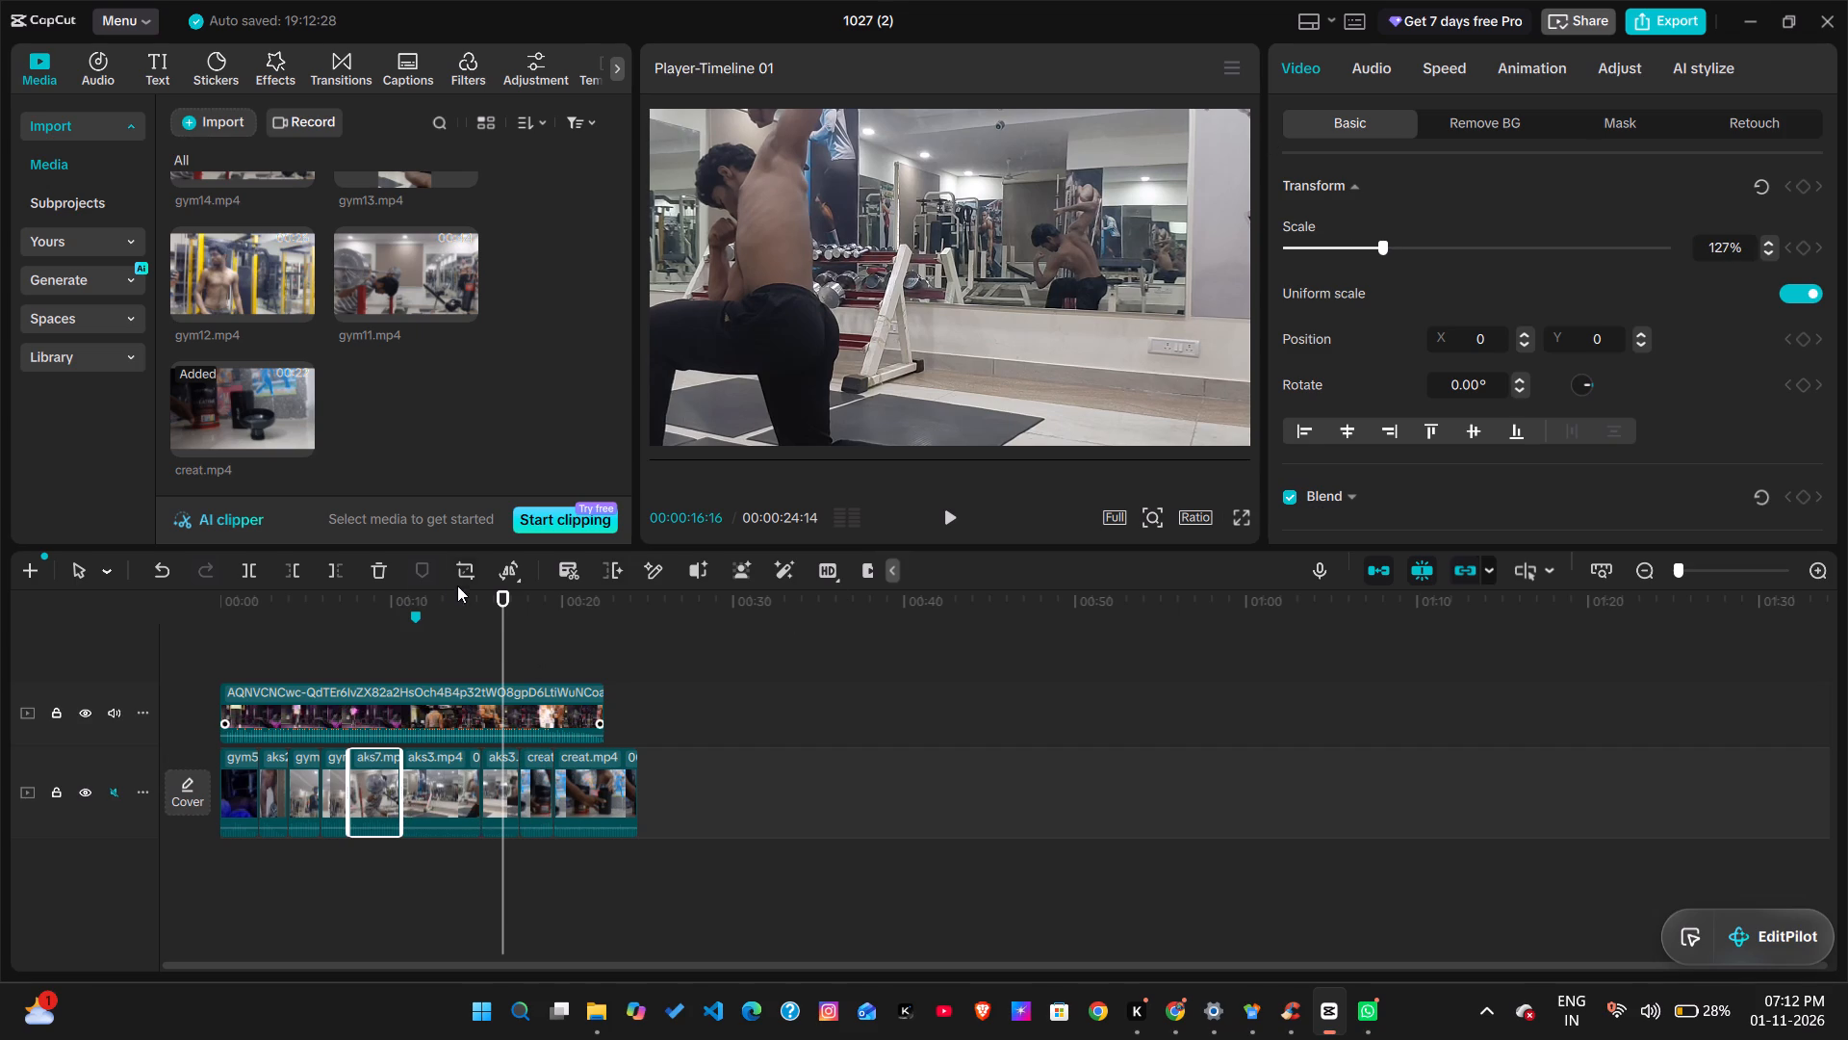
drag(502, 648, 325, 651)
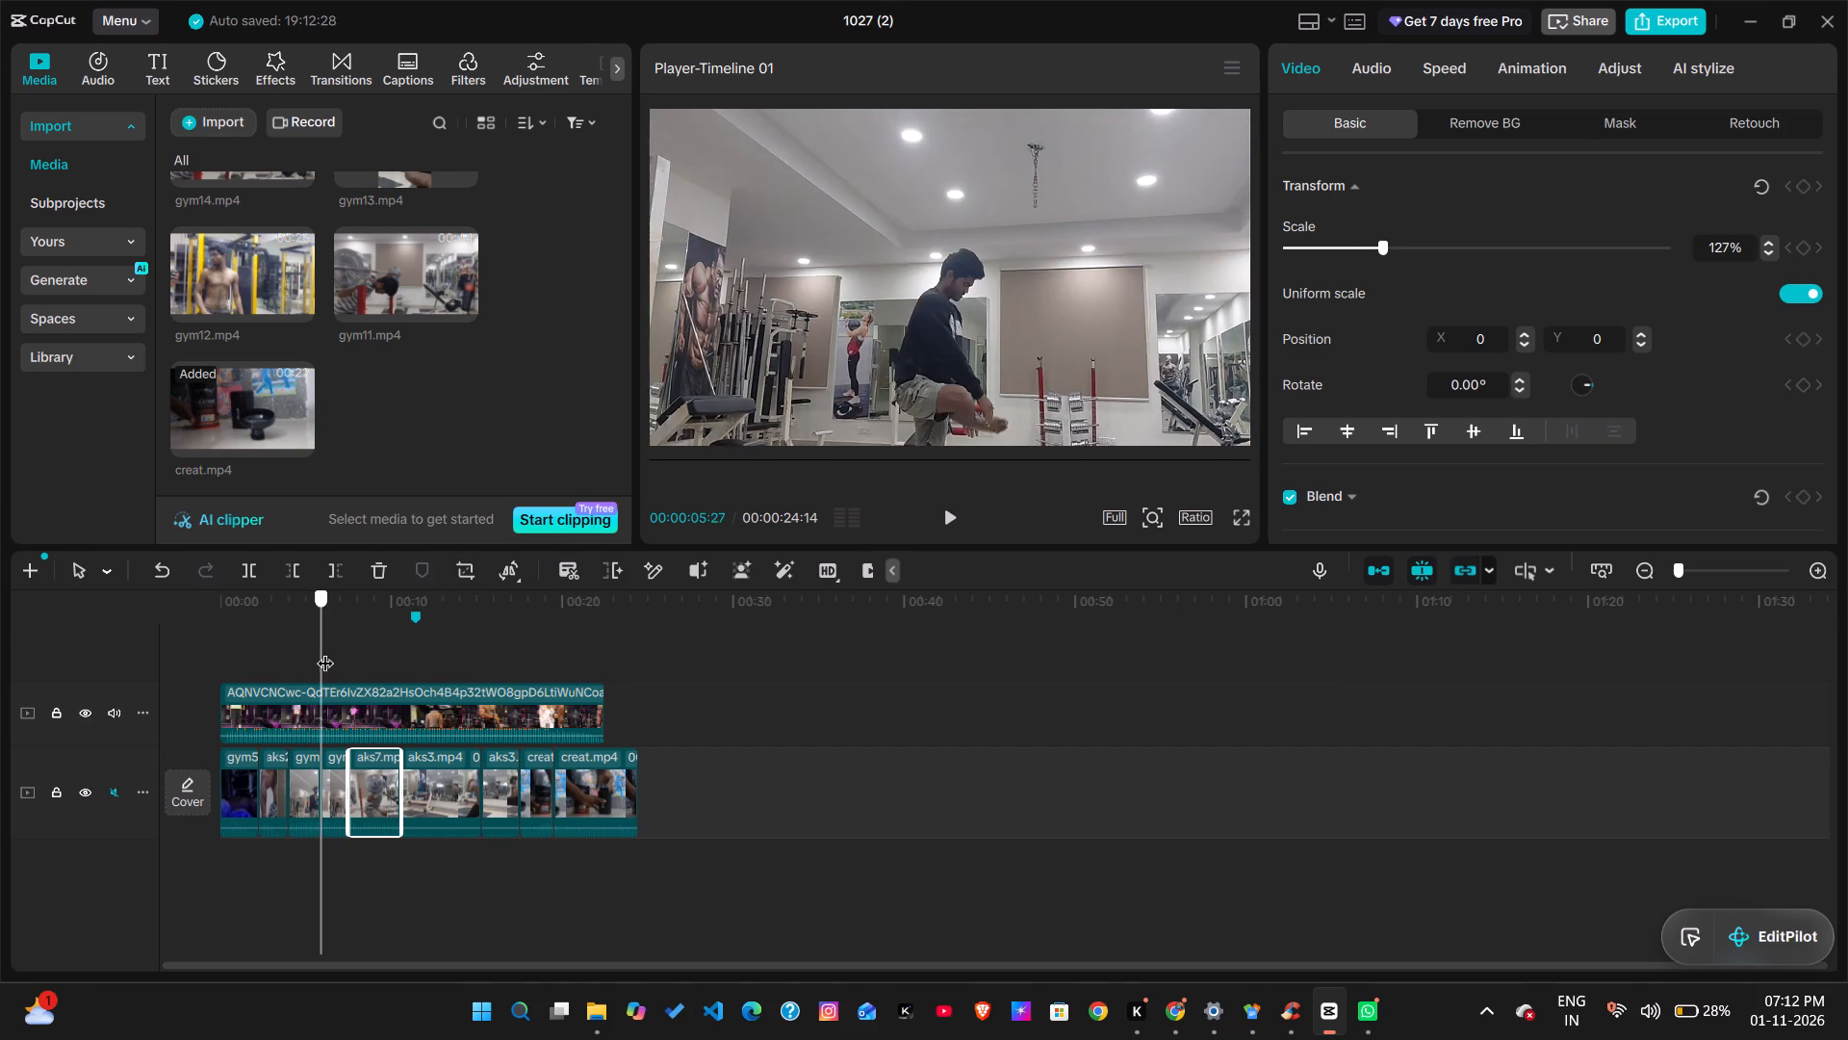
drag(325, 651, 363, 650)
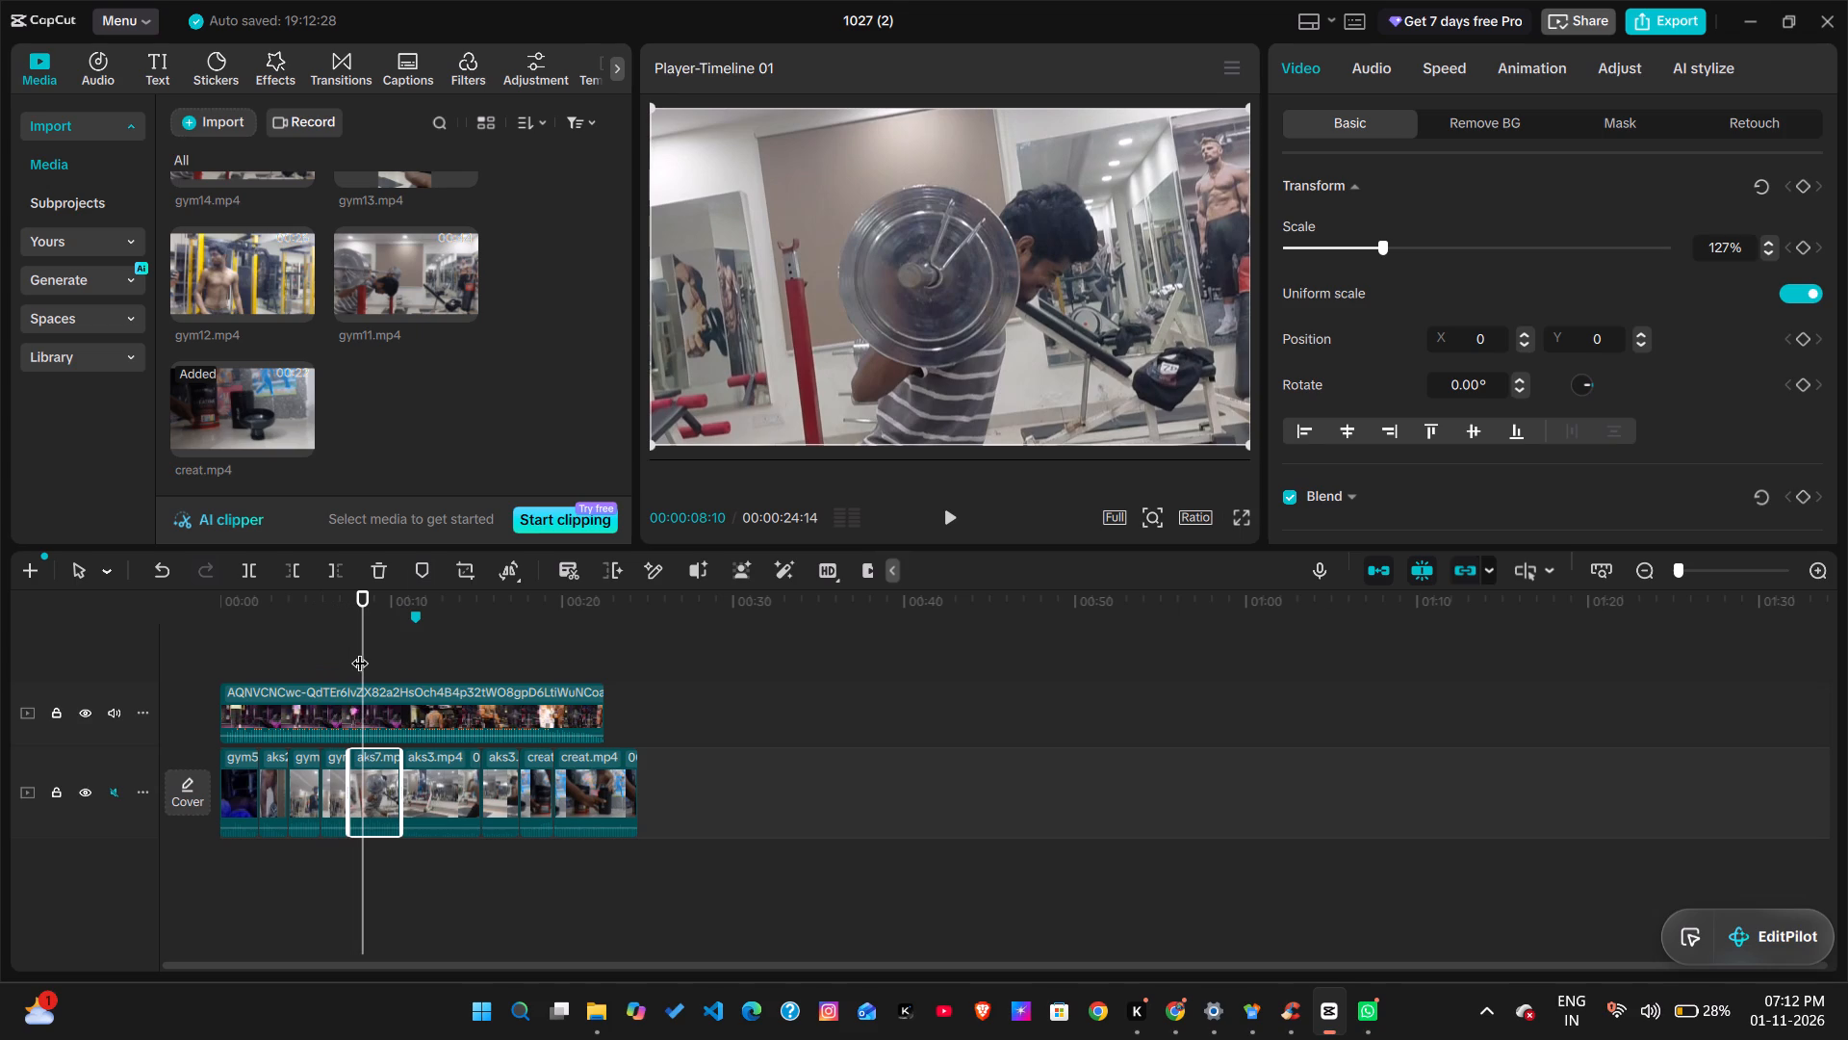
key(space)
key(space)
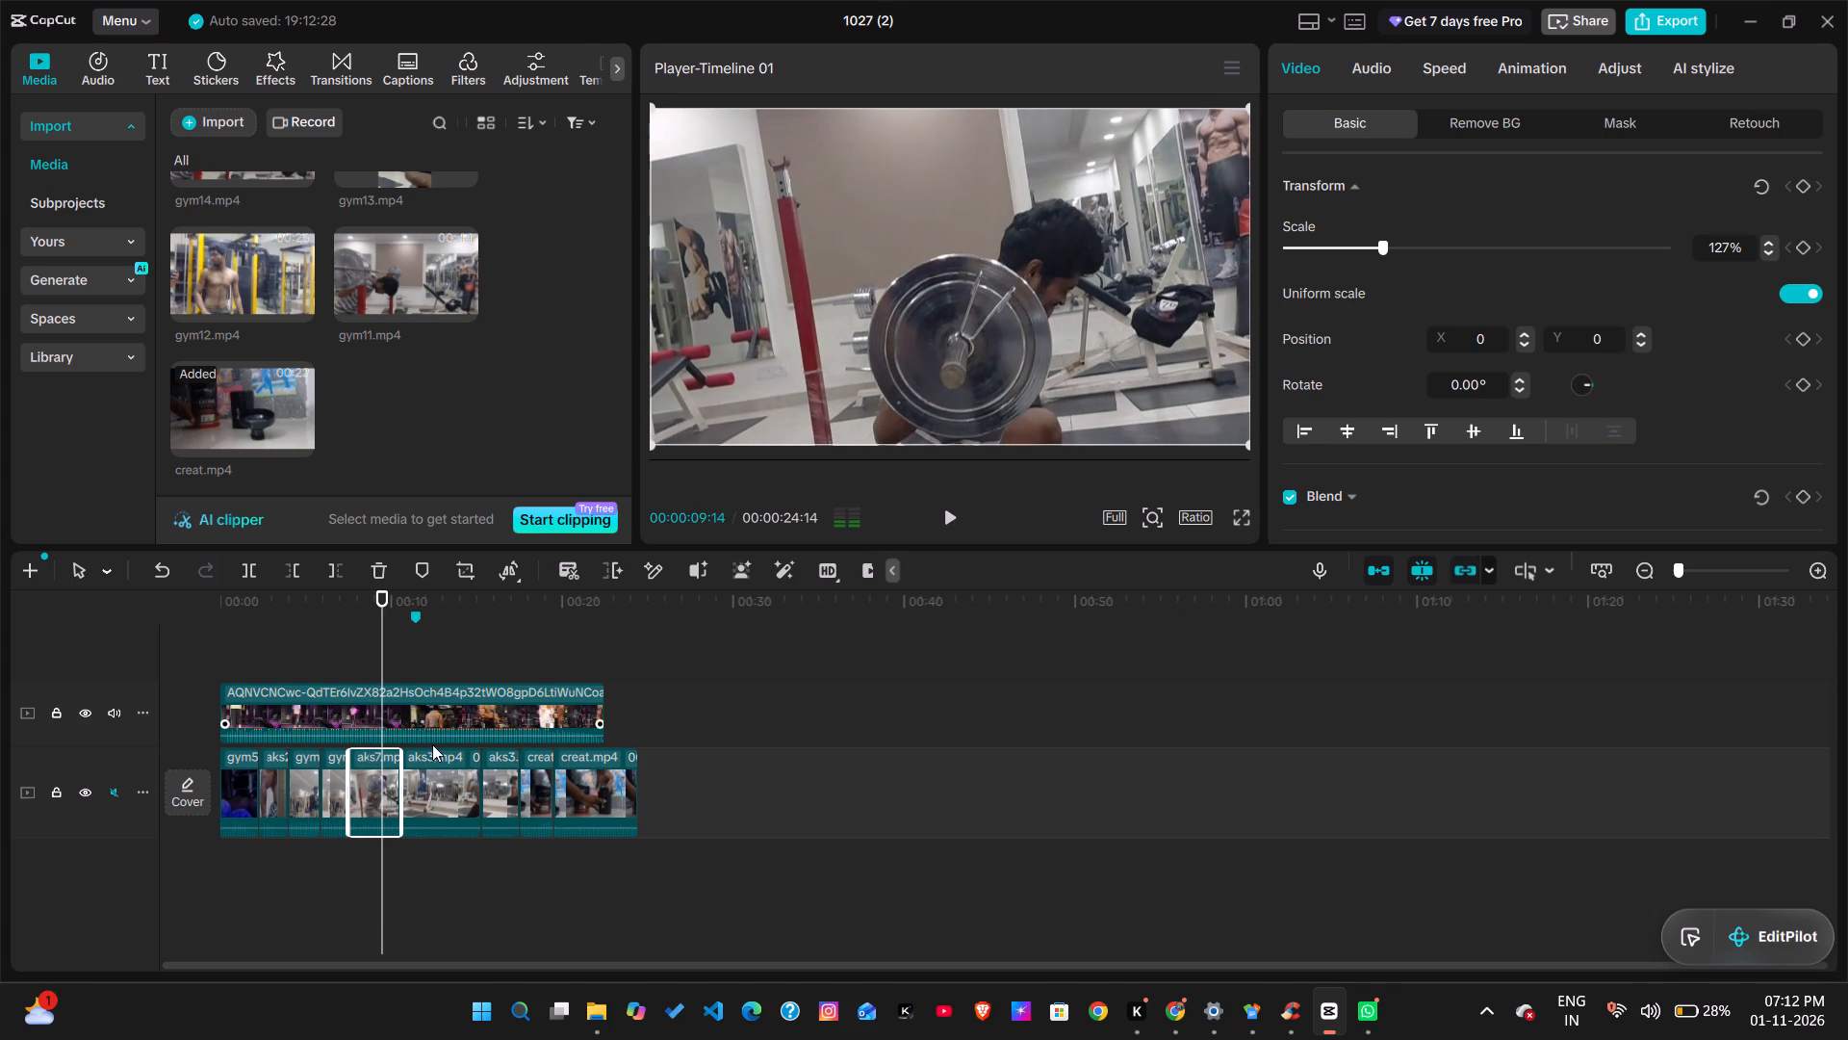
Play through the longer, first aks3.mp4 clip of the flexing back pose and scale it up to 133%.
click(464, 793)
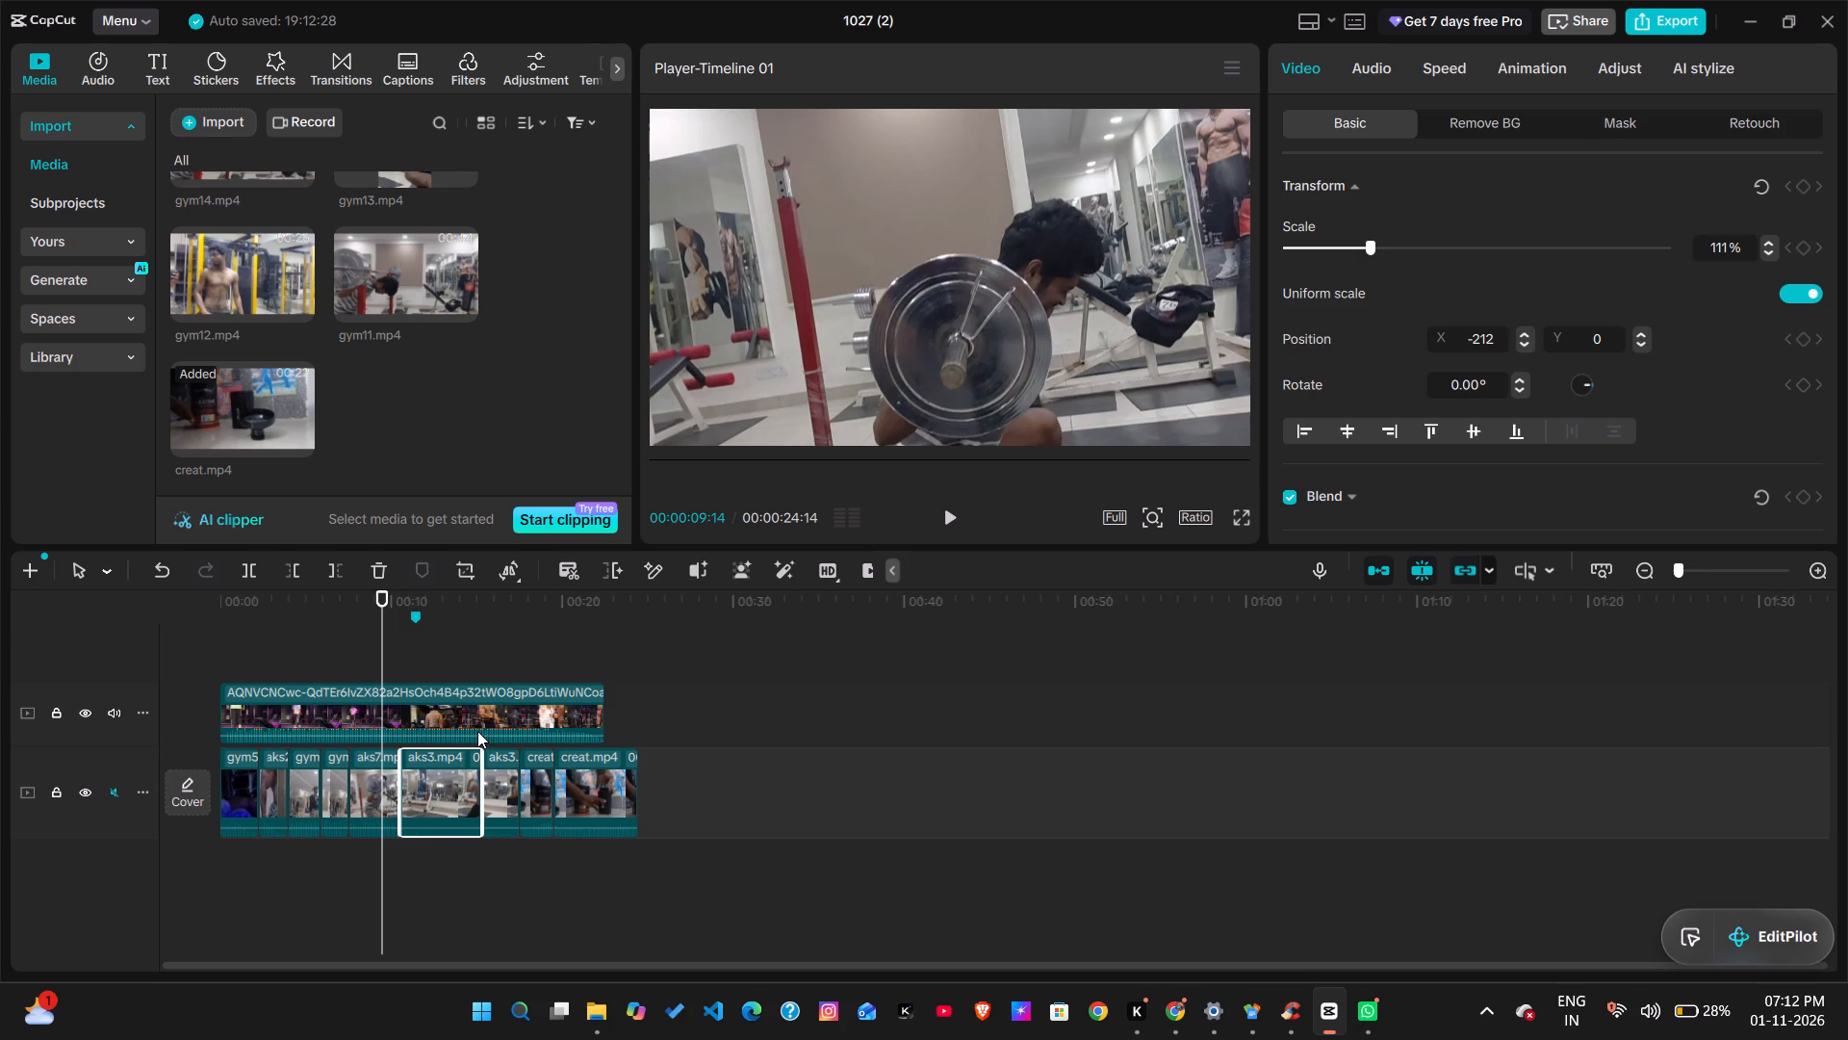
key(space)
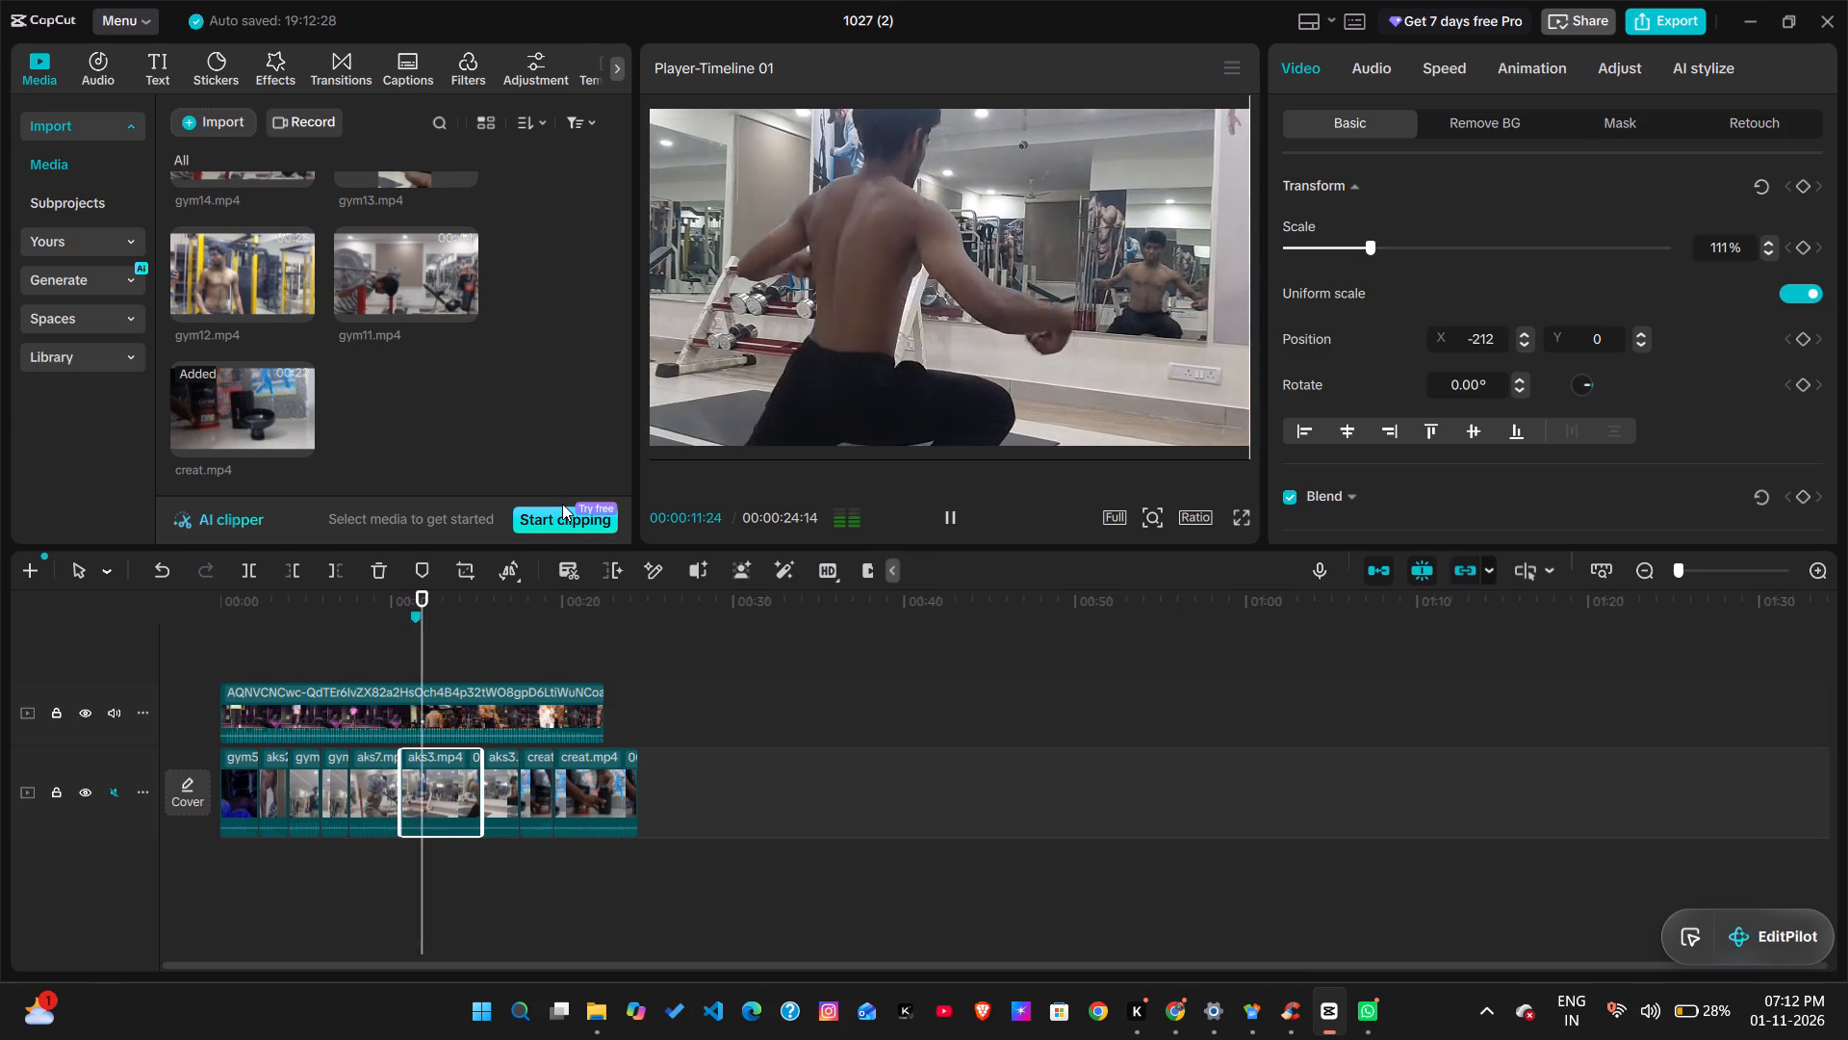
key(space)
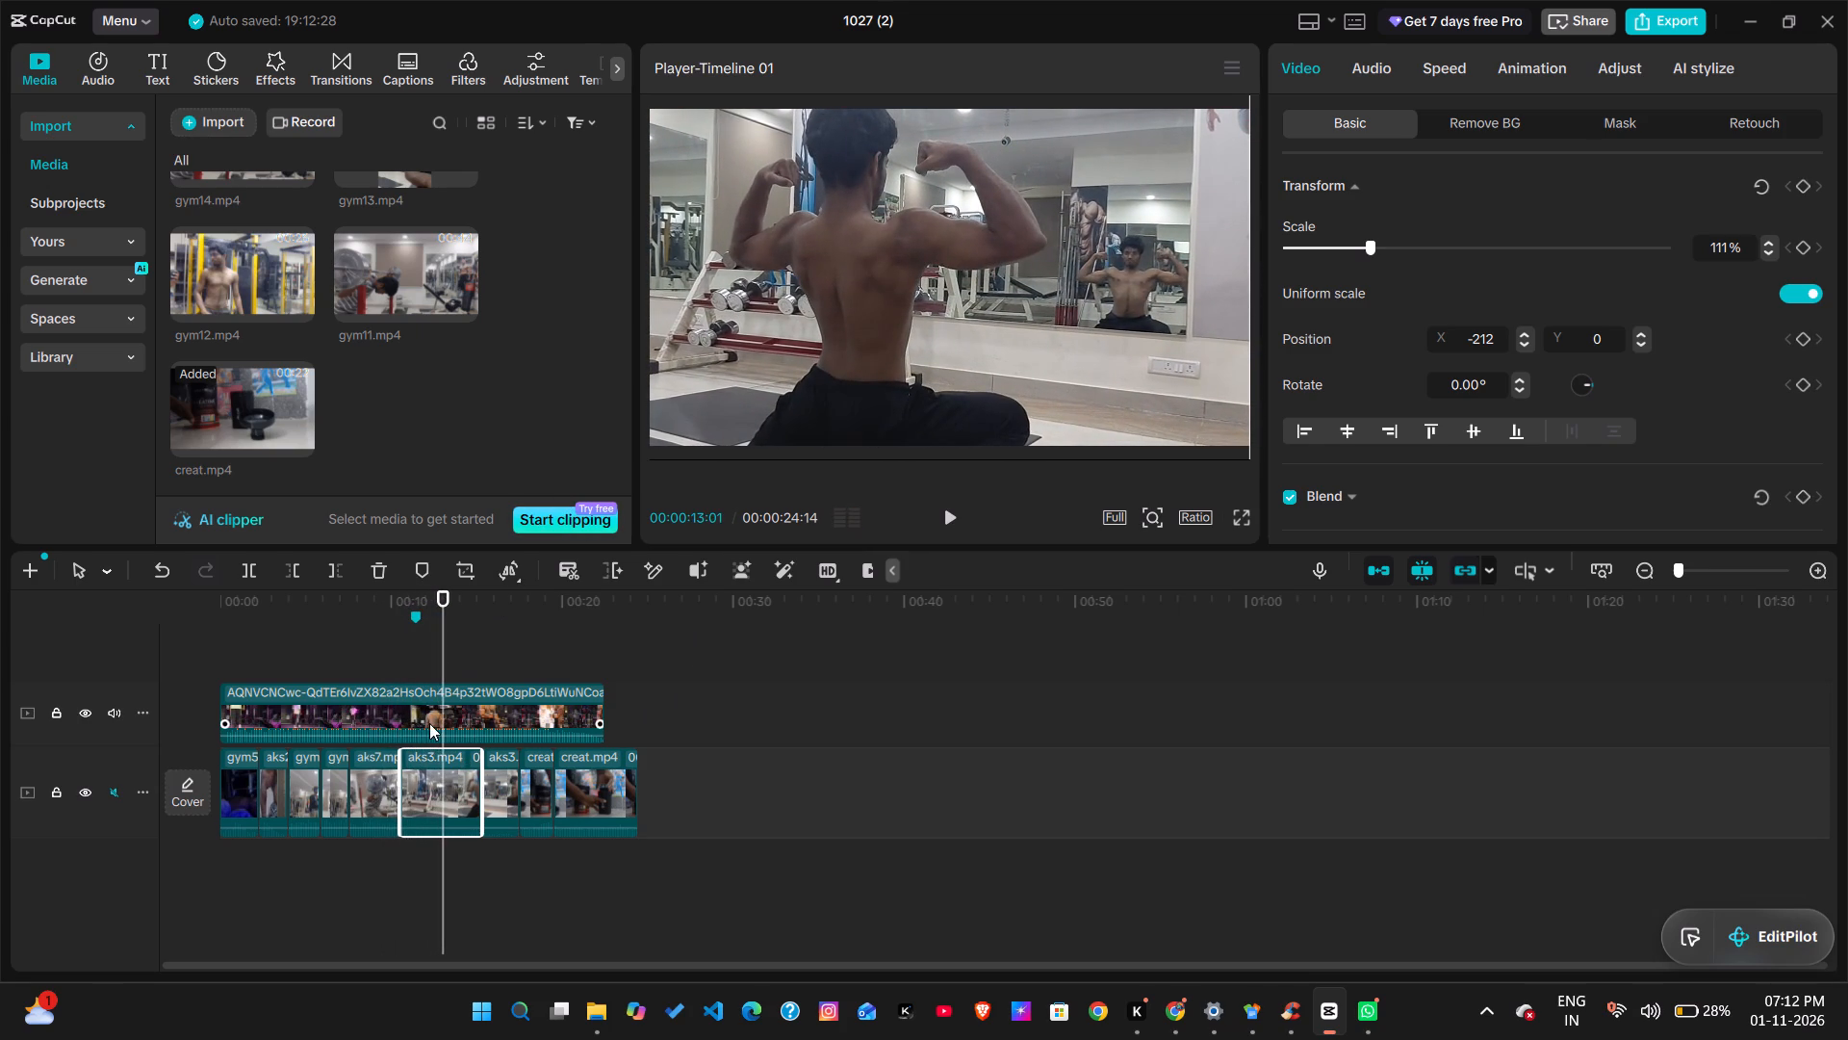
key(space)
key(space)
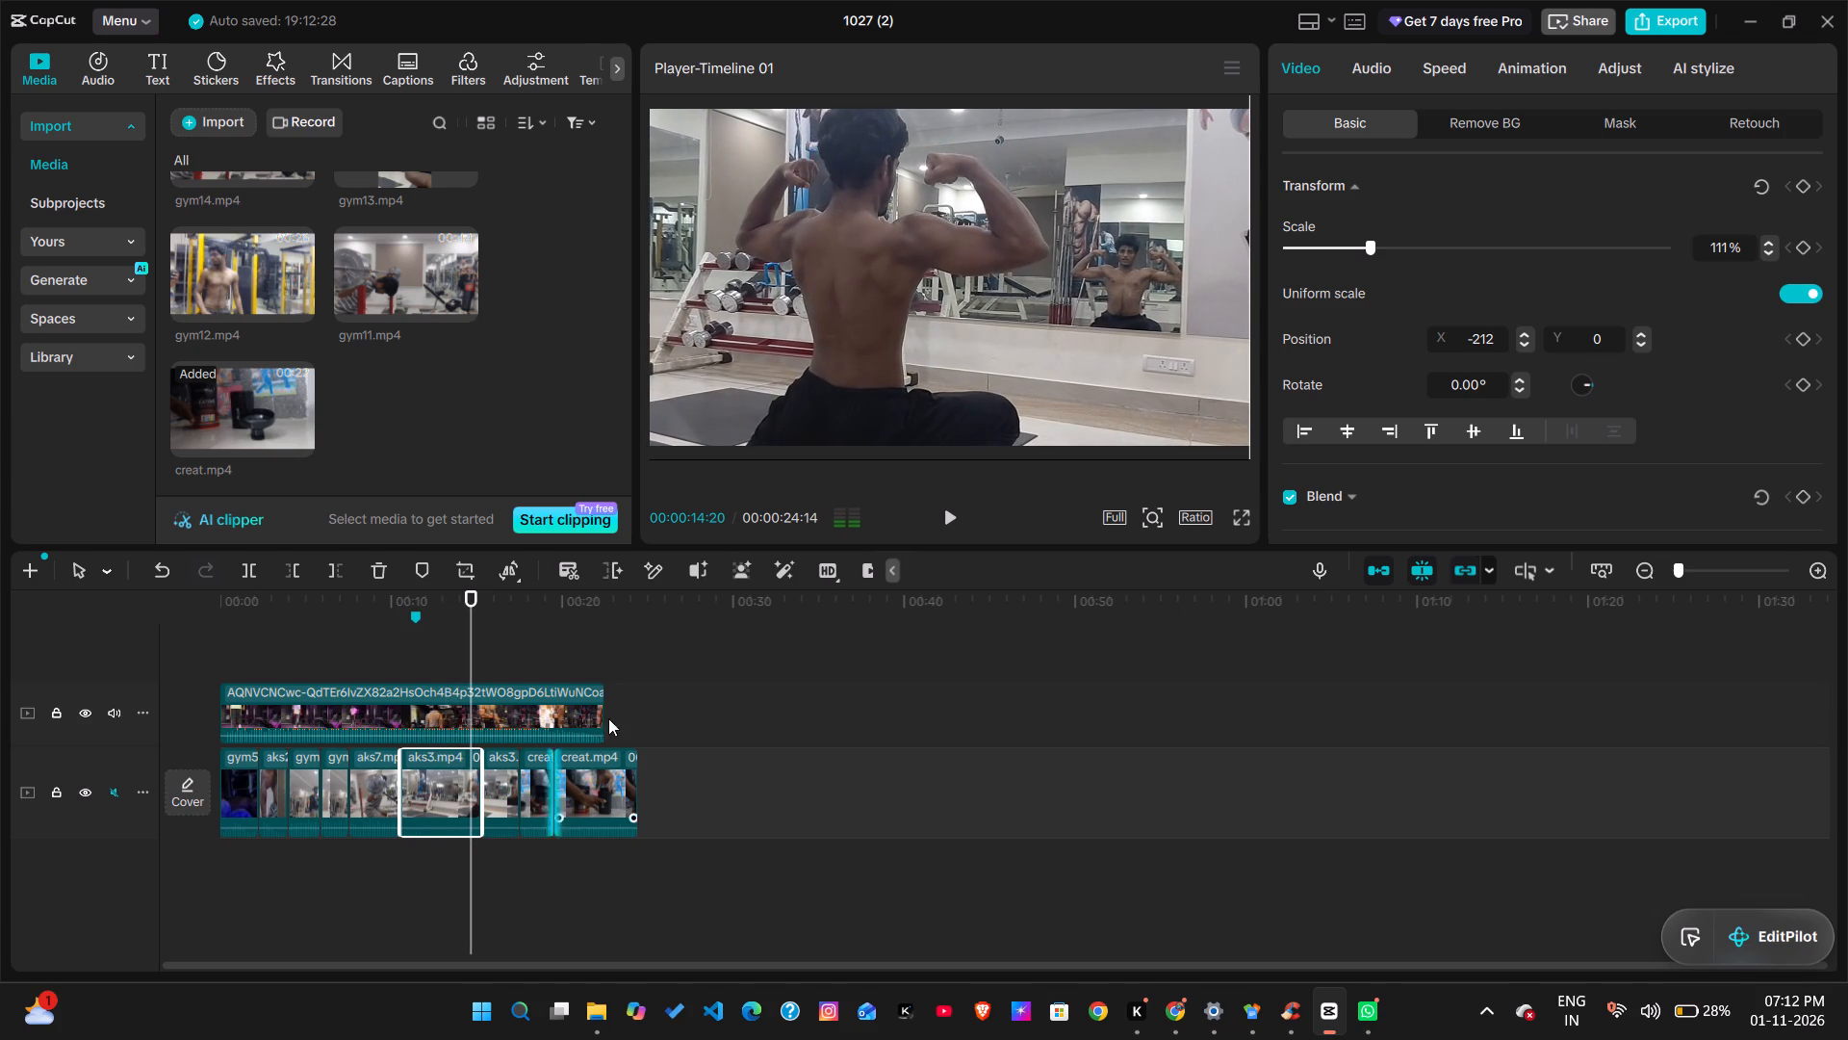
drag(1373, 245, 1389, 245)
click(1382, 245)
drag(1387, 245, 1384, 251)
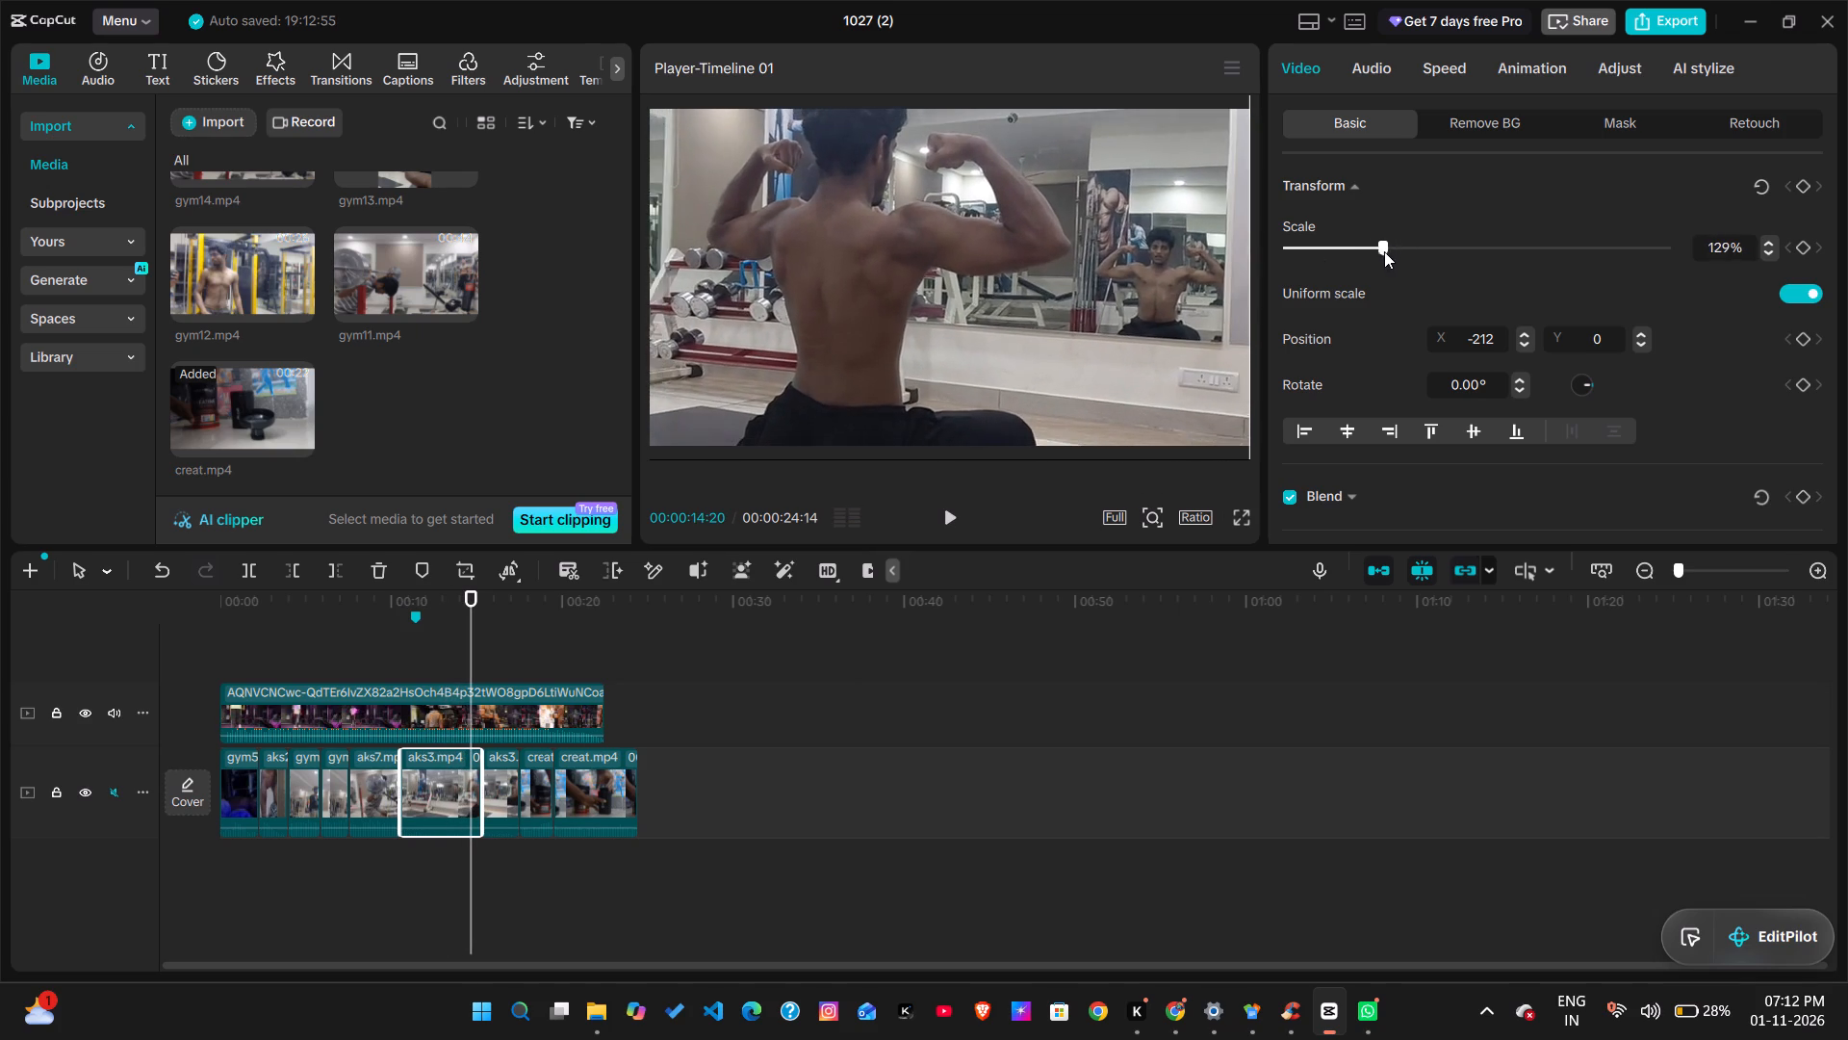
drag(1384, 251, 1385, 253)
drag(1385, 253, 1388, 253)
Scale the shorter, second aks3.mp4 clip up to 134%.
click(495, 770)
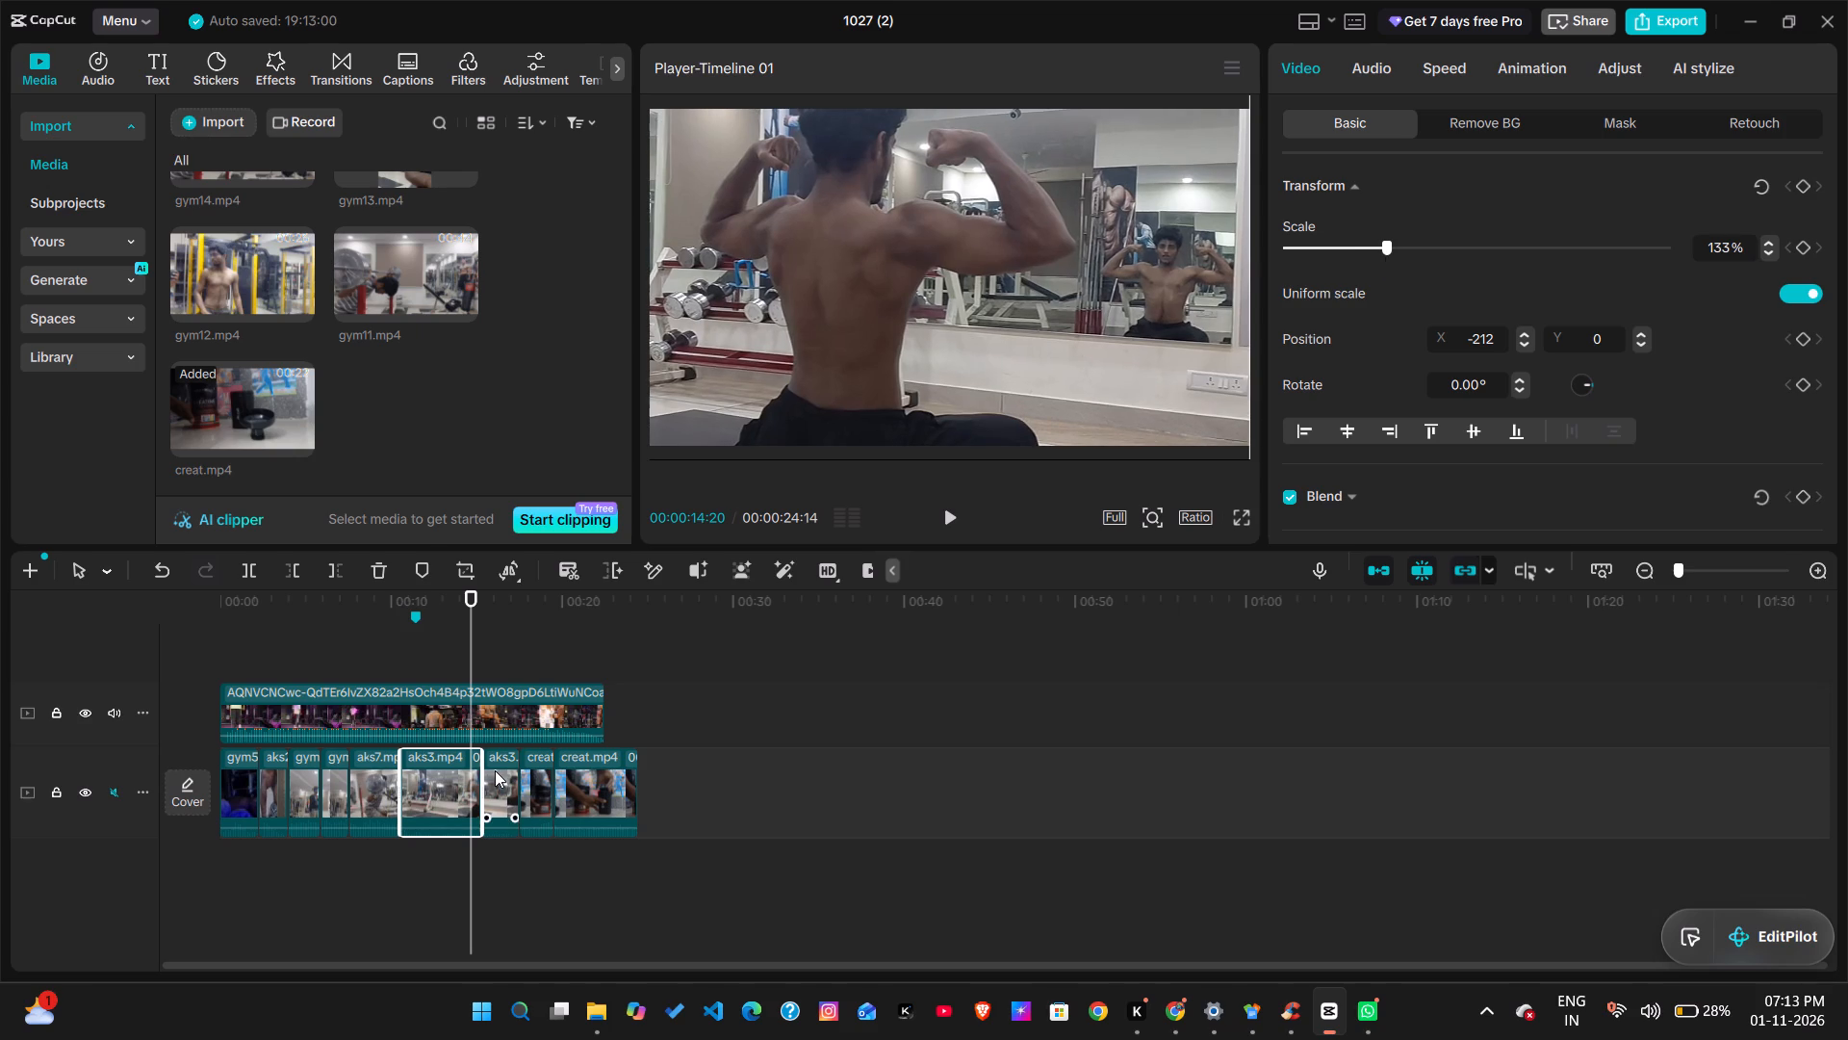
key(space)
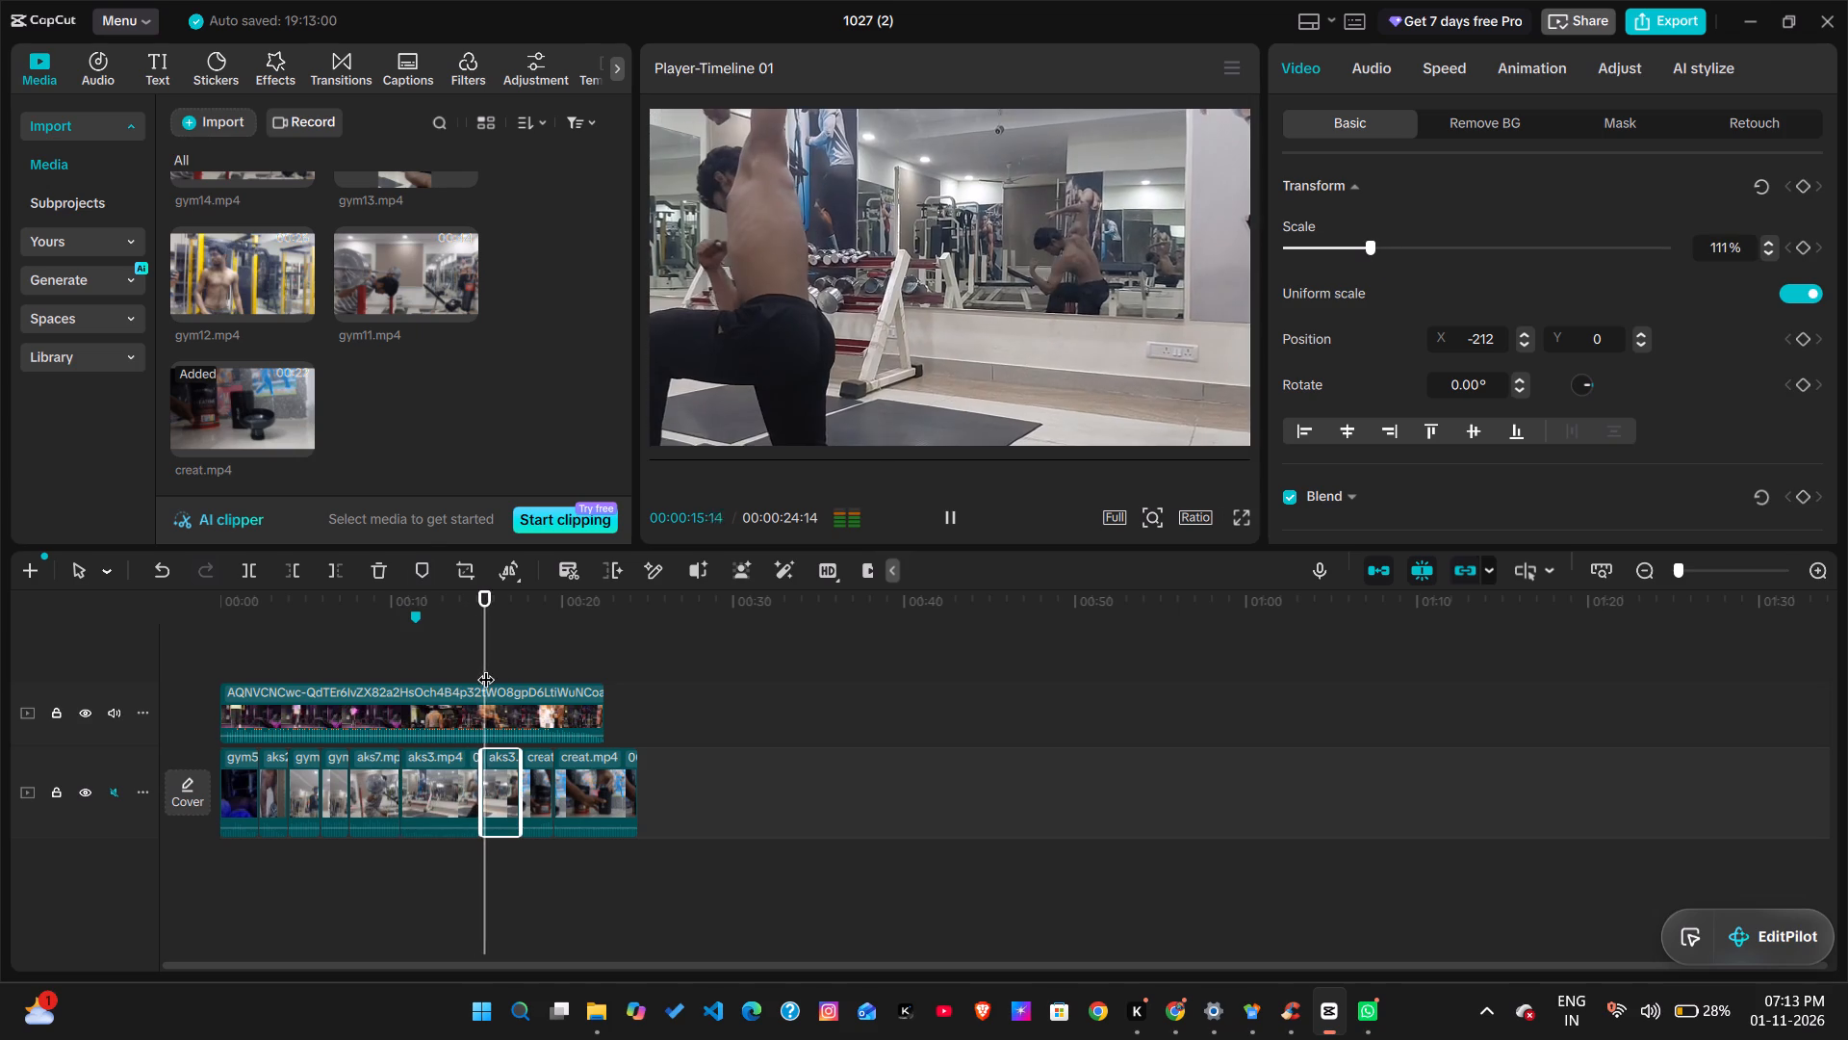
key(space)
drag(1372, 248, 1388, 248)
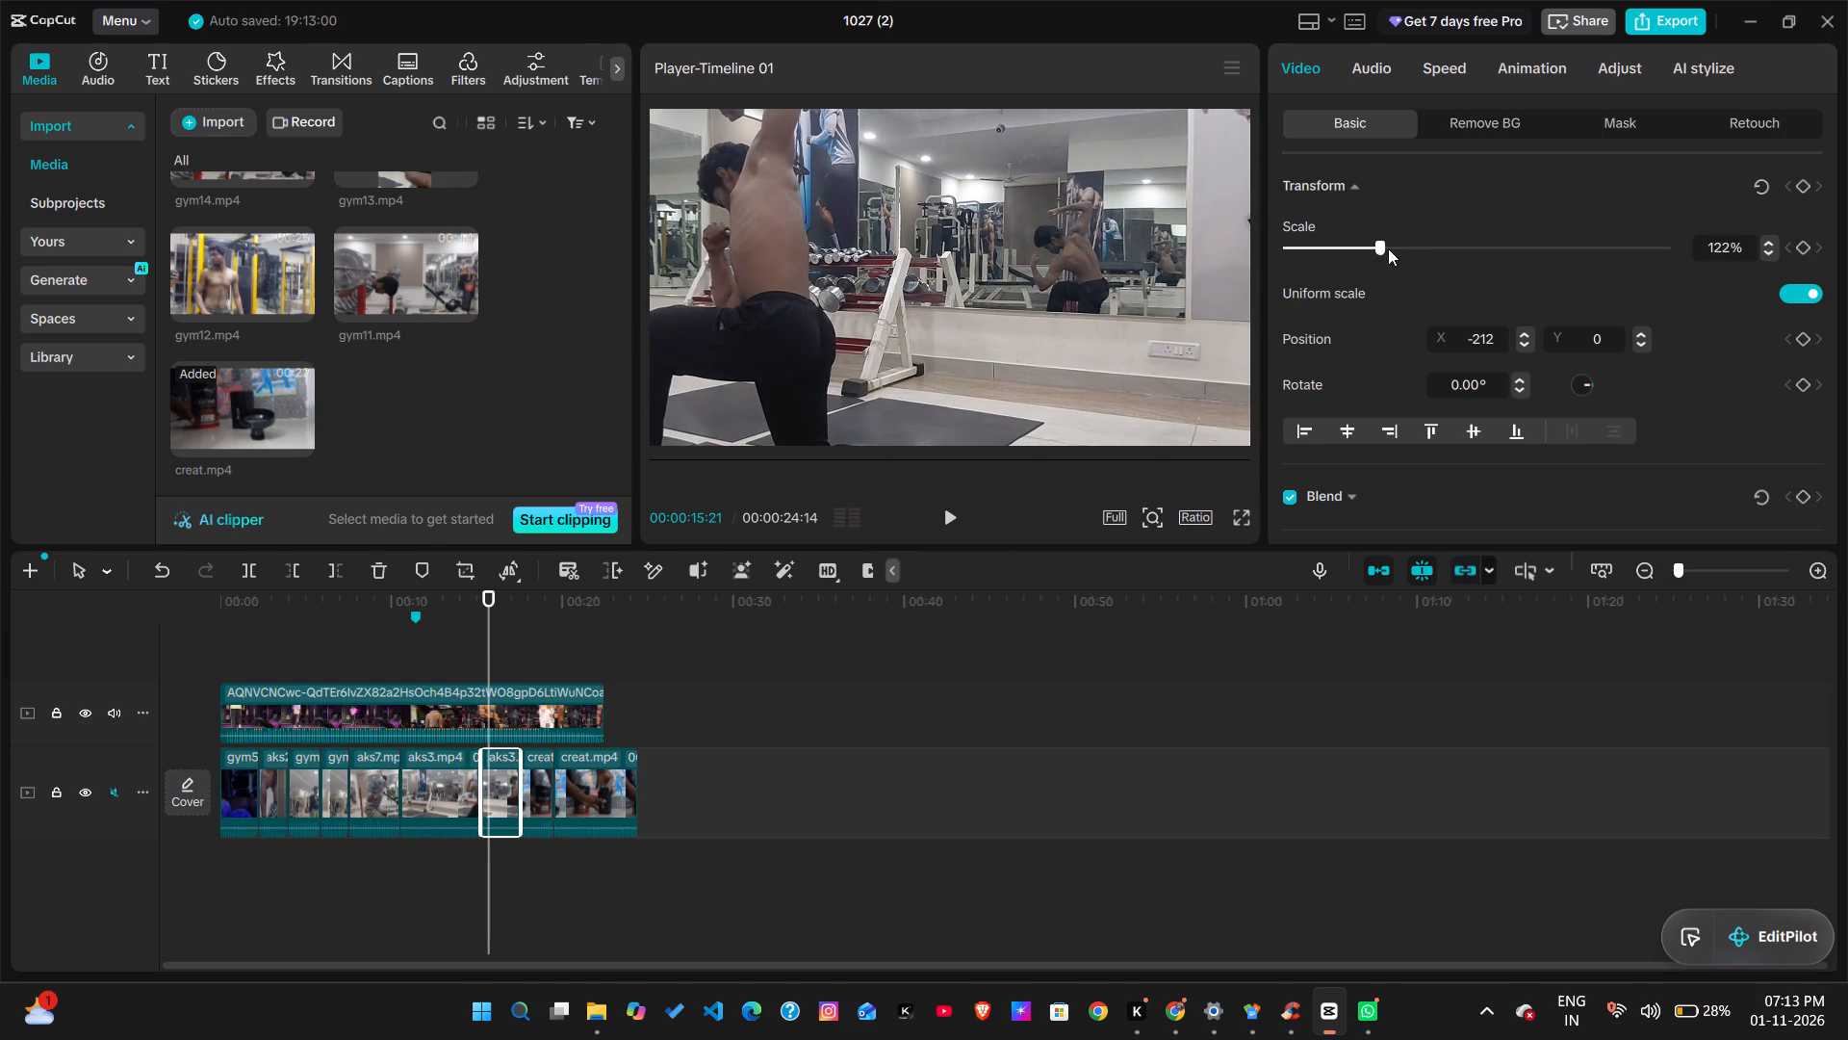
drag(1388, 248, 1389, 254)
Review the last creat.mp4 clip, split it at 00:00:20:28, and delete the part after the cut.
key(space)
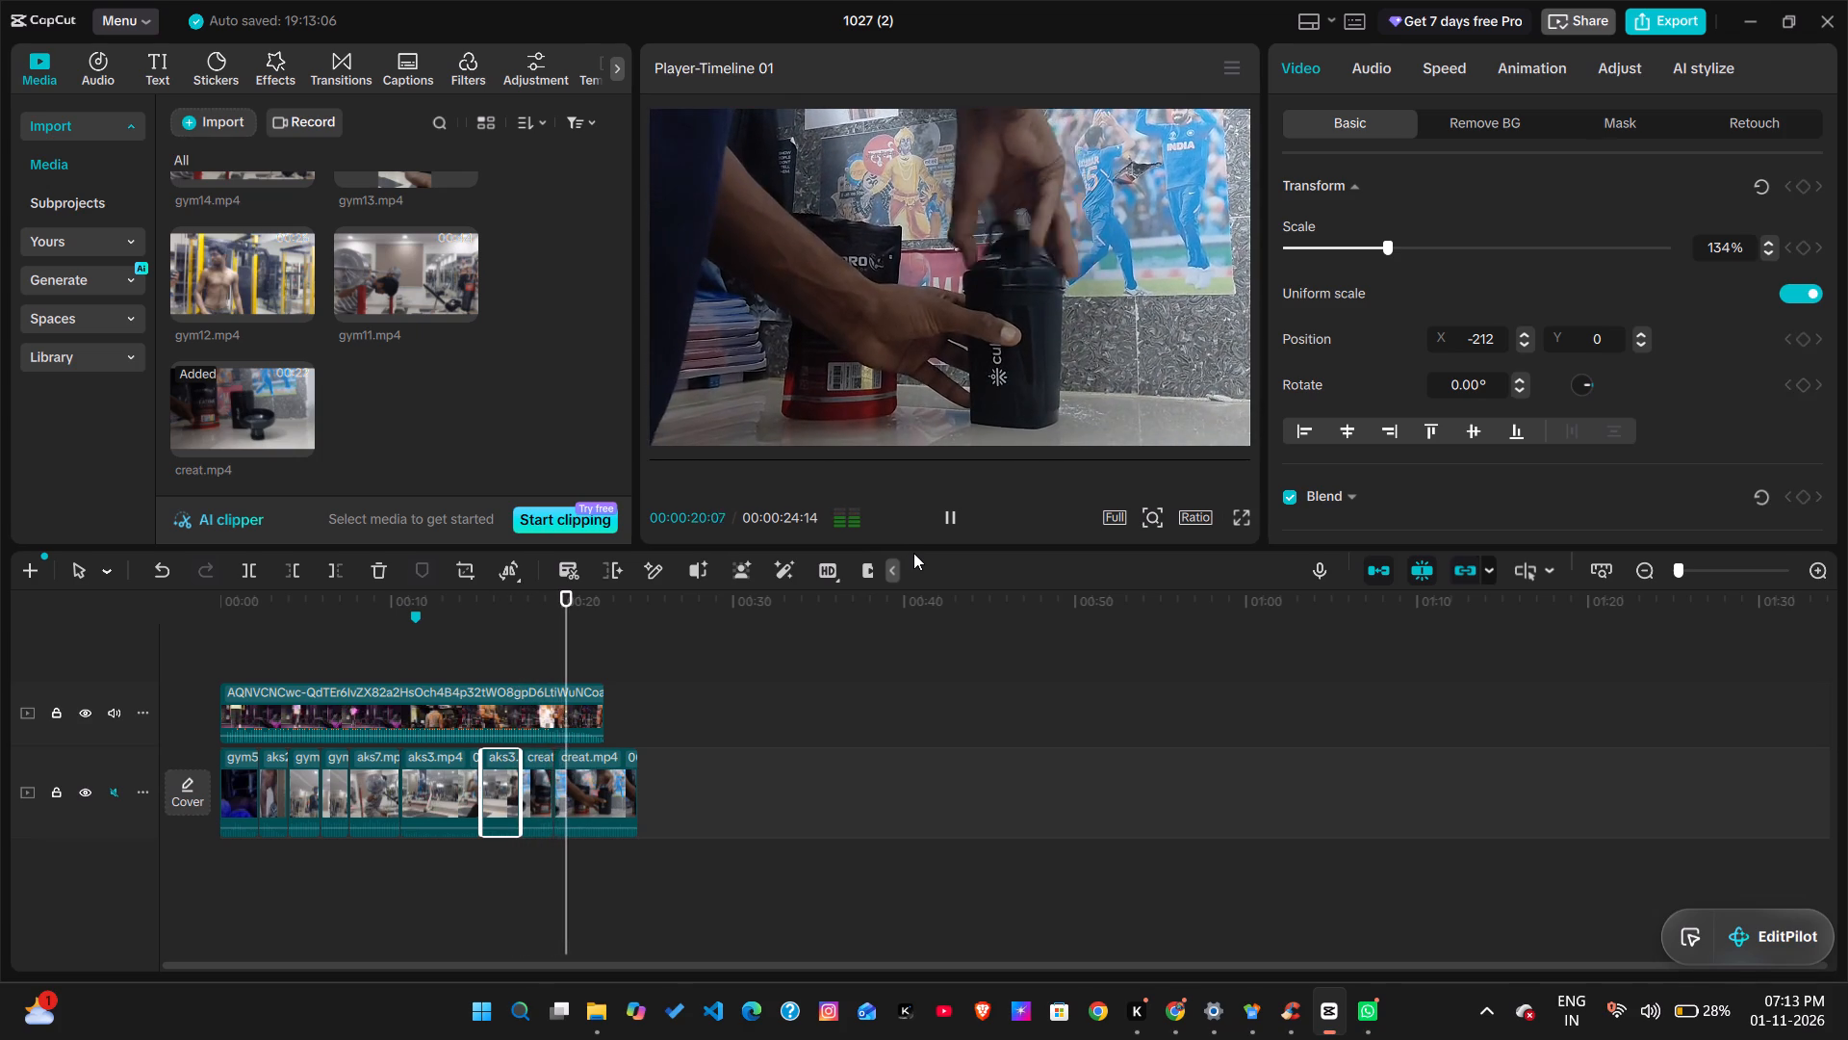
key(space)
key(space)
key(space)
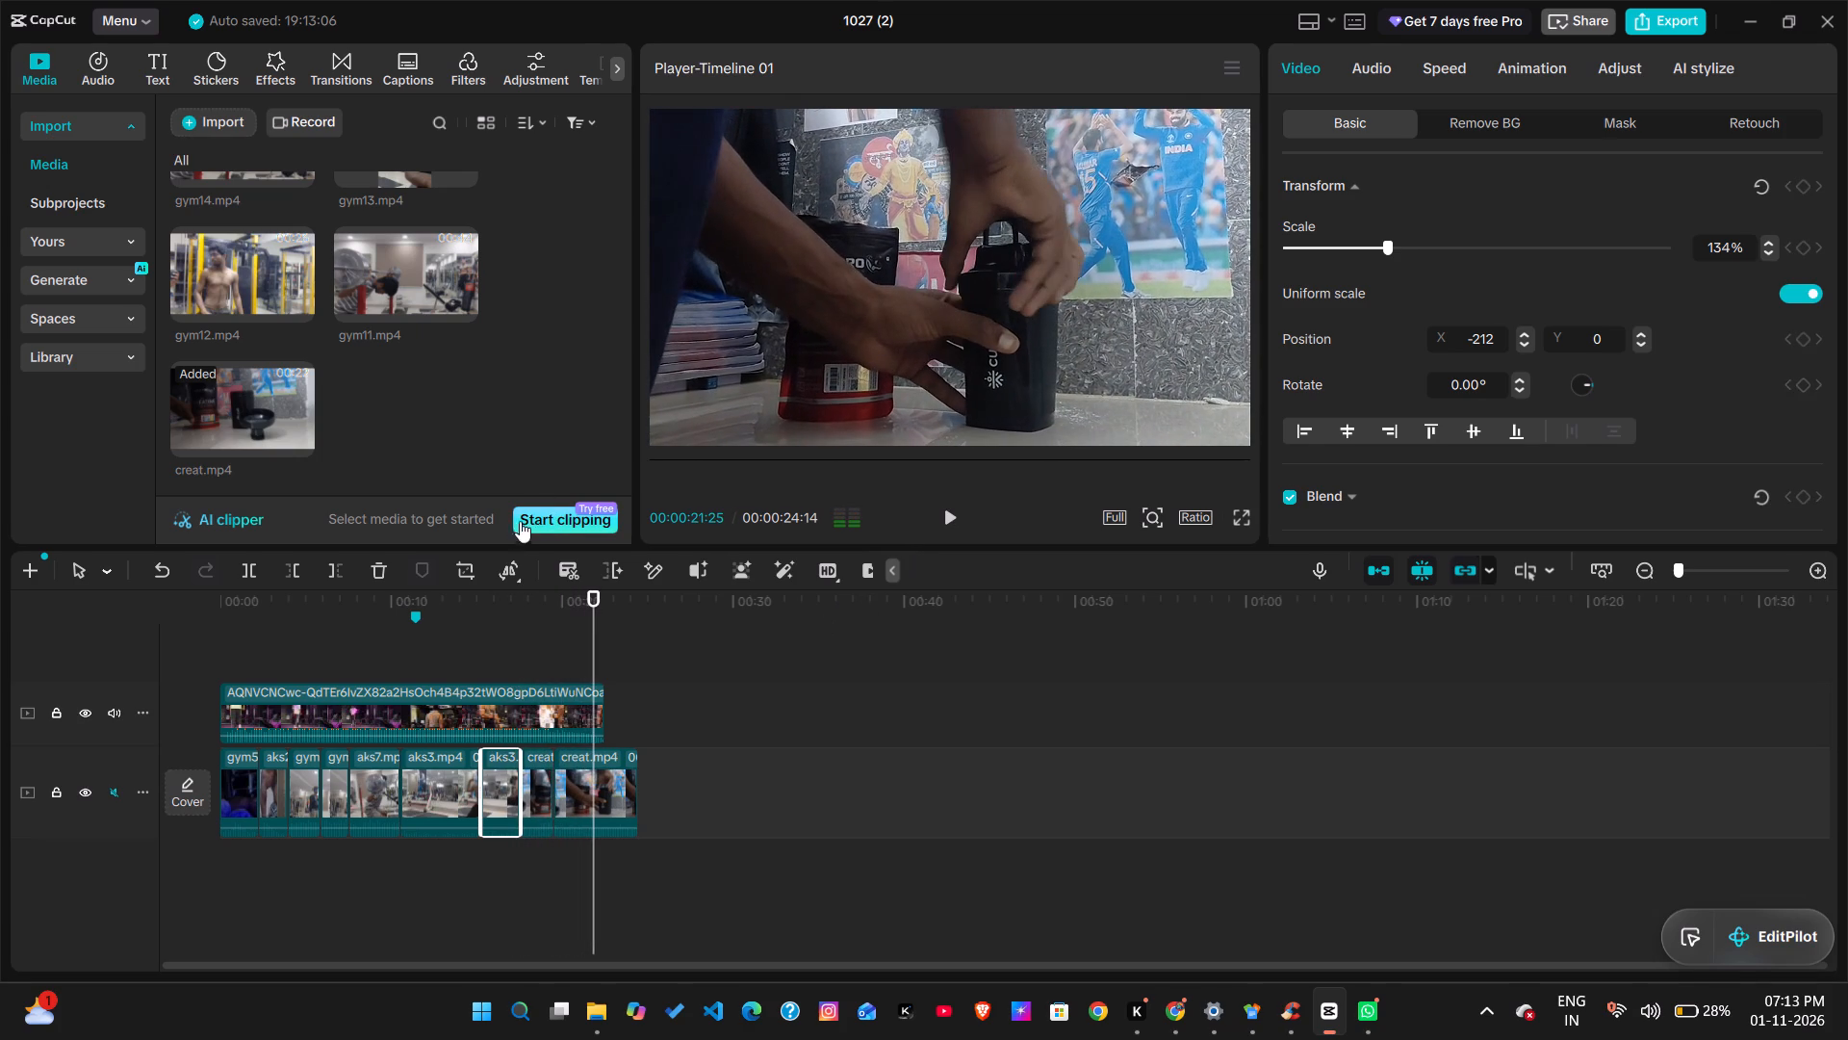
drag(593, 651, 558, 630)
key(space)
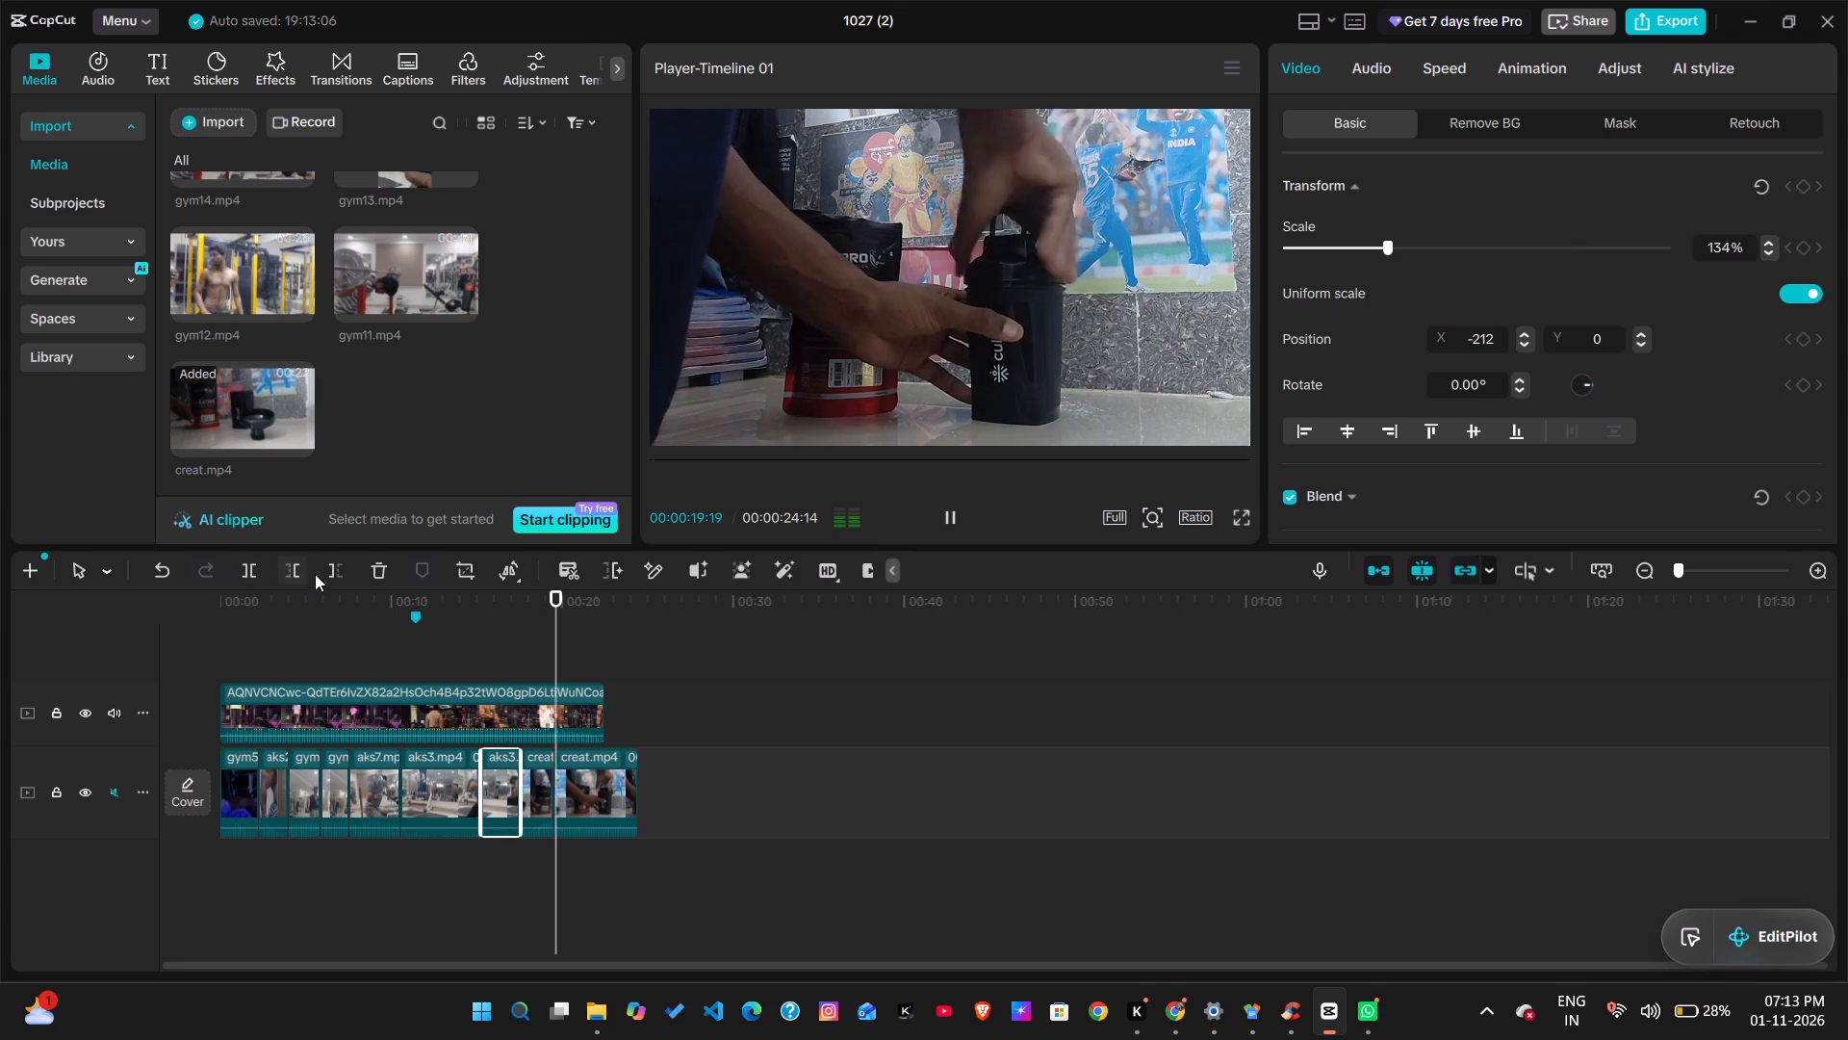
key(space)
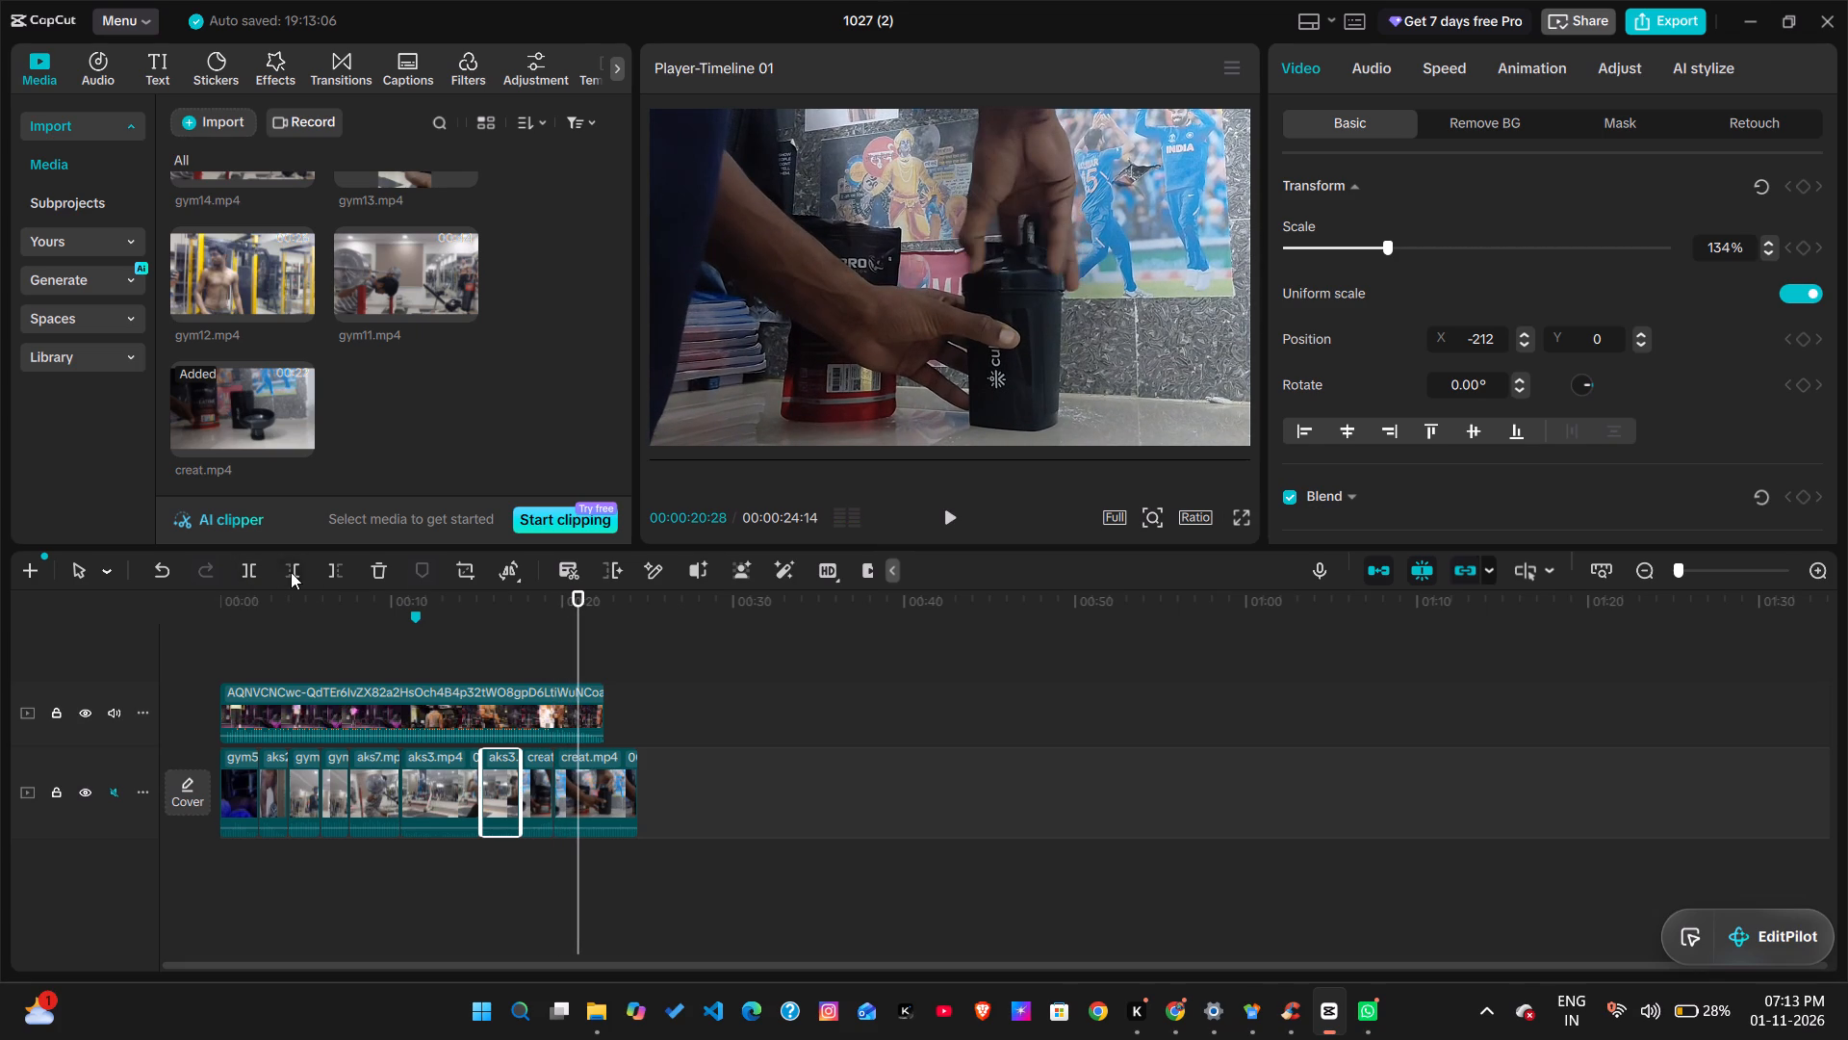
click(250, 575)
click(594, 776)
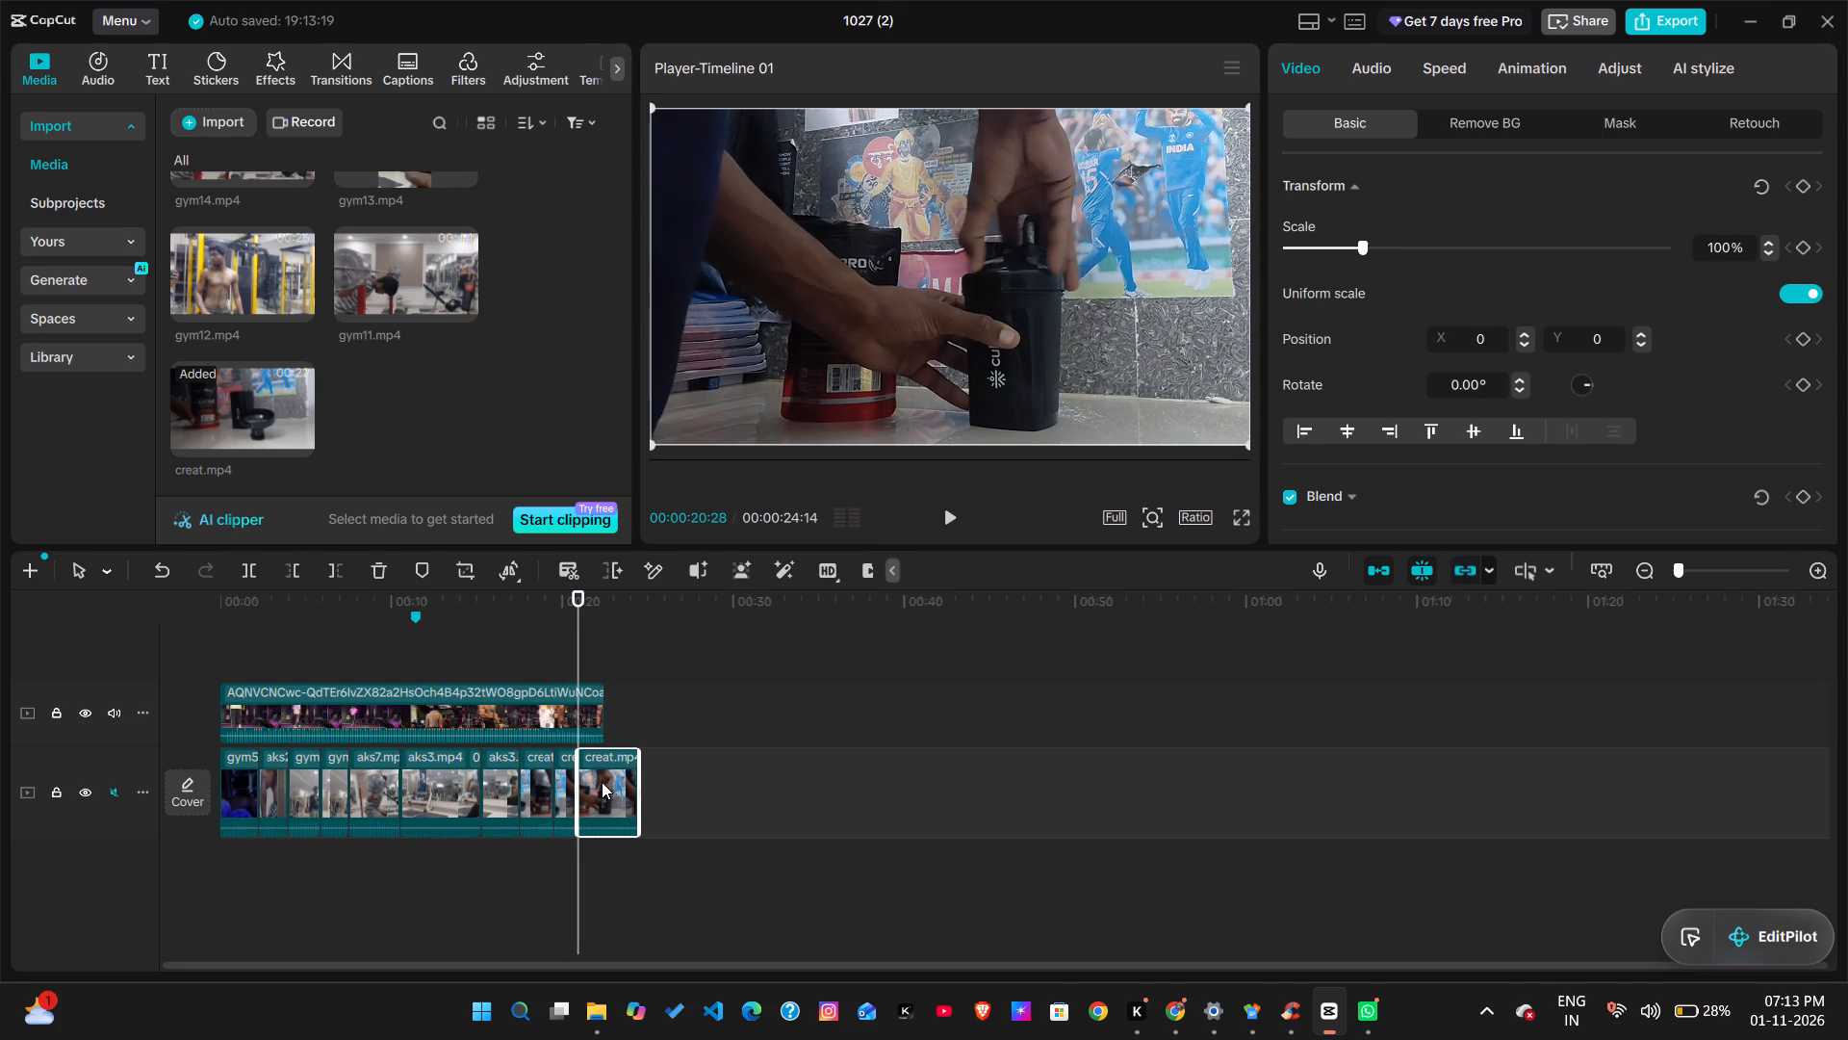
key(Delete)
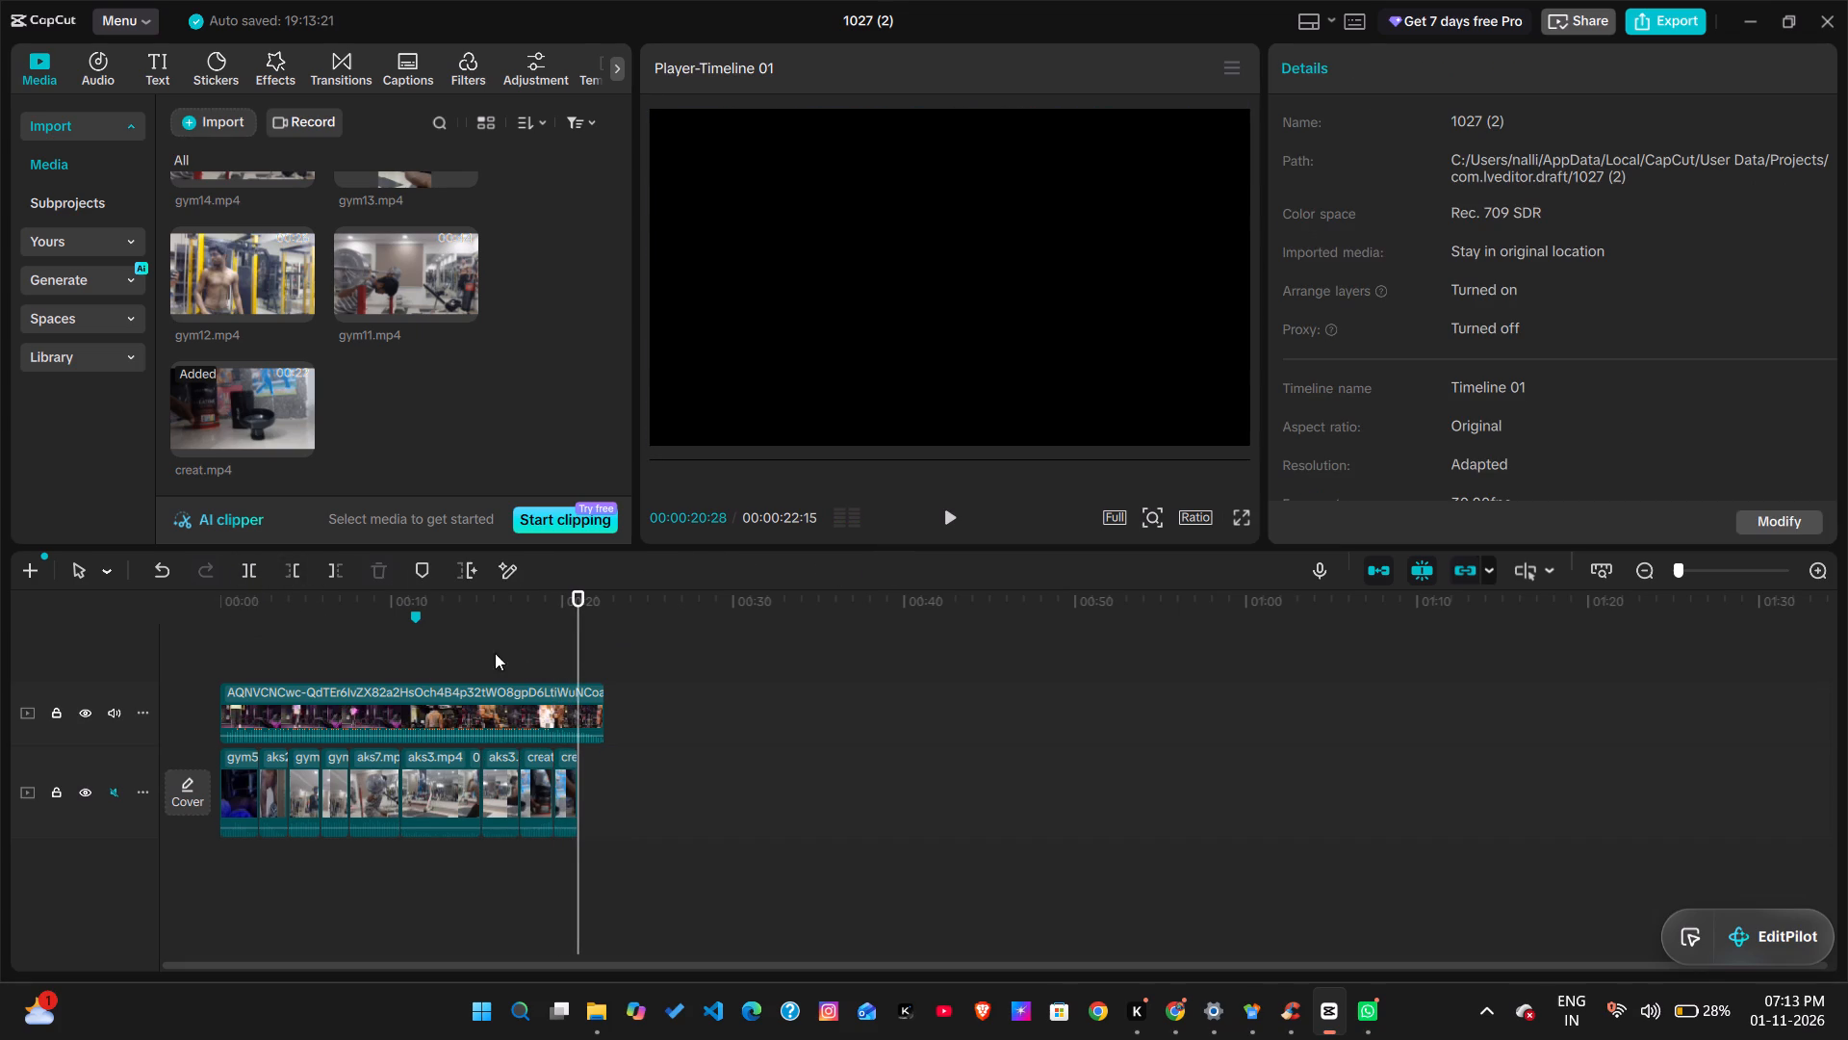
Return the playhead to the start of the montage.
drag(577, 638, 141, 625)
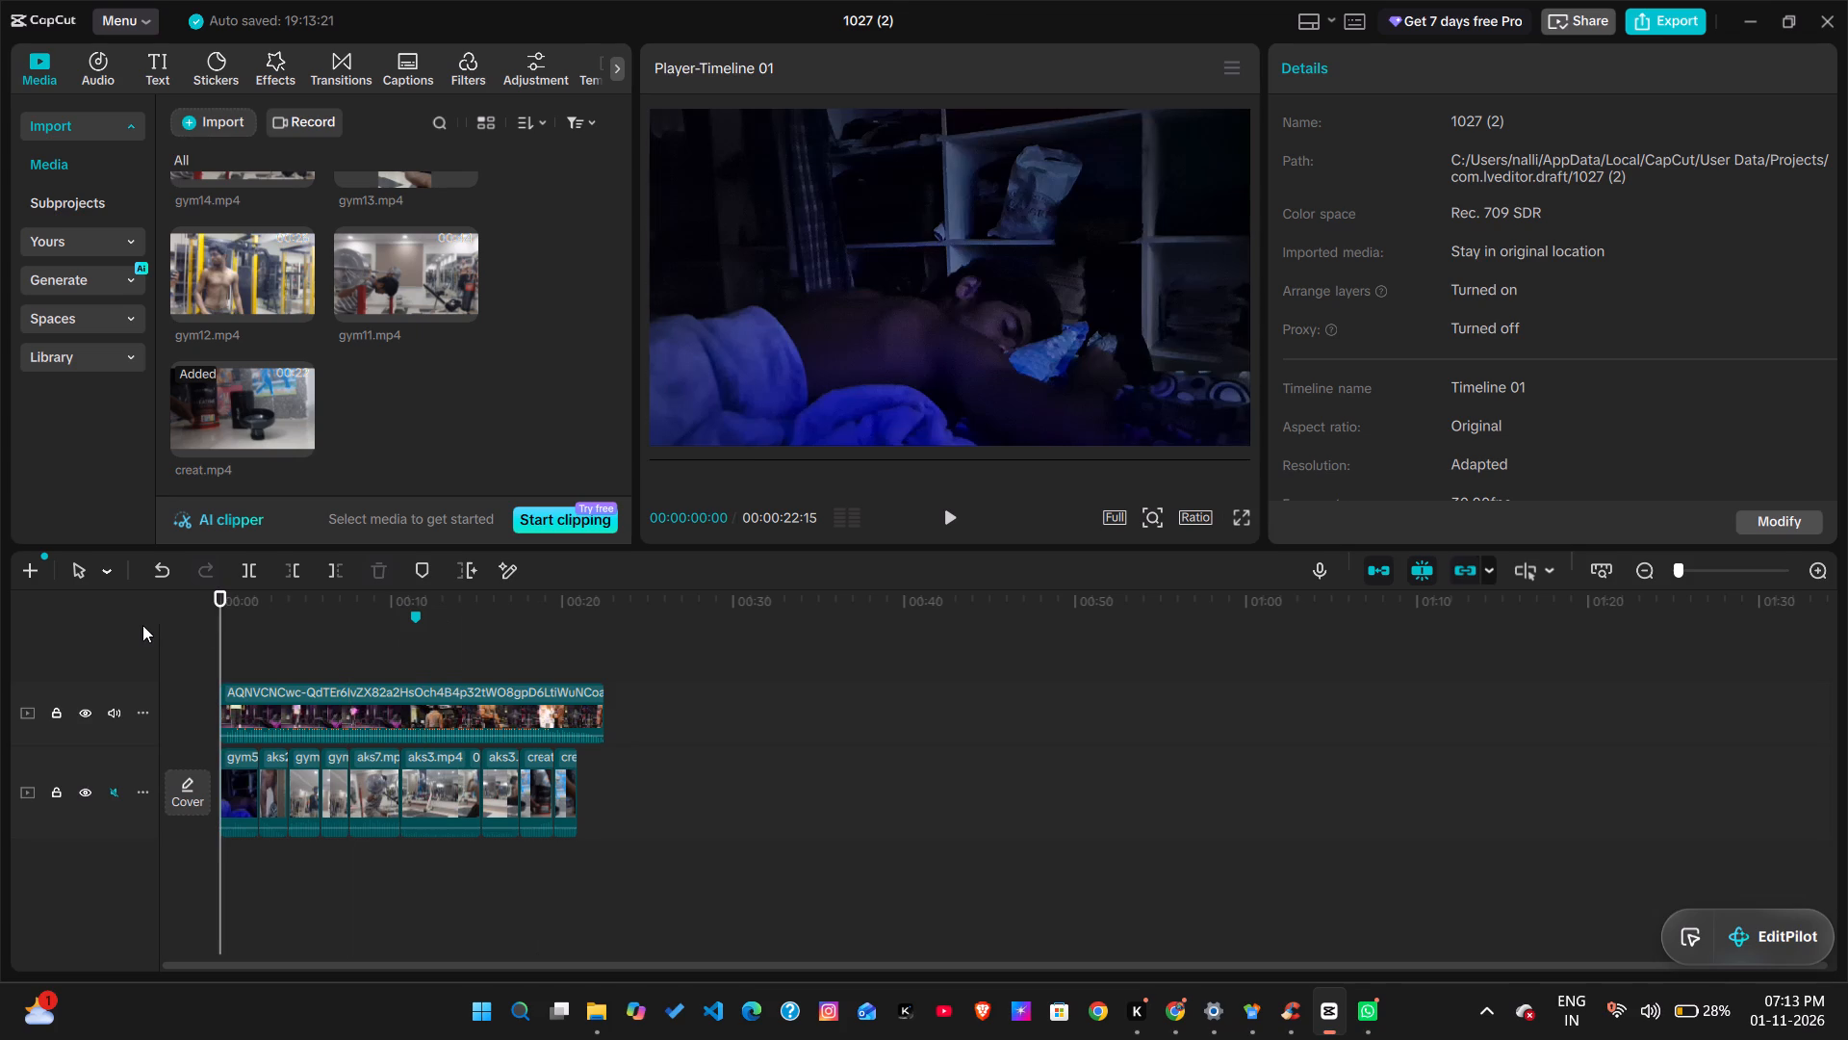
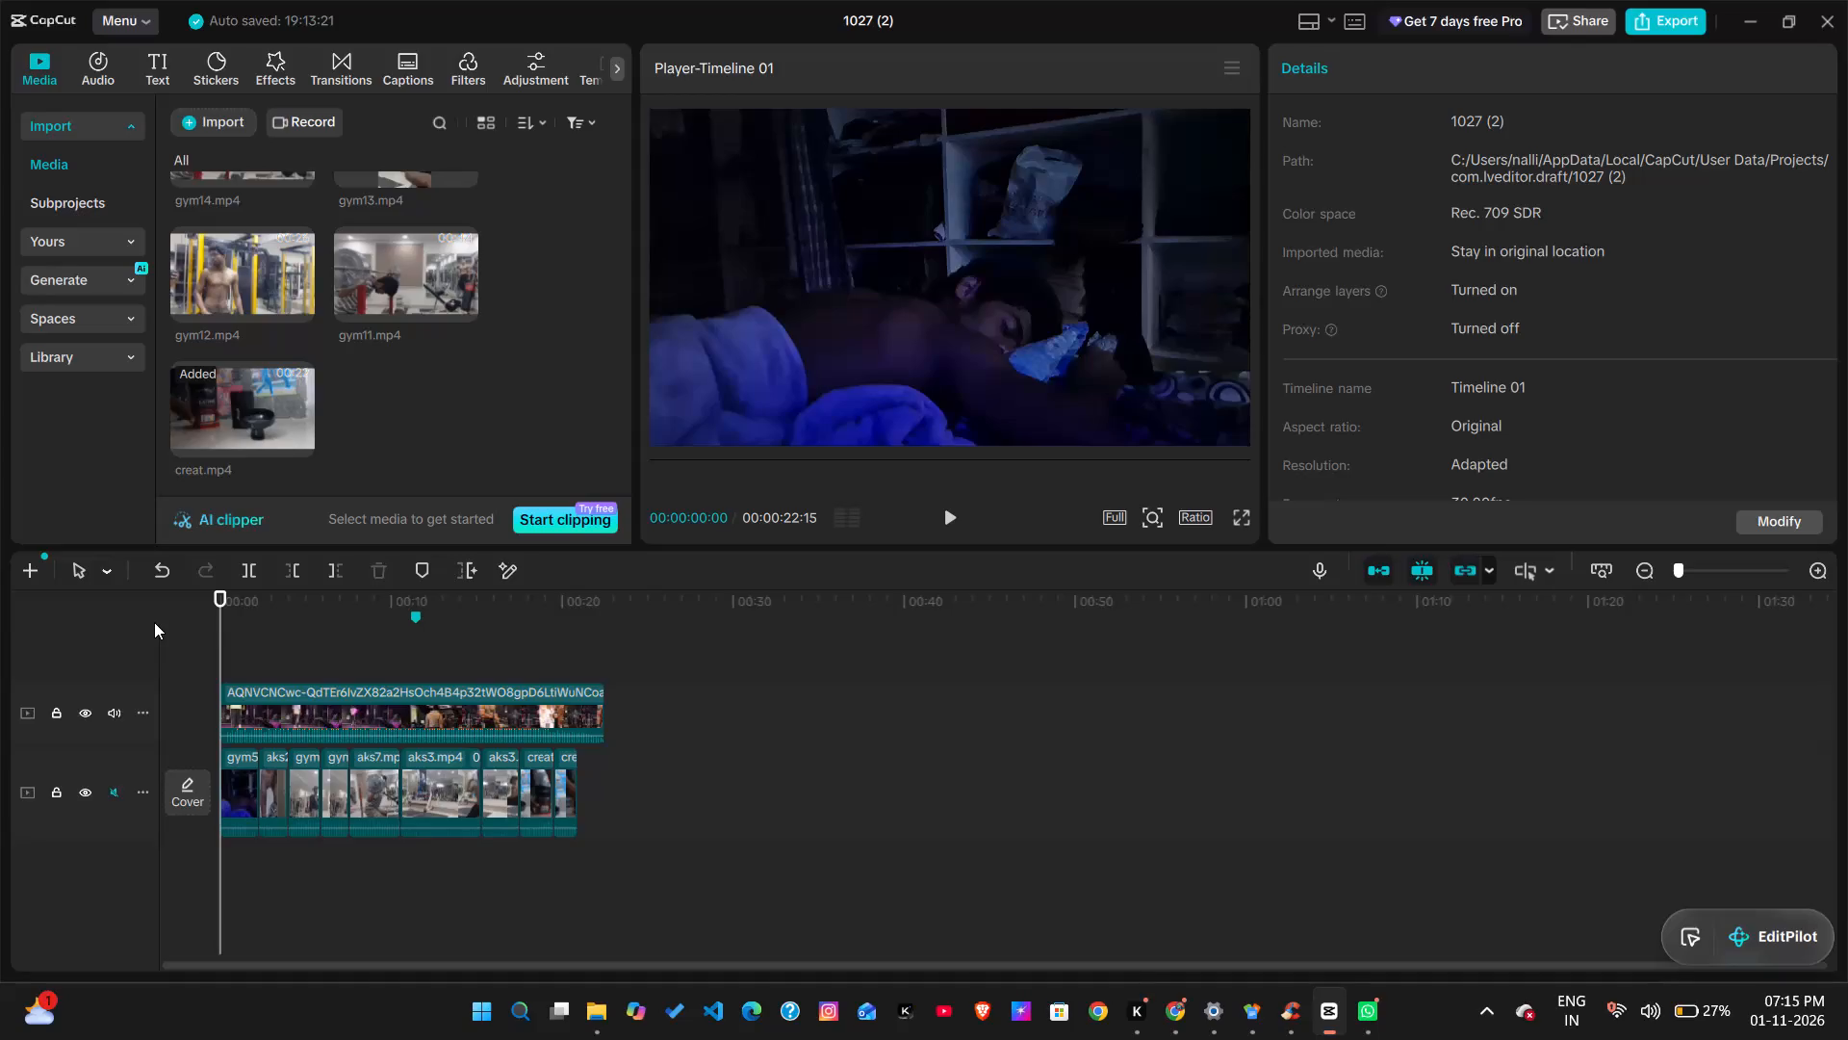
Play the montage from the start to review the clip timing, and return the playhead to the beginning.
key(space)
key(space)
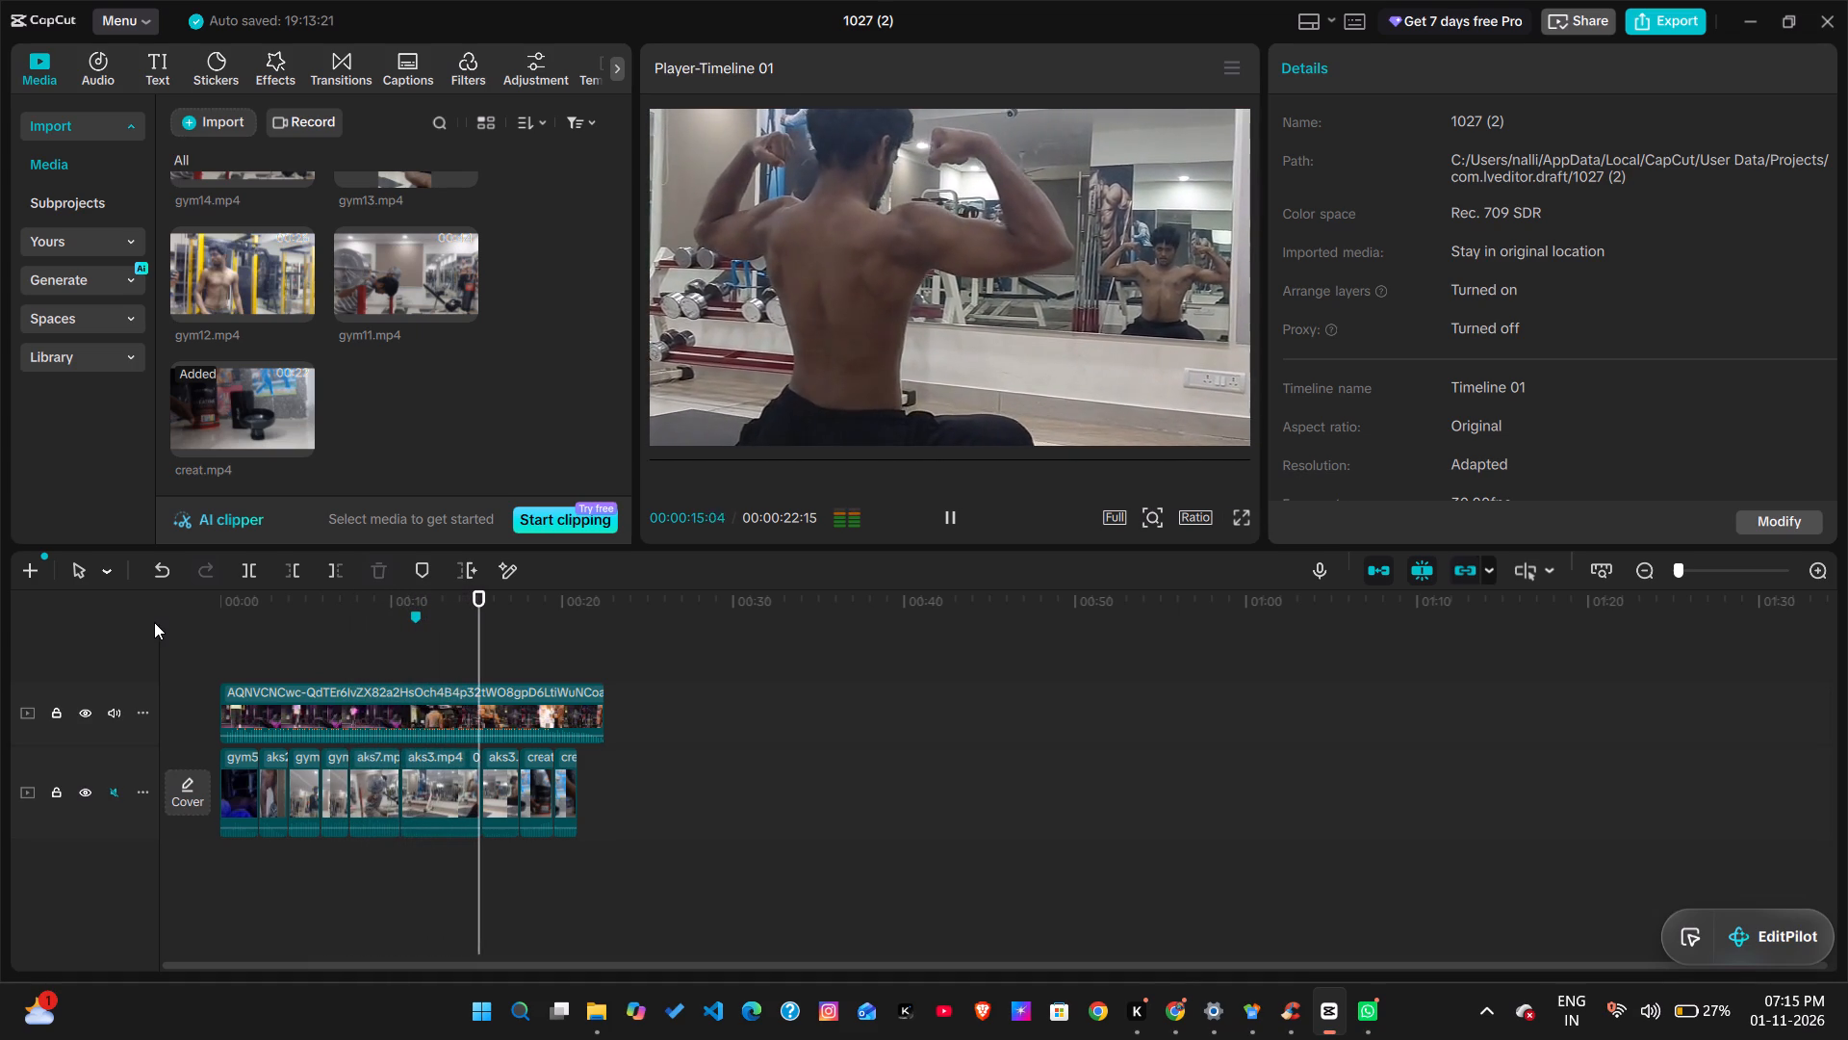
key(v)
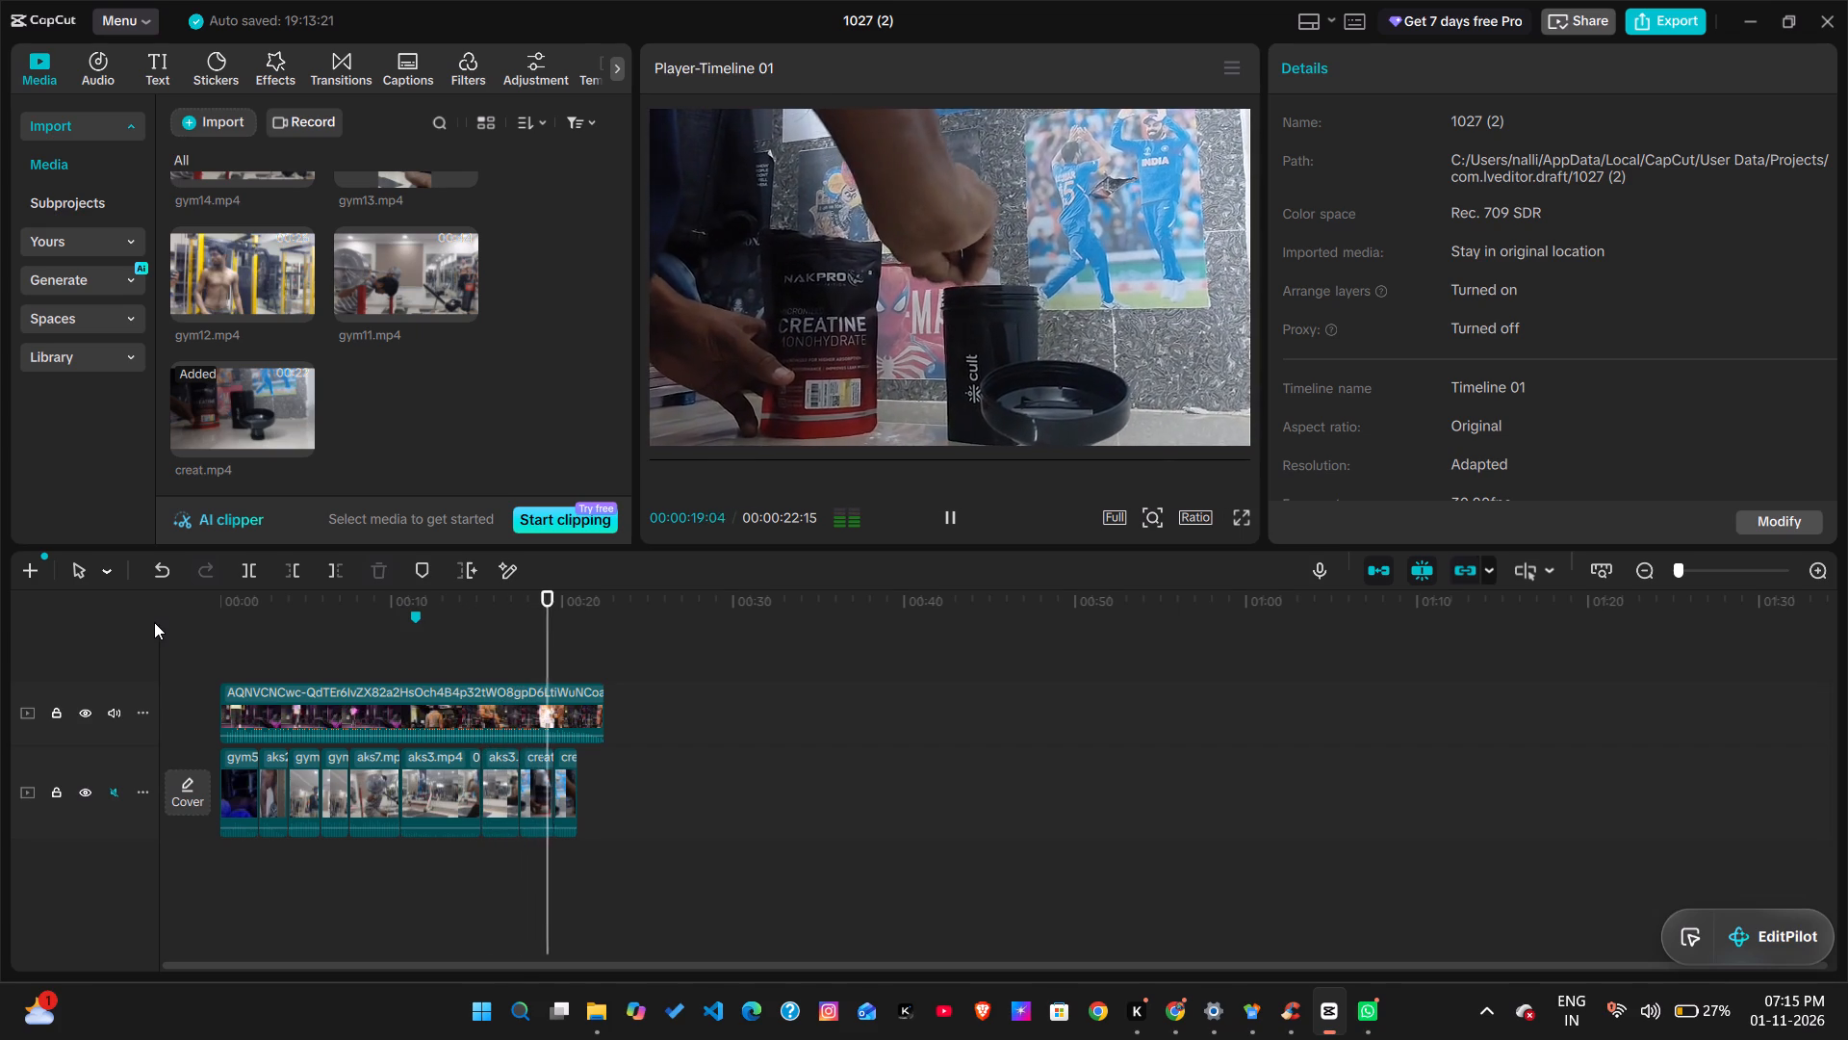
key(space)
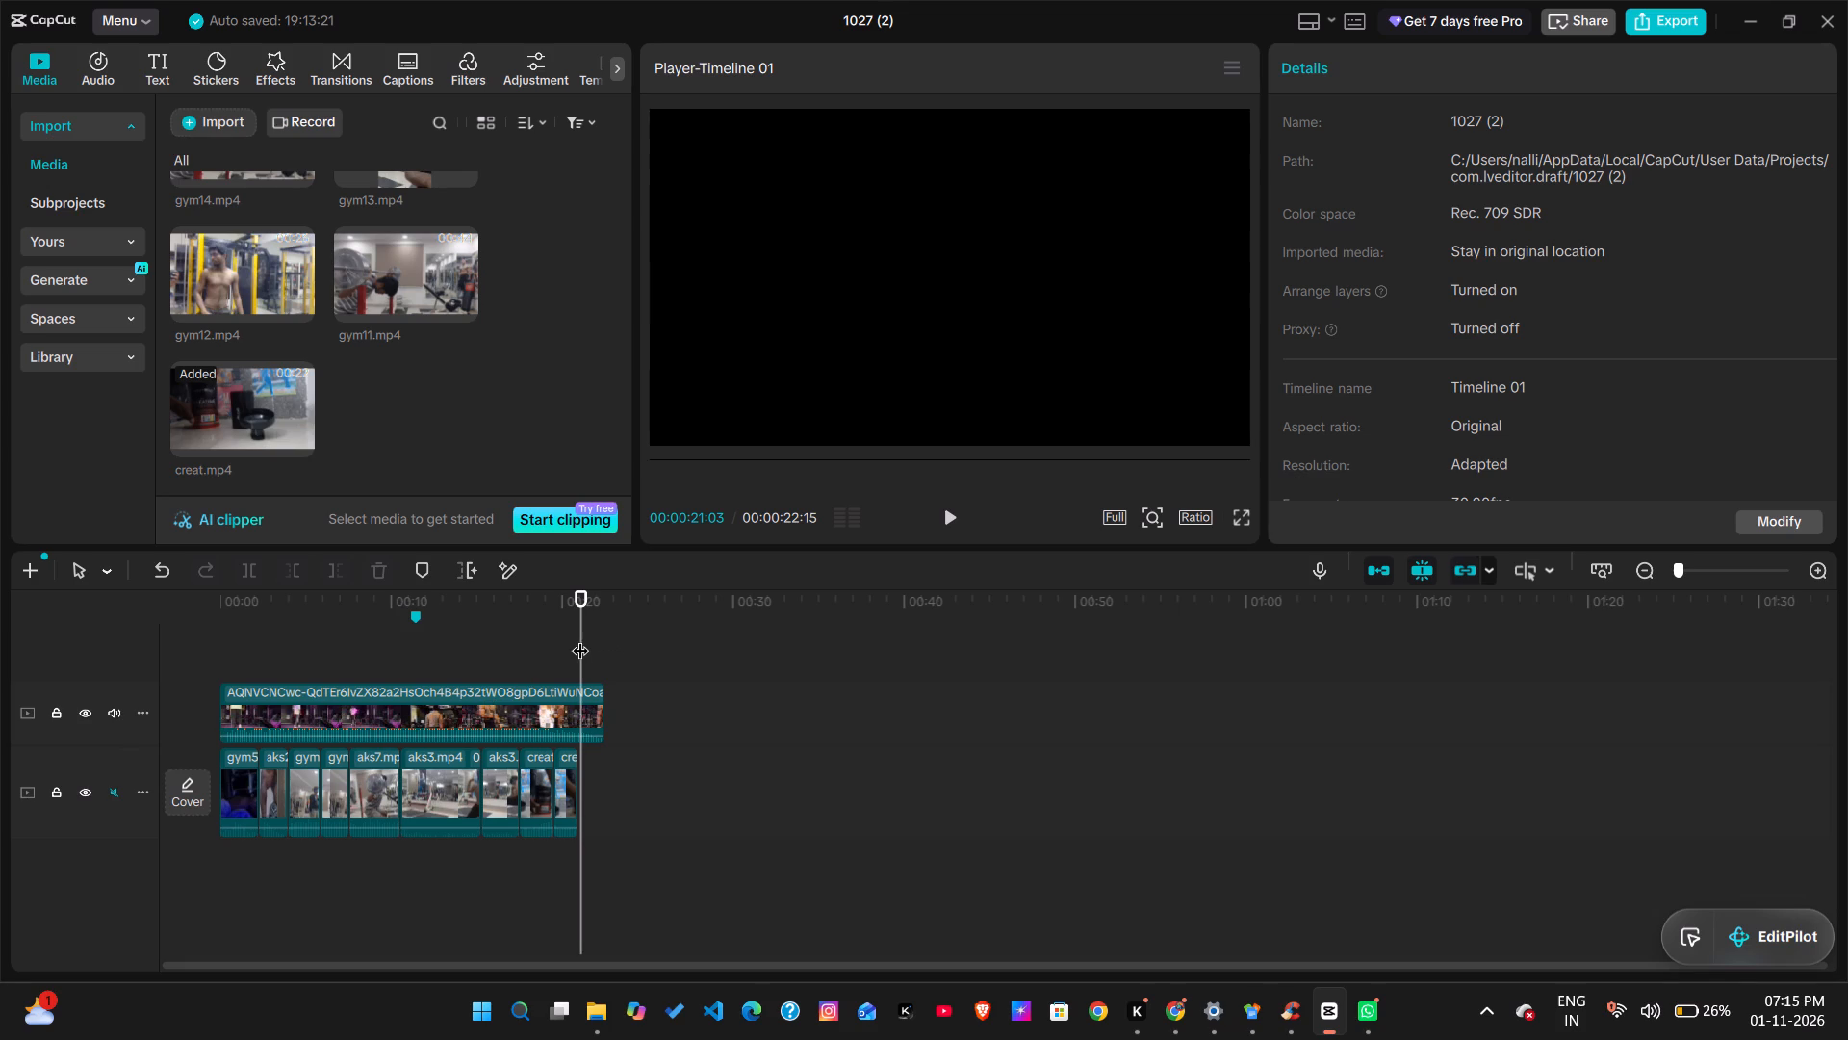
drag(580, 638, 102, 692)
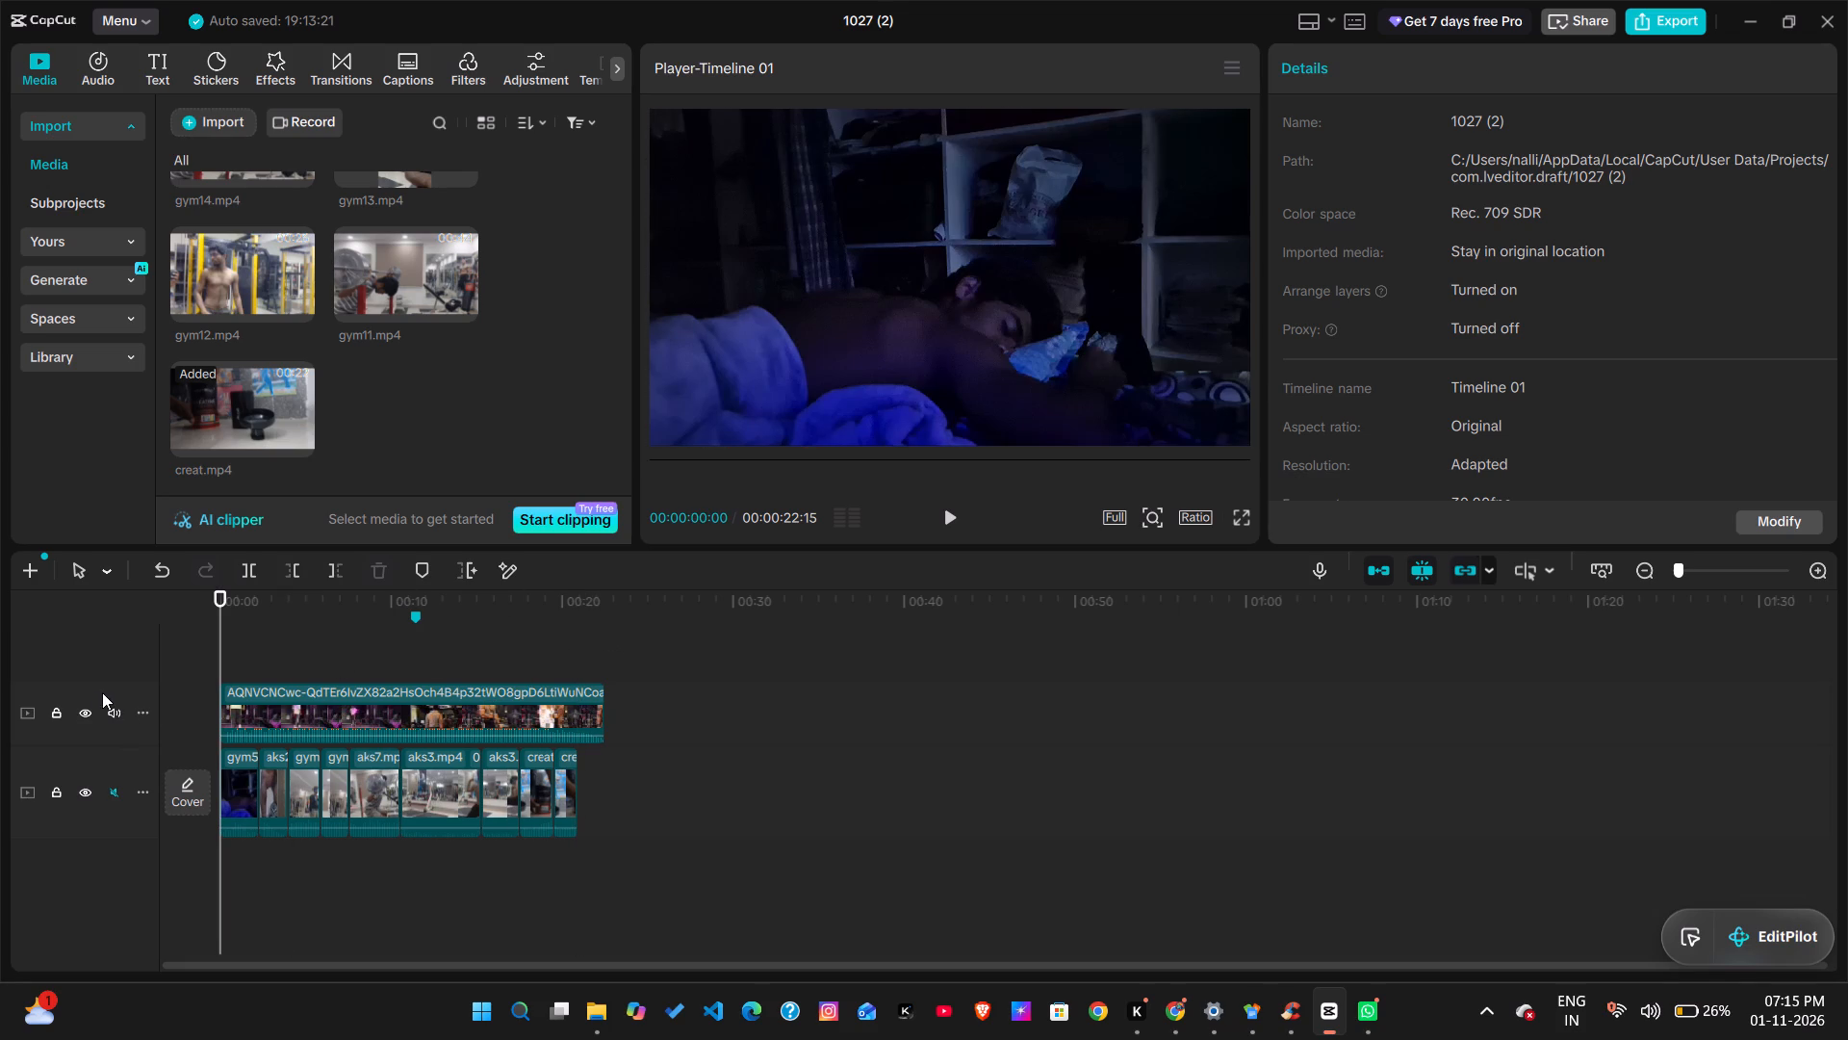
Look through the effects, transitions and filters libraries, and try to reload the filters.
click(257, 70)
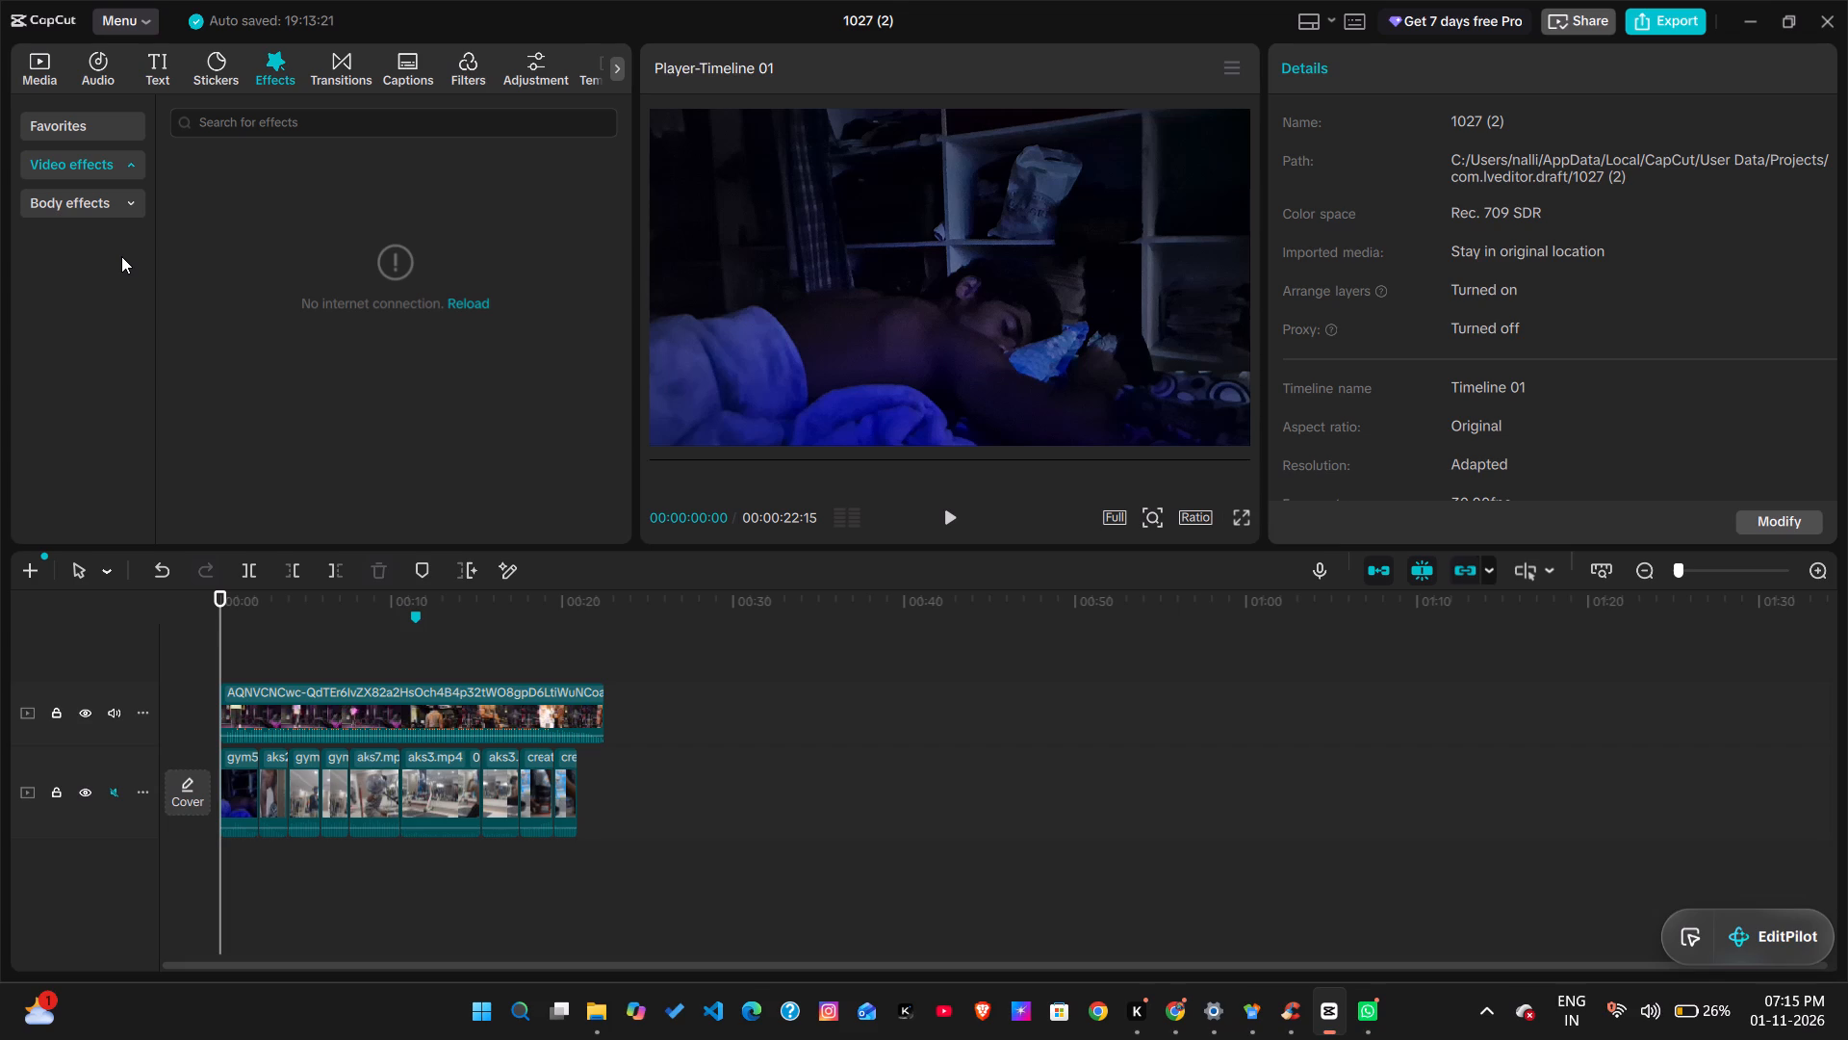
click(325, 67)
click(468, 56)
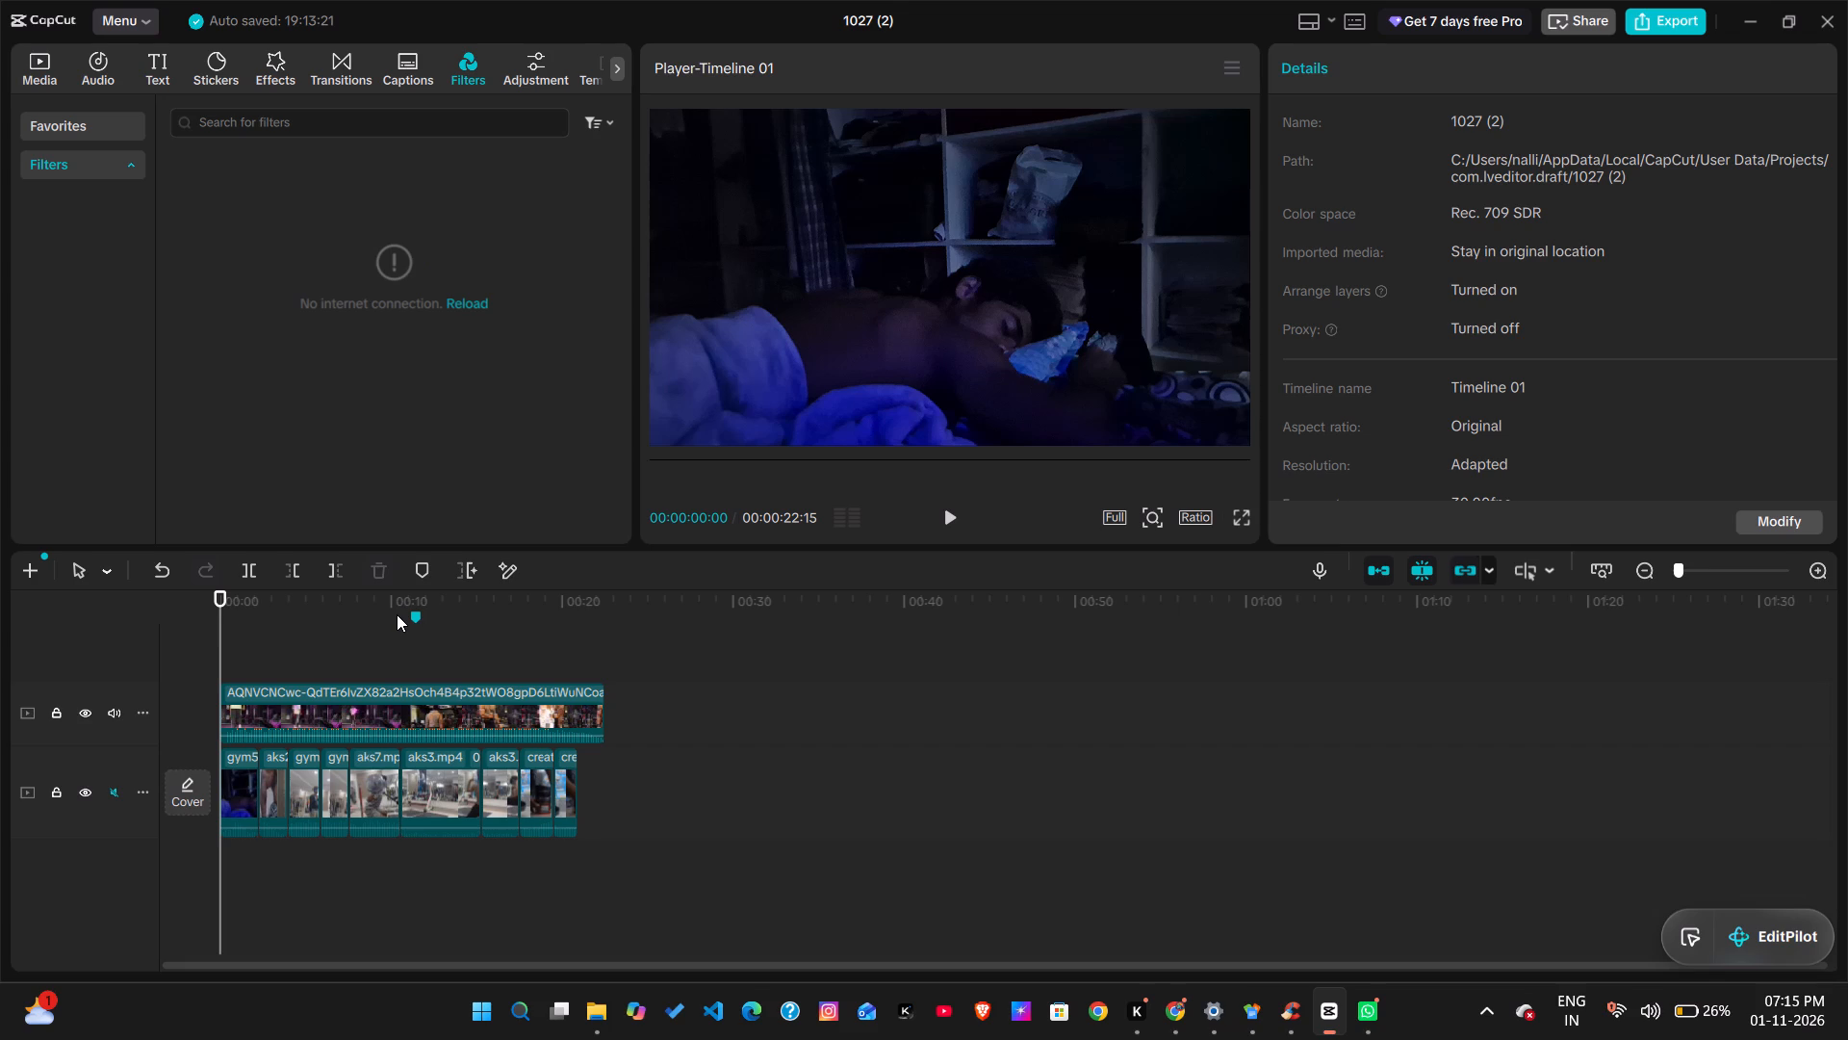
click(460, 301)
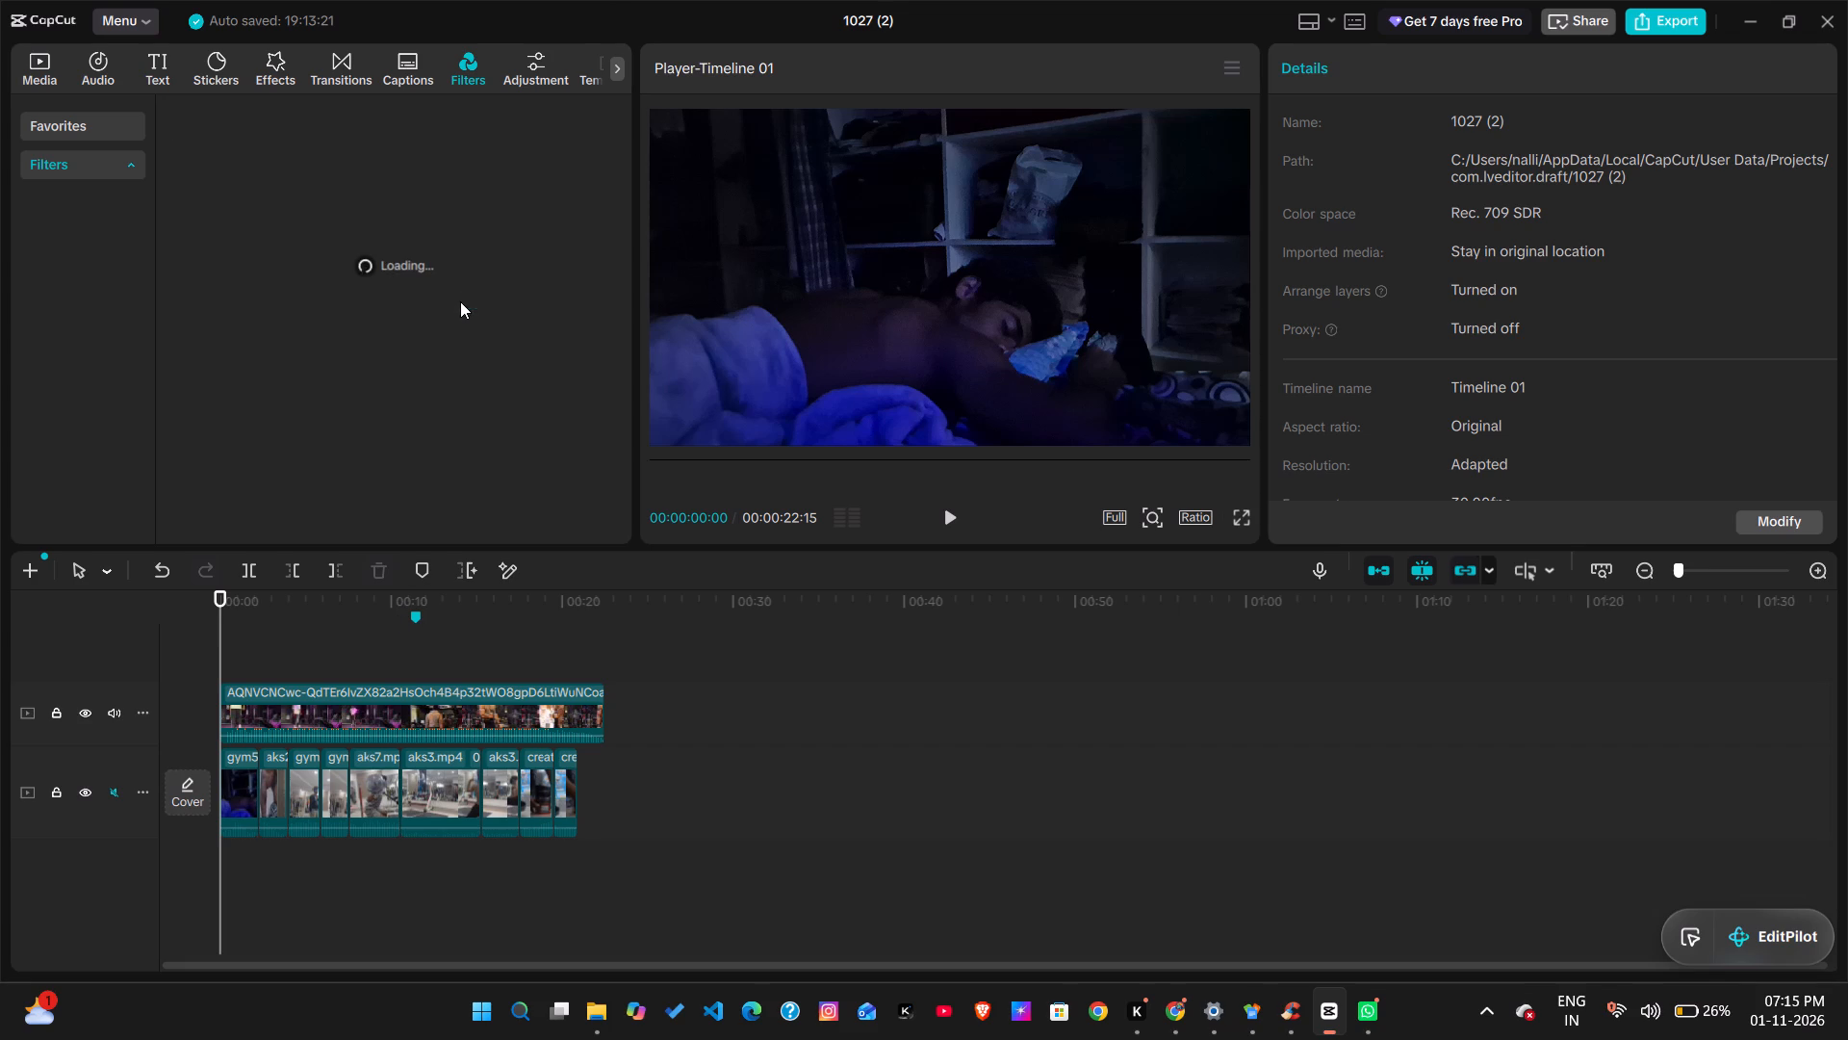
Play the montage from the beginning to the last creat.mp4 clip to review its timing against the longer video.
key(space)
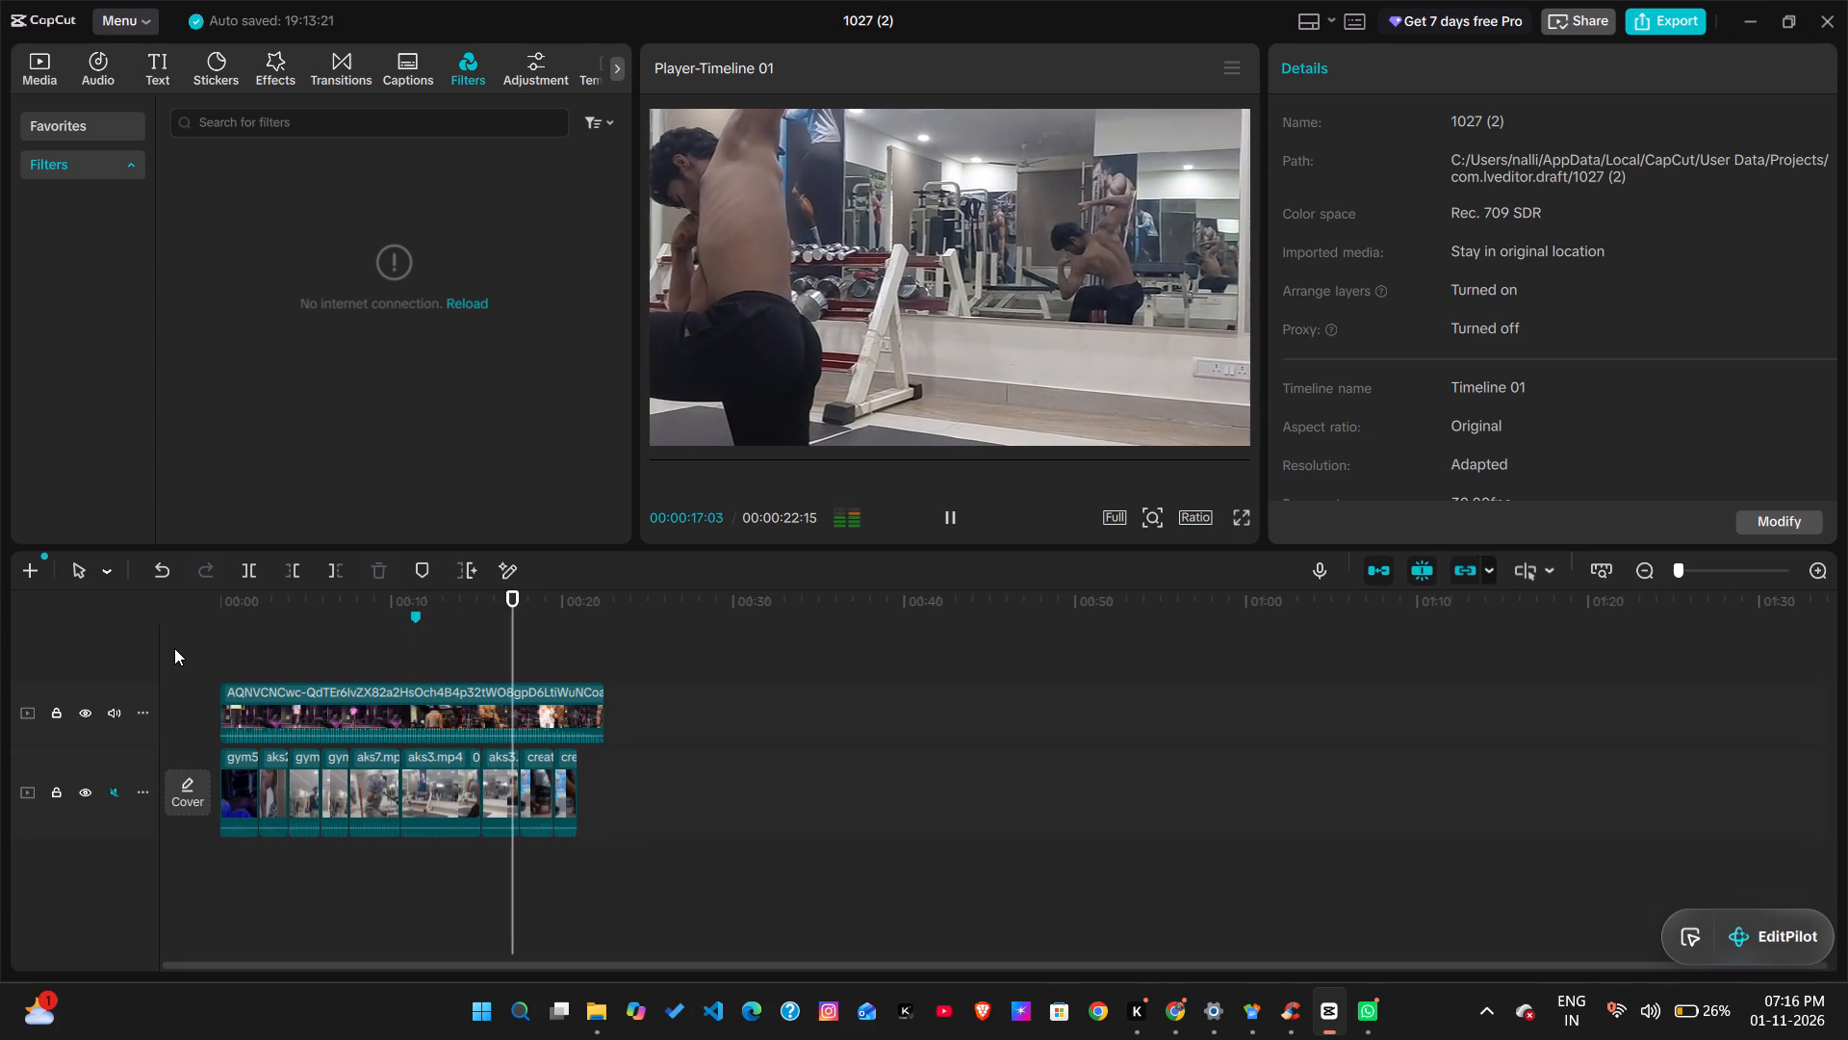
key(space)
key(space)
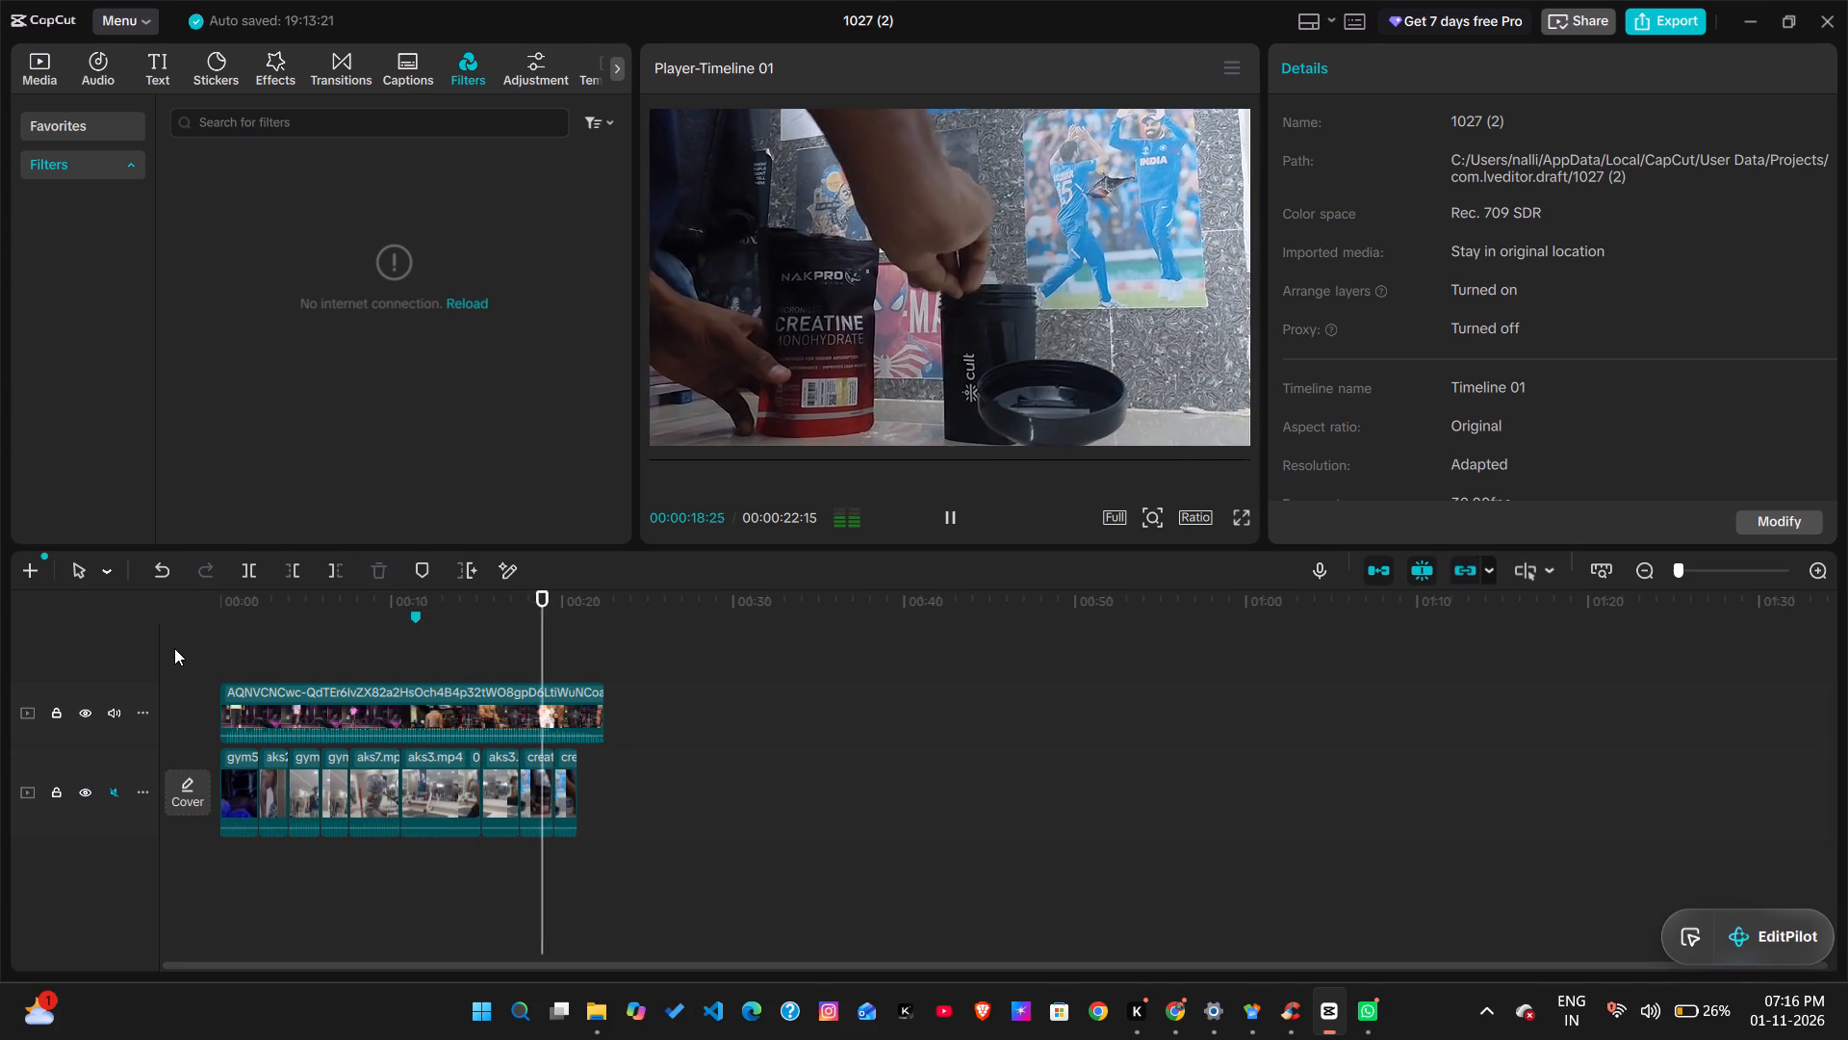
key(space)
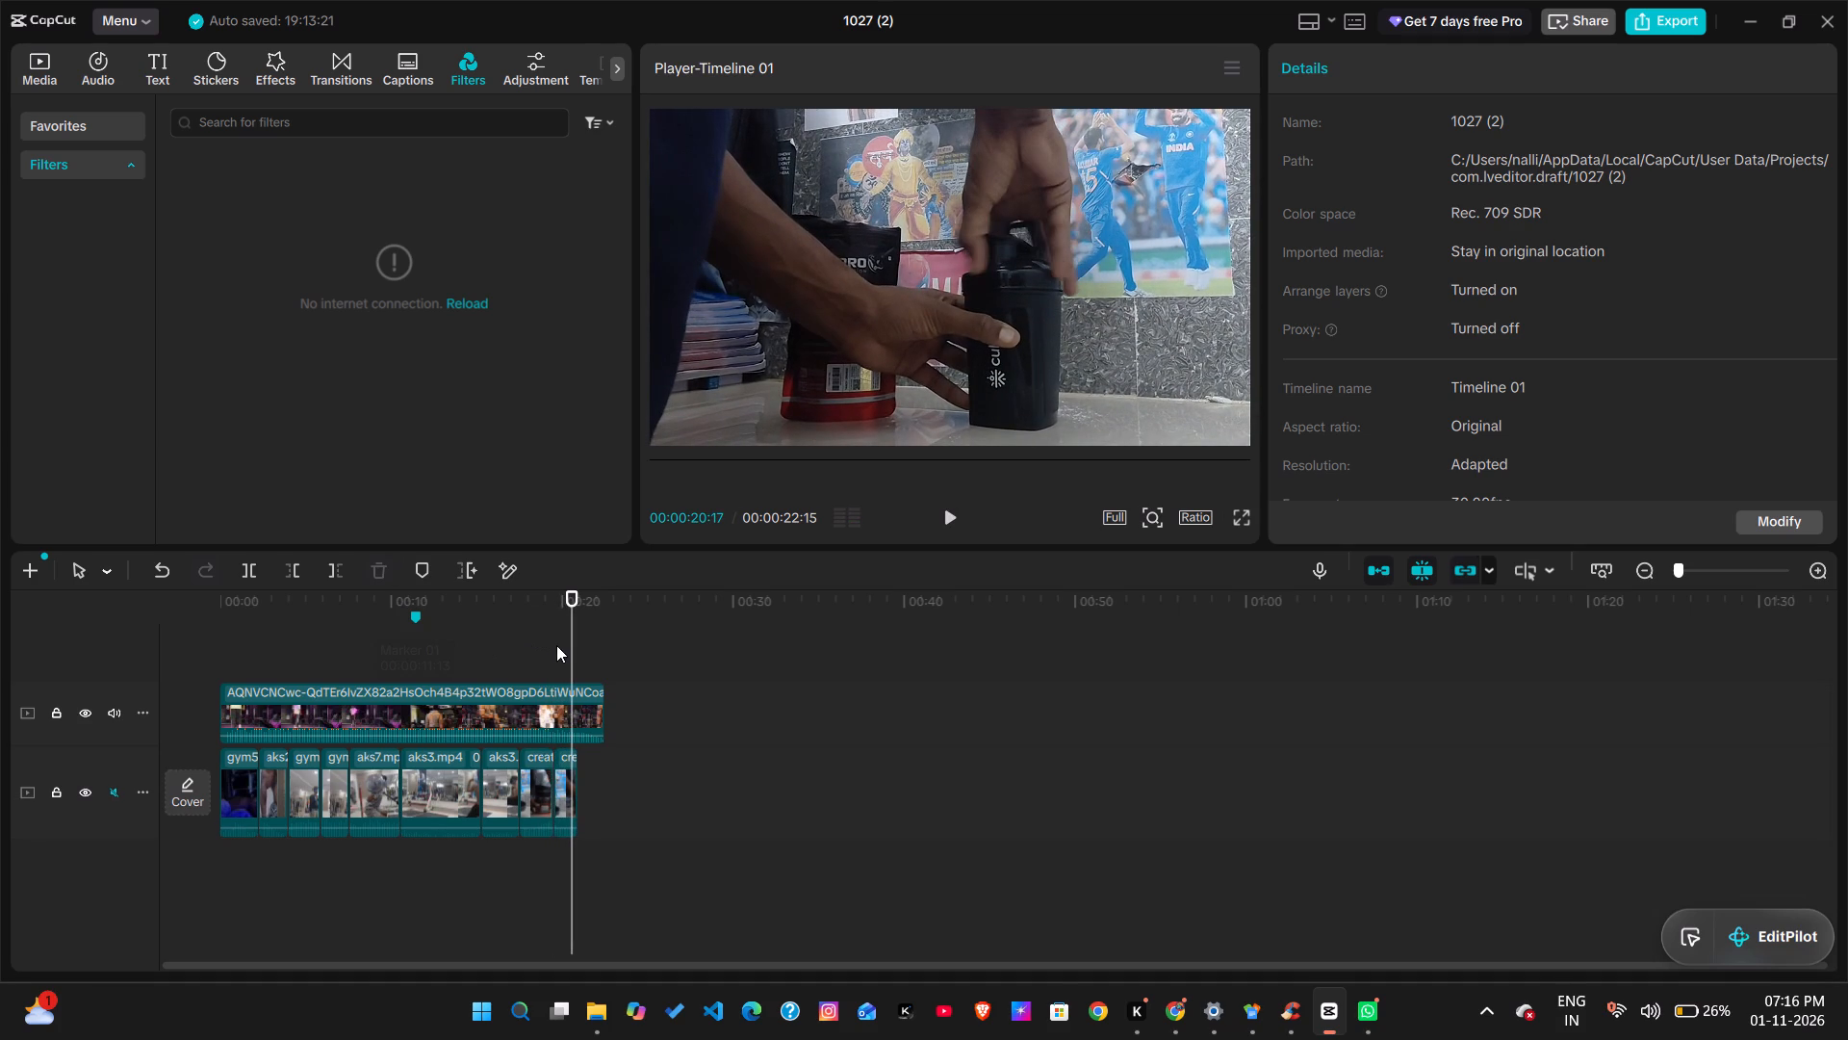
Try reloading the filters and disconnect the computer's capcut VPN connection.
click(626, 263)
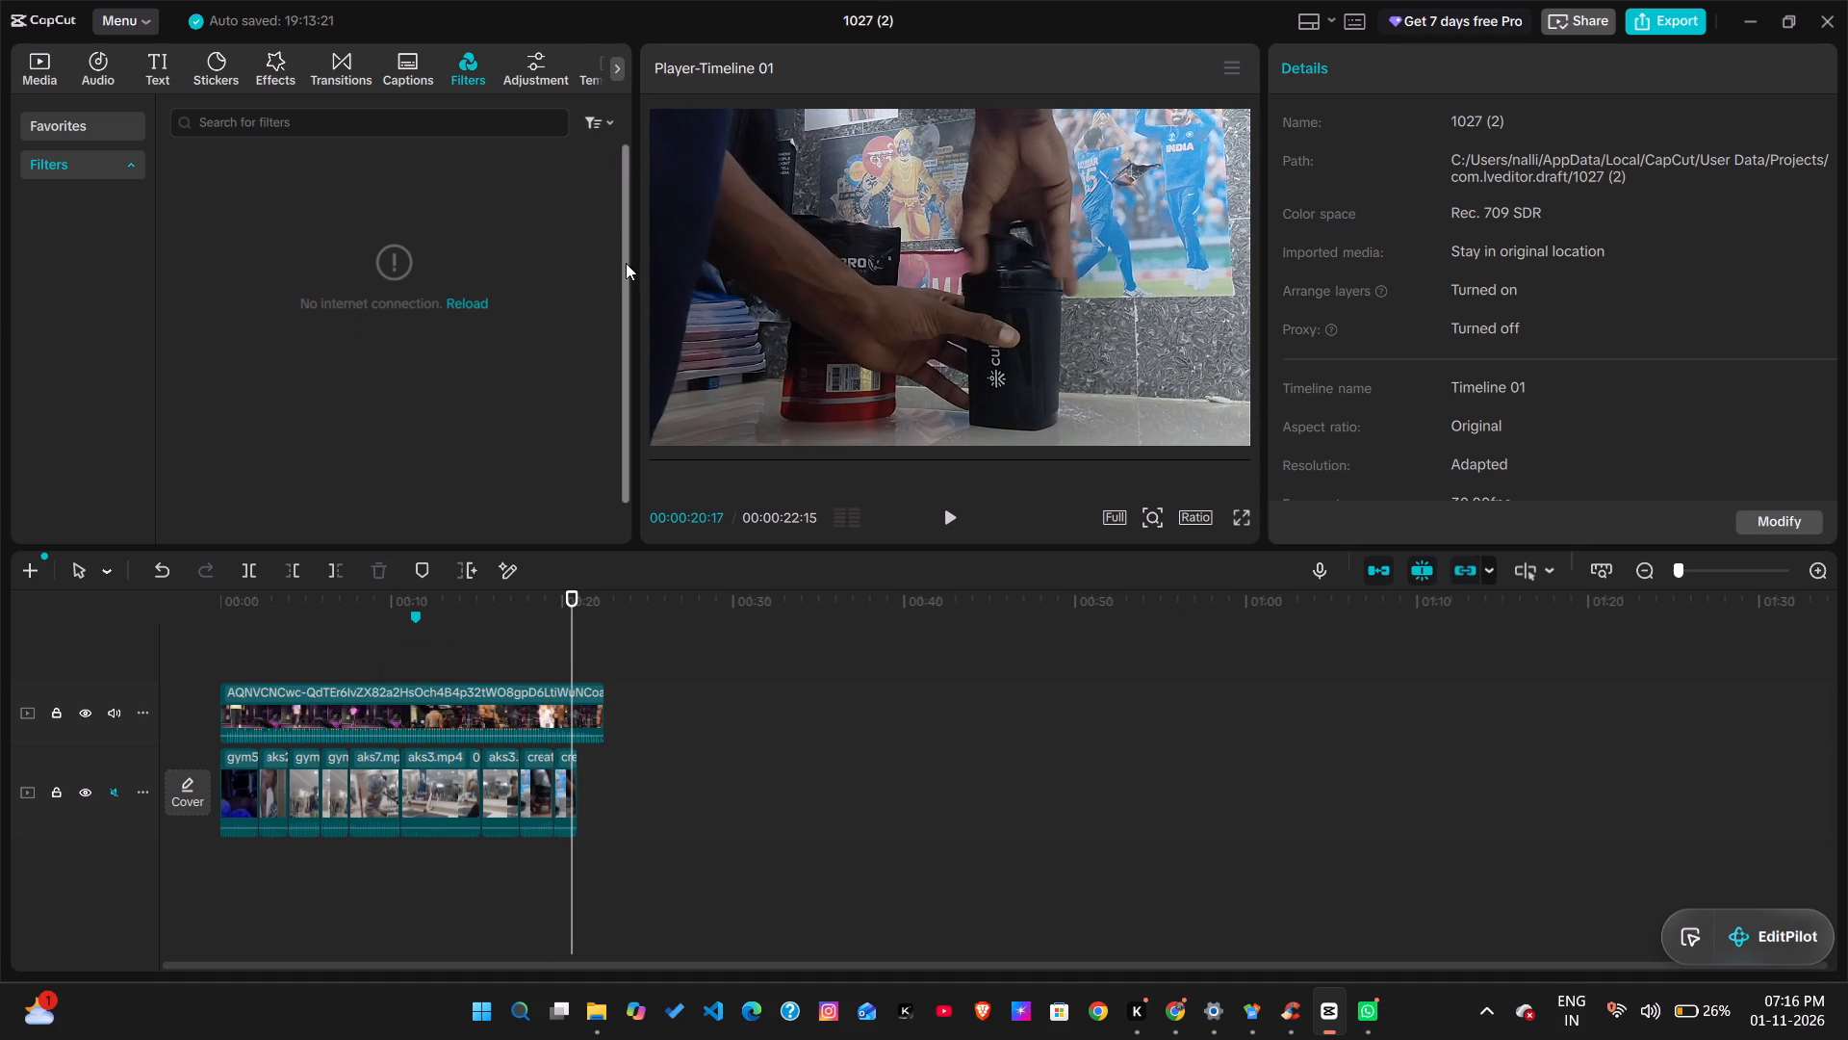
click(462, 306)
click(1633, 1031)
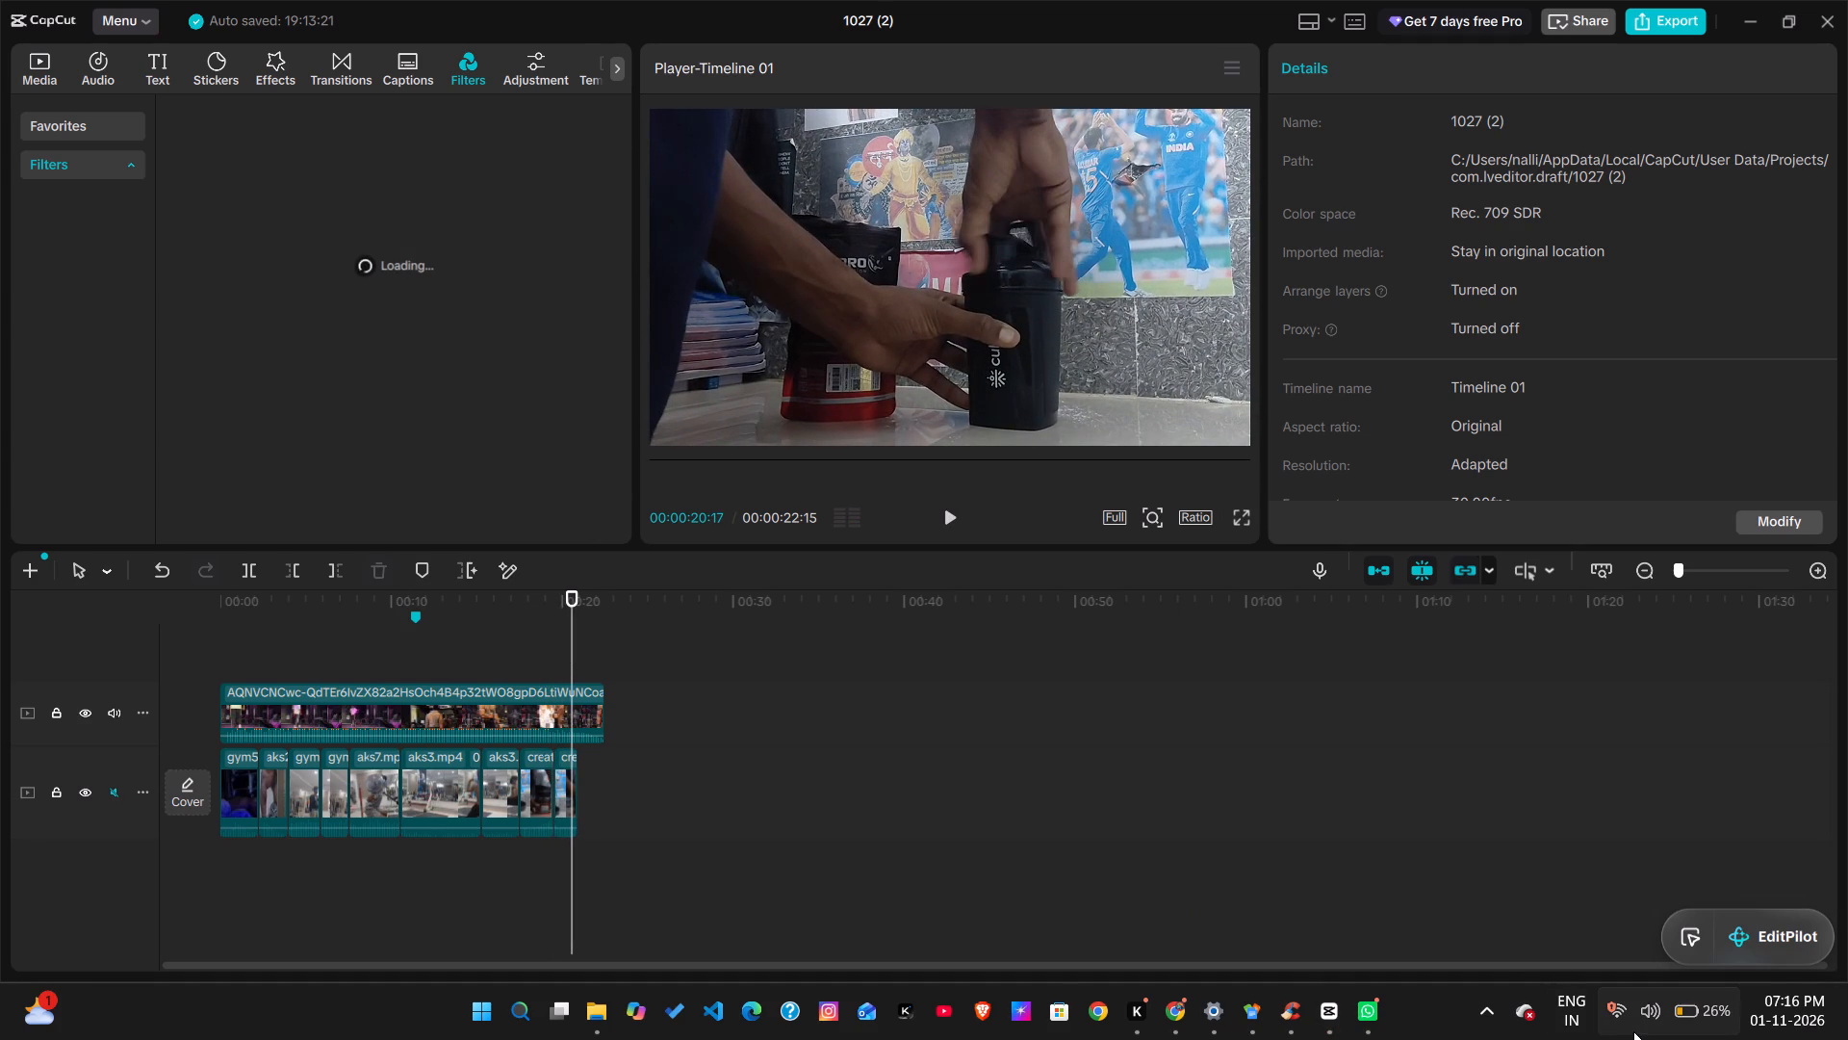
click(1696, 1004)
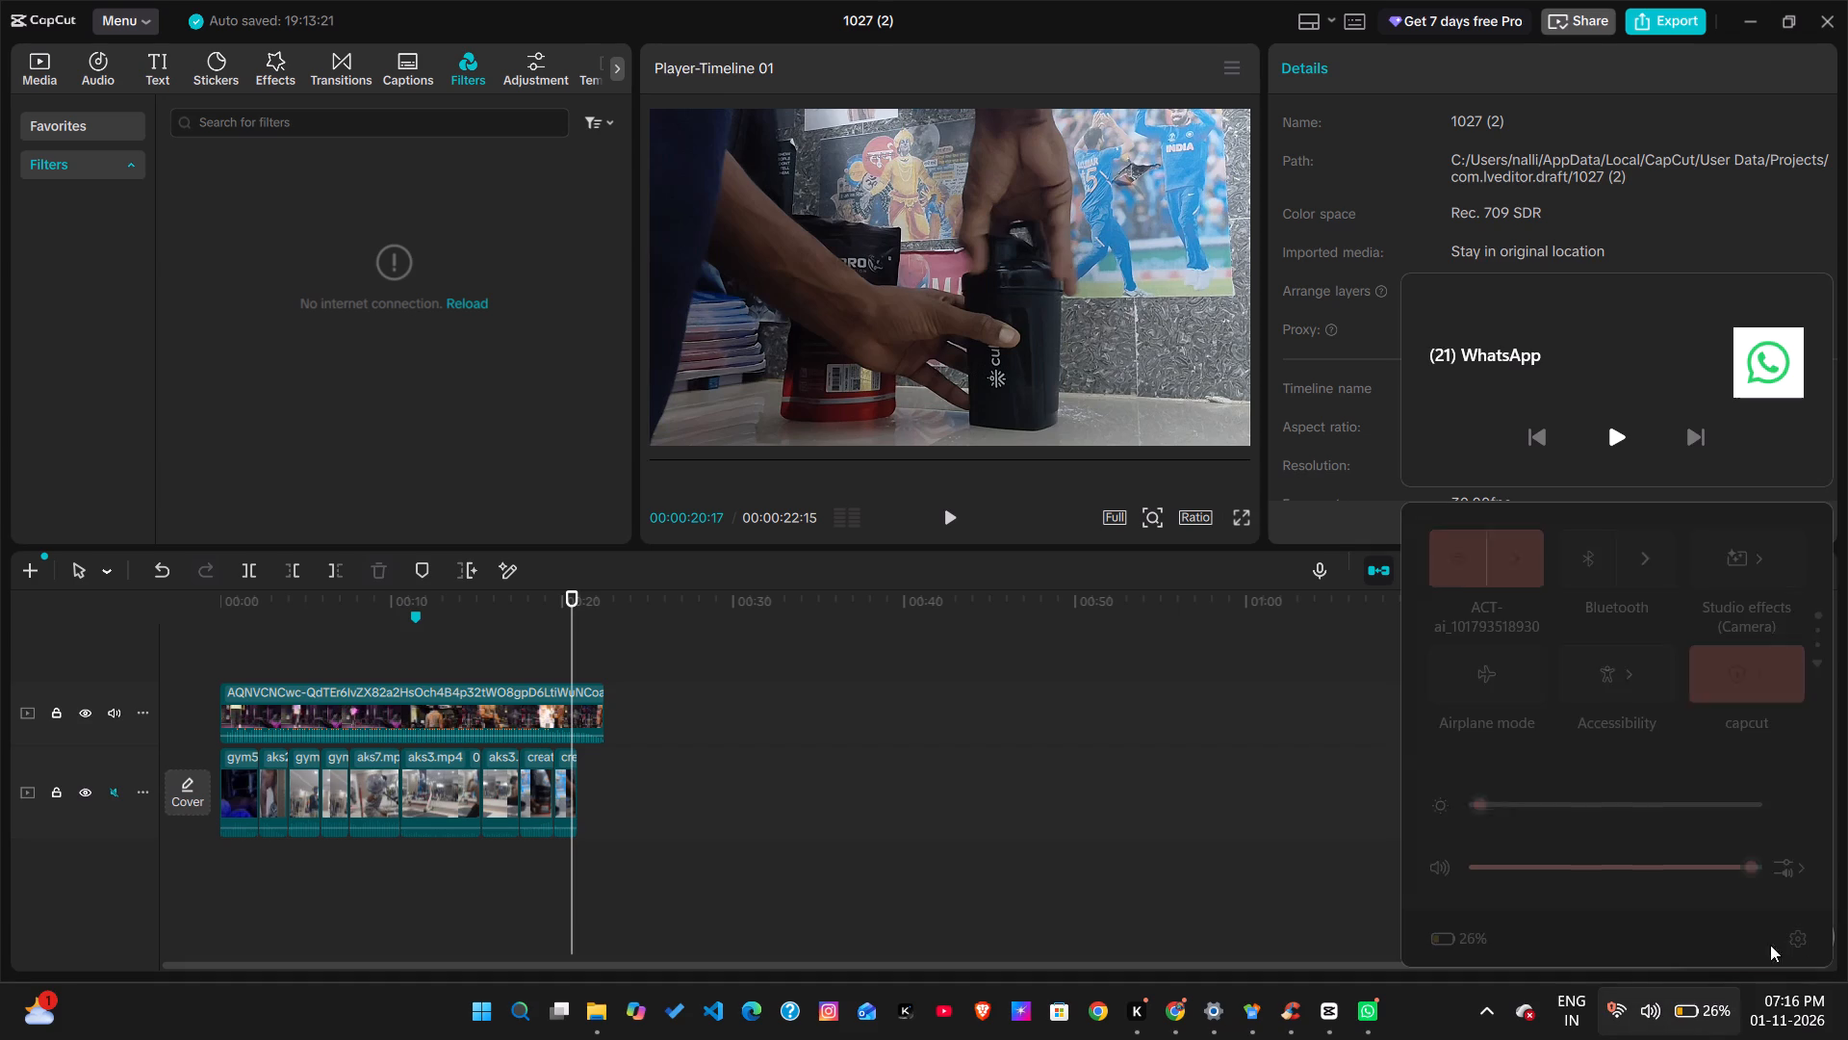
click(1751, 673)
click(1723, 653)
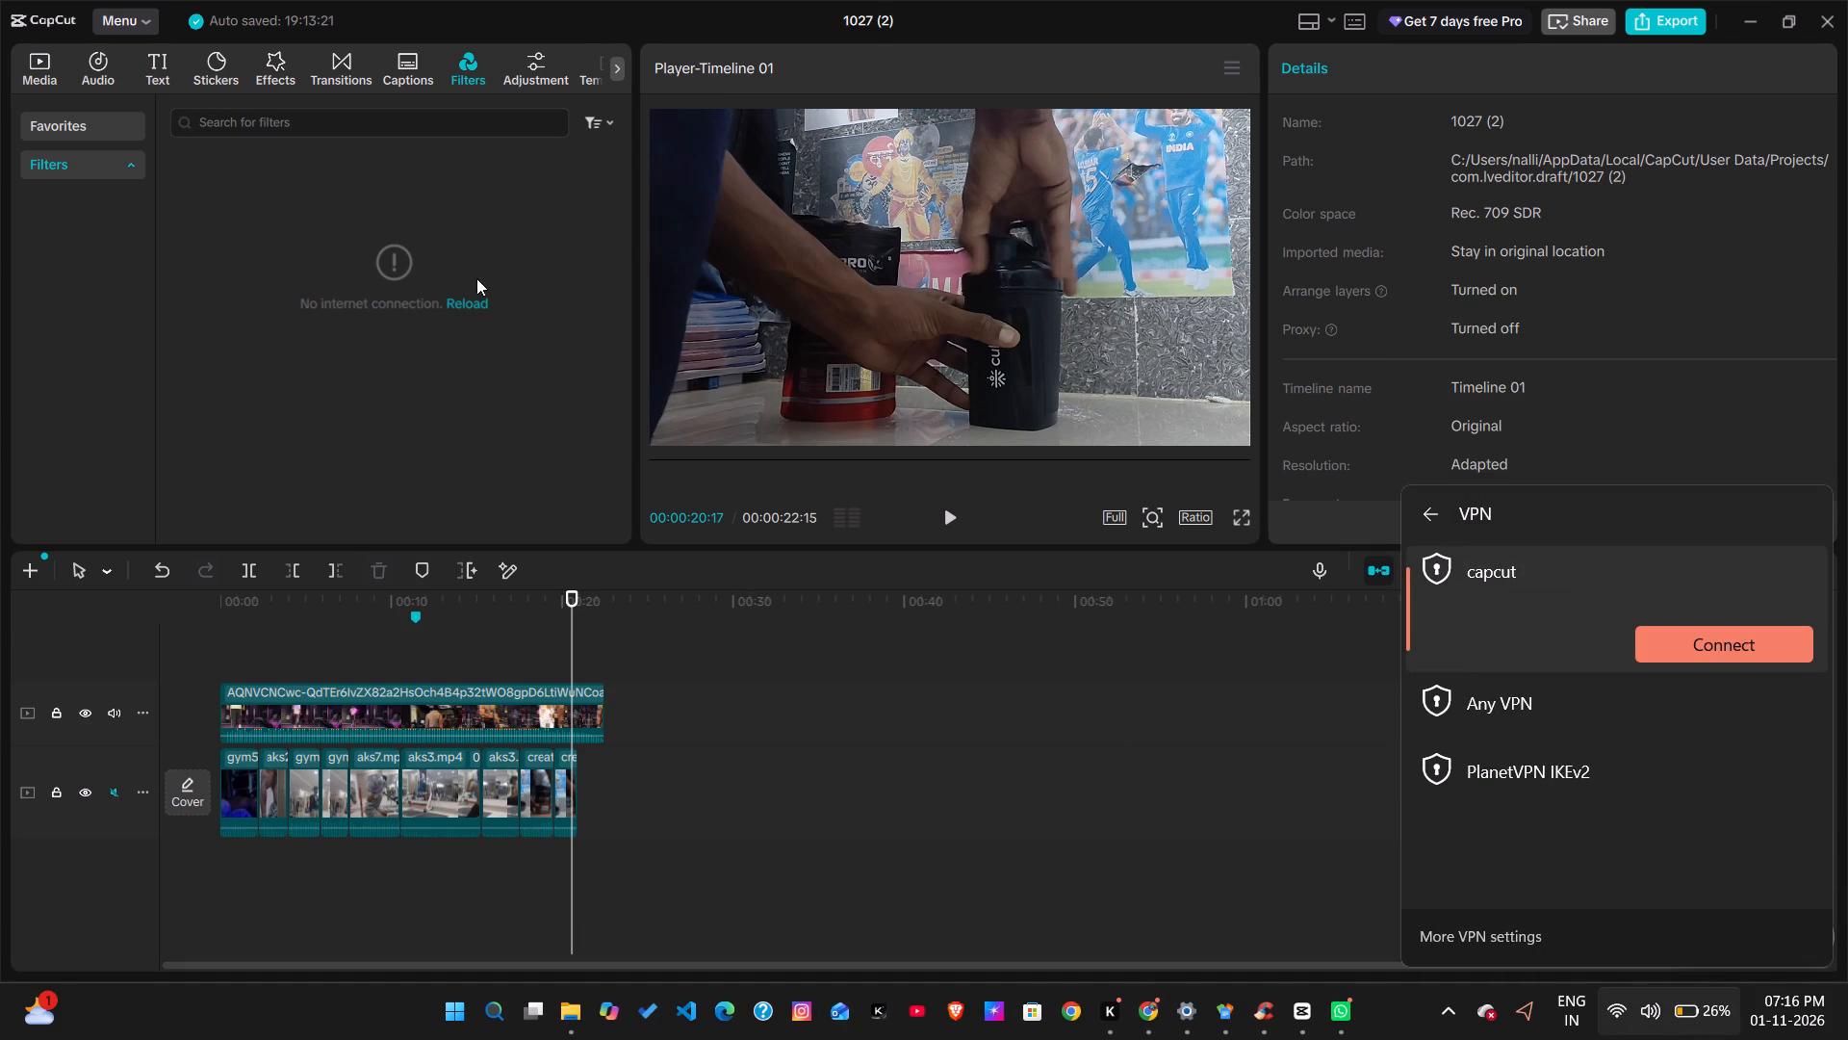
Try reloading the filters again, and check the effects, transitions and text libraries.
drag(461, 292, 462, 316)
drag(462, 316, 465, 304)
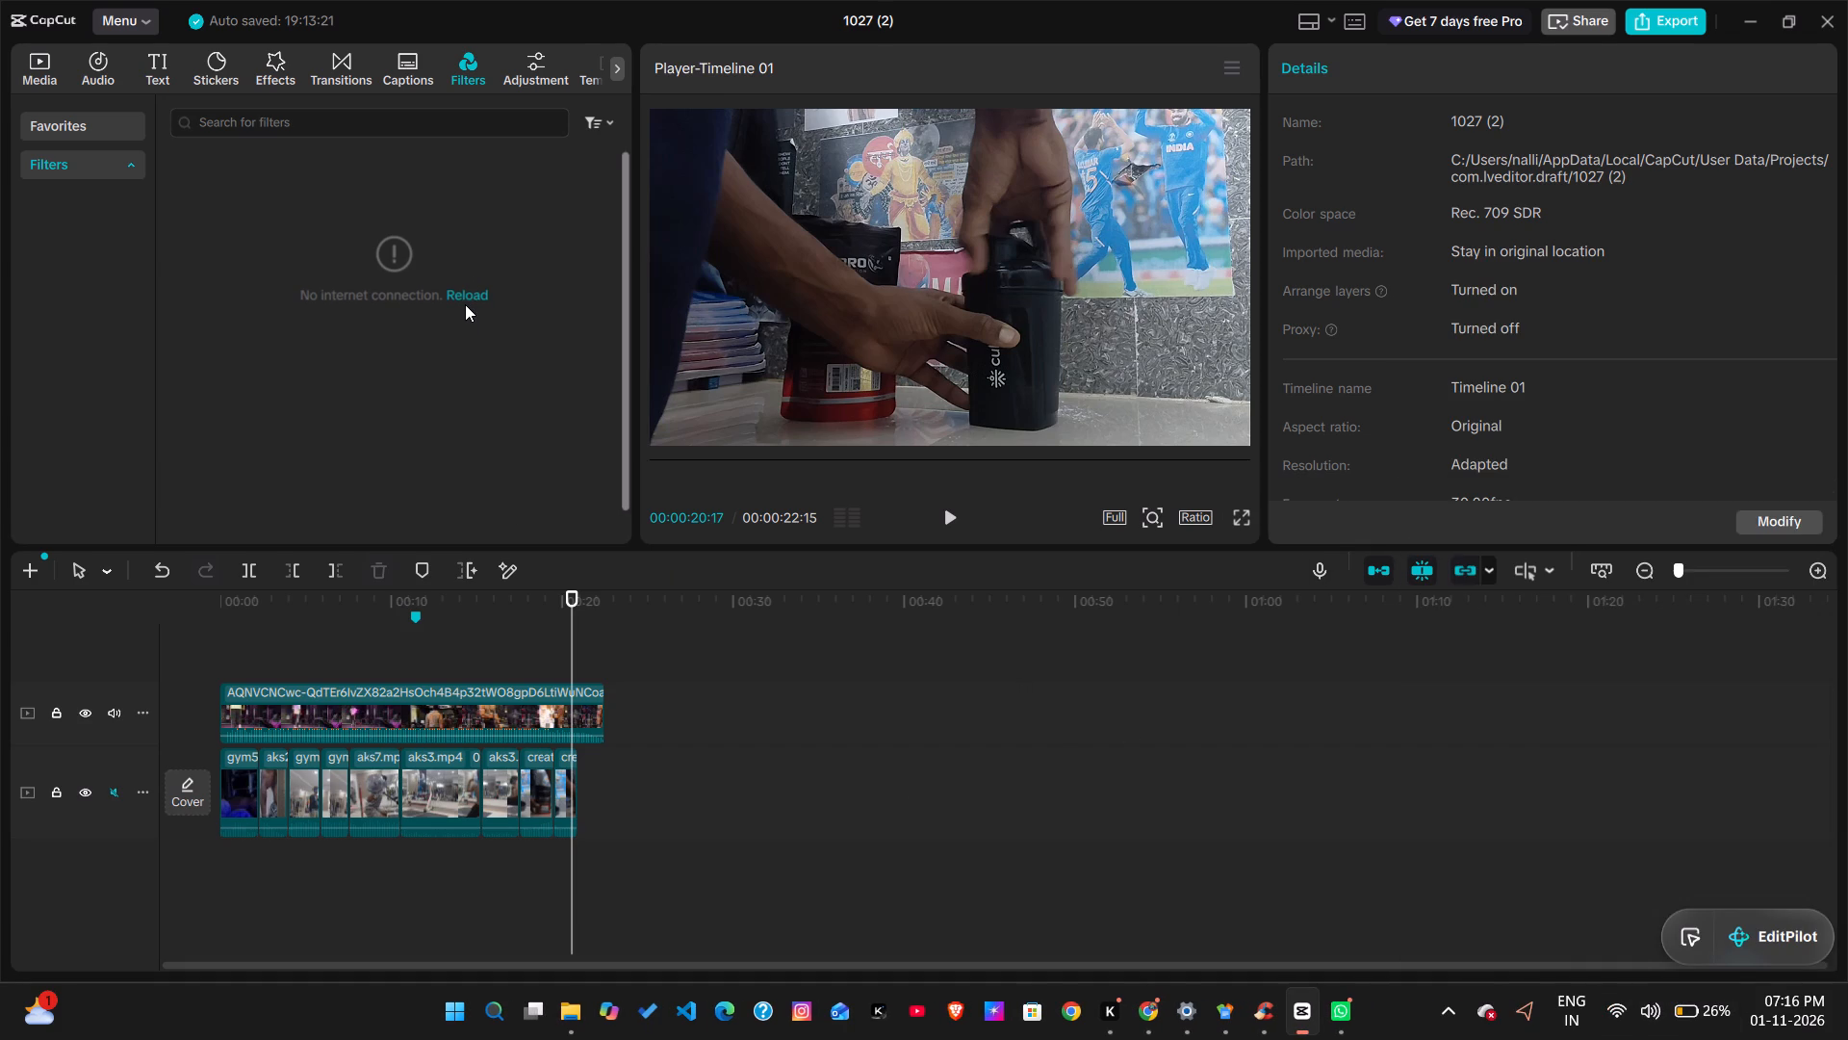
click(465, 304)
triple_click(469, 297)
click(469, 297)
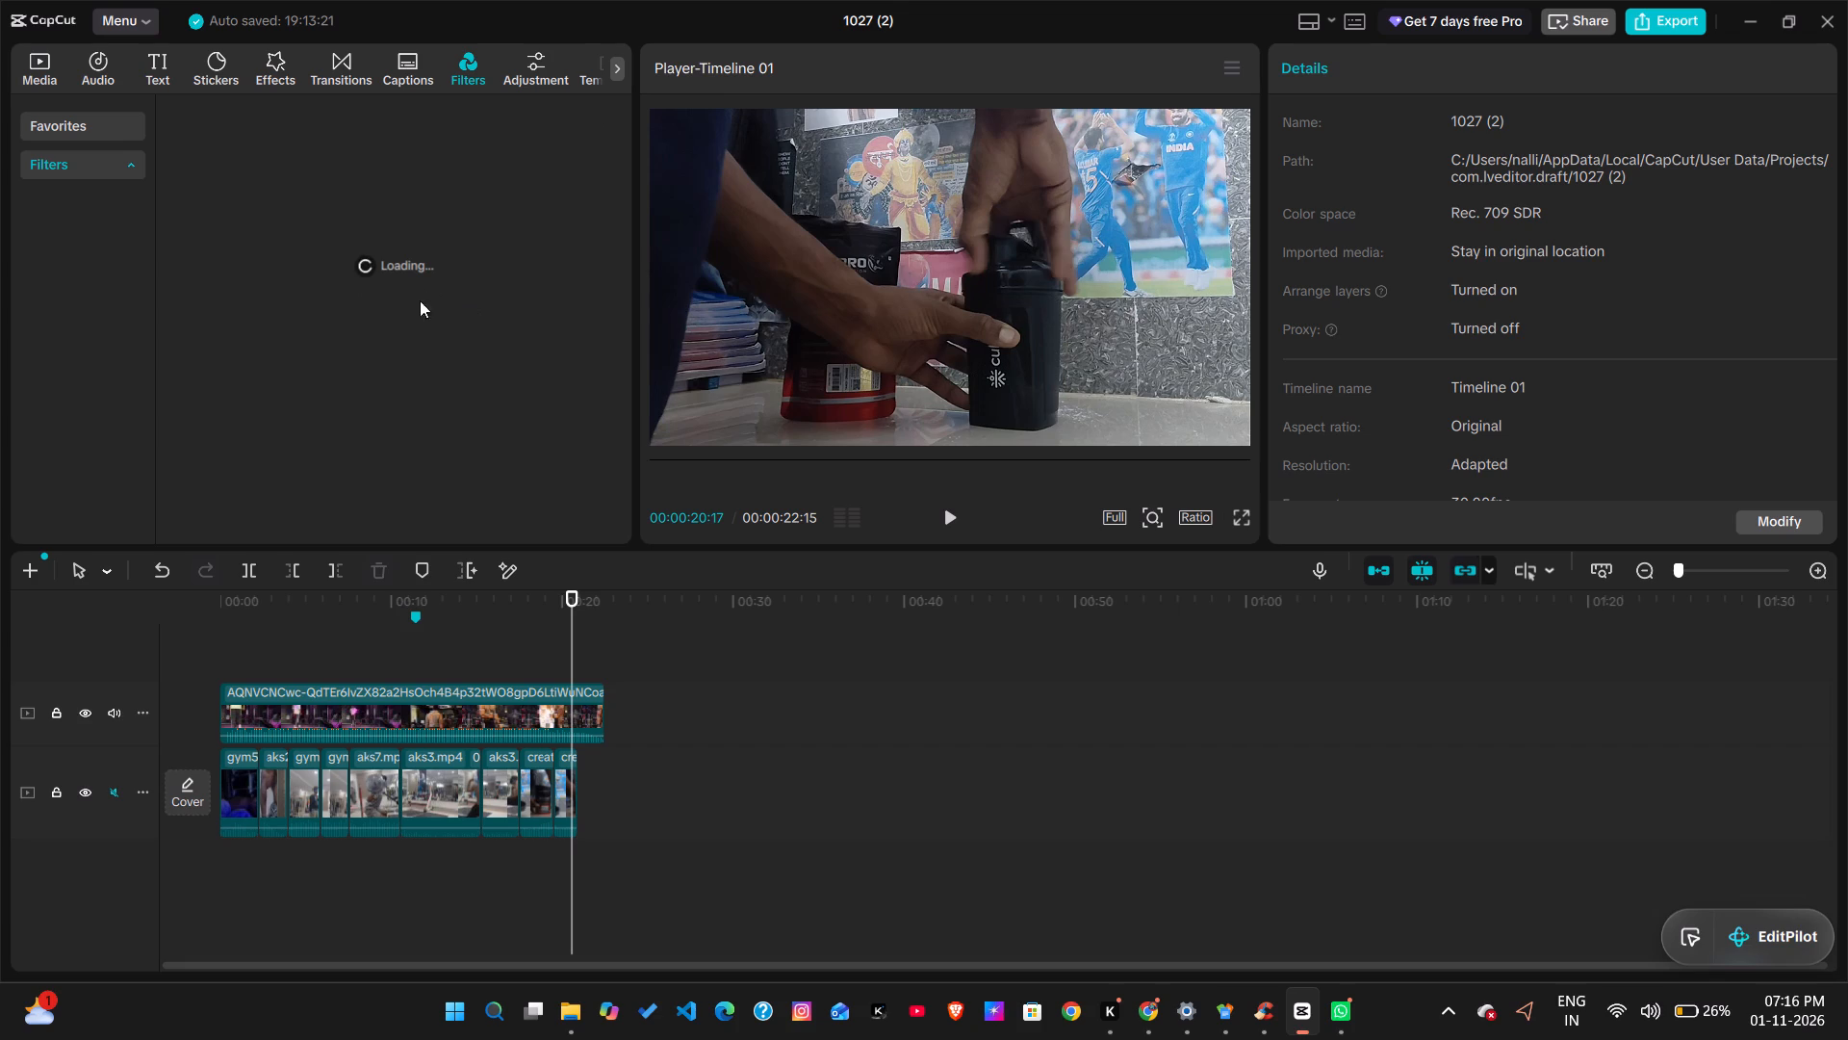
scroll(329, 334, up, 1)
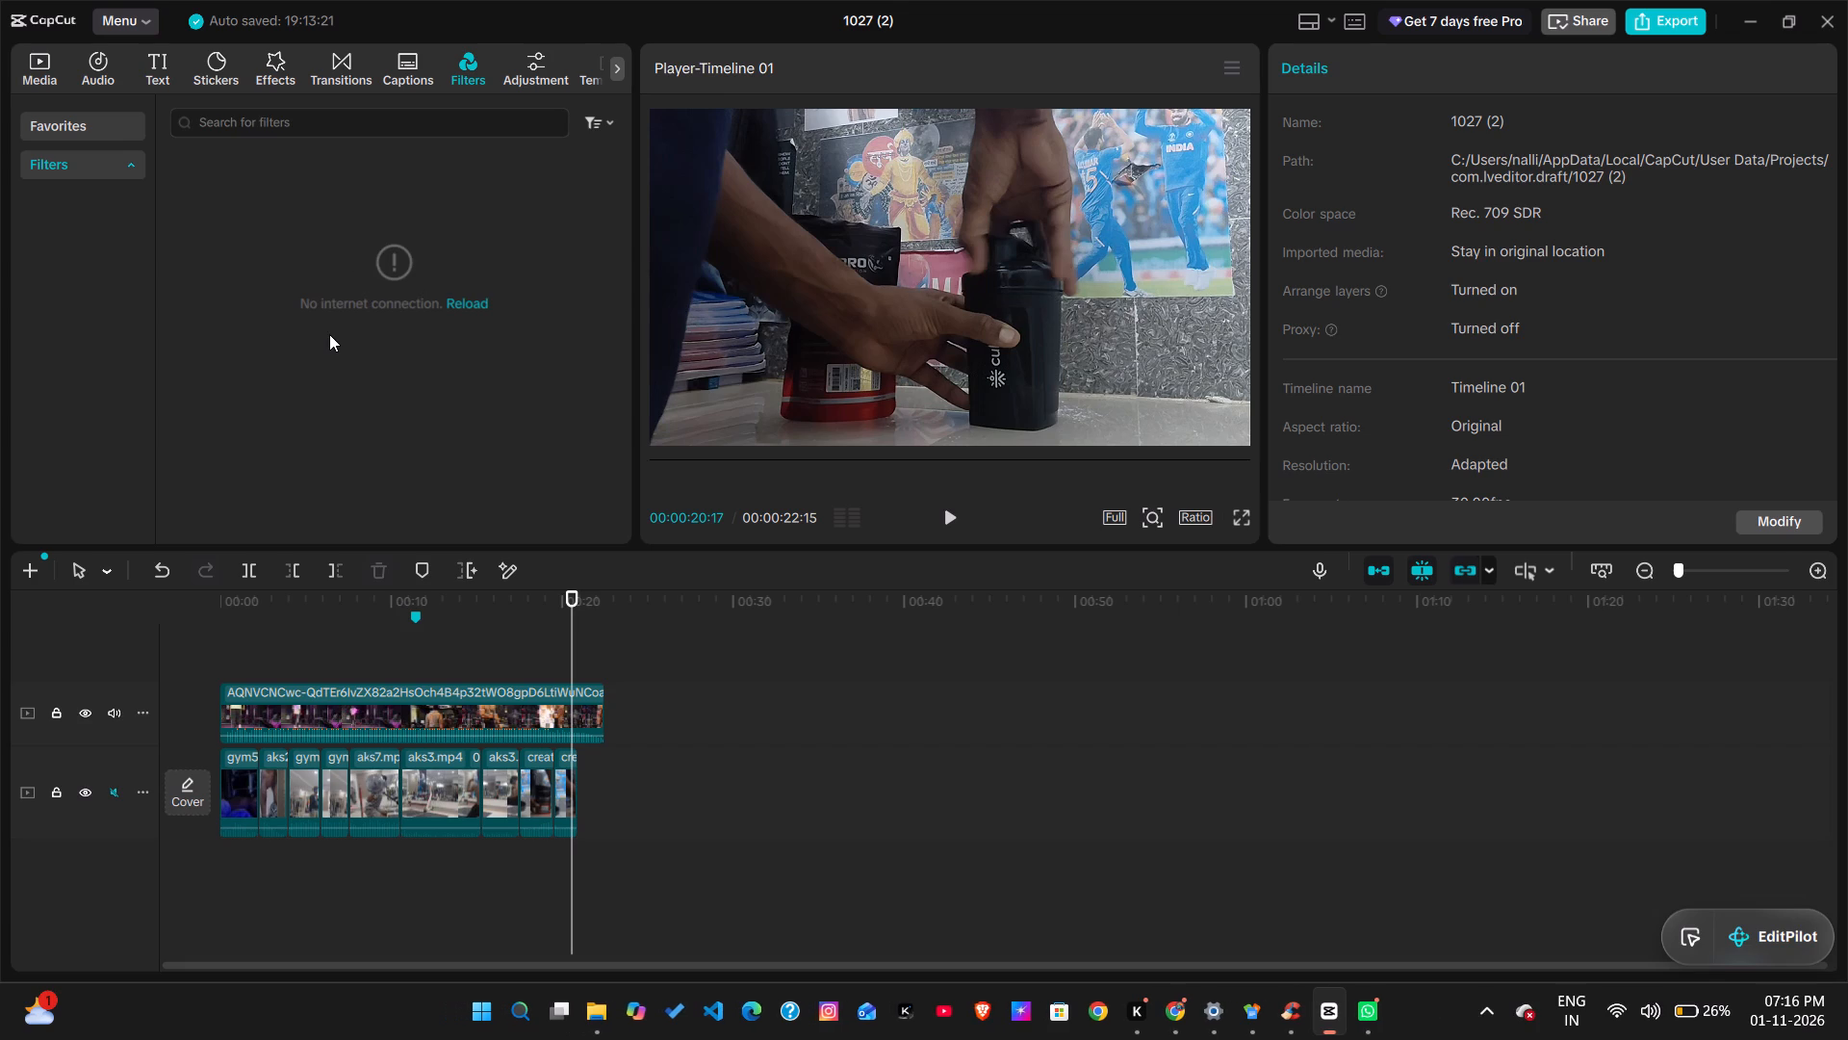
click(280, 64)
click(346, 70)
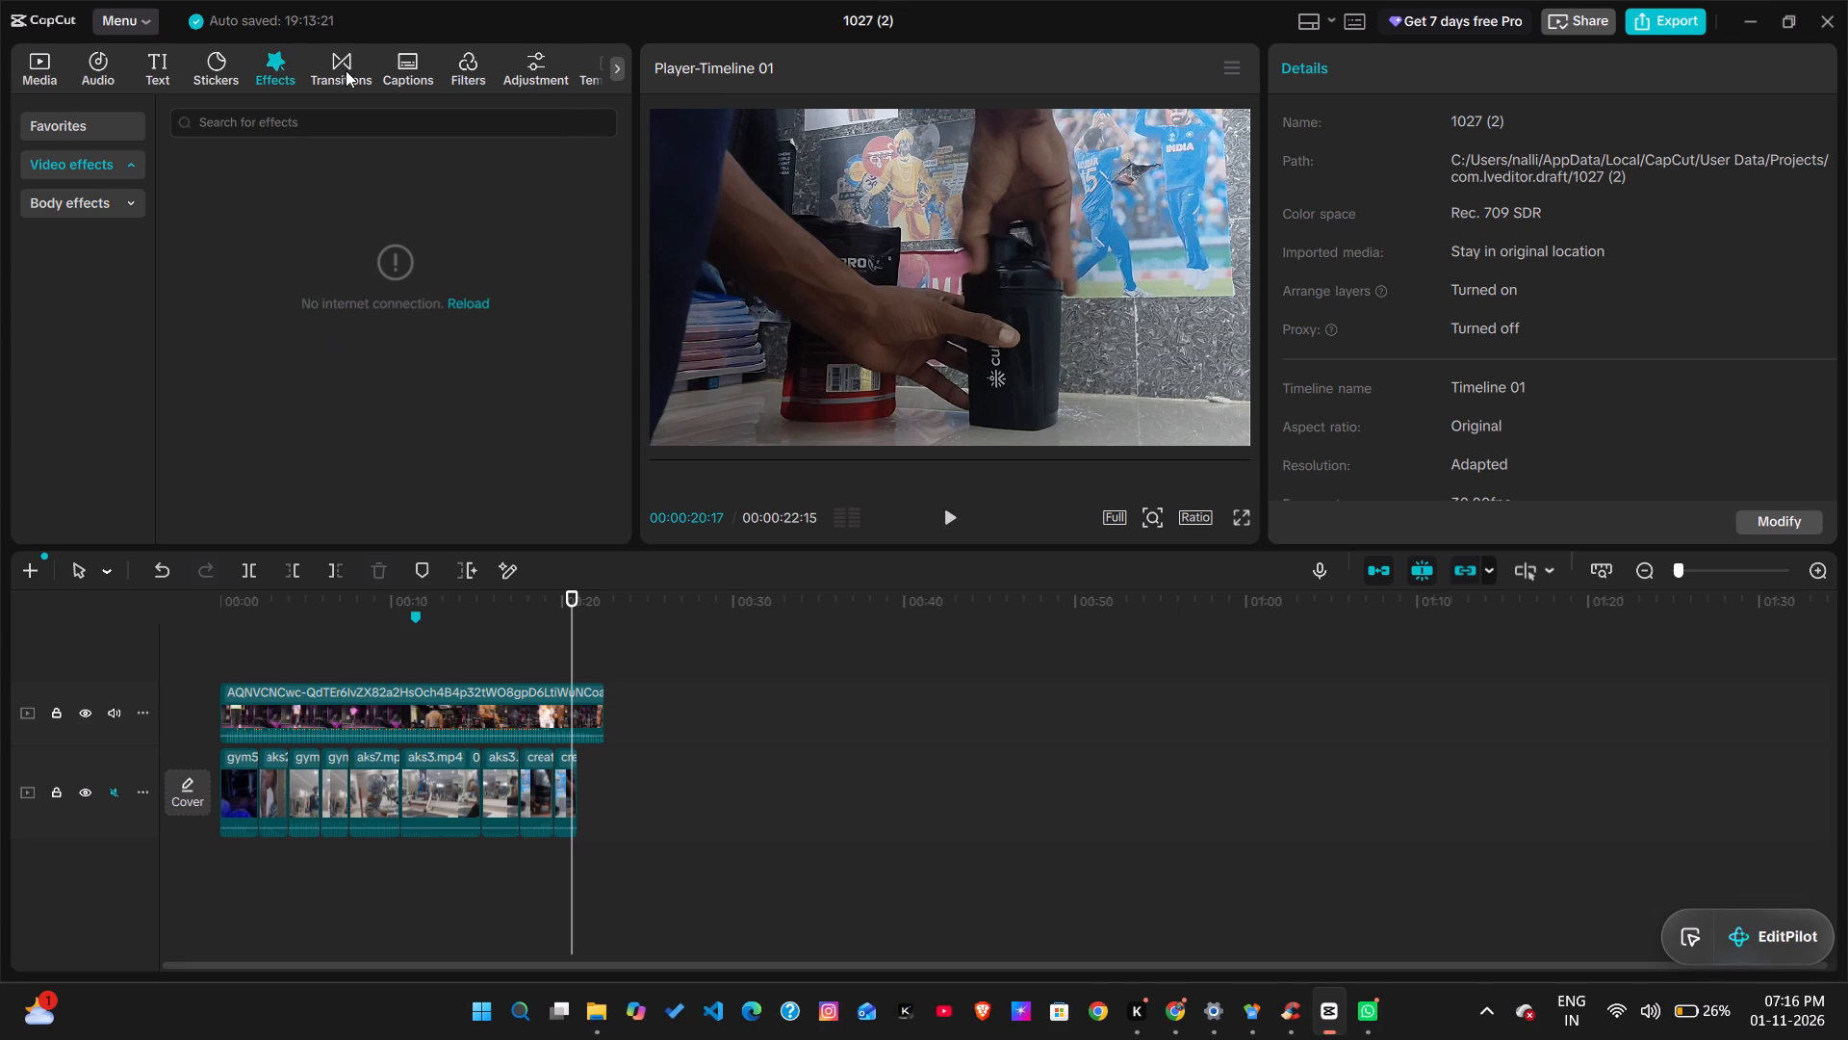
click(172, 87)
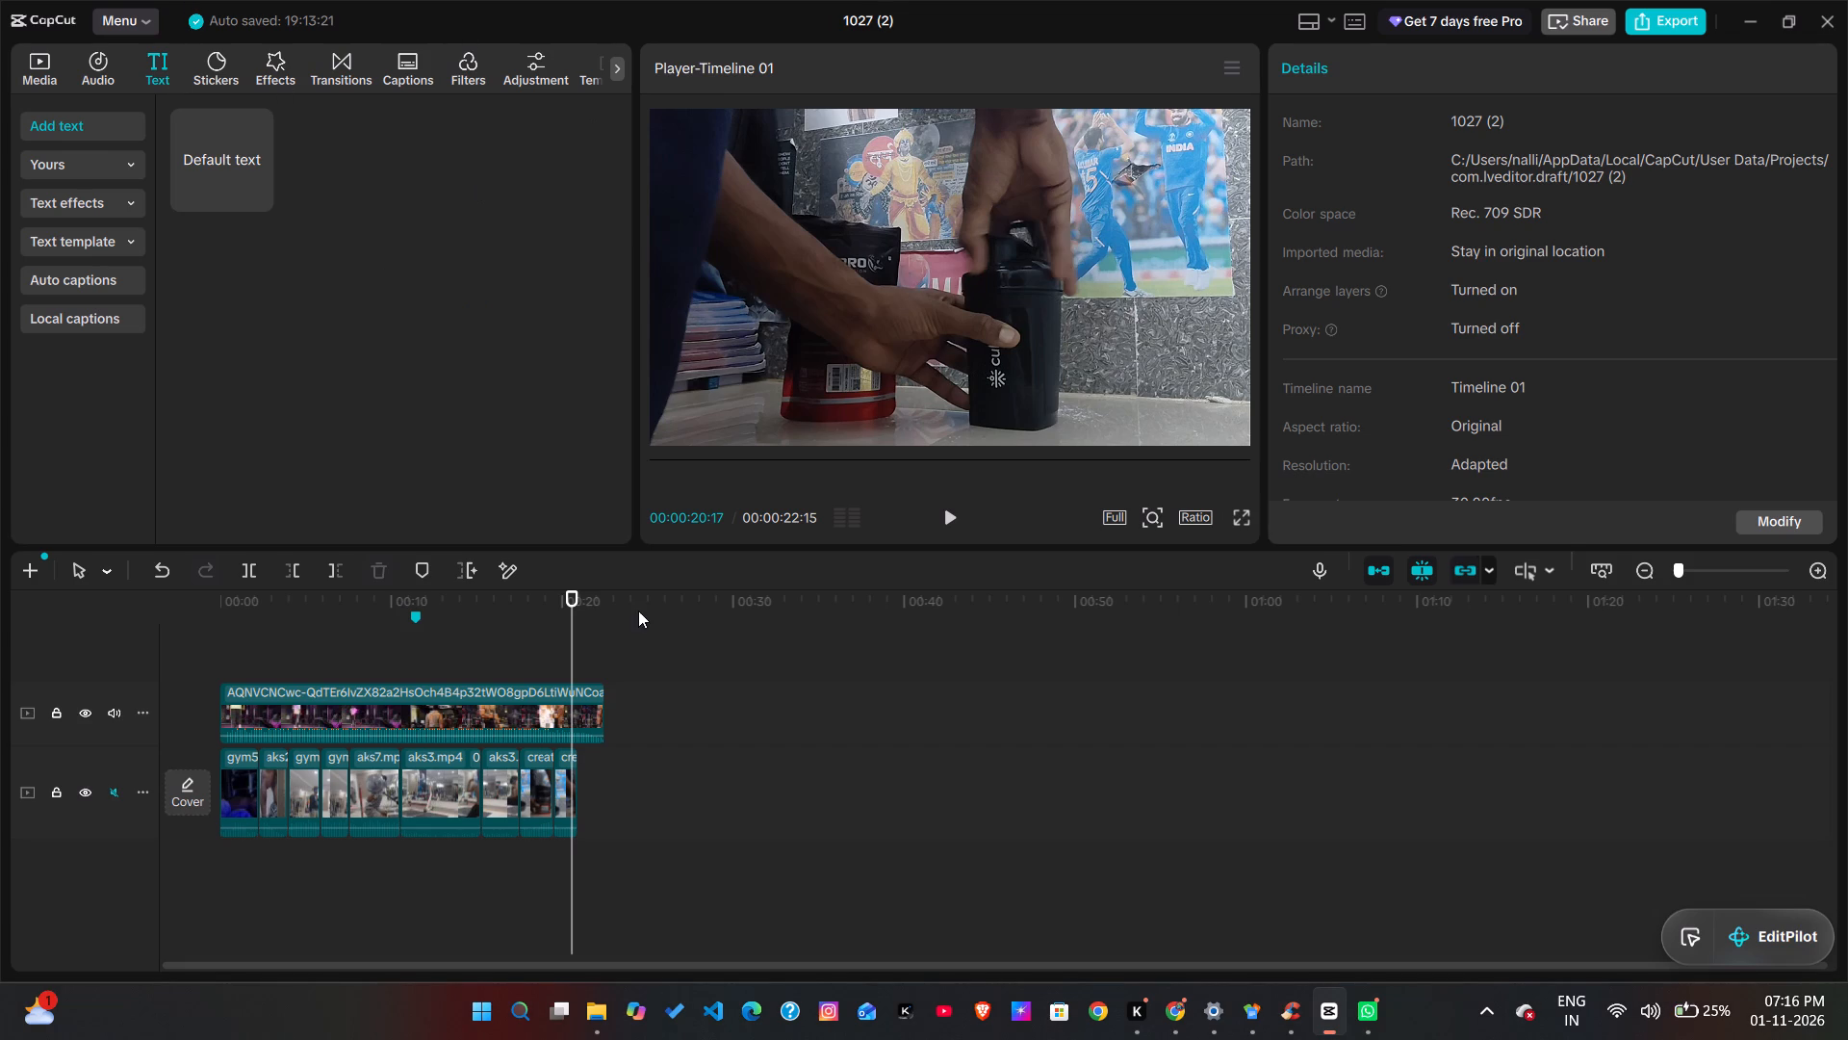
Replay the montage from the start, pausing around the creatine clips to check their timing, and return the playhead to the beginning.
drag(566, 640, 171, 667)
key(space)
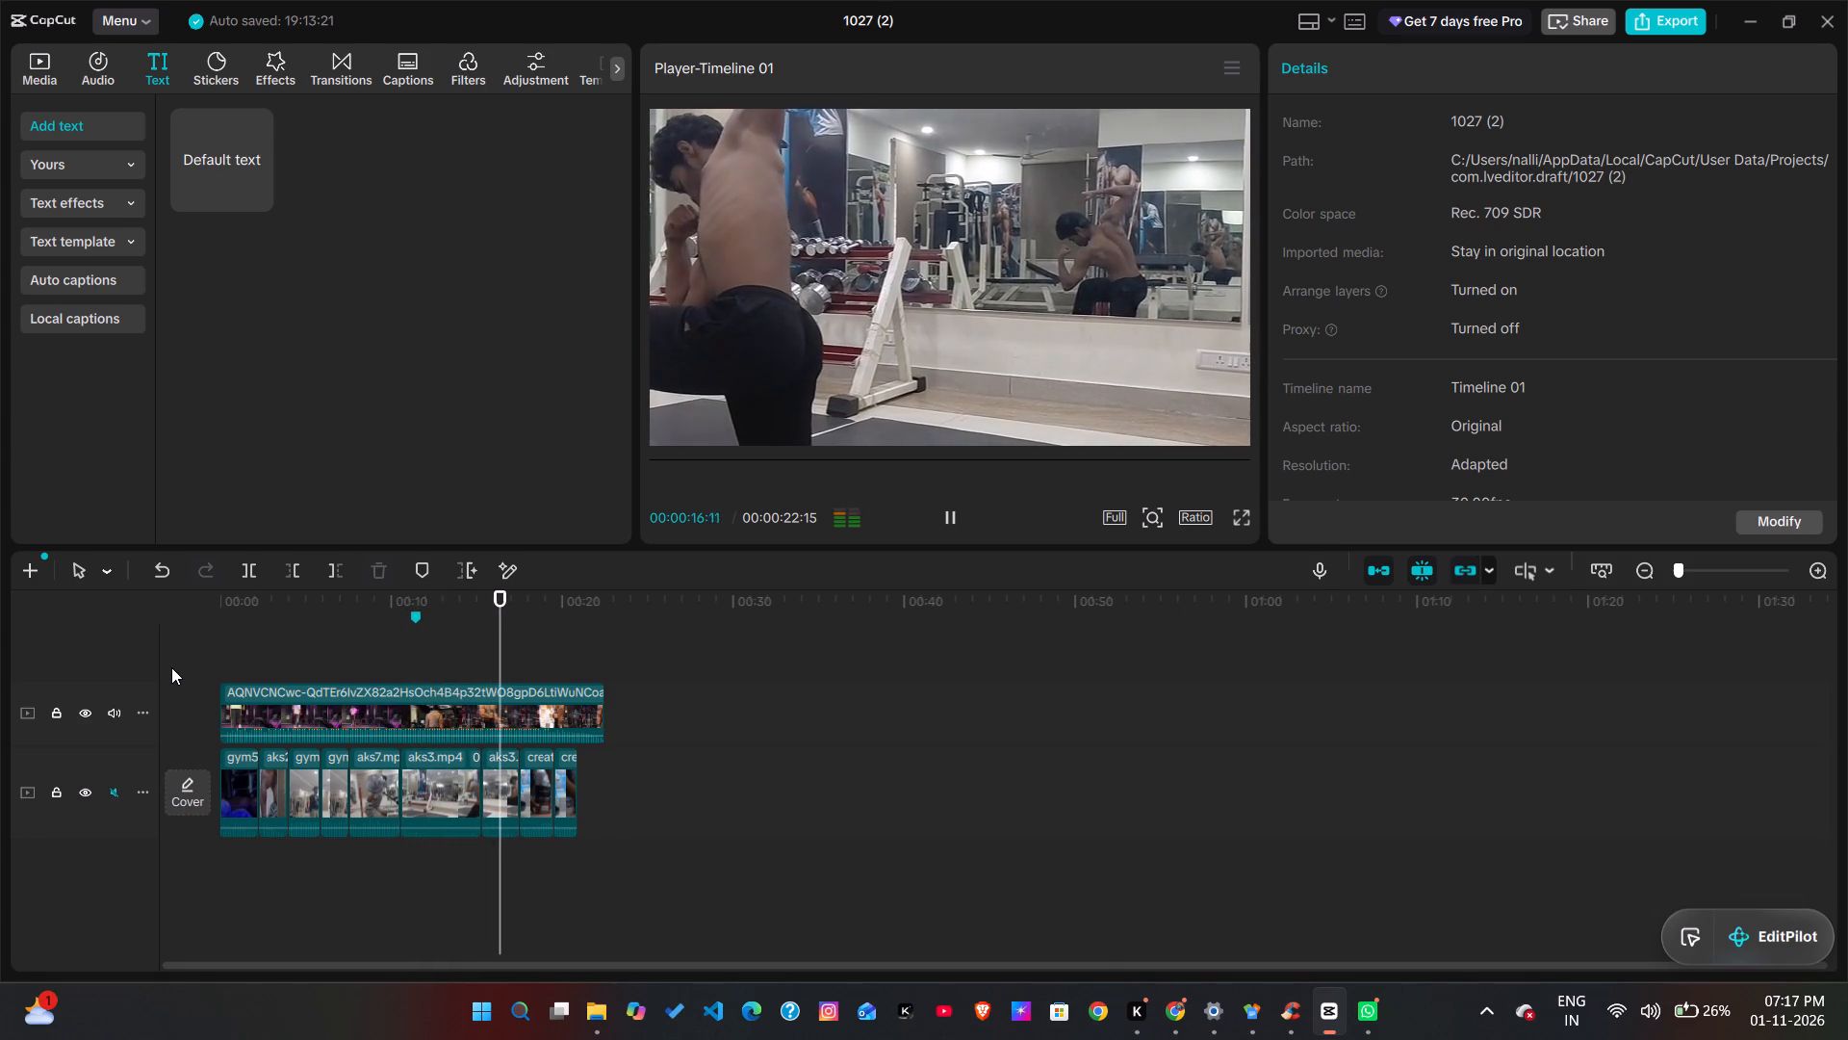
key(space)
key(space)
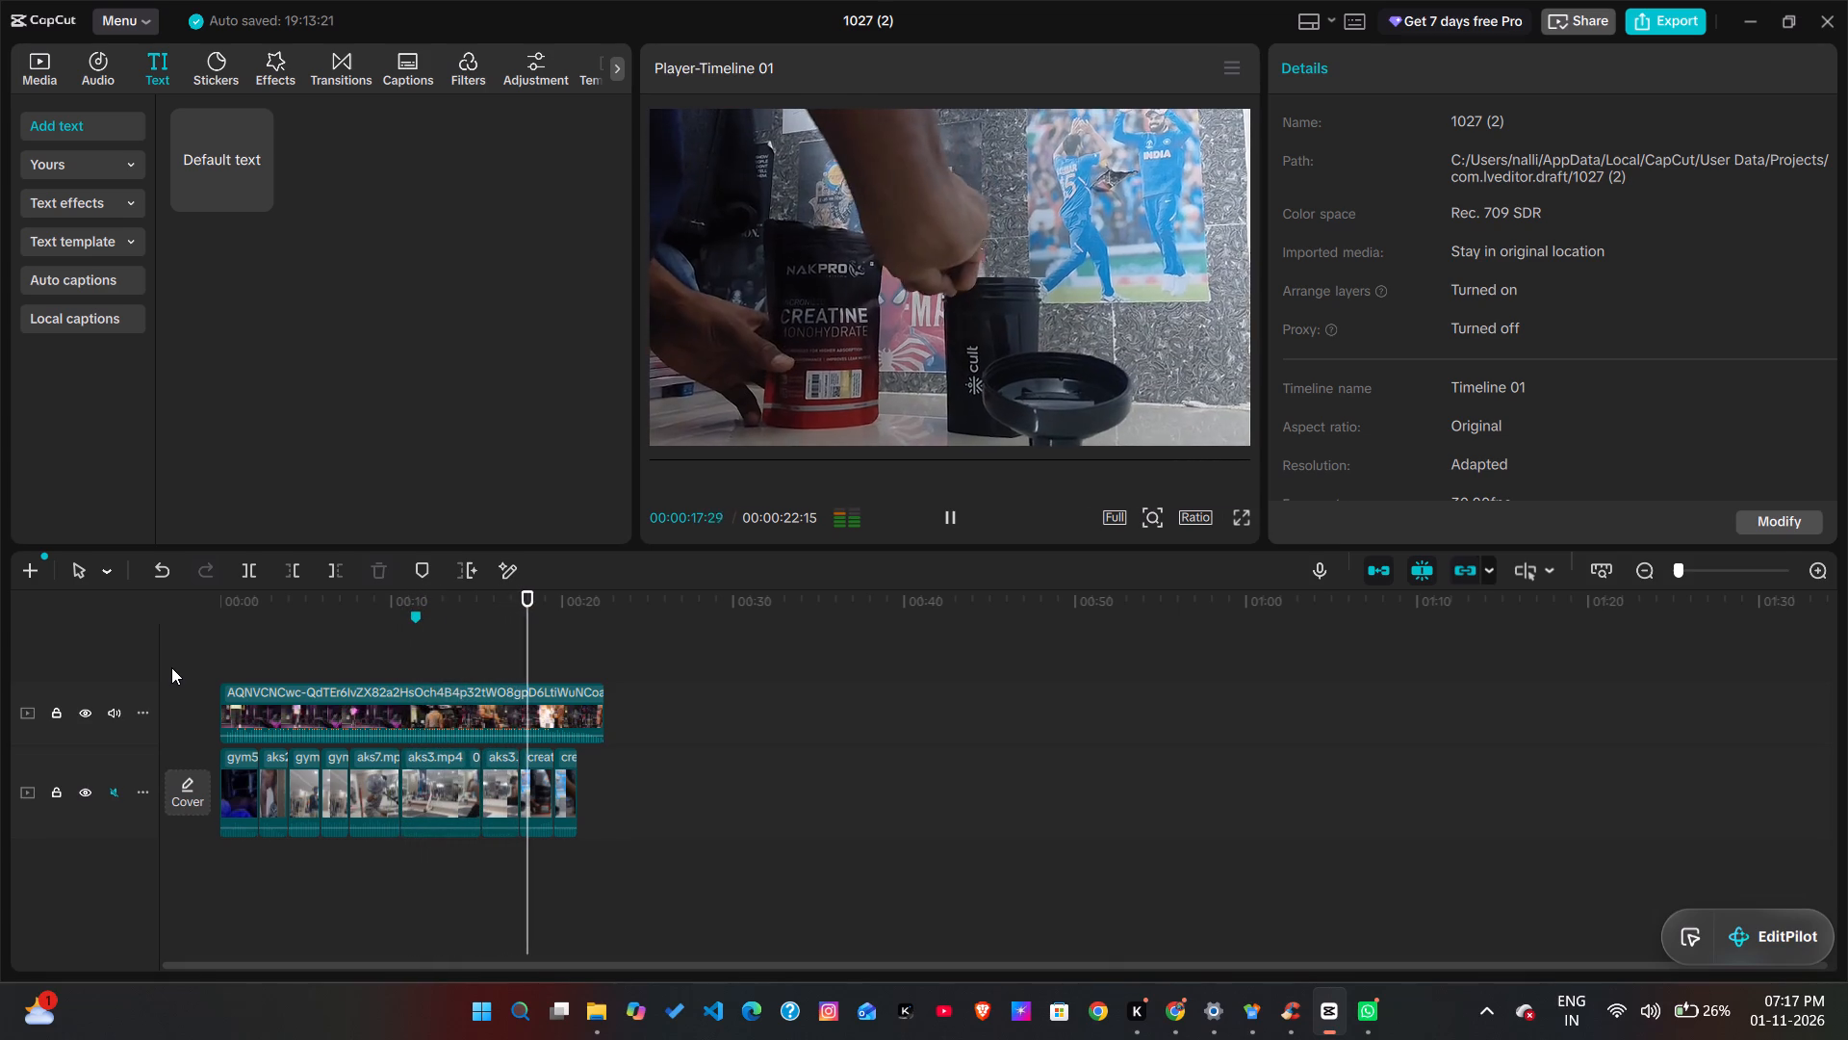
key(space)
key(space)
key(space)
key(space)
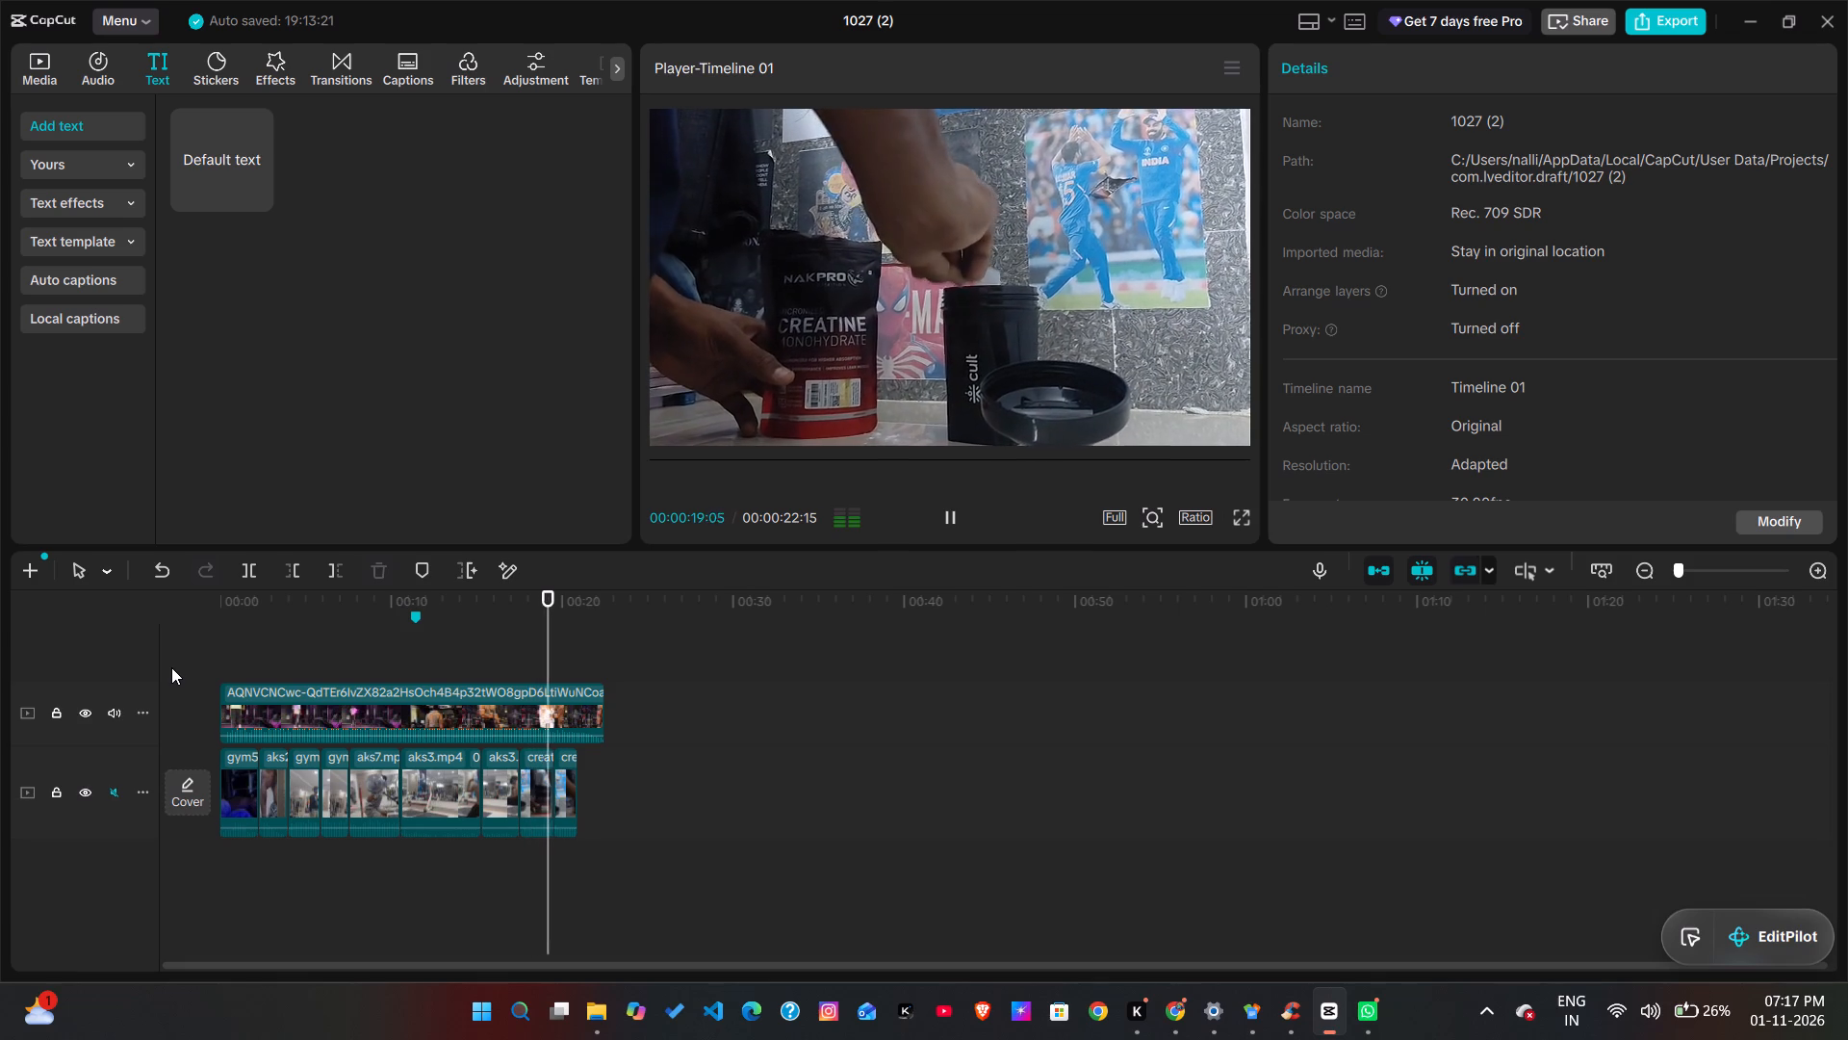
key(space)
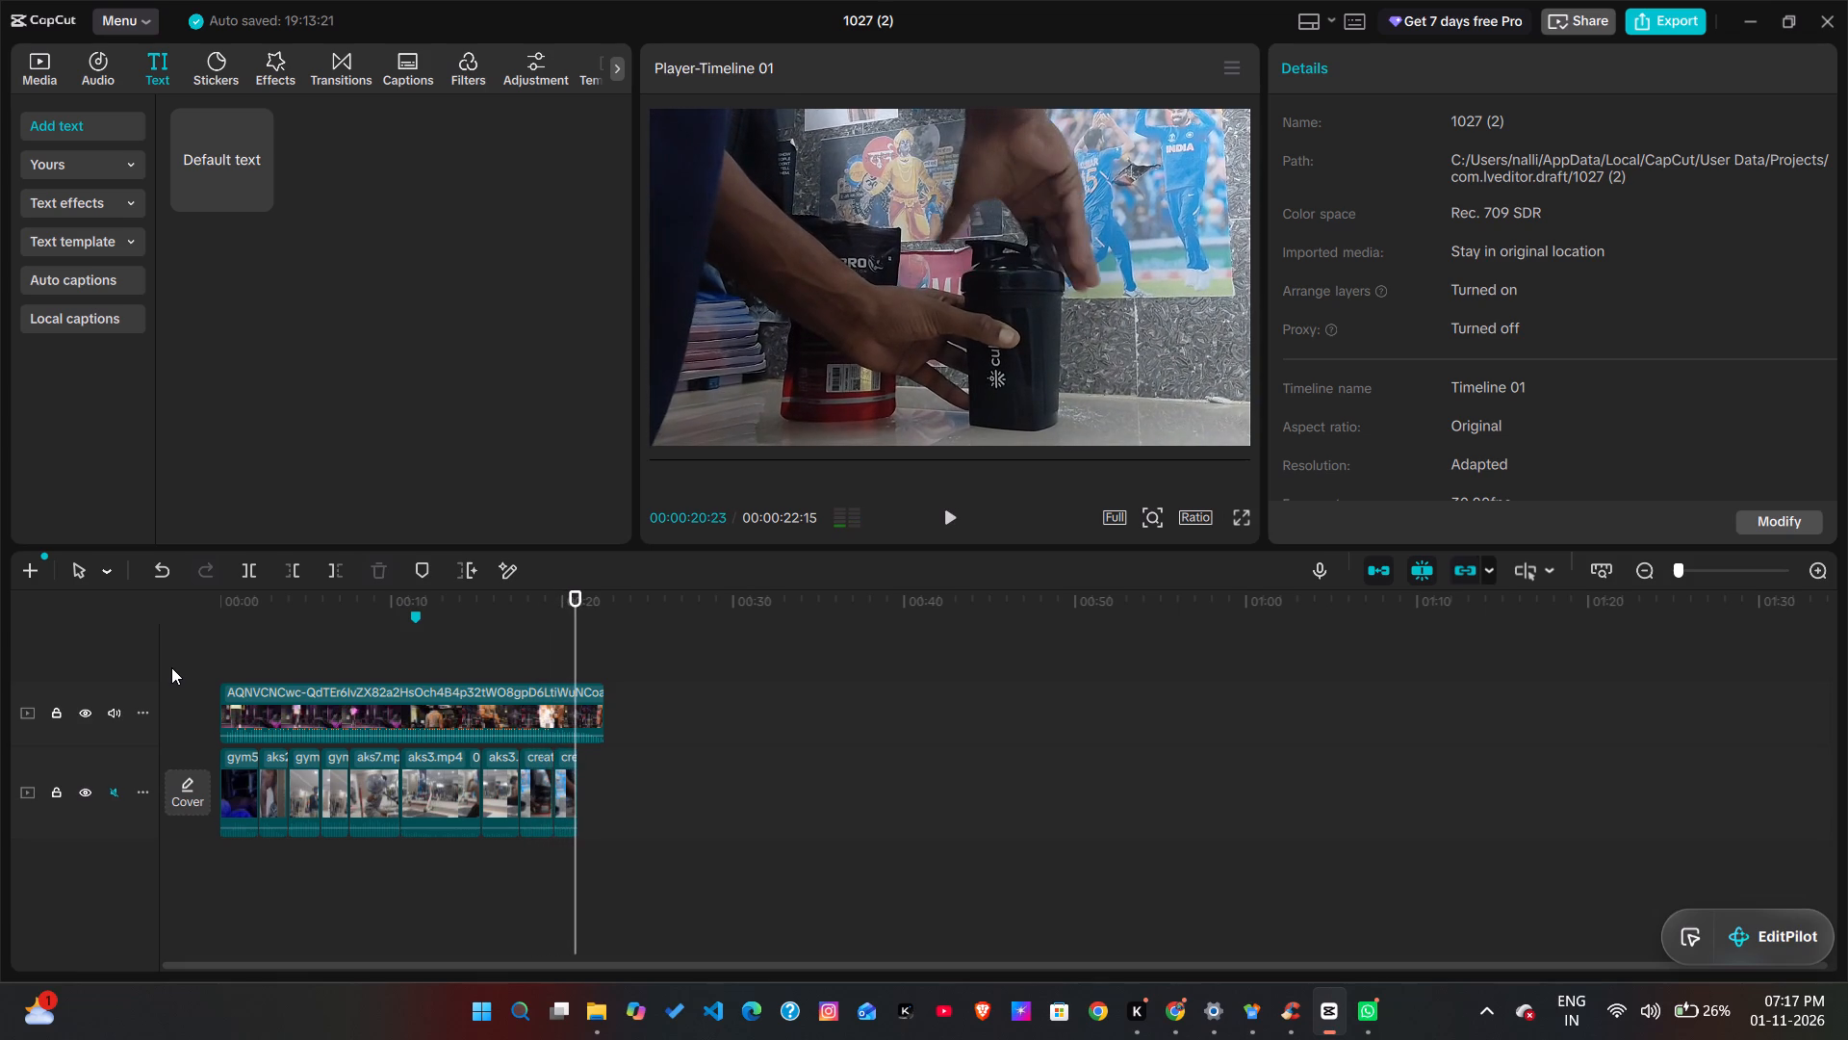
key(space)
key(space)
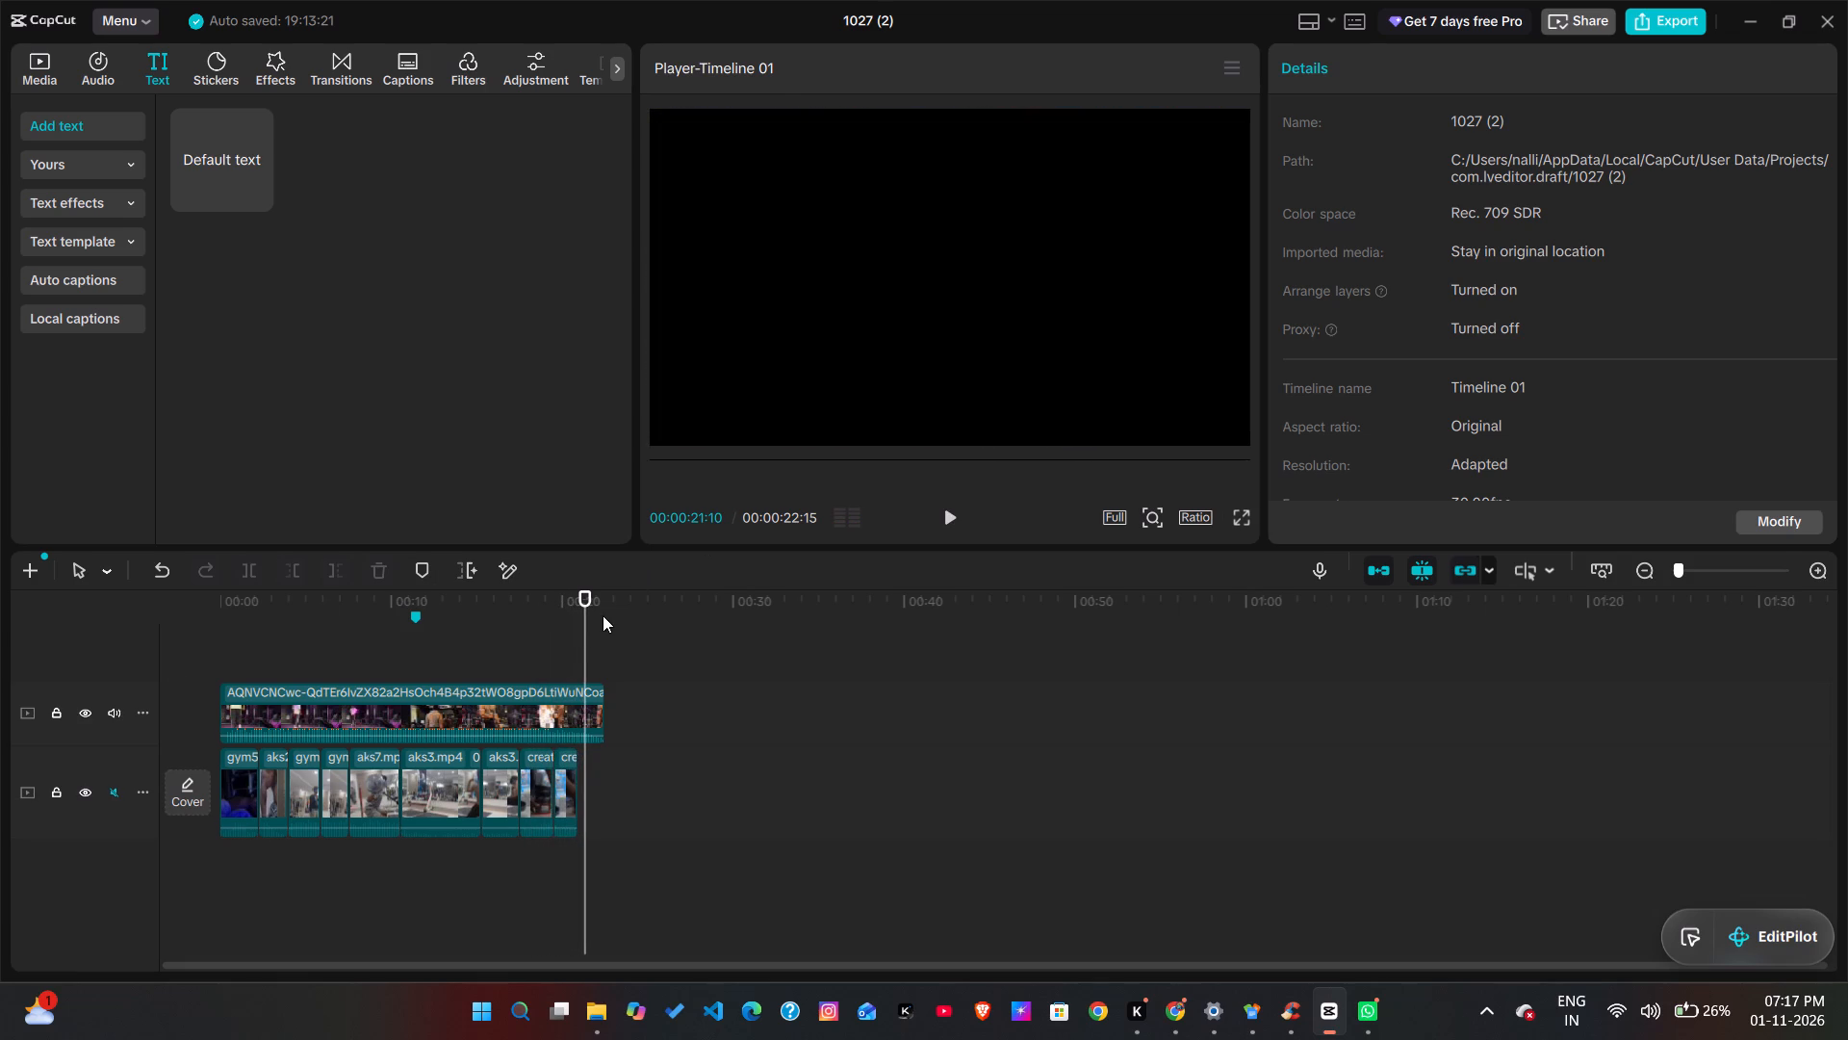
drag(583, 621, 66, 730)
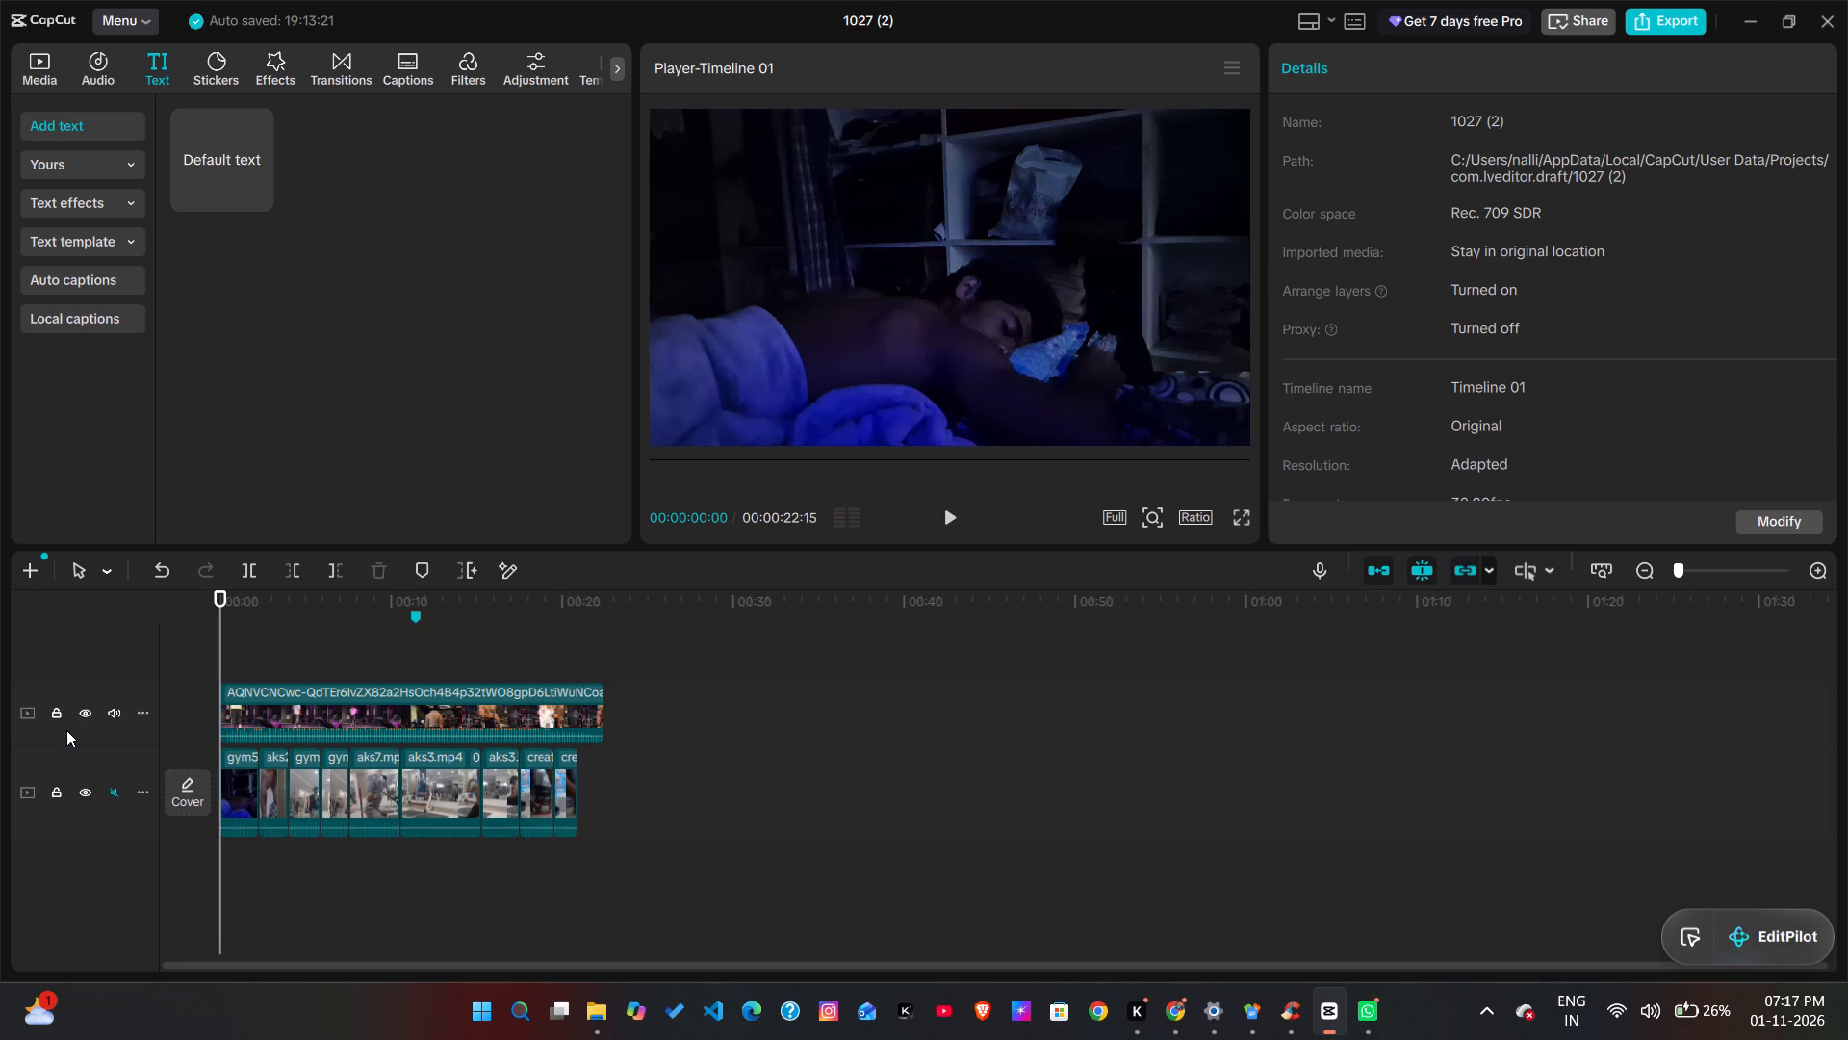
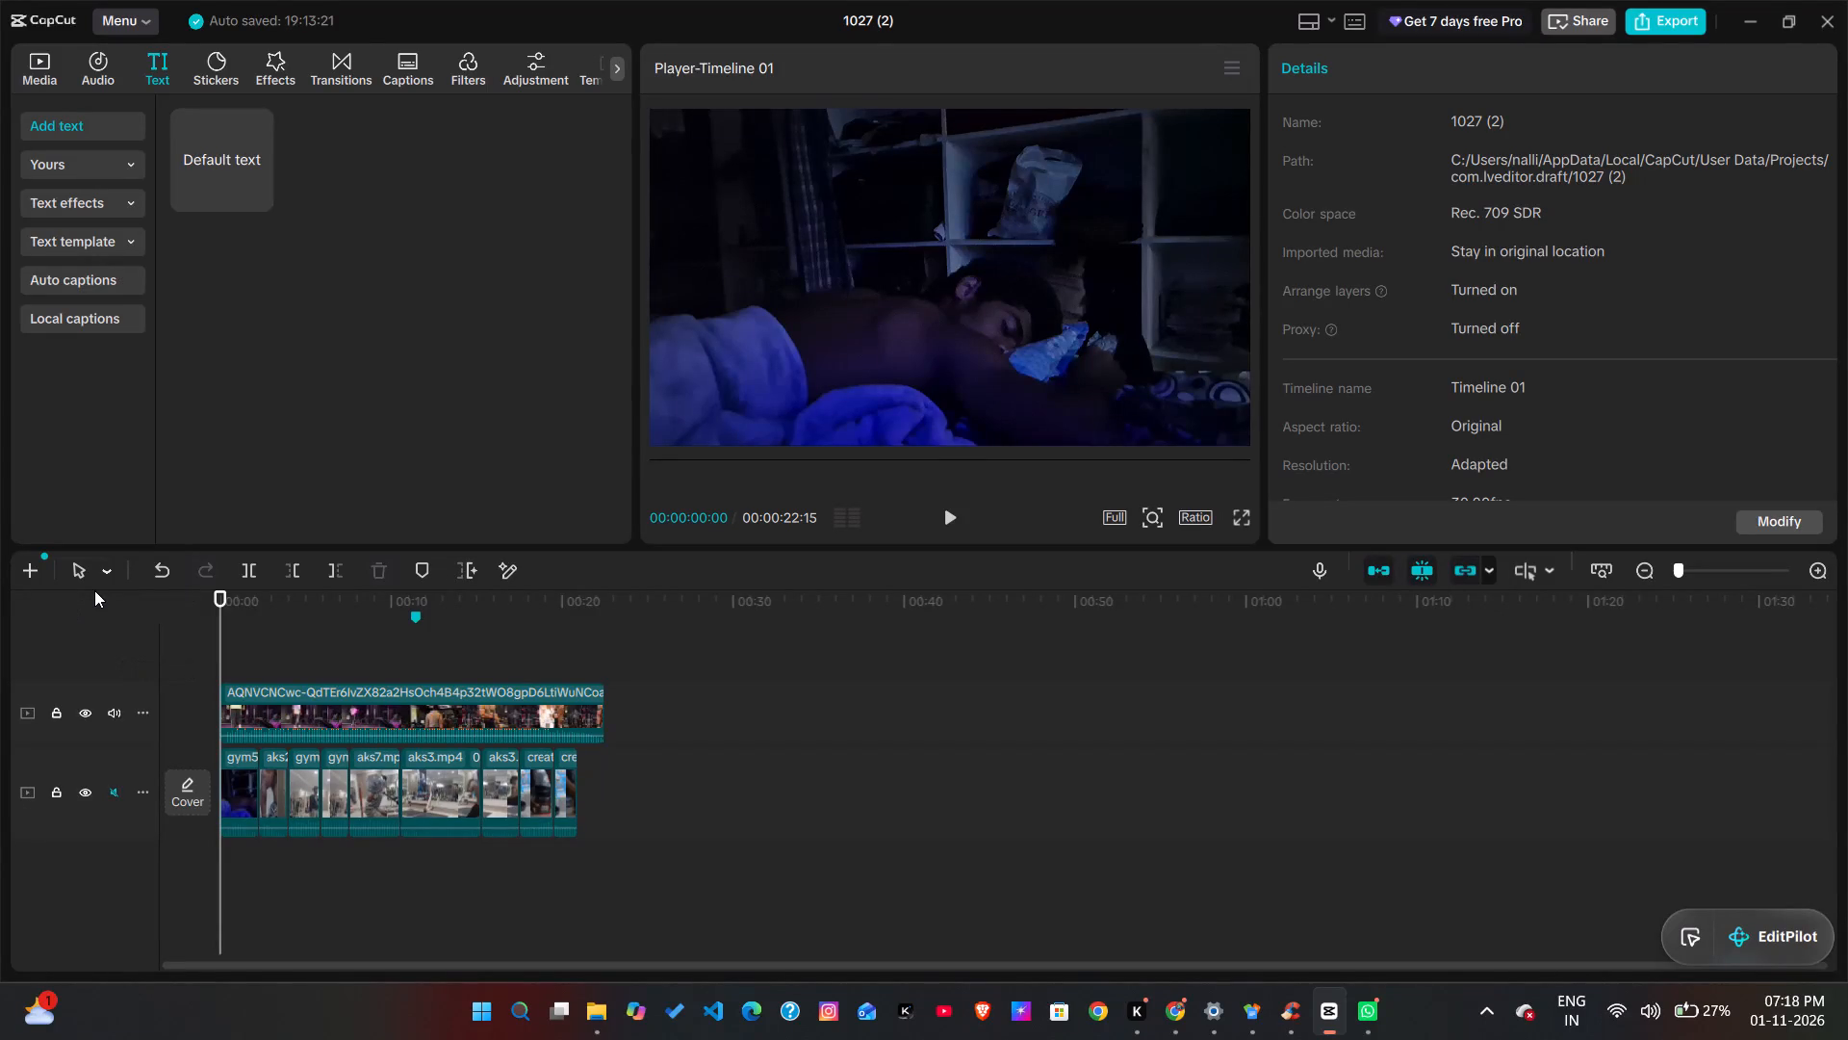
Replay the montage from the start into the last creatine clip to review the cut's timing.
click(94, 590)
key(space)
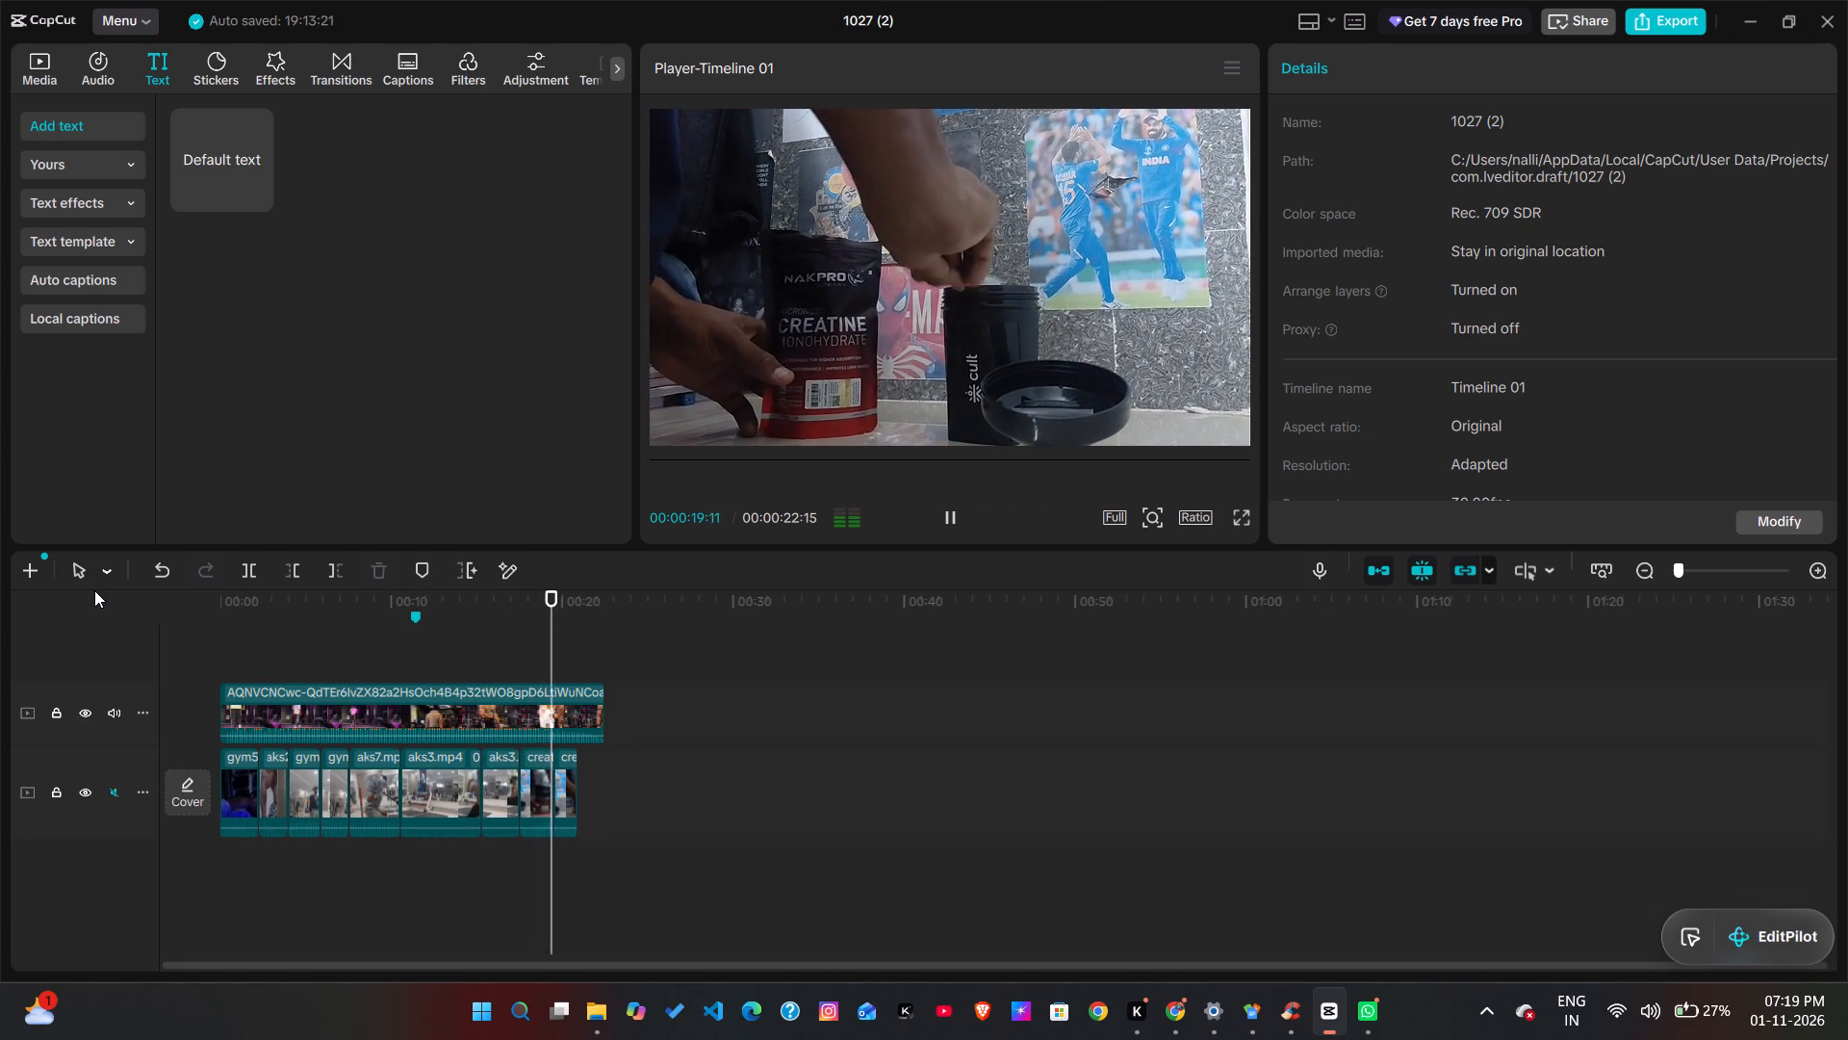
key(space)
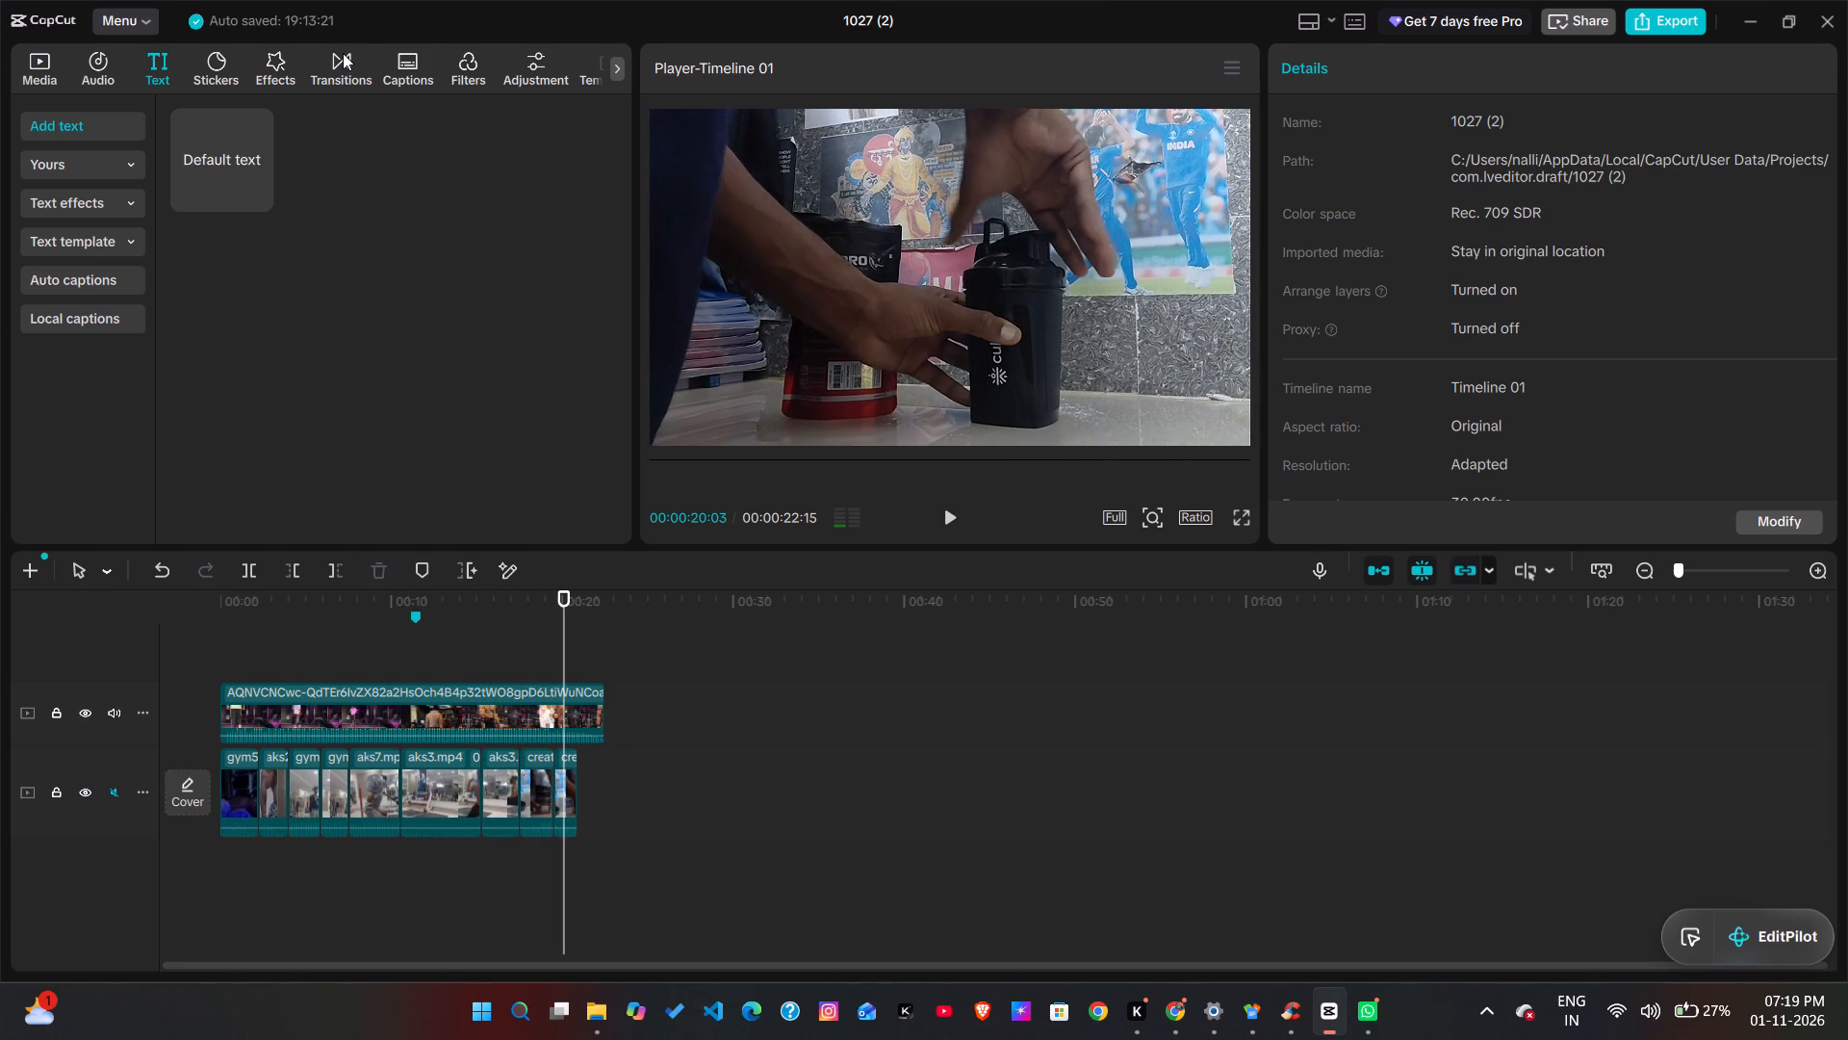
Check the transitions and filters libraries again for available content.
click(343, 53)
click(458, 71)
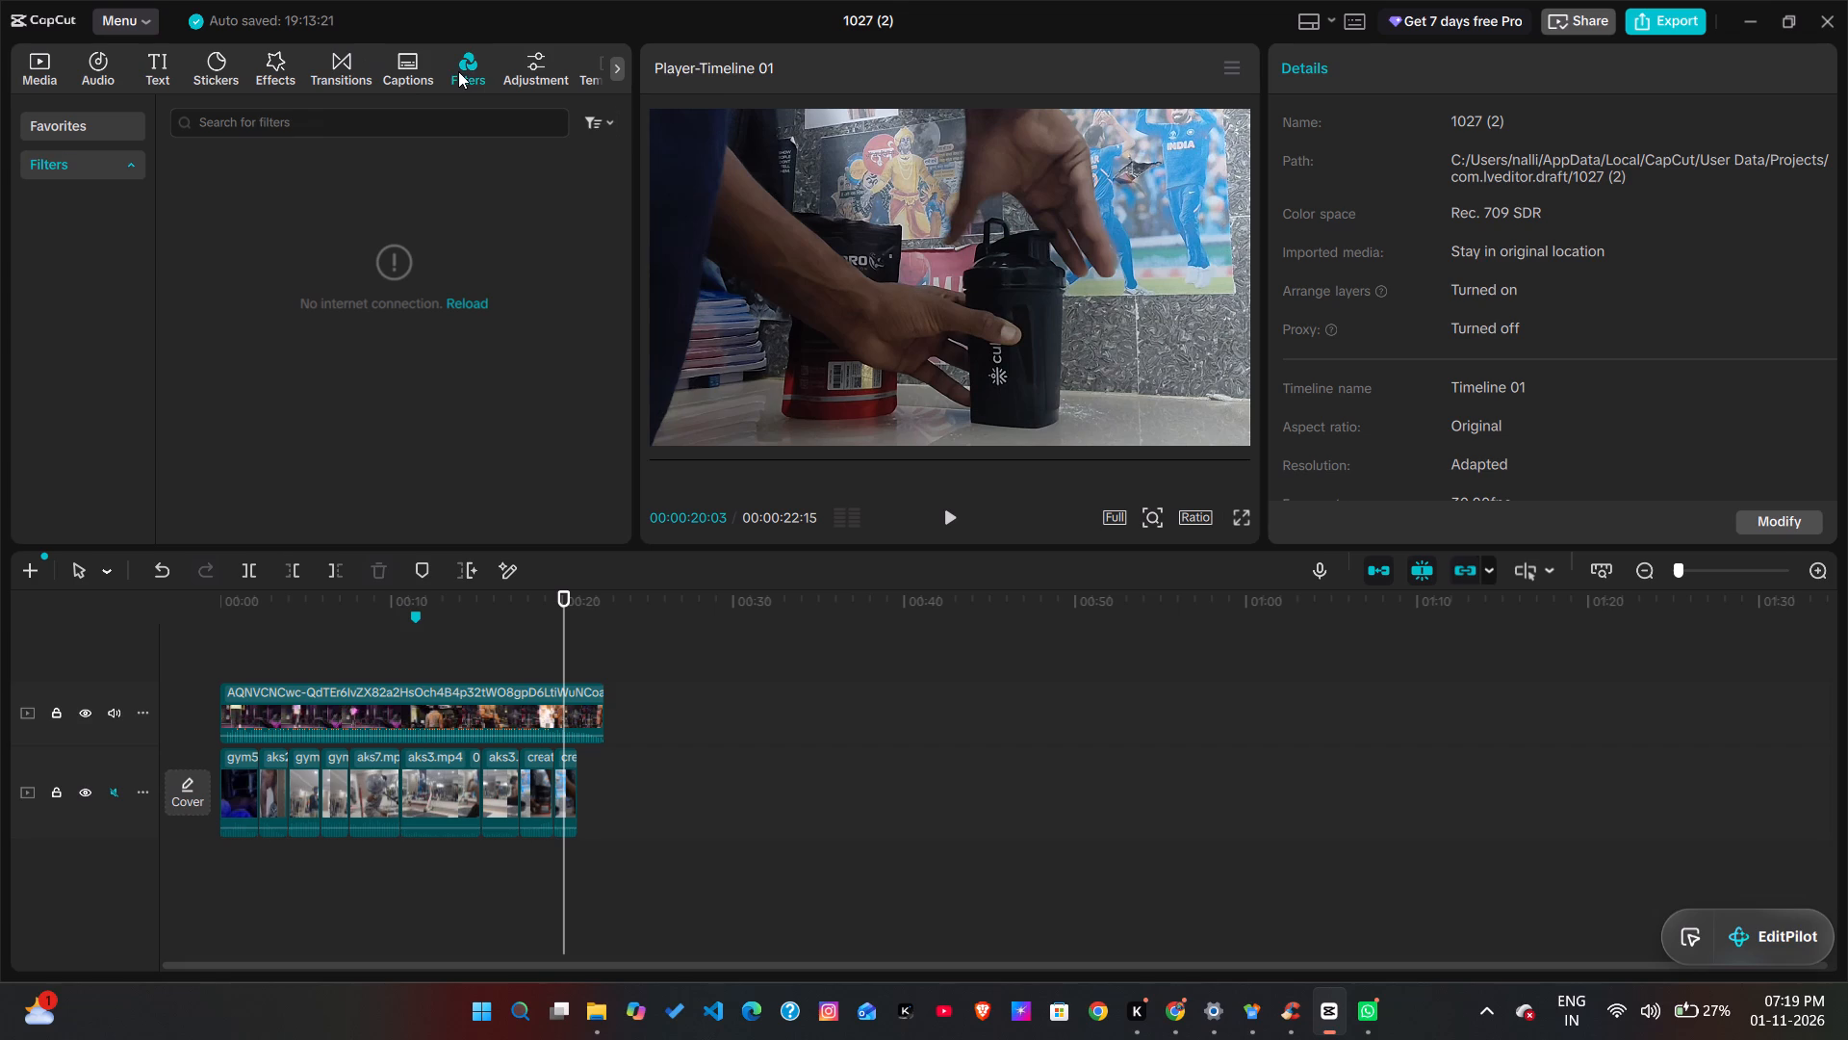
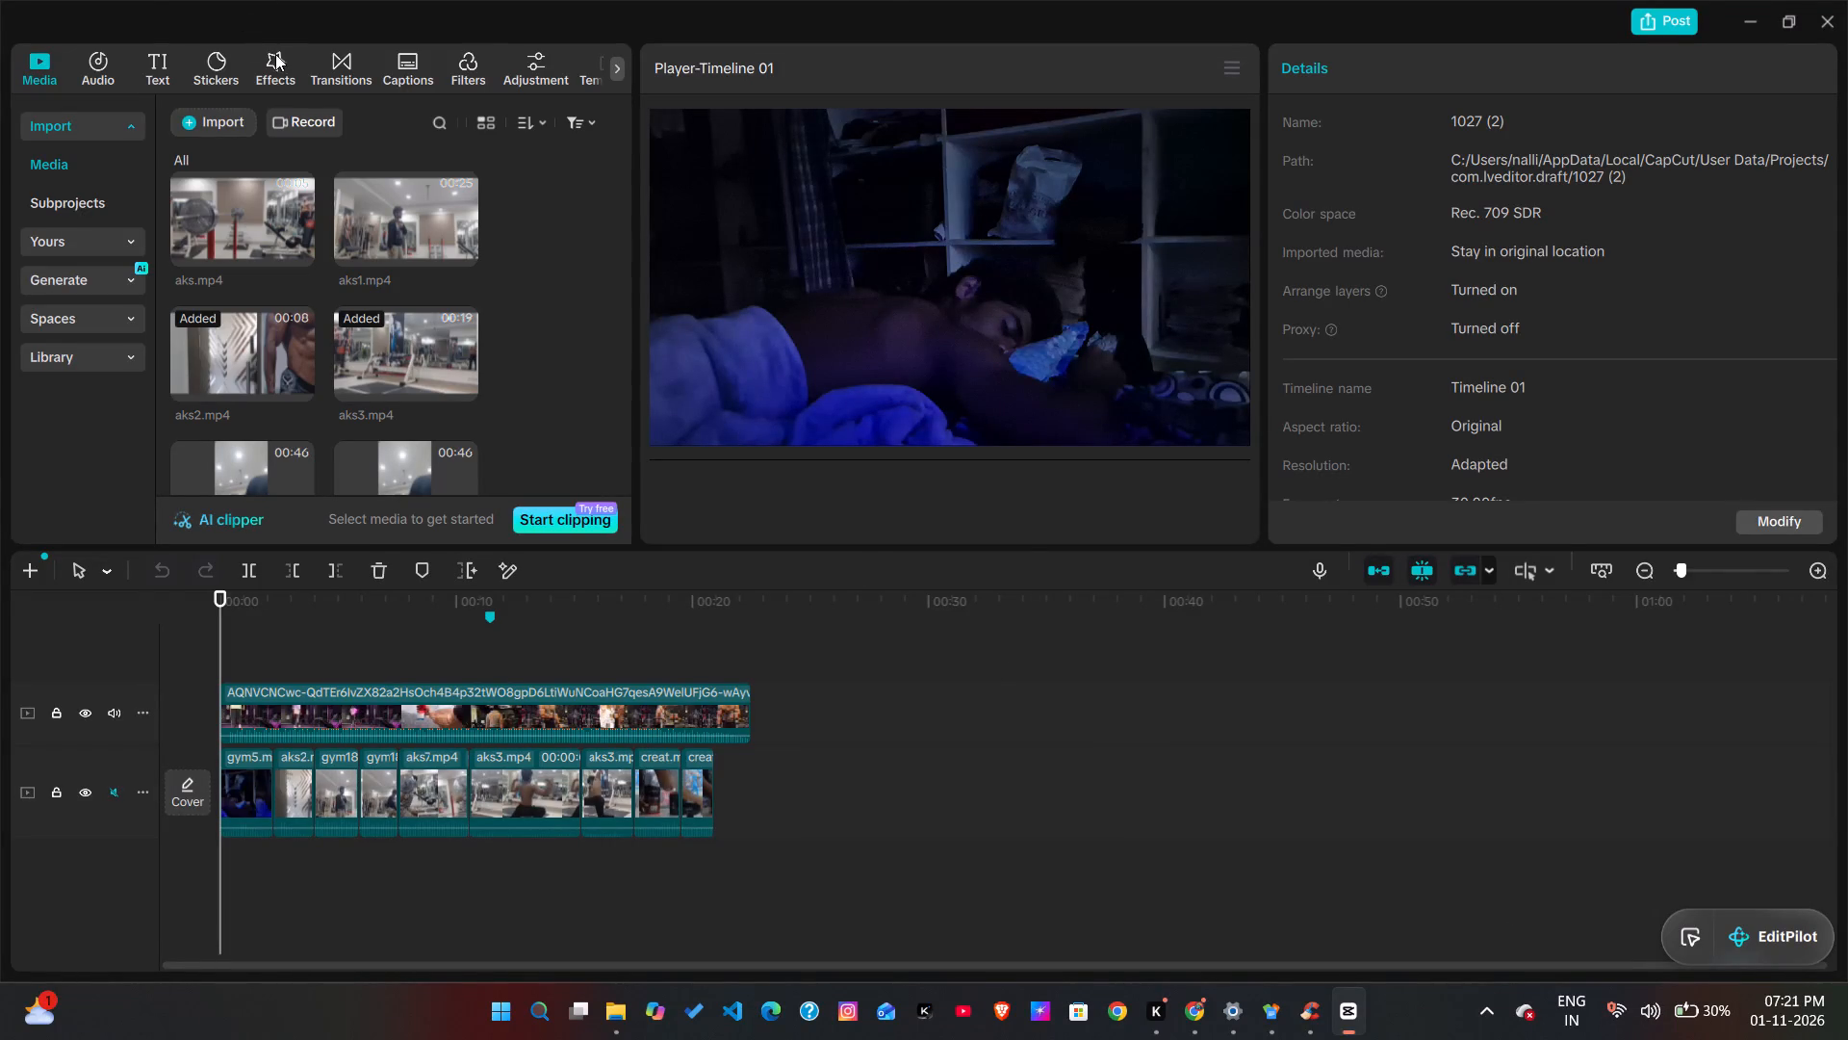
Dismiss the Pro offer and browse the recommended filters.
click(468, 70)
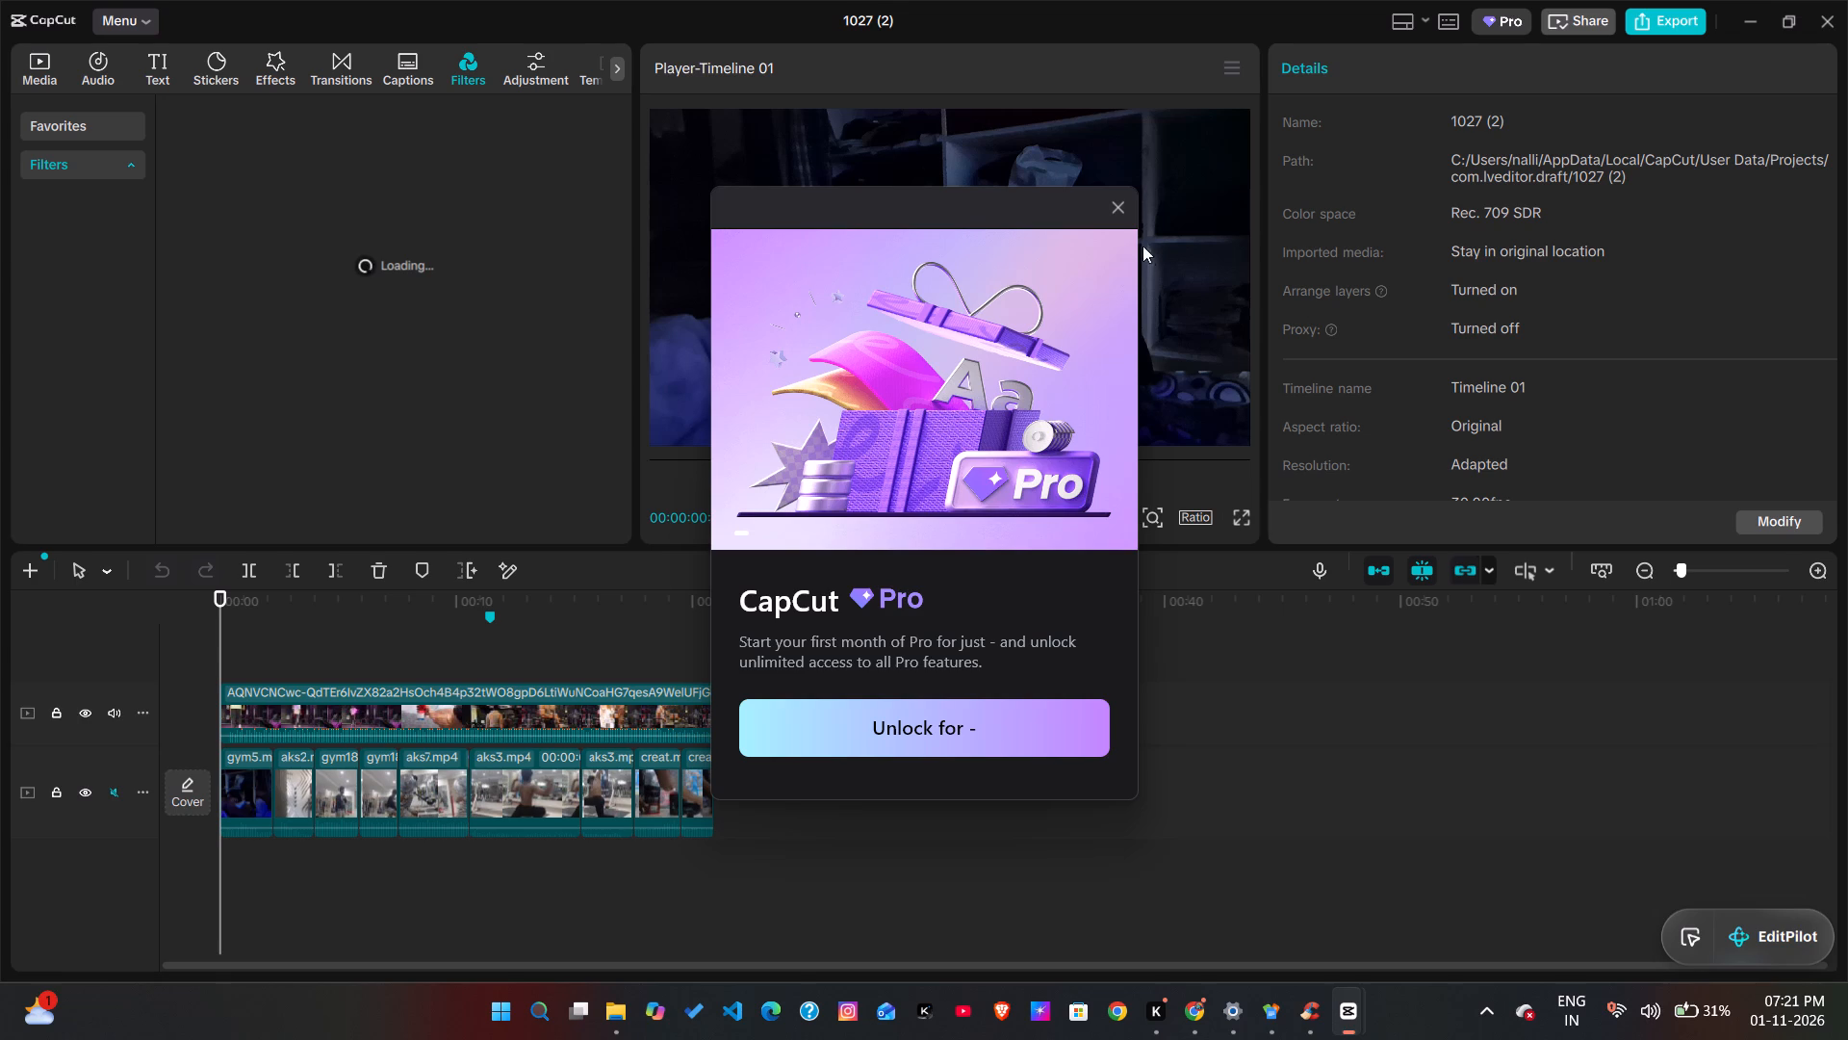
click(1112, 201)
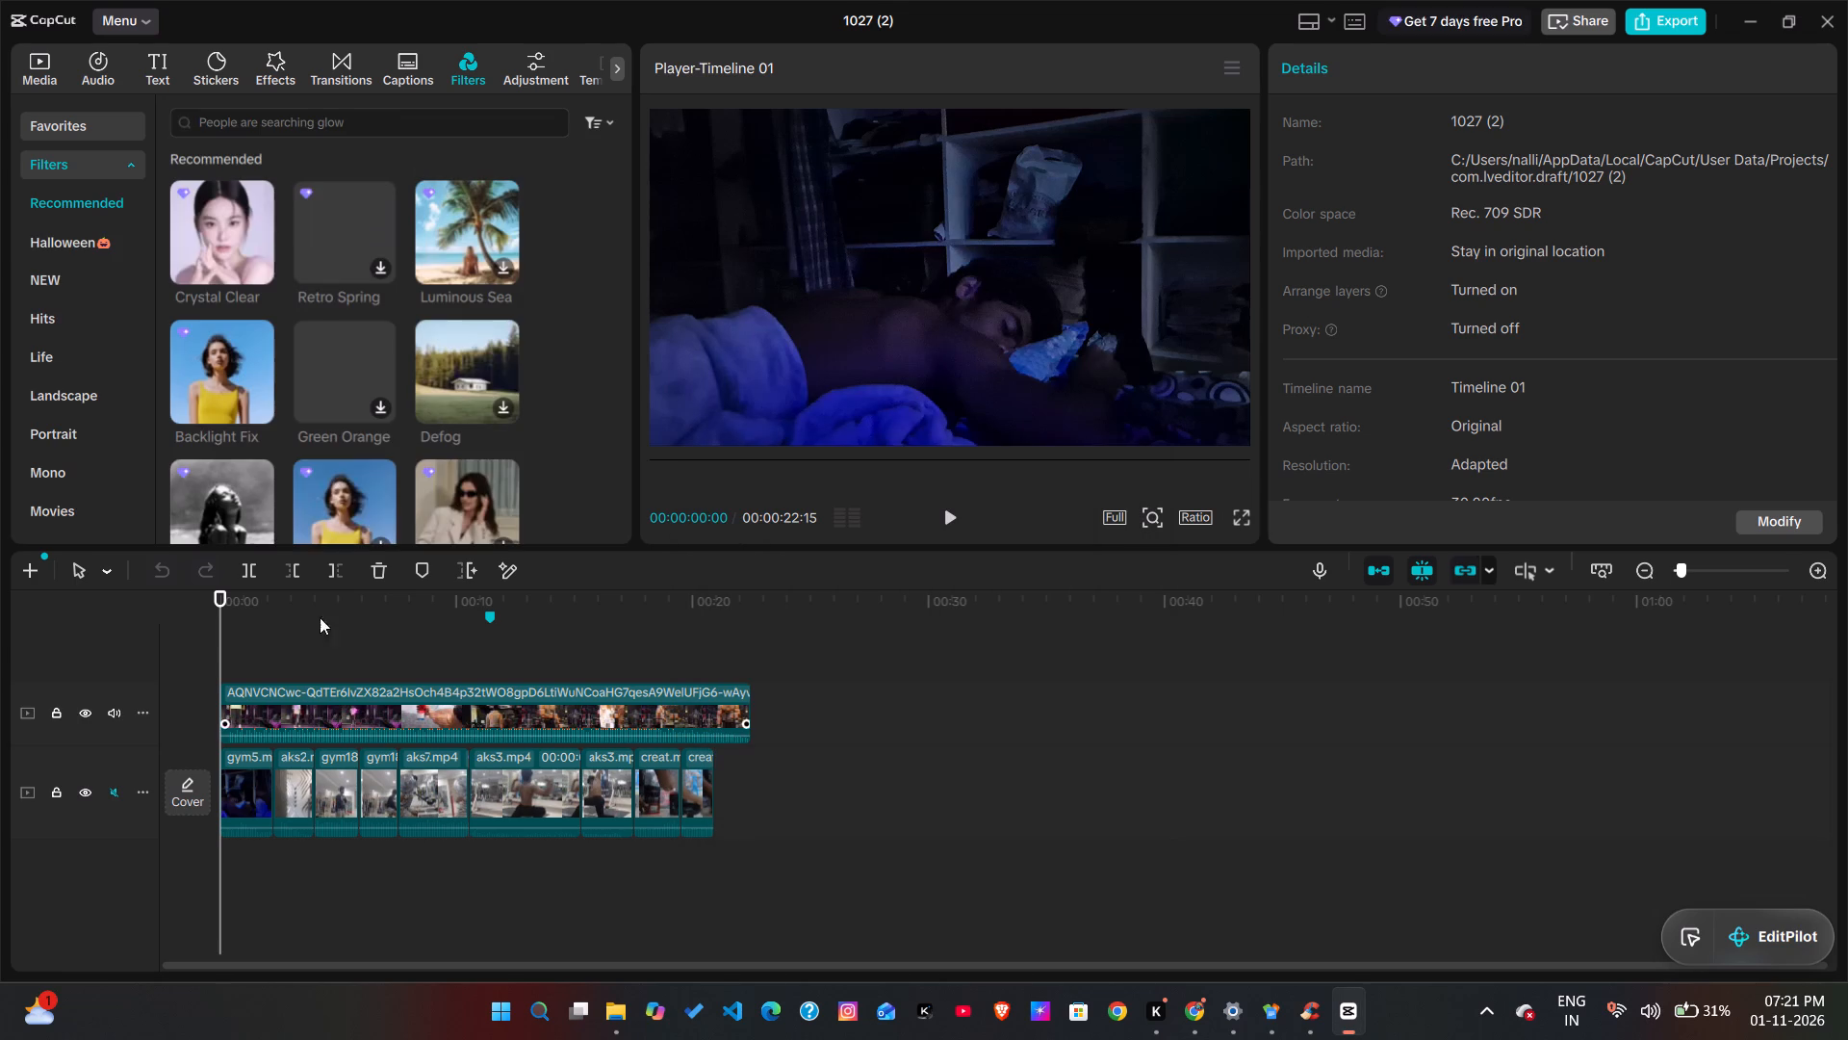
scroll(322, 296, down, 5)
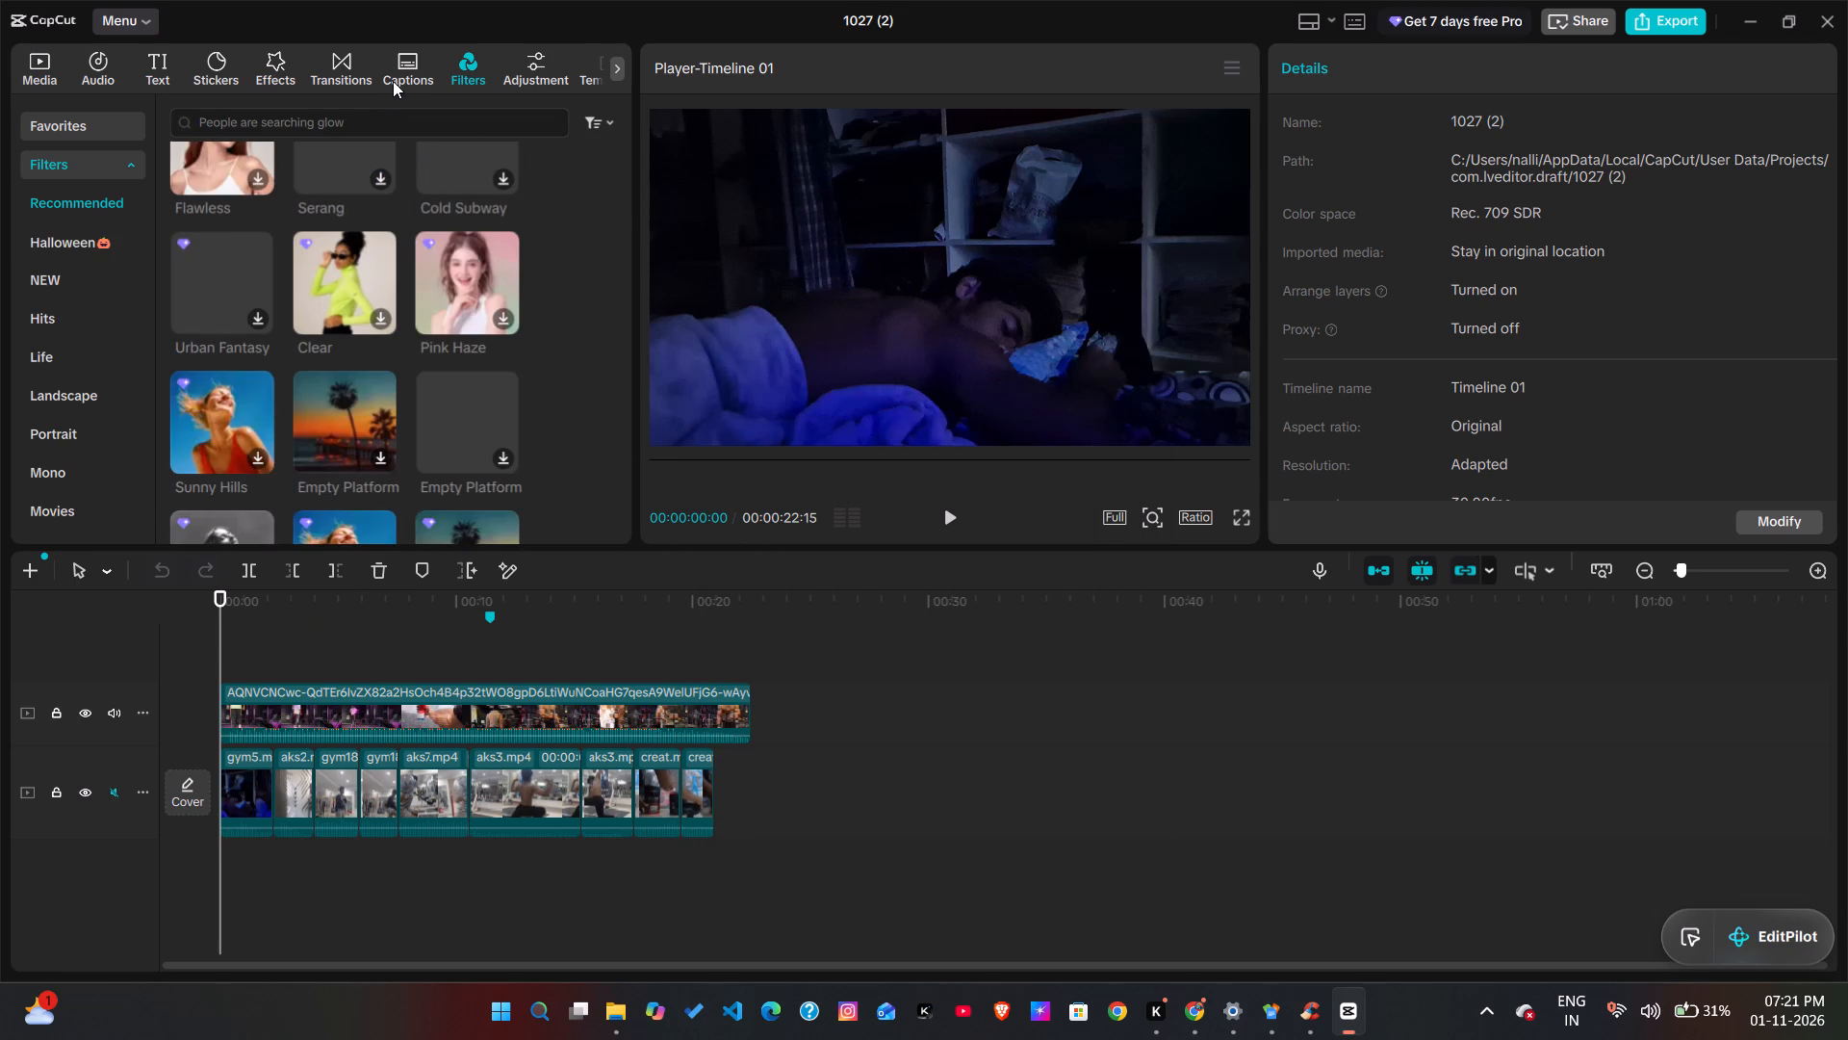
scroll(329, 411, down, 3)
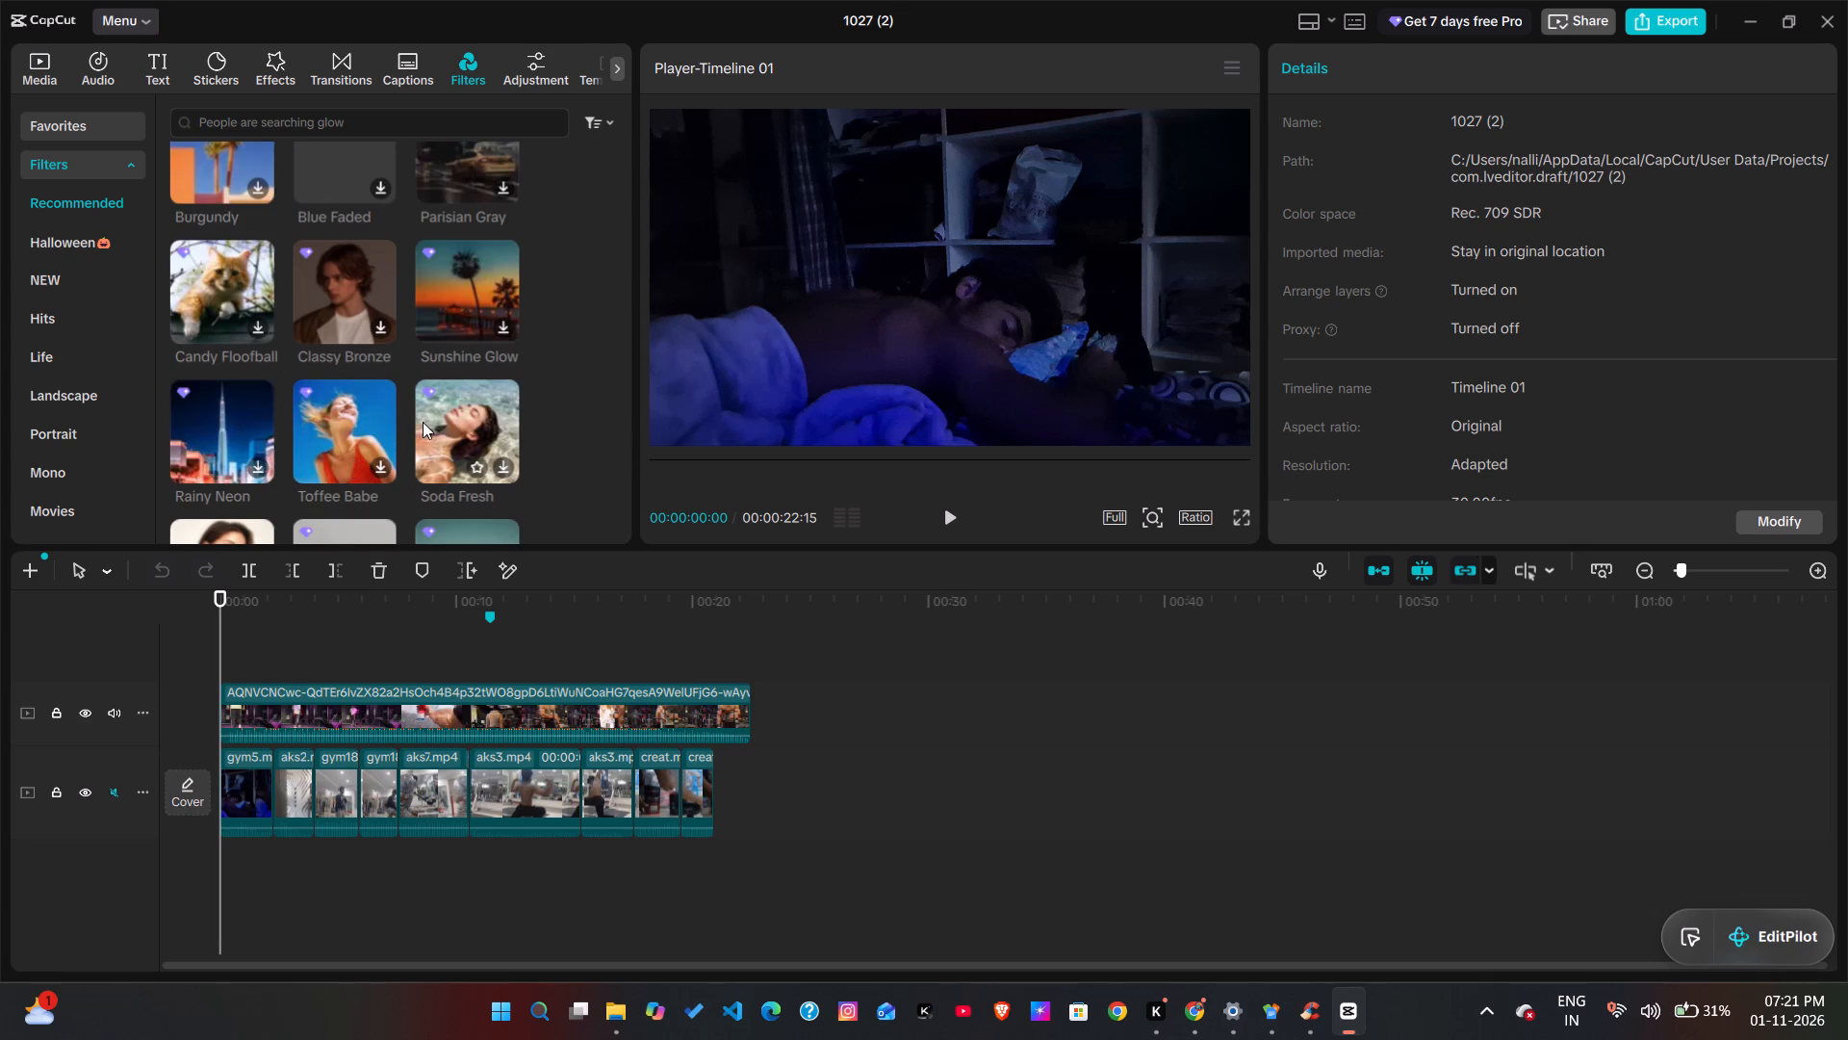
scroll(320, 340, up, 5)
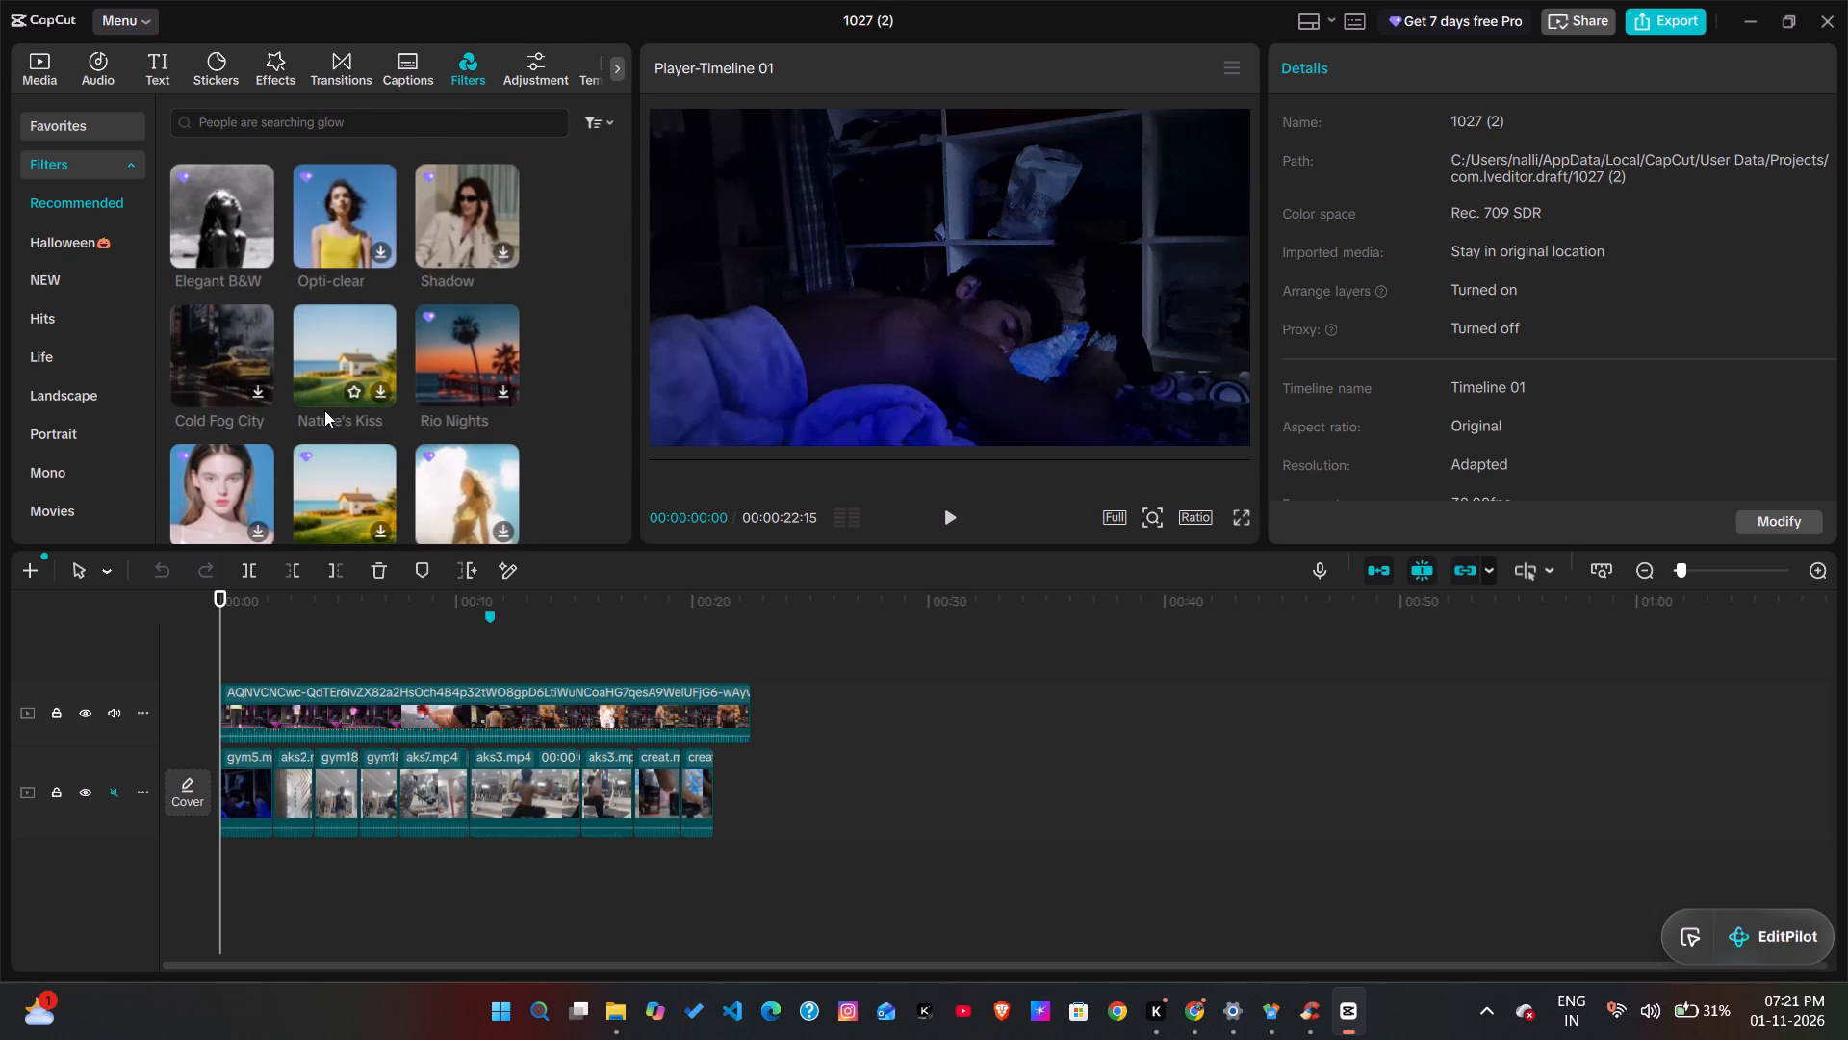
Check the adjustment options and look through the recommended video templates.
click(528, 55)
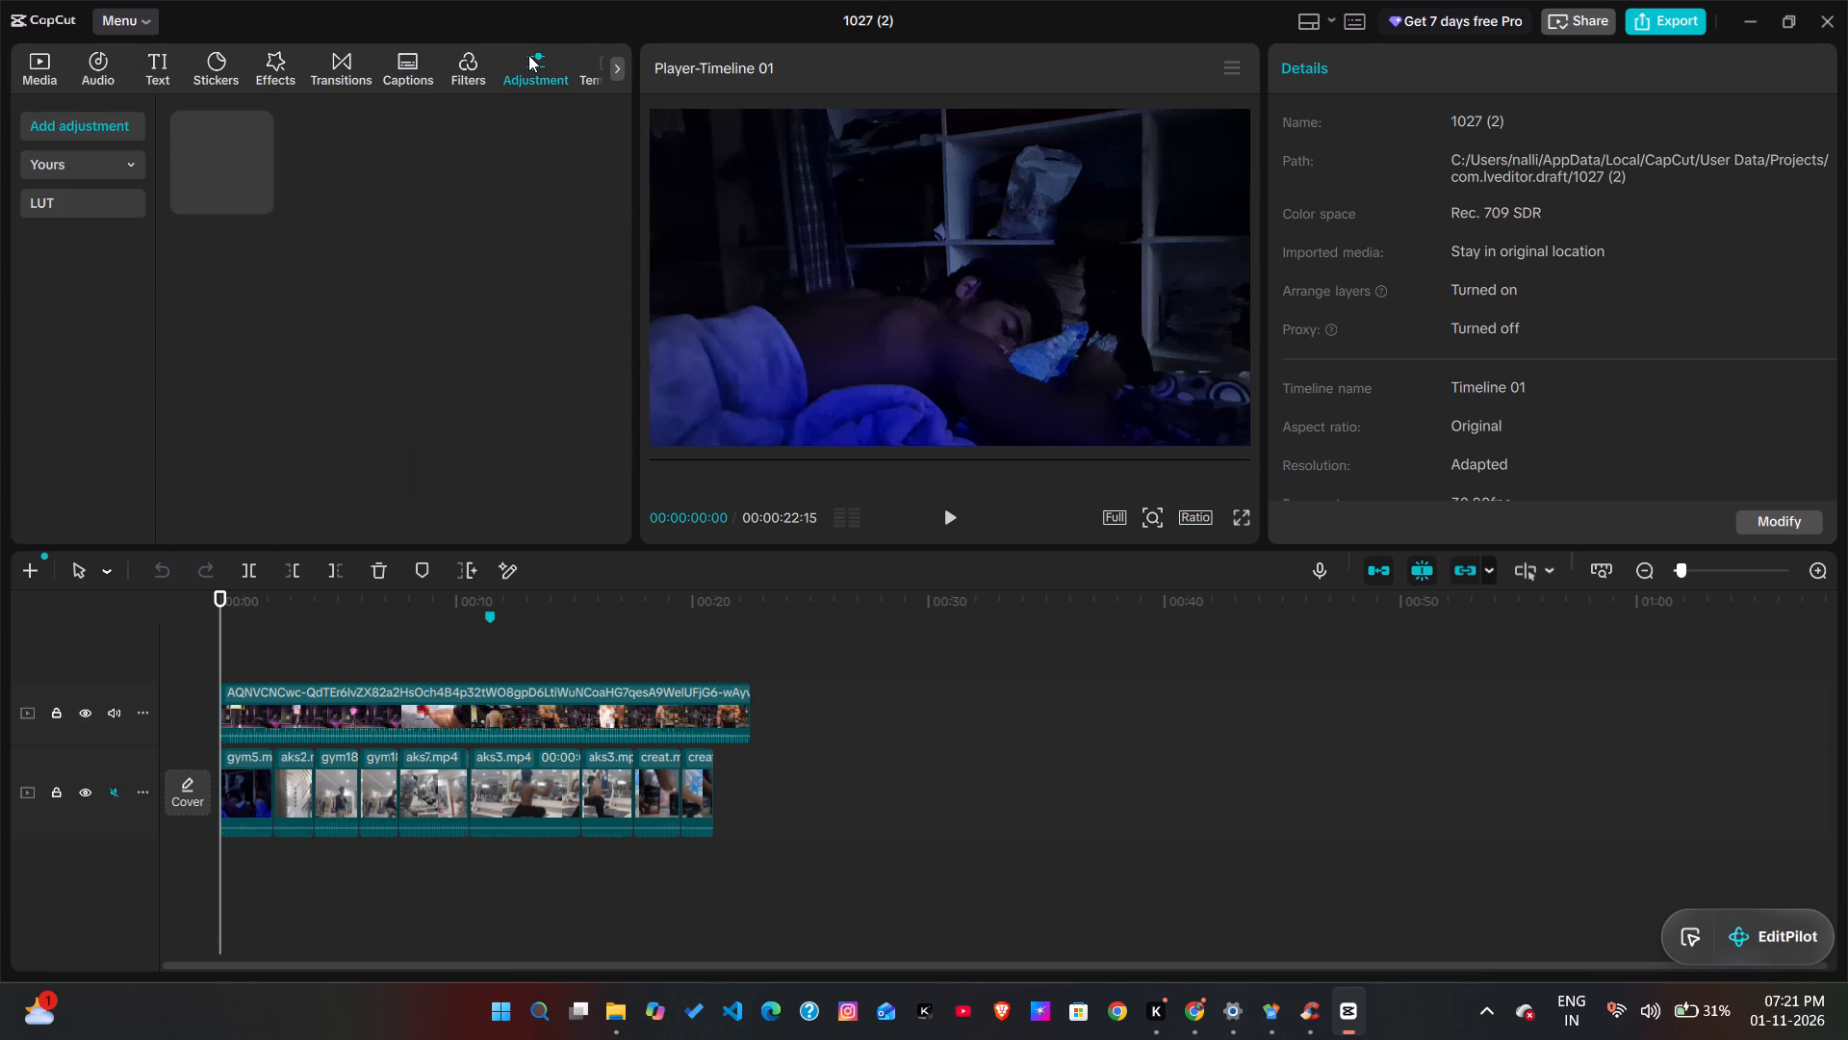
scroll(559, 78, left, 1)
scroll(452, 24, left, 2)
click(610, 74)
click(523, 65)
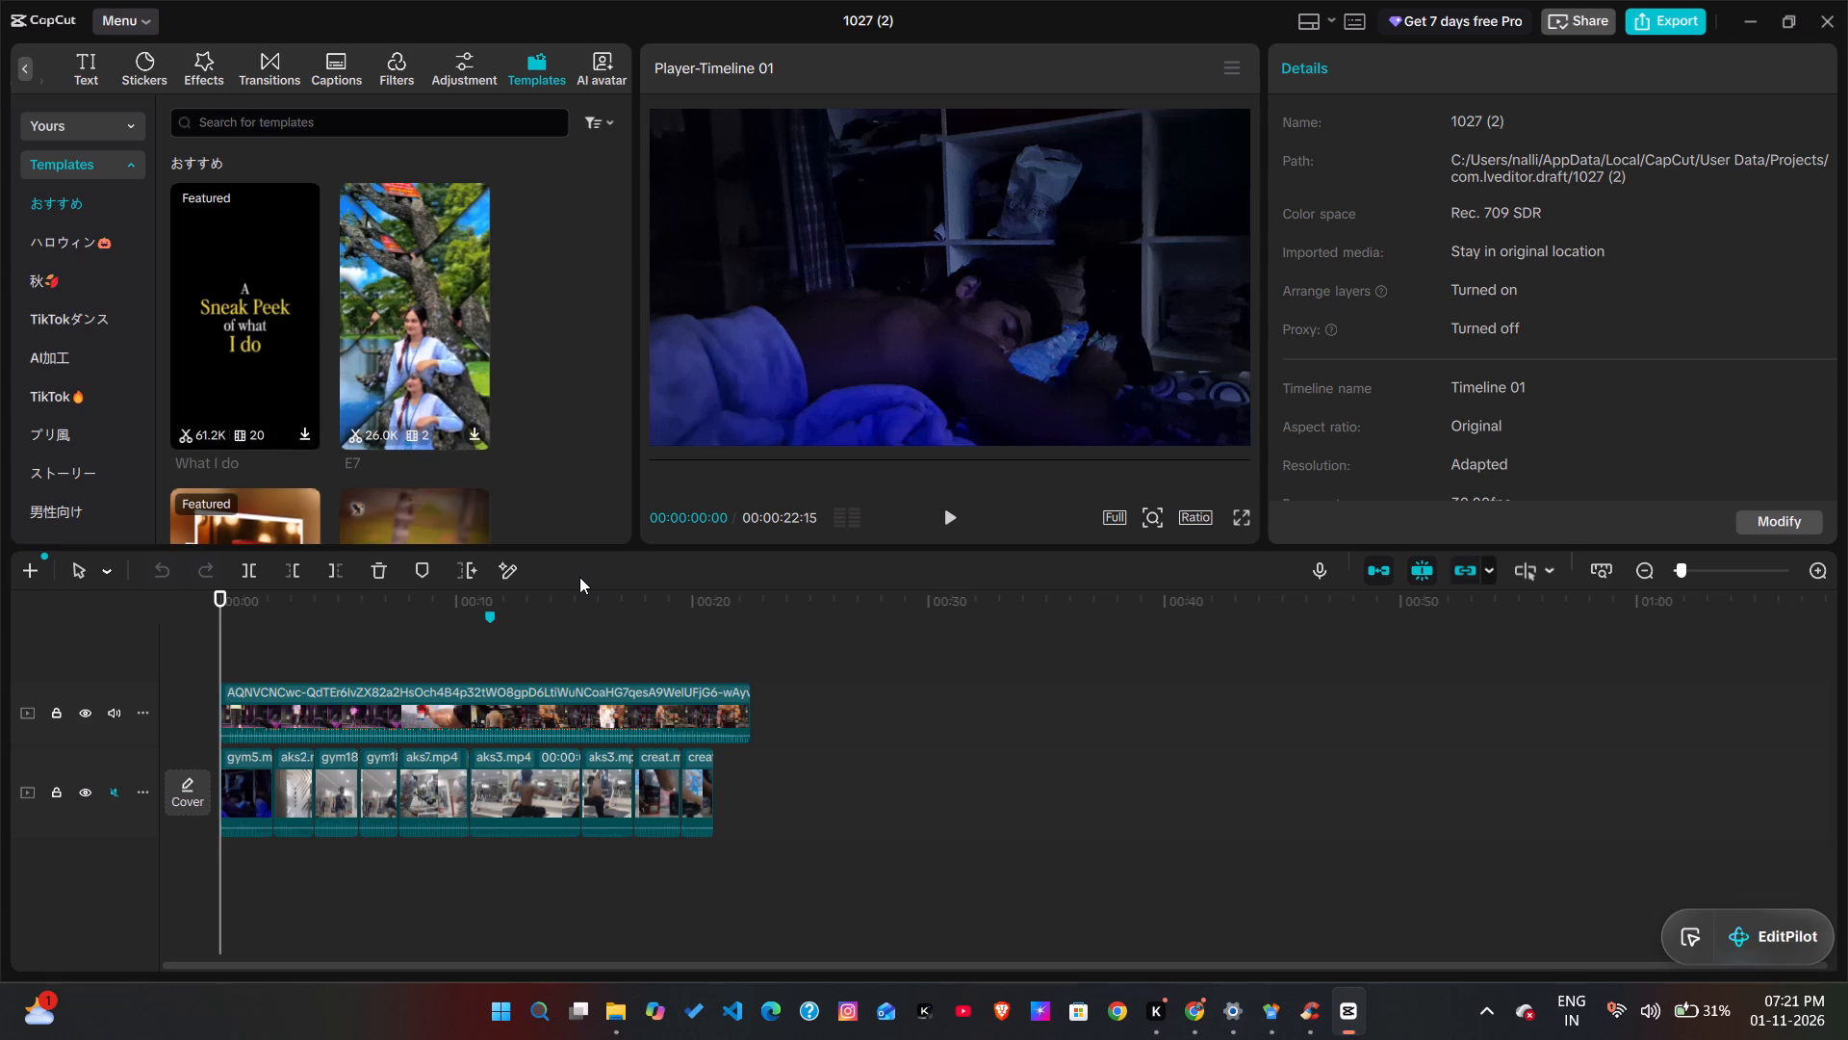
scroll(301, 326, down, 6)
scroll(301, 326, up, 3)
Preview the default text and browse the trending text effects and text templates.
scroll(338, 69, right, 1)
click(68, 65)
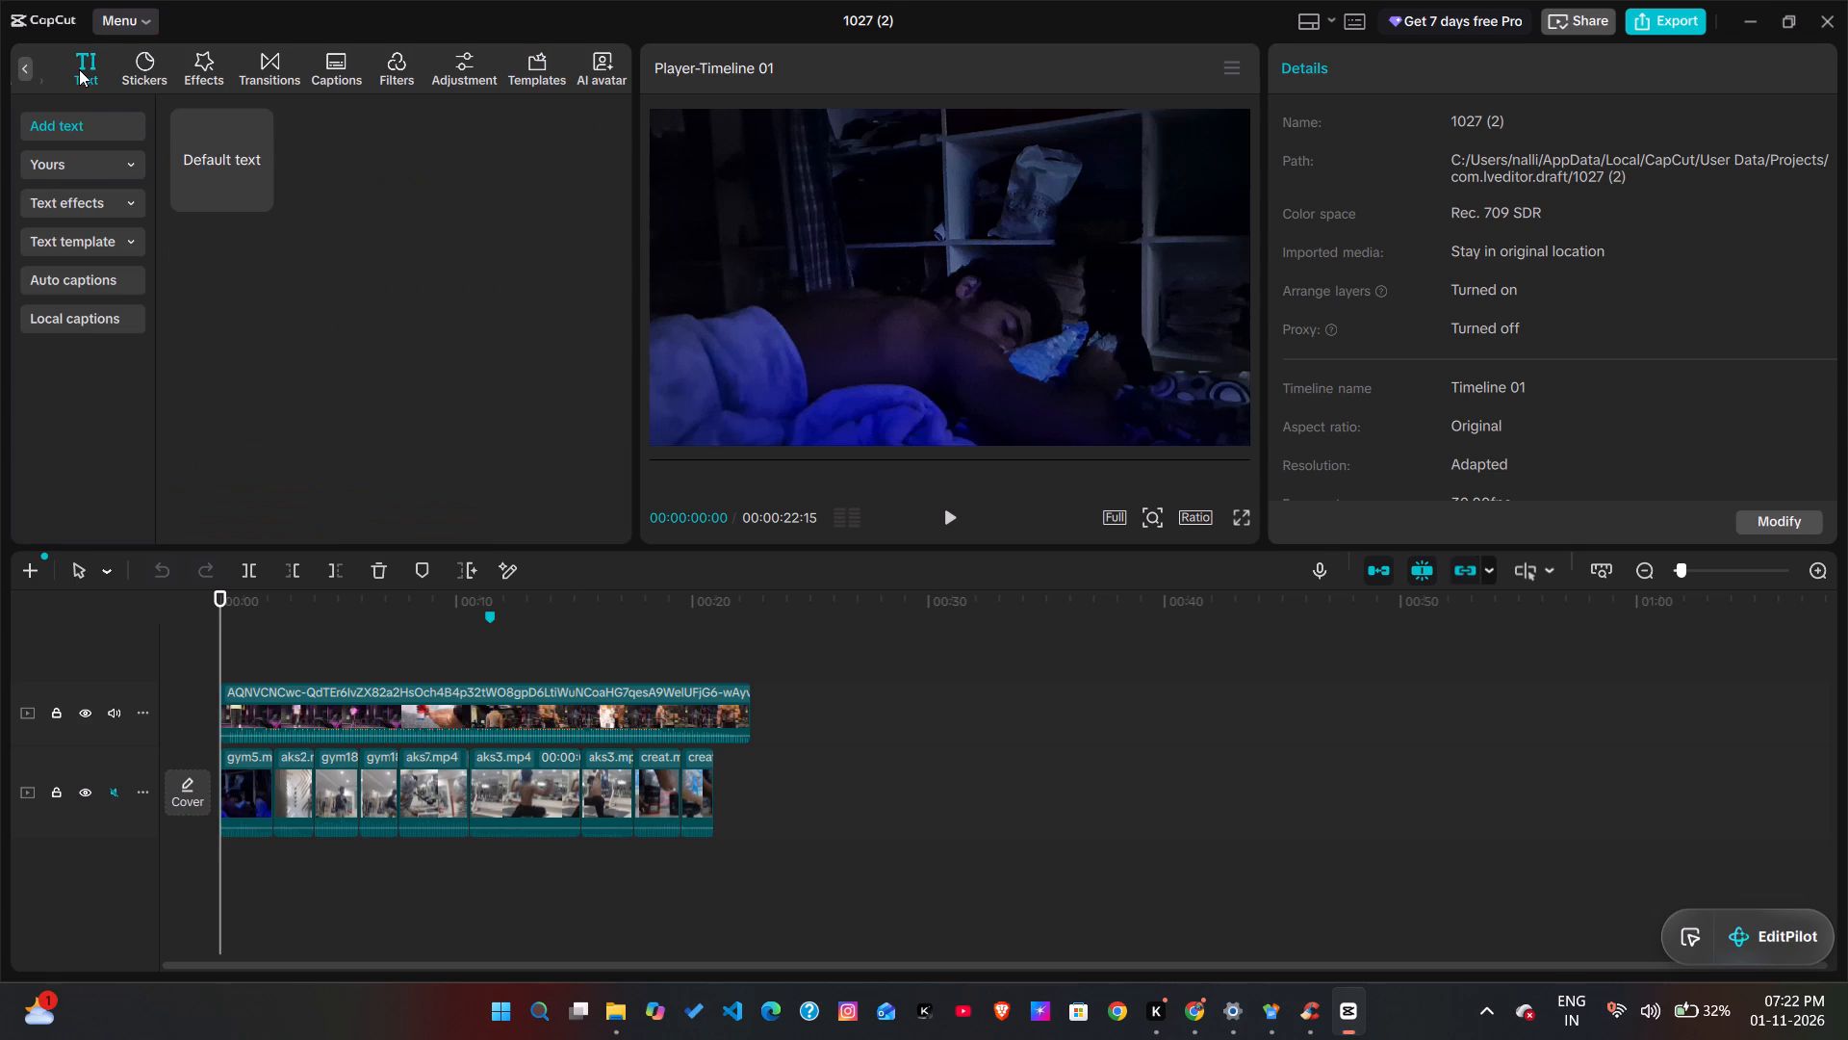
click(196, 179)
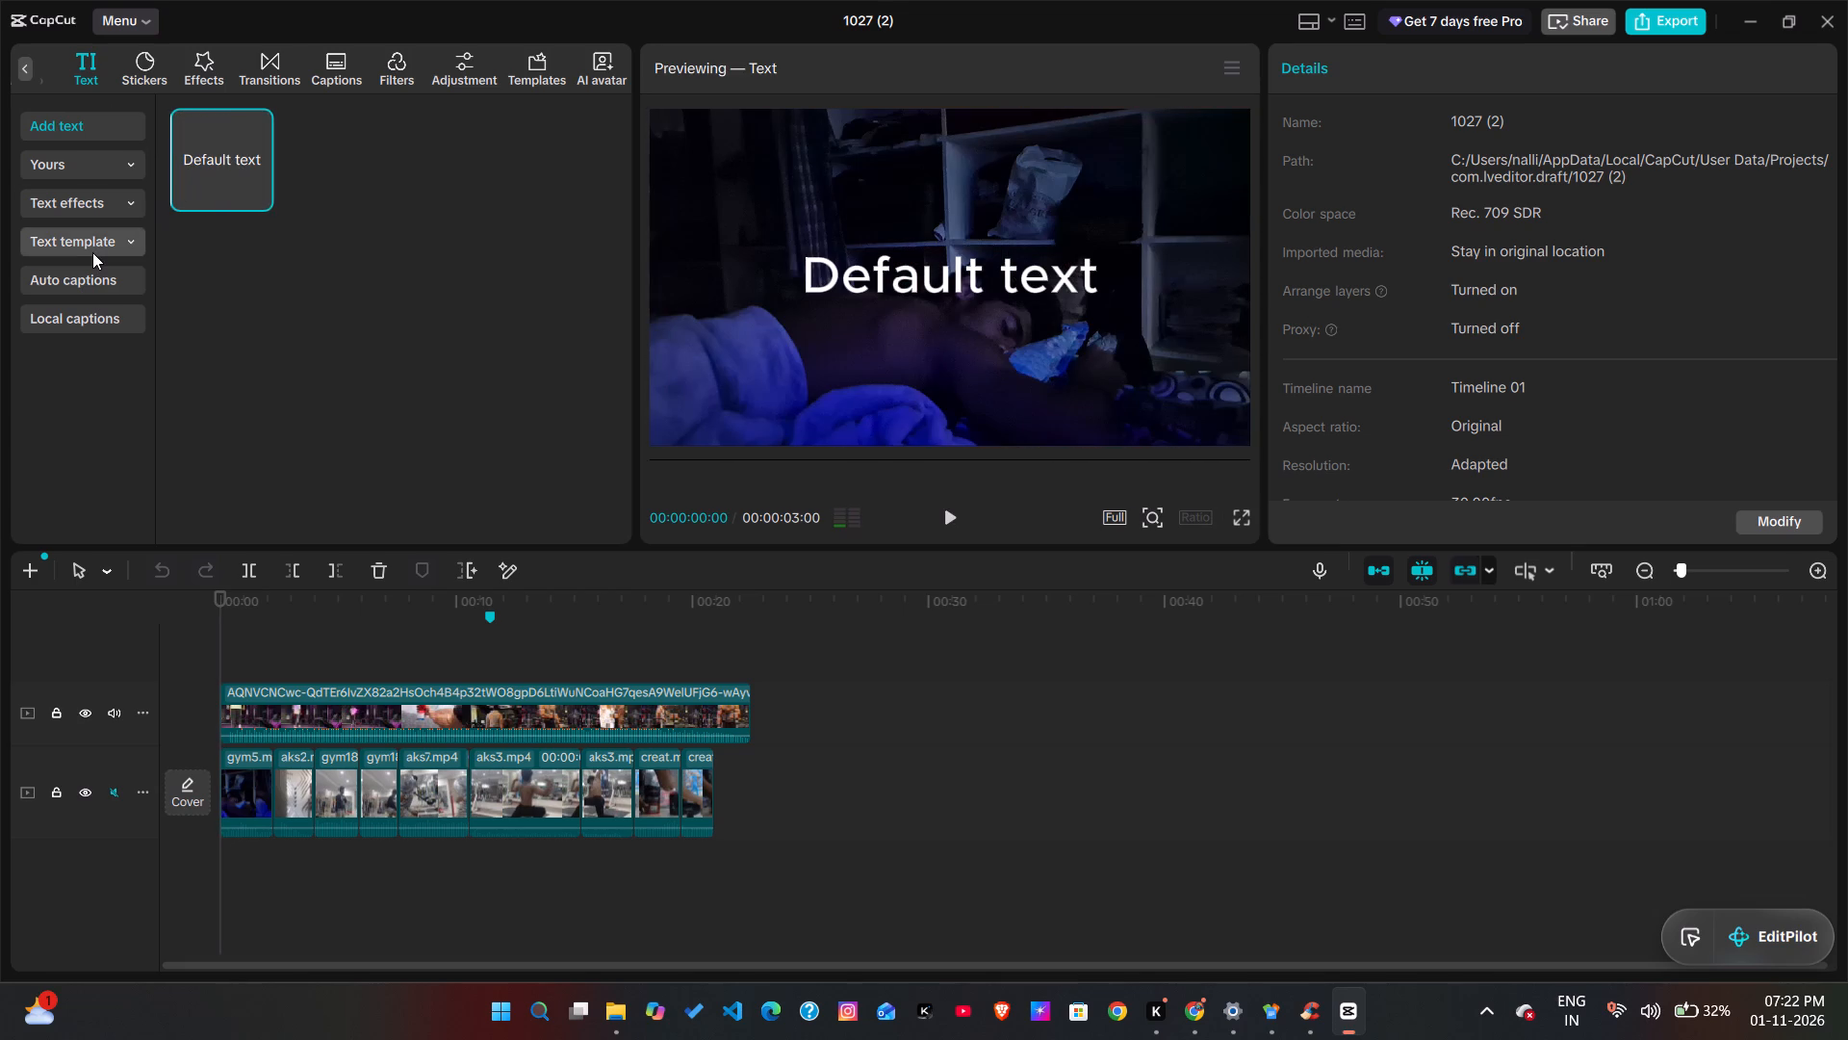
click(75, 196)
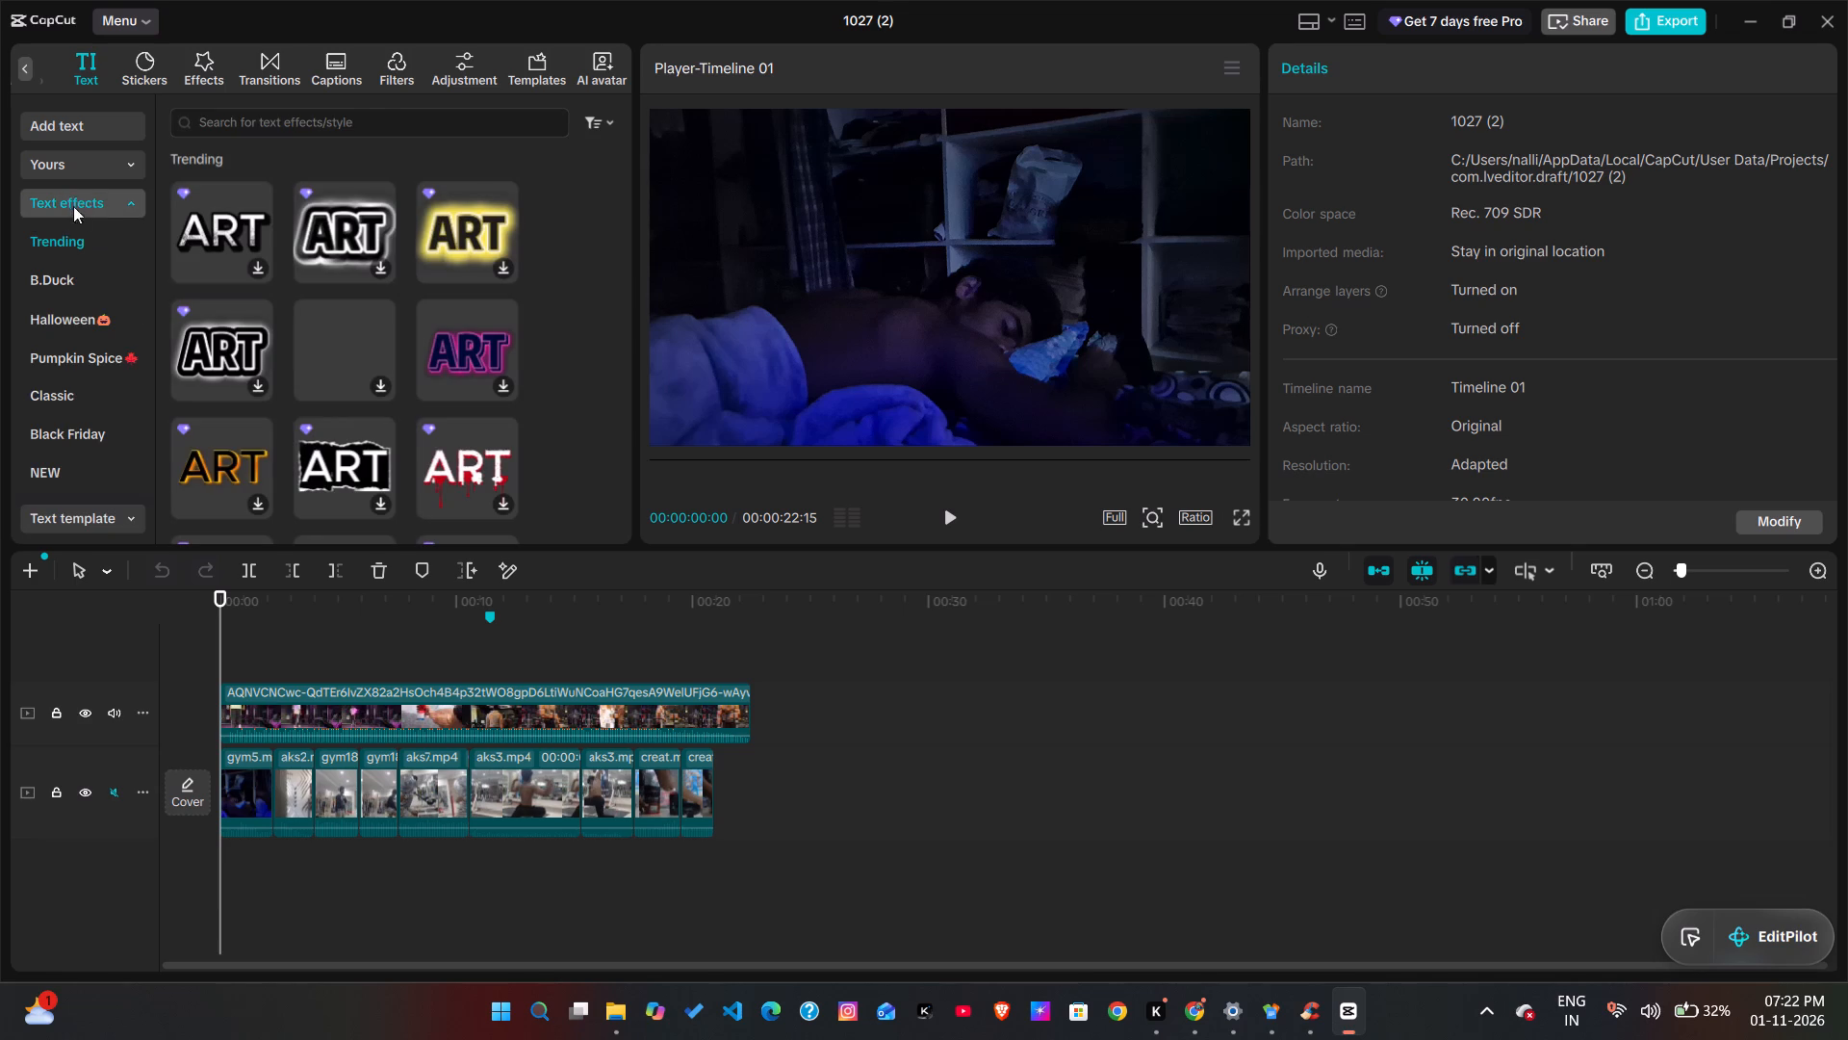
scroll(39, 344, down, 3)
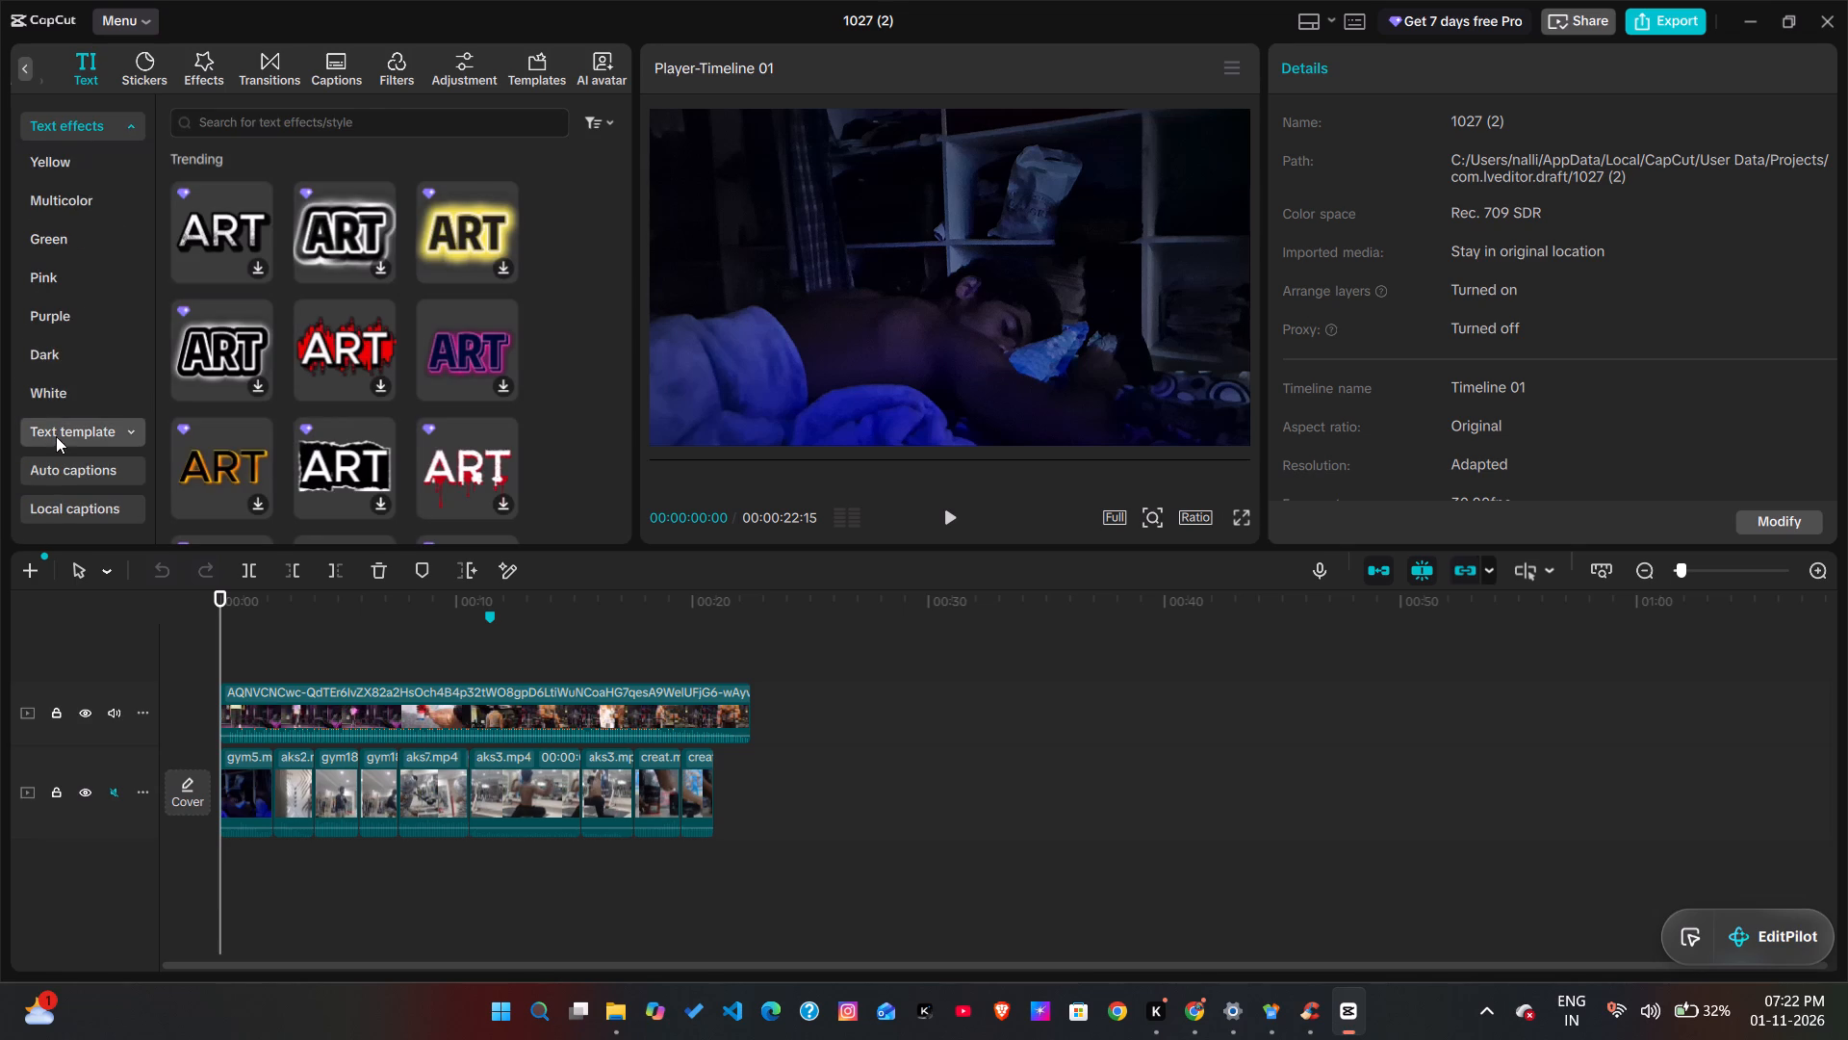
click(56, 437)
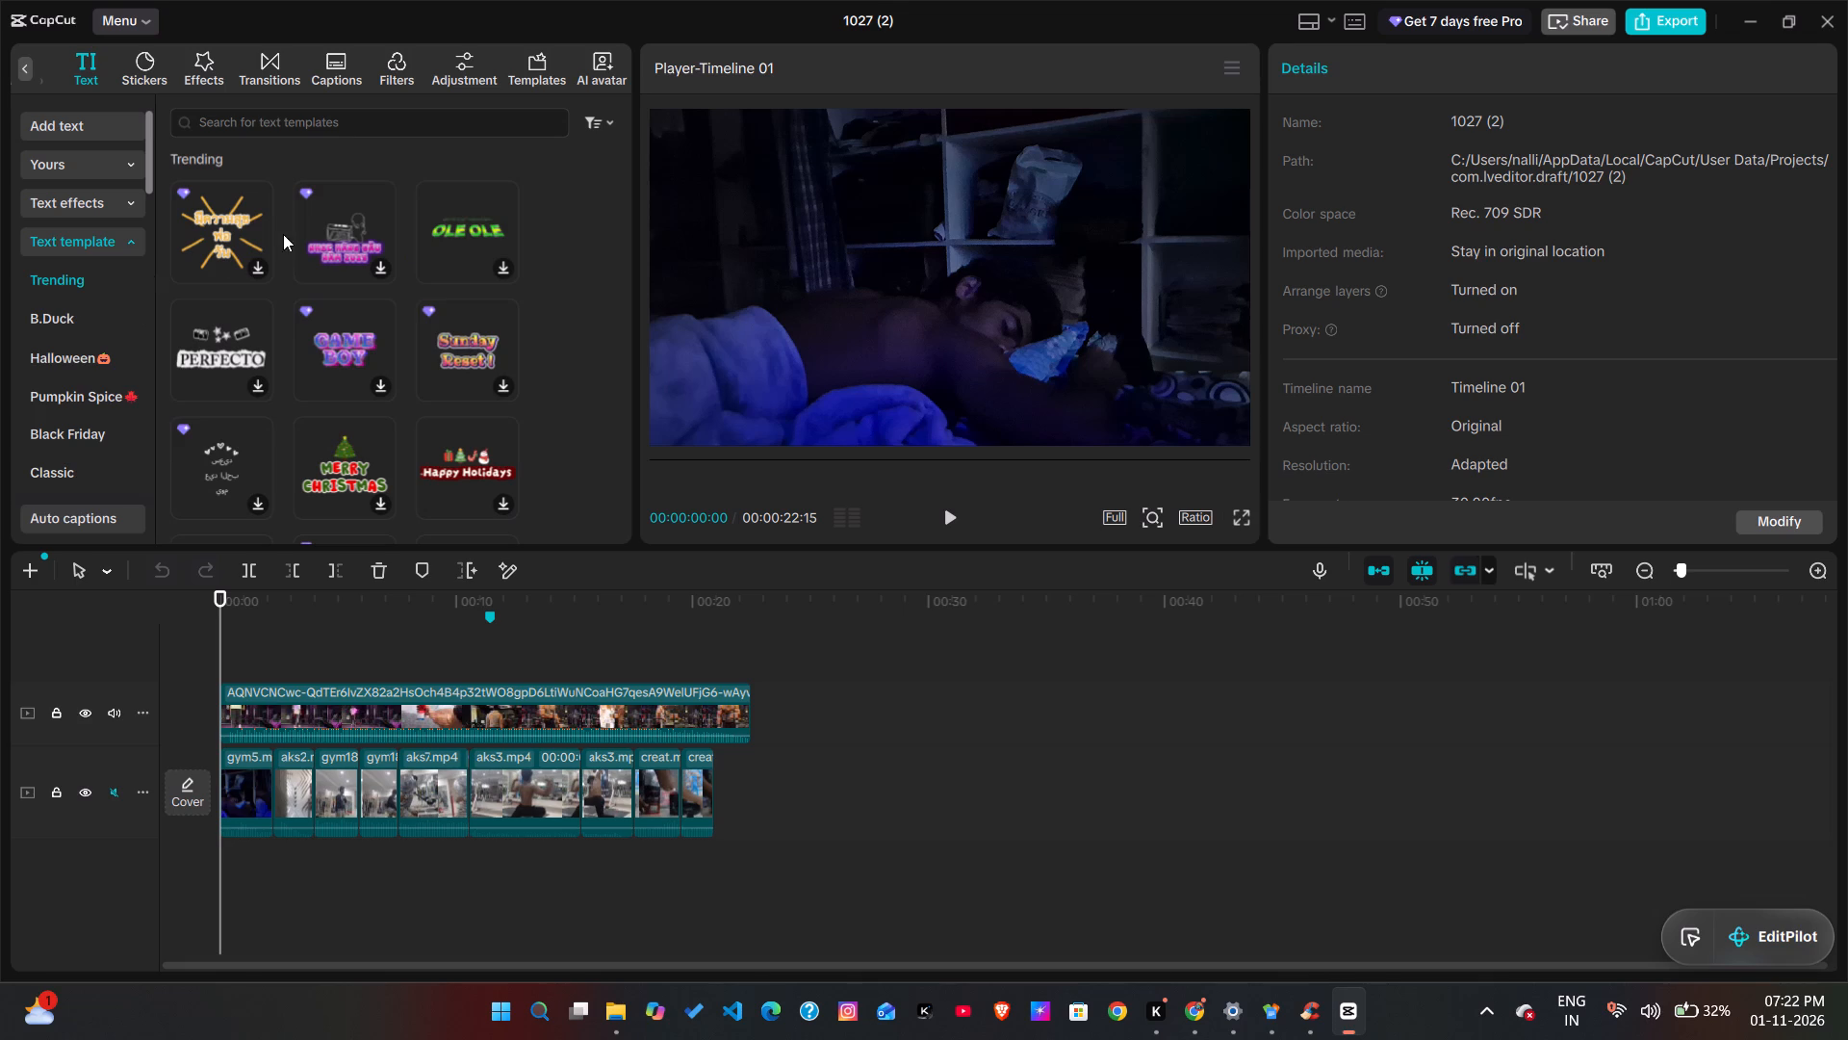
scroll(328, 261, down, 4)
scroll(328, 261, up, 1)
scroll(328, 261, down, 4)
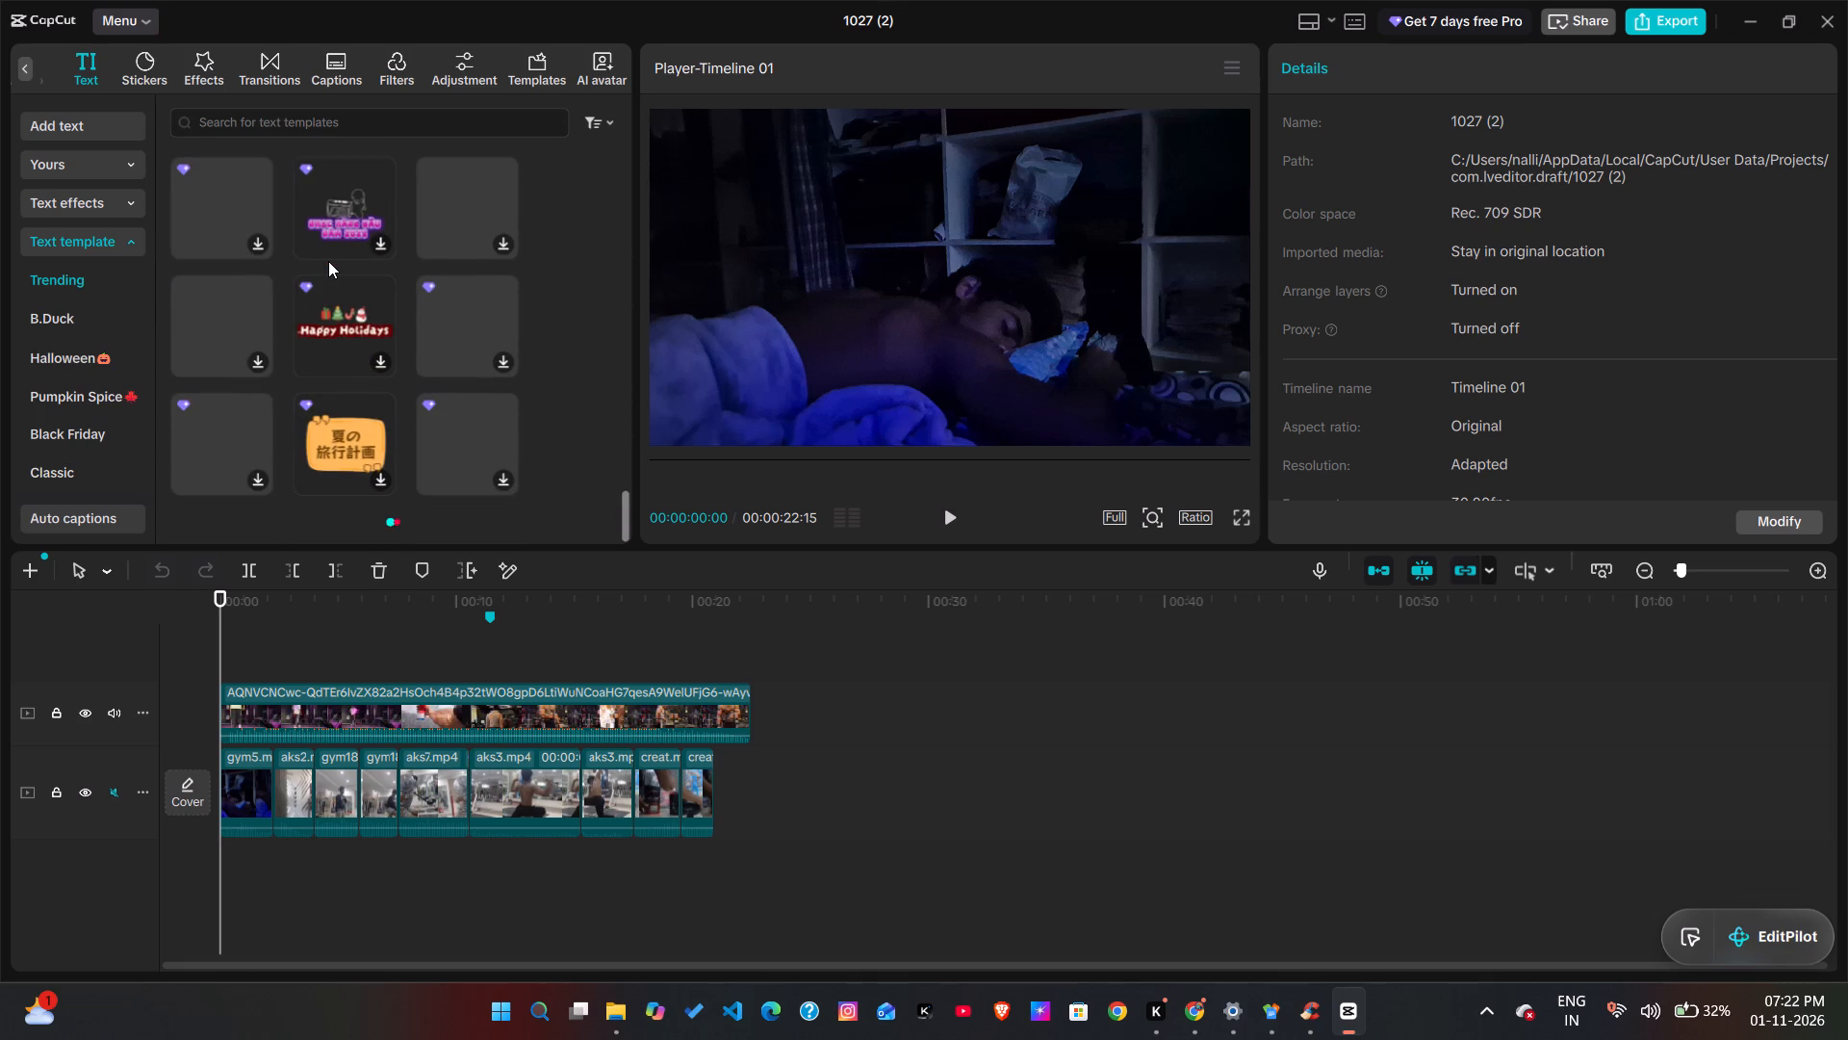
scroll(82, 129, up, 3)
Look through the stickers library, the trending text templates and the text favorites.
click(152, 73)
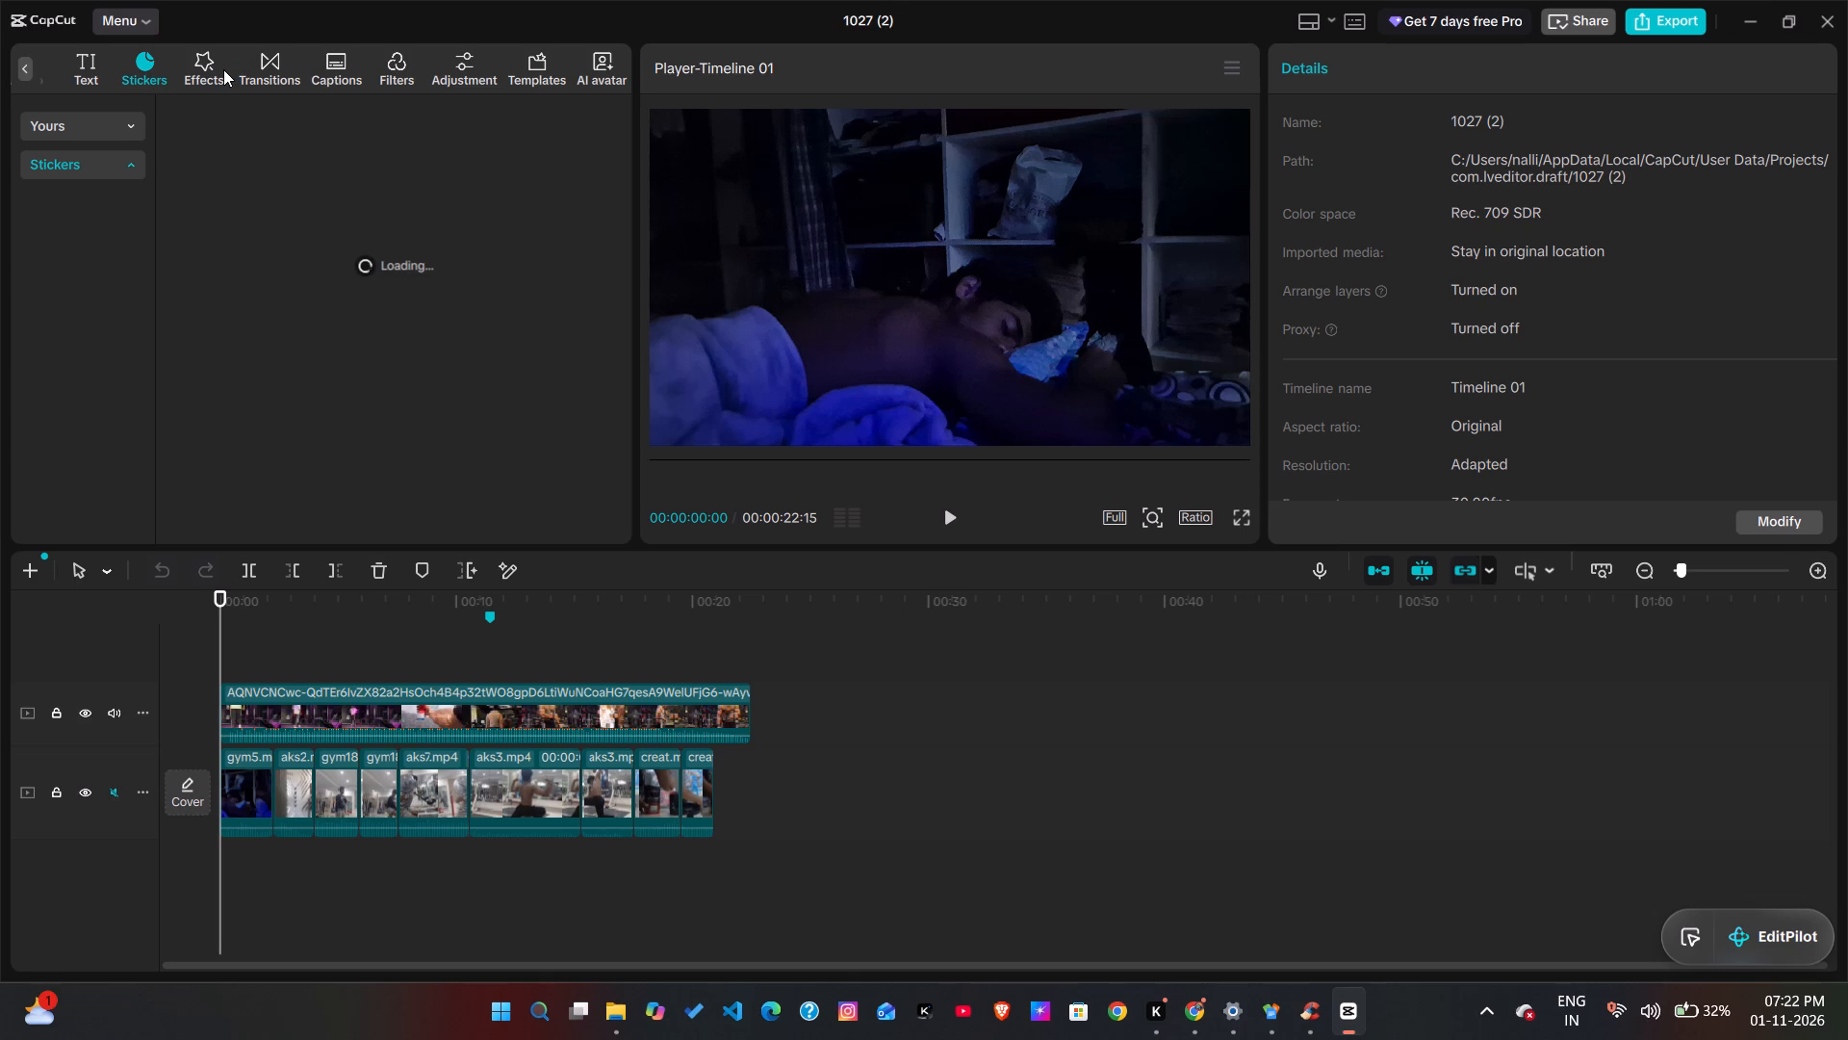
click(110, 77)
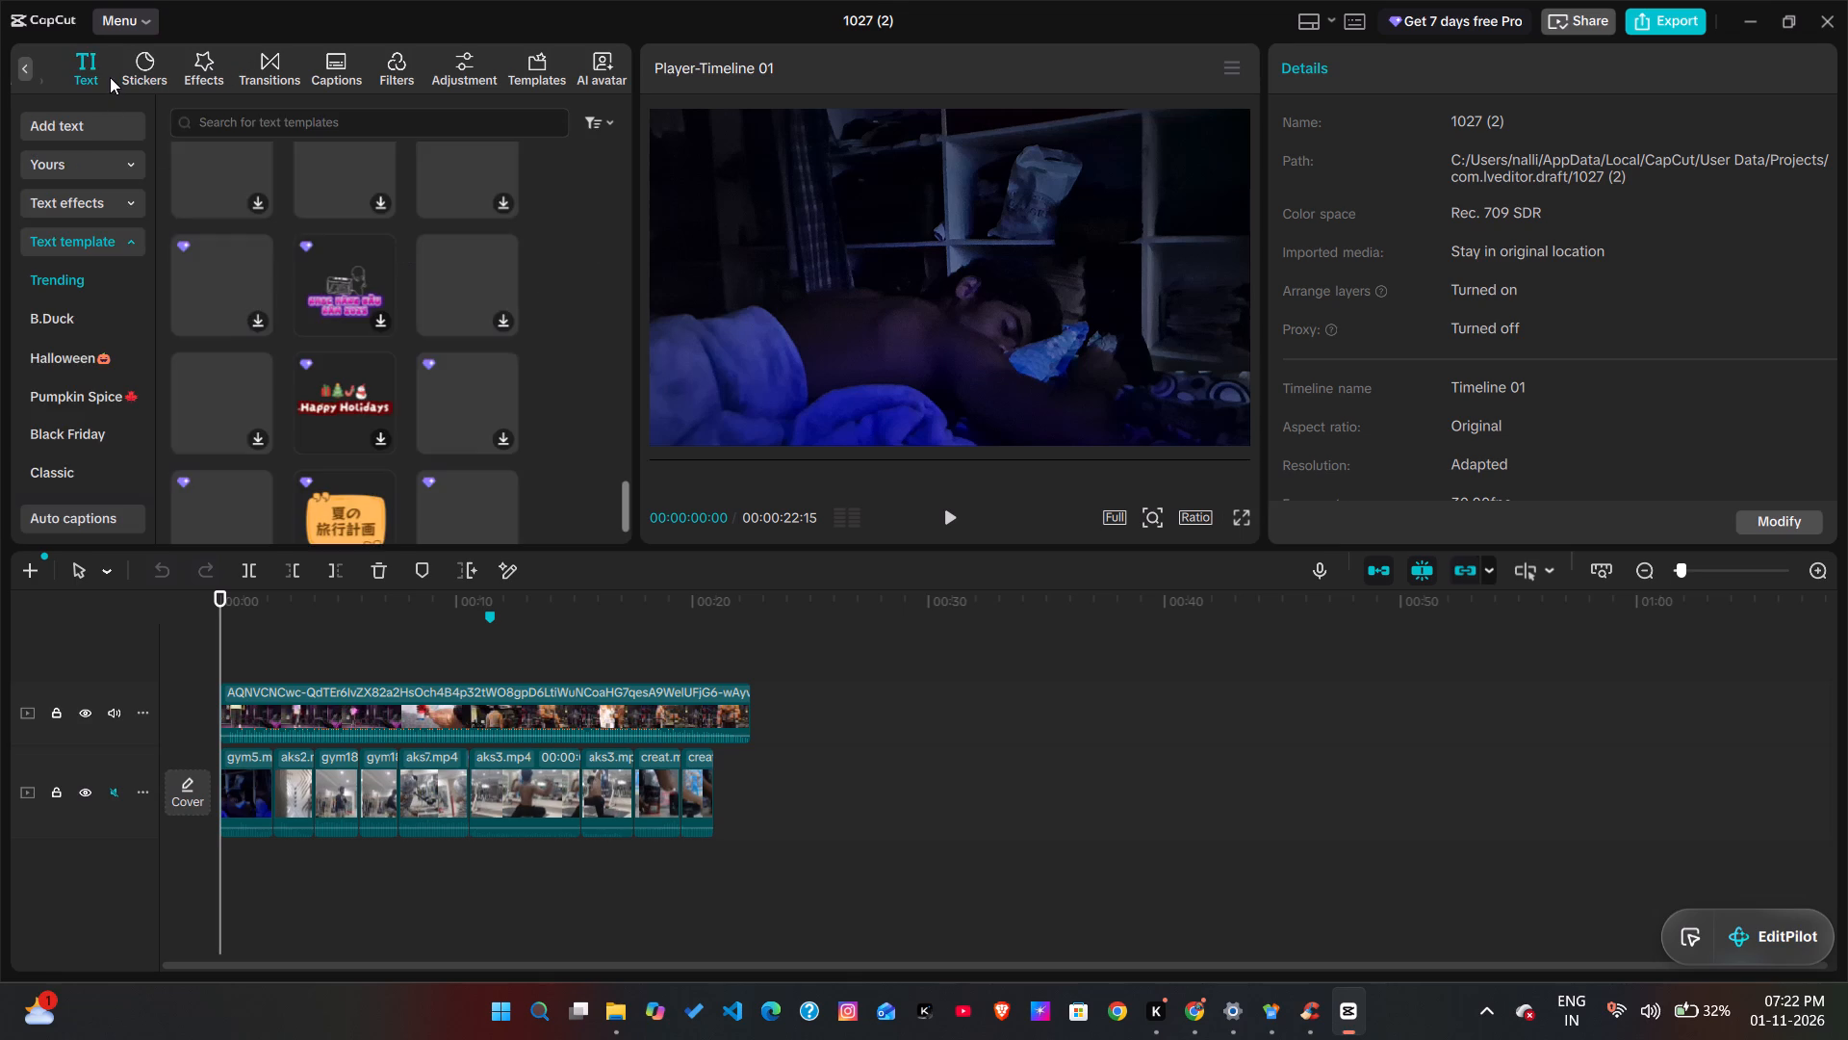
scroll(255, 325, up, 5)
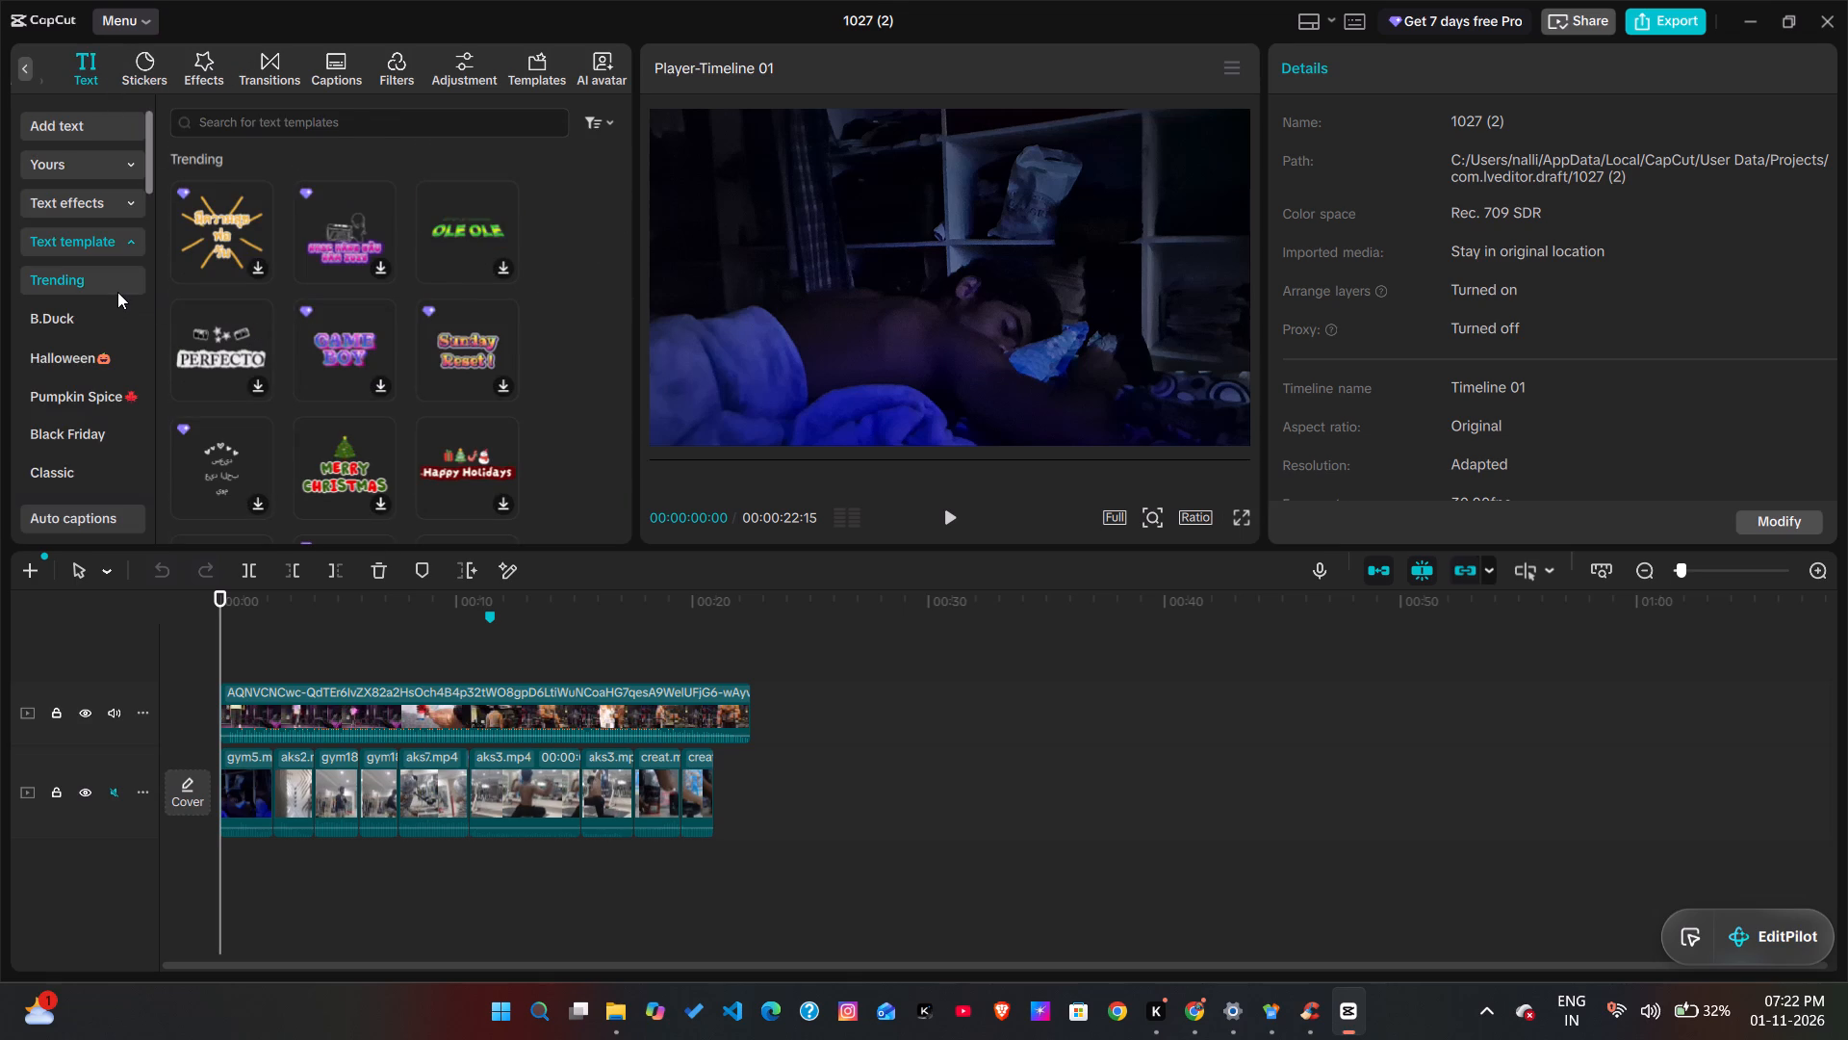
scroll(117, 292, up, 3)
click(64, 168)
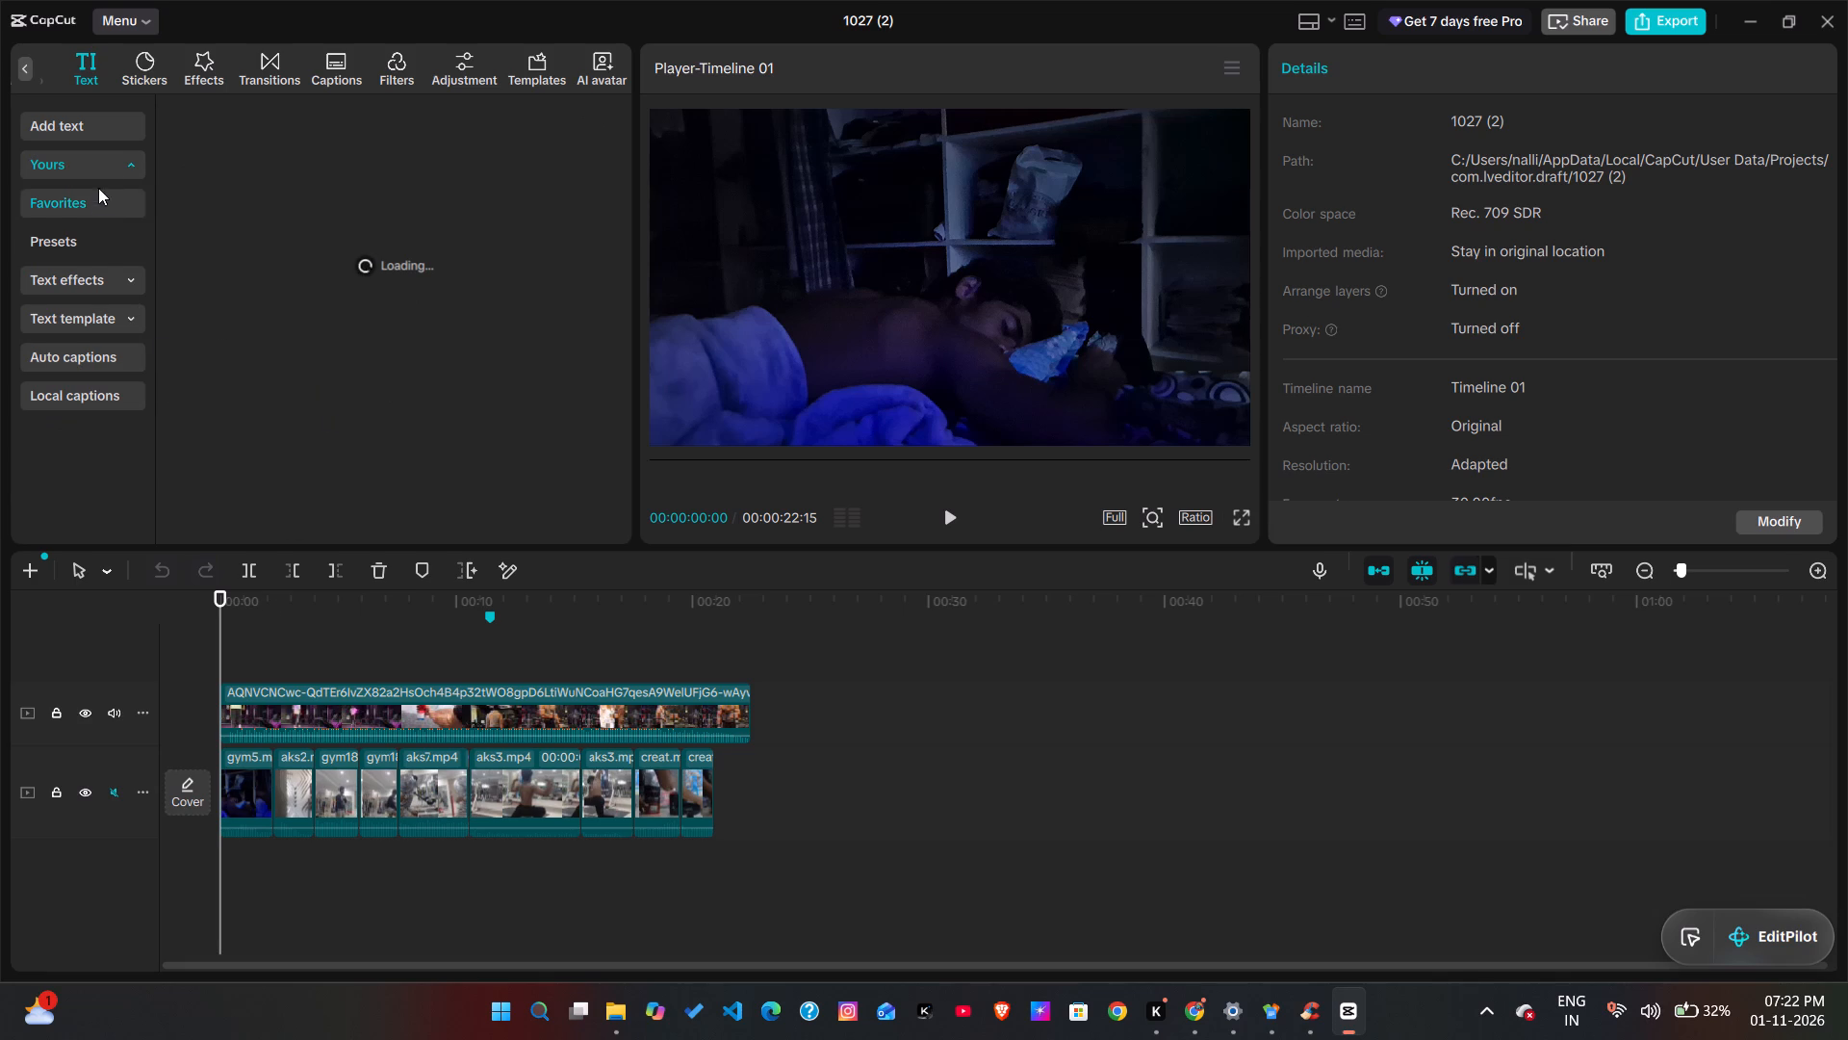
click(108, 134)
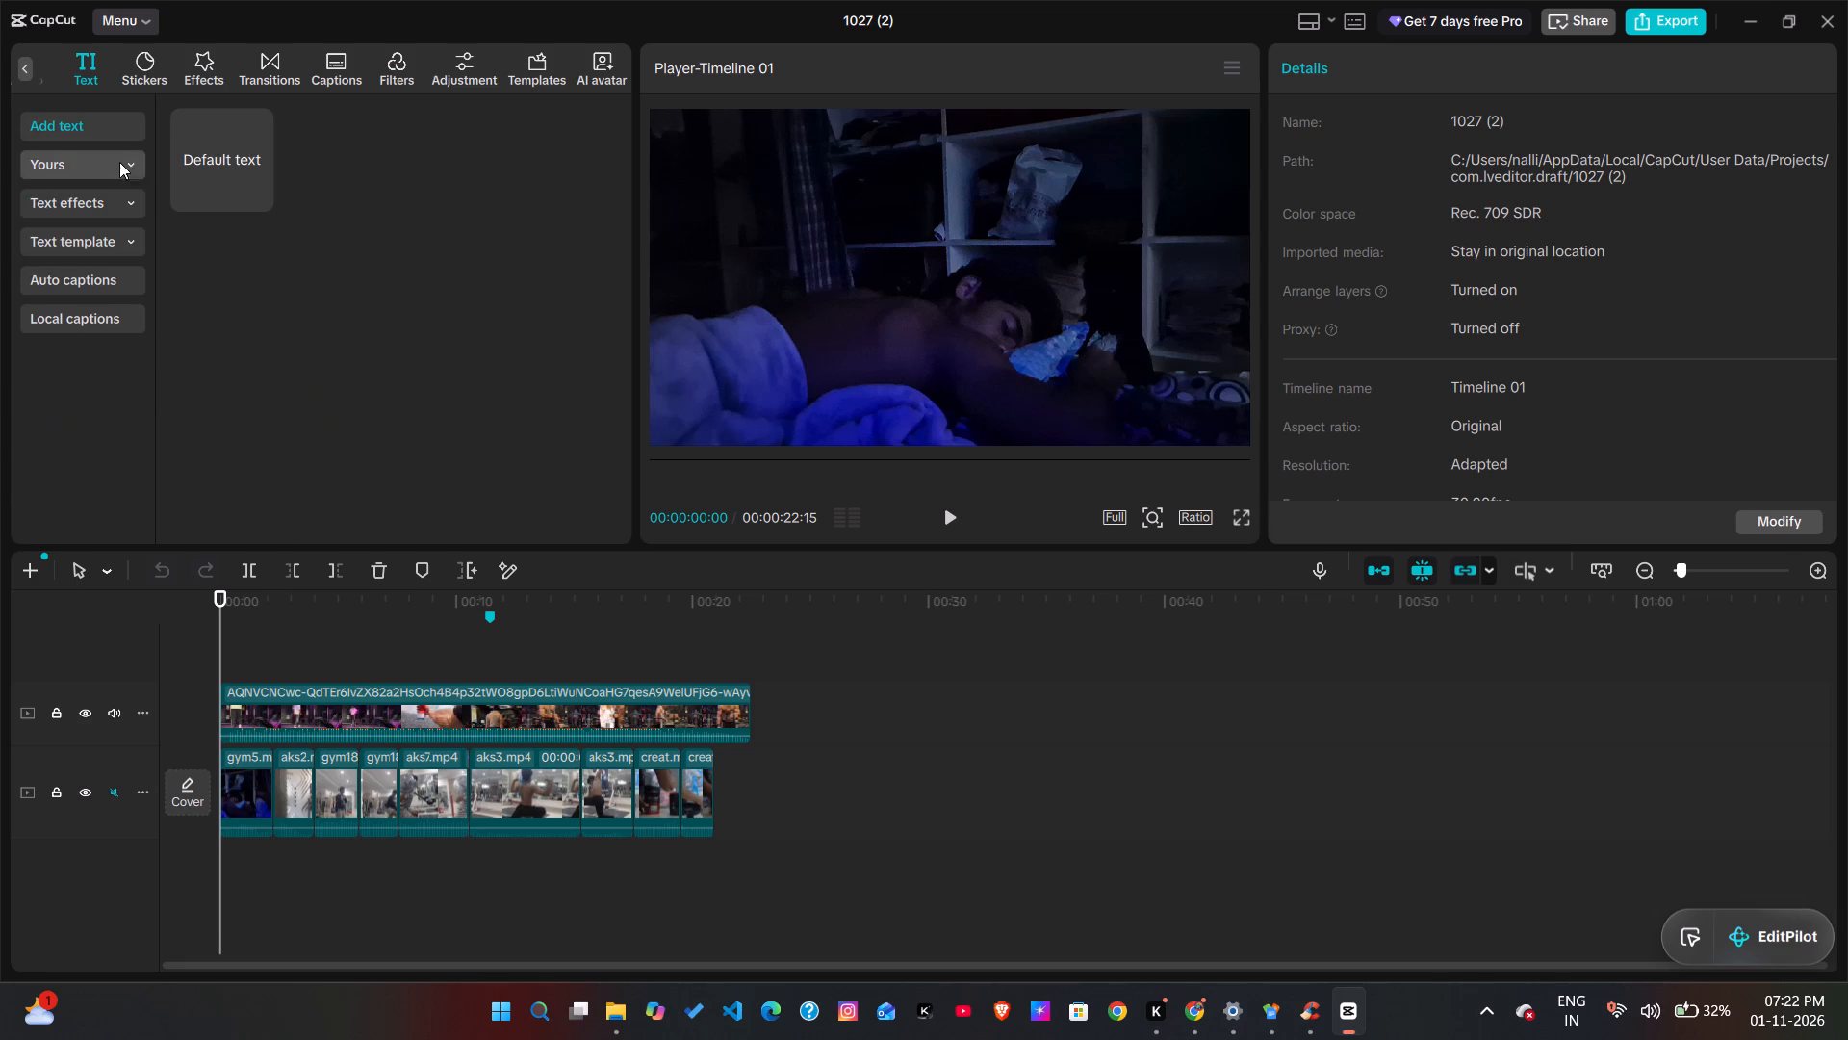
click(141, 91)
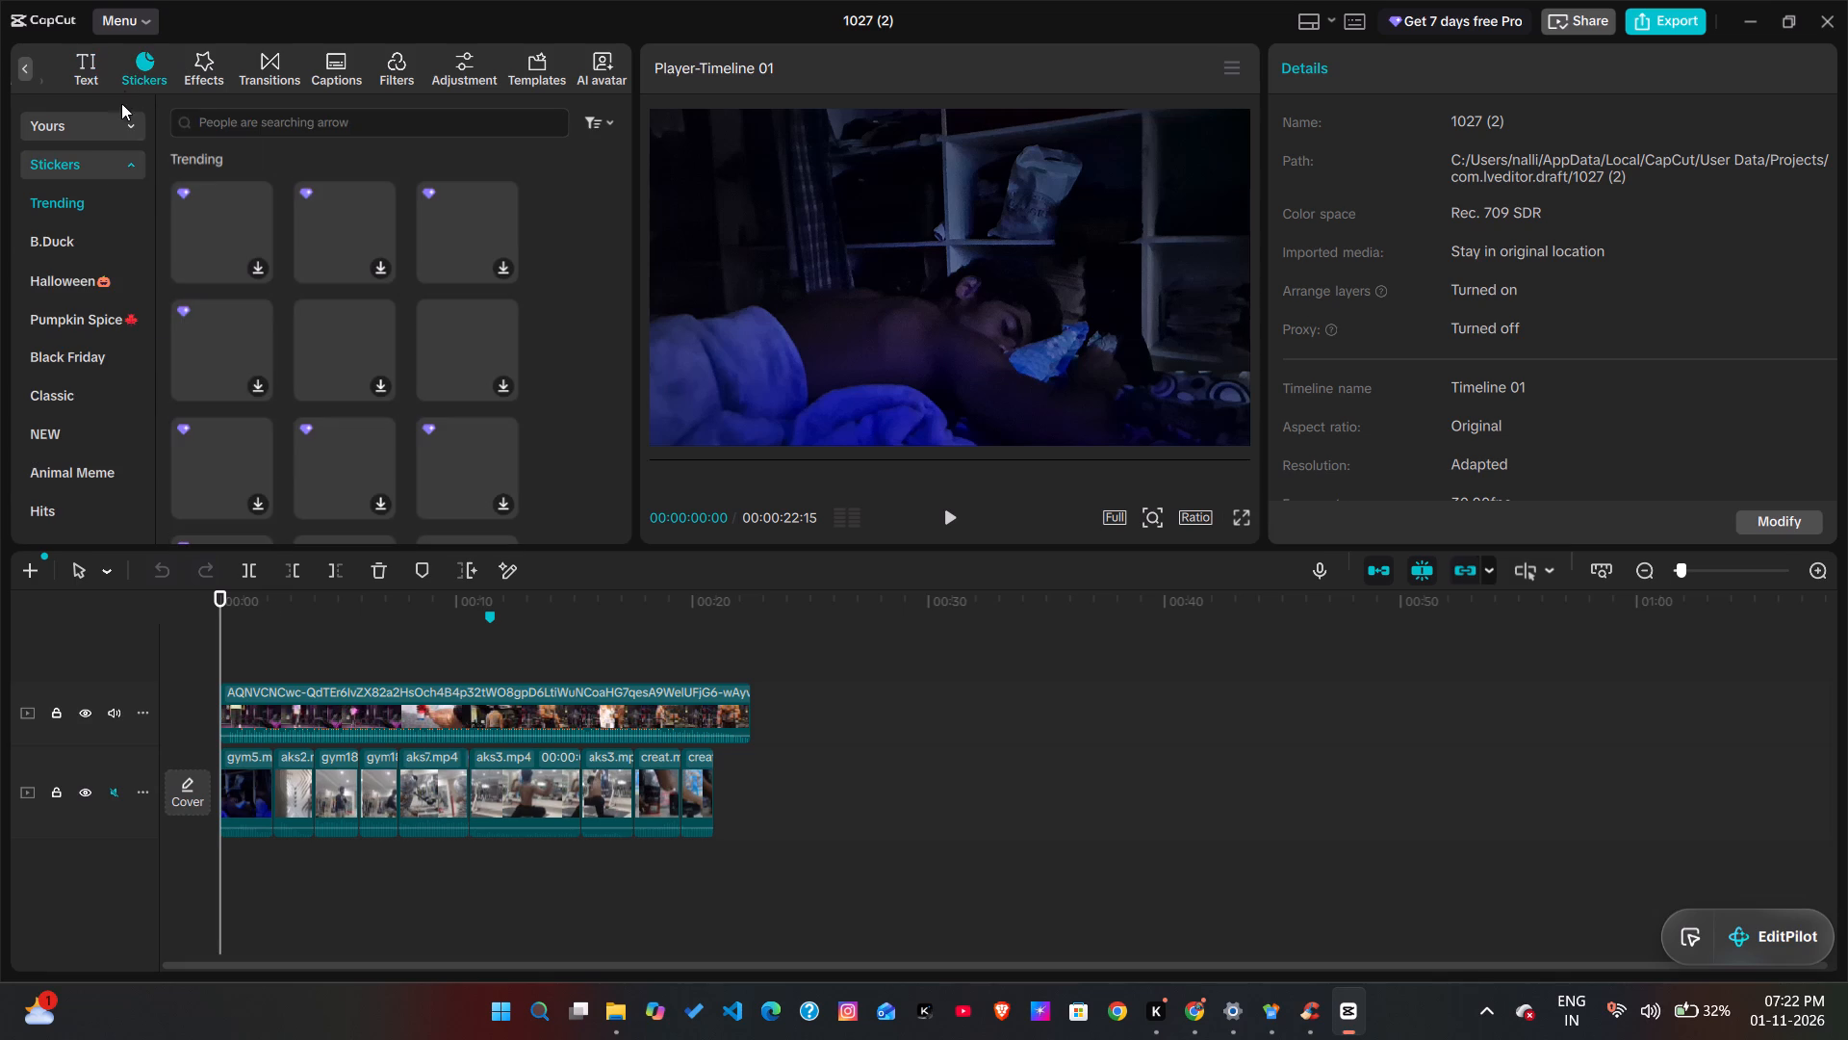
Enter "oppen" as the search term in the filters library.
click(380, 70)
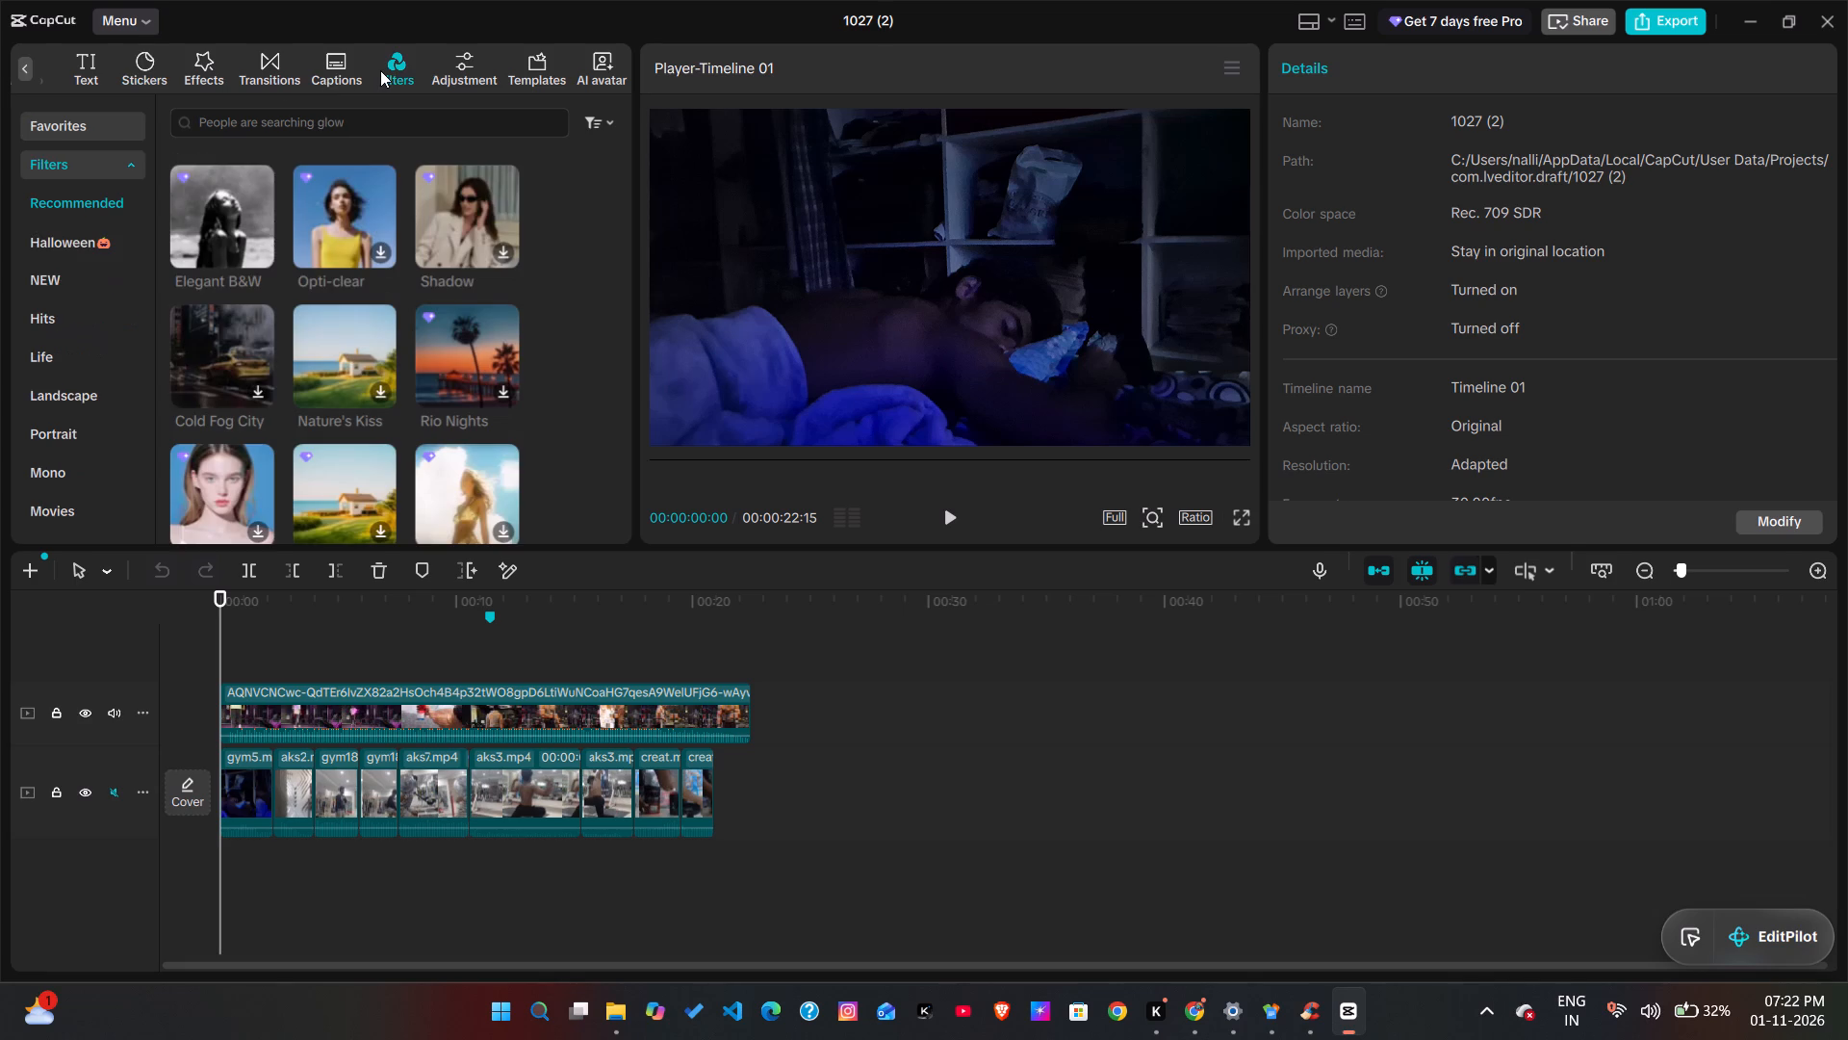
scroll(346, 326, down, 2)
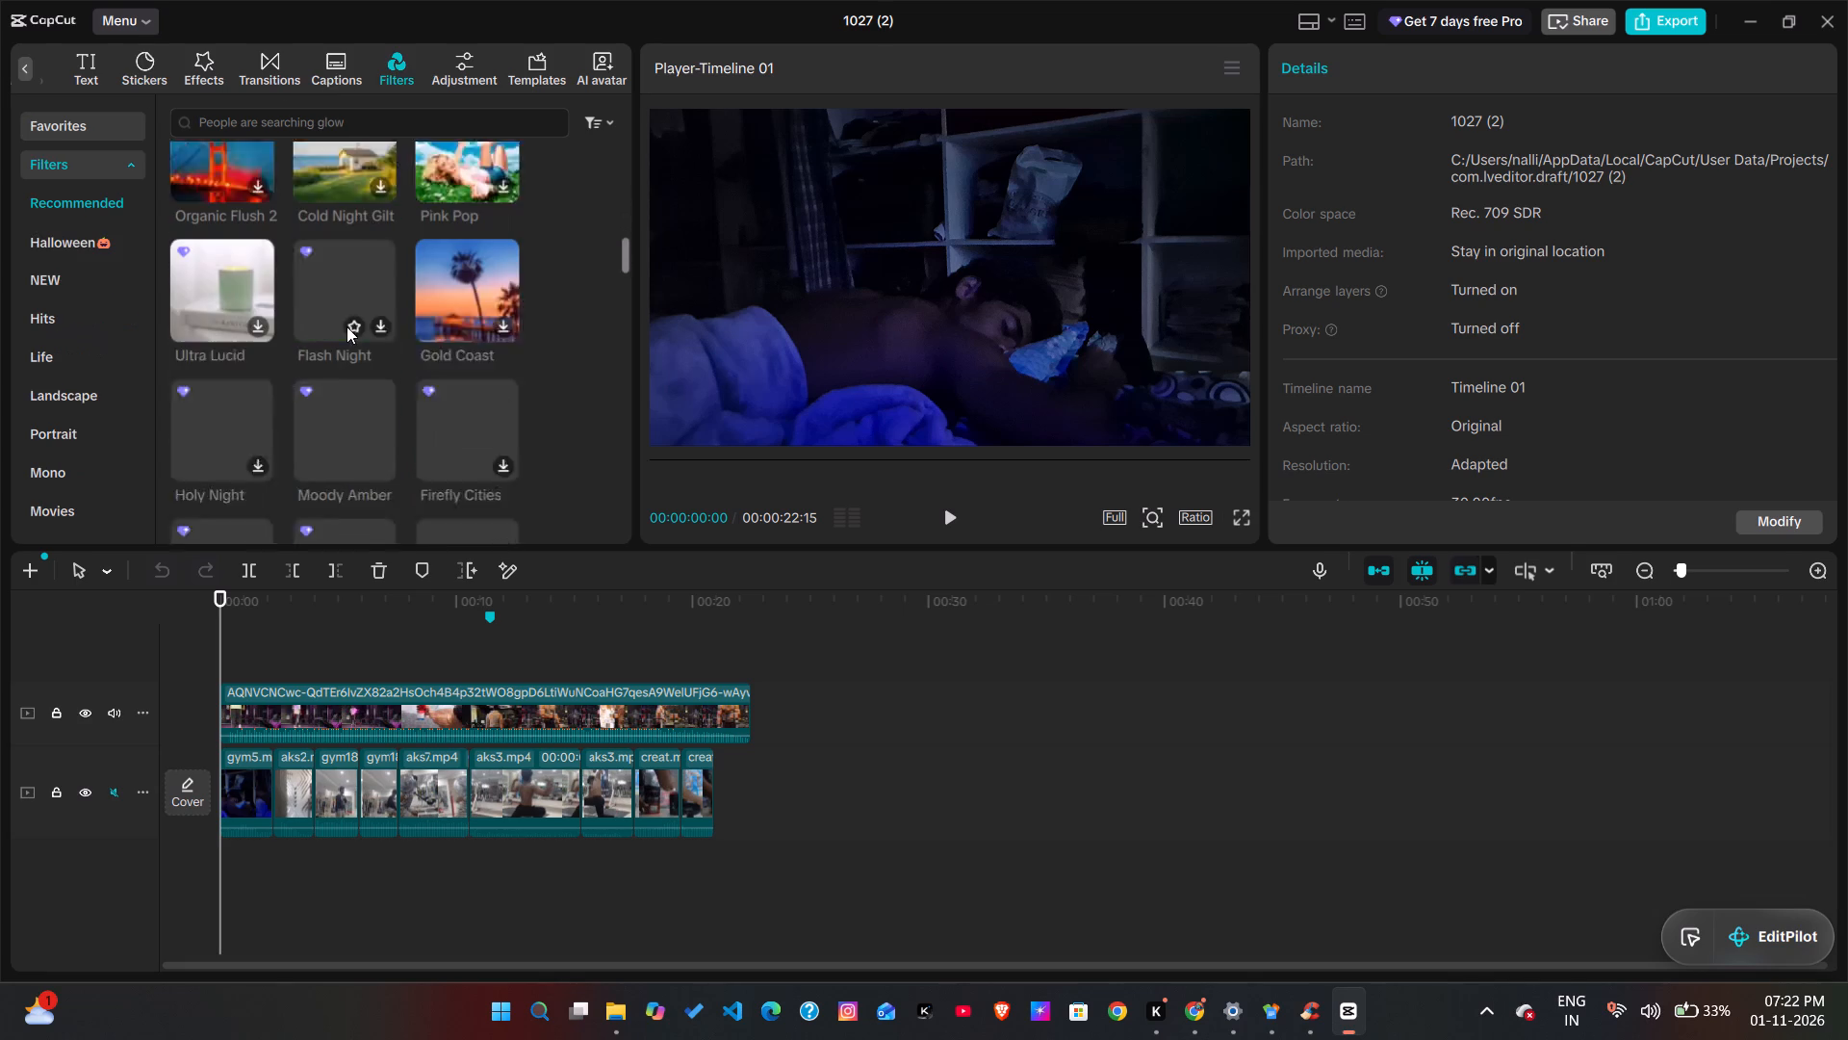
scroll(346, 326, up, 2)
click(311, 118)
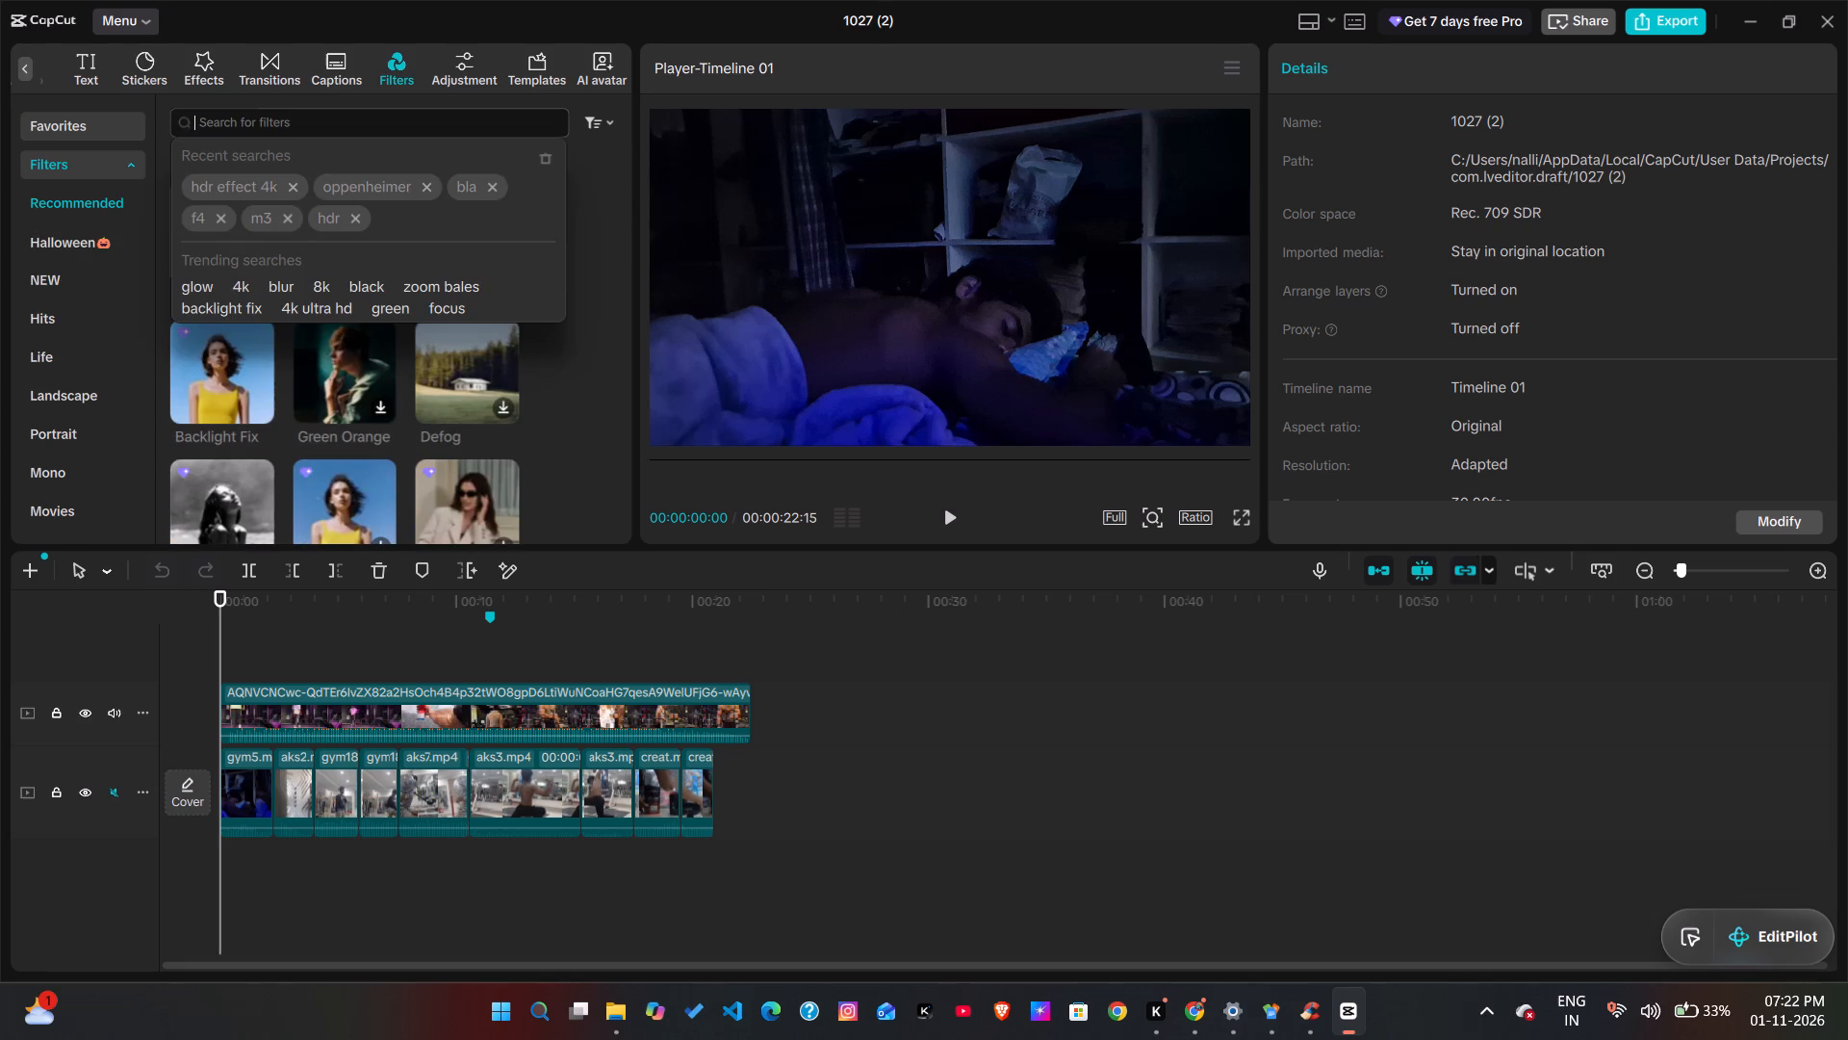
text(opp)
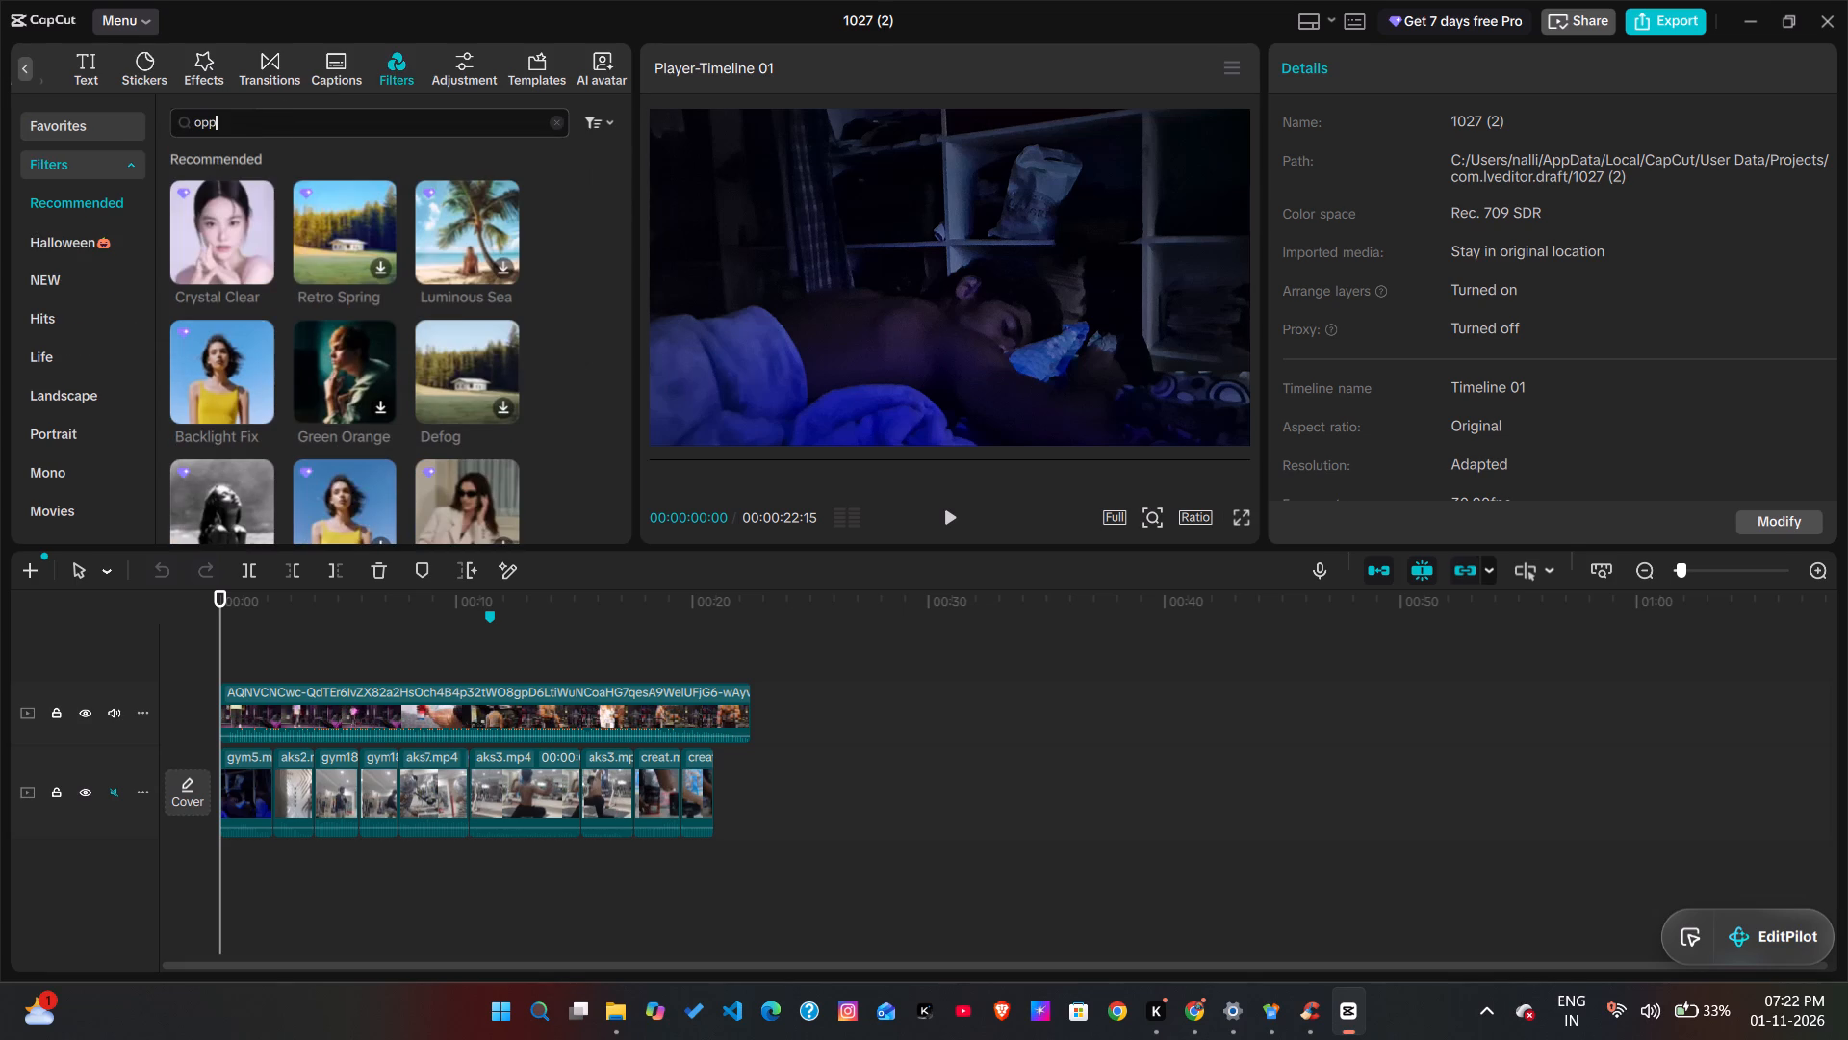
text(en)
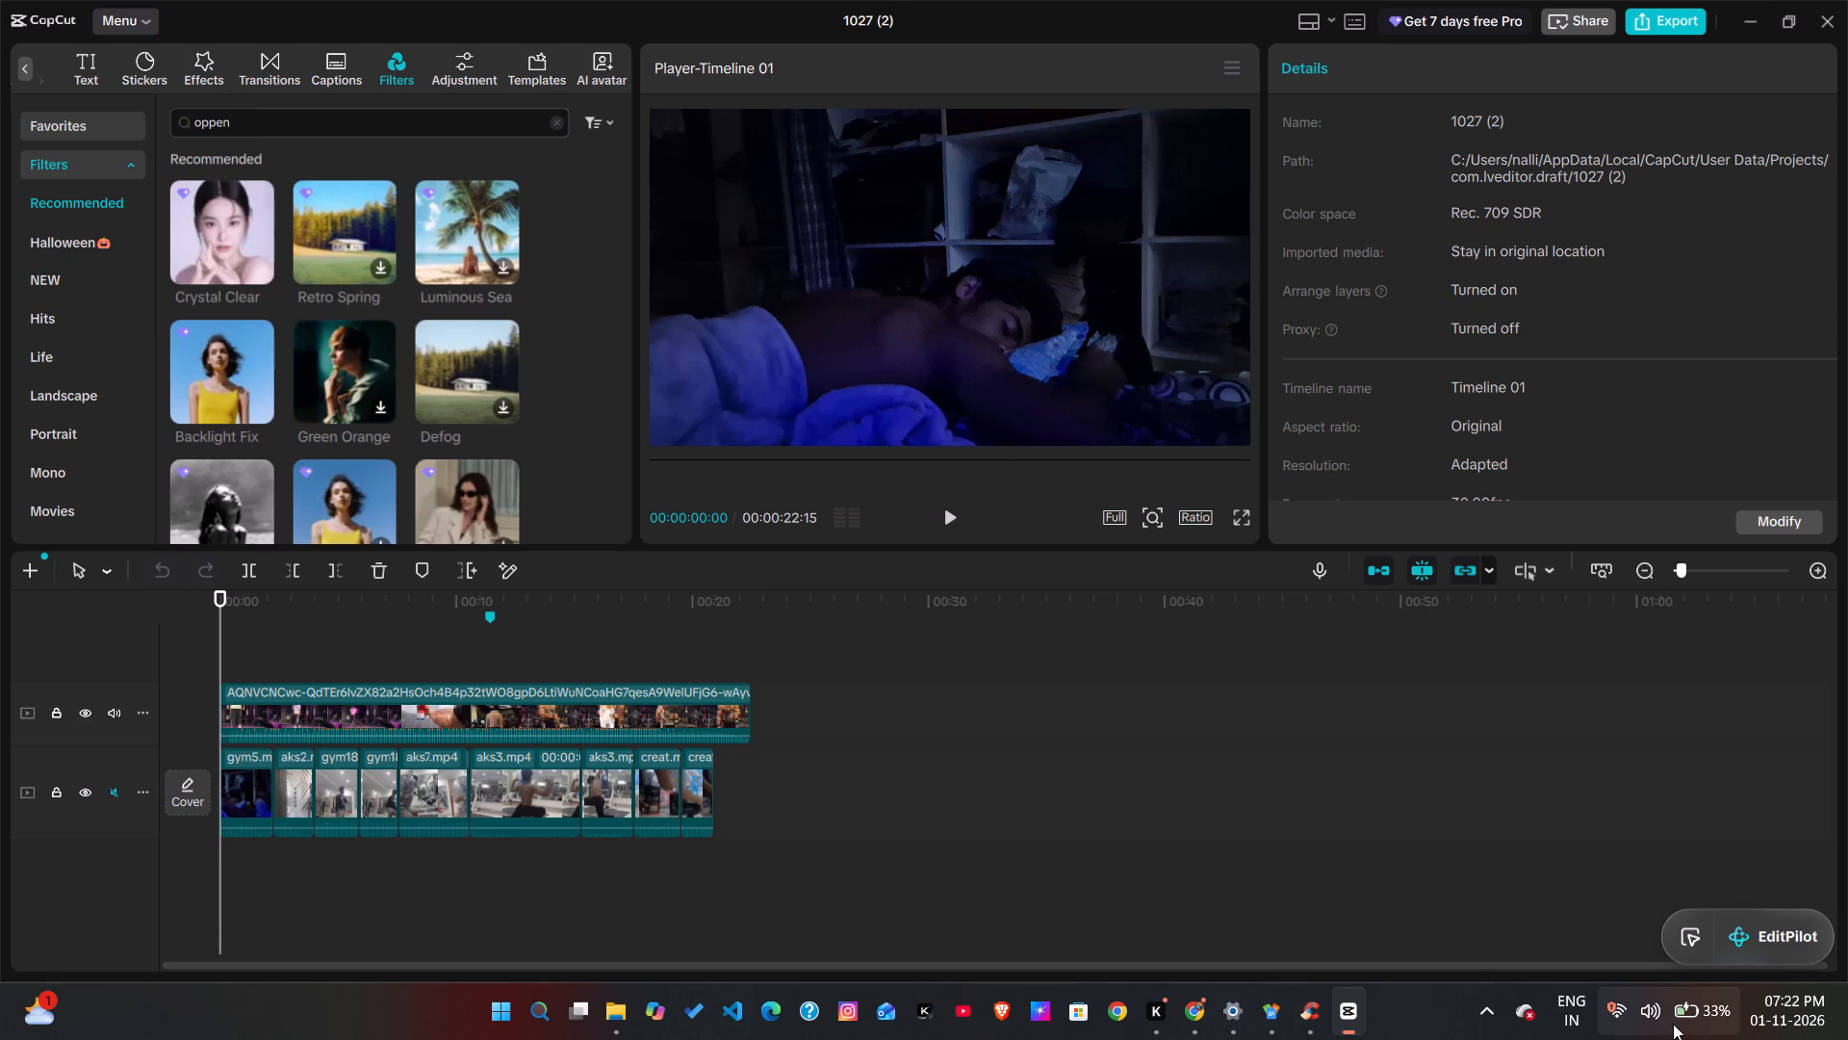
Disconnect the capcut VPN in the system's network settings.
click(1673, 1024)
click(1748, 677)
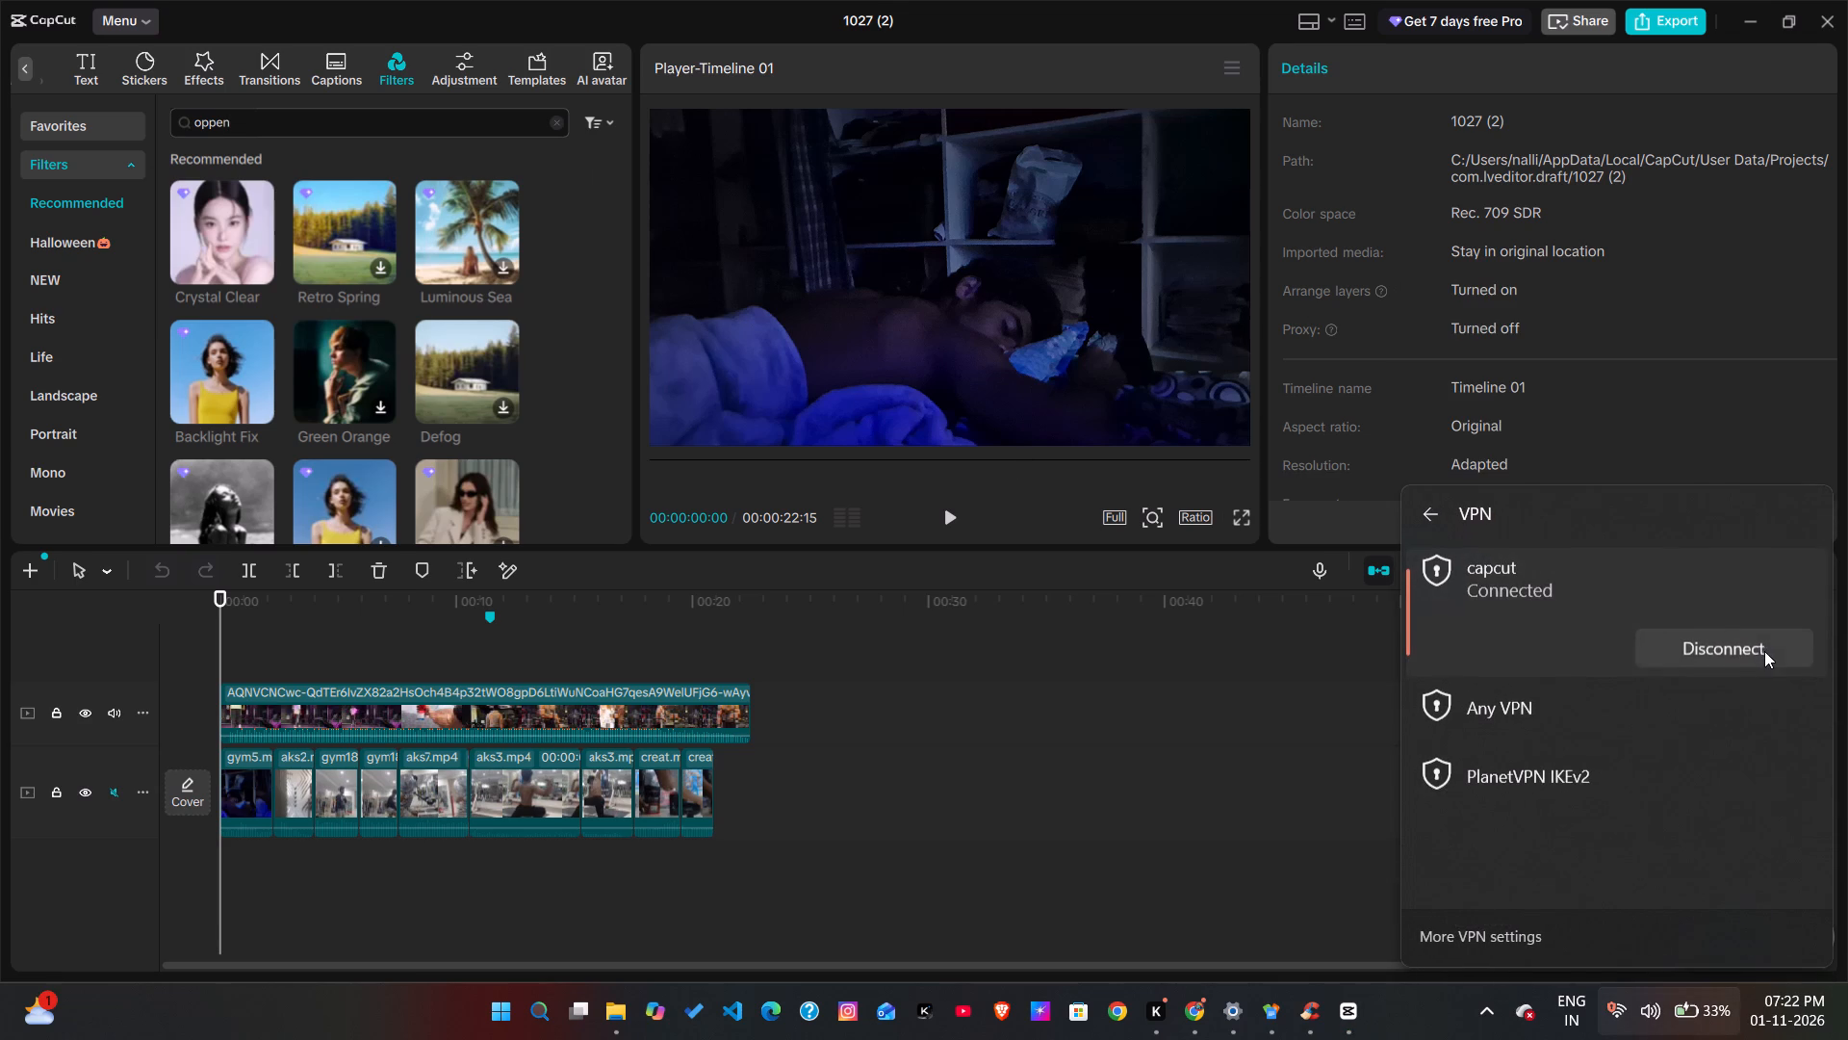
click(1757, 646)
Browse the recommended filters and preview Burgundy, Blue Faded and Classy Bronze on the montage.
scroll(392, 313, down, 6)
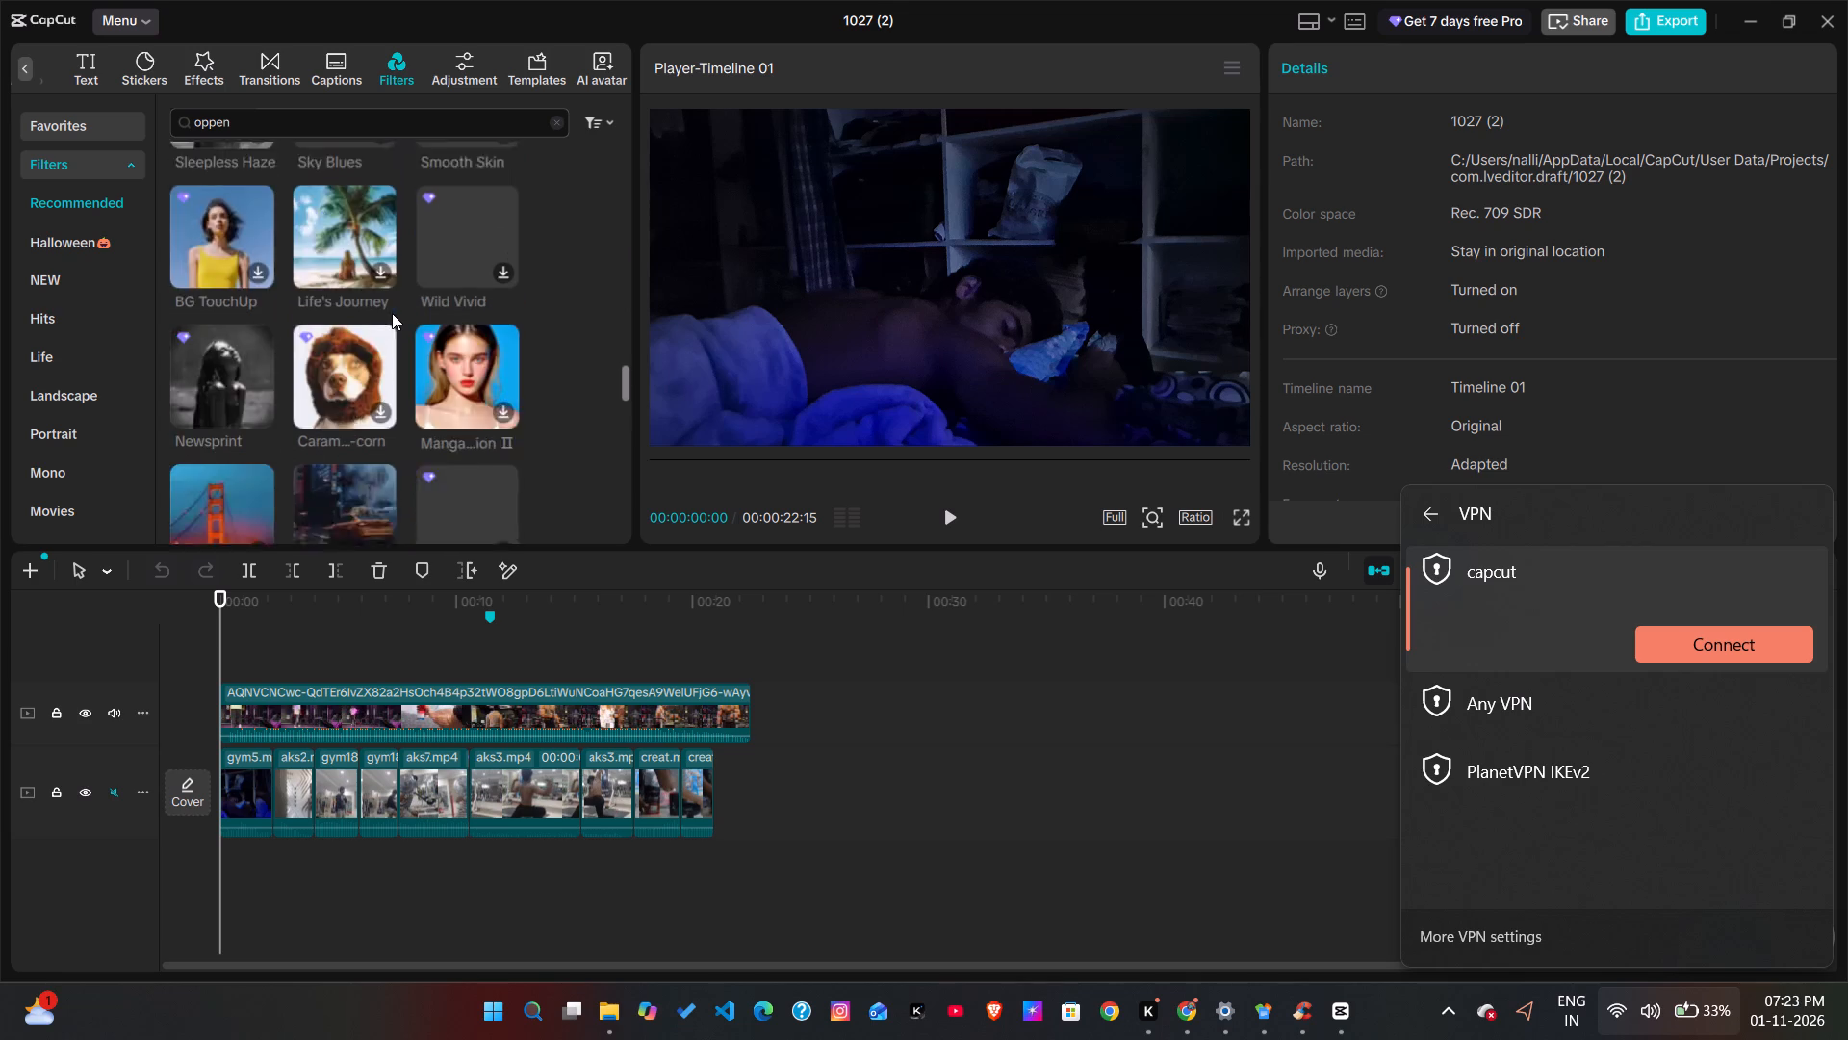
scroll(392, 313, down, 1)
click(251, 259)
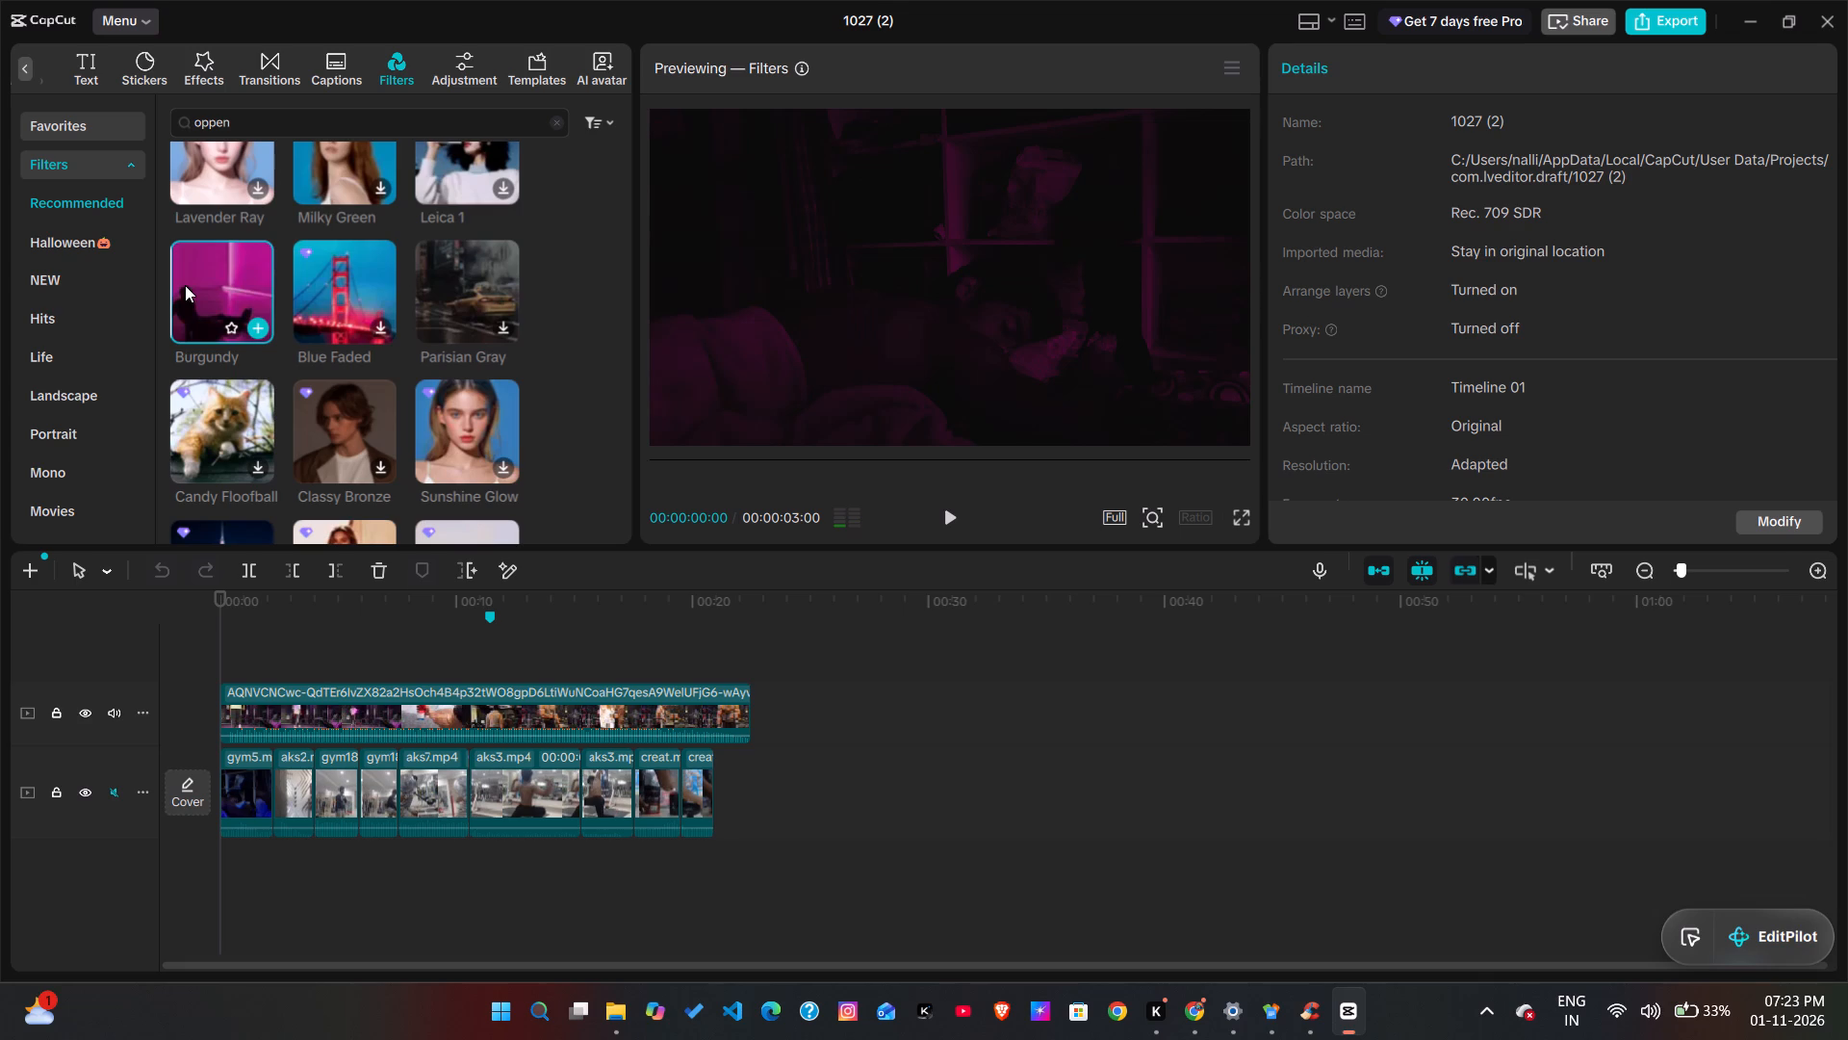
click(336, 259)
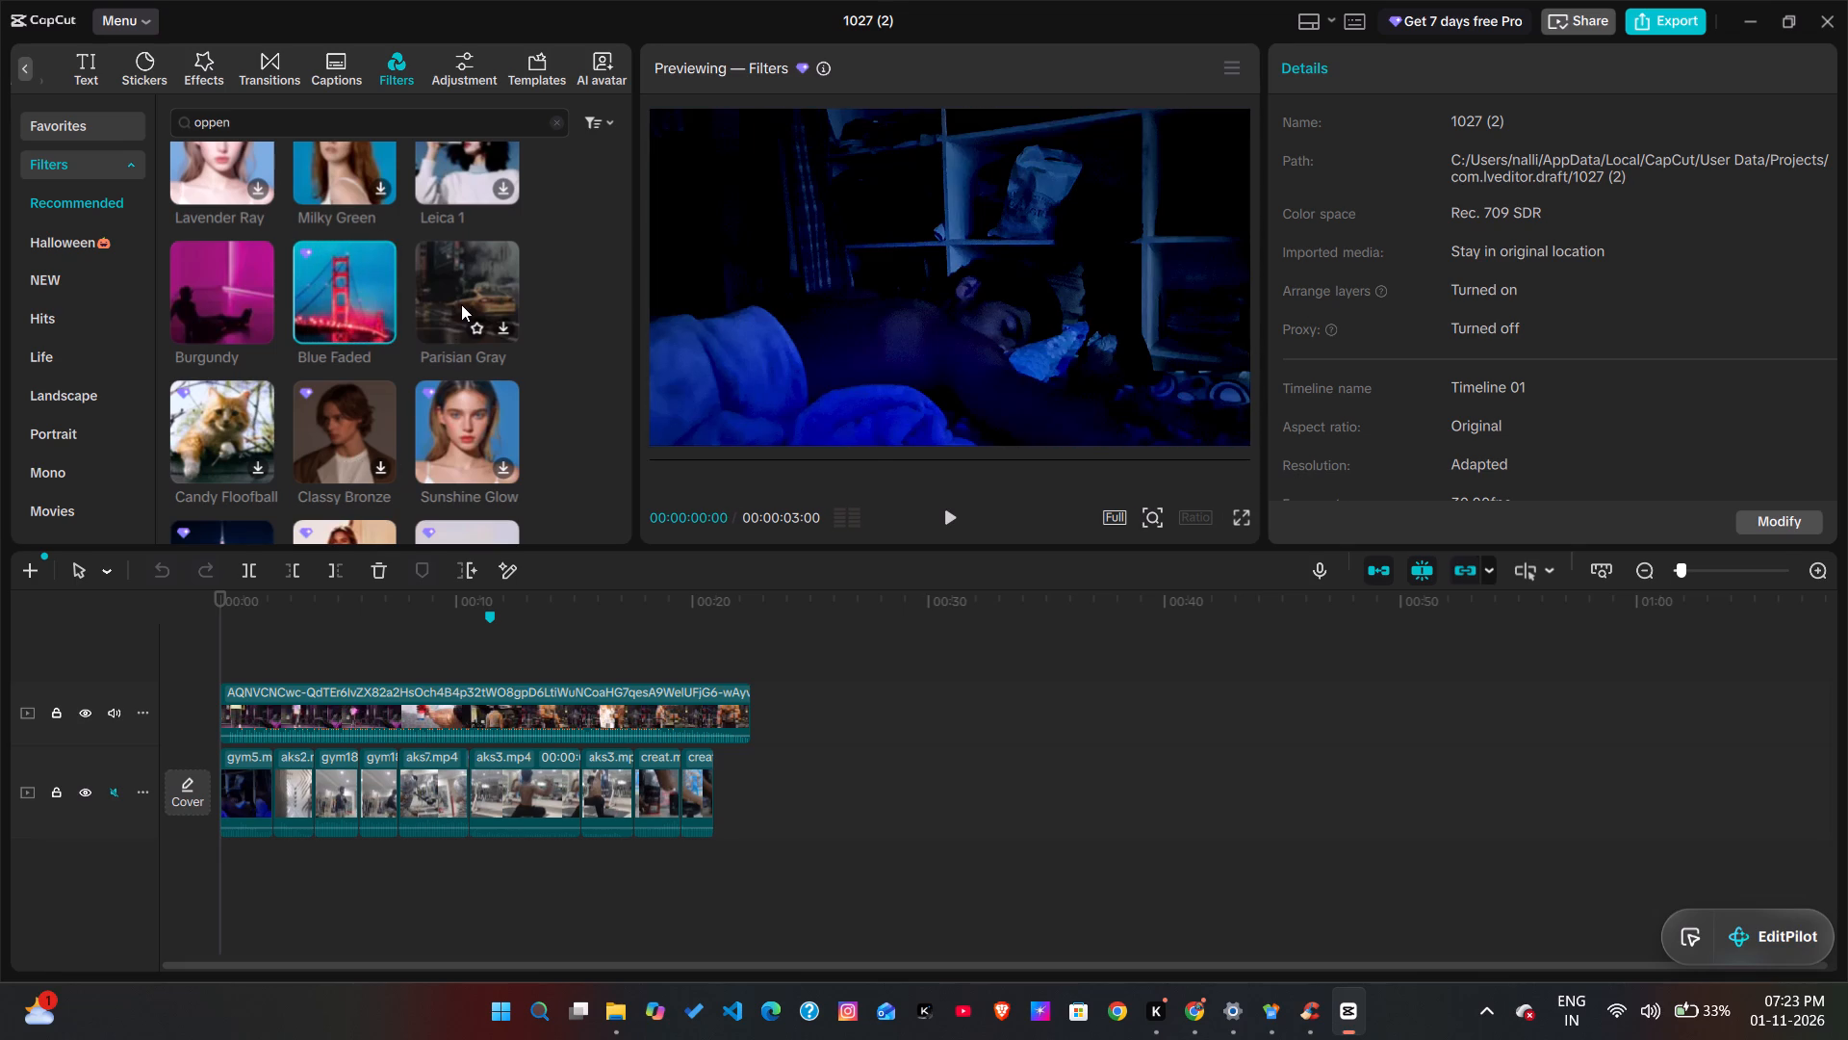
scroll(428, 319, down, 1)
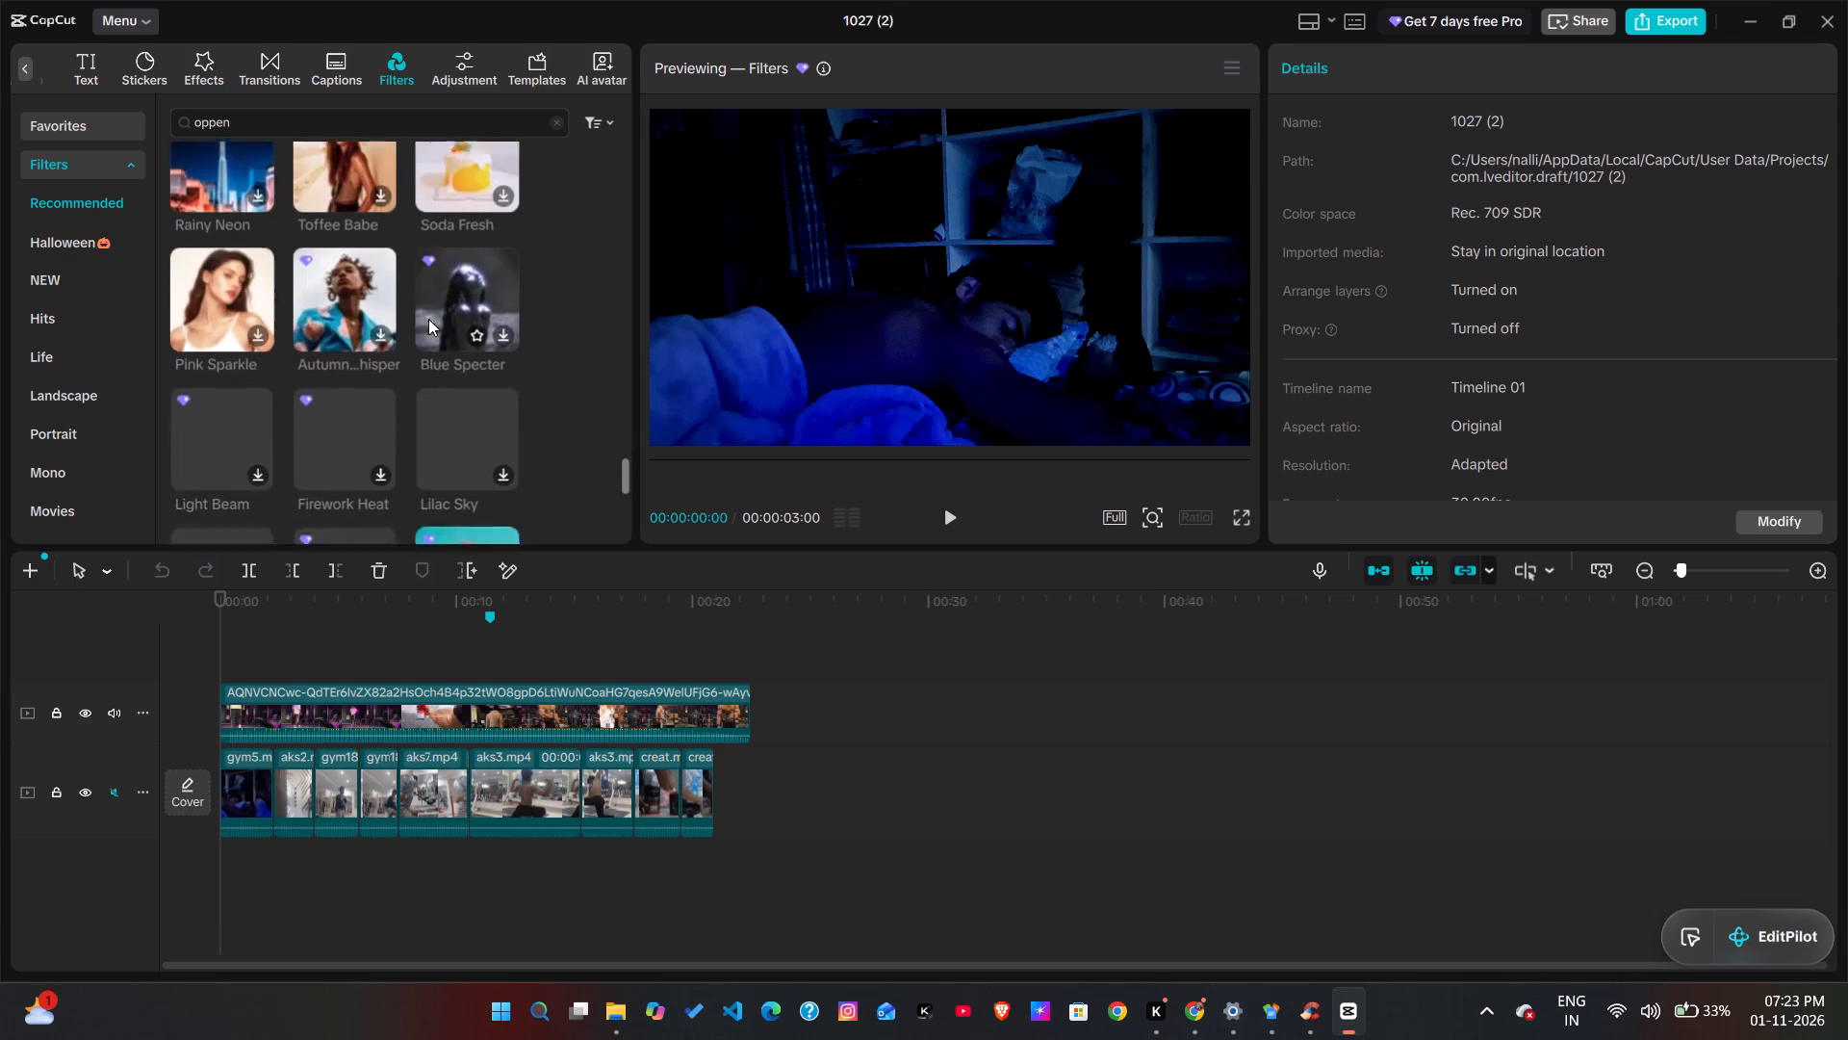
scroll(428, 319, down, 1)
scroll(428, 319, up, 1)
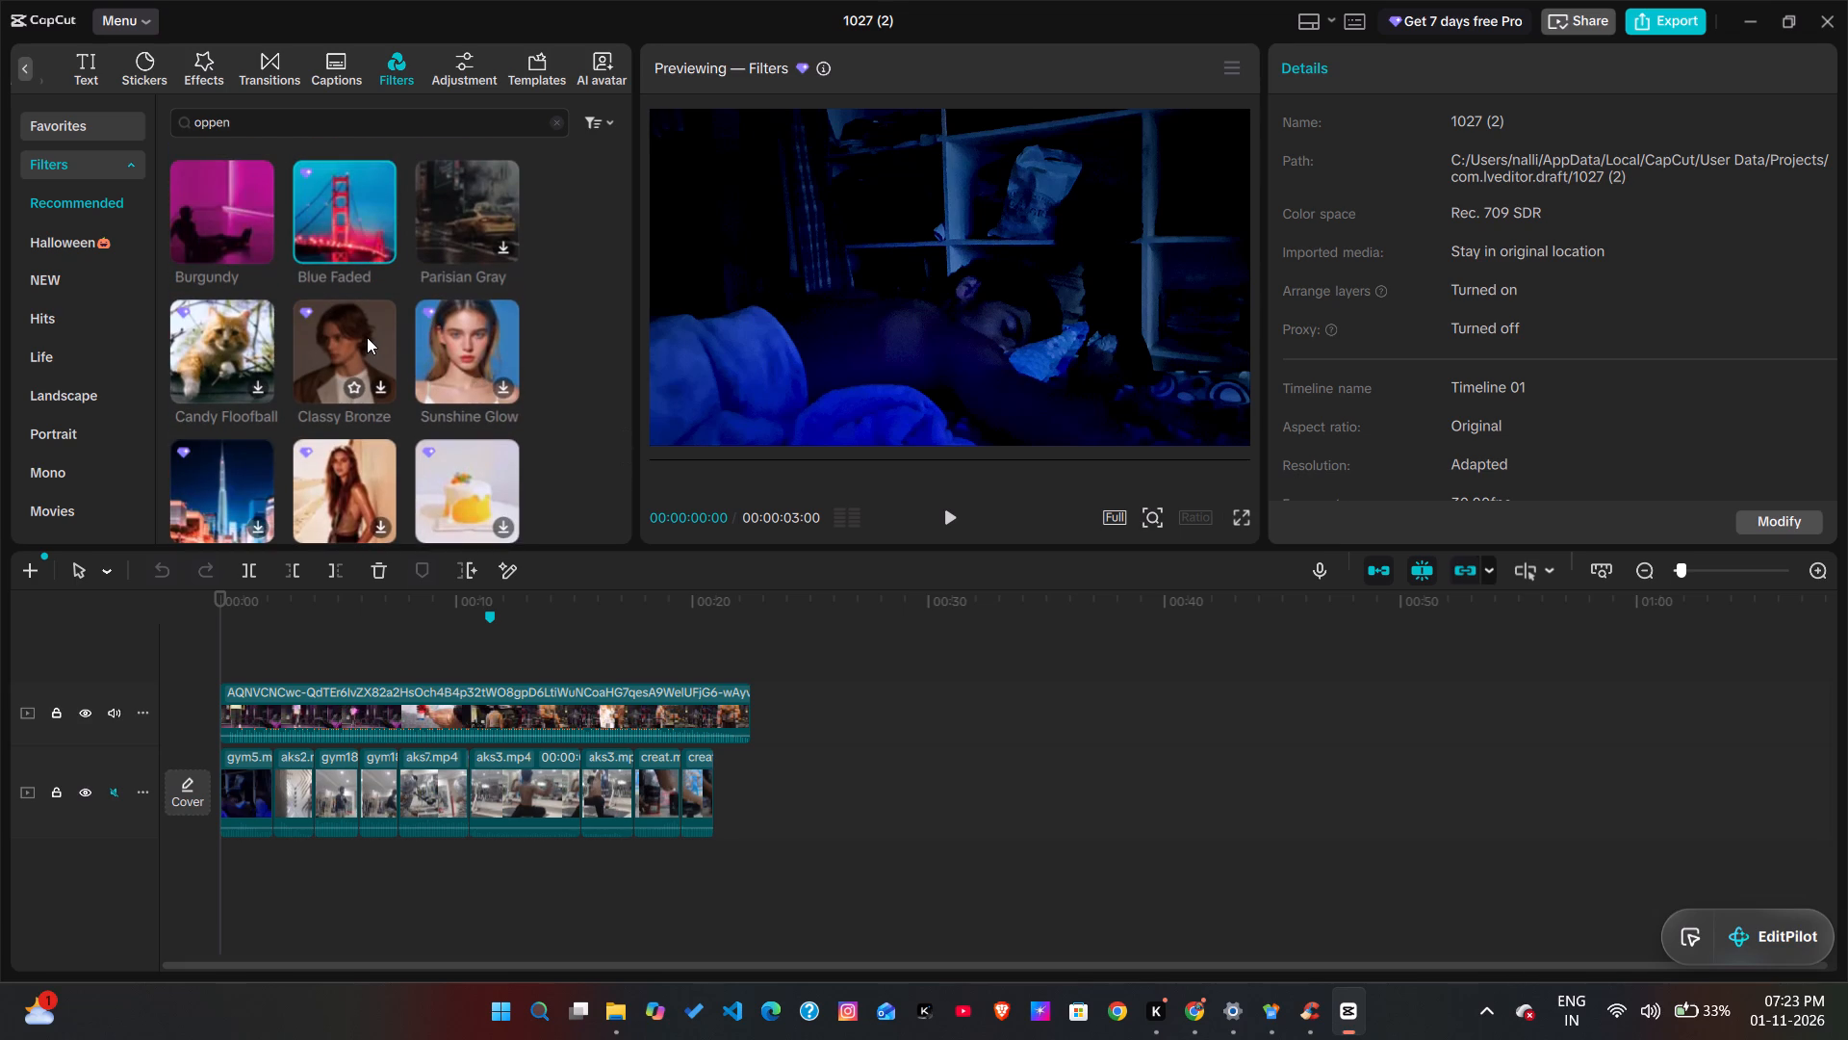
click(338, 337)
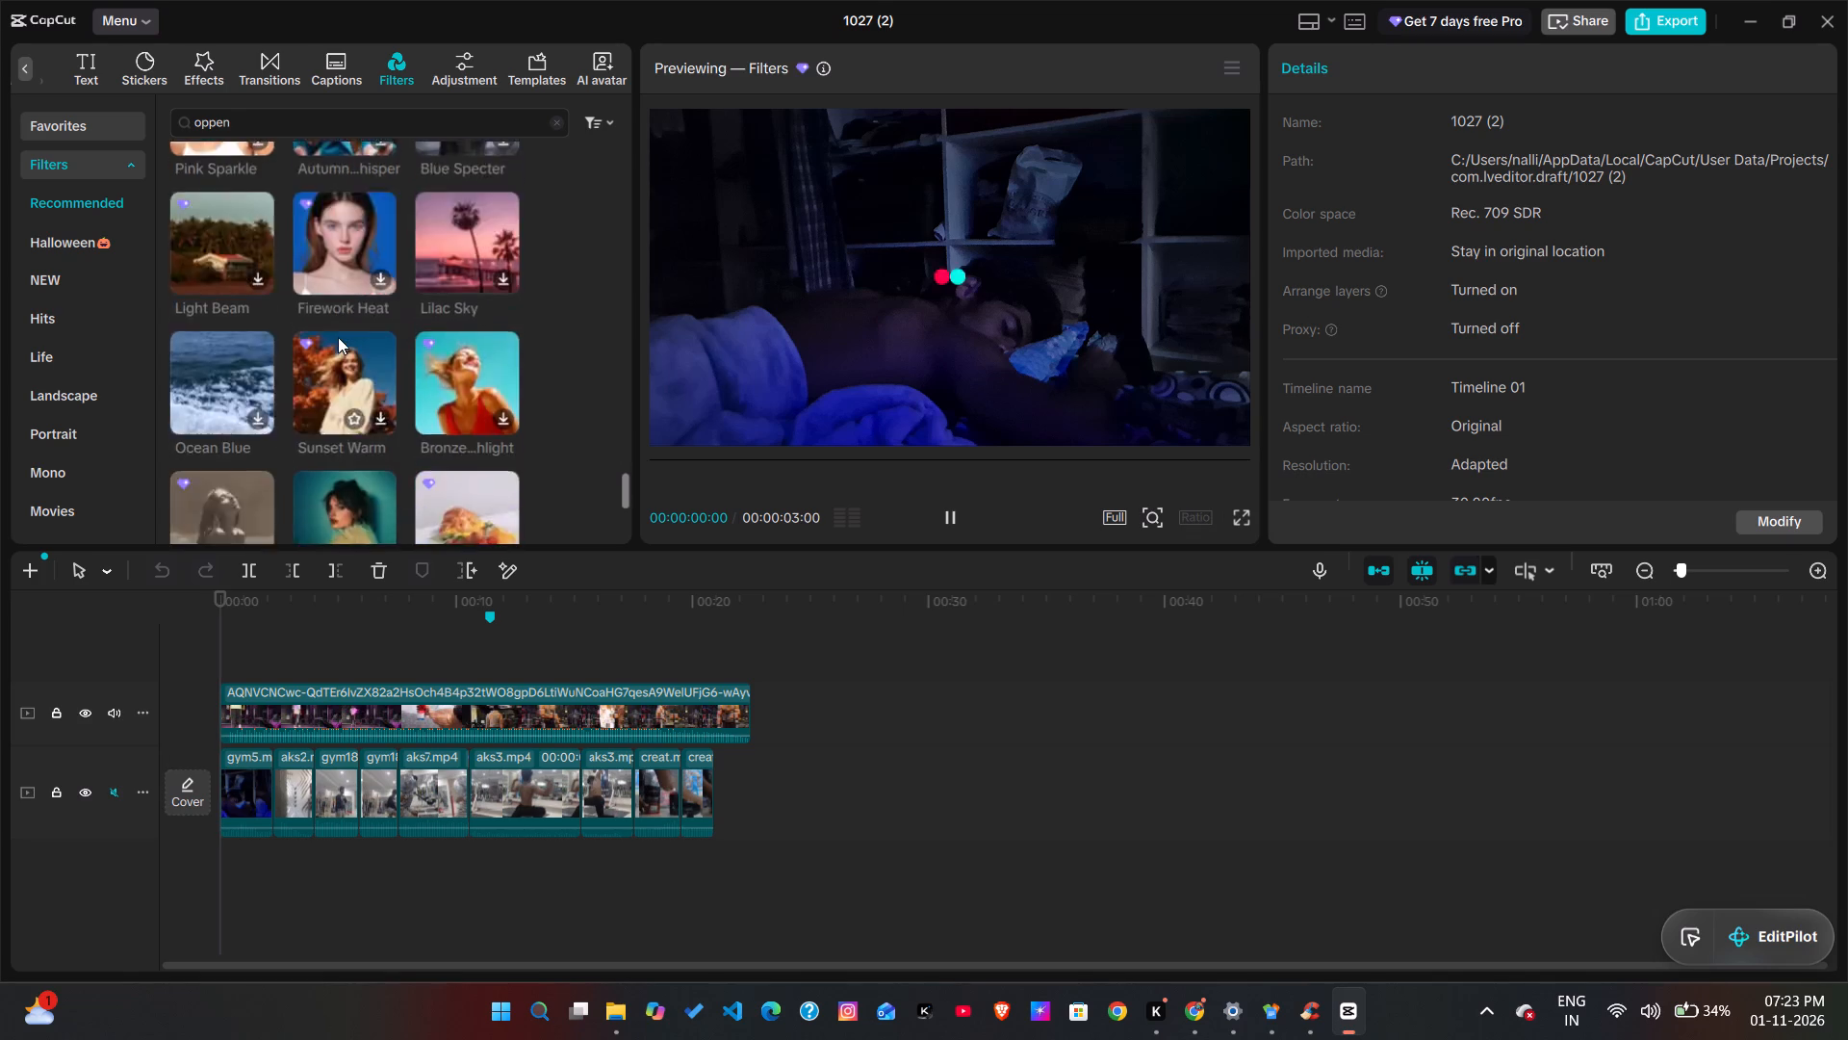
scroll(349, 211, up, 1)
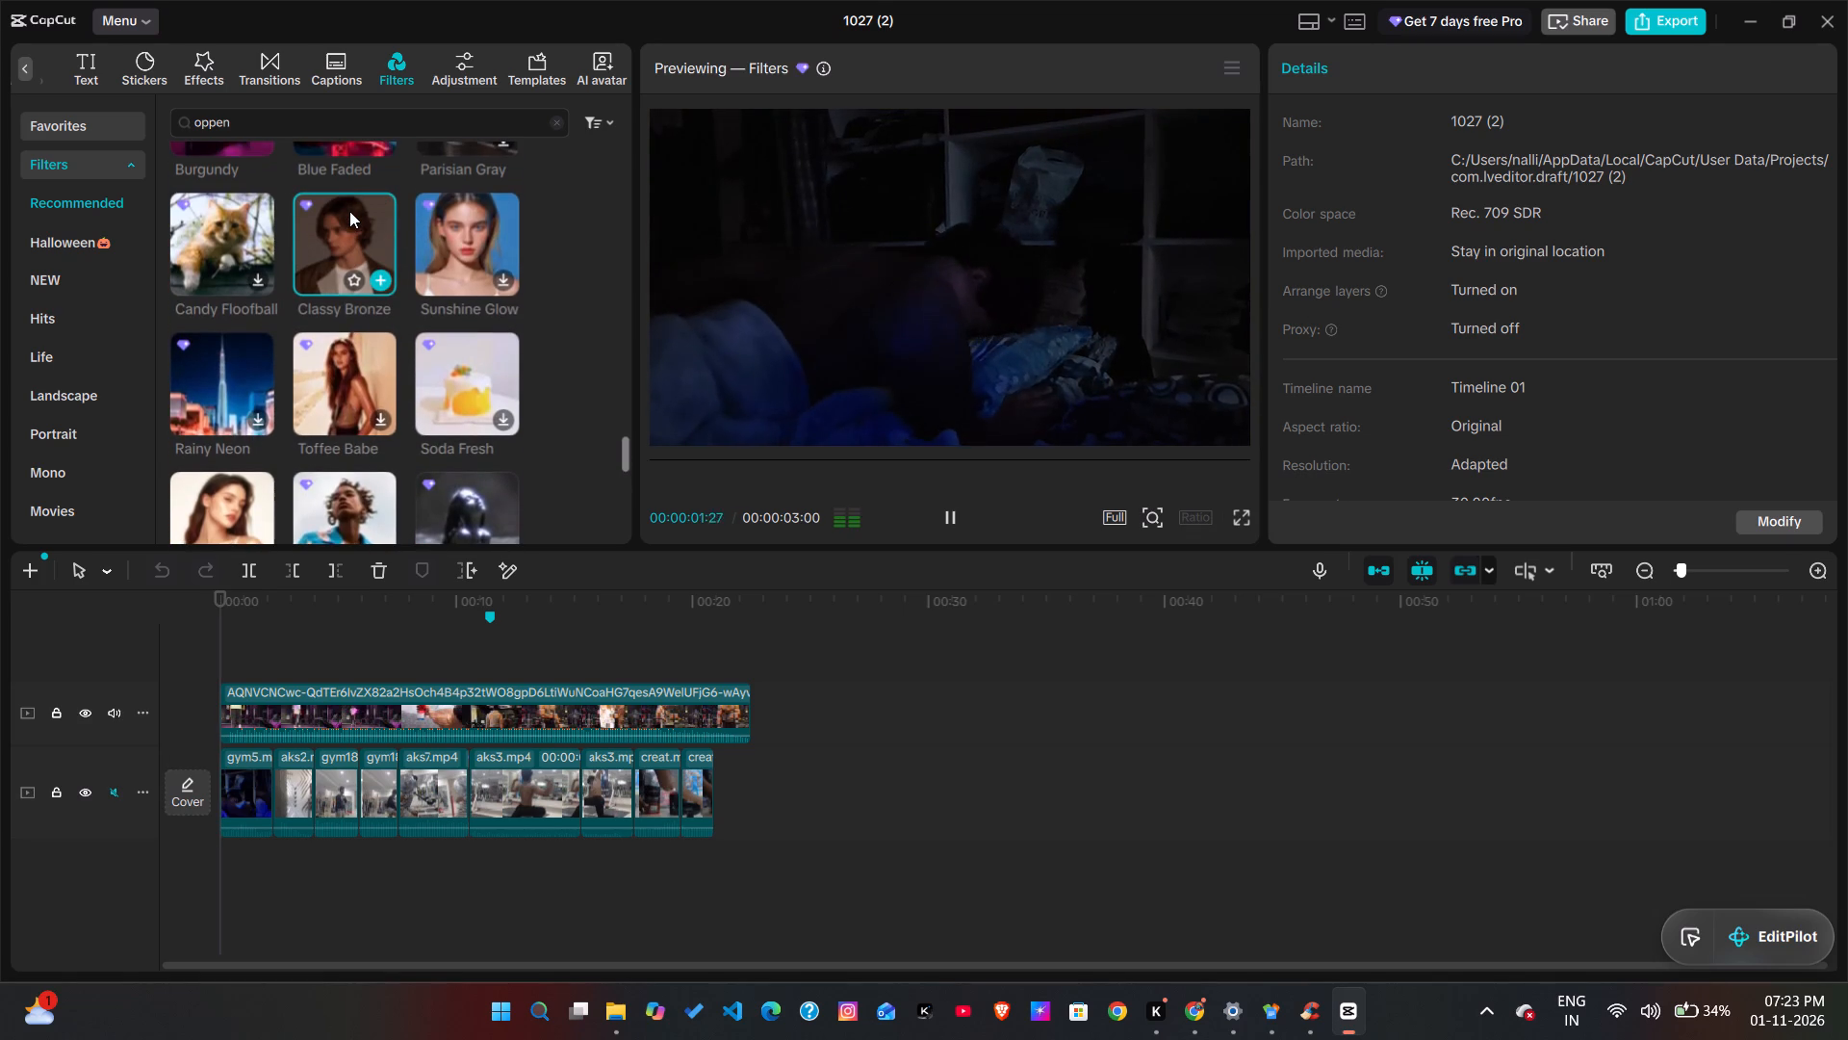
Add the Classy Bronze filter at the start of the timeline and extend it to the end of the longer video.
click(382, 279)
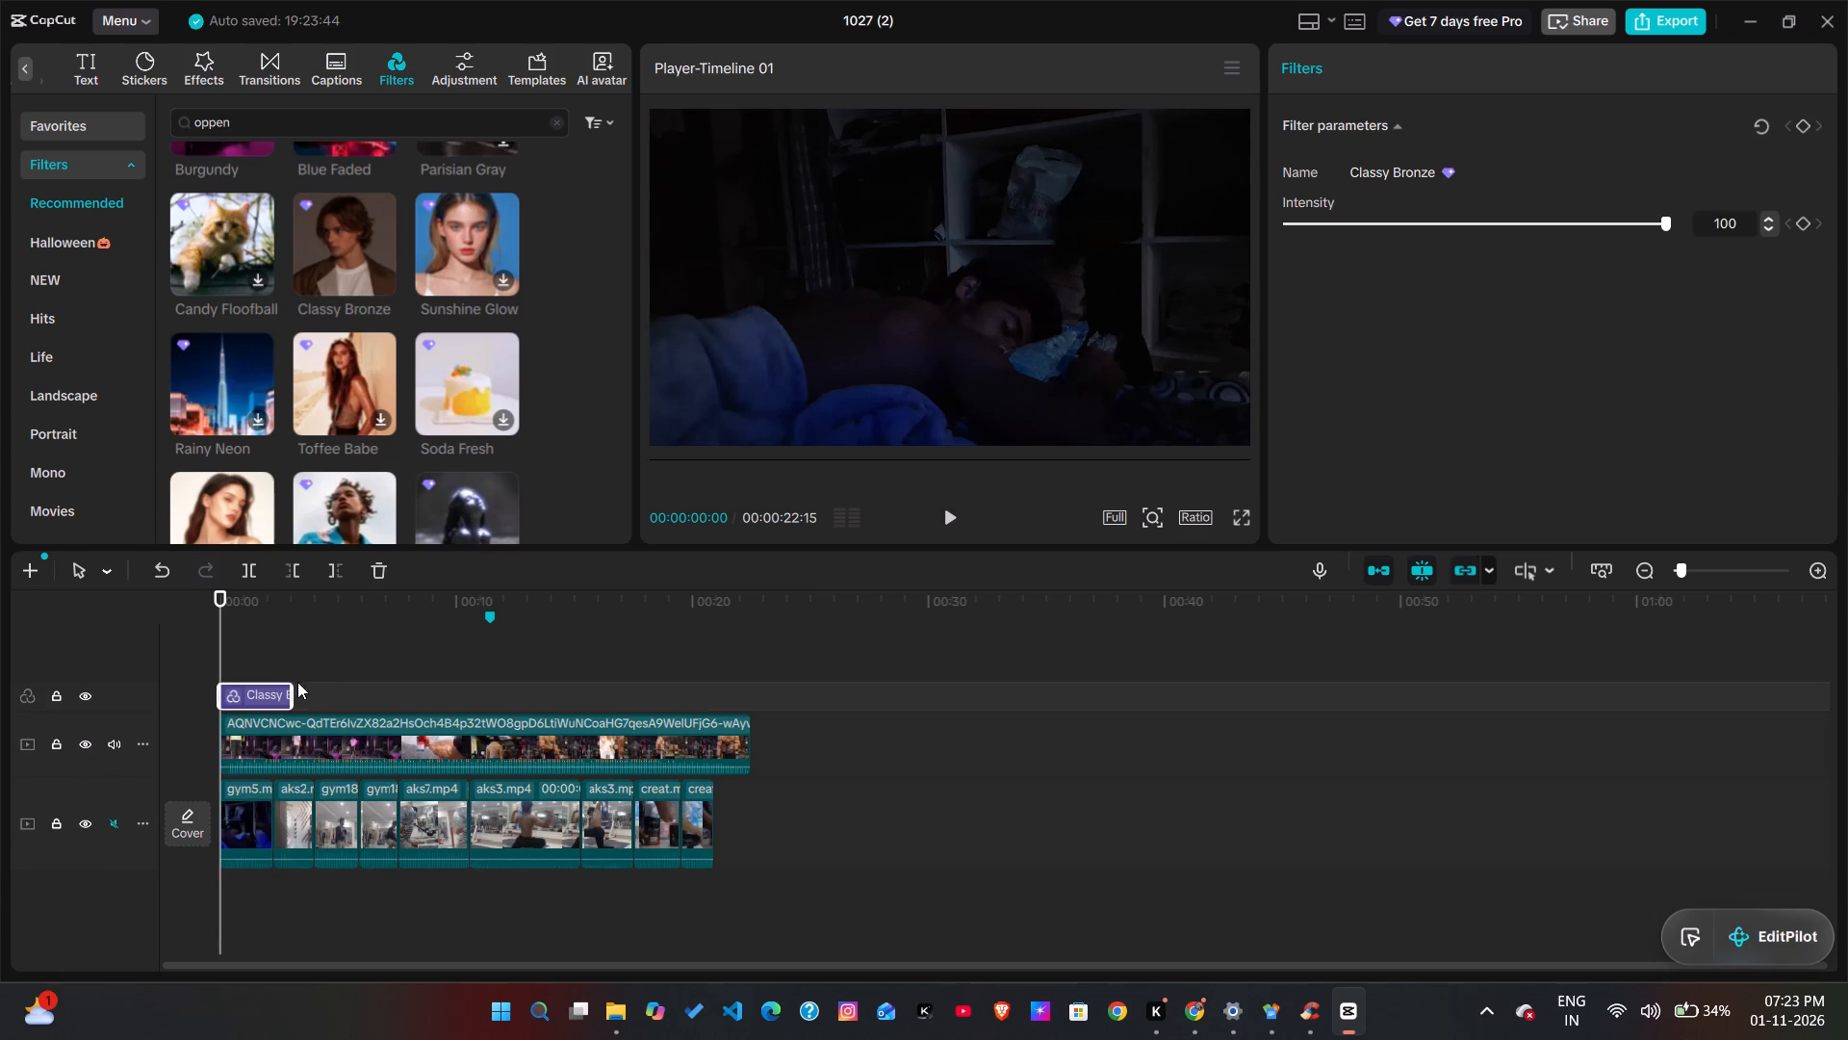
drag(292, 693, 741, 710)
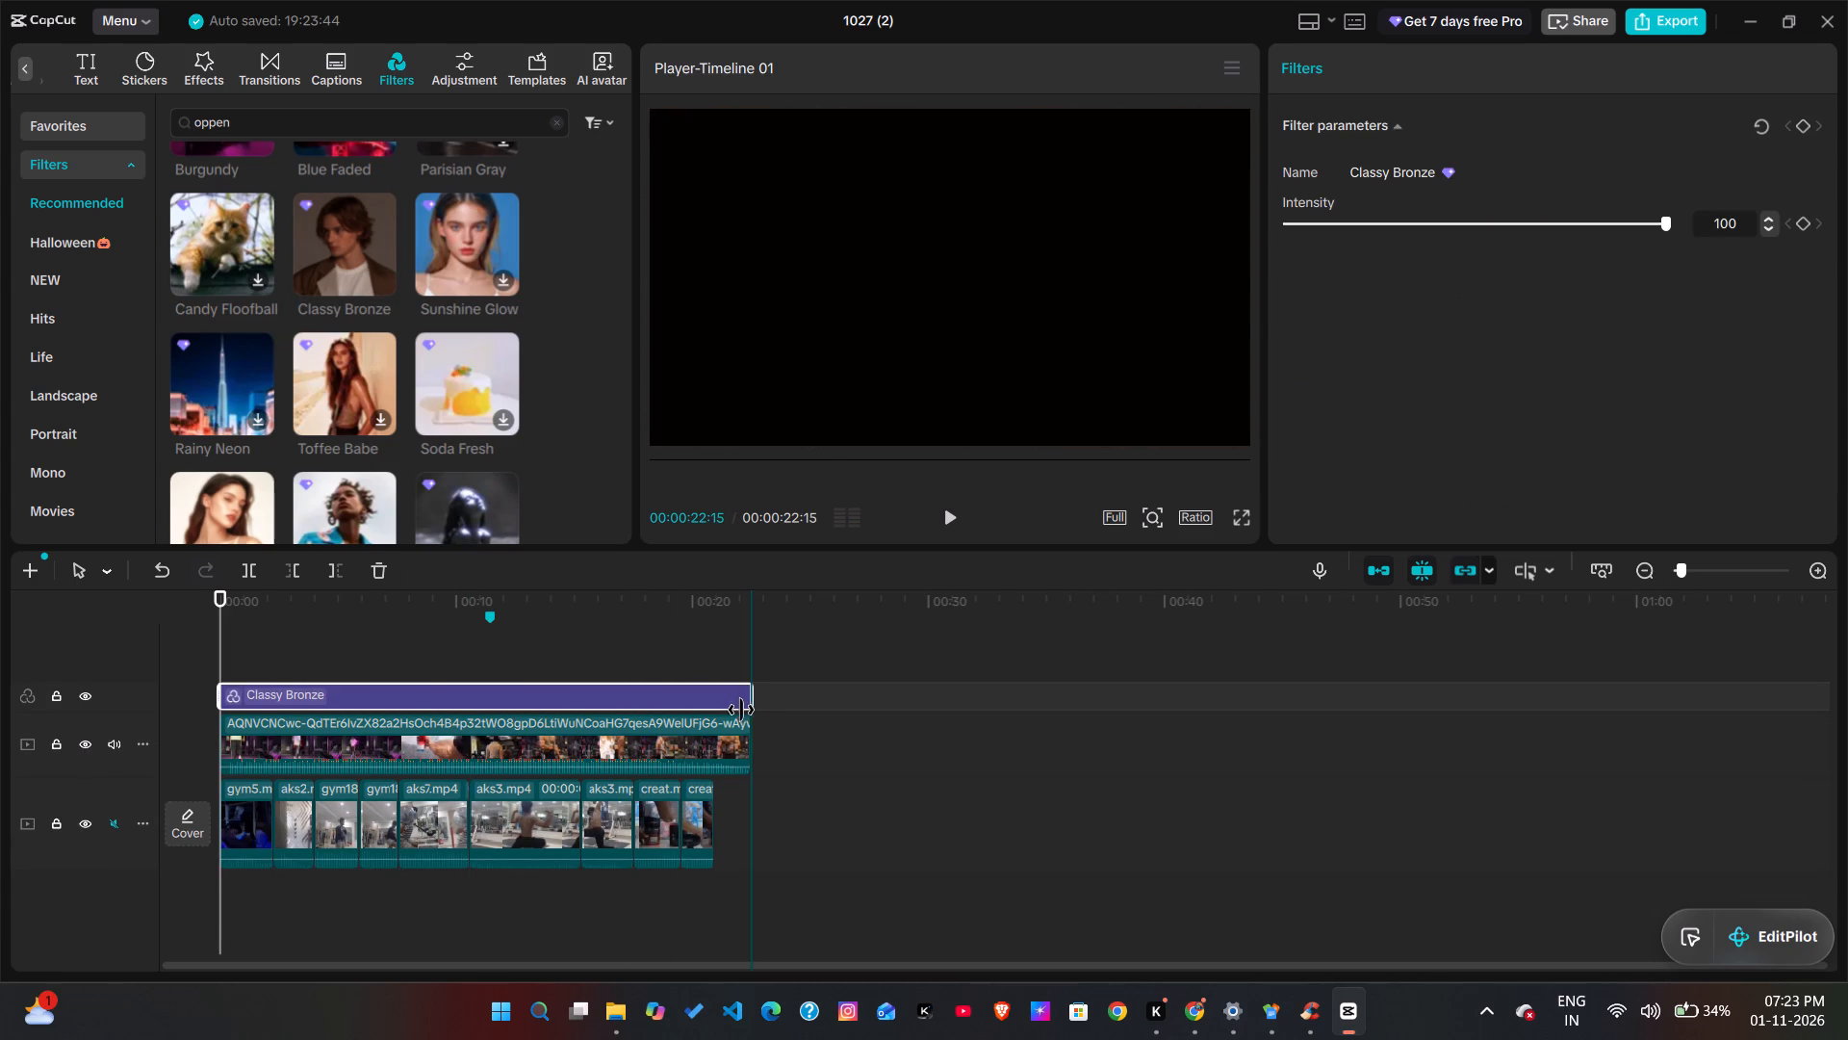
drag(741, 710, 744, 710)
Play the montage in short stretches to about 18 seconds to check the Classy Bronze look on the gym clips.
key(space)
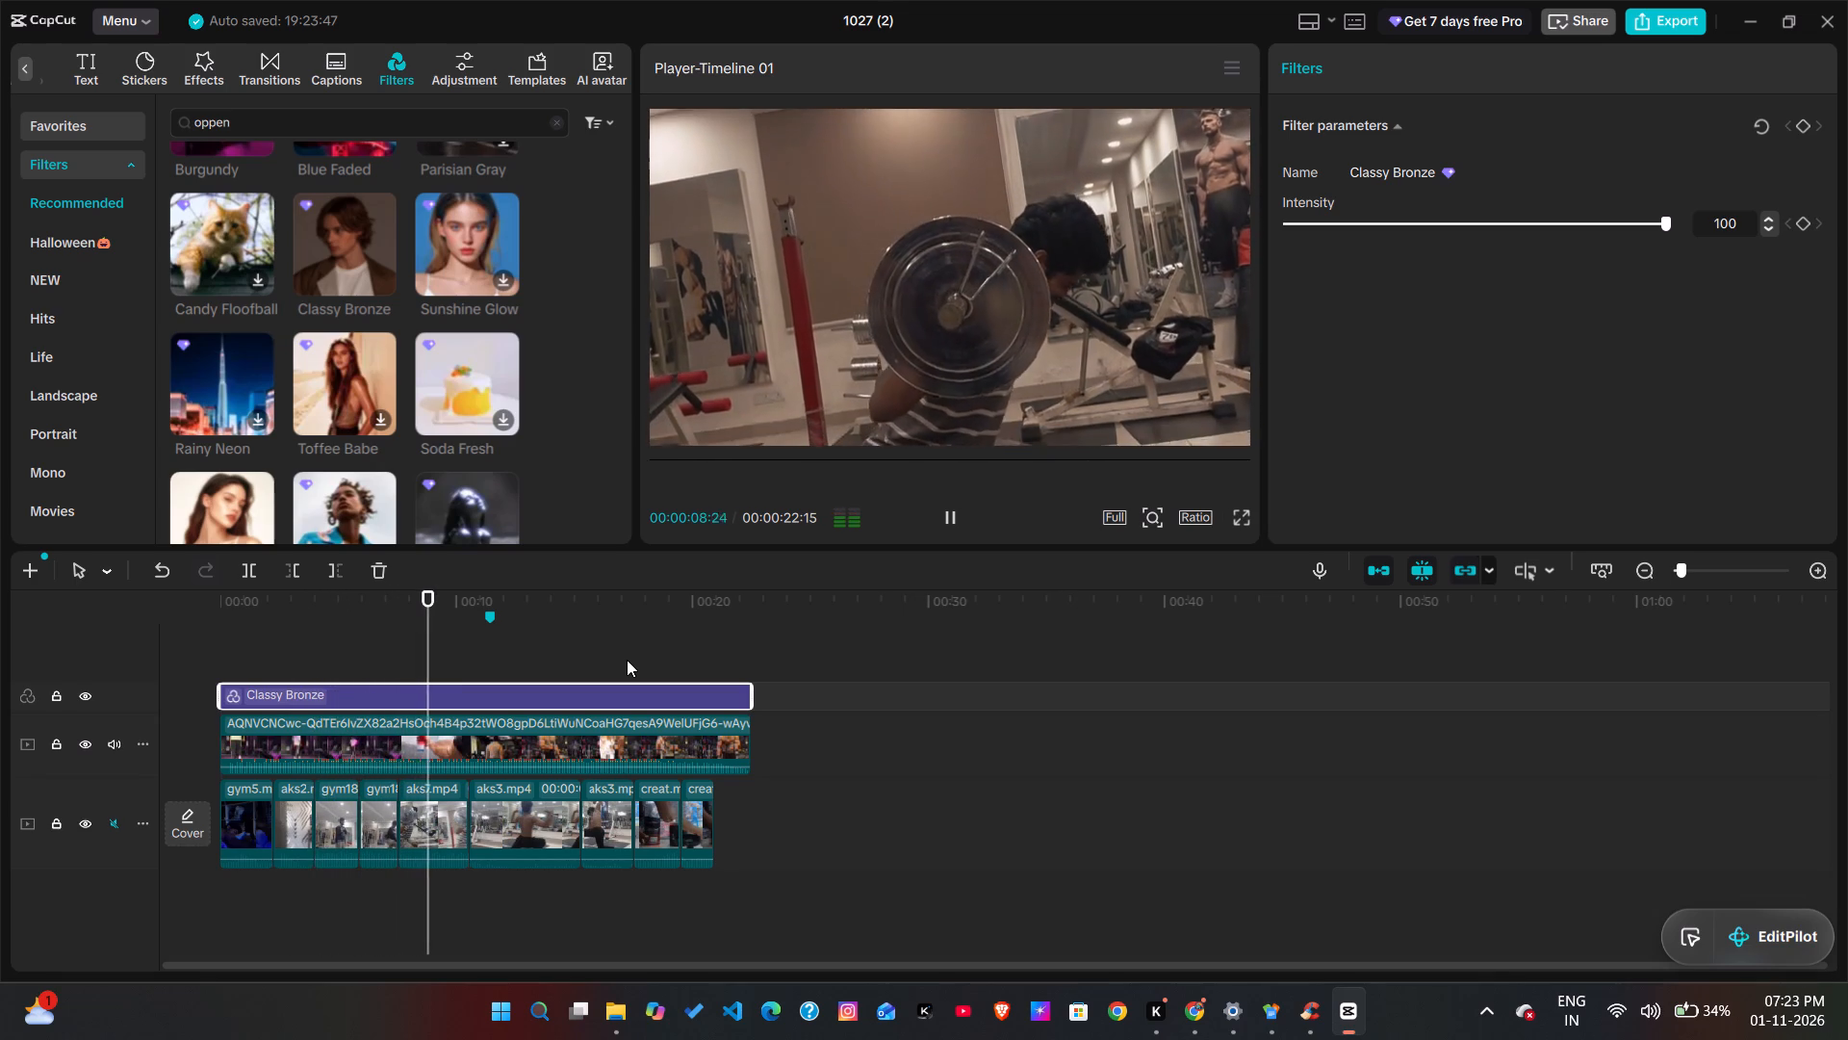
key(space)
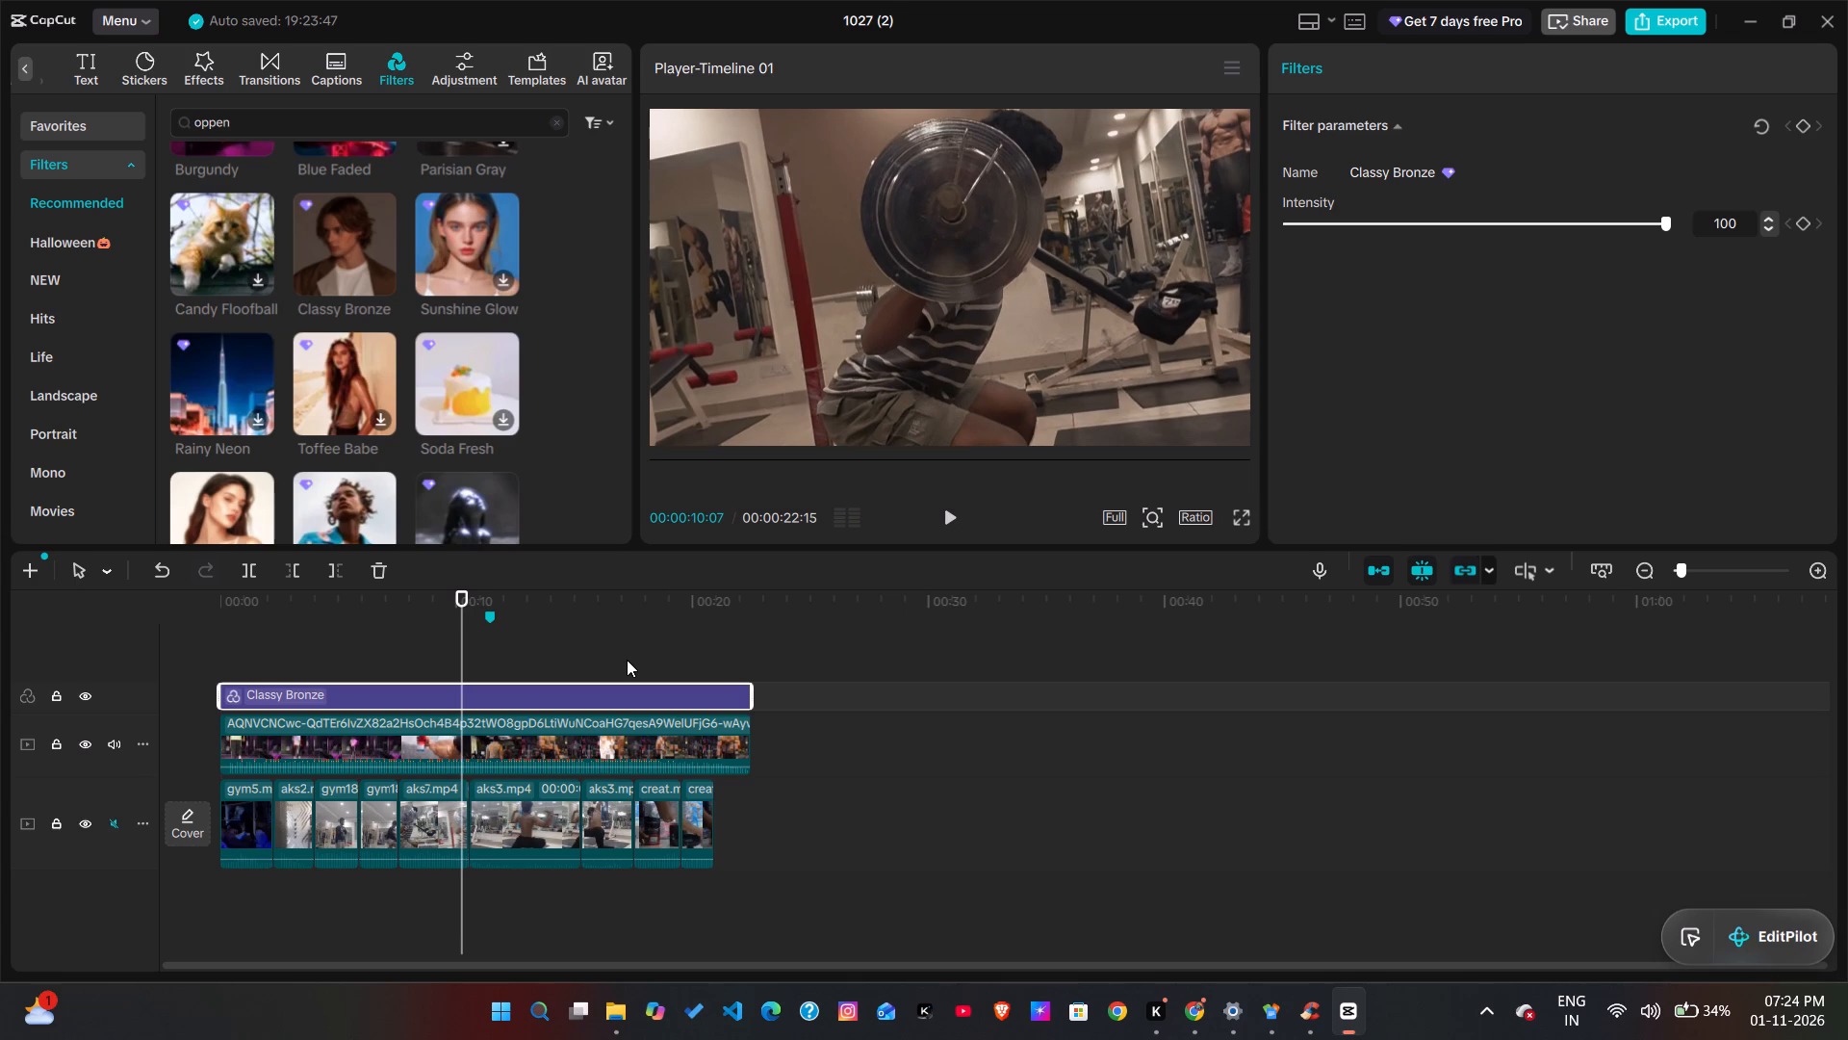
key(space)
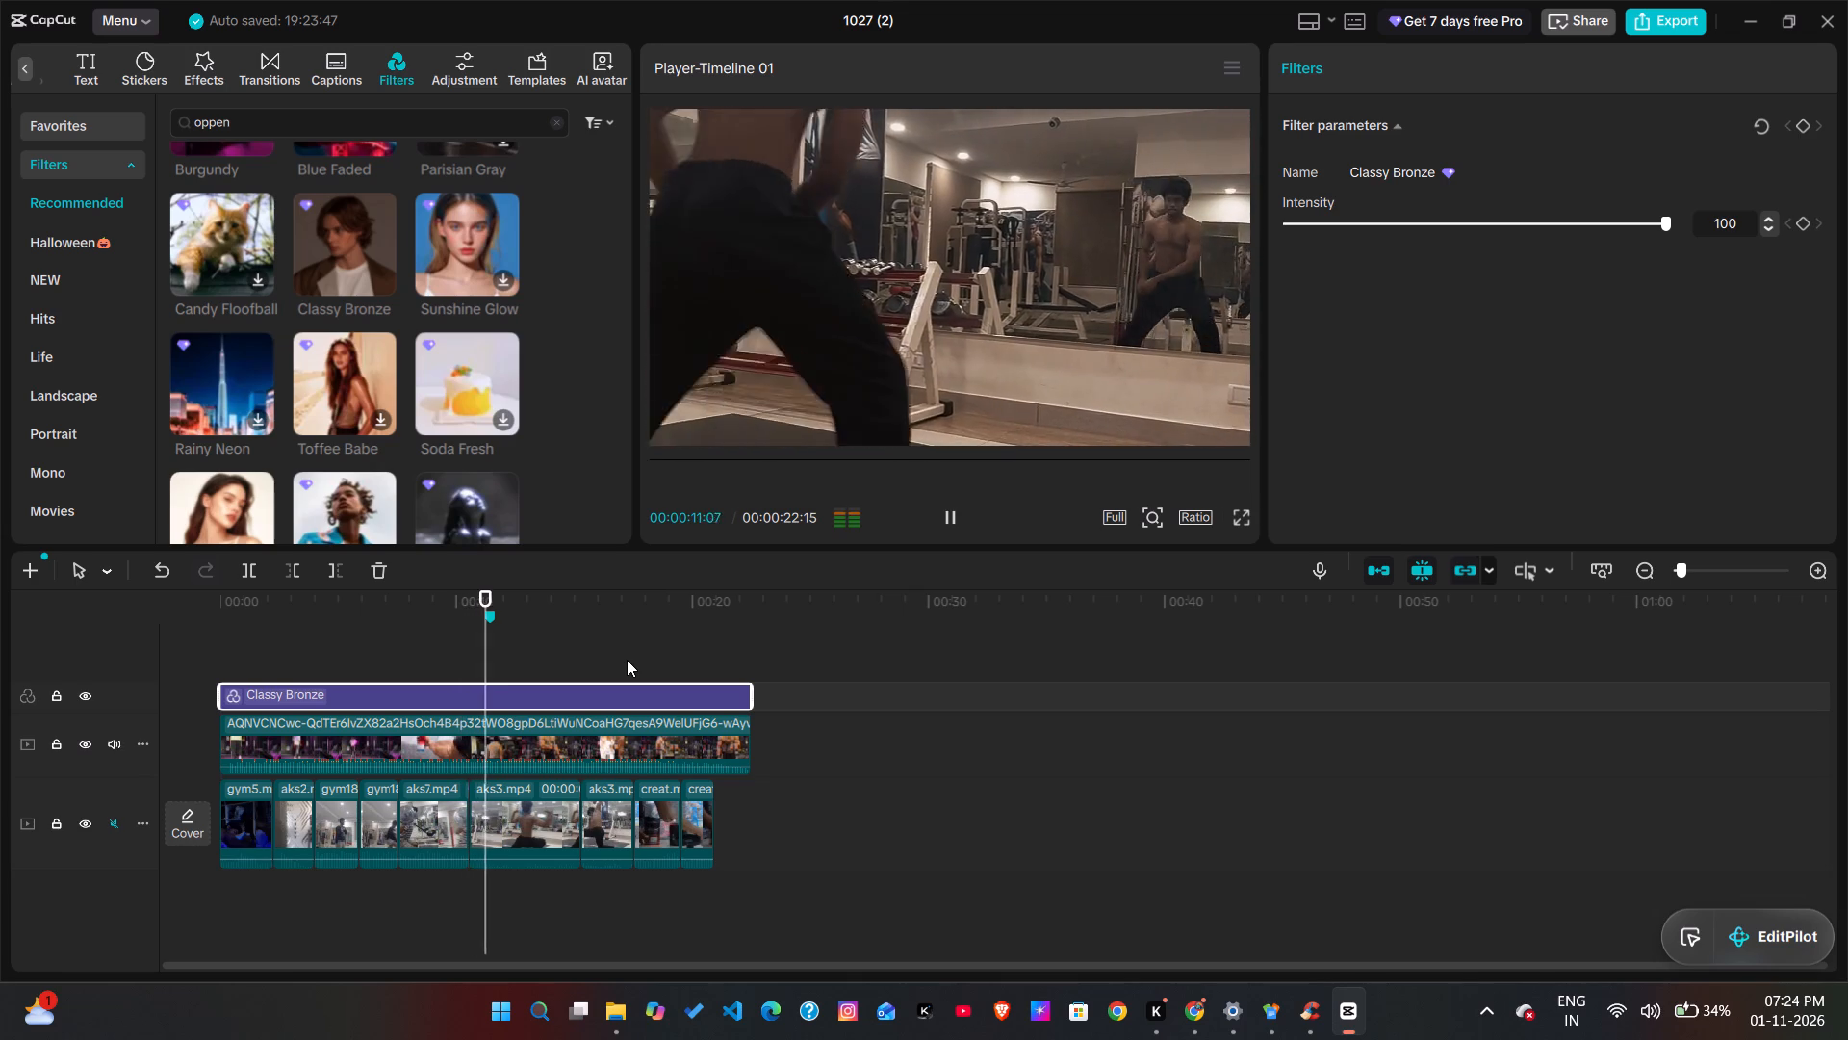
key(space)
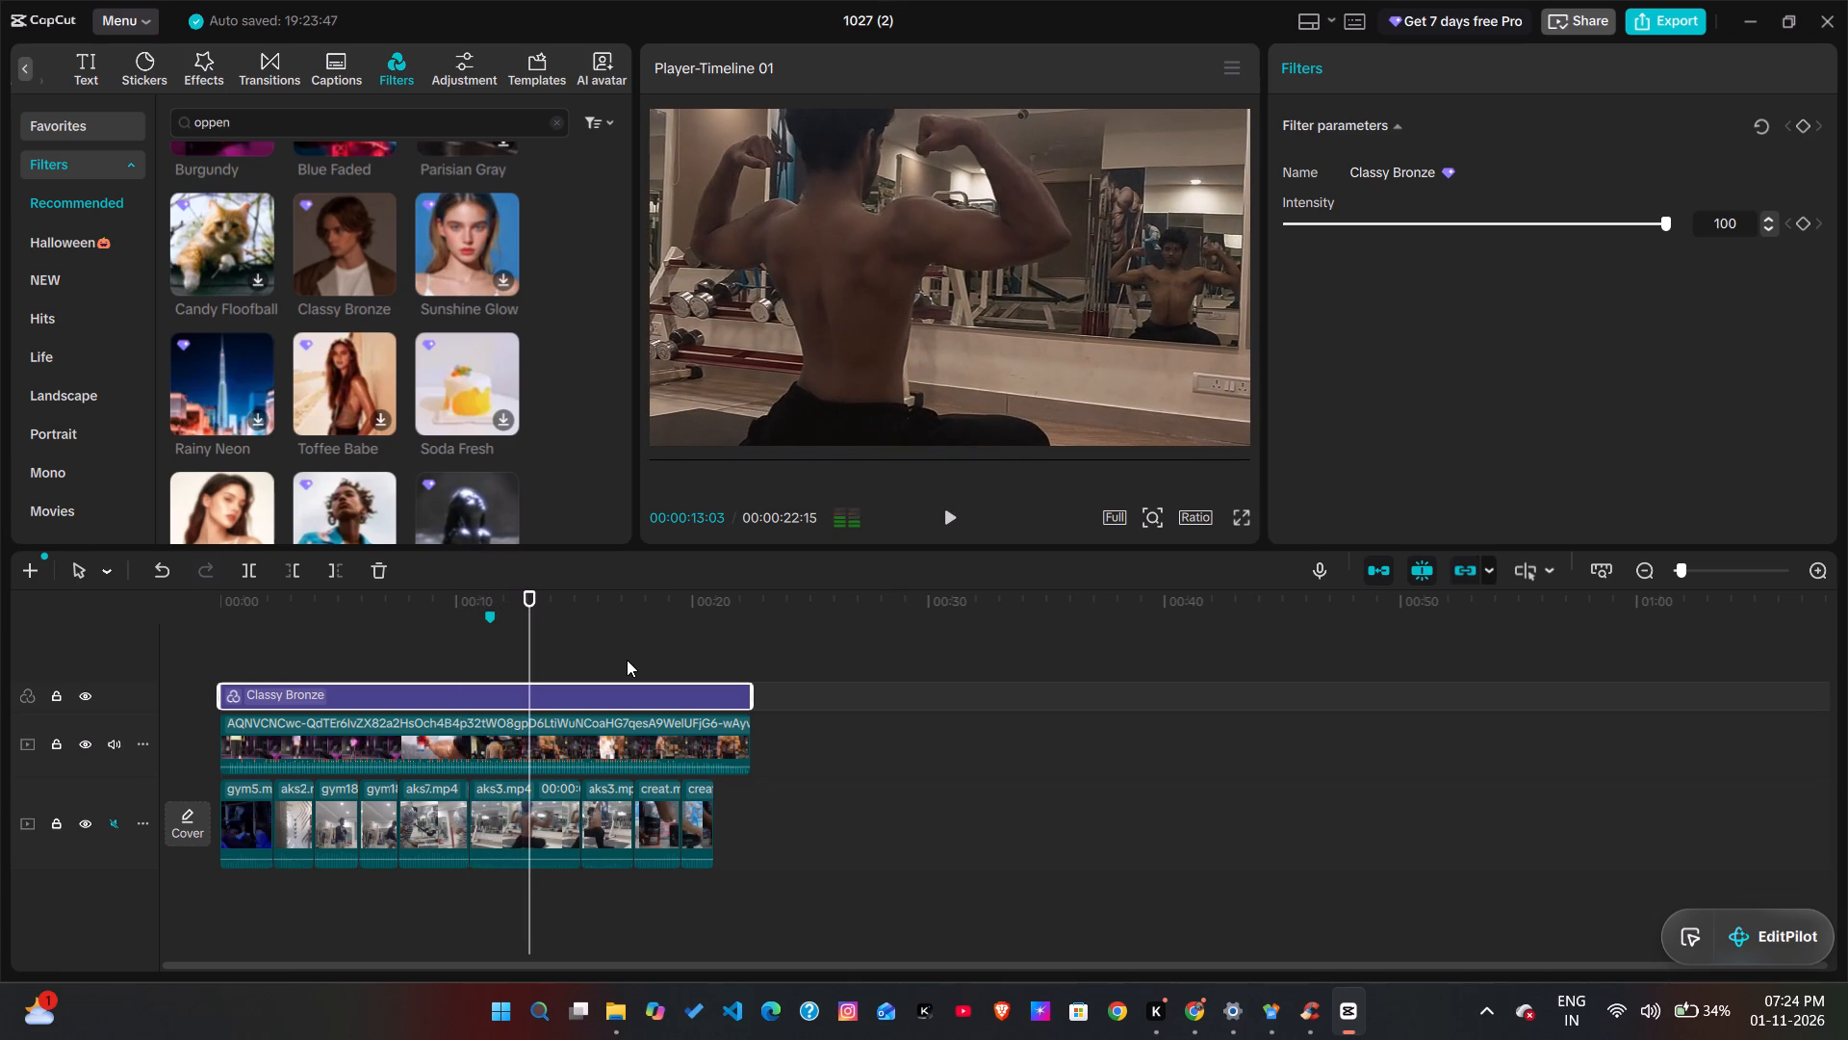
key(space)
key(space)
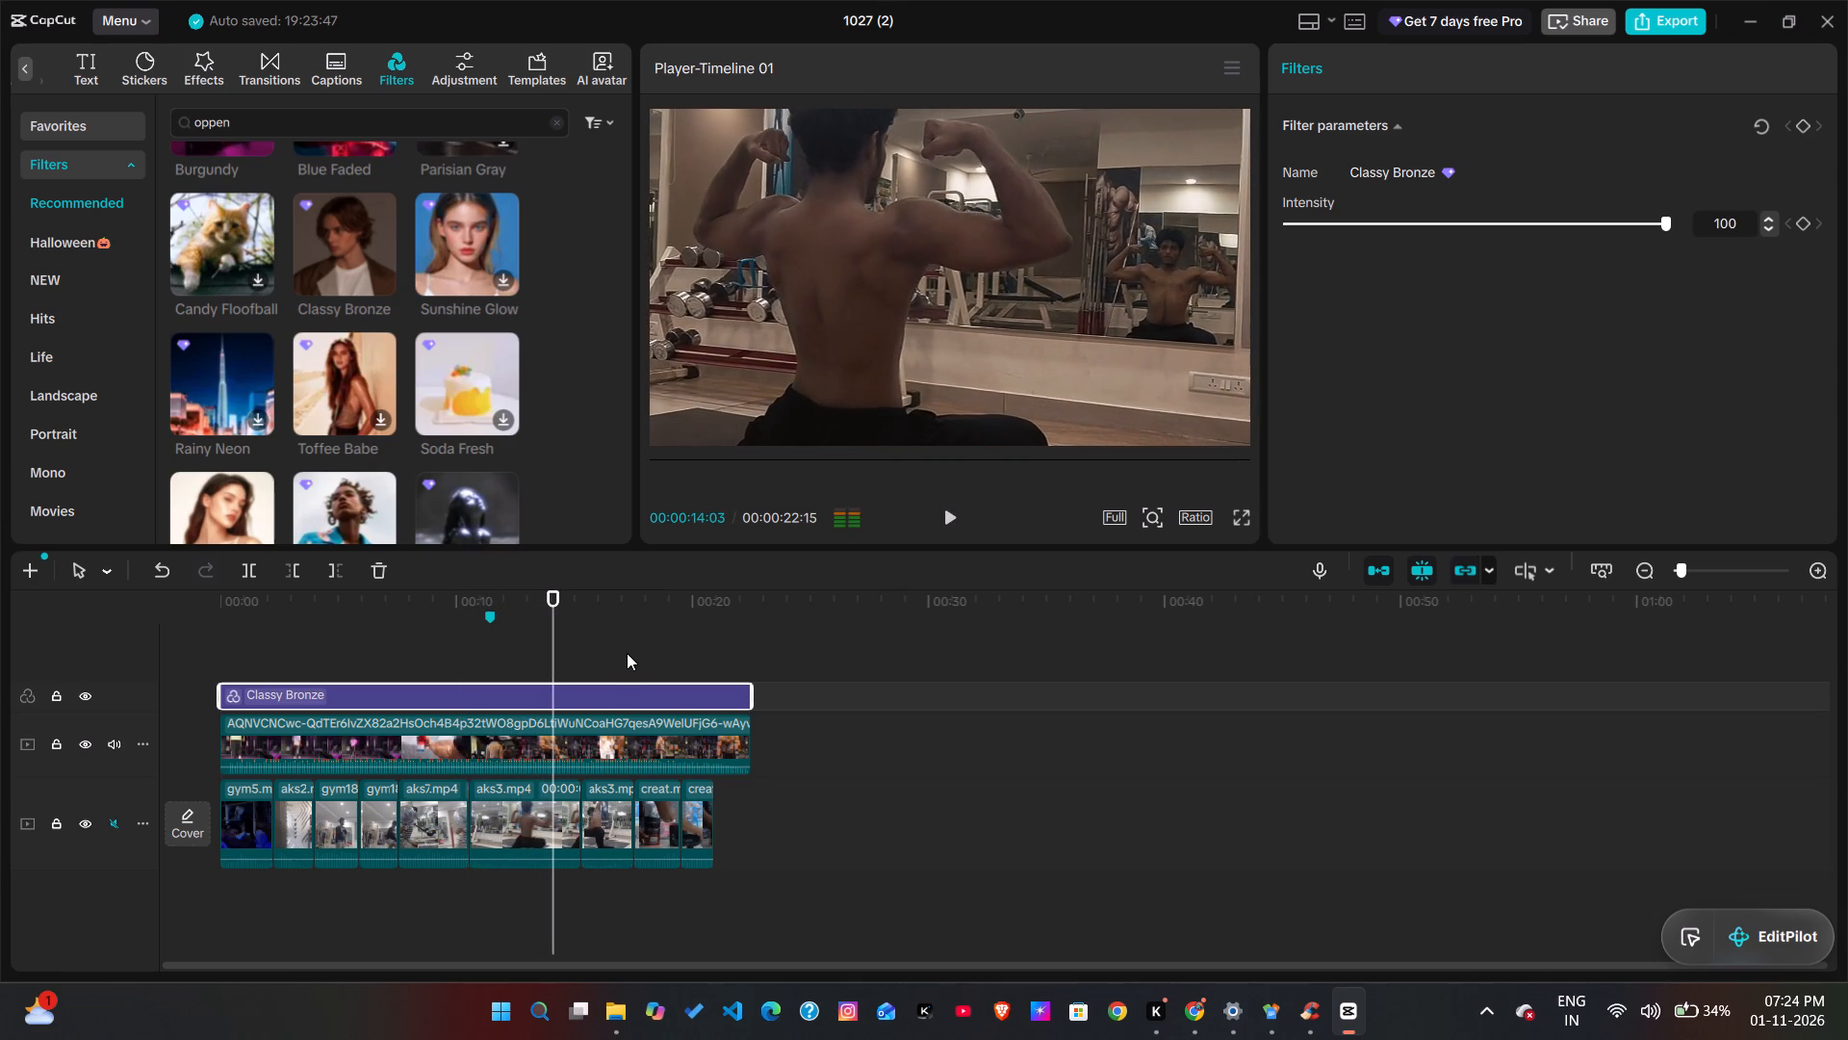
key(space)
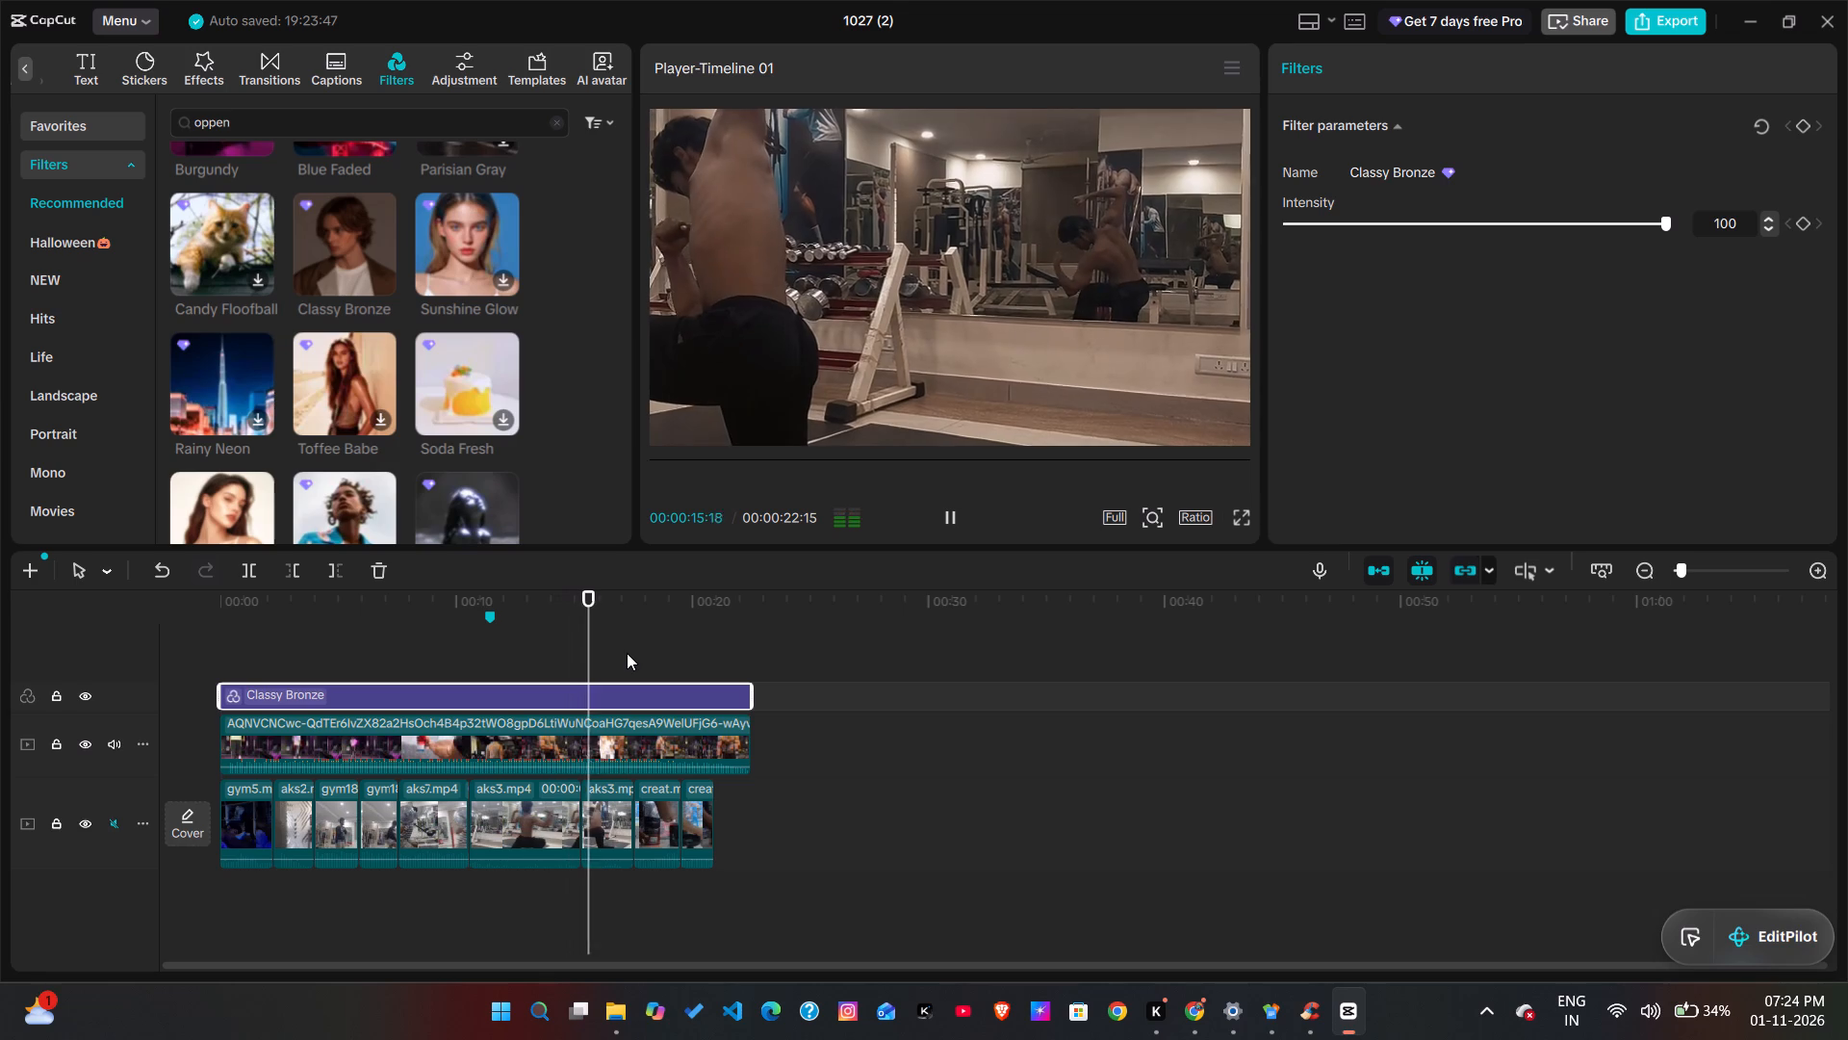
key(space)
key(space)
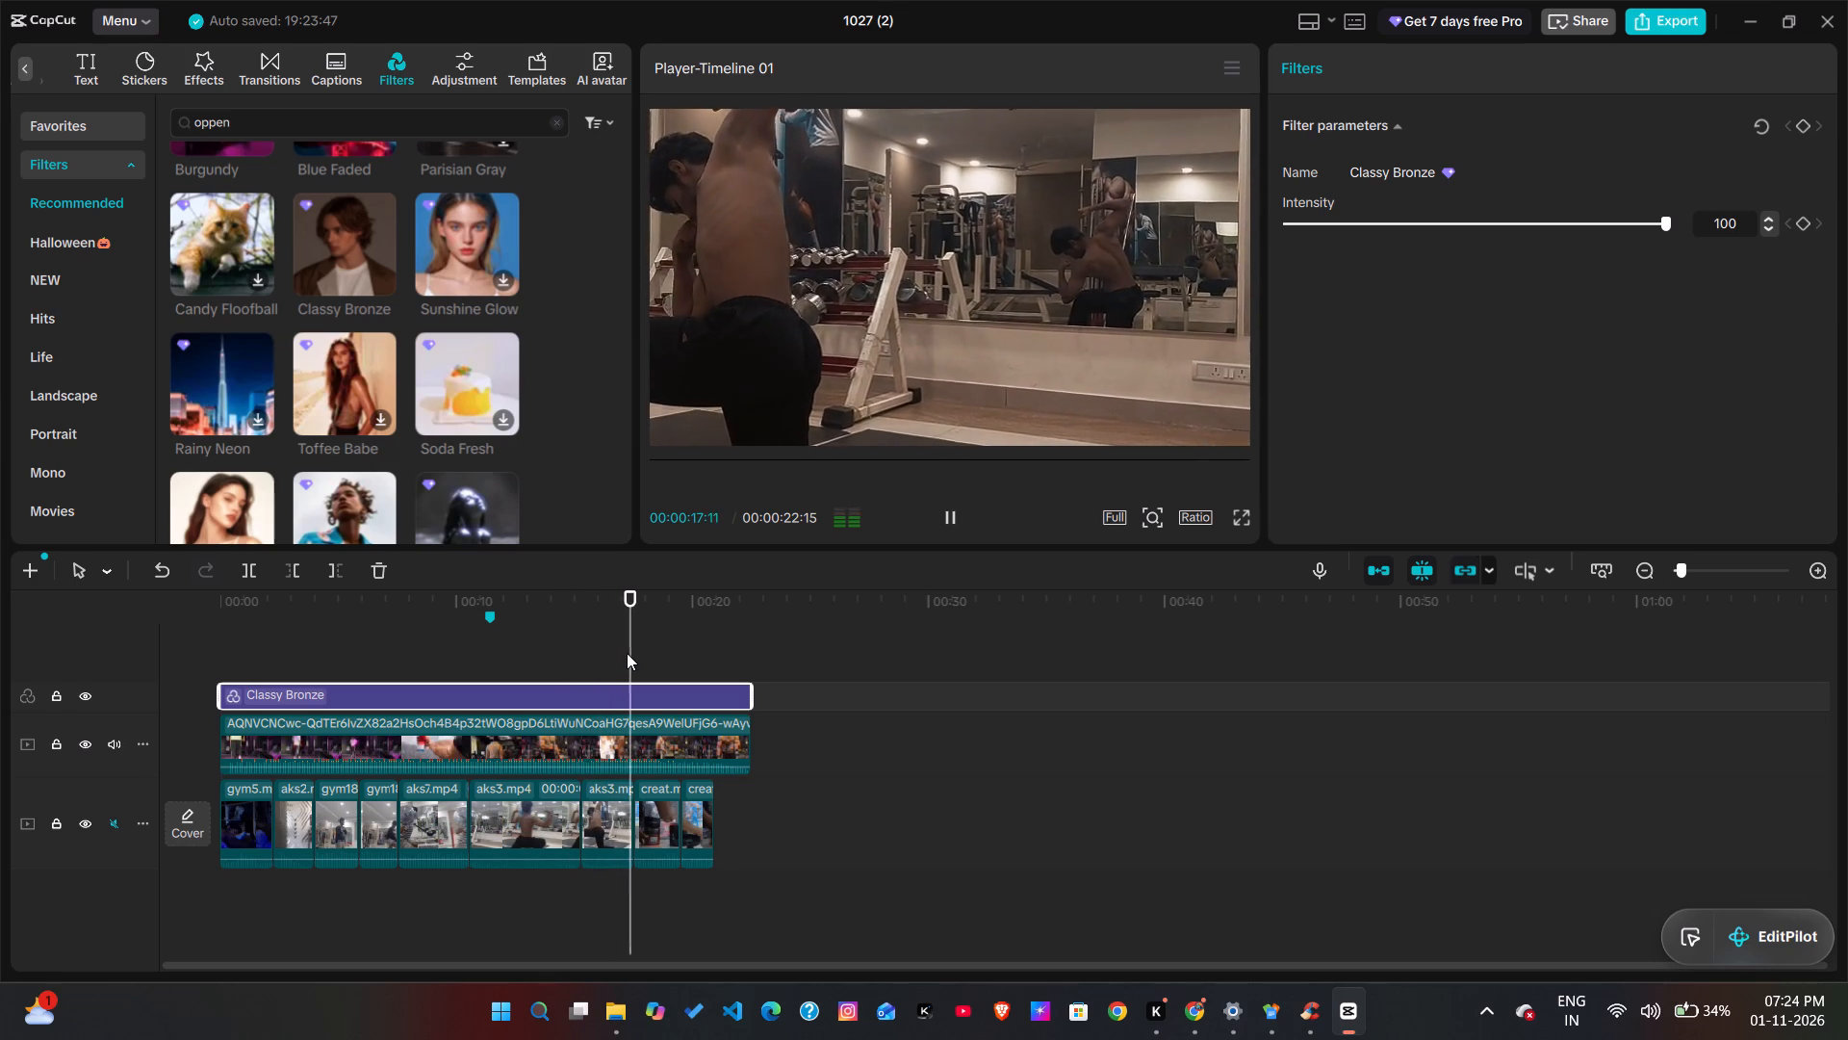
key(space)
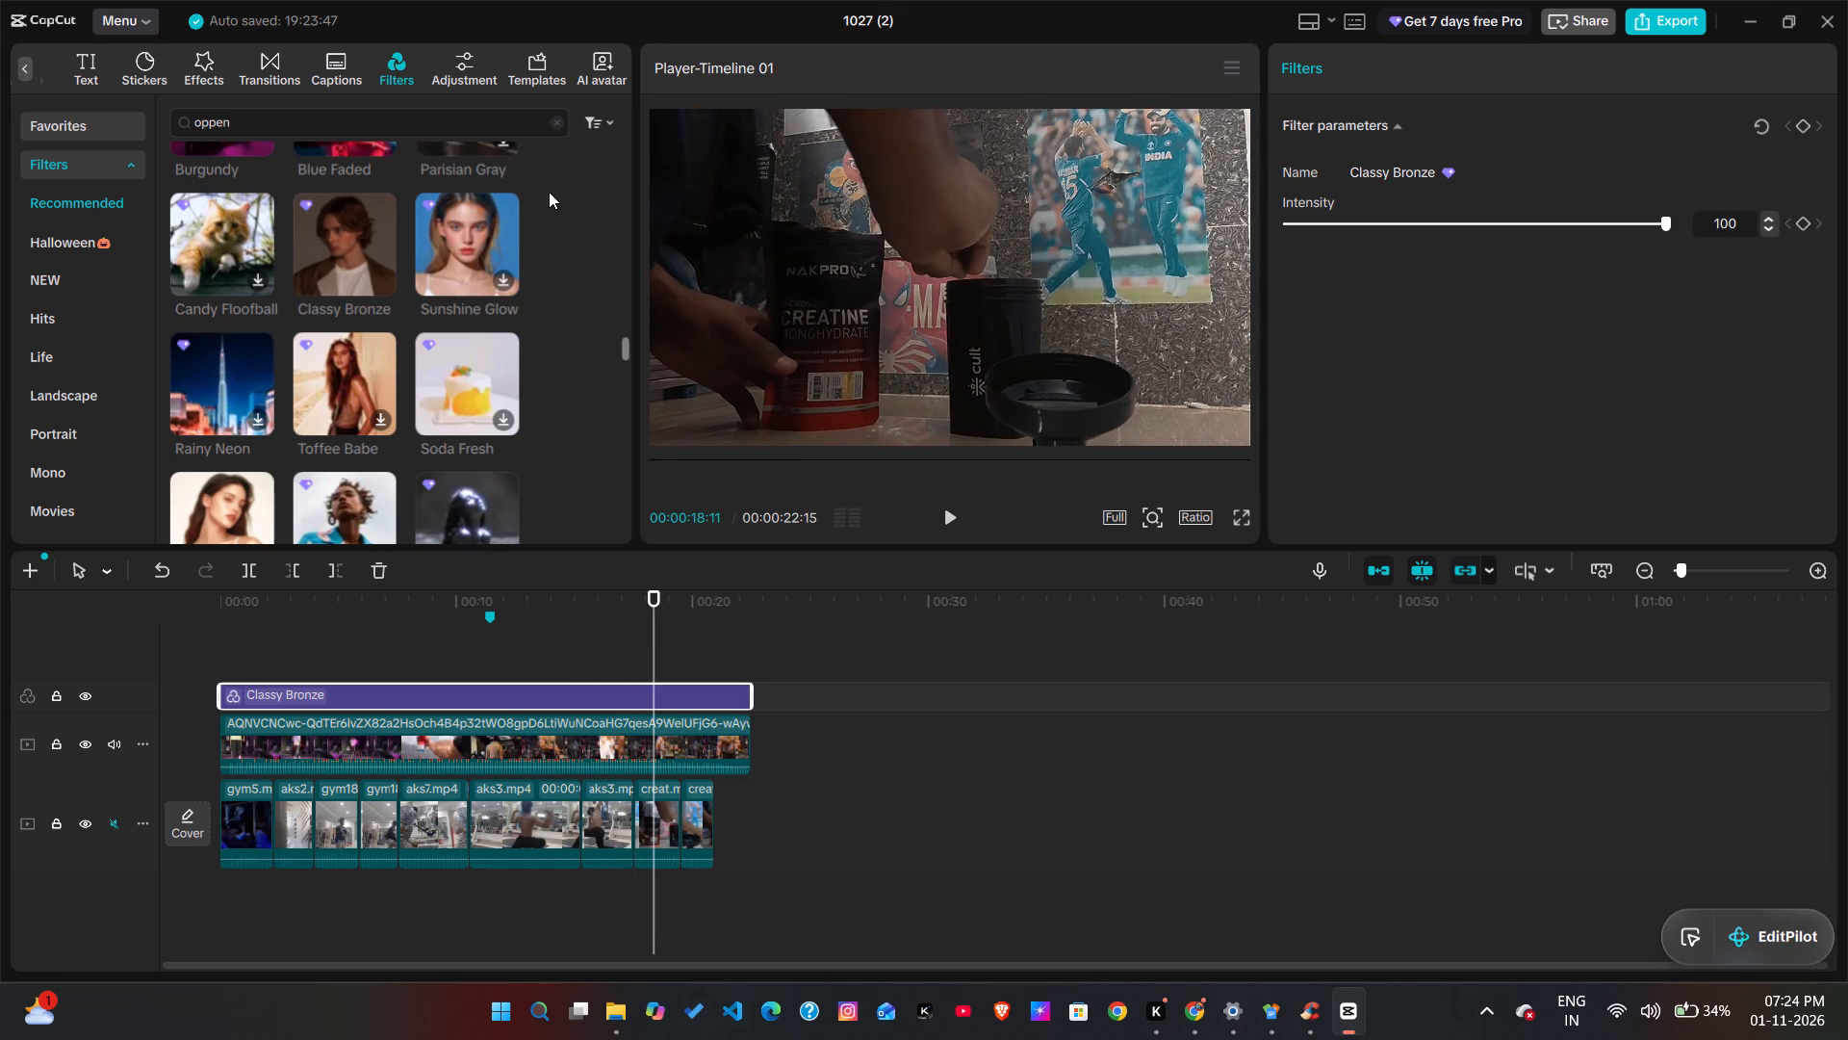
Add a custom adjustment layer above the filter, spanning from the start of the first aks3.mp4 clip to the end of the last one.
click(474, 71)
click(192, 193)
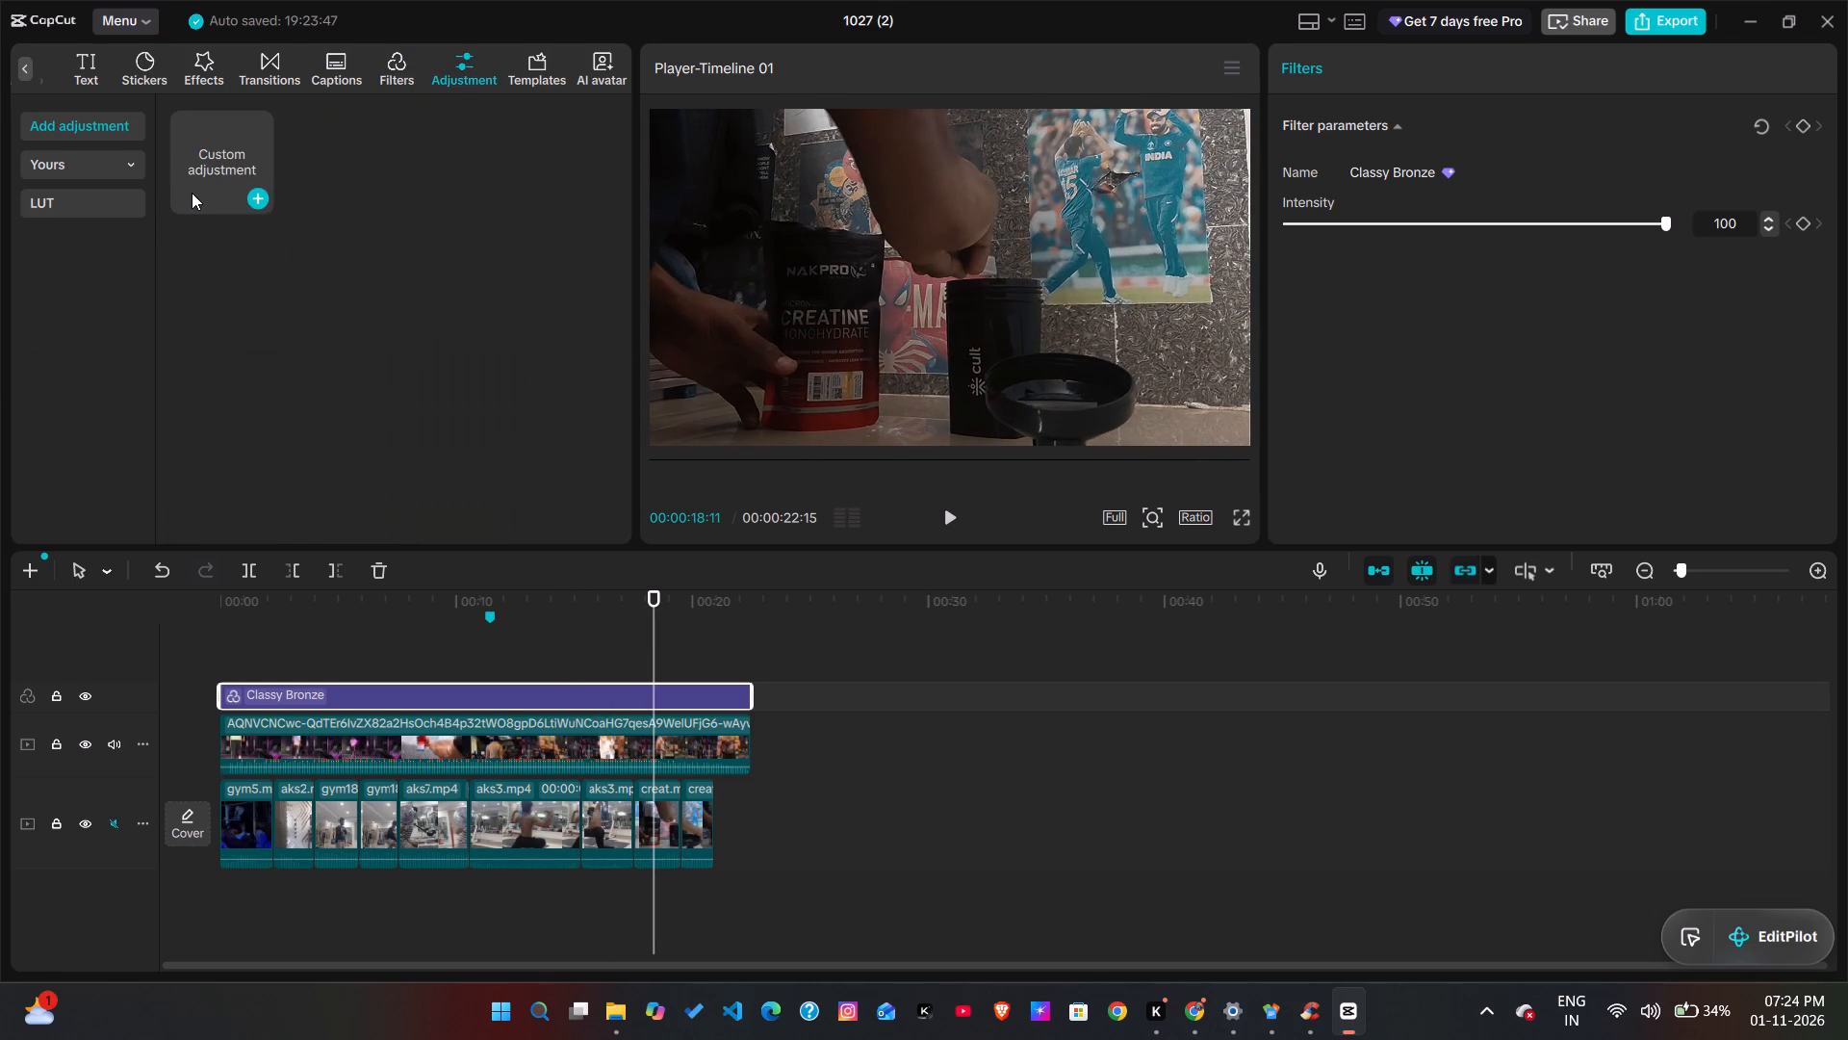
click(255, 195)
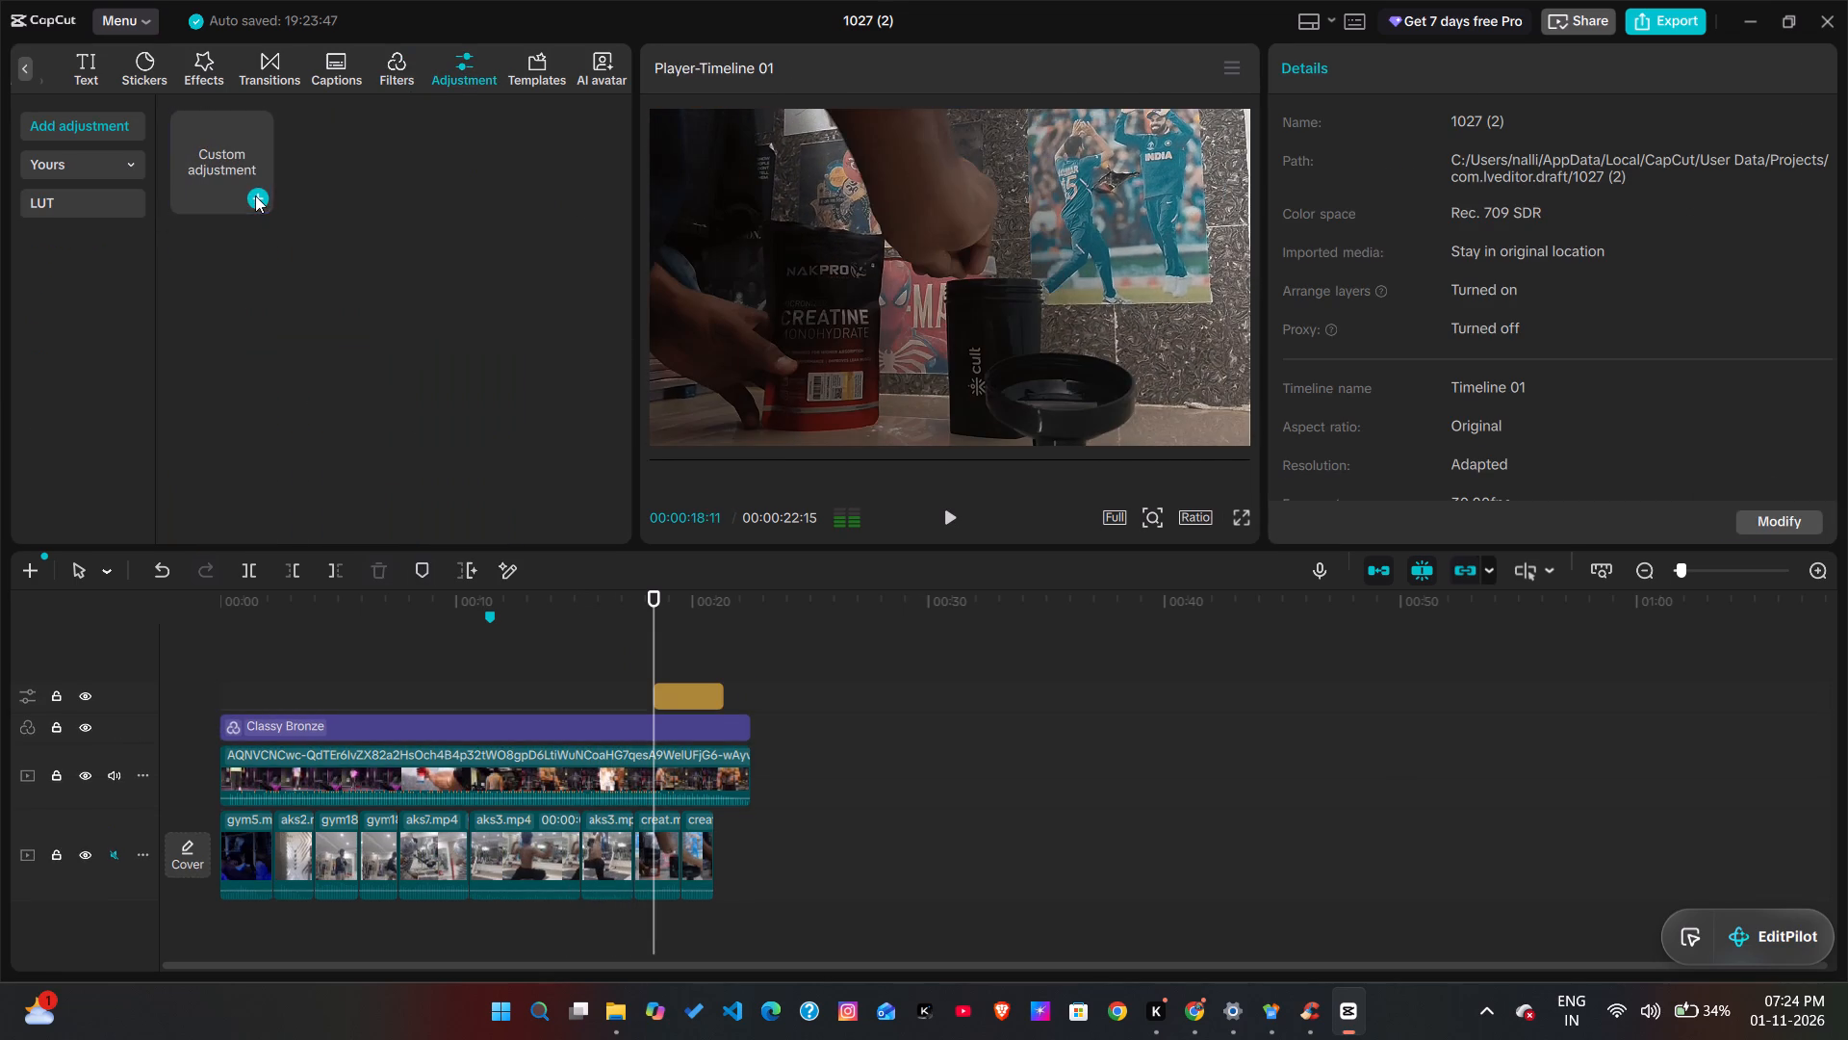
drag(691, 689, 499, 730)
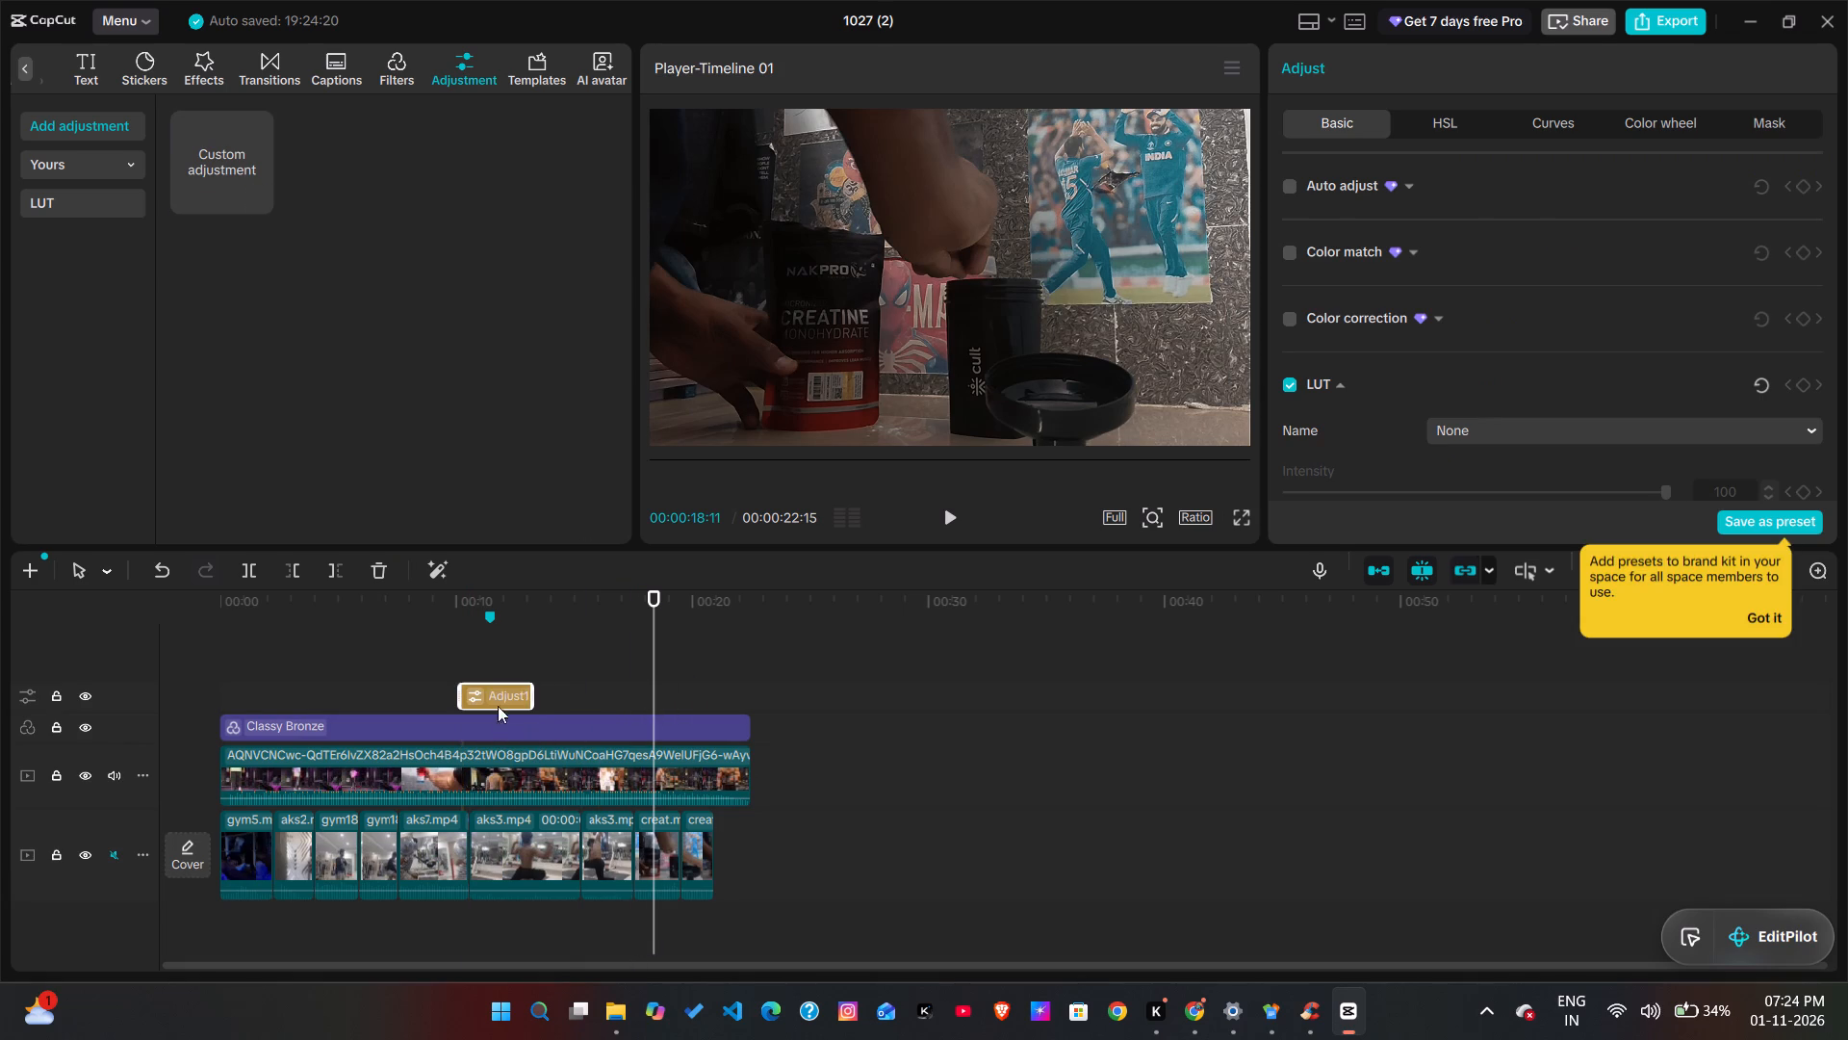
drag(493, 693, 507, 692)
drag(540, 694, 629, 700)
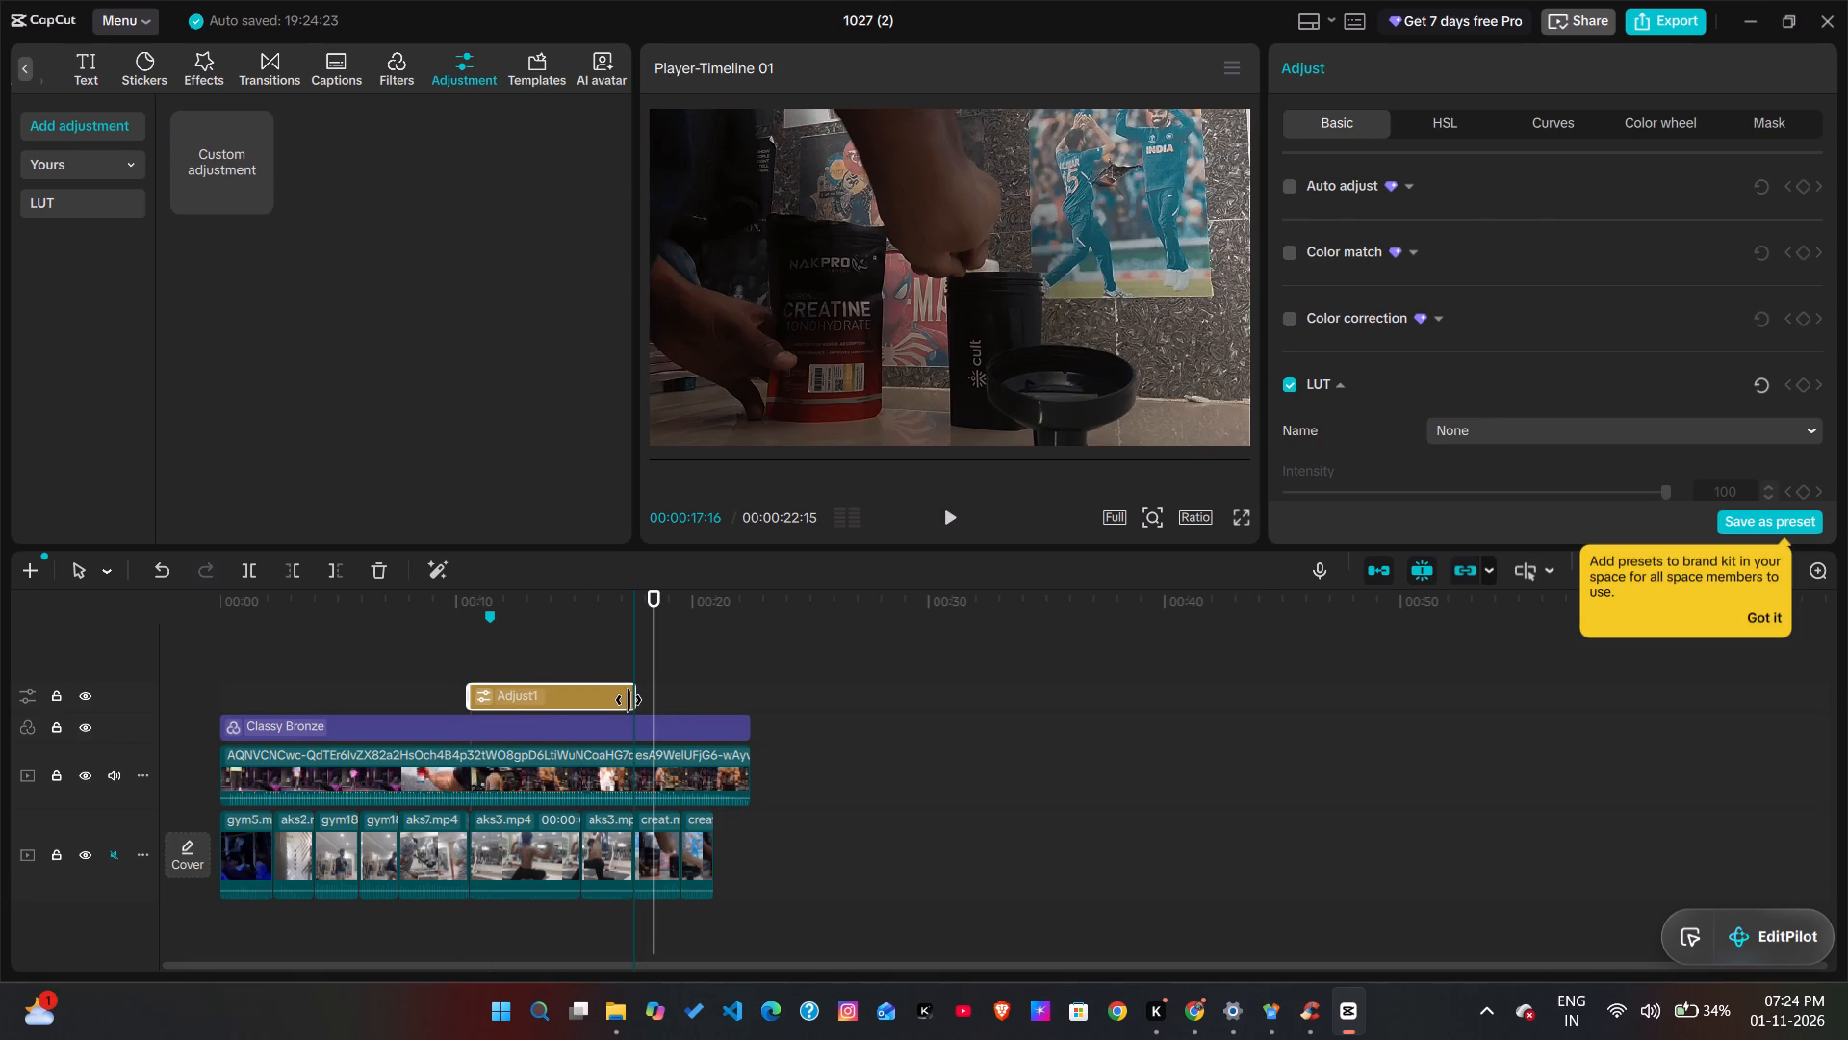
drag(629, 700, 629, 700)
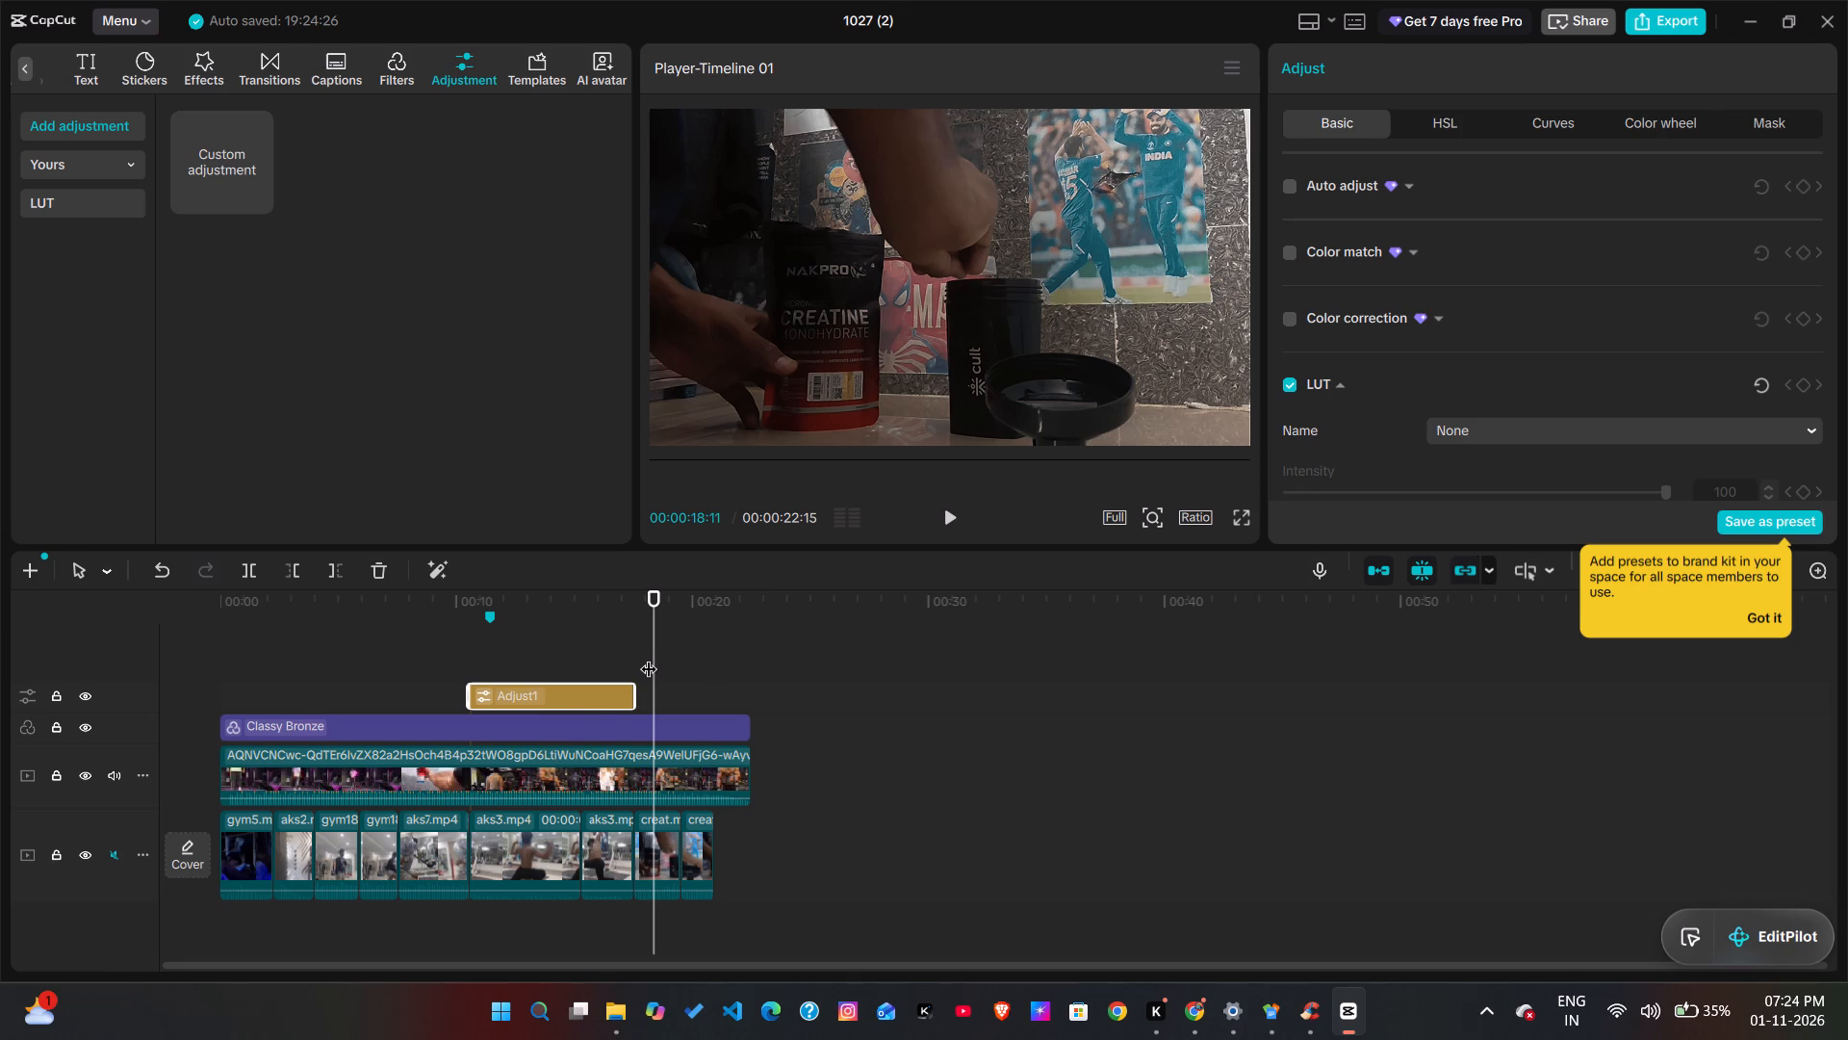
Set the adjustment layer's HSL red saturation to 23, checking it on the back-pose clip at about 11 seconds.
drag(649, 653, 518, 670)
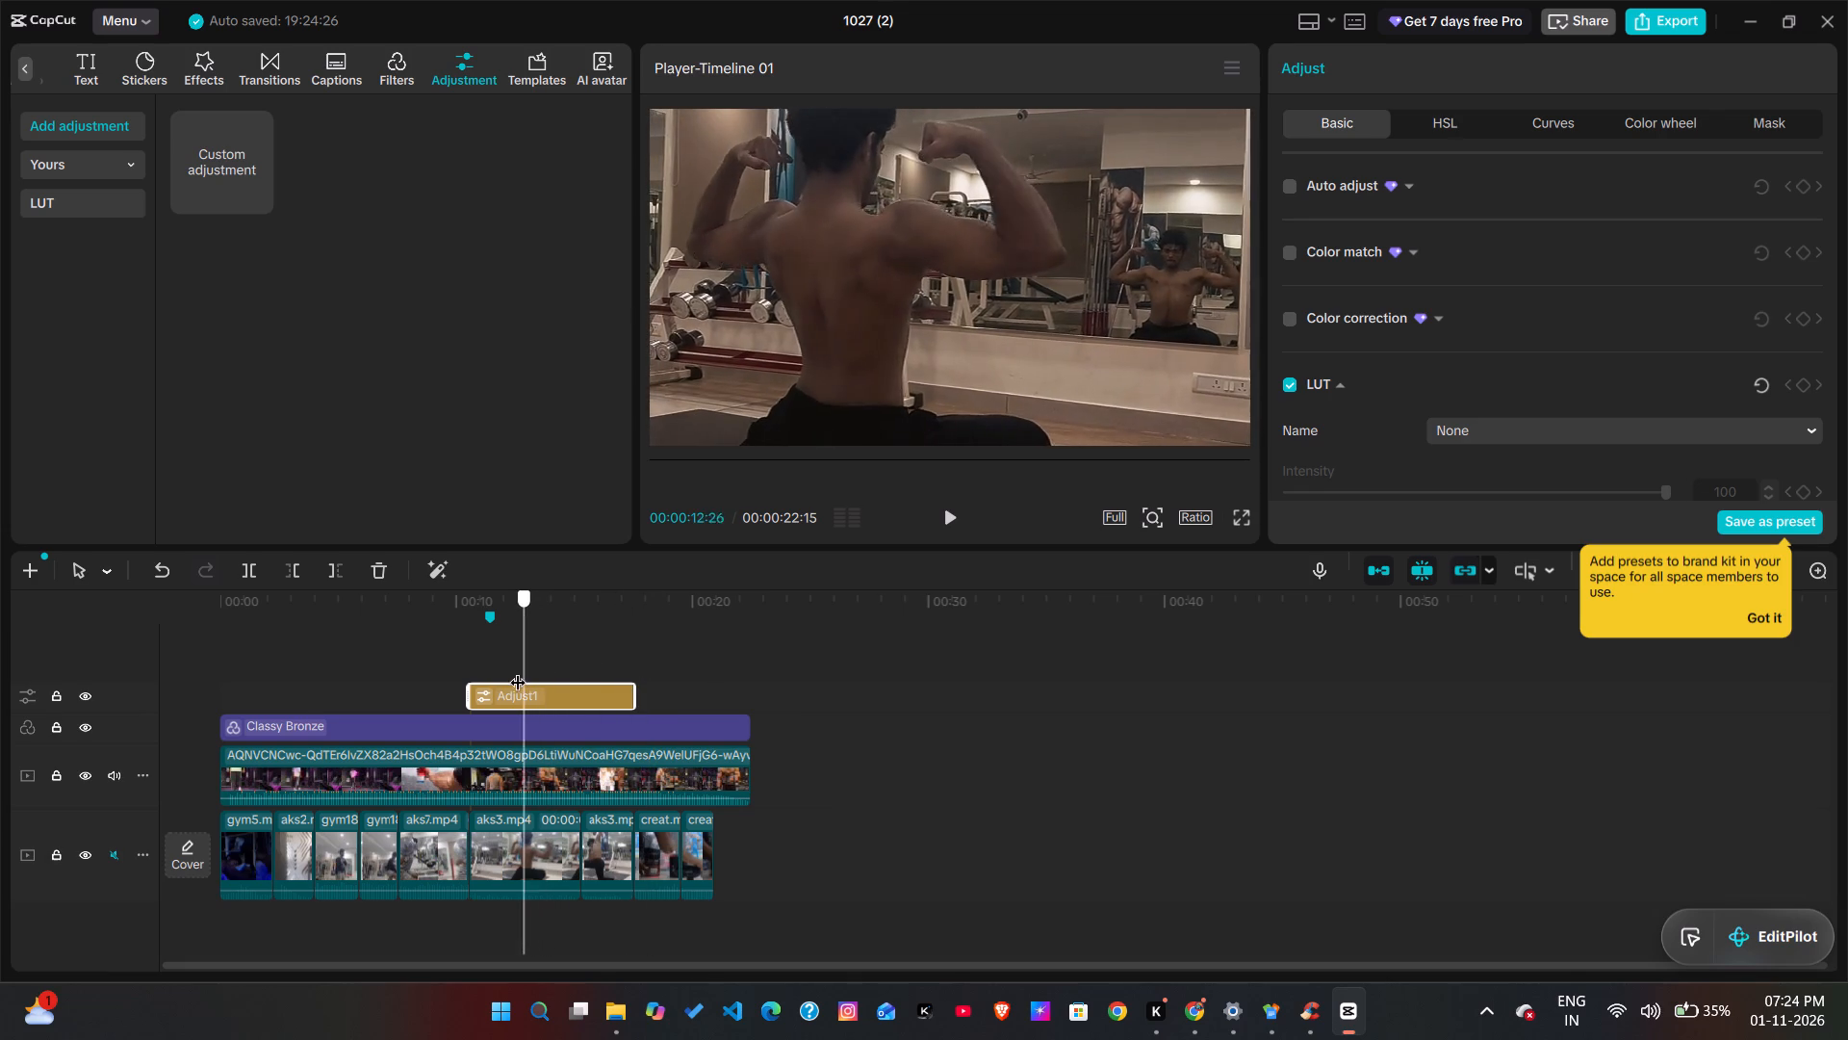
drag(518, 670, 498, 670)
click(1437, 131)
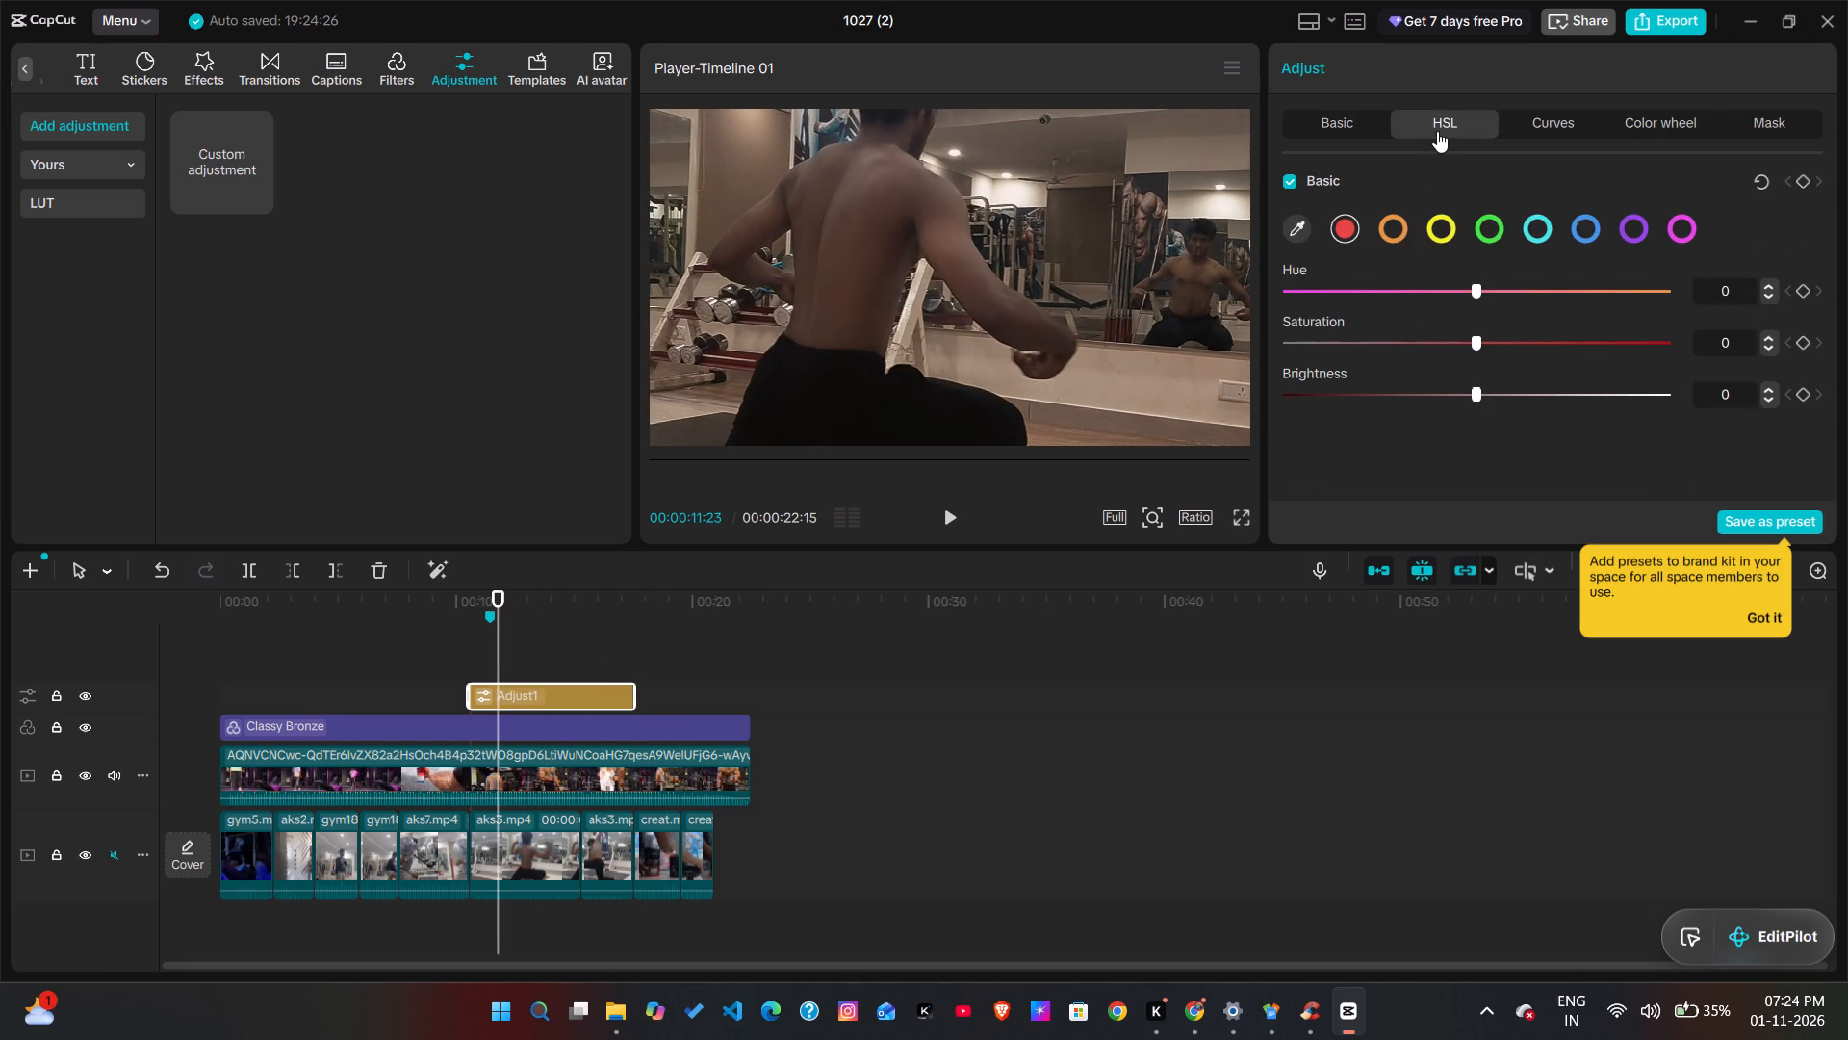
scroll(1415, 226, down, 1)
scroll(1501, 366, down, 1)
drag(1474, 339, 1384, 346)
drag(1384, 346, 1516, 390)
scroll(1397, 279, down, 2)
click(1526, 113)
Set the adjustment layer's basic lightness values to contrast 7 and shadow -7.
click(1372, 125)
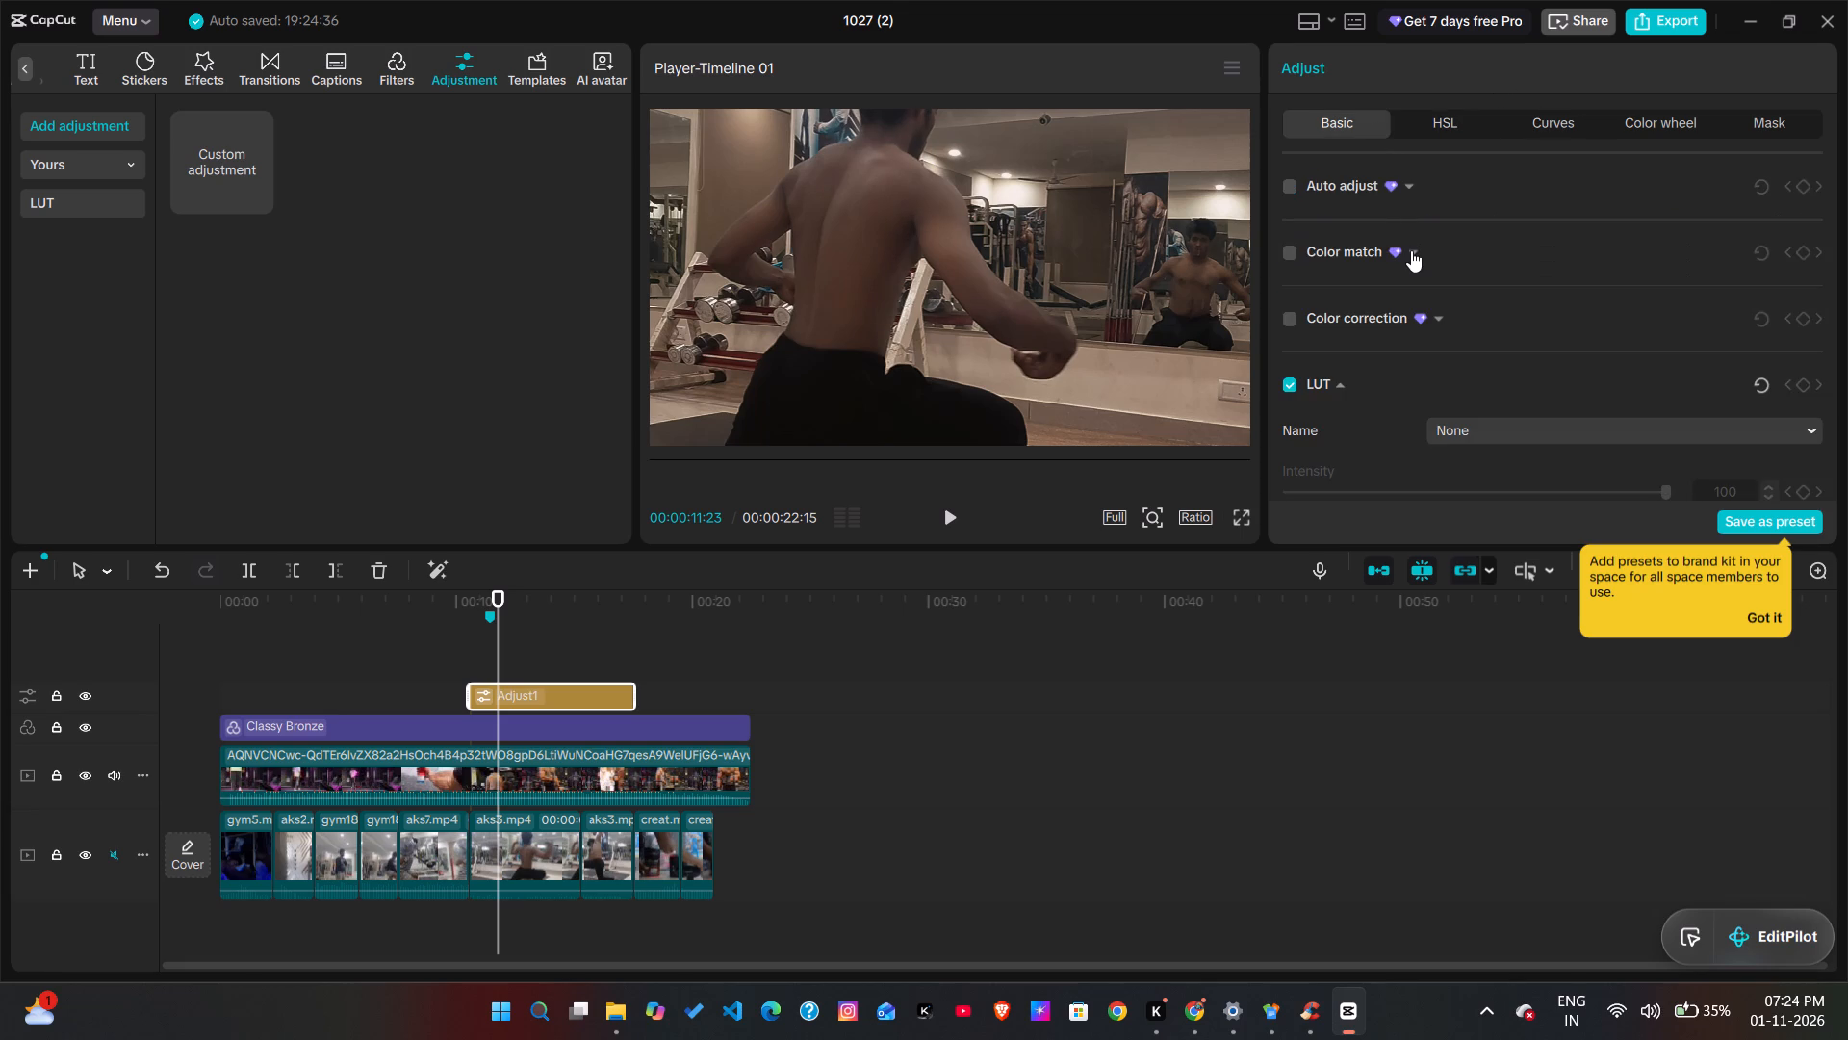
scroll(1411, 250, down, 7)
drag(1472, 383, 1432, 385)
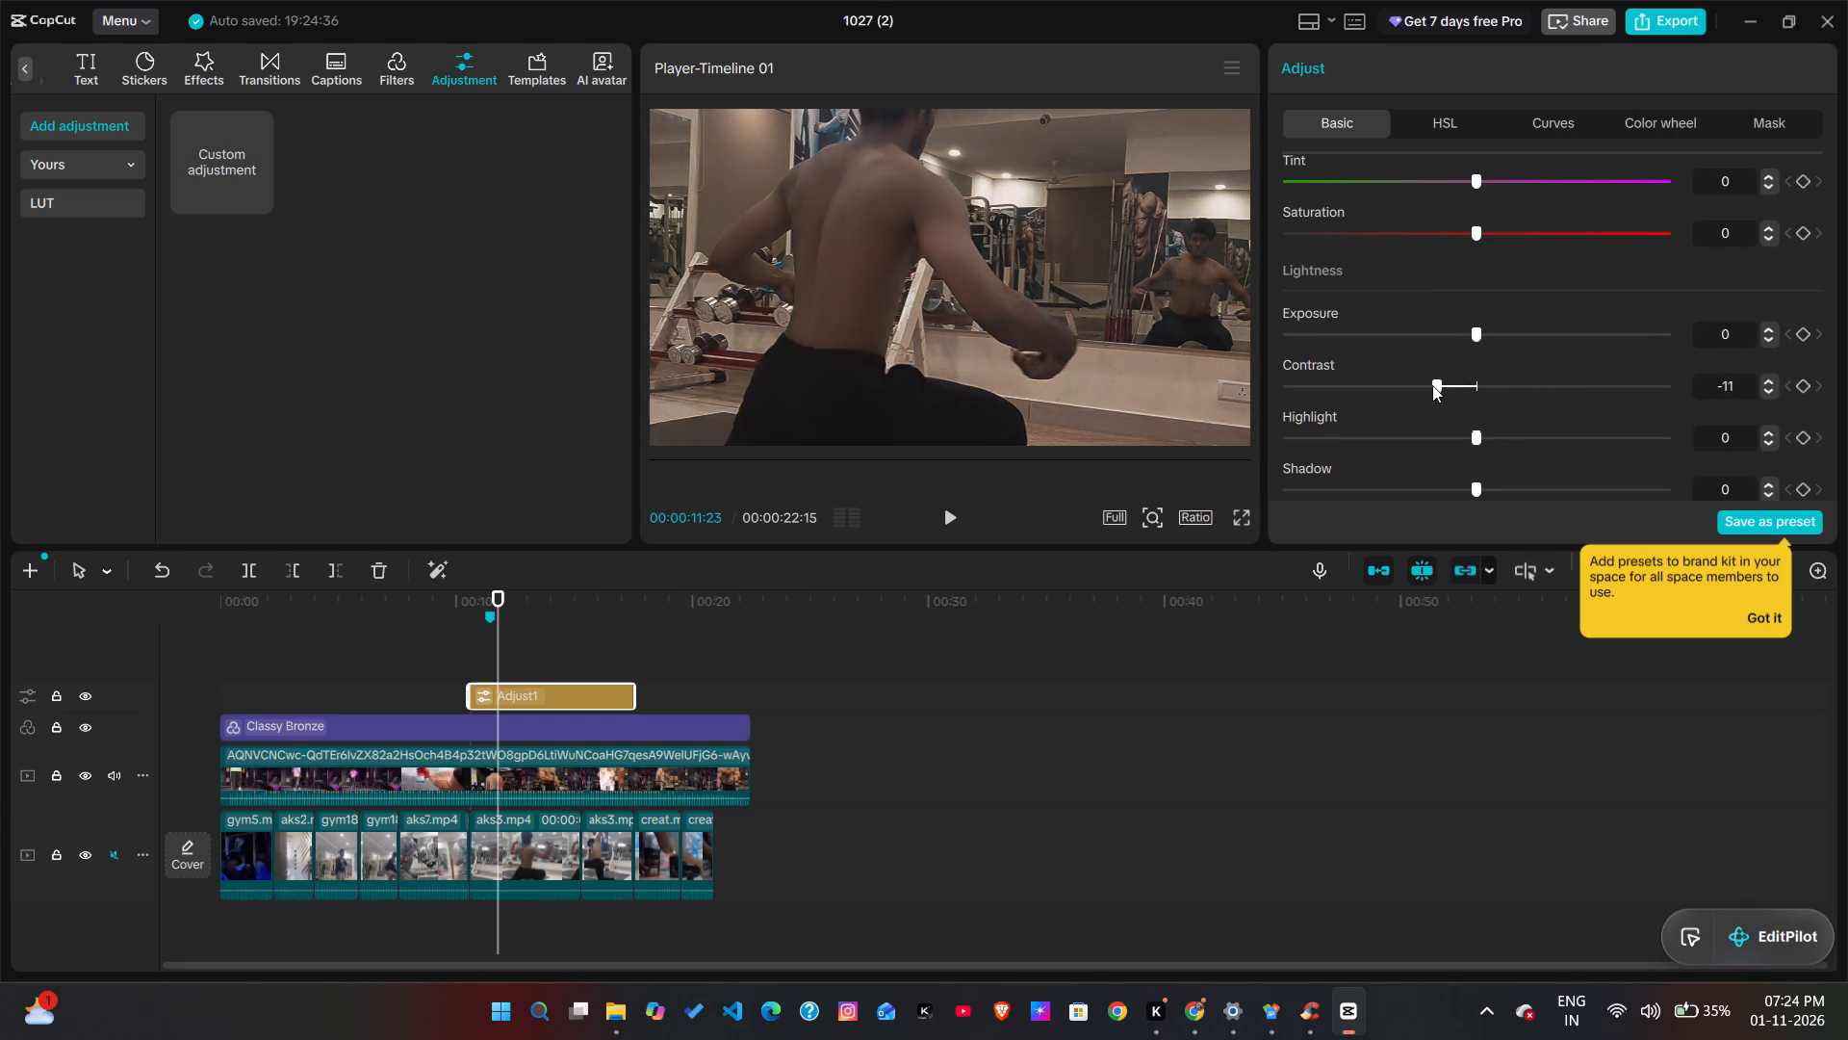
drag(1432, 385, 1497, 383)
scroll(1444, 392, down, 1)
drag(1477, 396, 1445, 402)
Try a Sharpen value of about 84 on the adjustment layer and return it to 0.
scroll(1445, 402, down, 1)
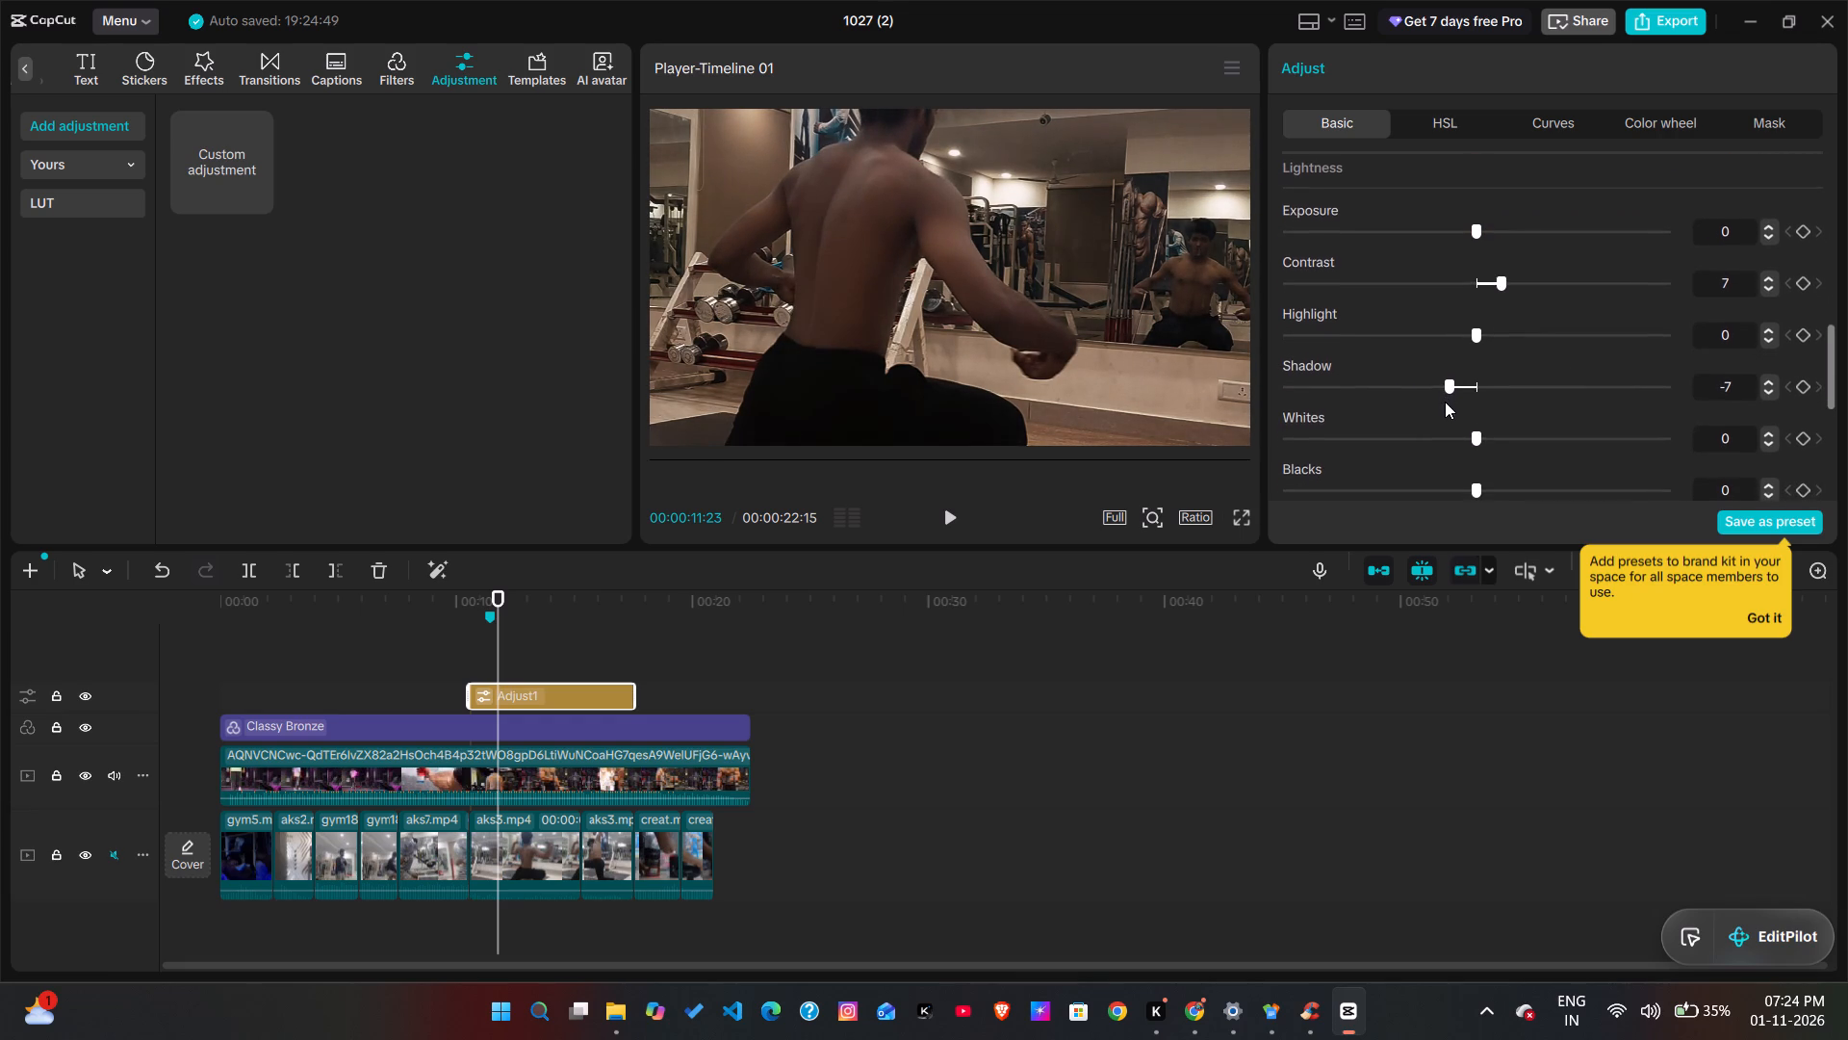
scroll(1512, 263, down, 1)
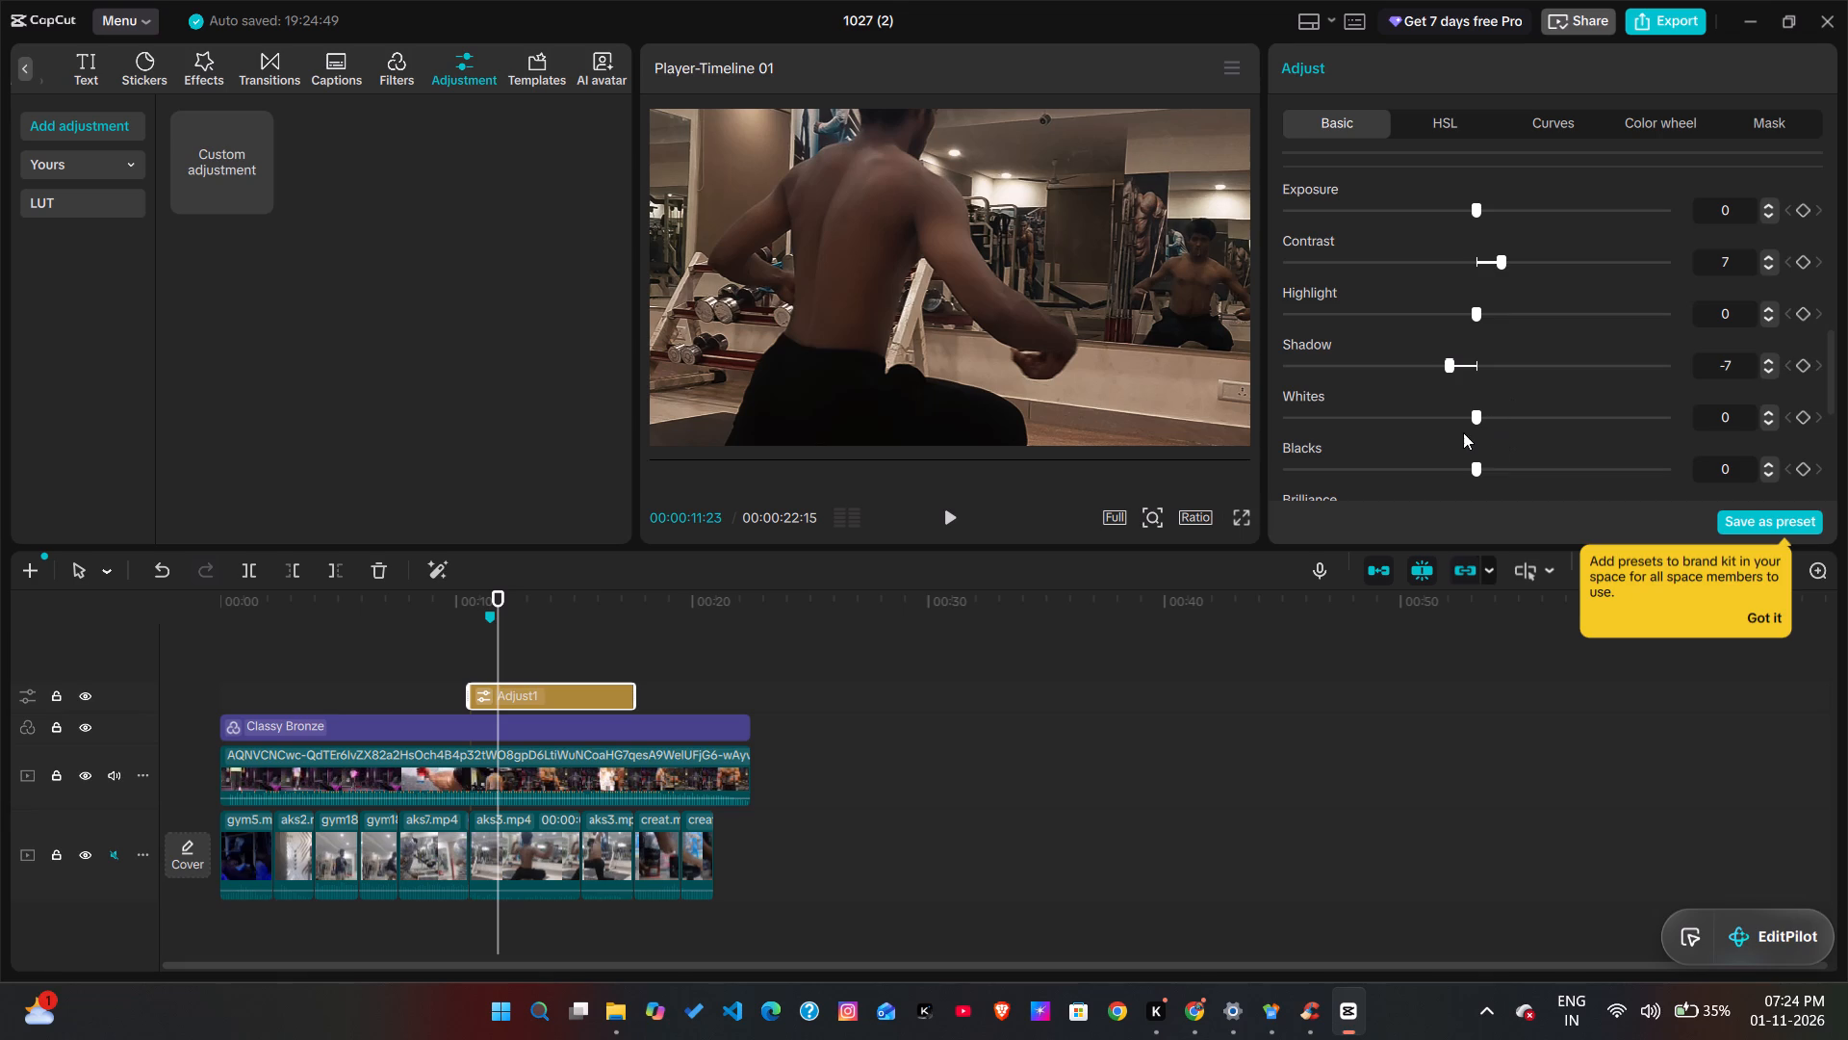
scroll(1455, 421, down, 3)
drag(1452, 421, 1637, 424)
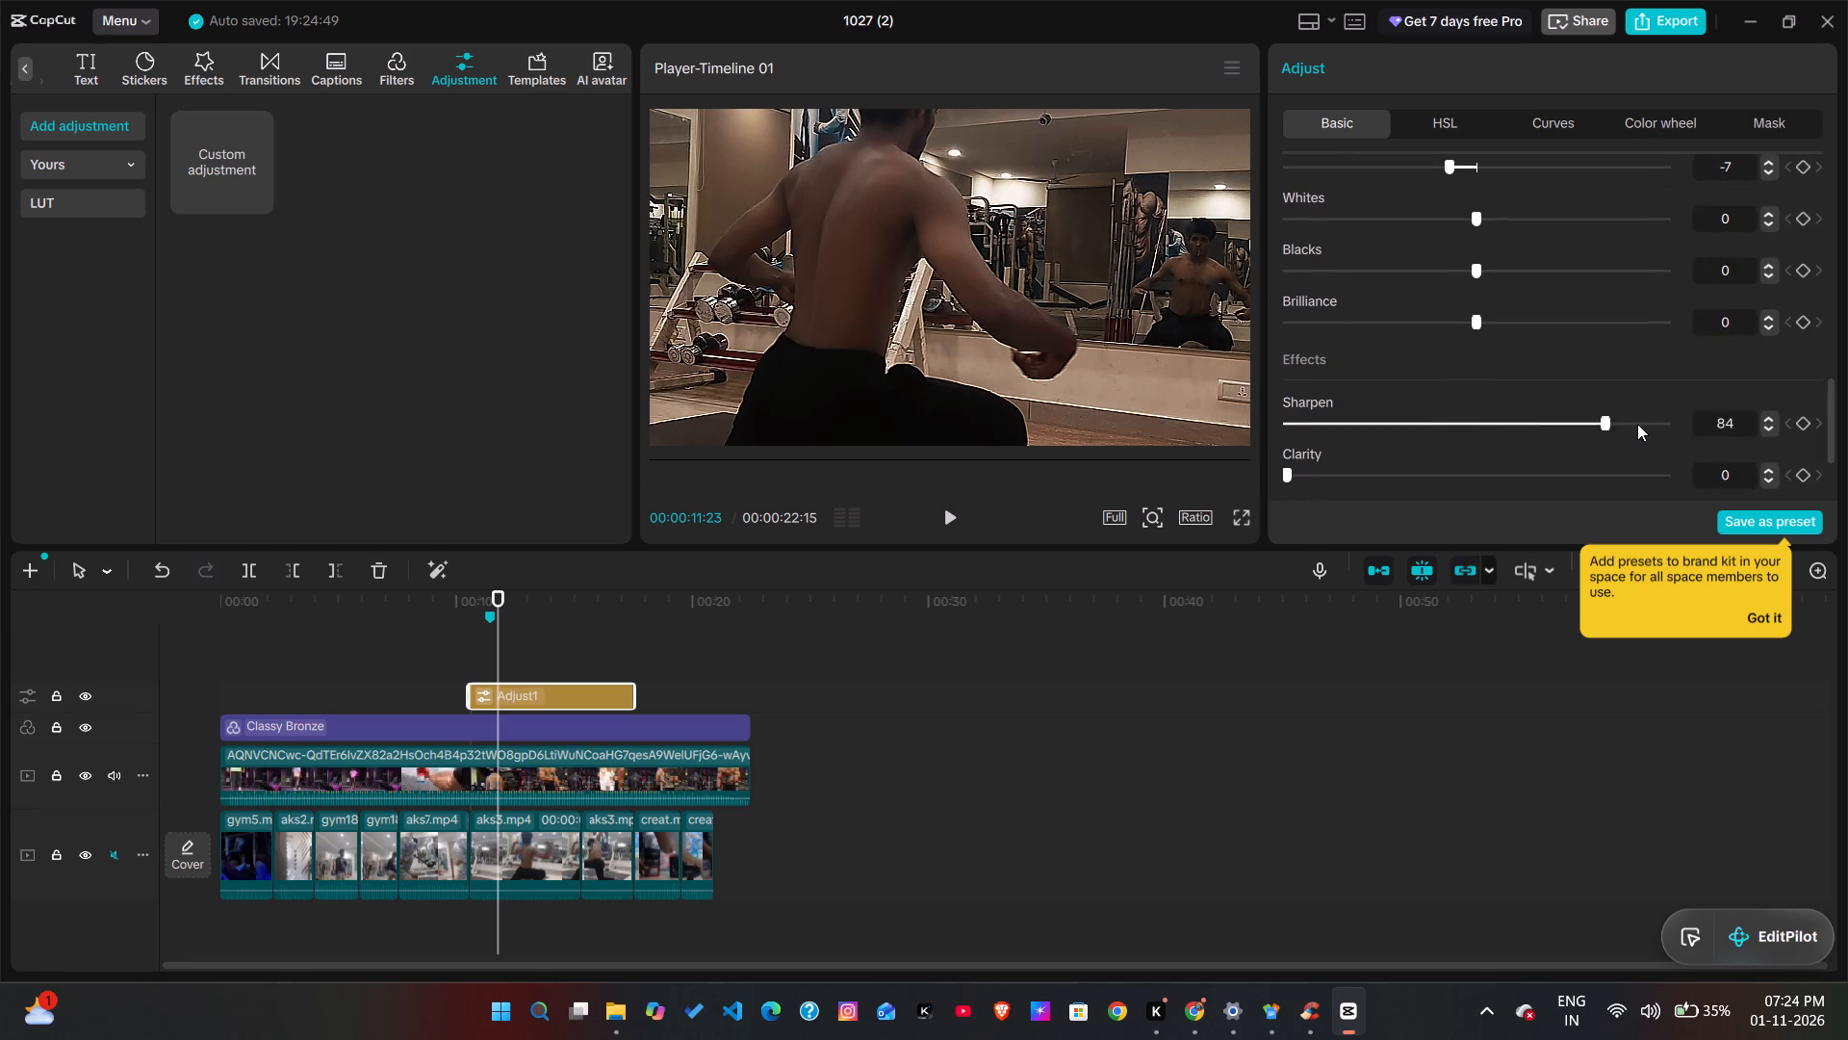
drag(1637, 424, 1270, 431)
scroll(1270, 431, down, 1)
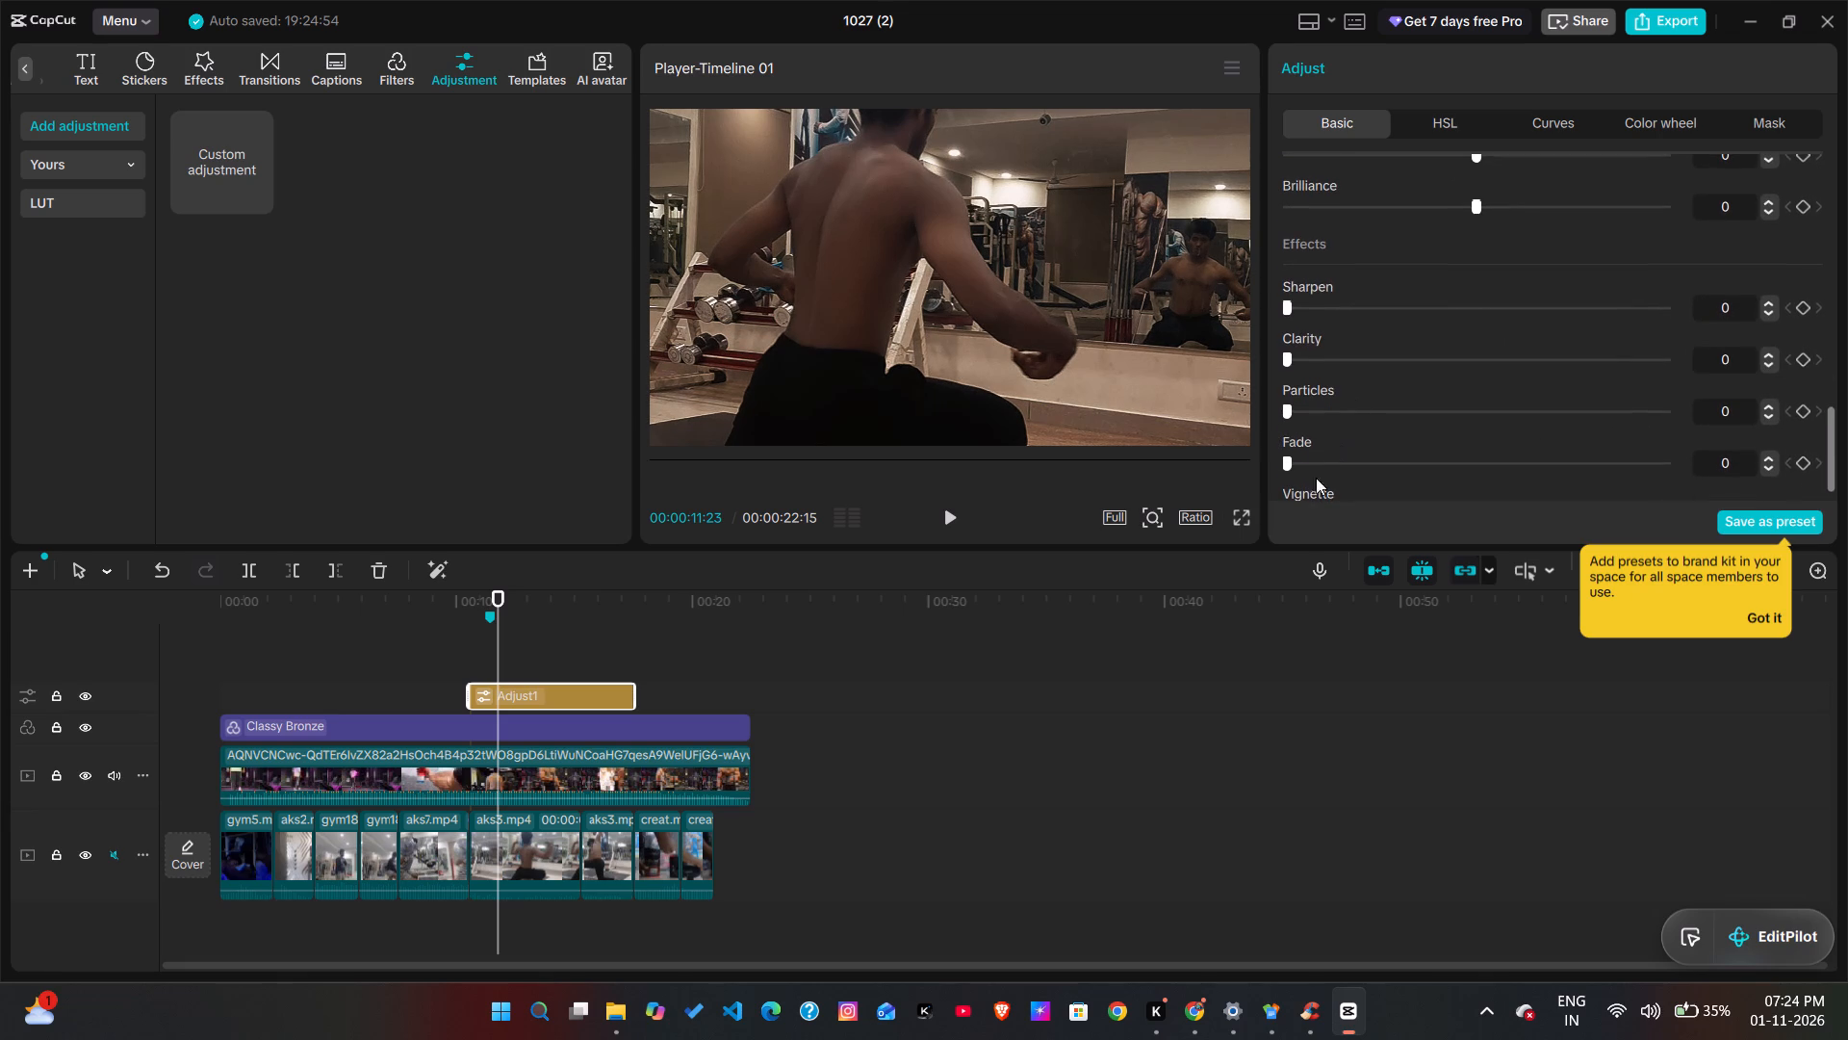
Set the adjustment layer's Sharpen value to 35.
scroll(1338, 410, down, 4)
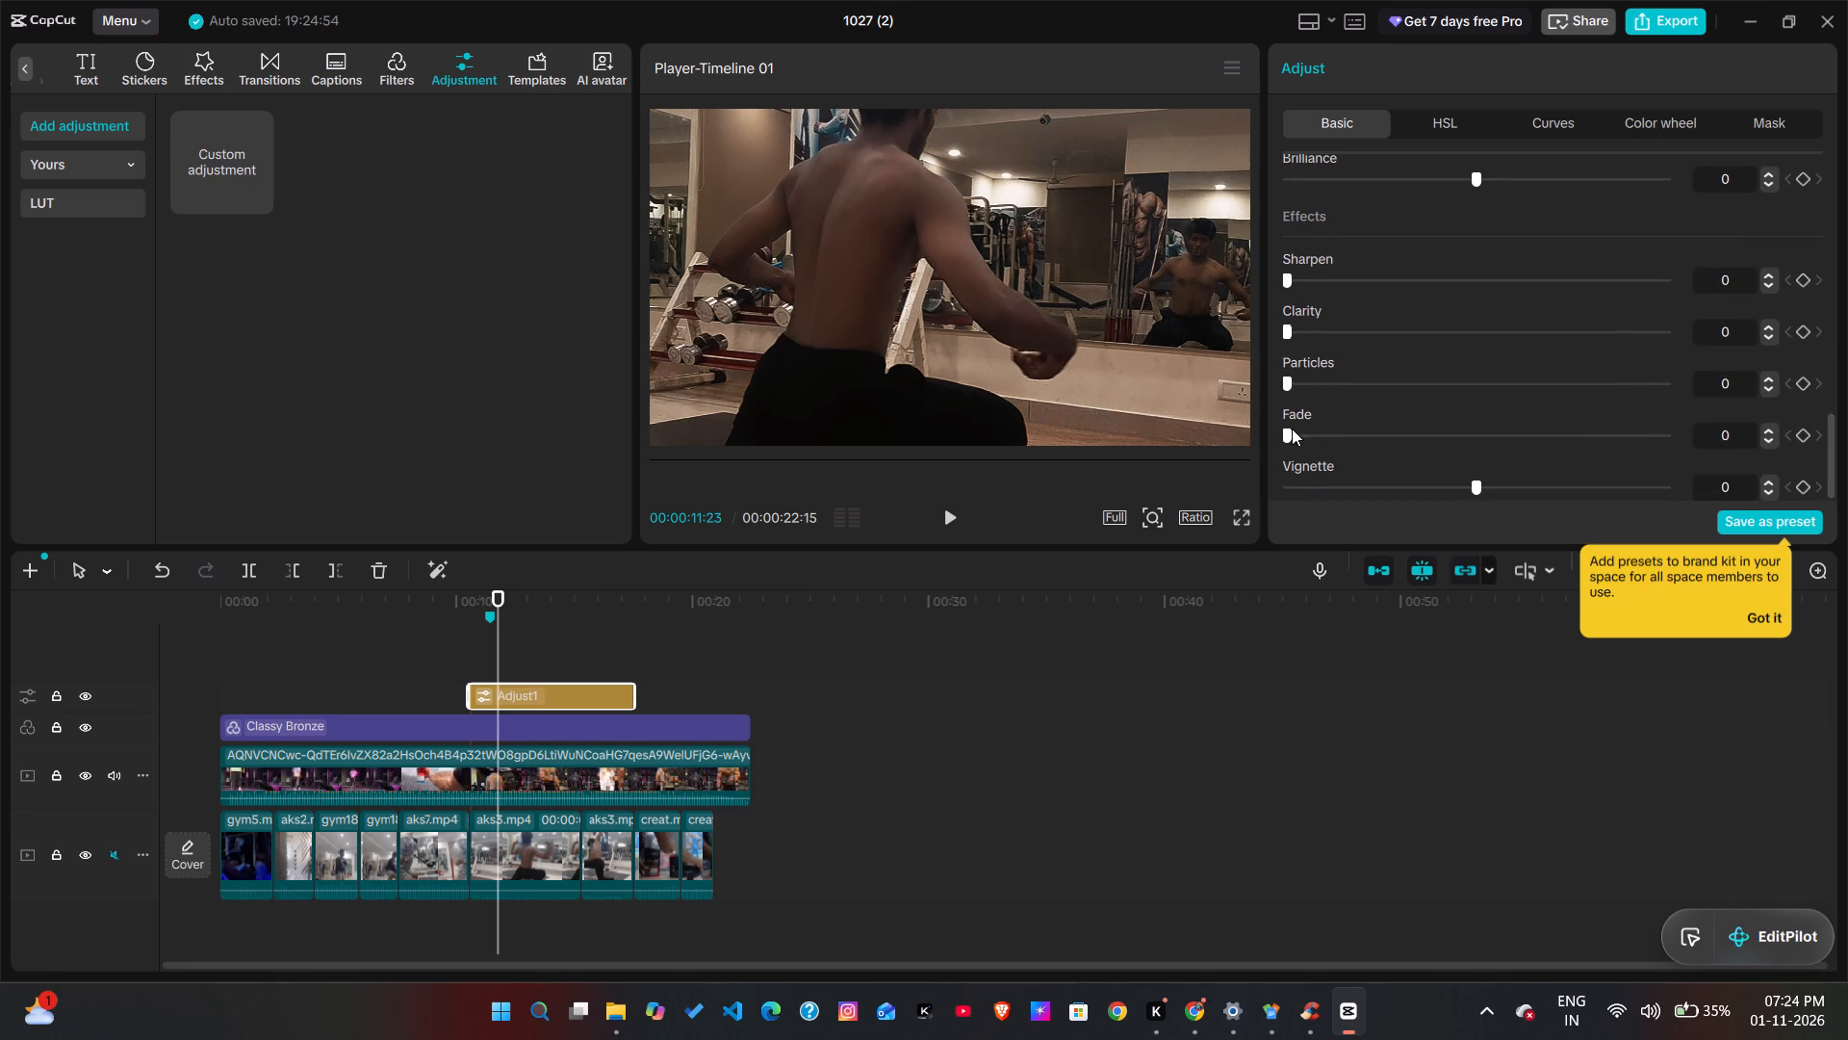
scroll(1353, 313, up, 1)
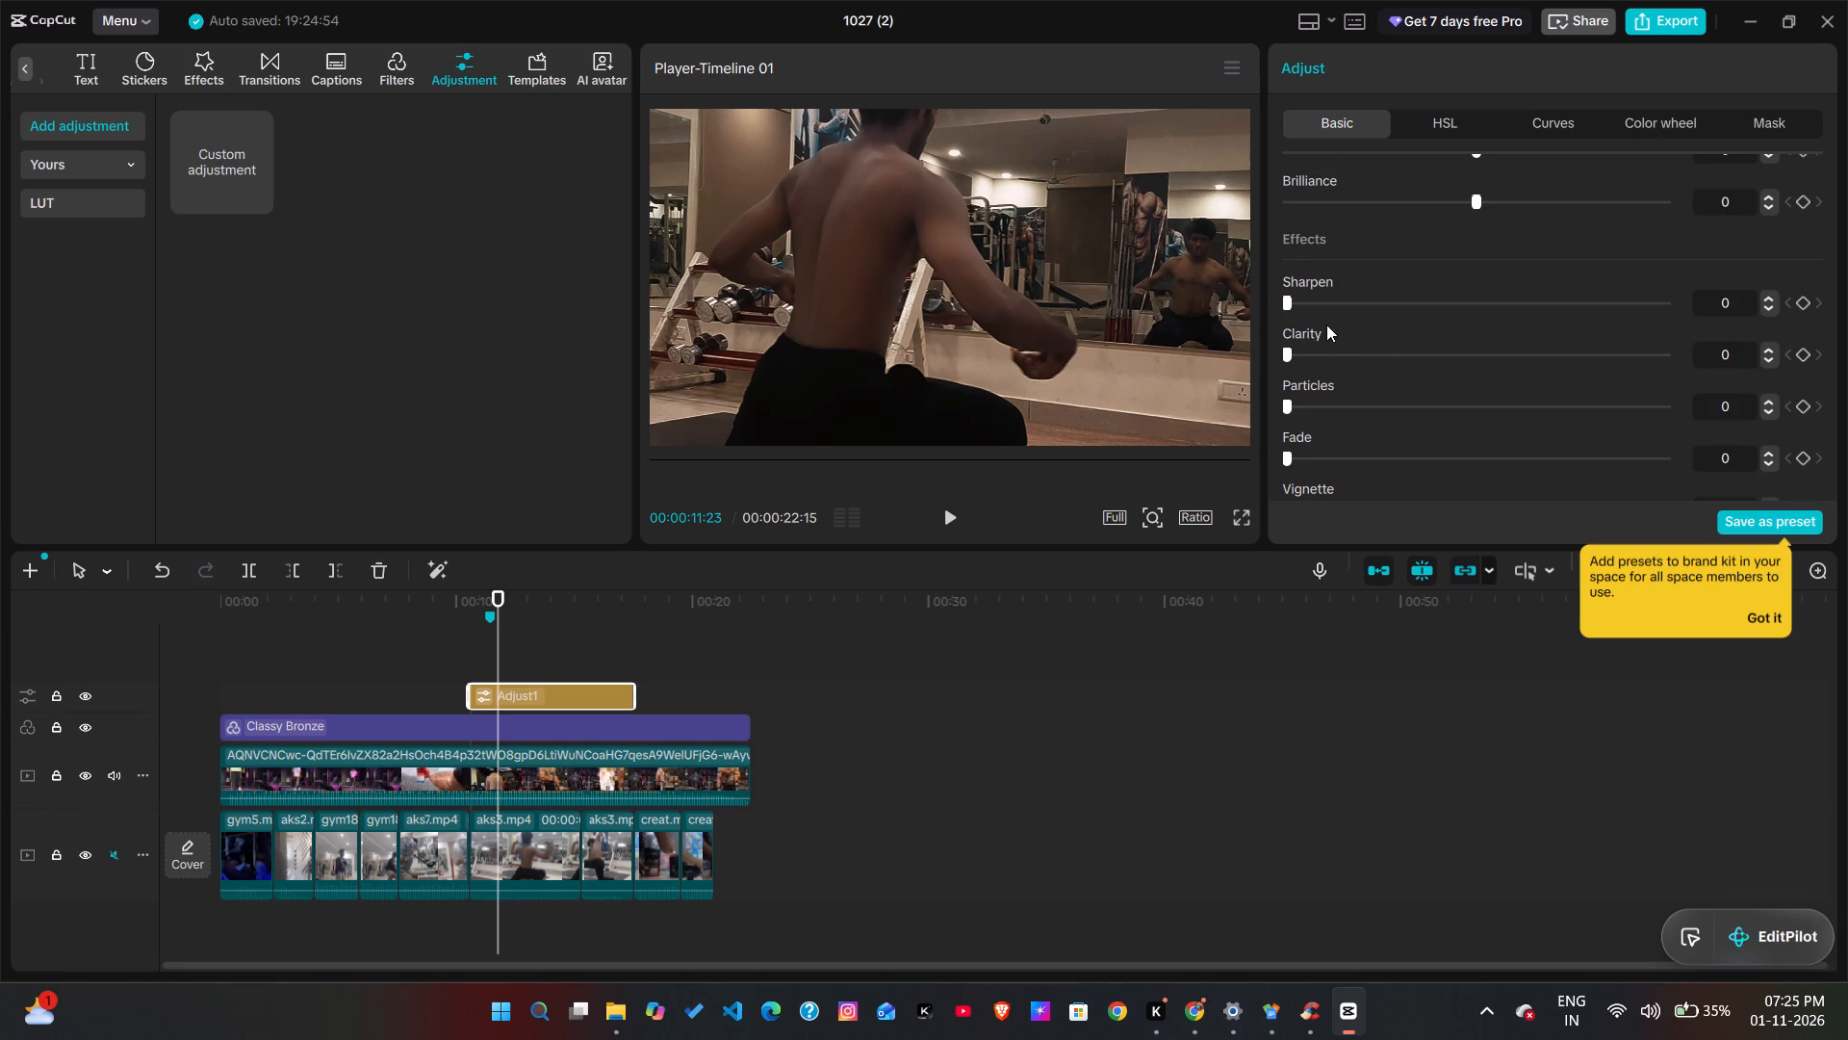
click(1296, 299)
click(1319, 302)
click(1344, 302)
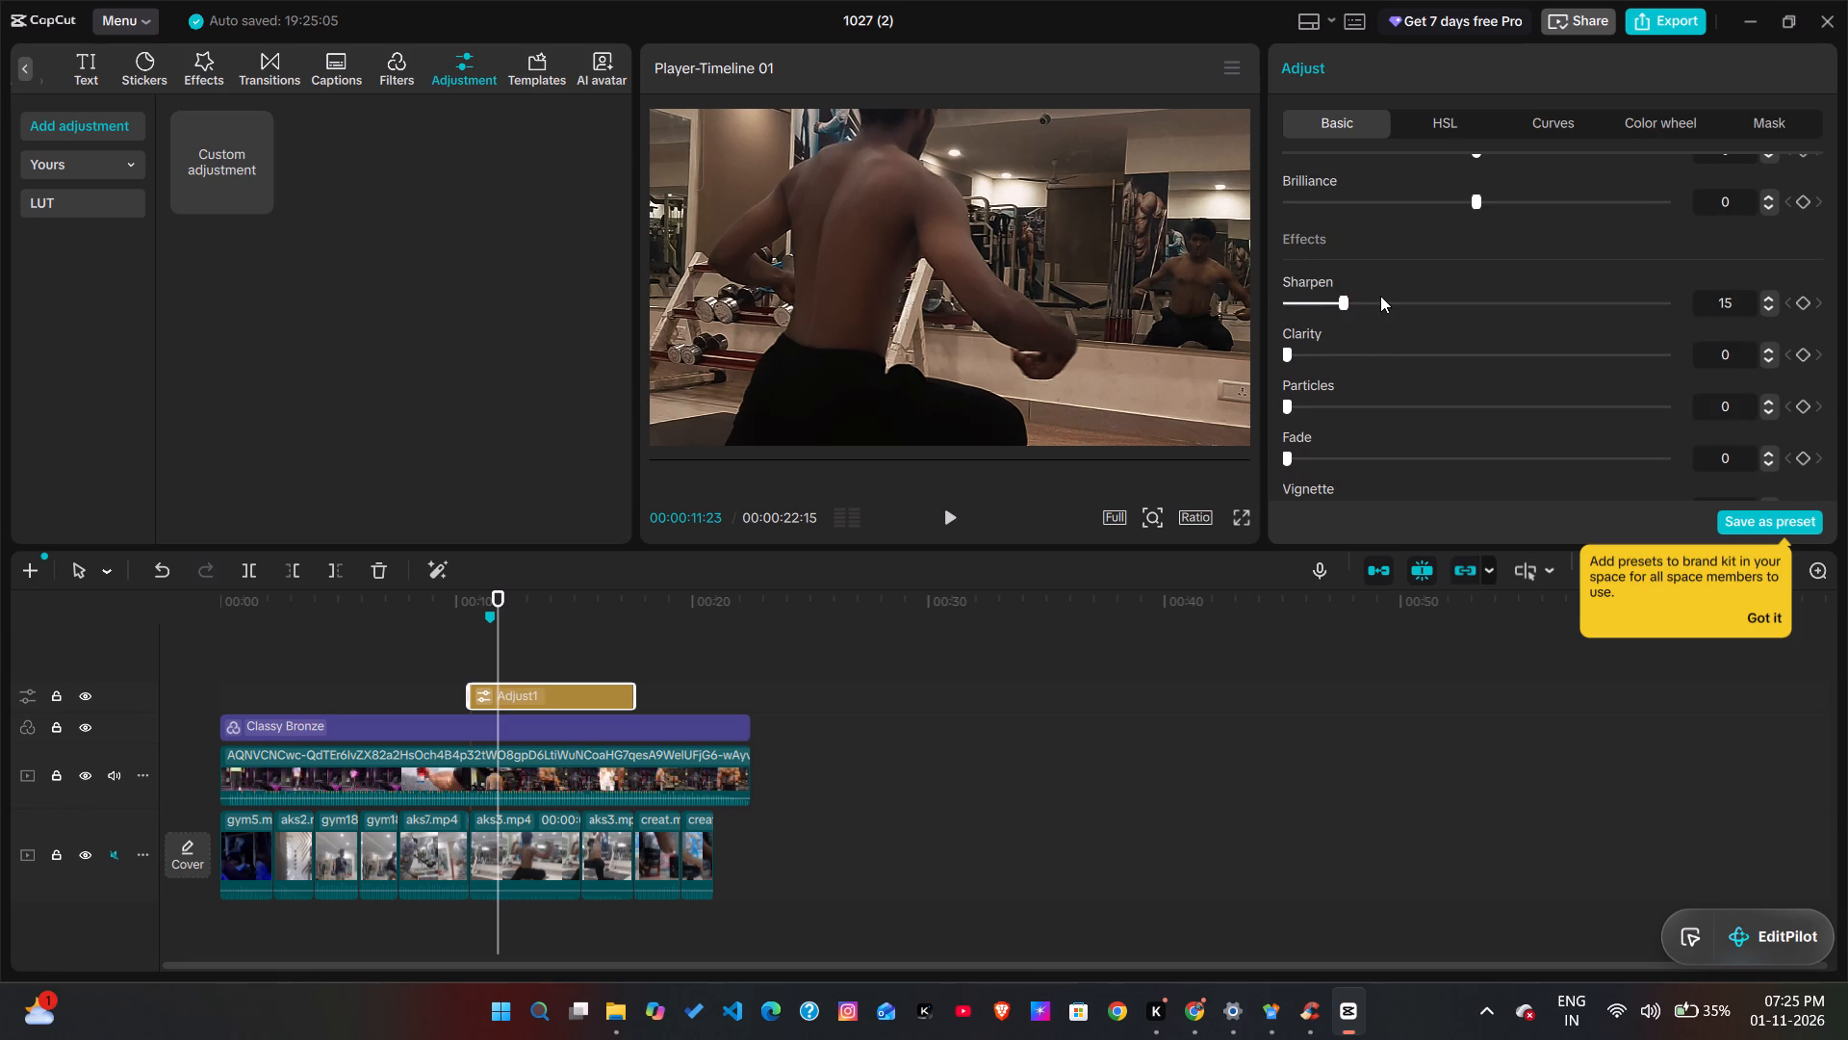
click(1380, 296)
click(1398, 295)
click(1420, 299)
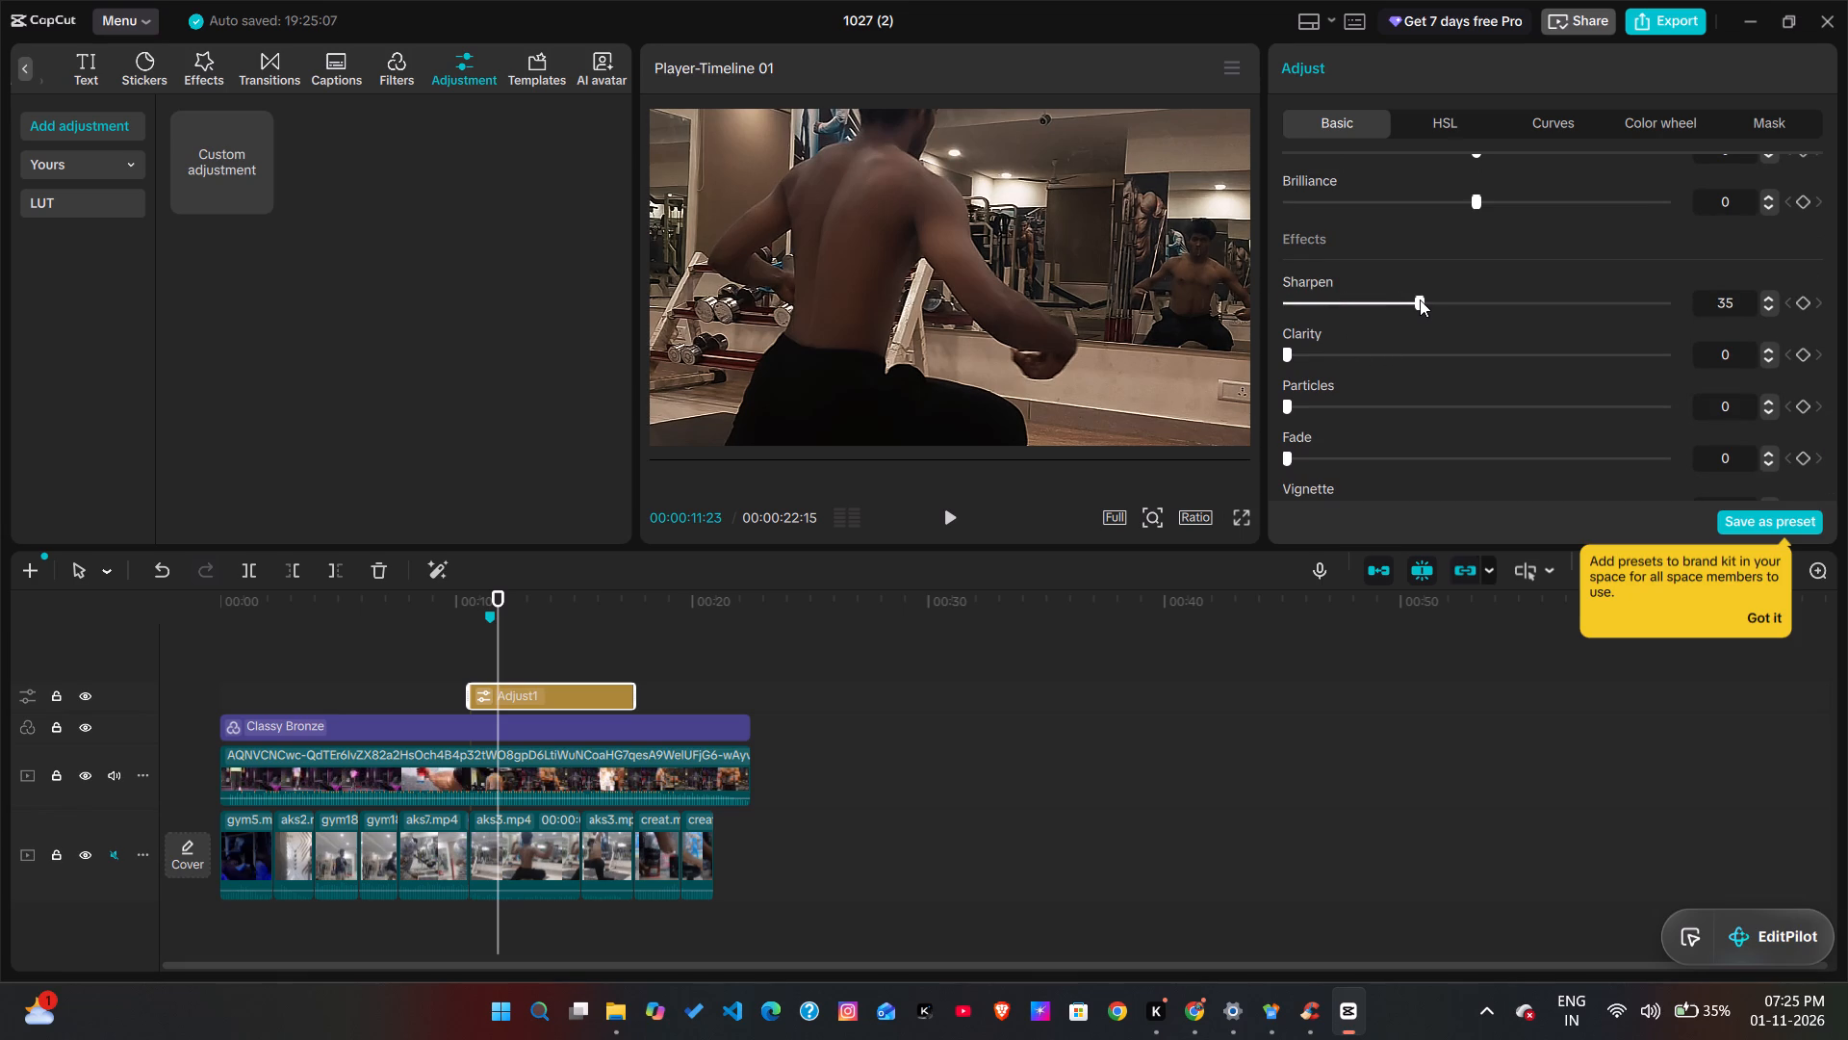
Set the adjustment layer's Highlight value to 13.
scroll(1453, 311, down, 5)
scroll(1453, 311, up, 2)
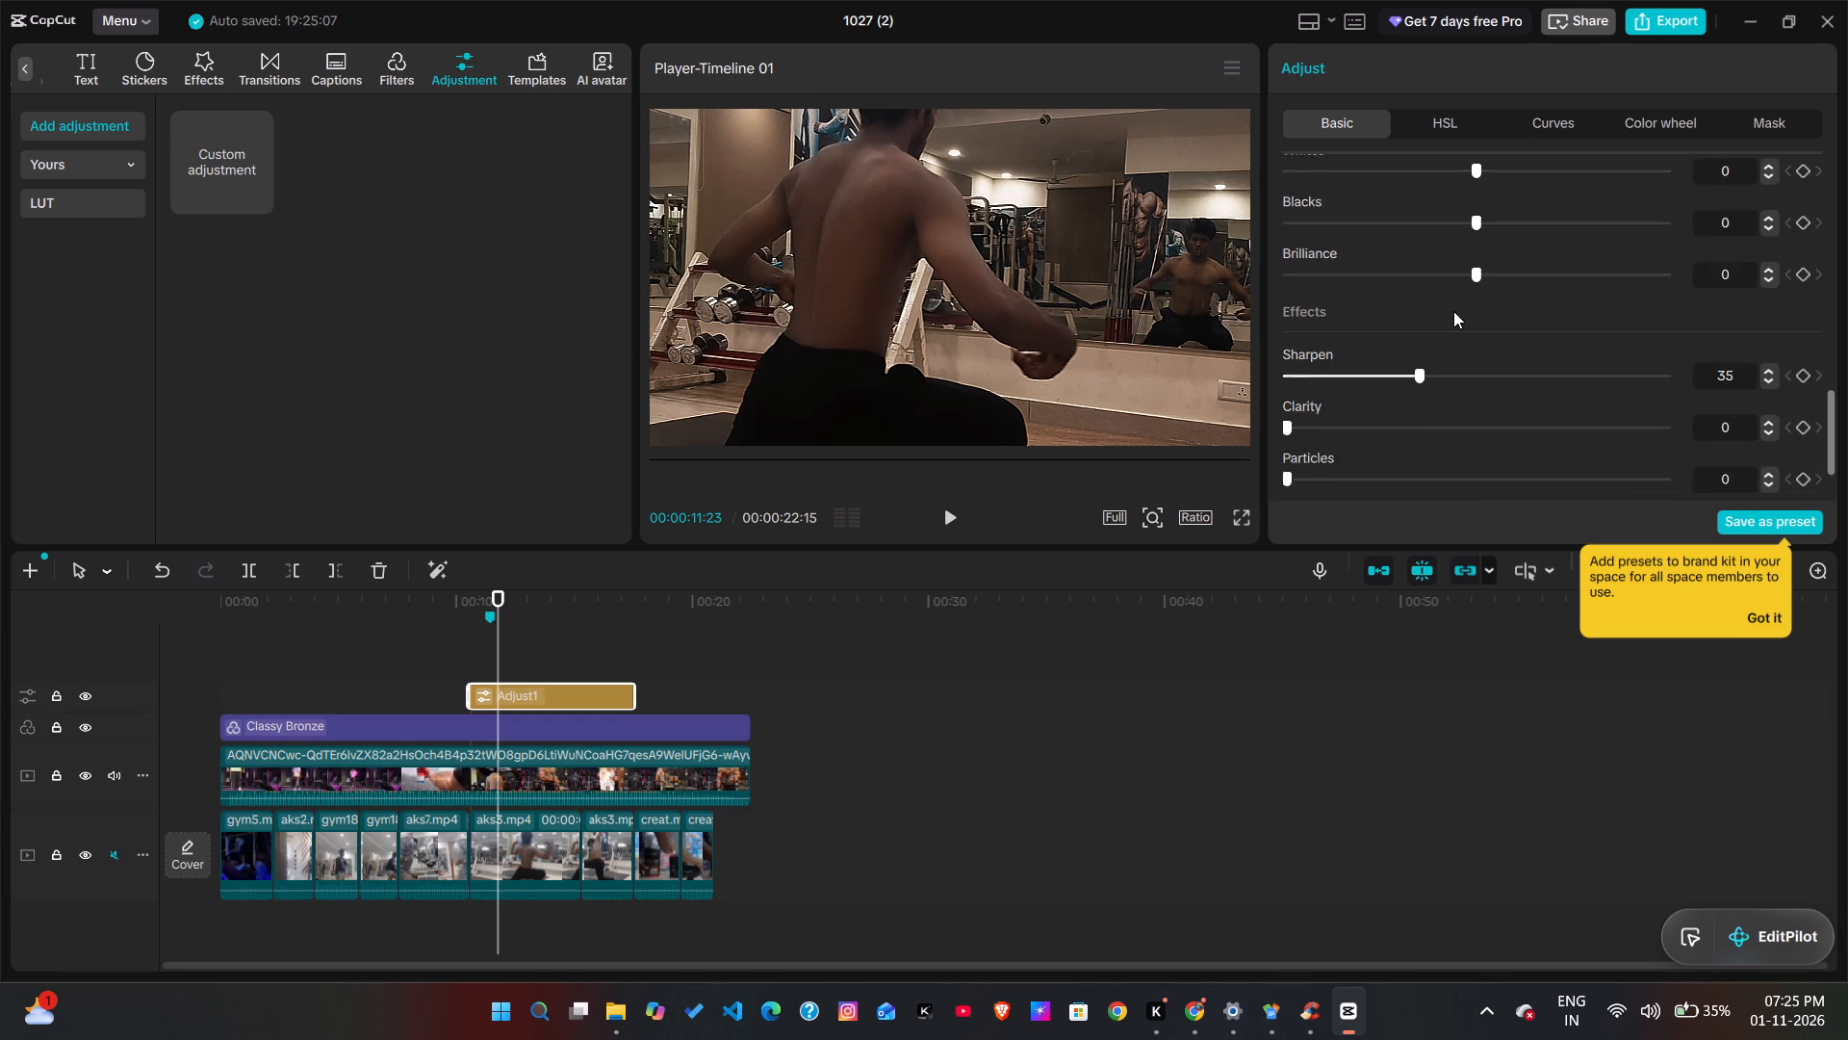
scroll(1453, 311, up, 2)
drag(1475, 238, 1603, 251)
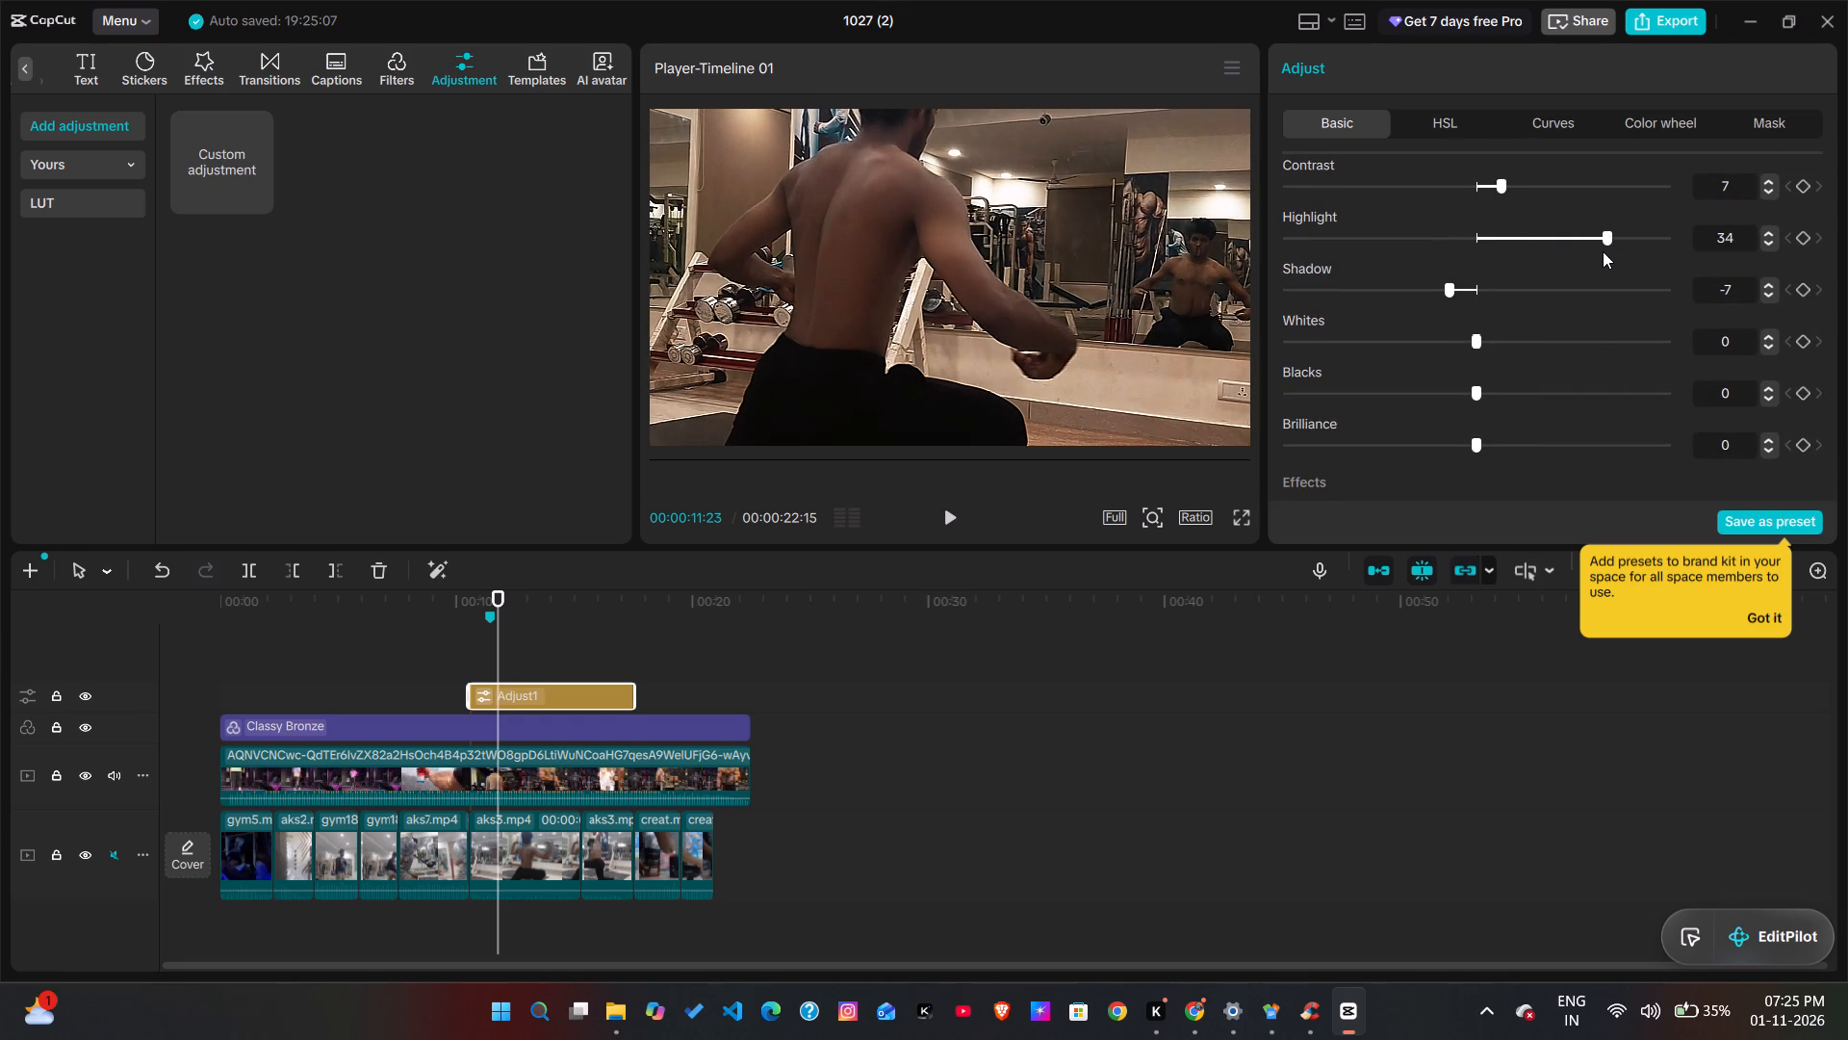
drag(1603, 251, 1523, 296)
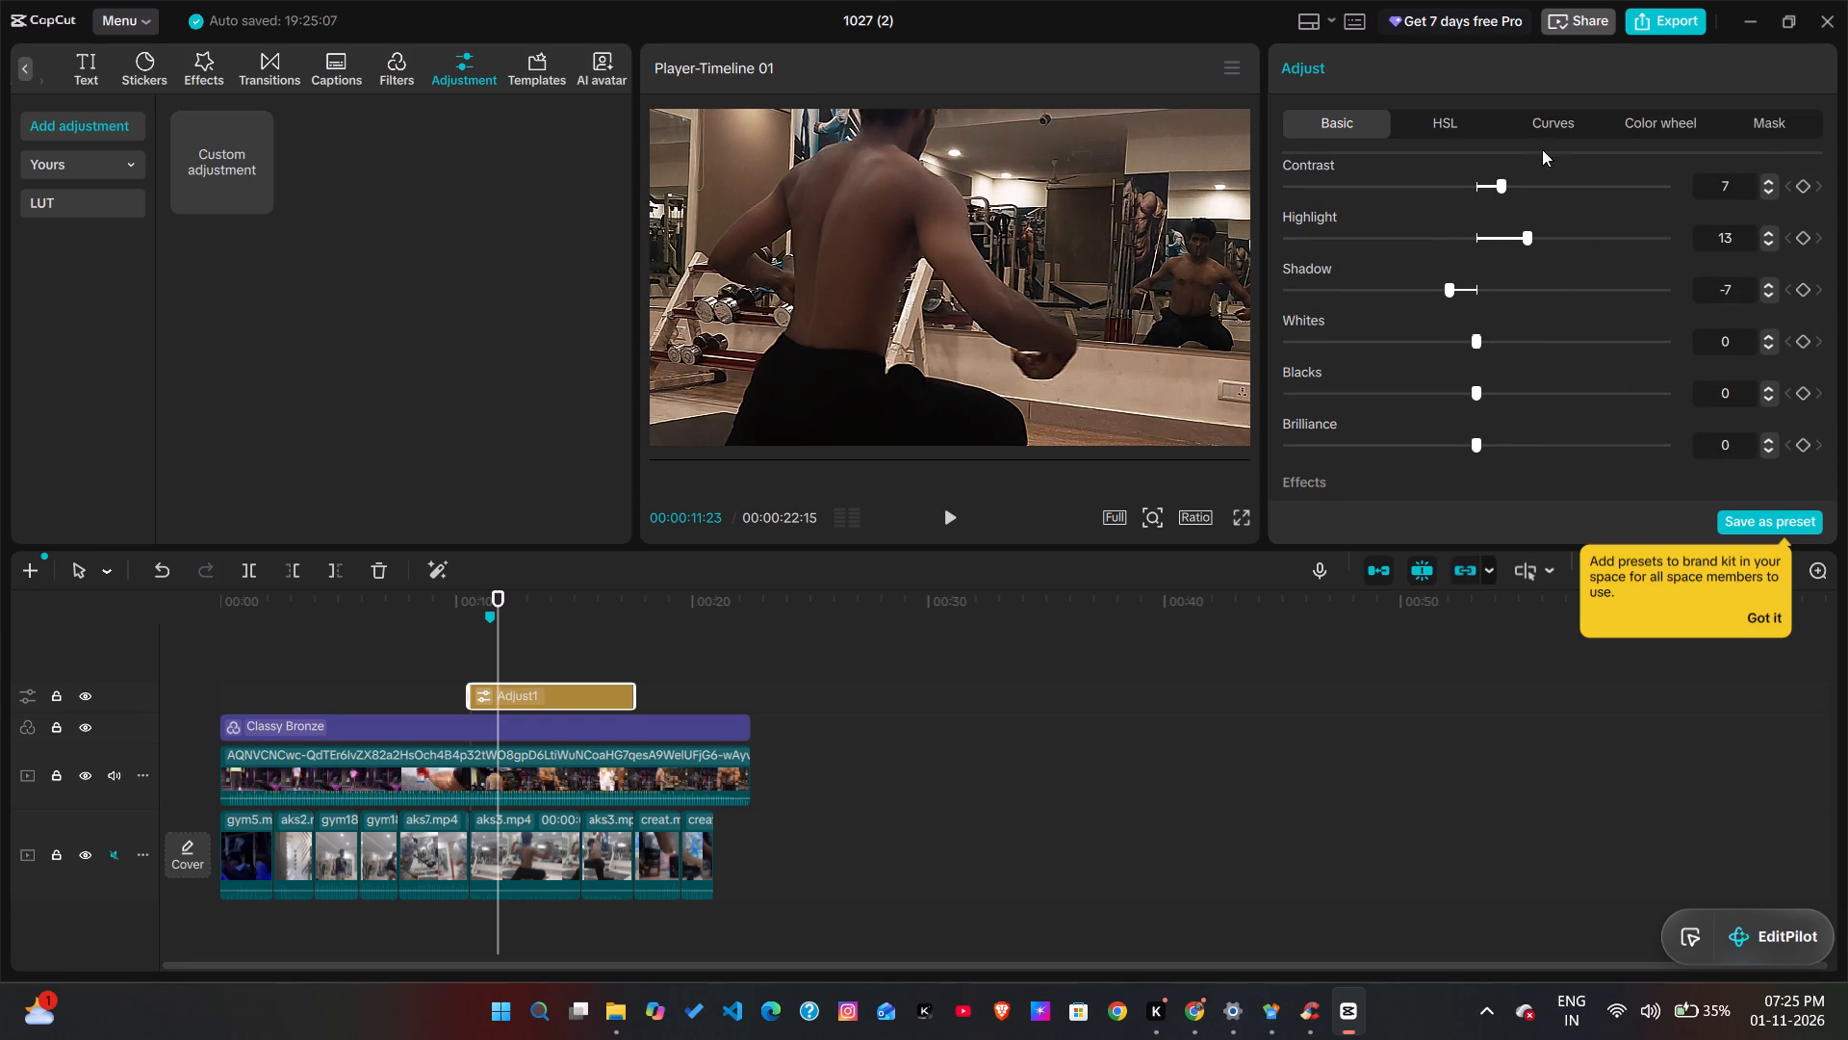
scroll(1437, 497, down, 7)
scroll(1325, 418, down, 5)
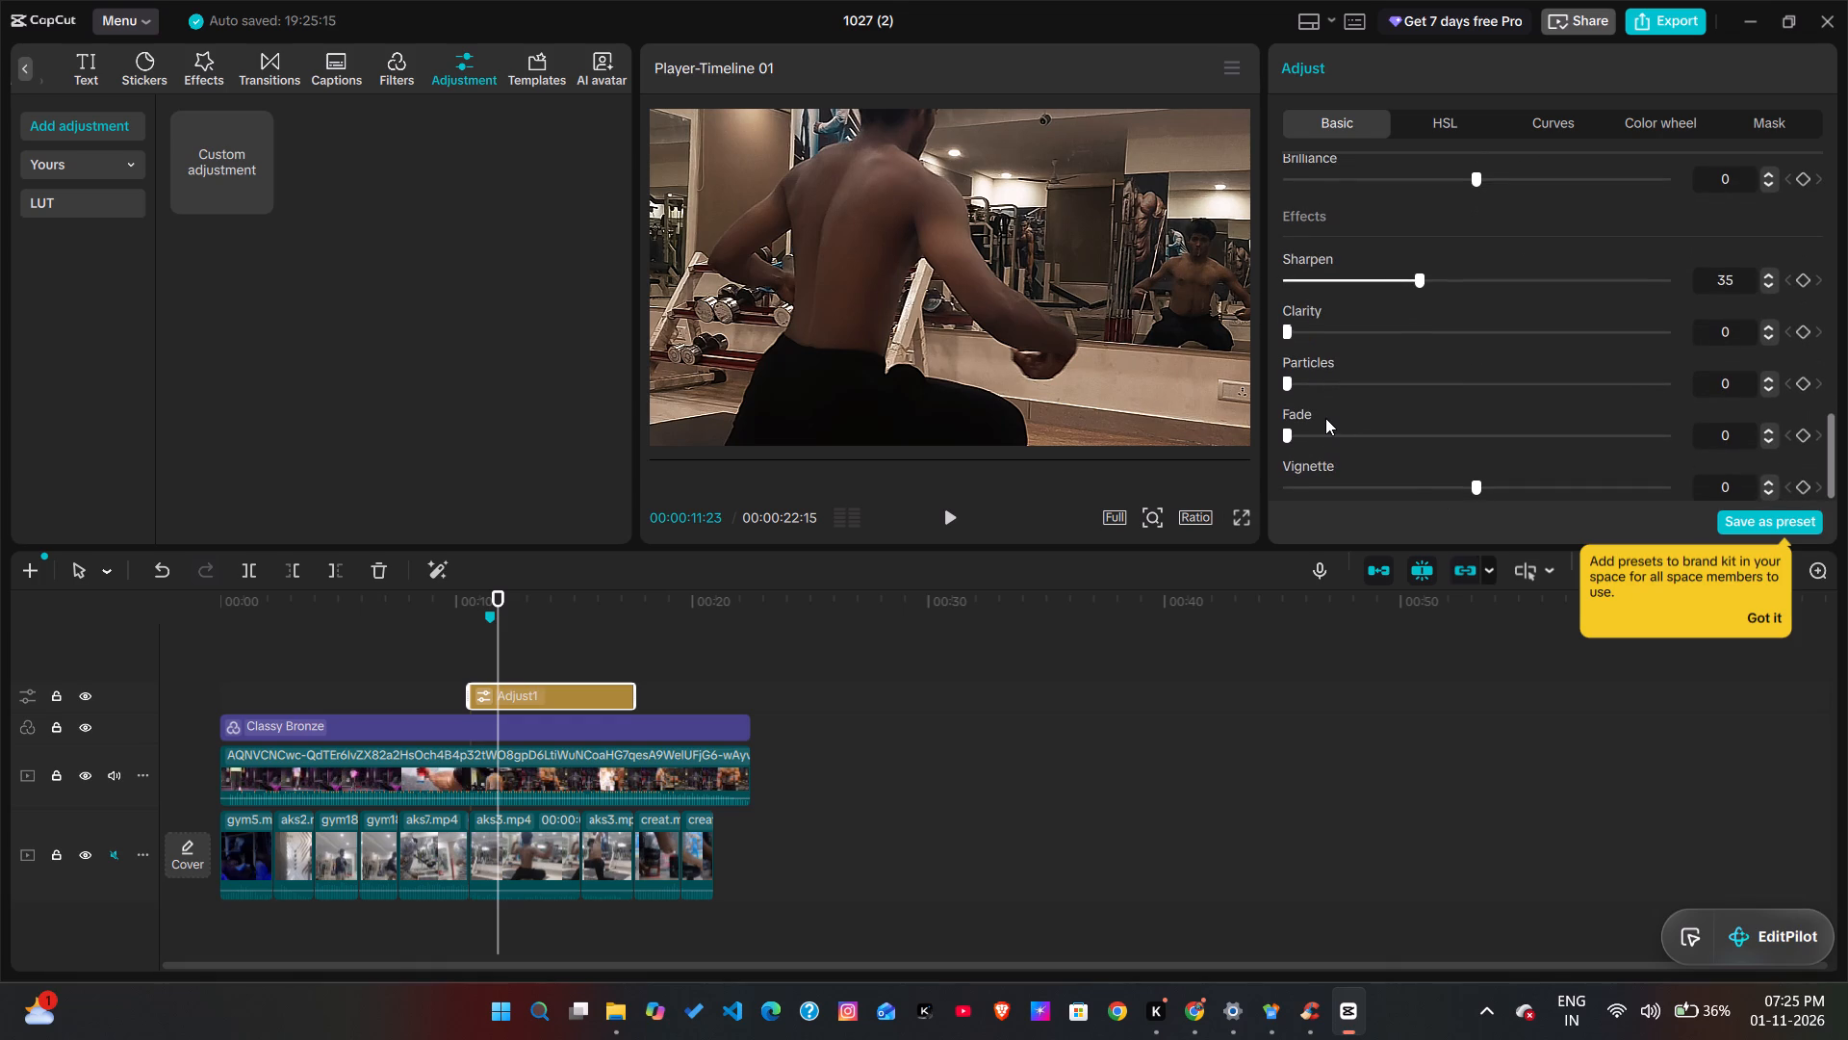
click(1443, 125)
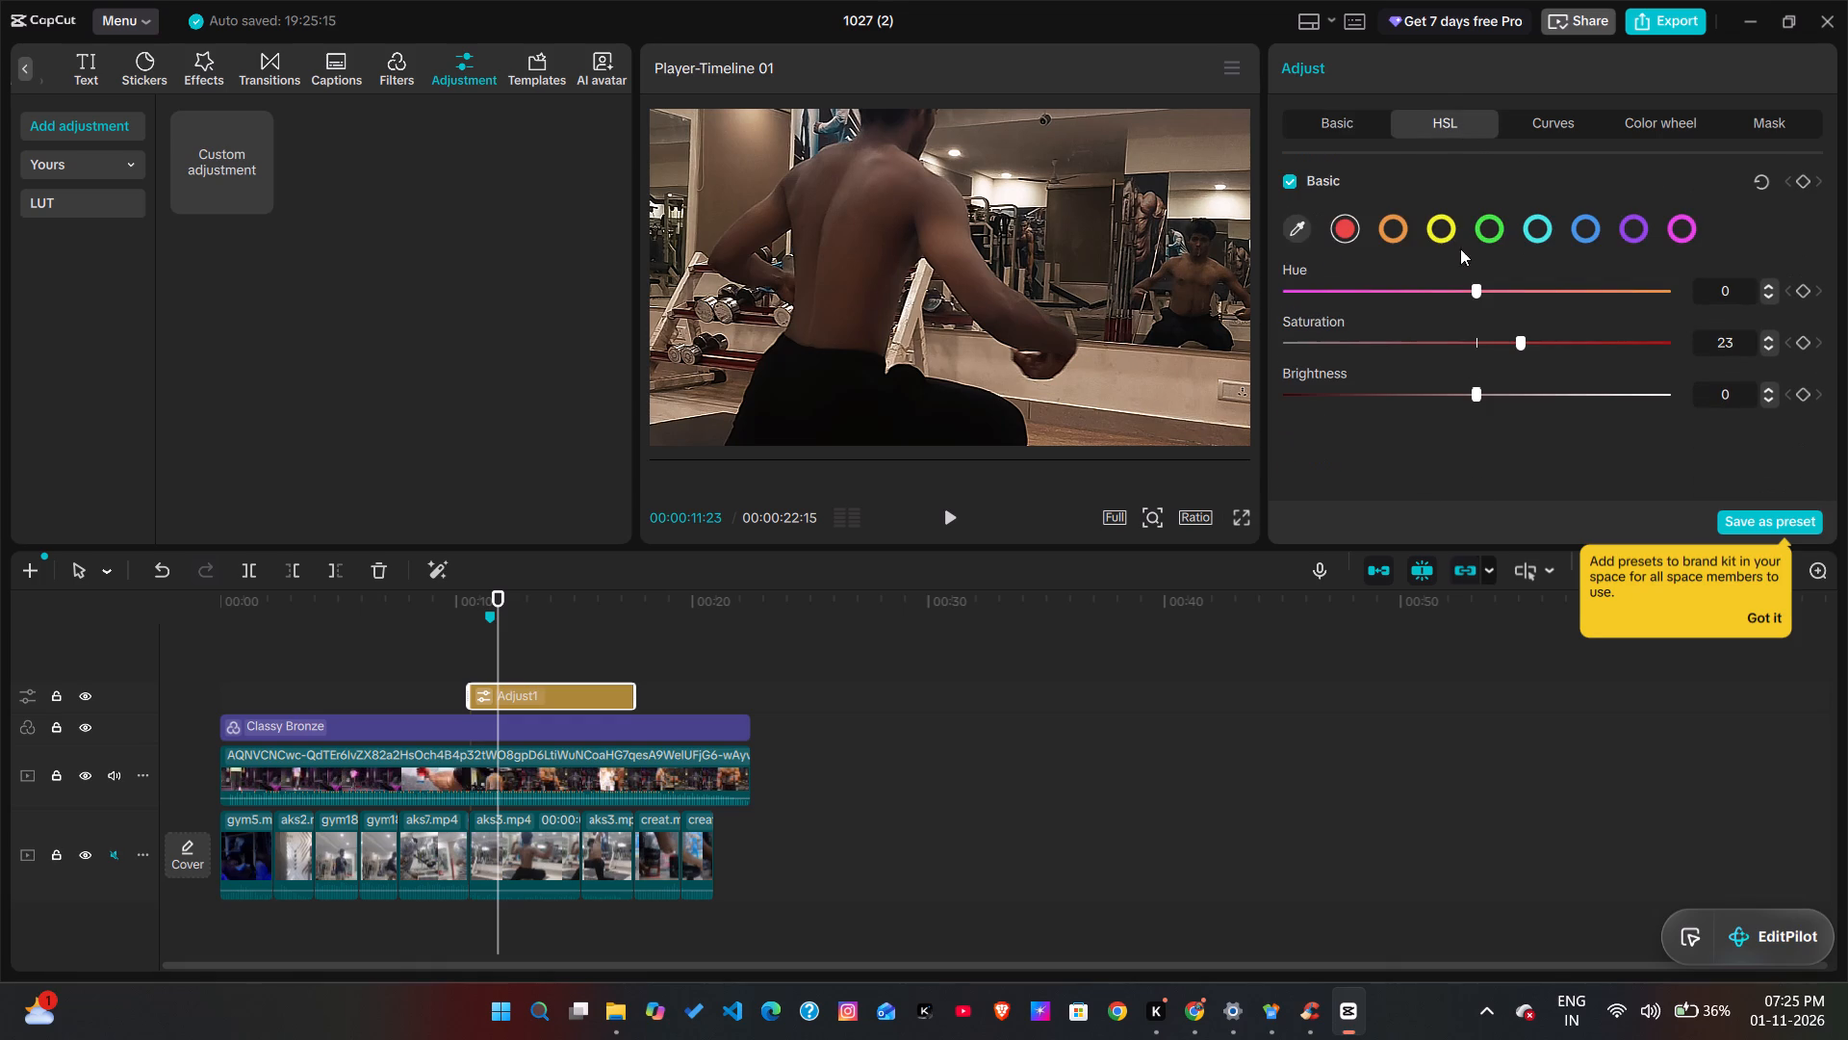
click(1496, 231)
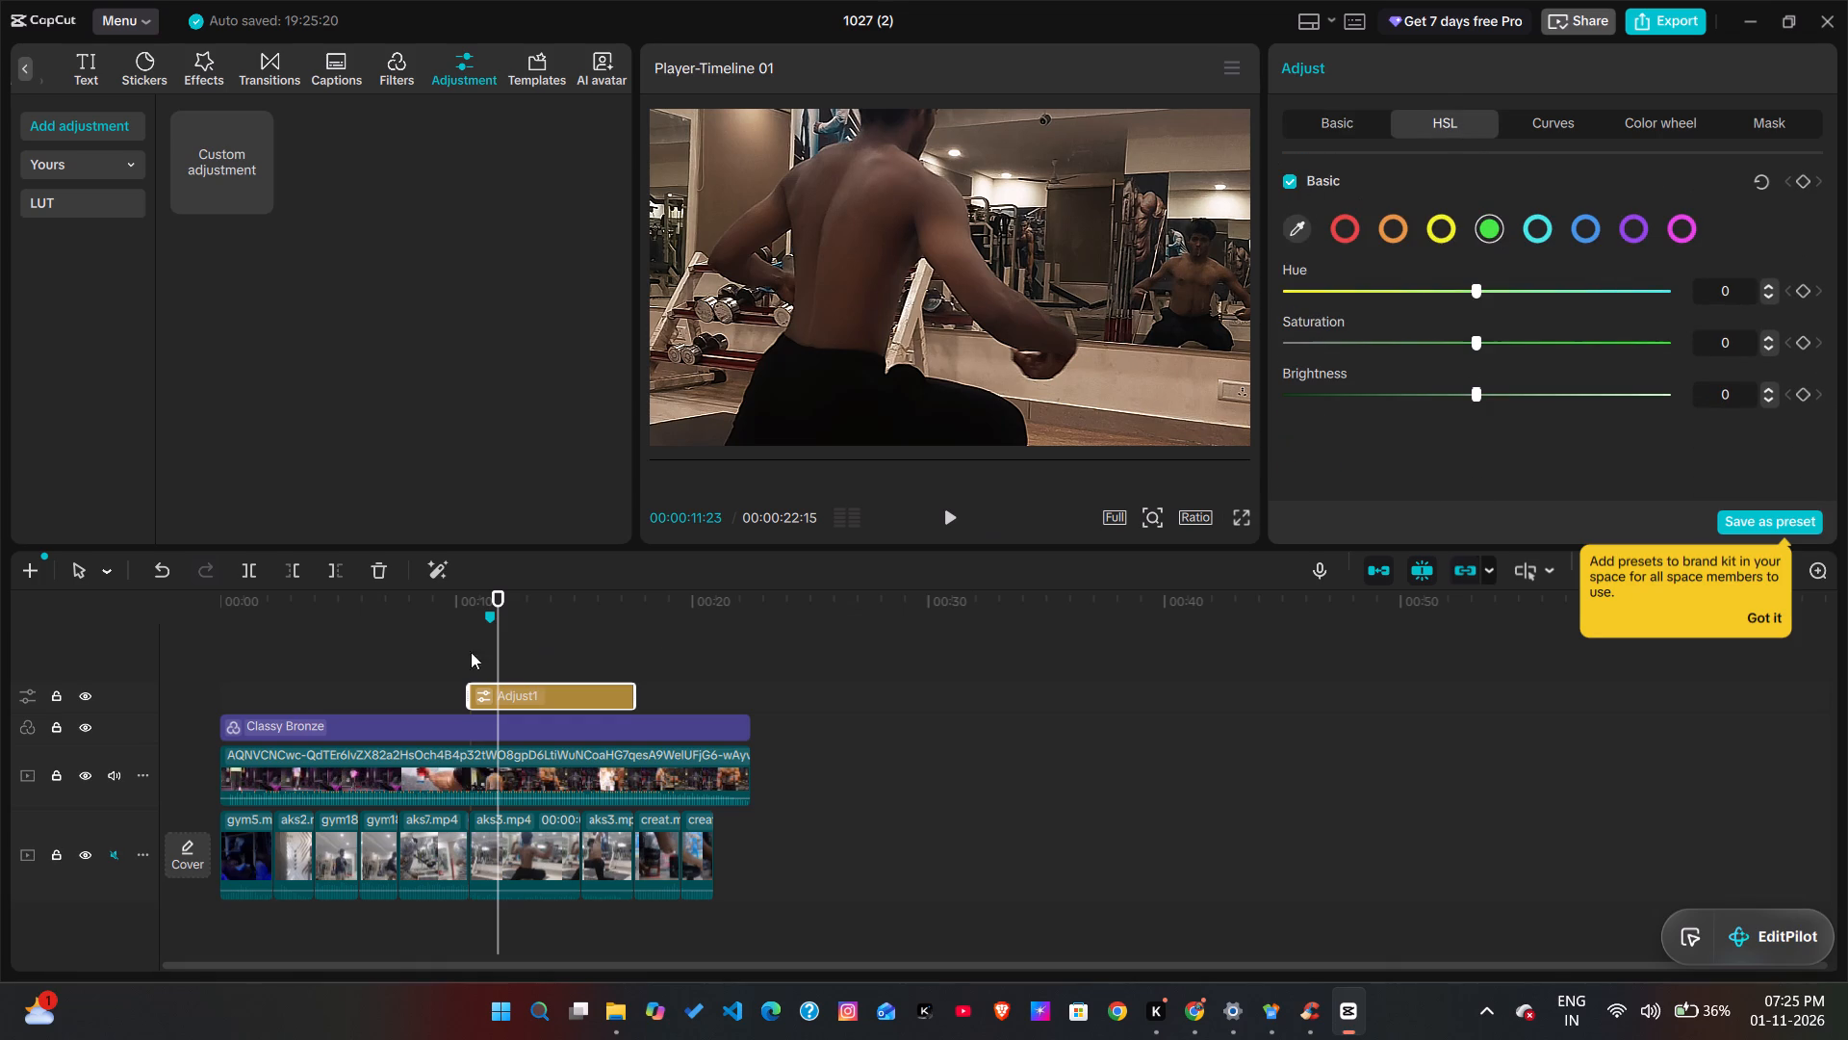
Review the graded montage from about 3 seconds to its end, and recheck the last aks3.mp4 clip at about 15 seconds.
drag(496, 640, 298, 674)
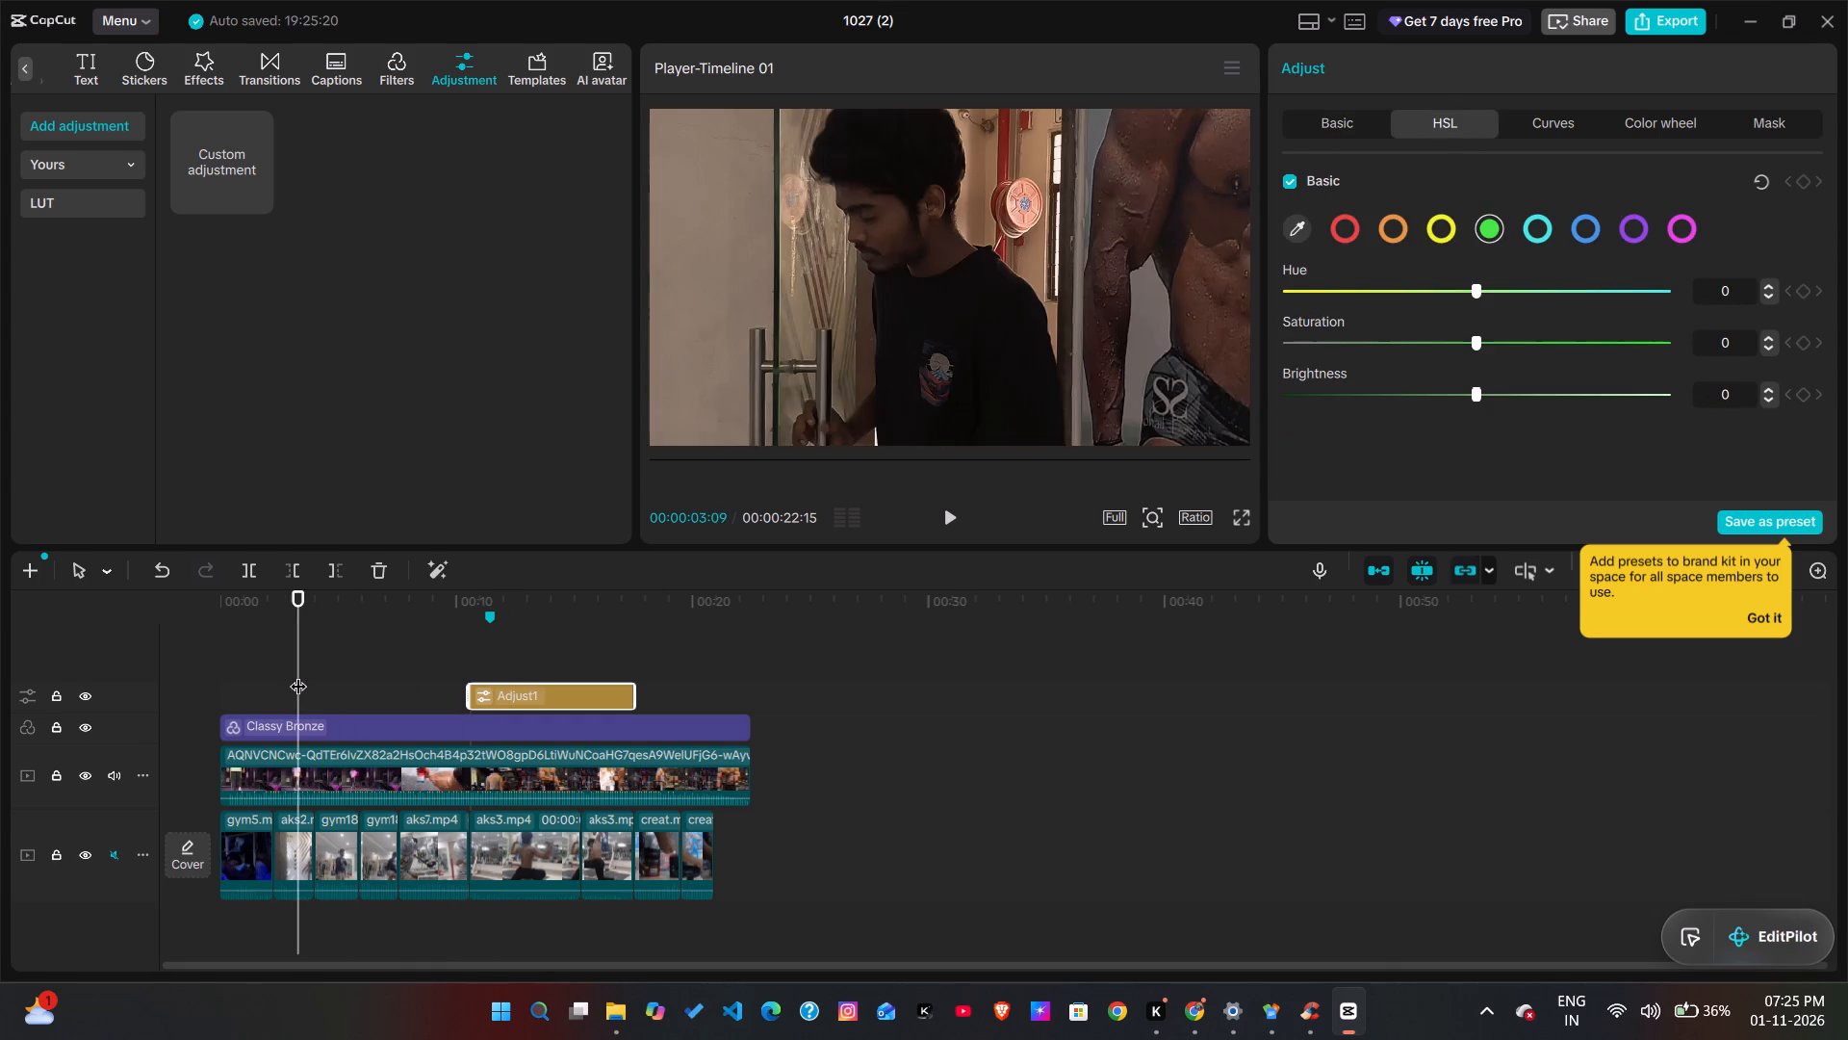
key(space)
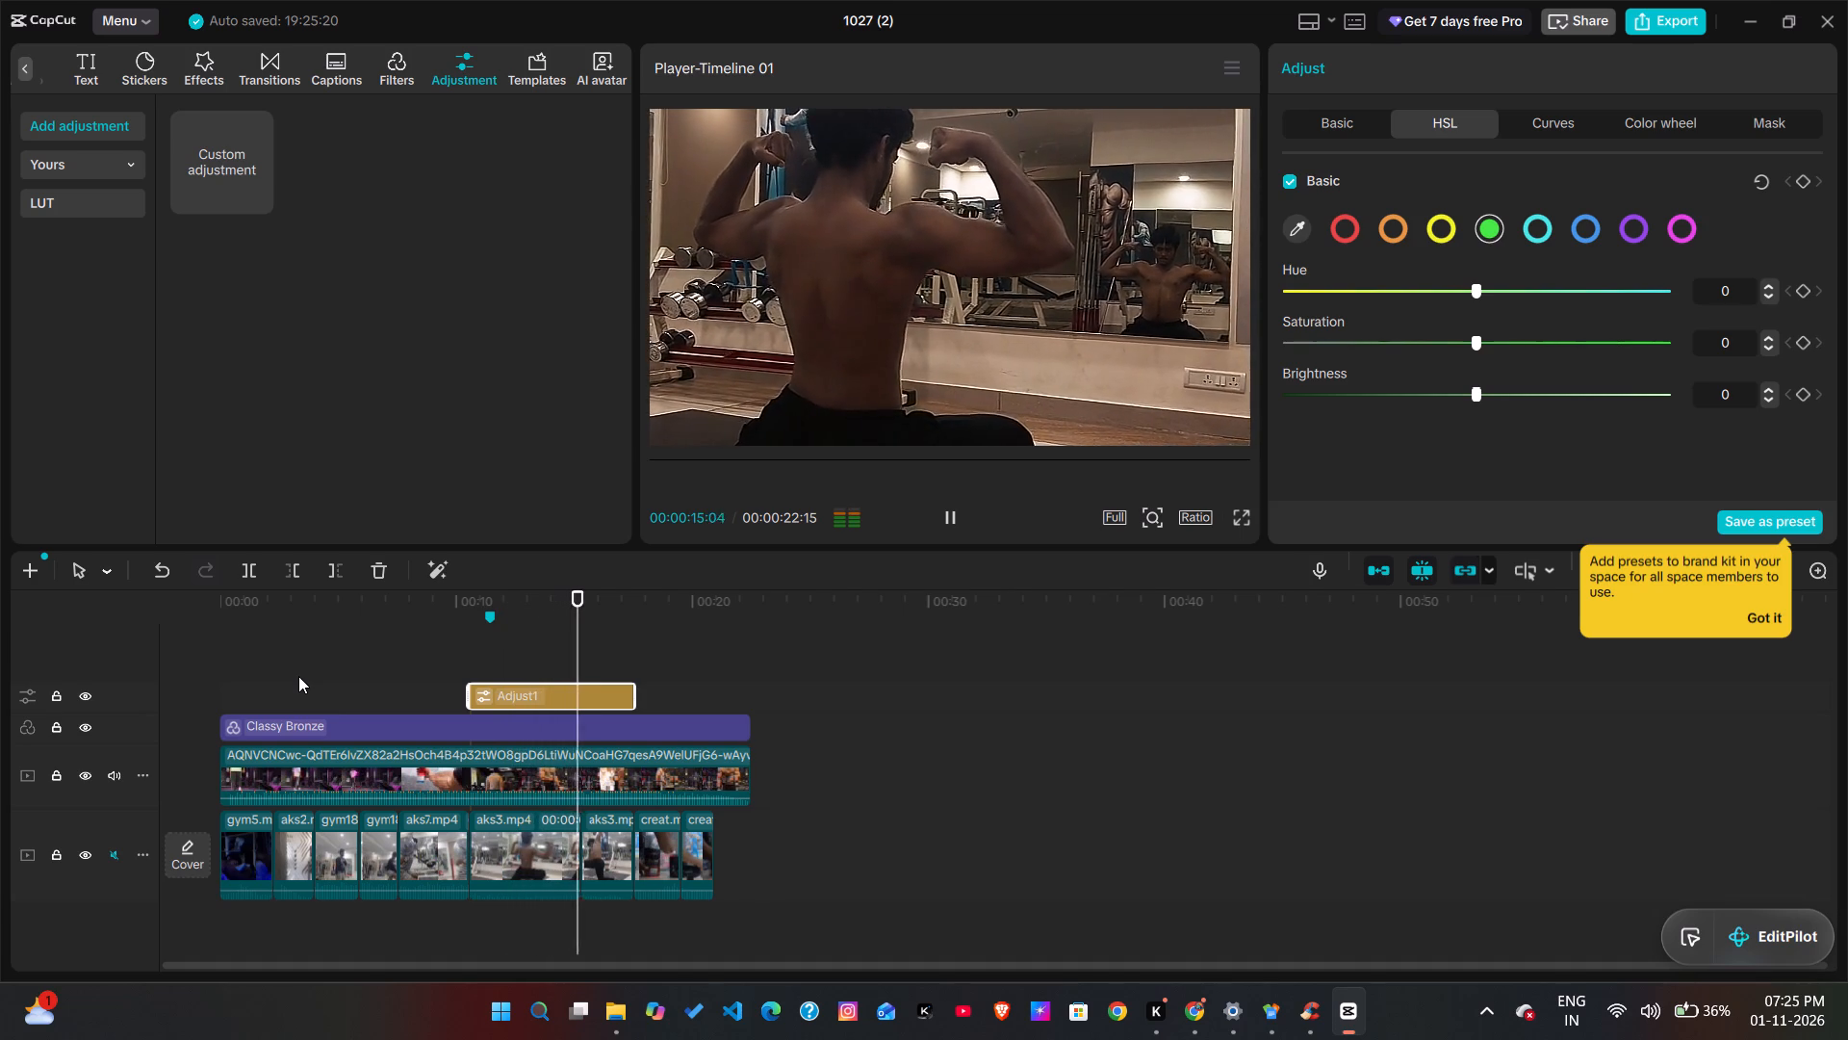
key(space)
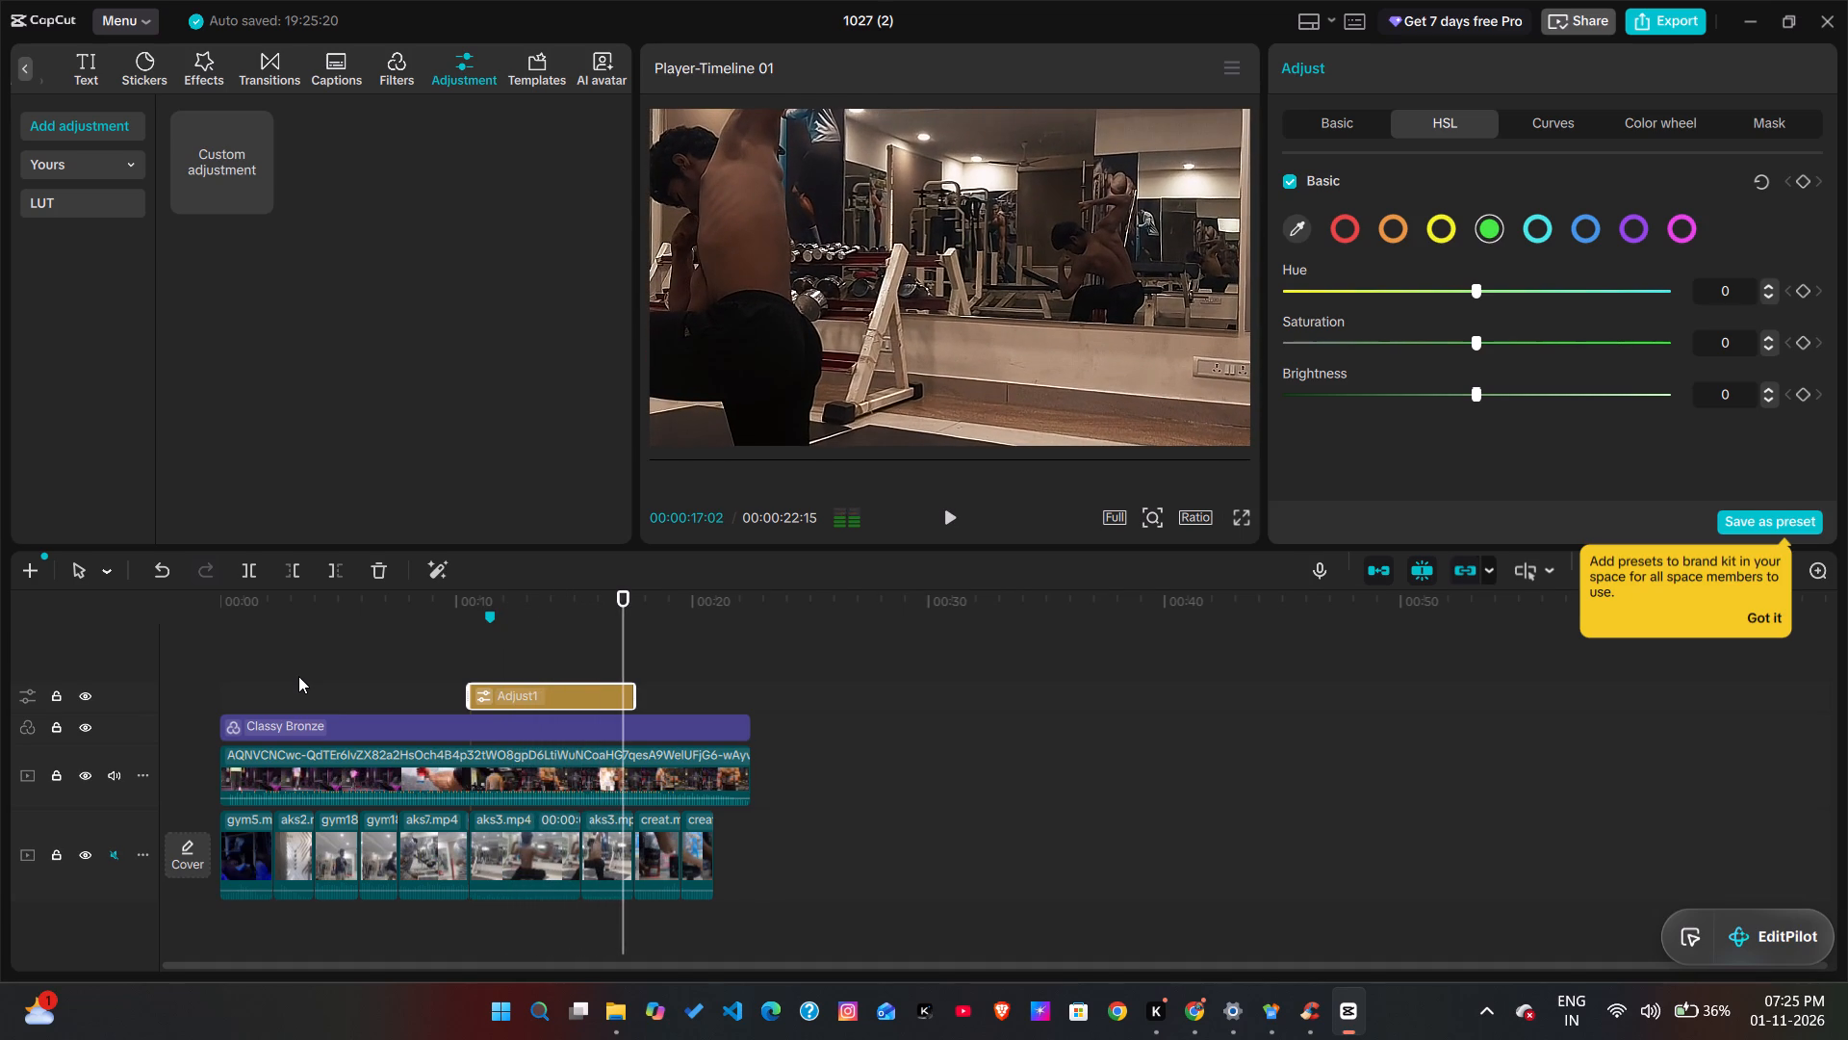
key(space)
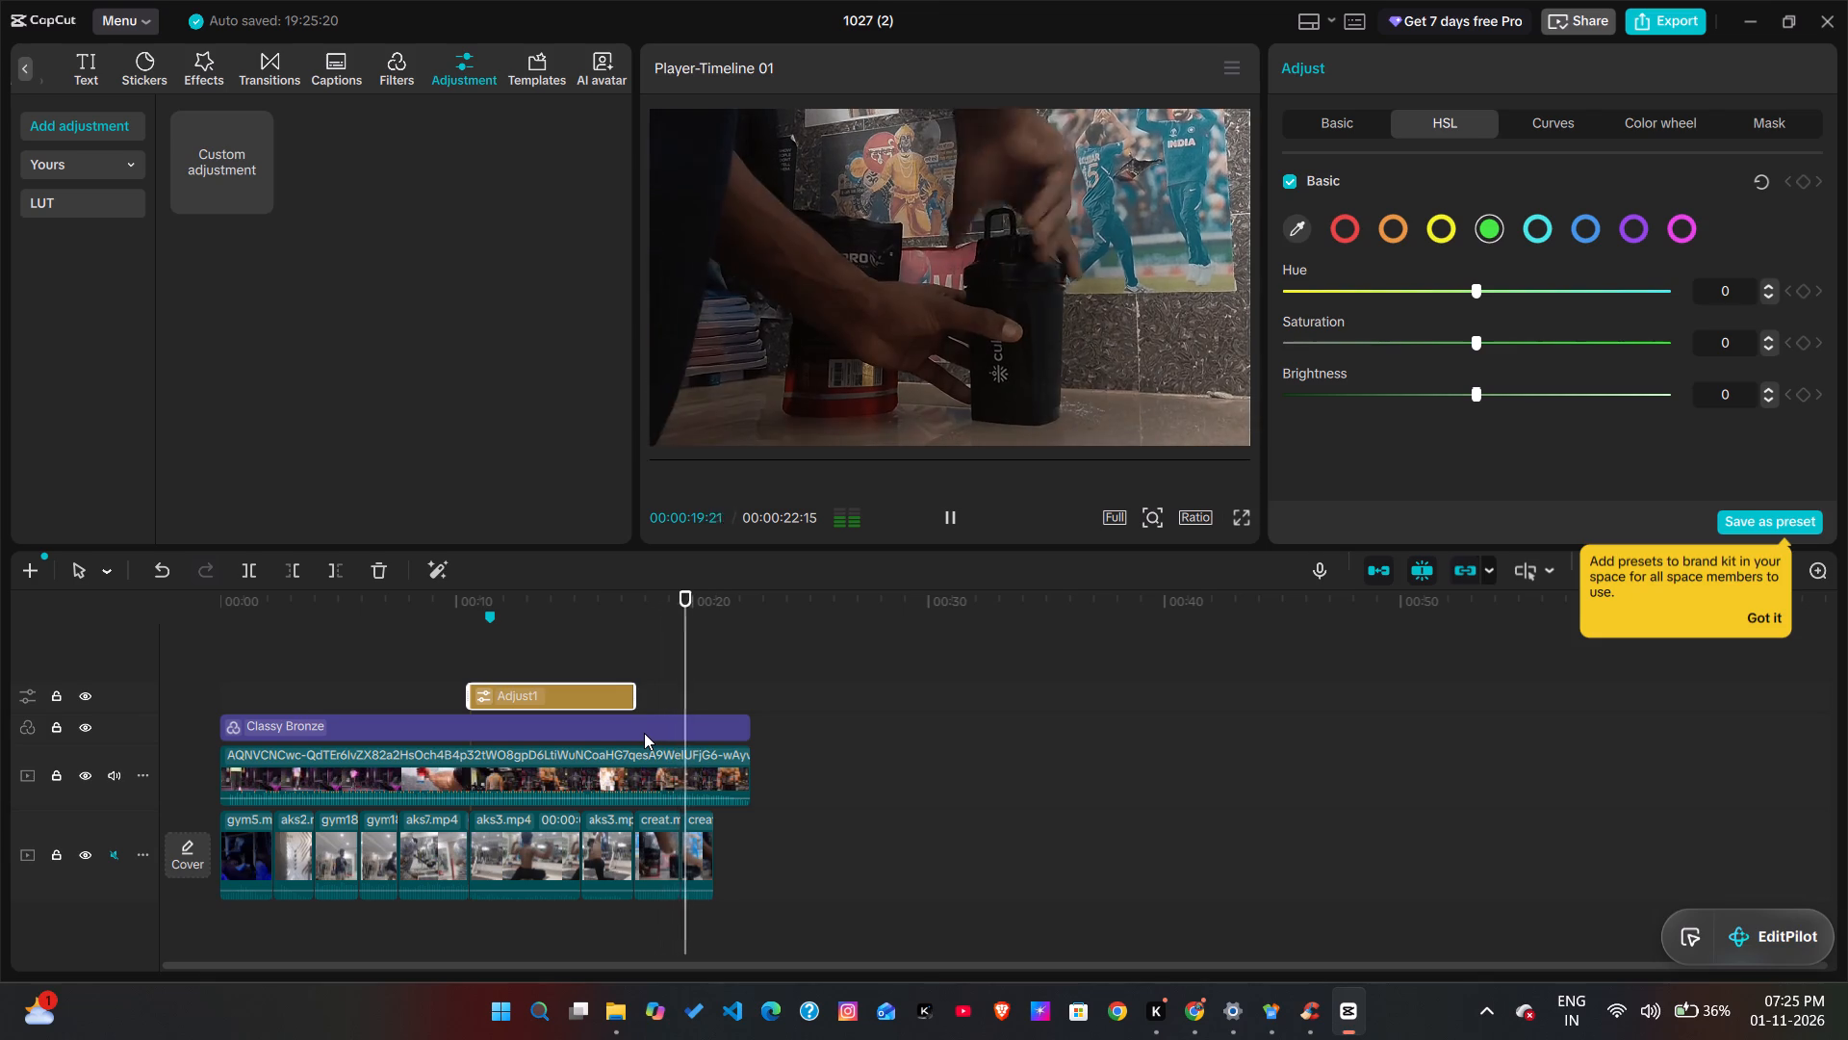
key(space)
key(space)
key(space)
key(space)
key(space)
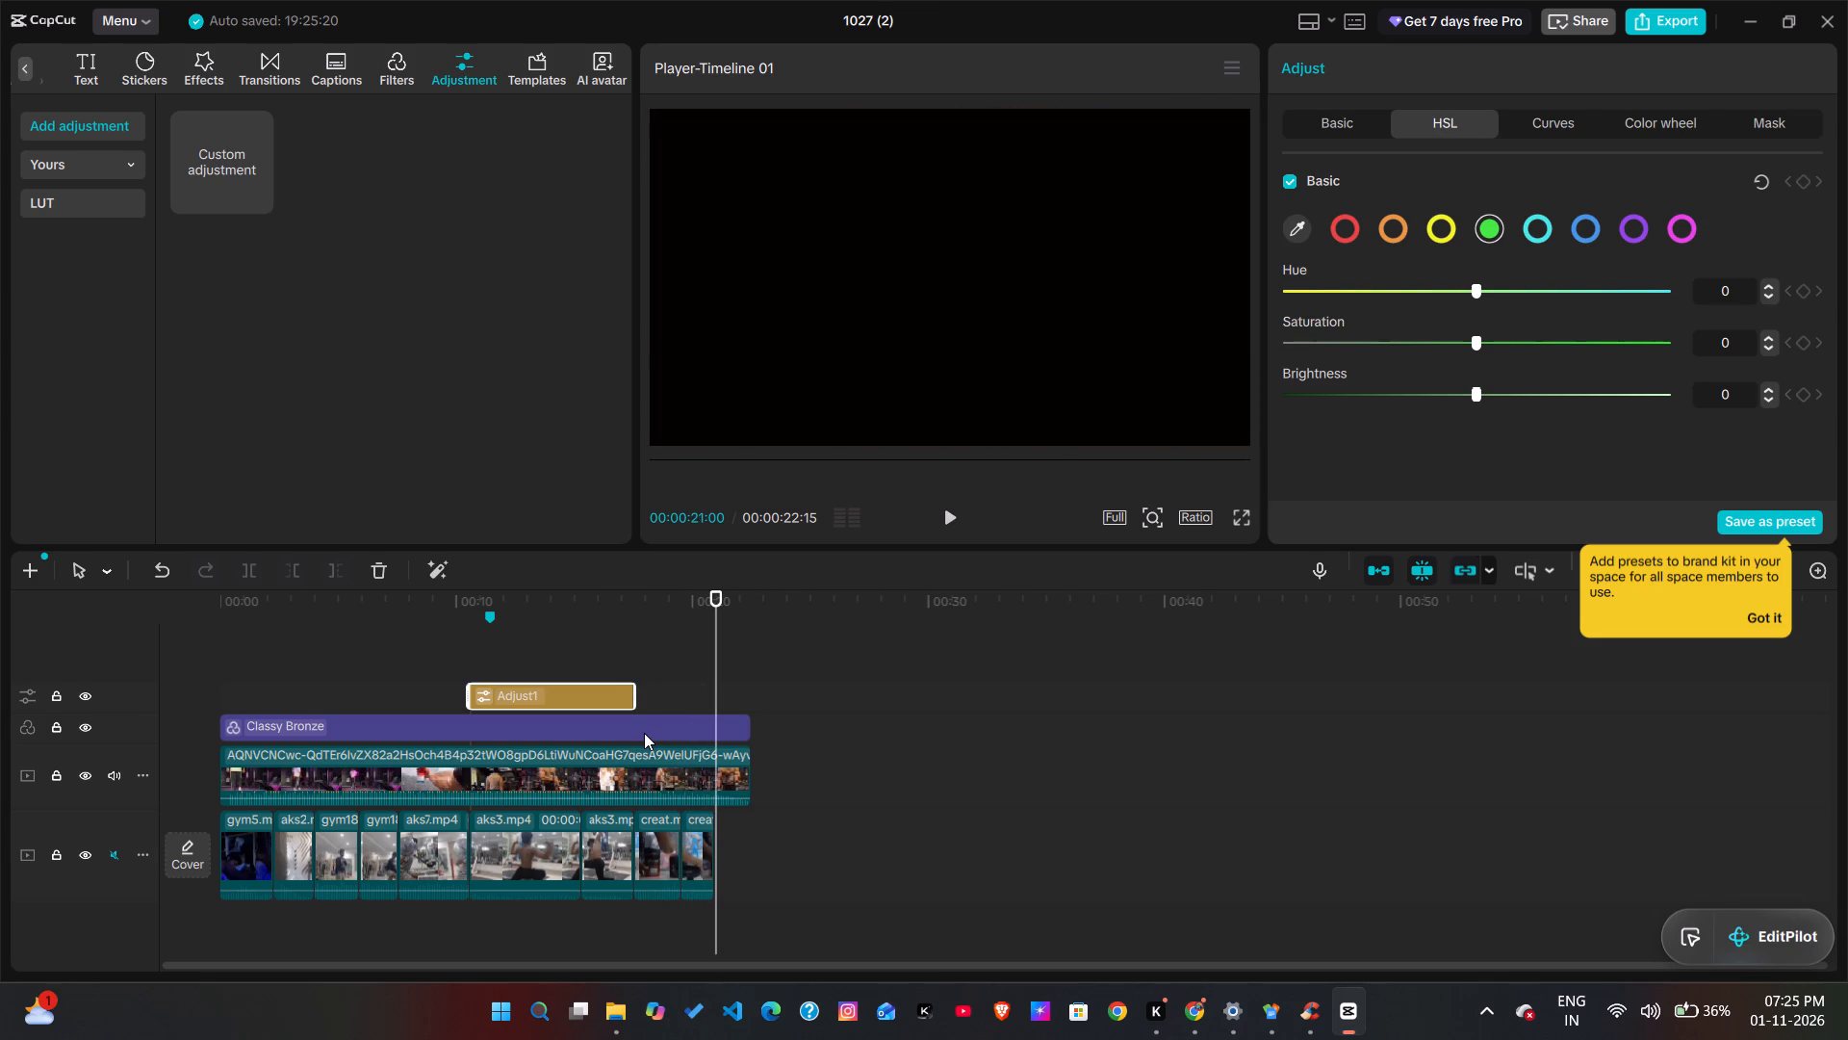
click(707, 639)
drag(707, 639, 683, 639)
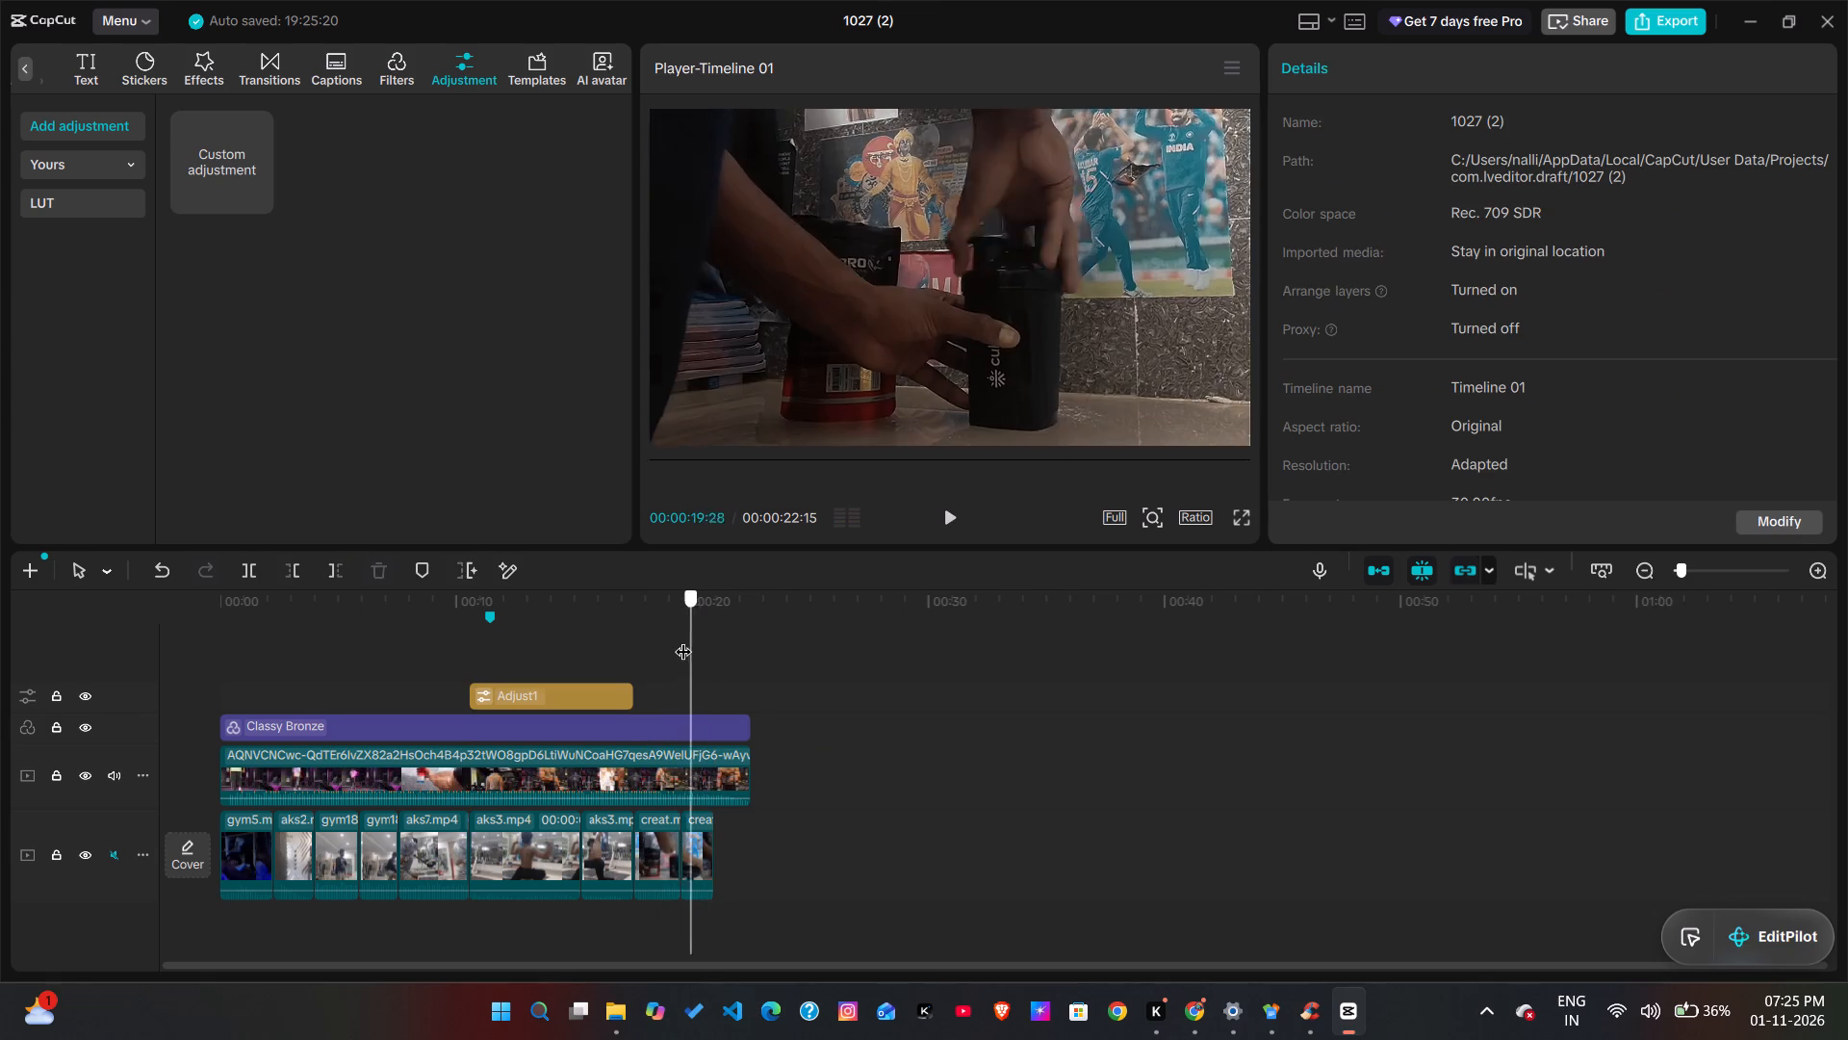
drag(683, 639, 592, 623)
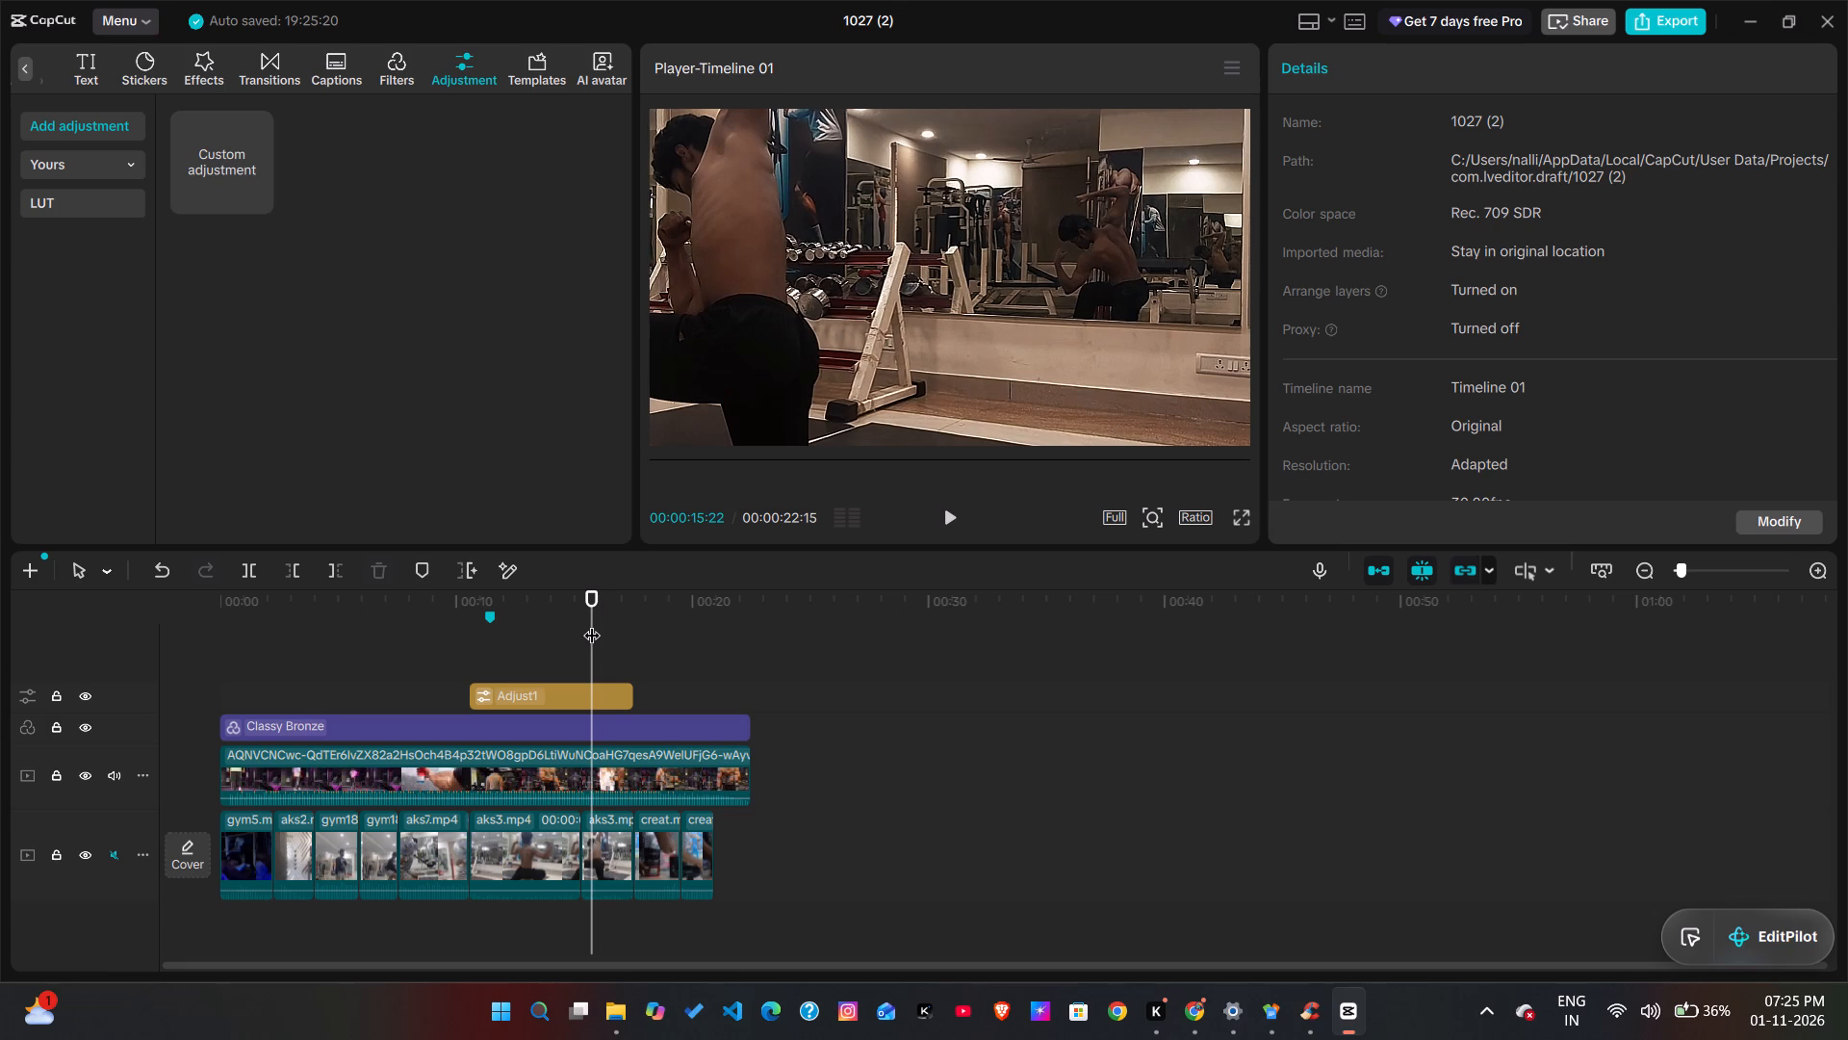
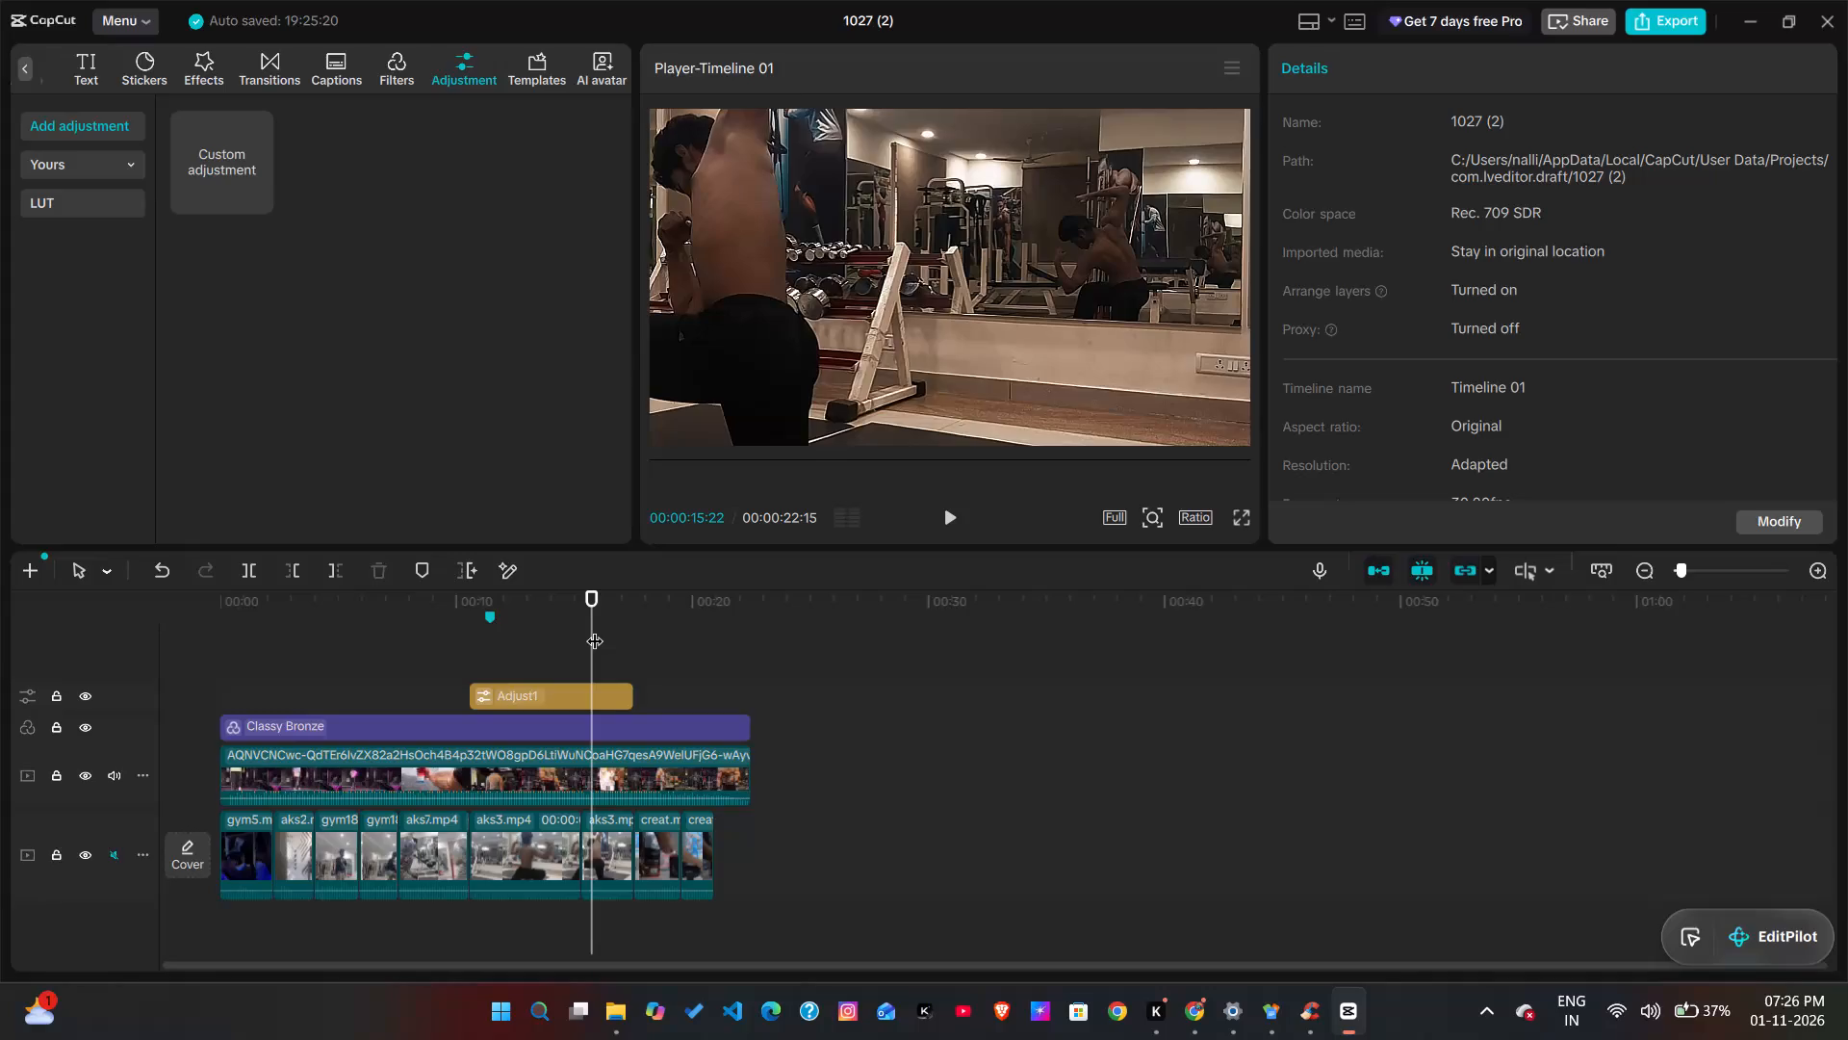
Review the graded montage between about 13 and 20 seconds, from the last aks3.mp4 clips into the creatine clips.
key(space)
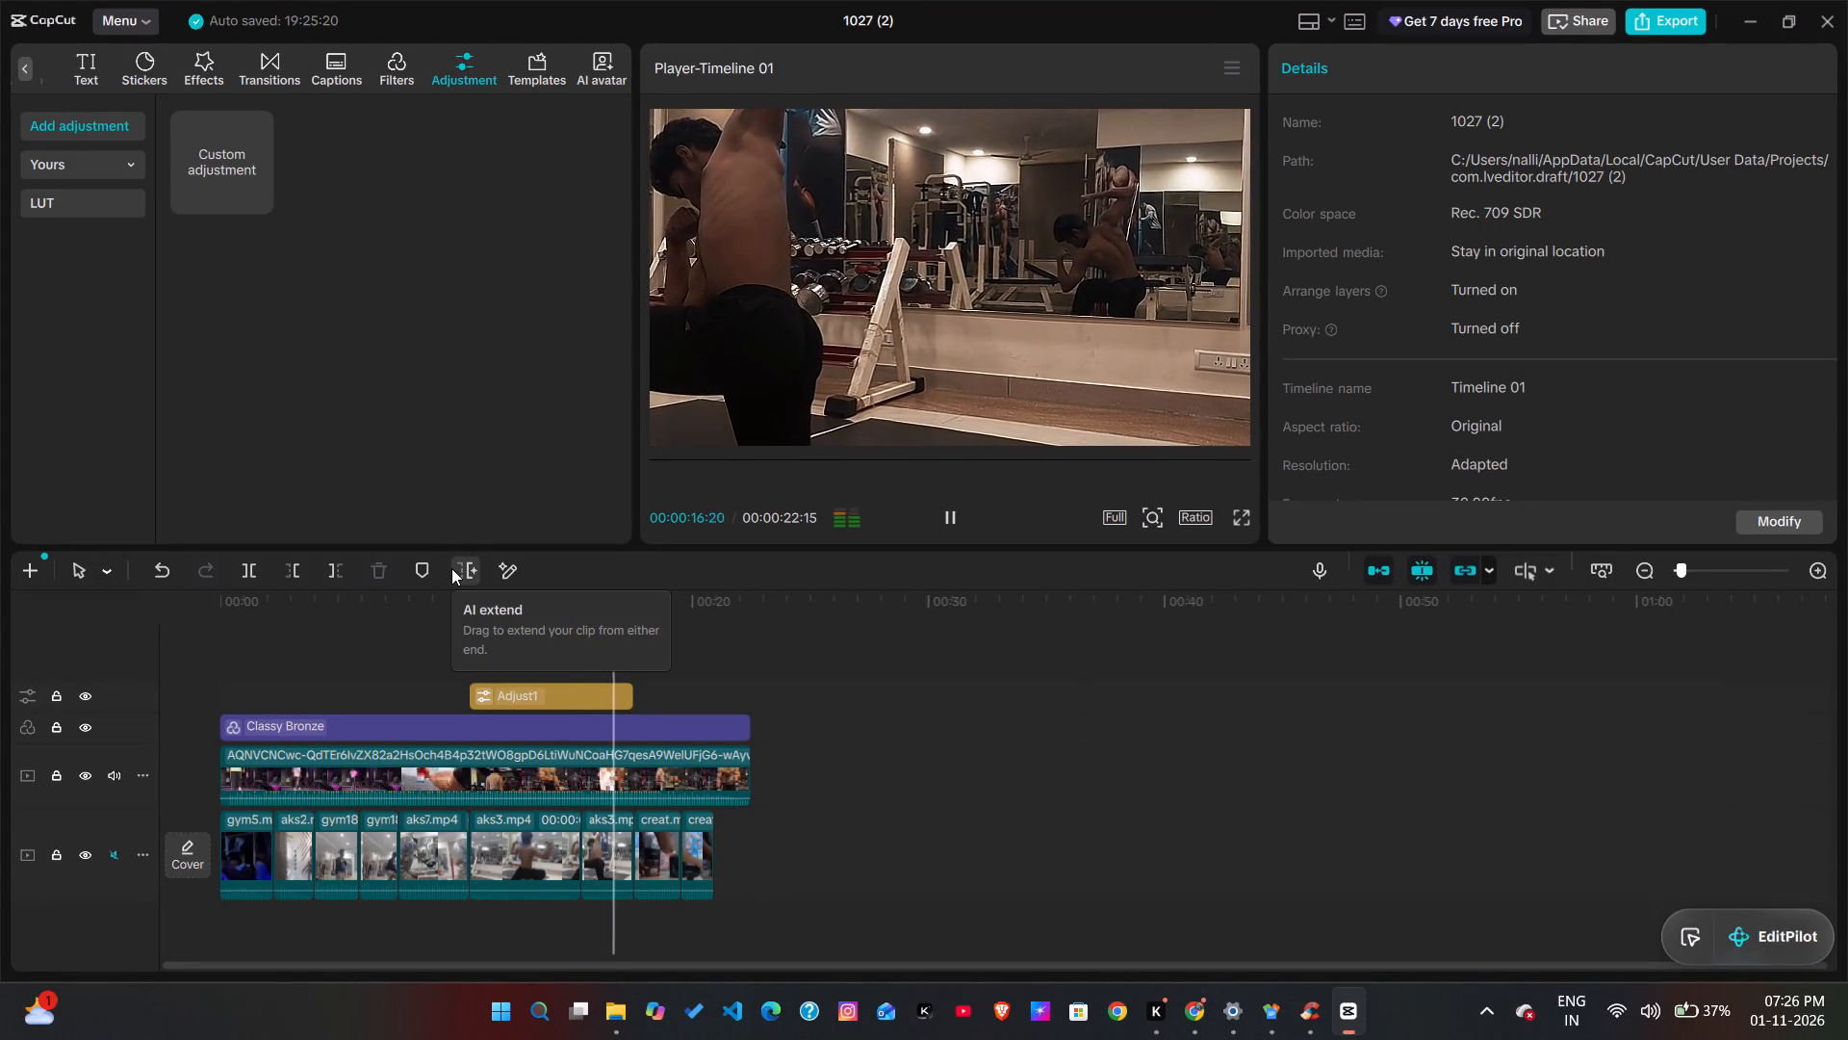
key(space)
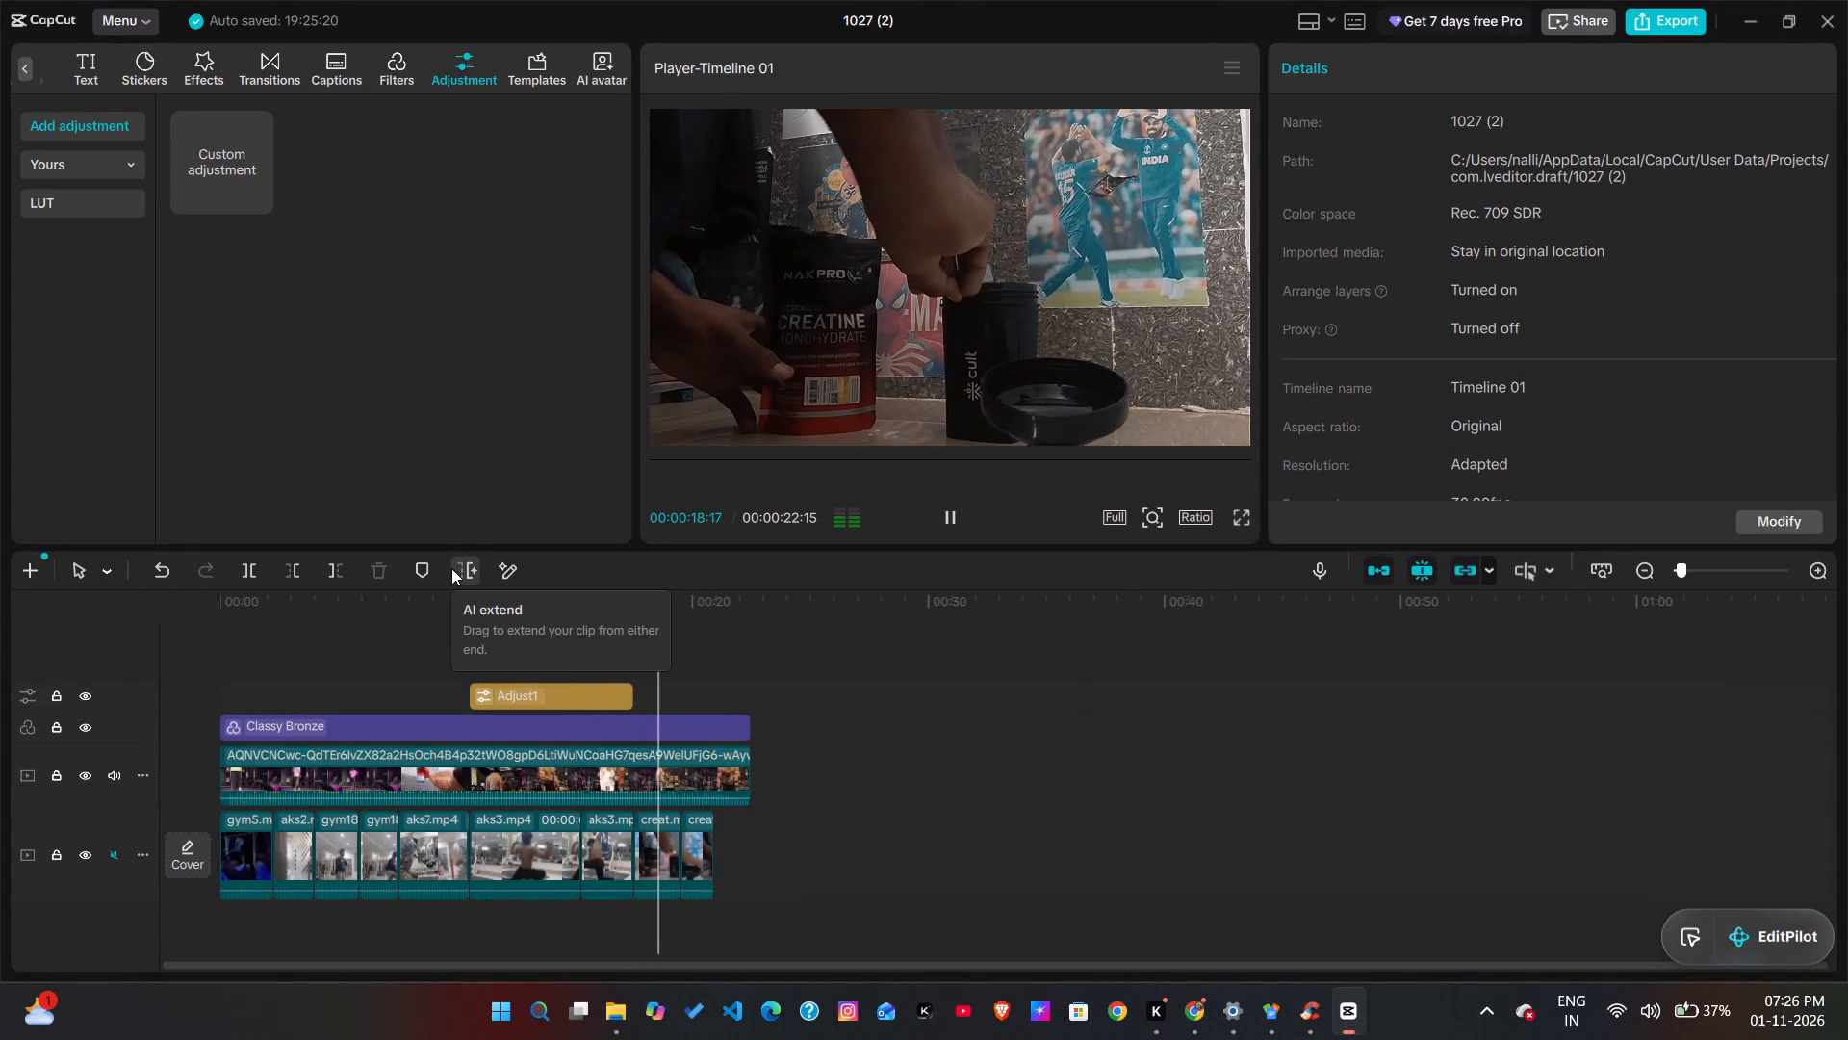
key(space)
key(space)
key(space)
key(space)
key(space)
key(space)
key(space)
key(space)
key(space)
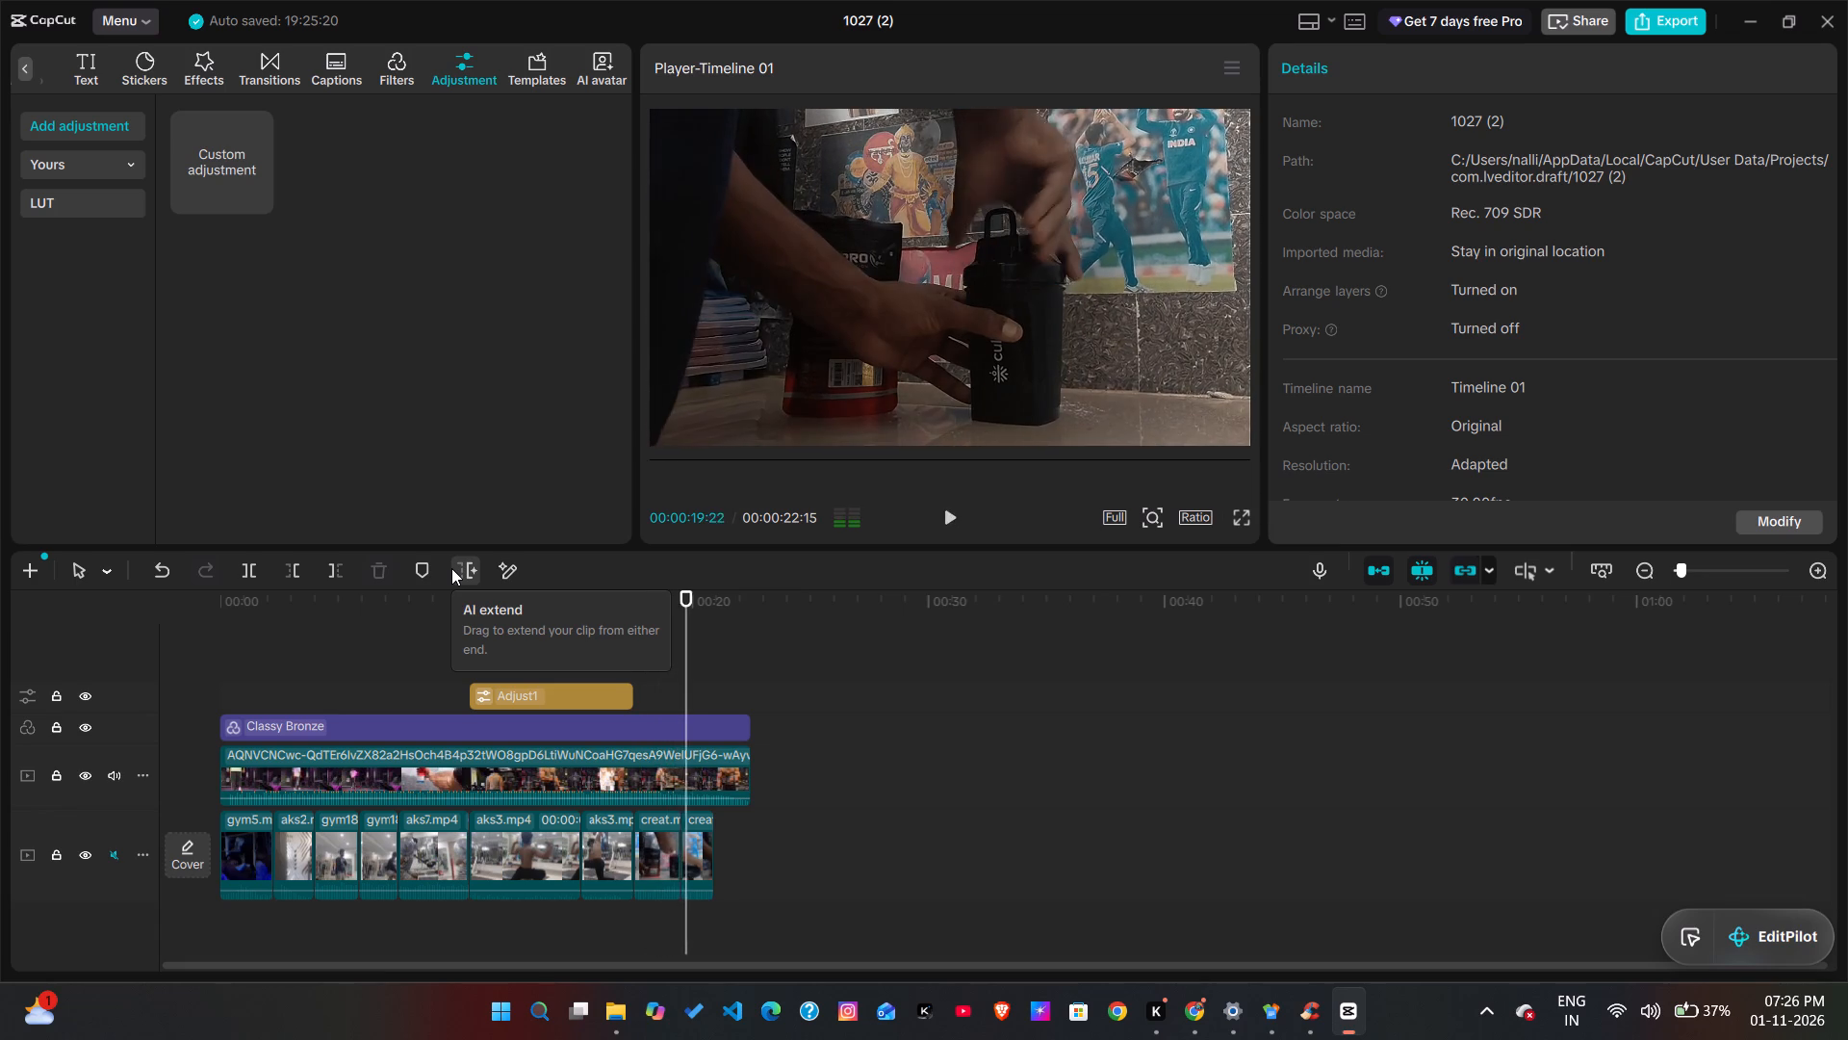
drag(736, 651, 0, 719)
key(space)
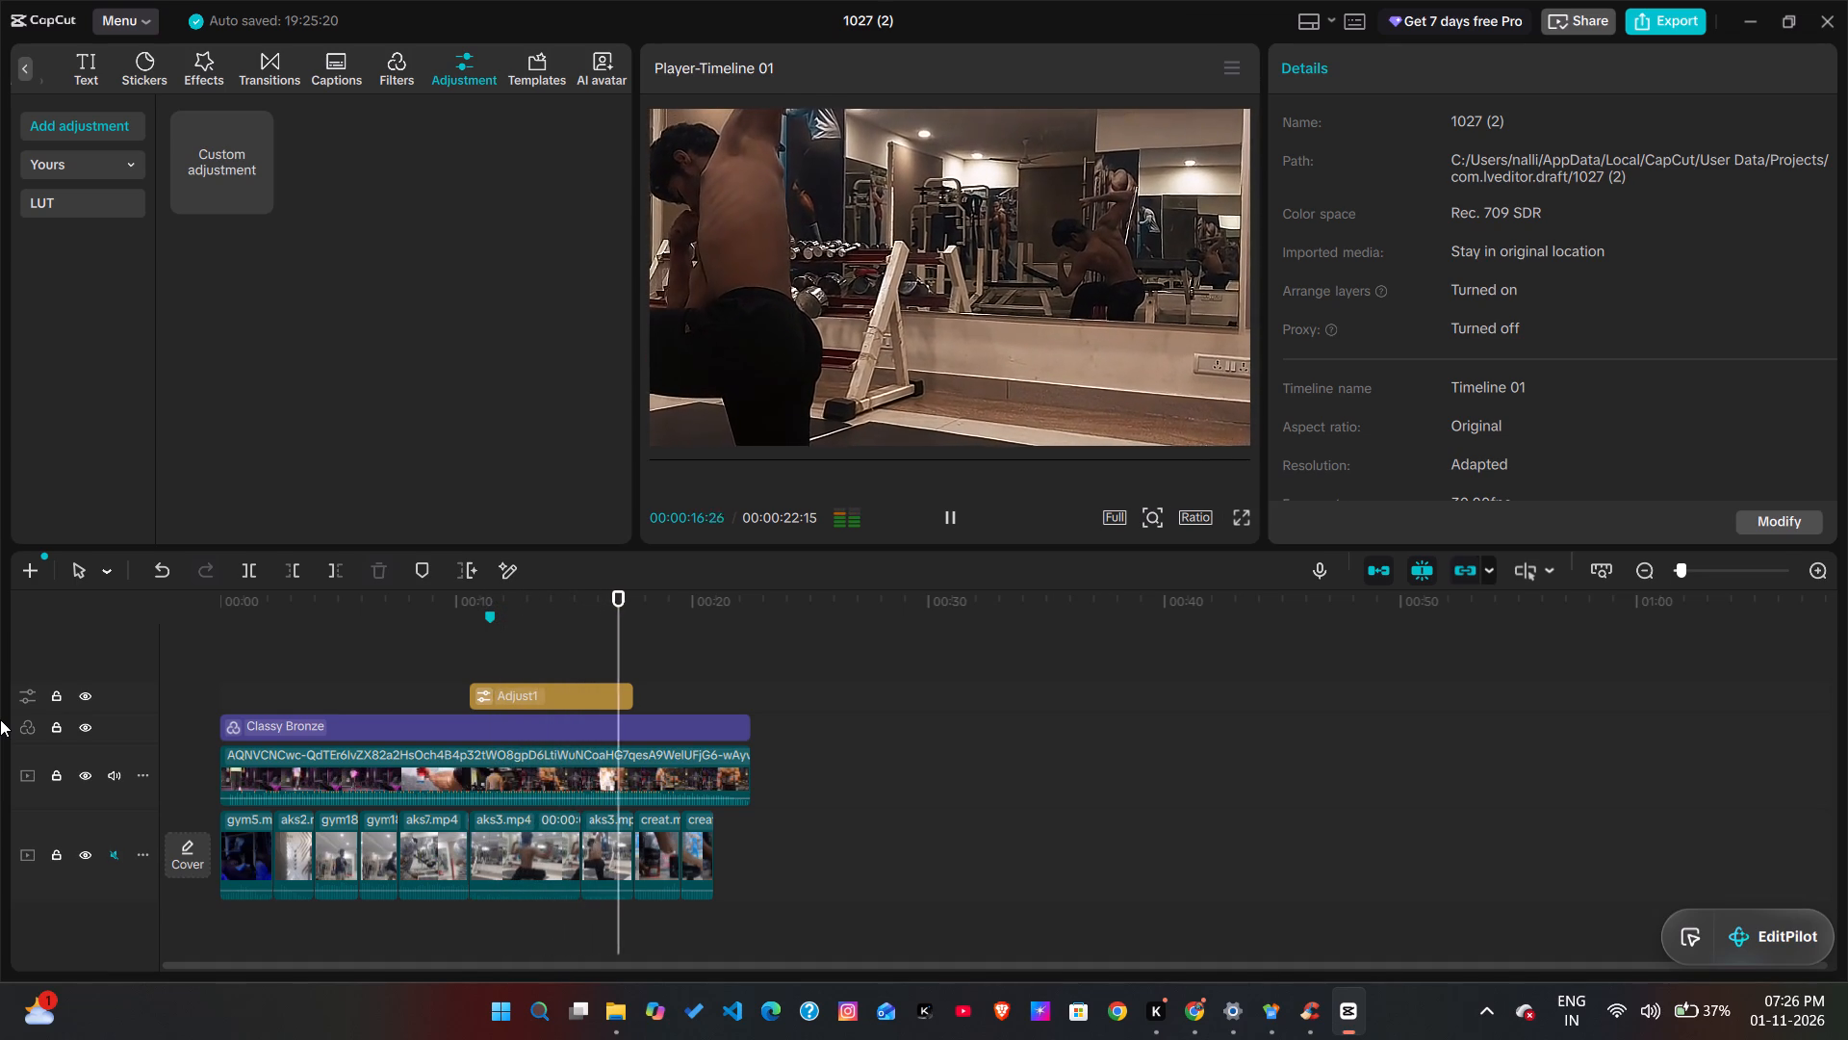
key(space)
key(space)
key(space)
key(space)
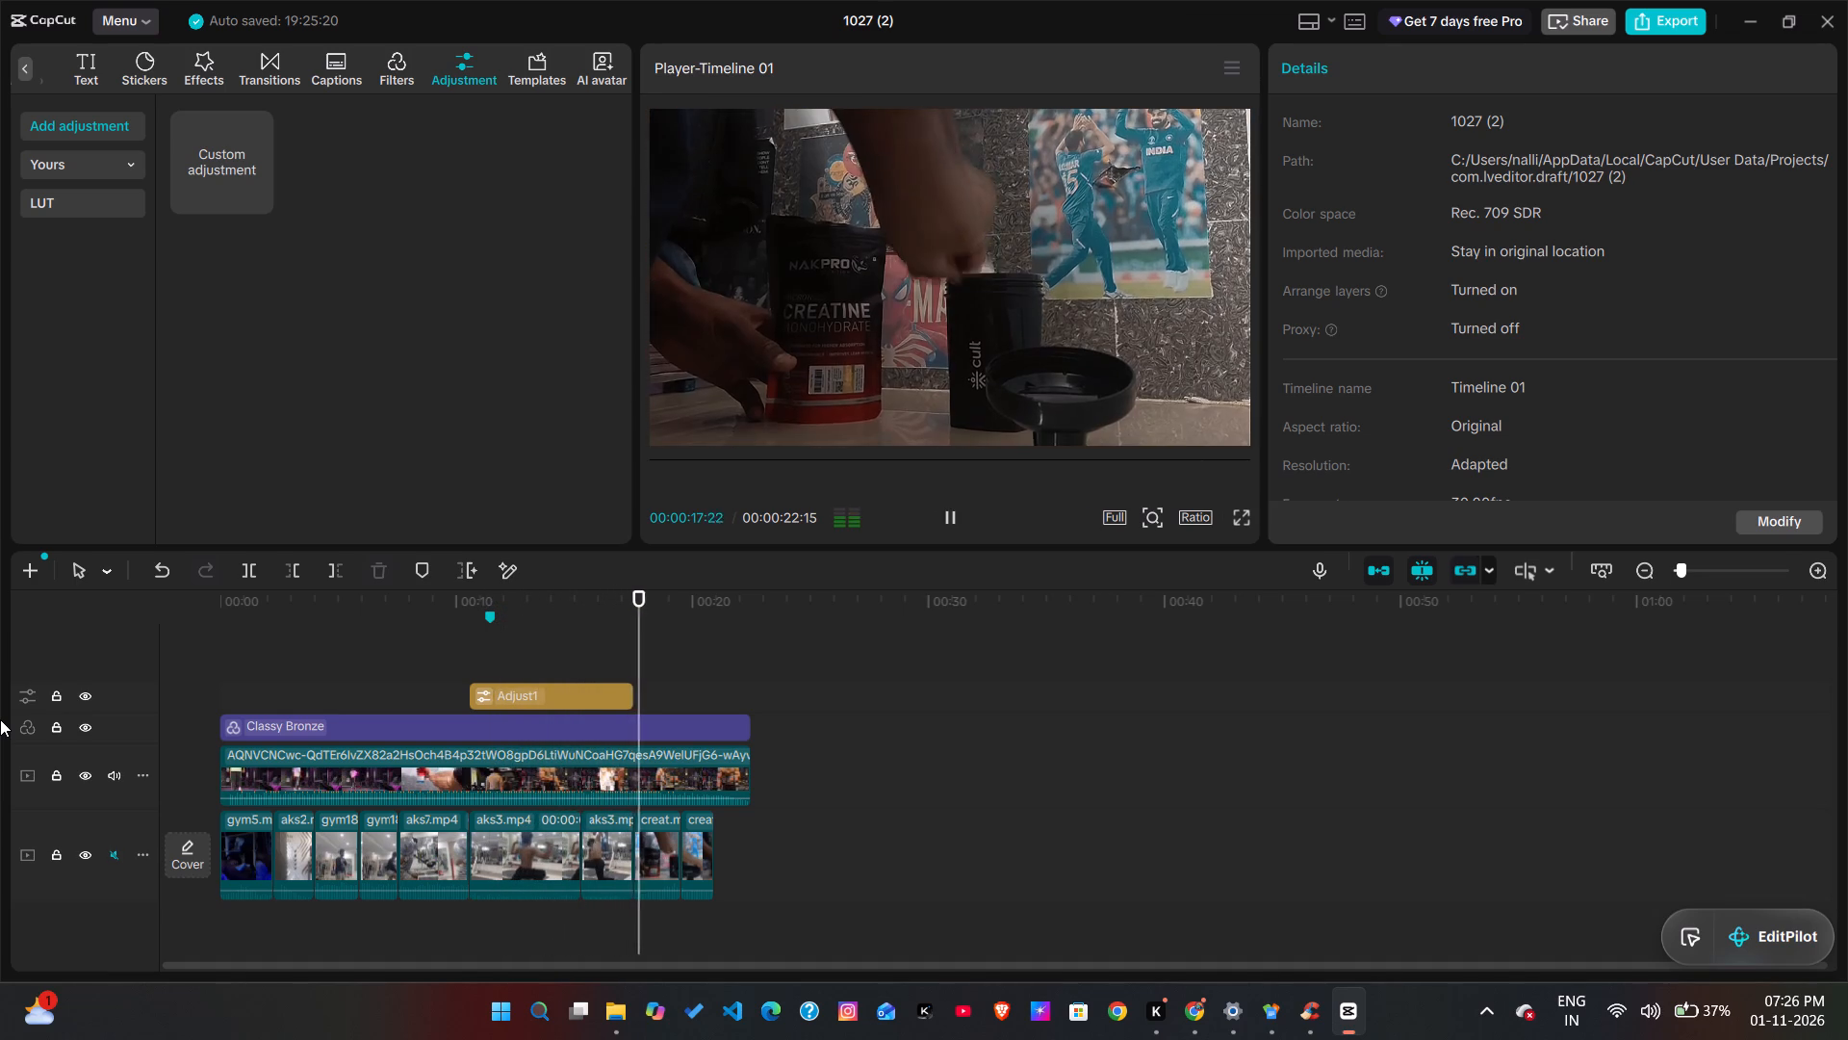
key(space)
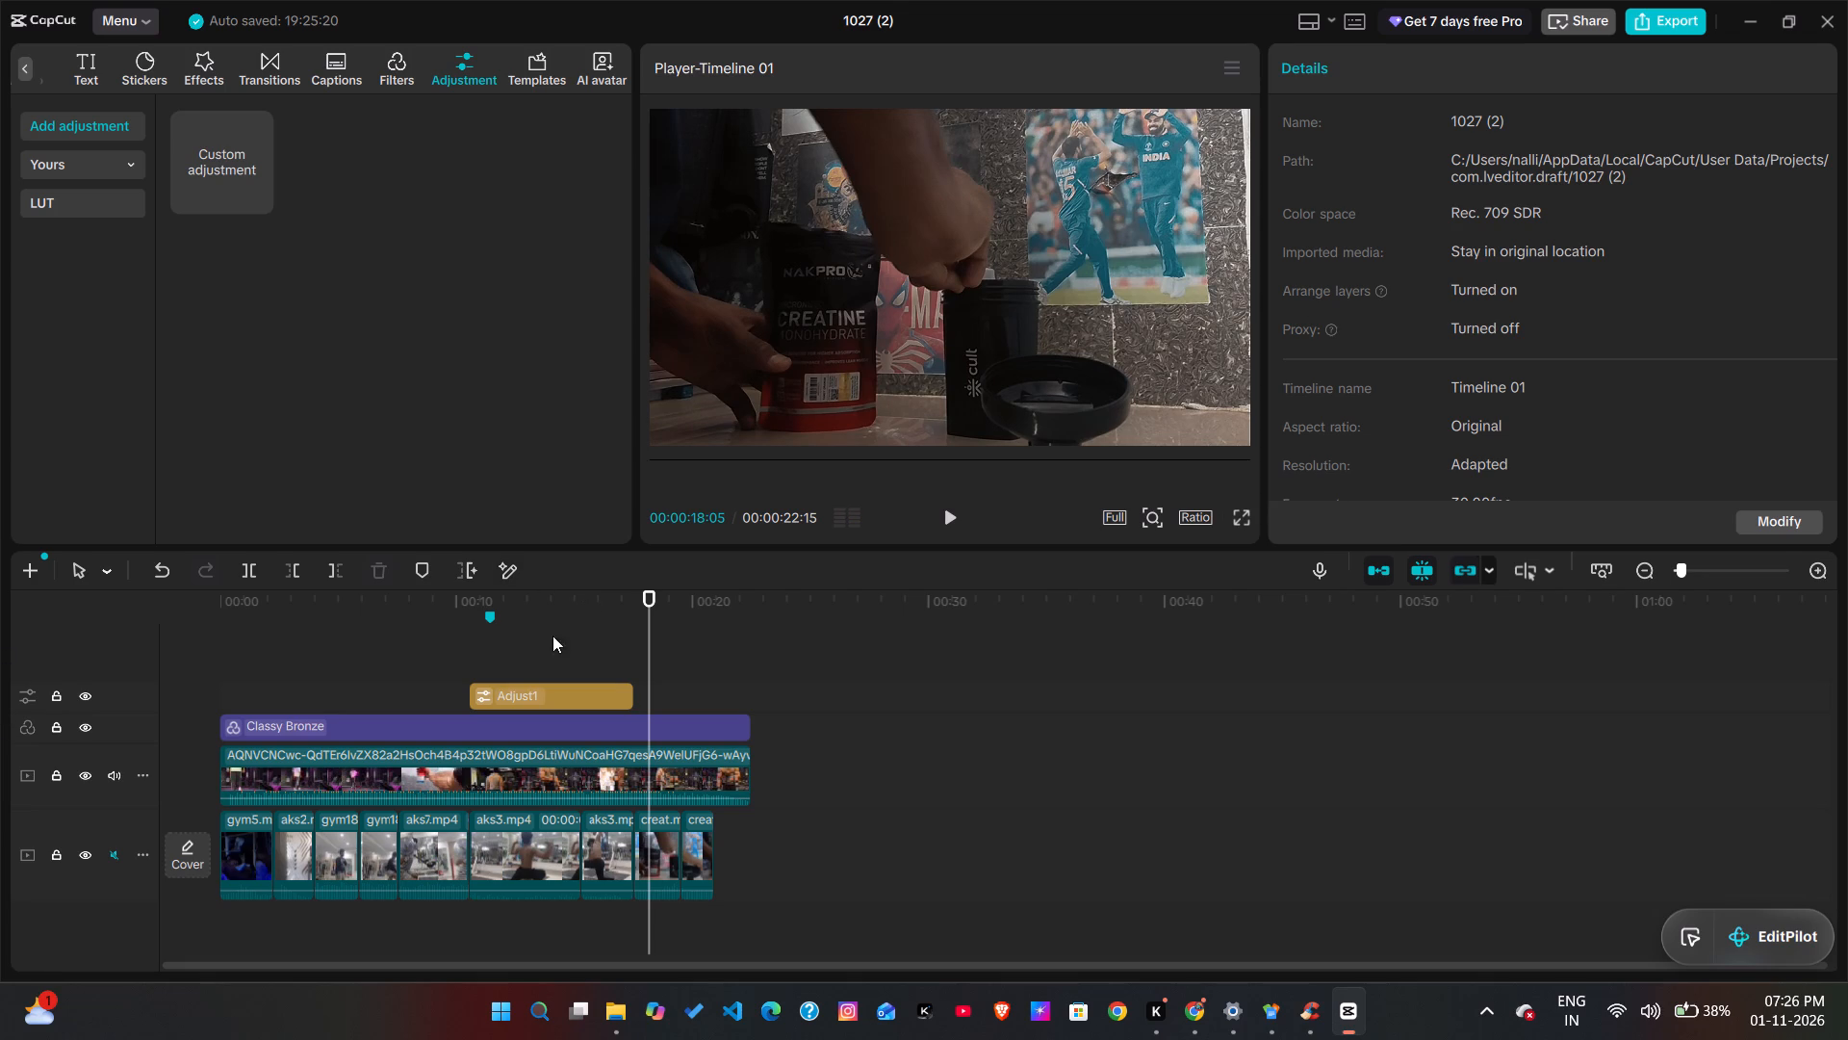
double_click(642, 634)
drag(642, 634, 532, 648)
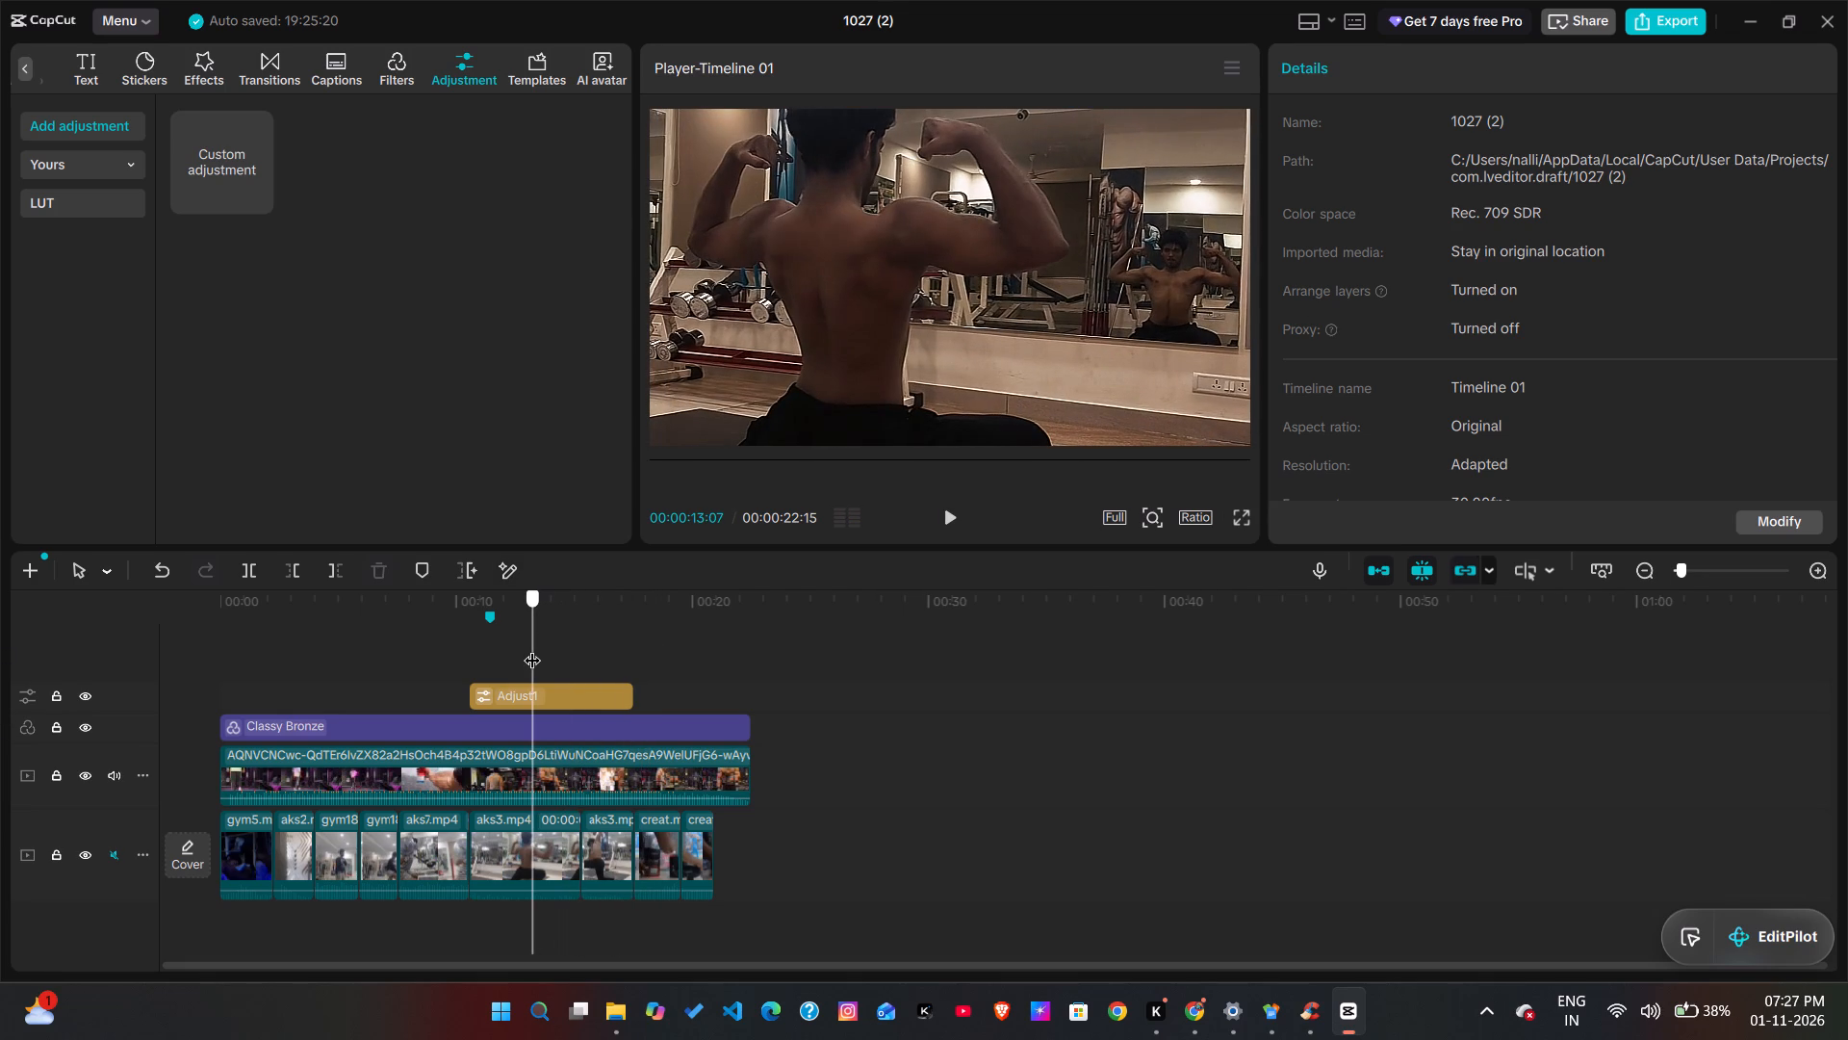
Check the opening clips, and trim the Classy Bronze filter's start to where the gym5 clip ends, at about 2 seconds.
drag(532, 648, 57, 697)
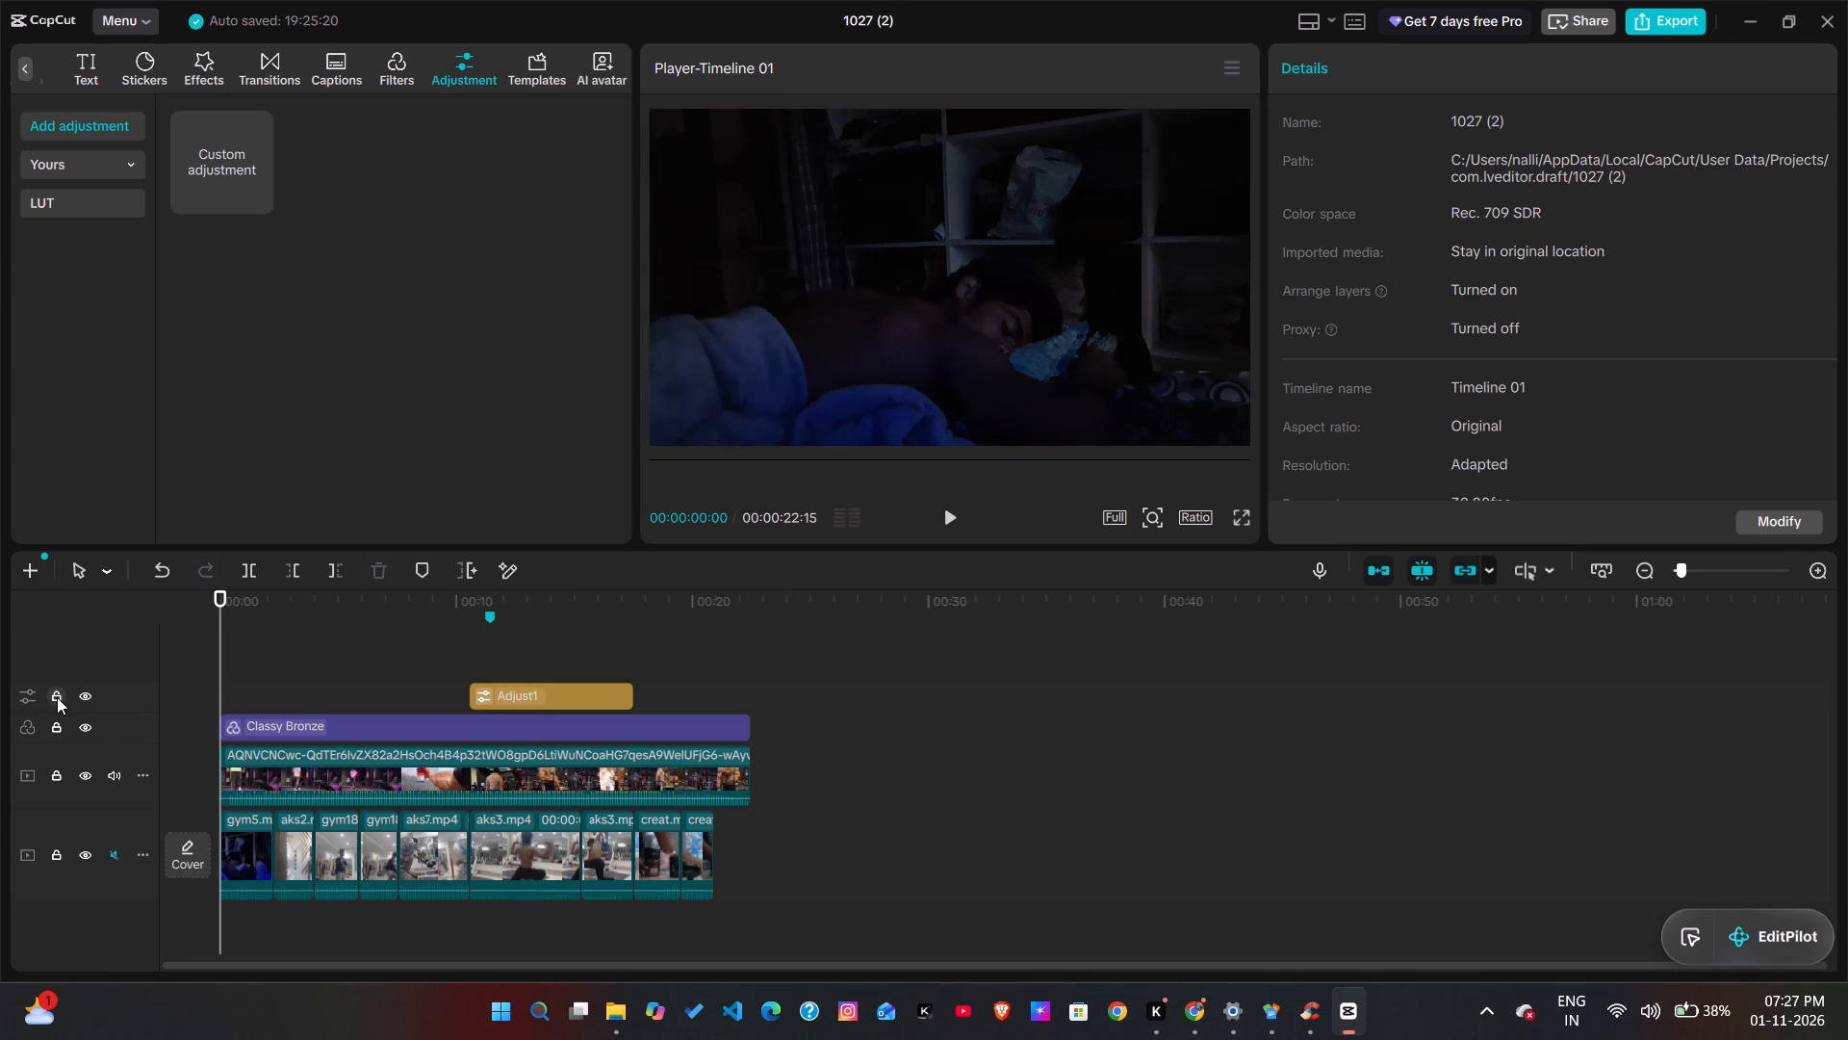
key(space)
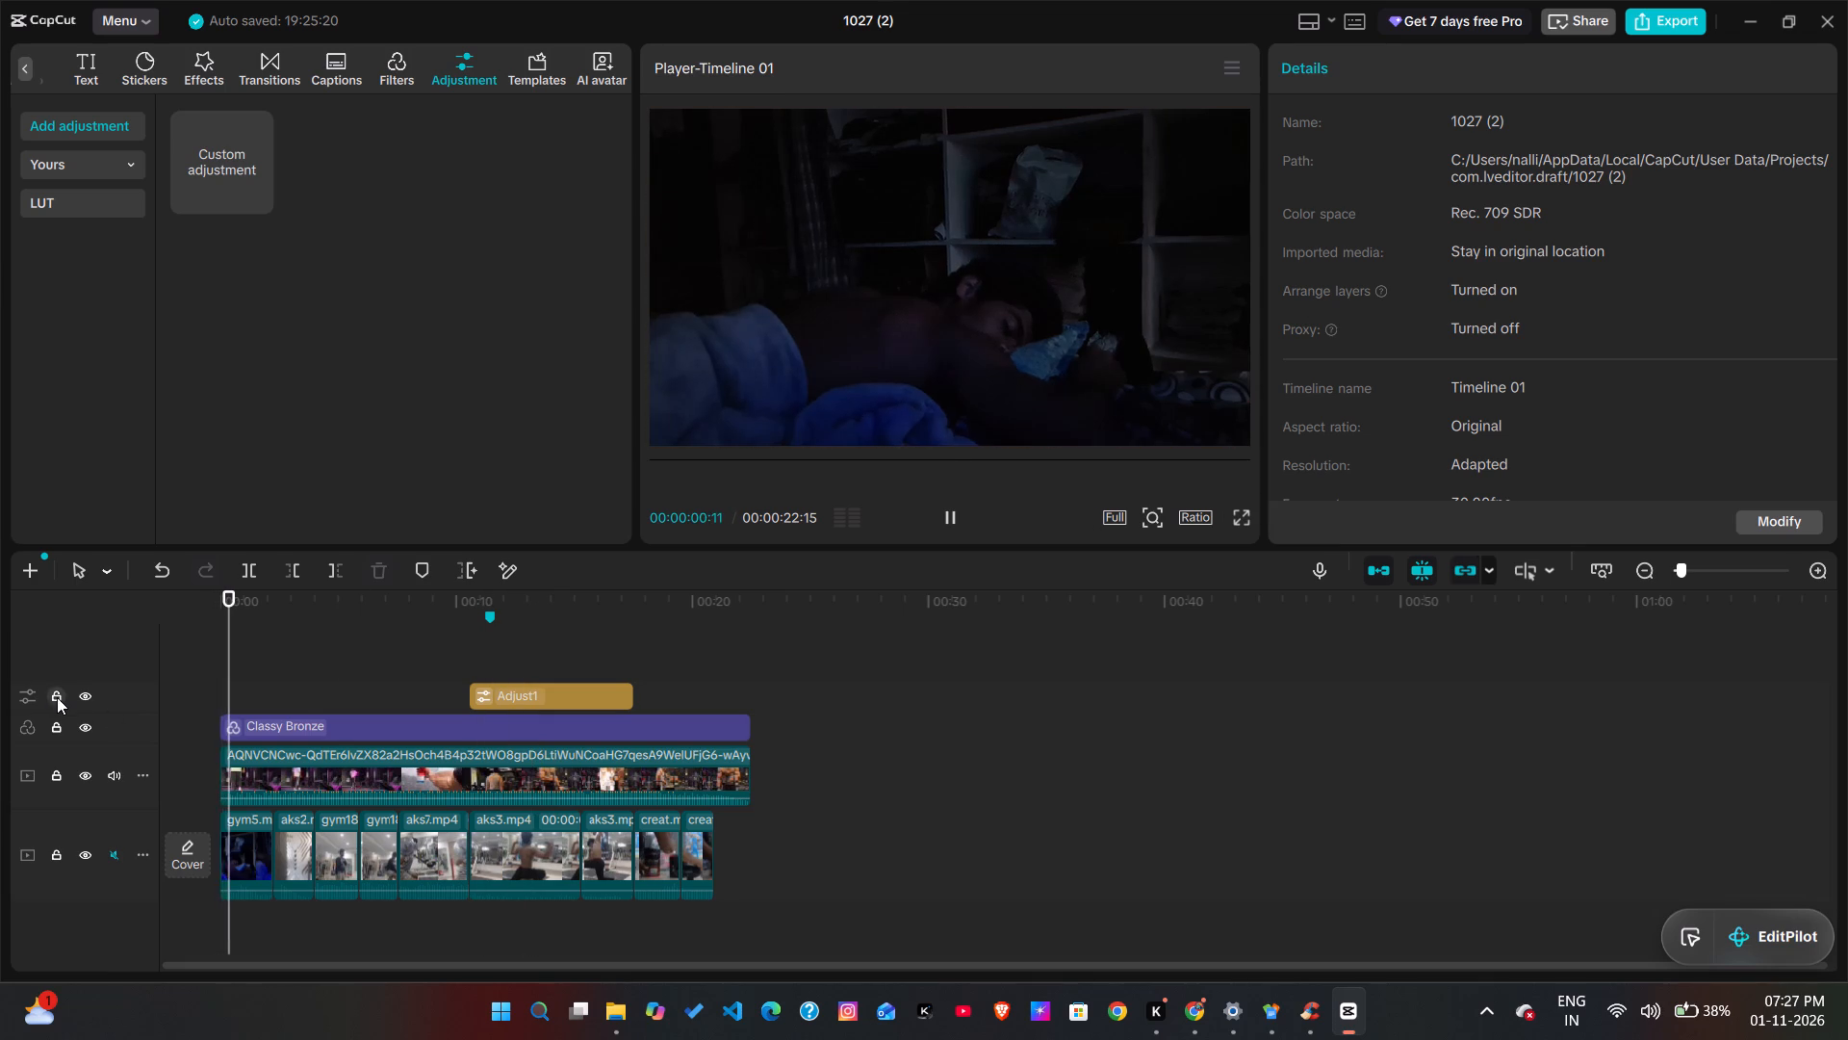
key(space)
key(space)
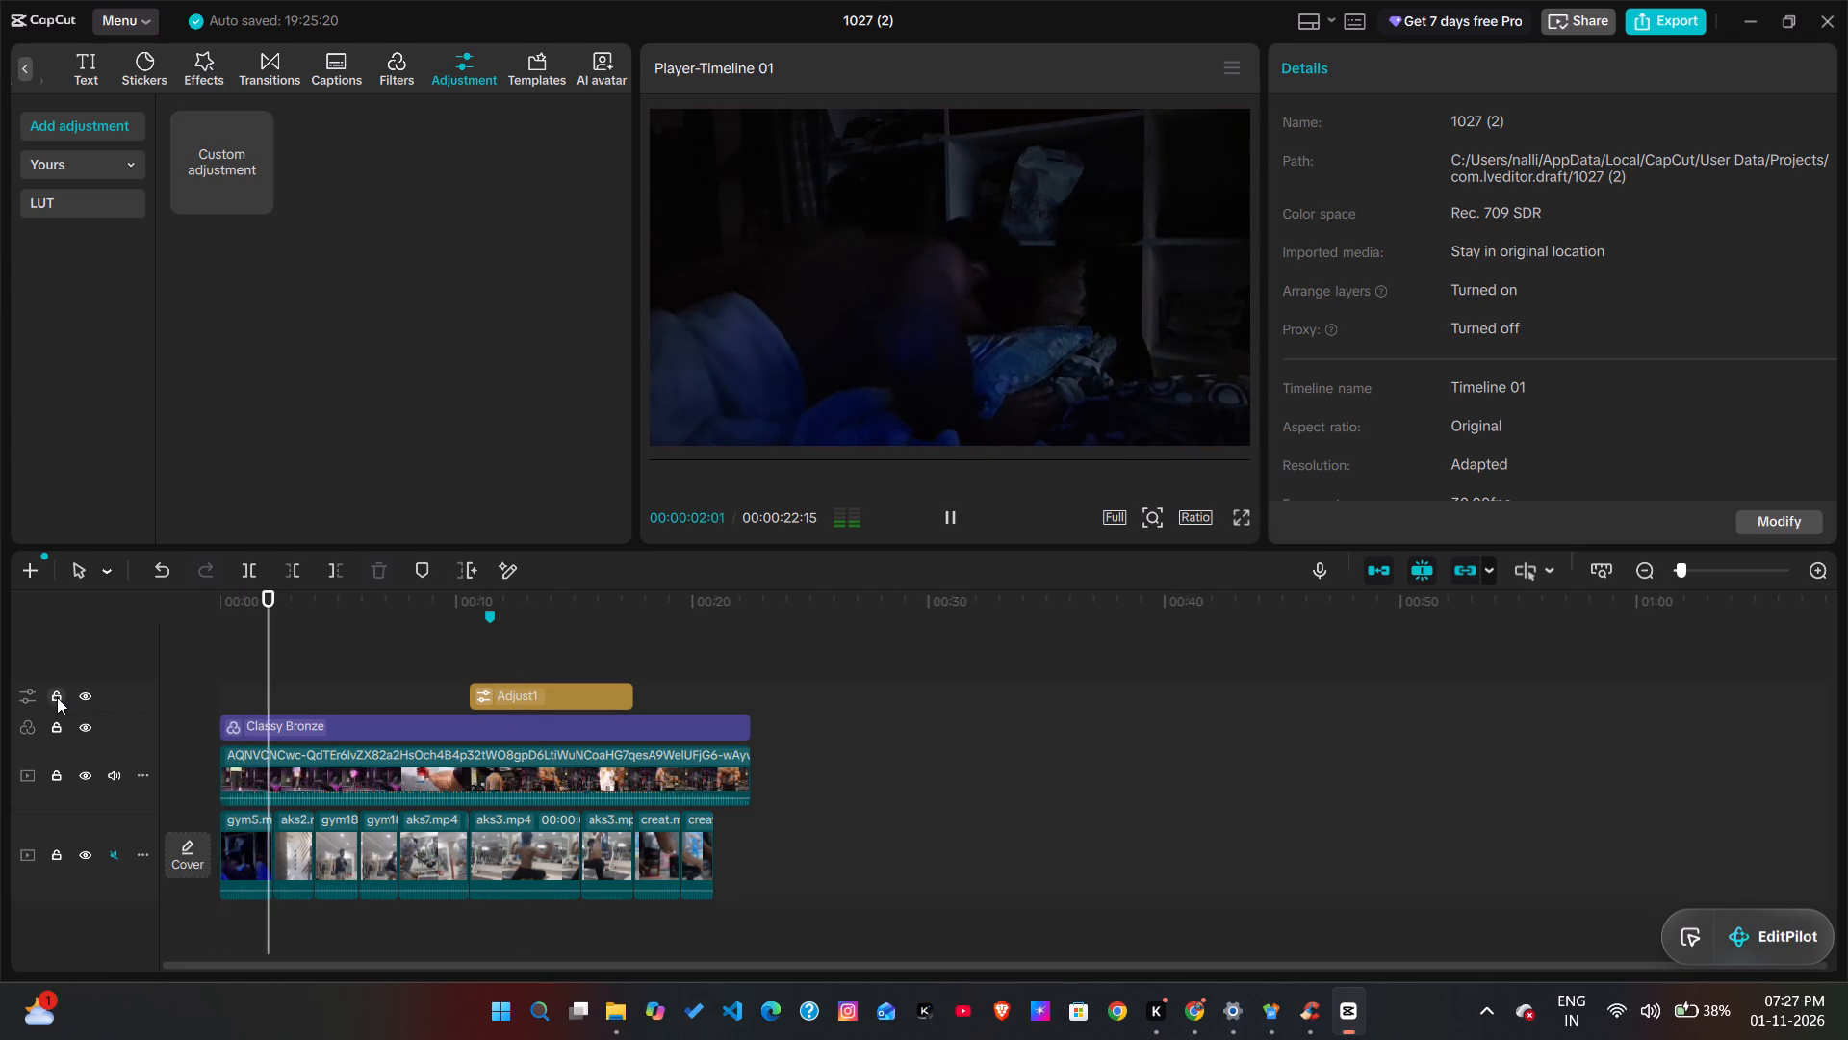
key(space)
key(space)
key(space)
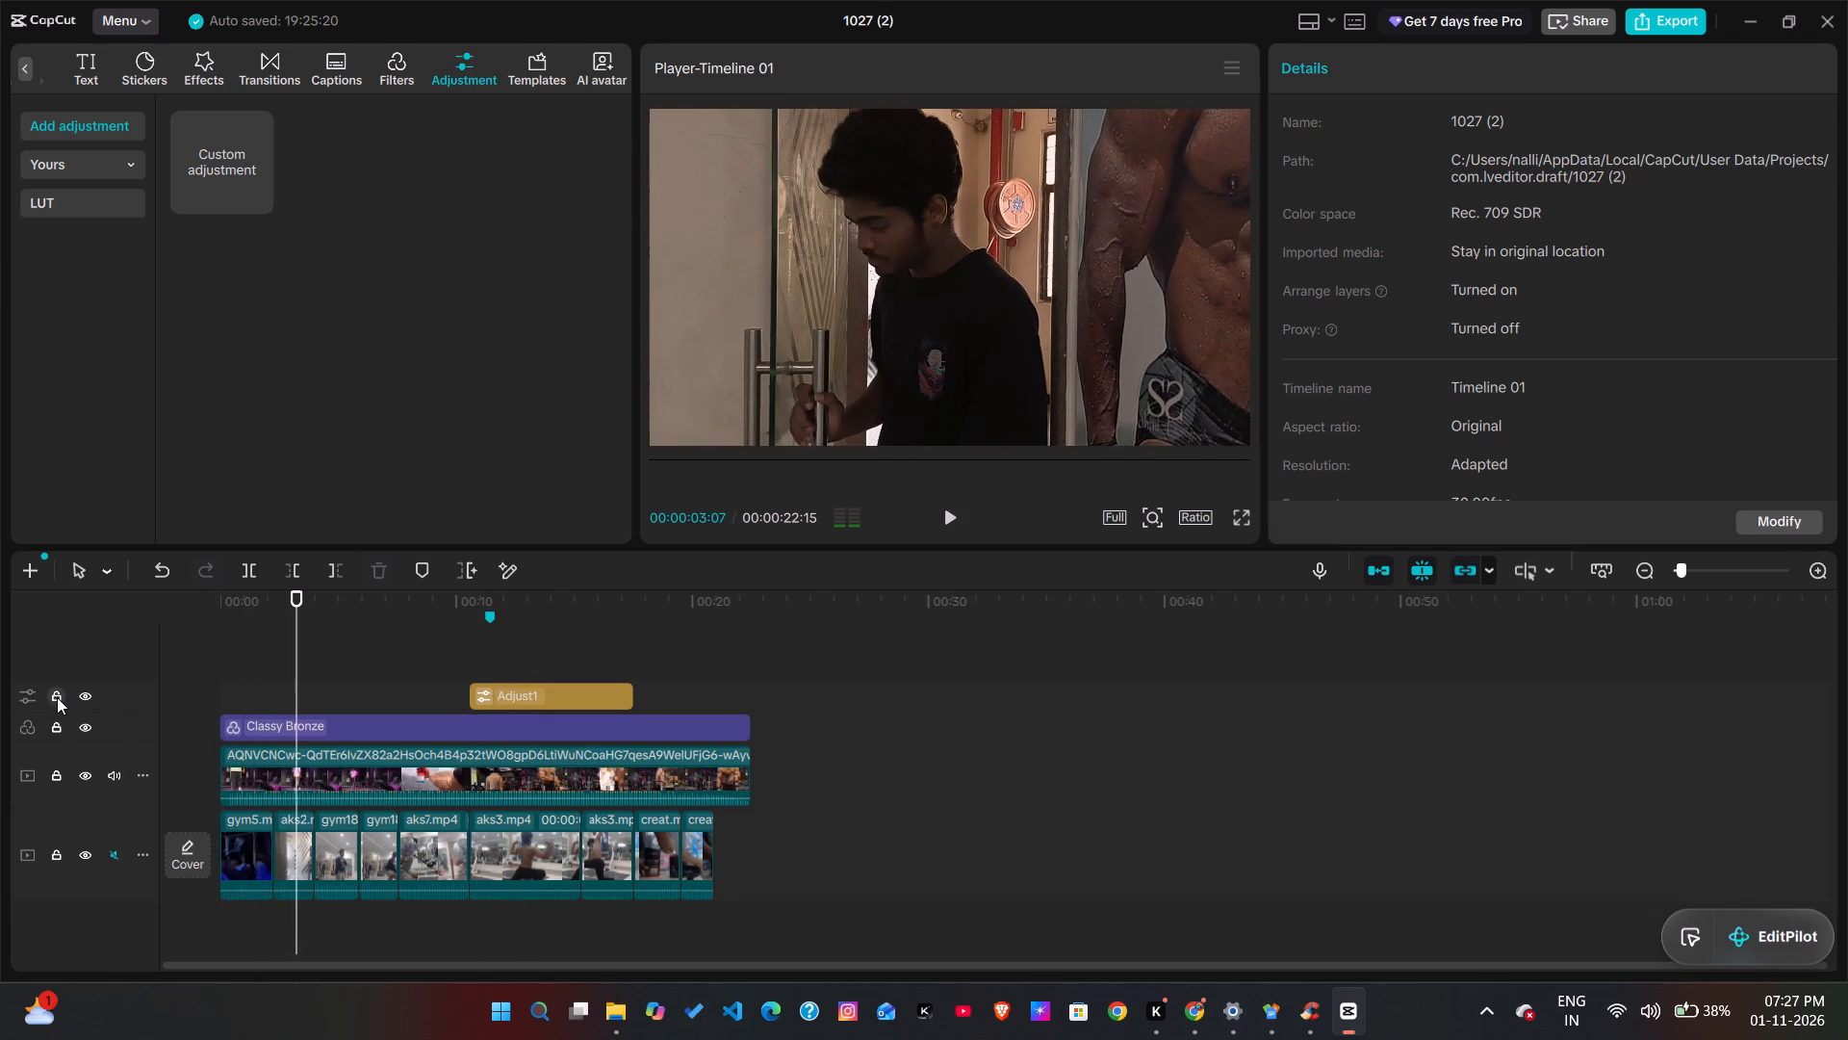
click(254, 729)
drag(220, 722, 273, 755)
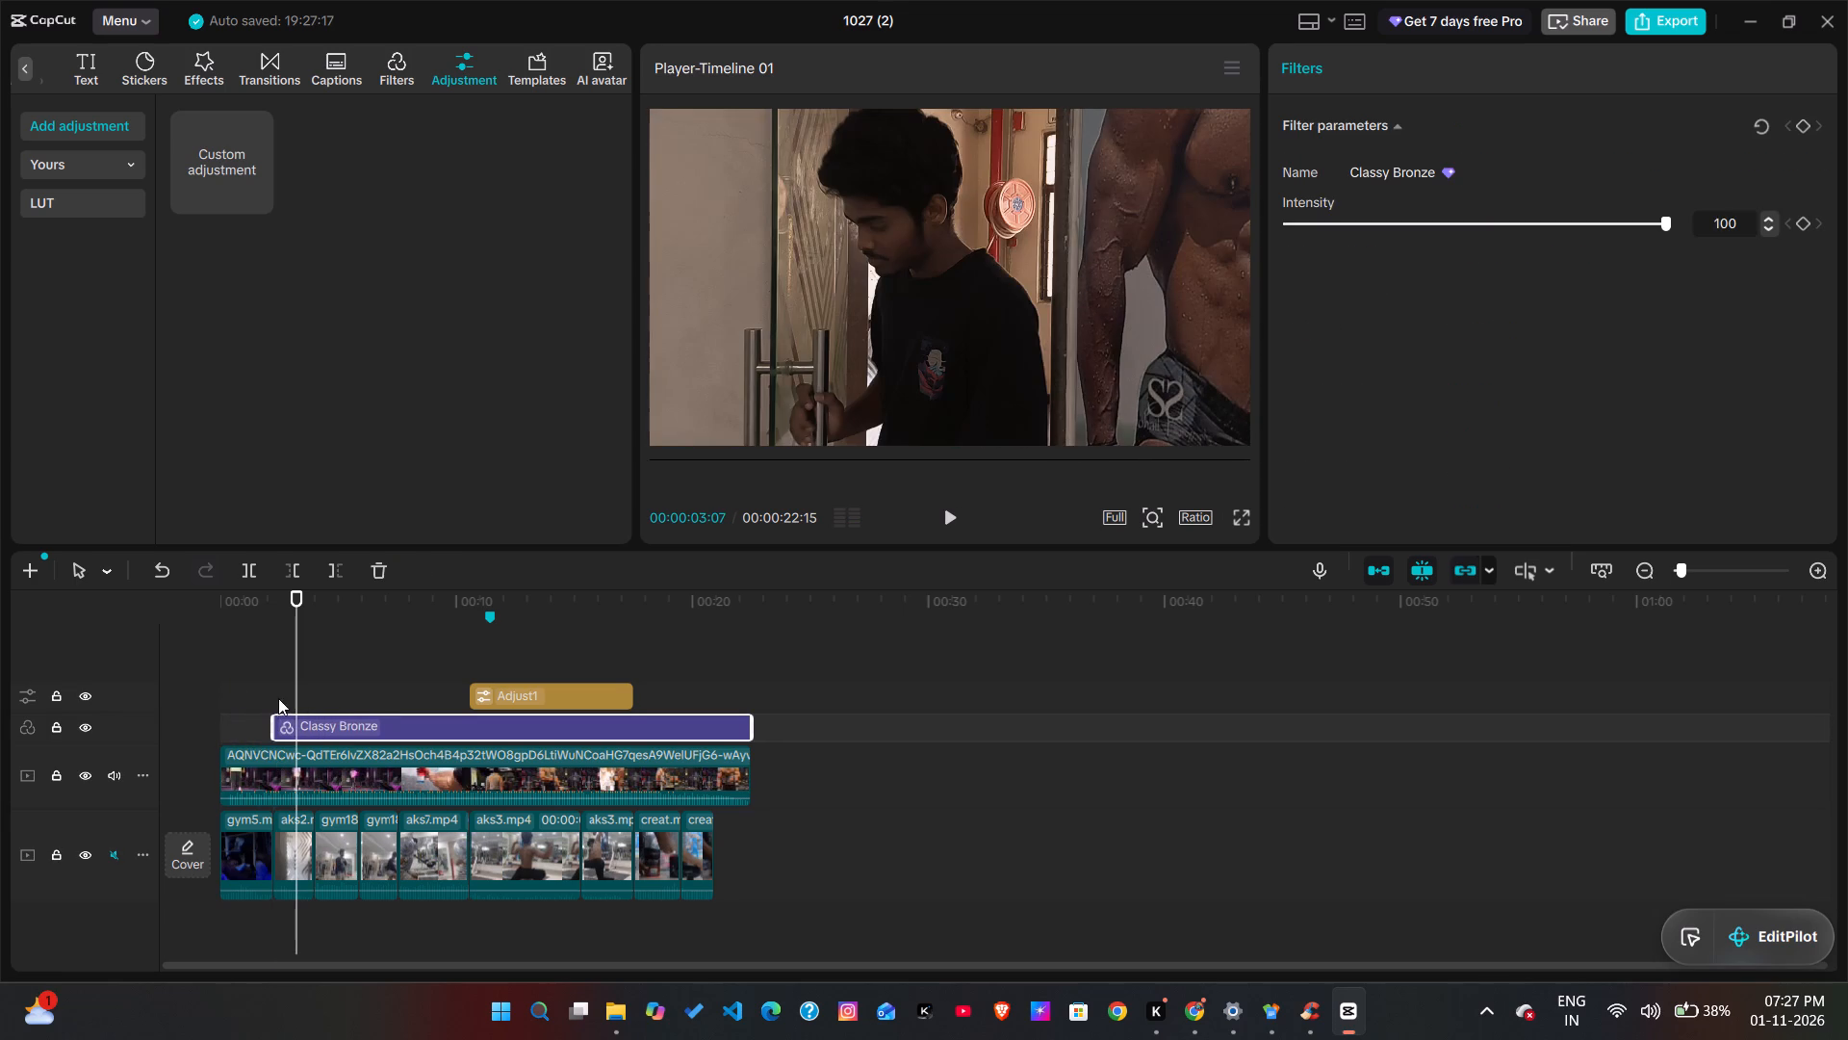
Play the montage from the start to about 16 seconds to check the look with the shortened filter.
drag(297, 675, 171, 713)
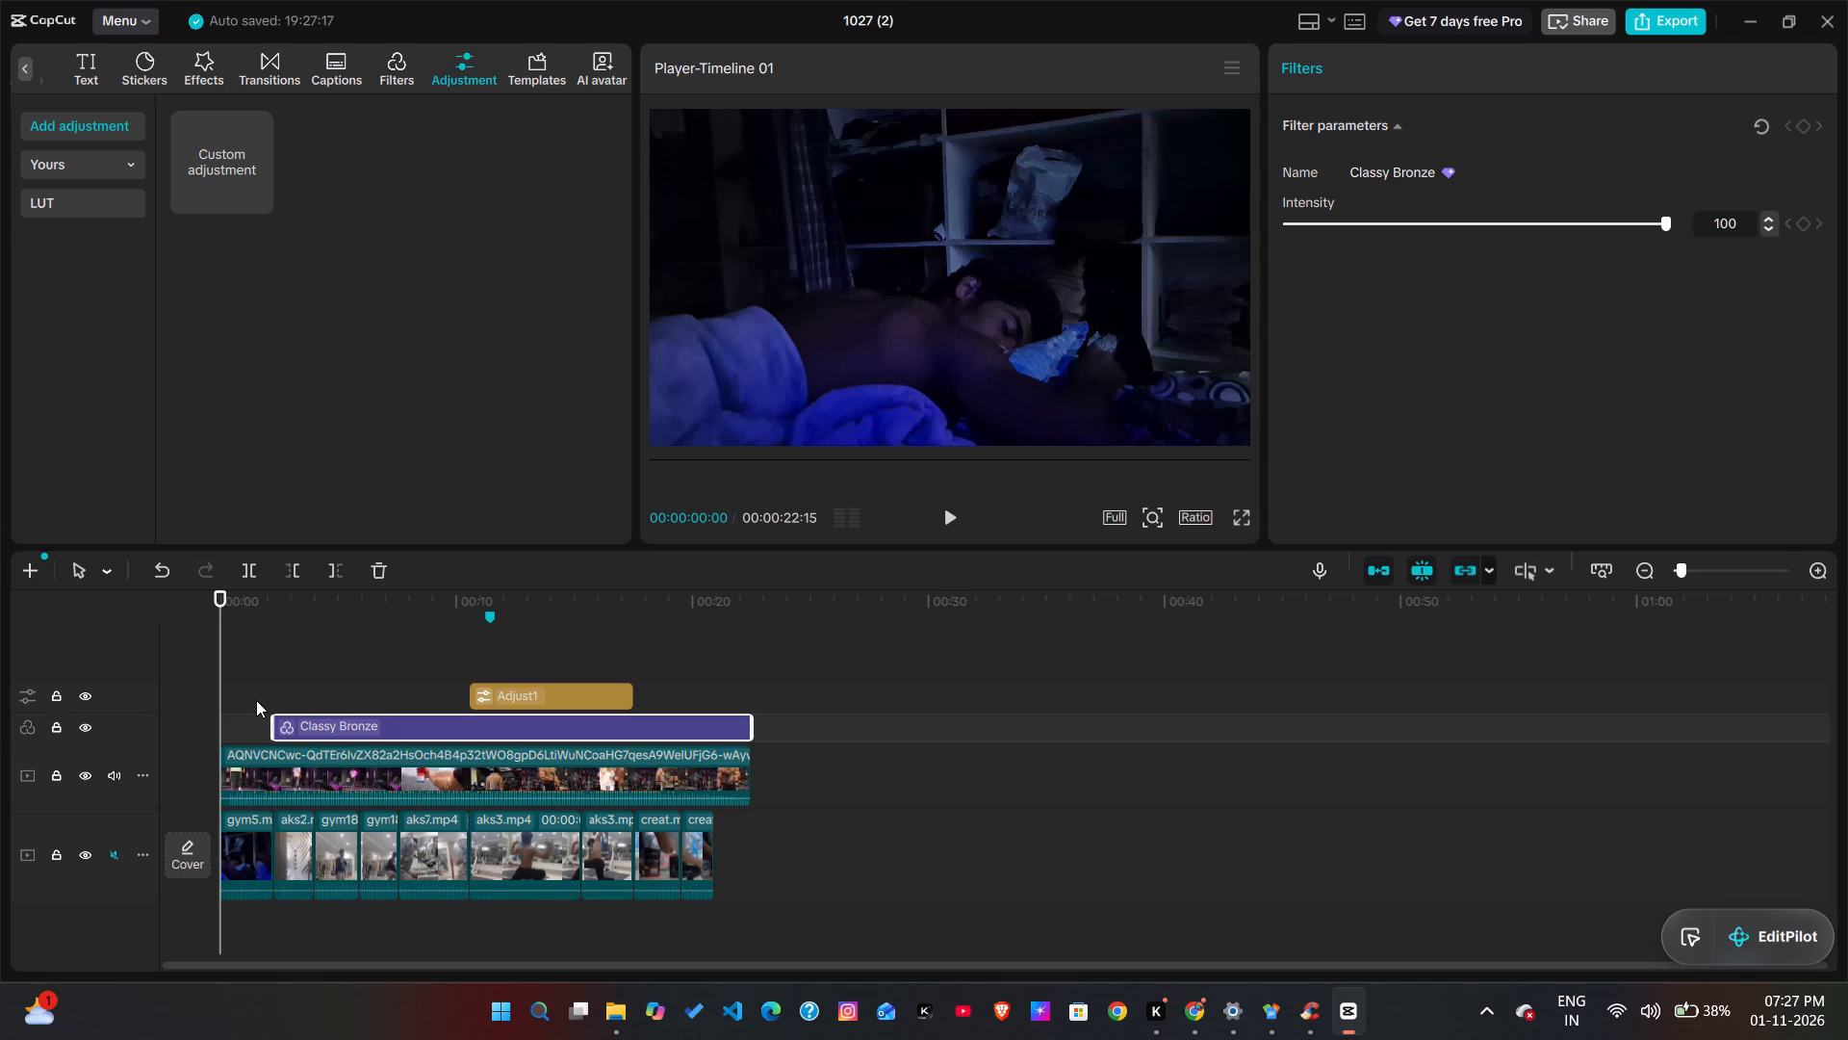
key(space)
key(space)
key(space)
key(space)
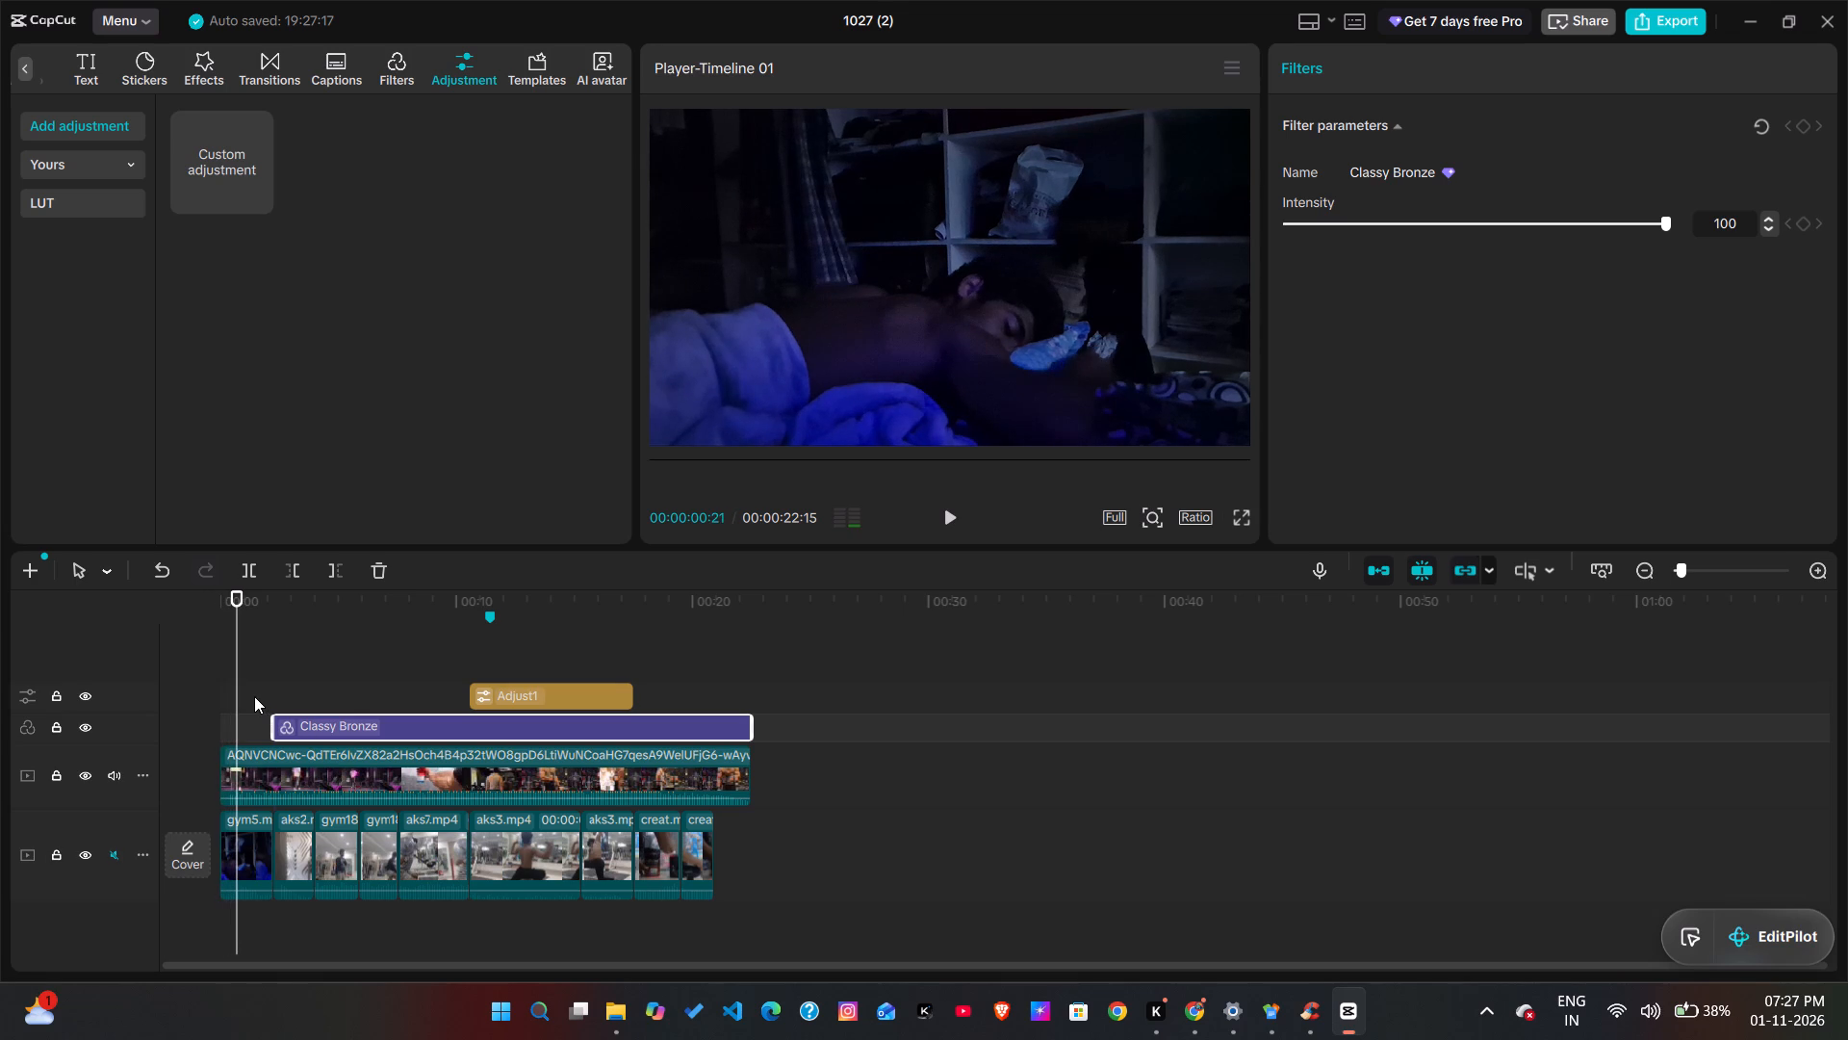
key(space)
key(space)
key(space)
key(space)
key(space)
key(space)
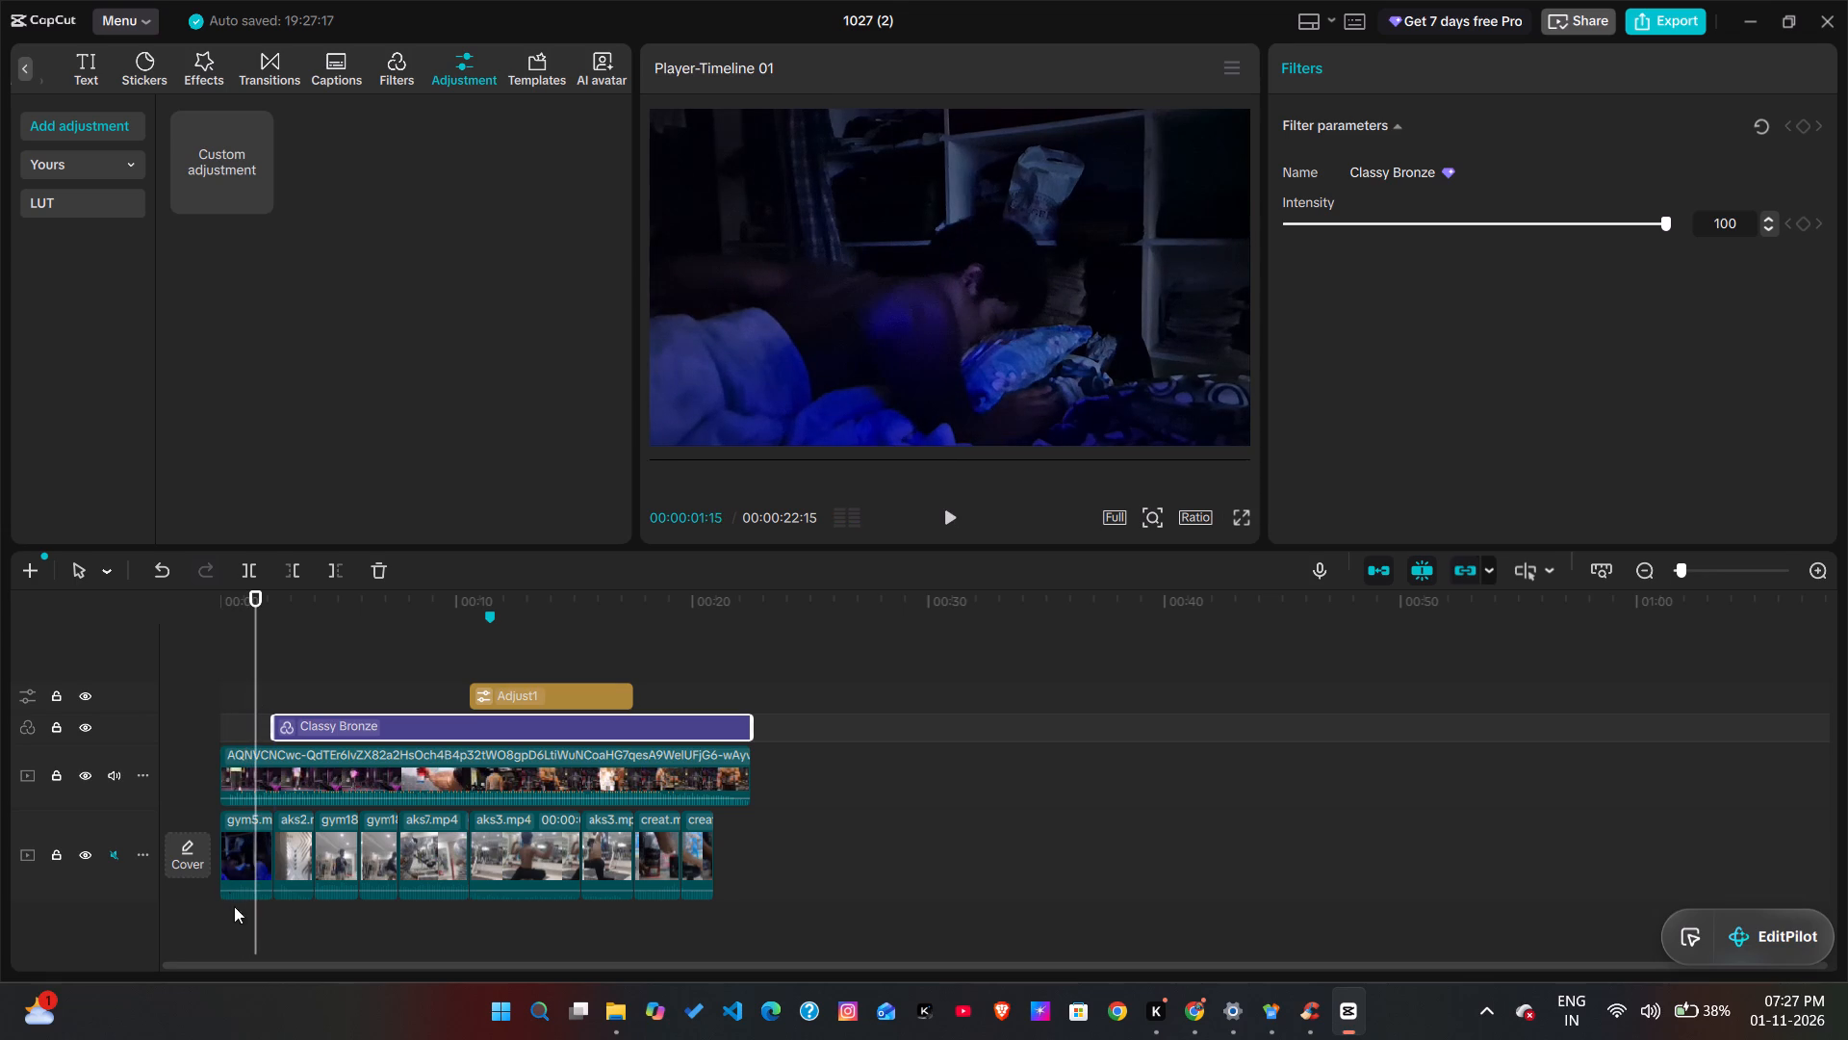
key(space)
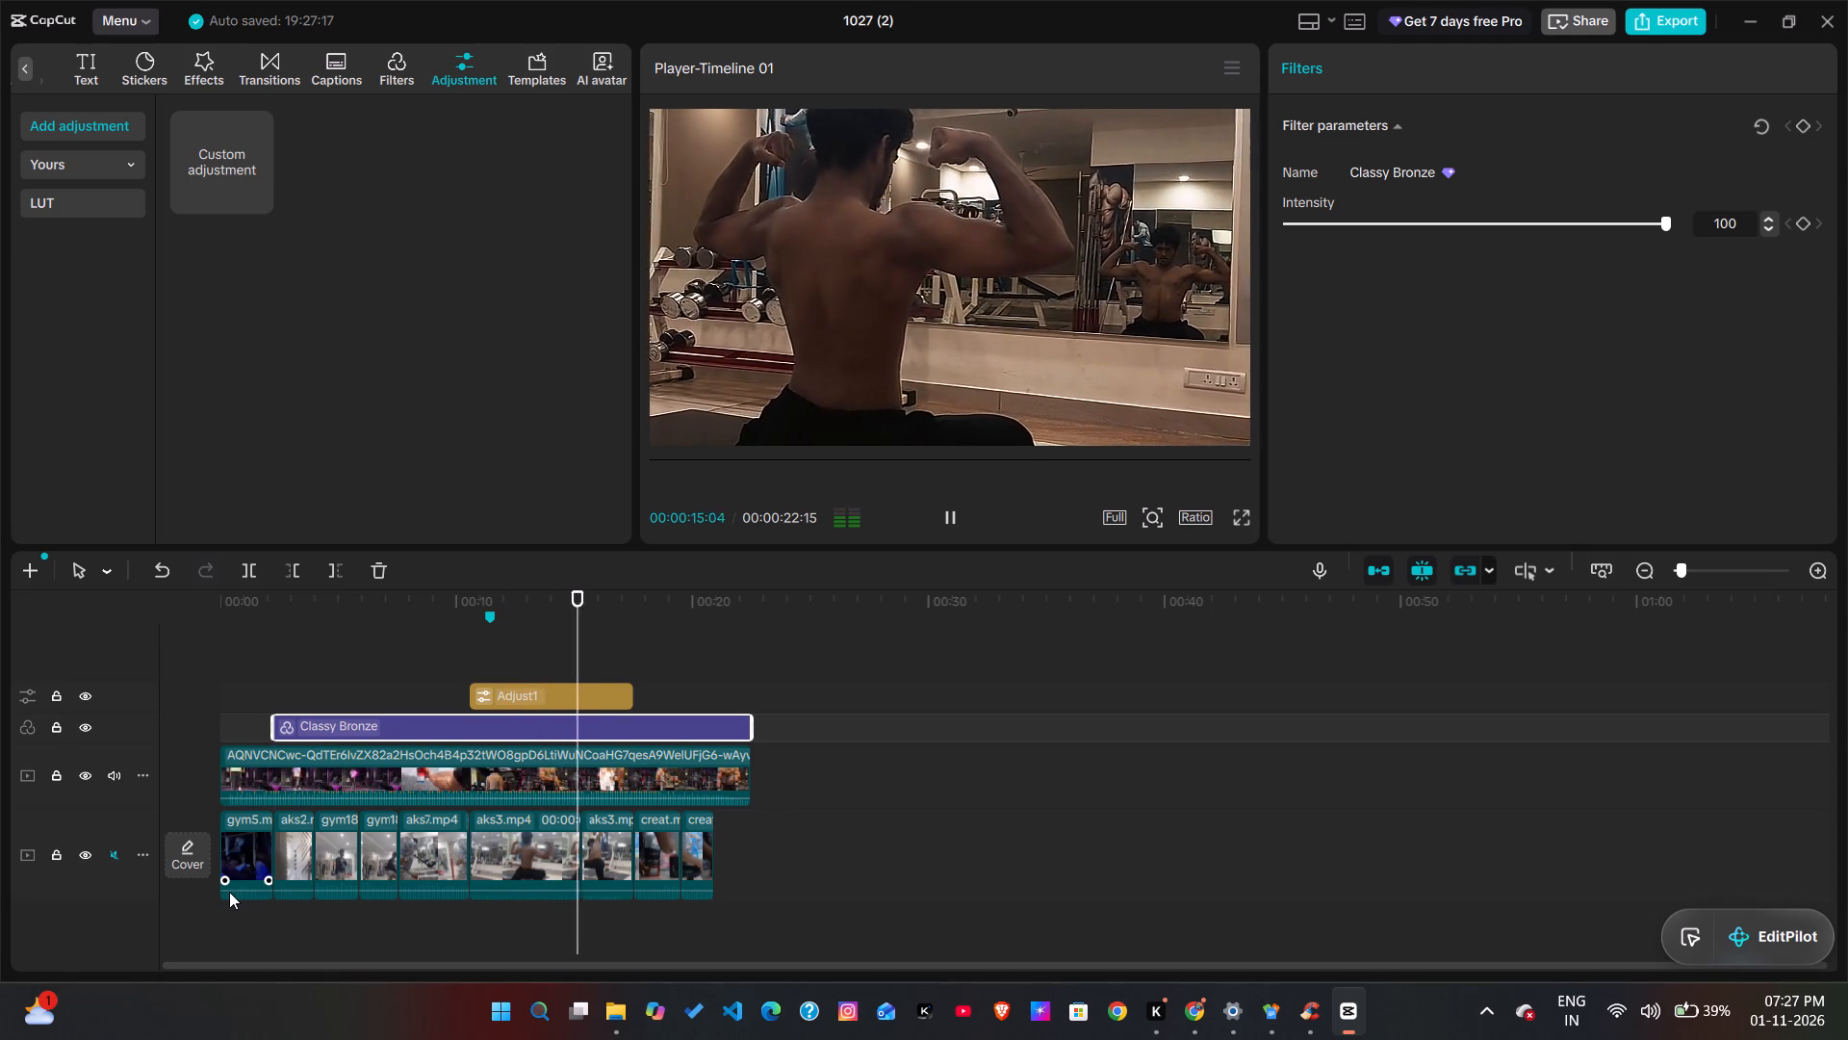
key(space)
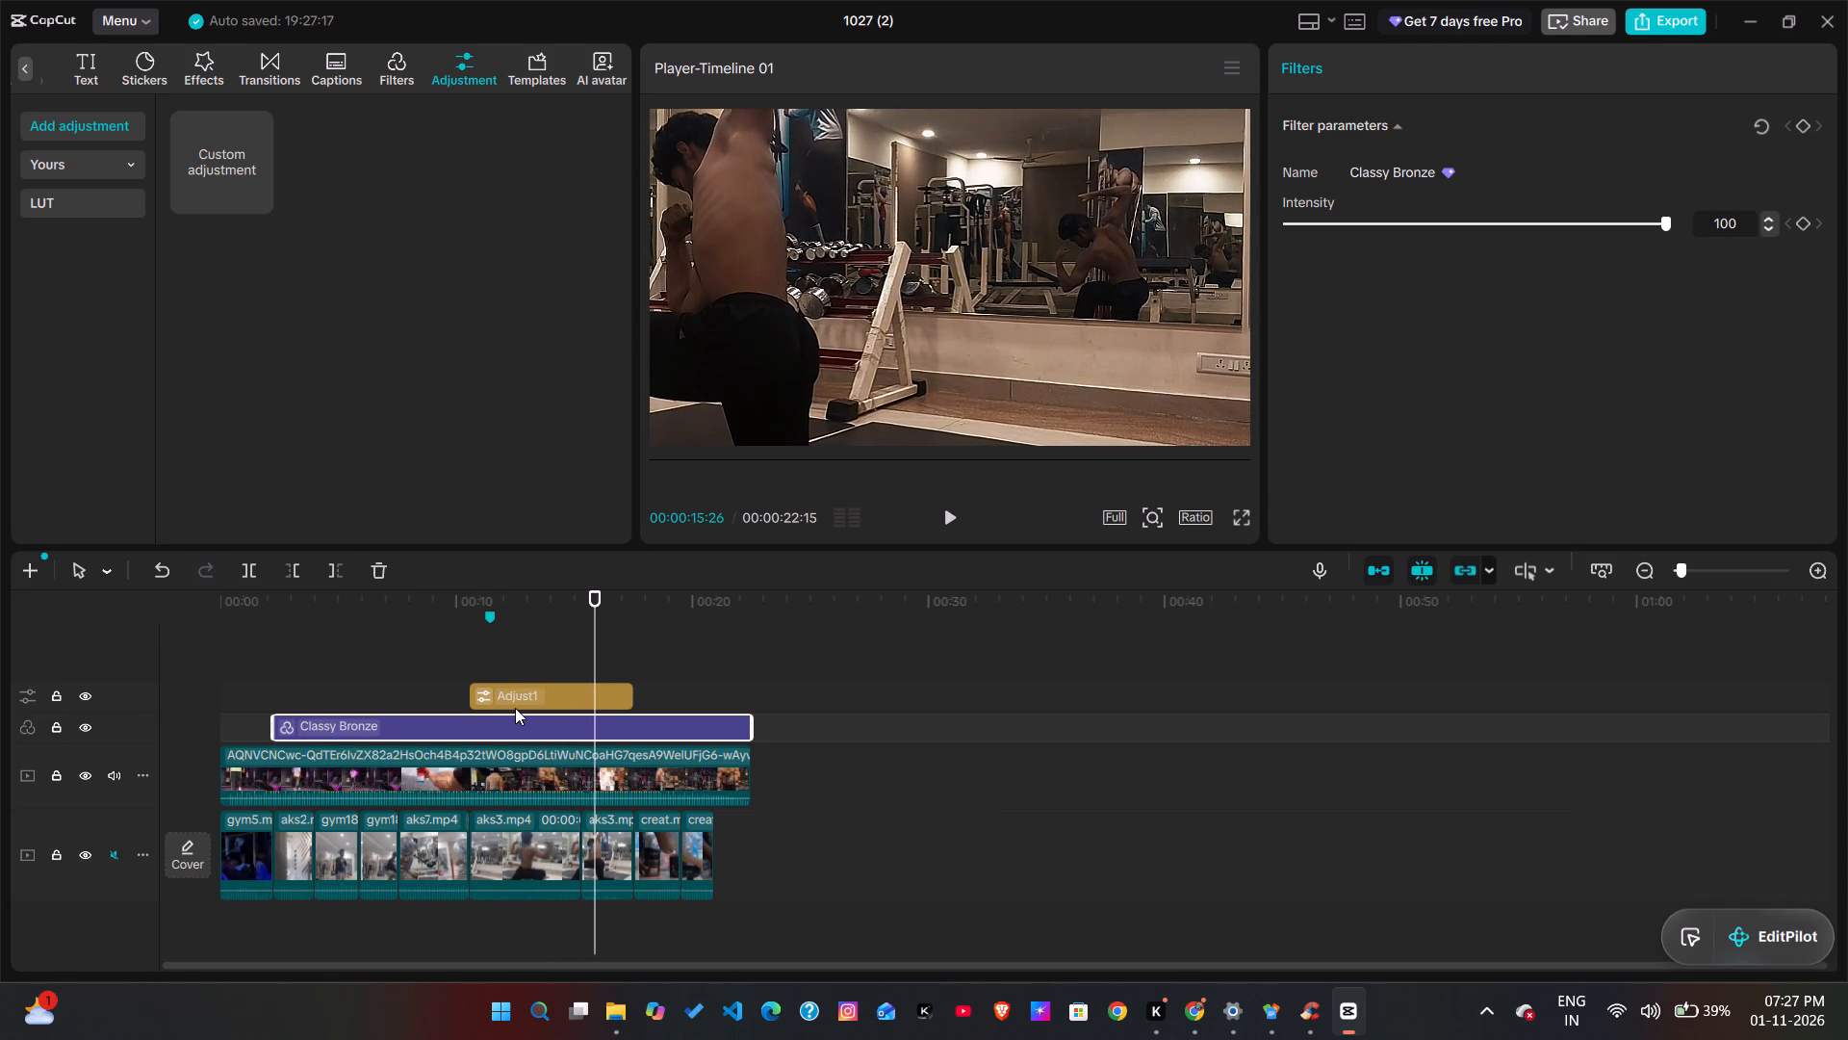
Select the Adjust1 adjustment layer, preview the frame at about 12 seconds, and set its Contrast value to 8.
click(518, 702)
drag(597, 649, 585, 649)
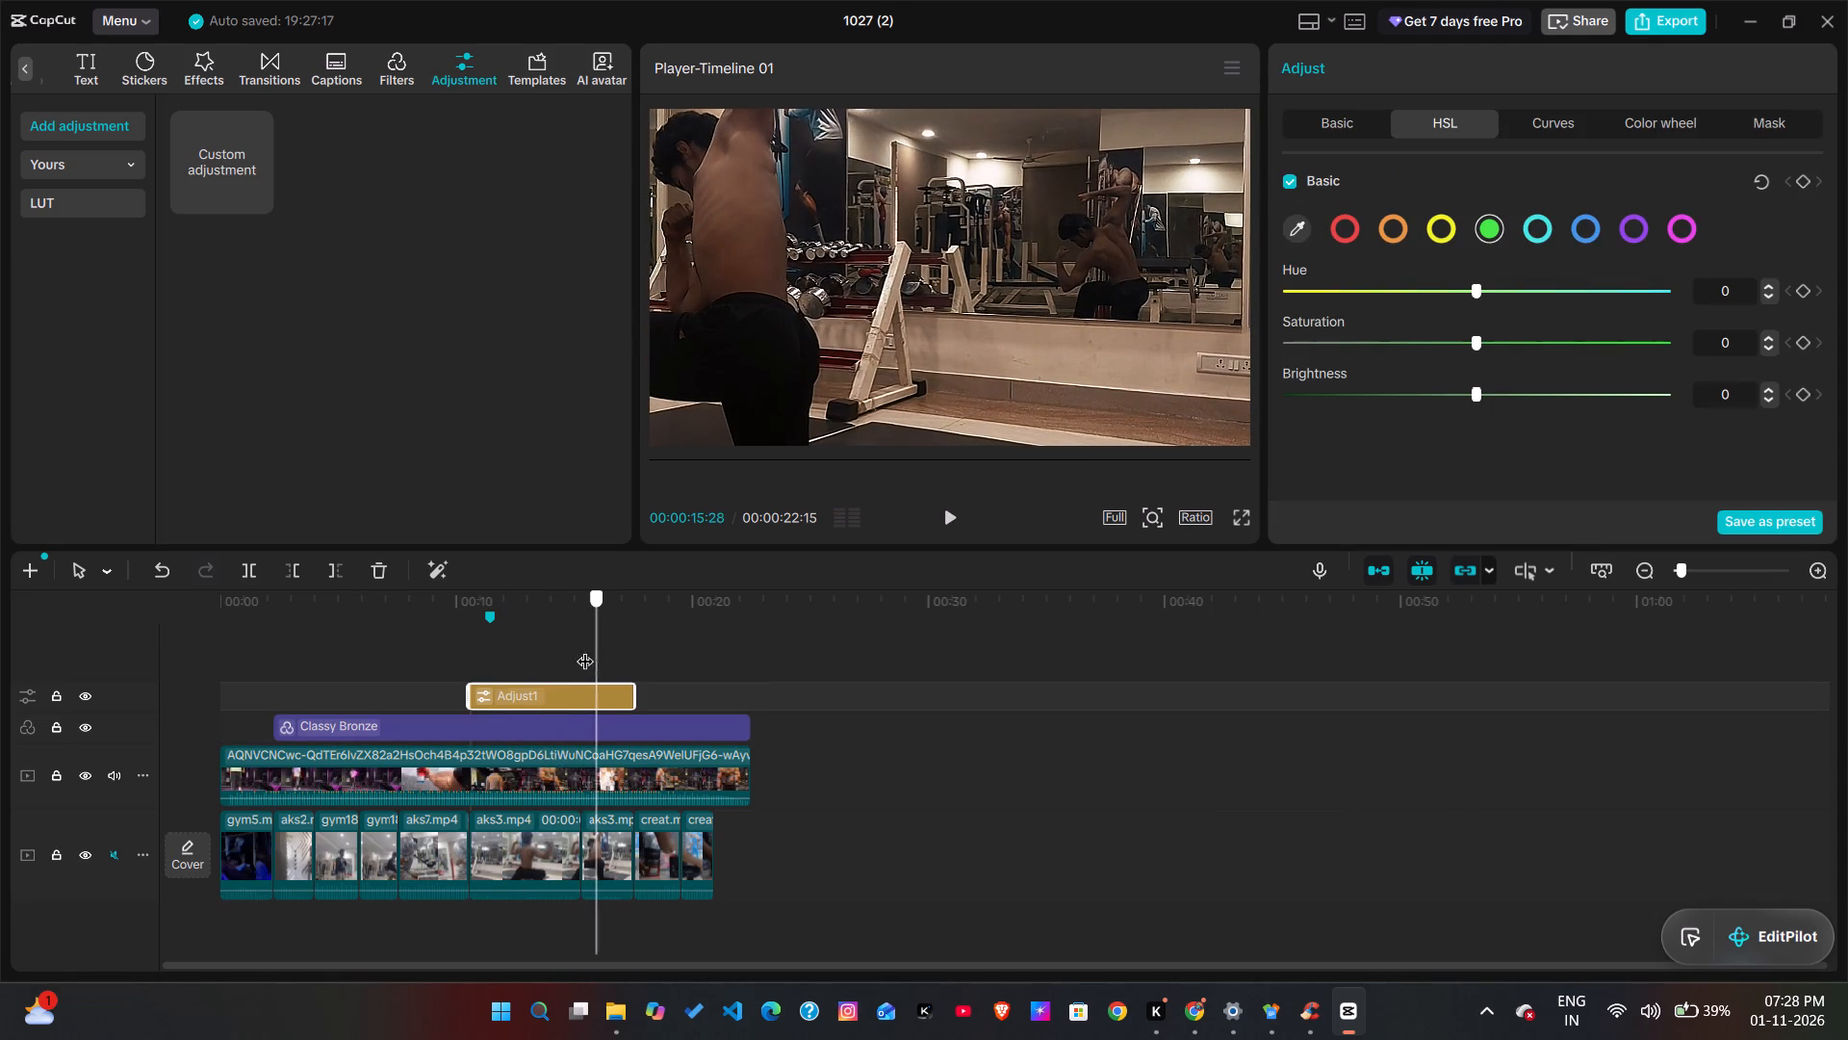
drag(585, 649, 513, 680)
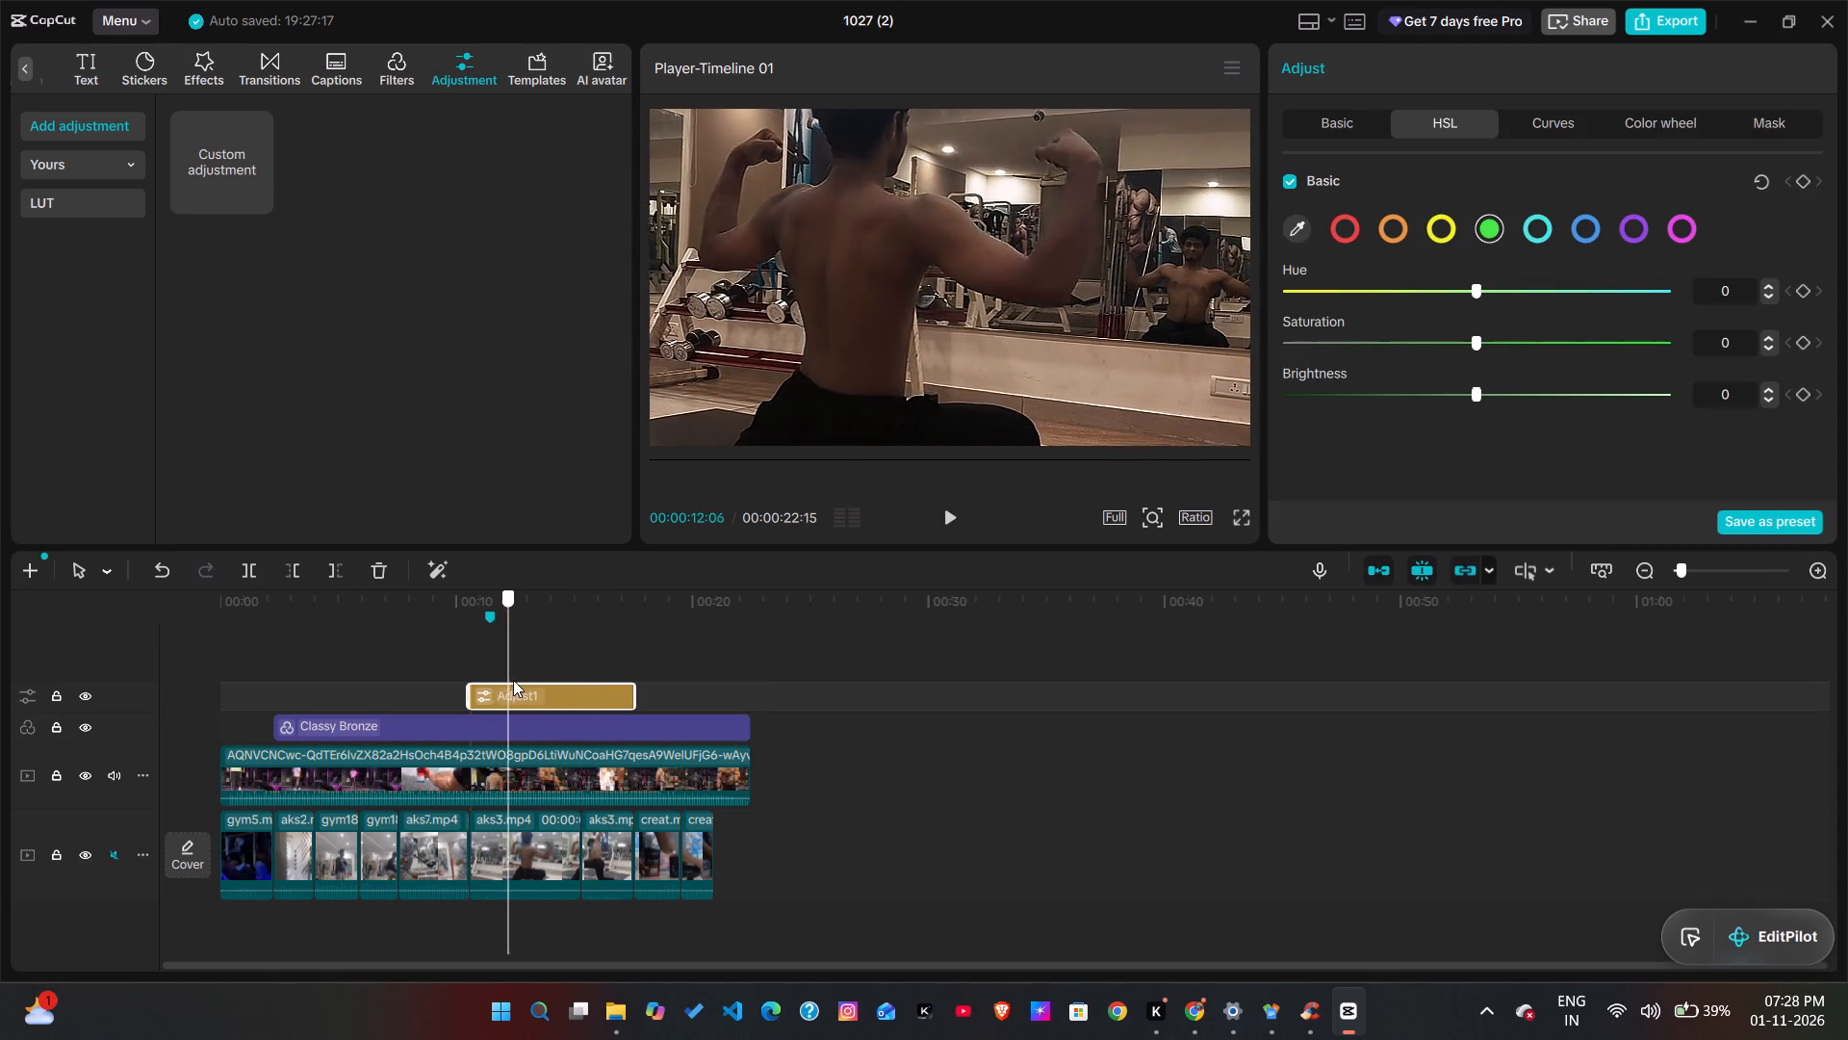
drag(513, 680, 518, 681)
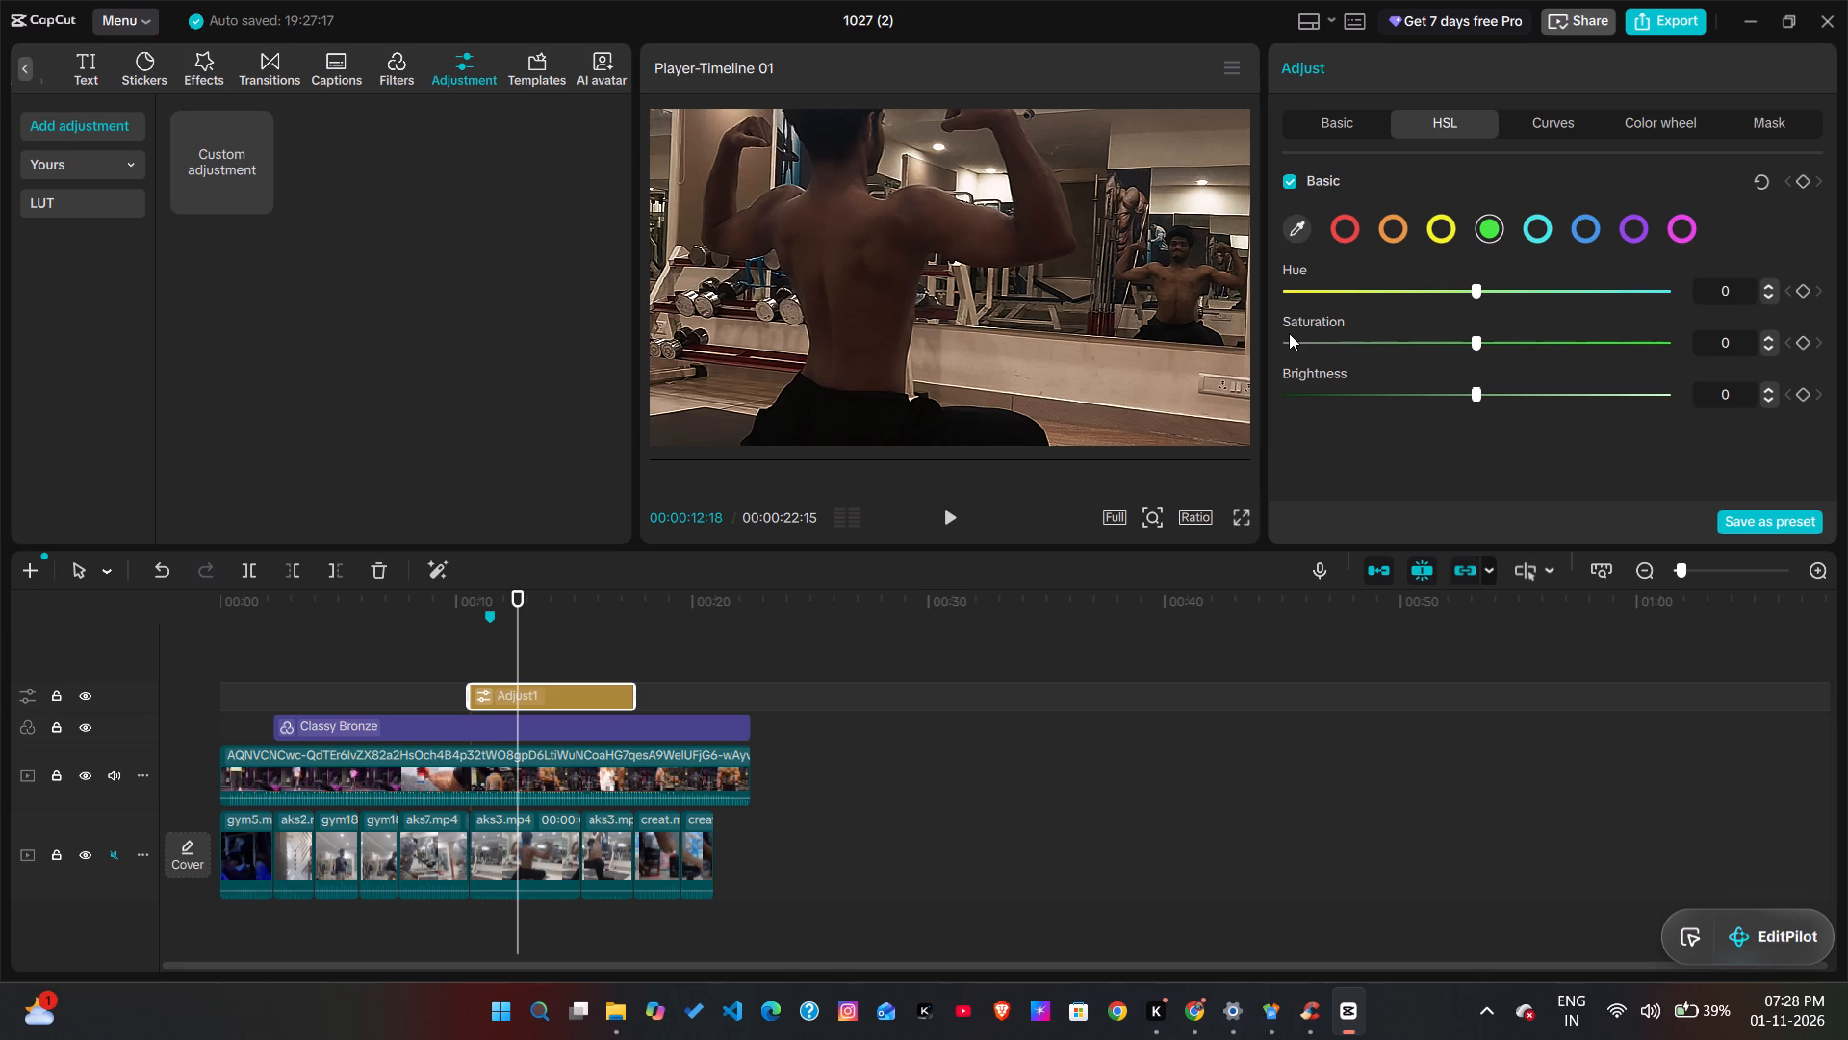
click(1339, 120)
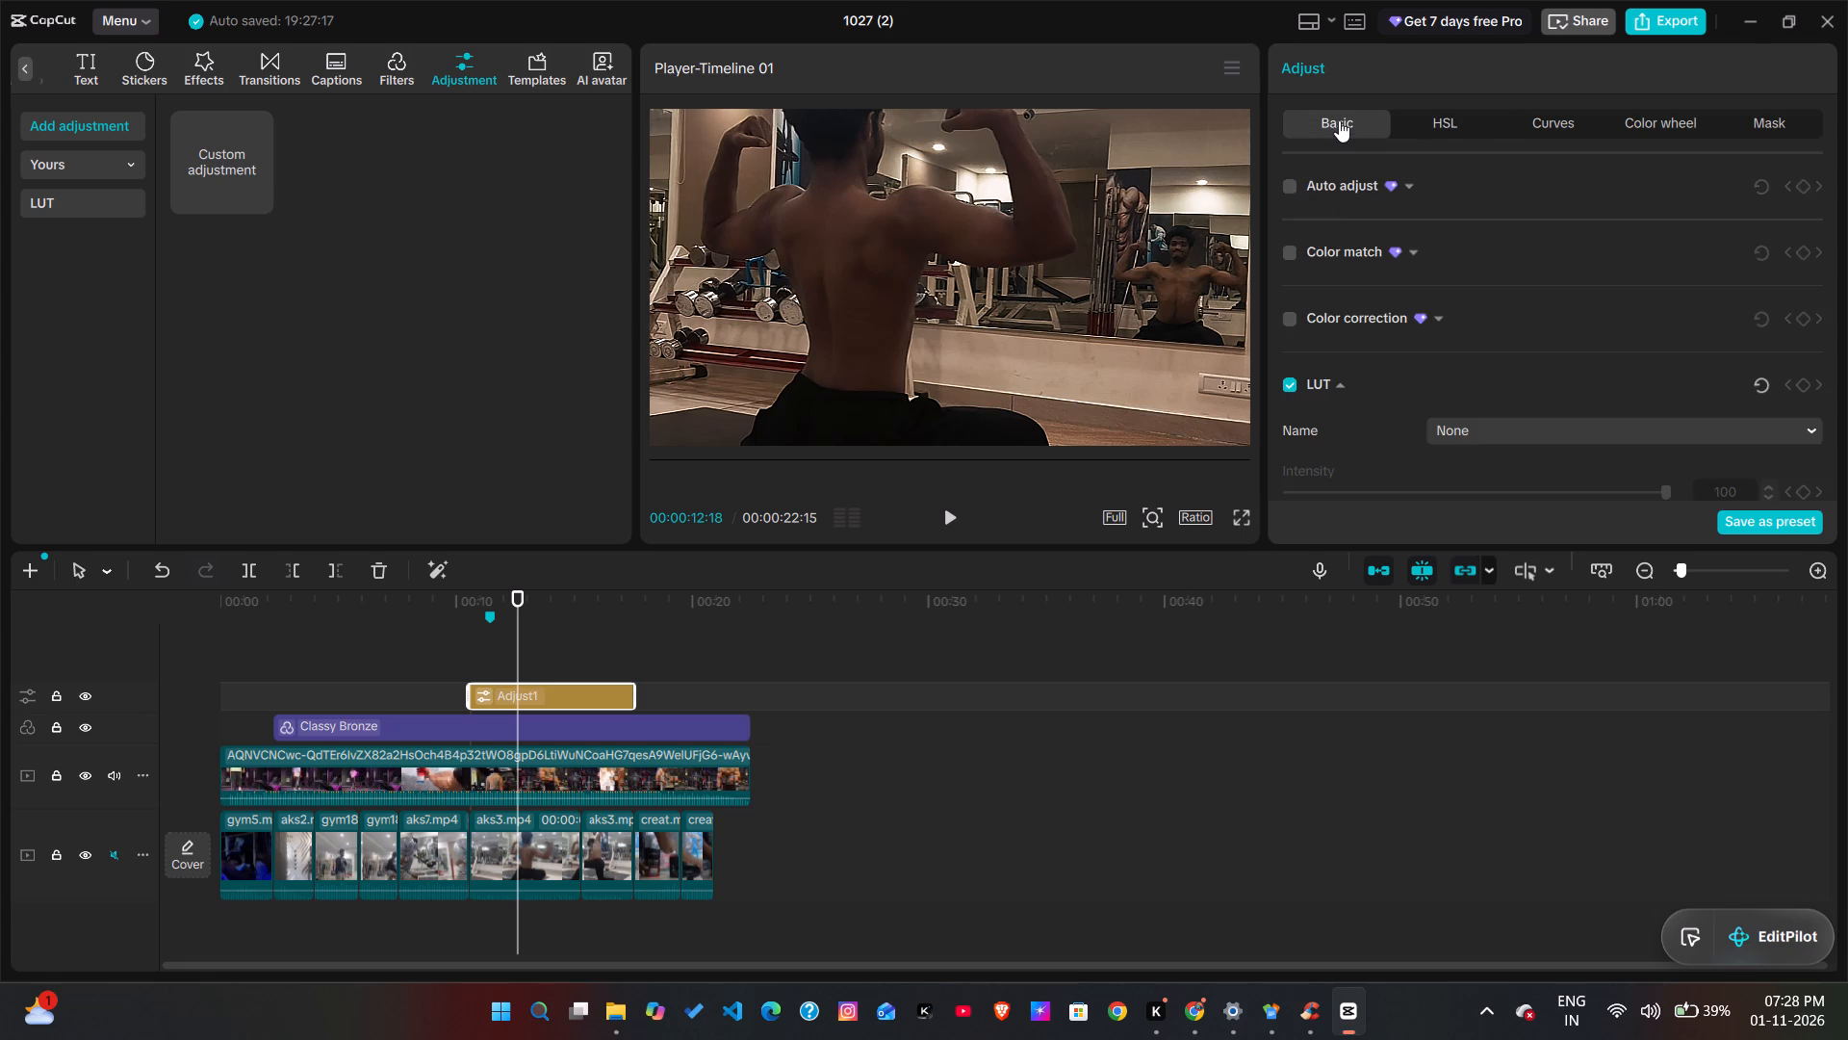
scroll(1463, 202, down, 6)
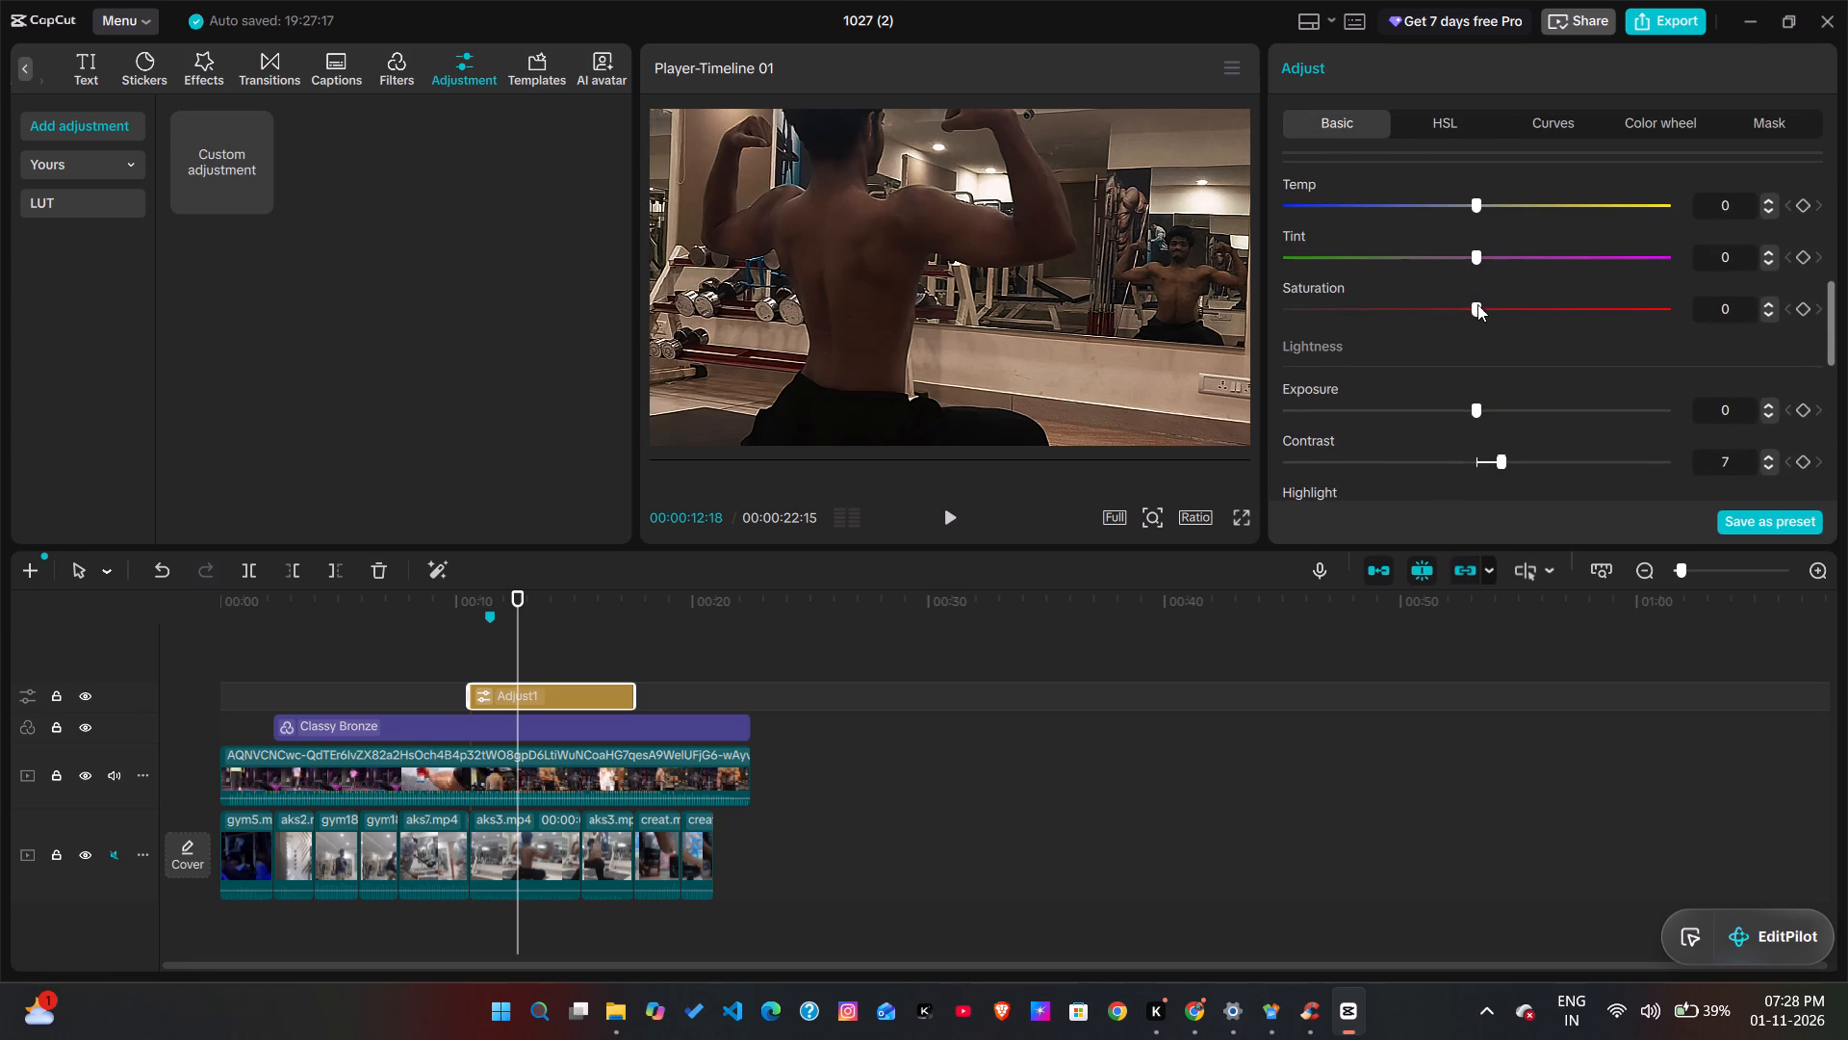
scroll(1476, 317, down, 2)
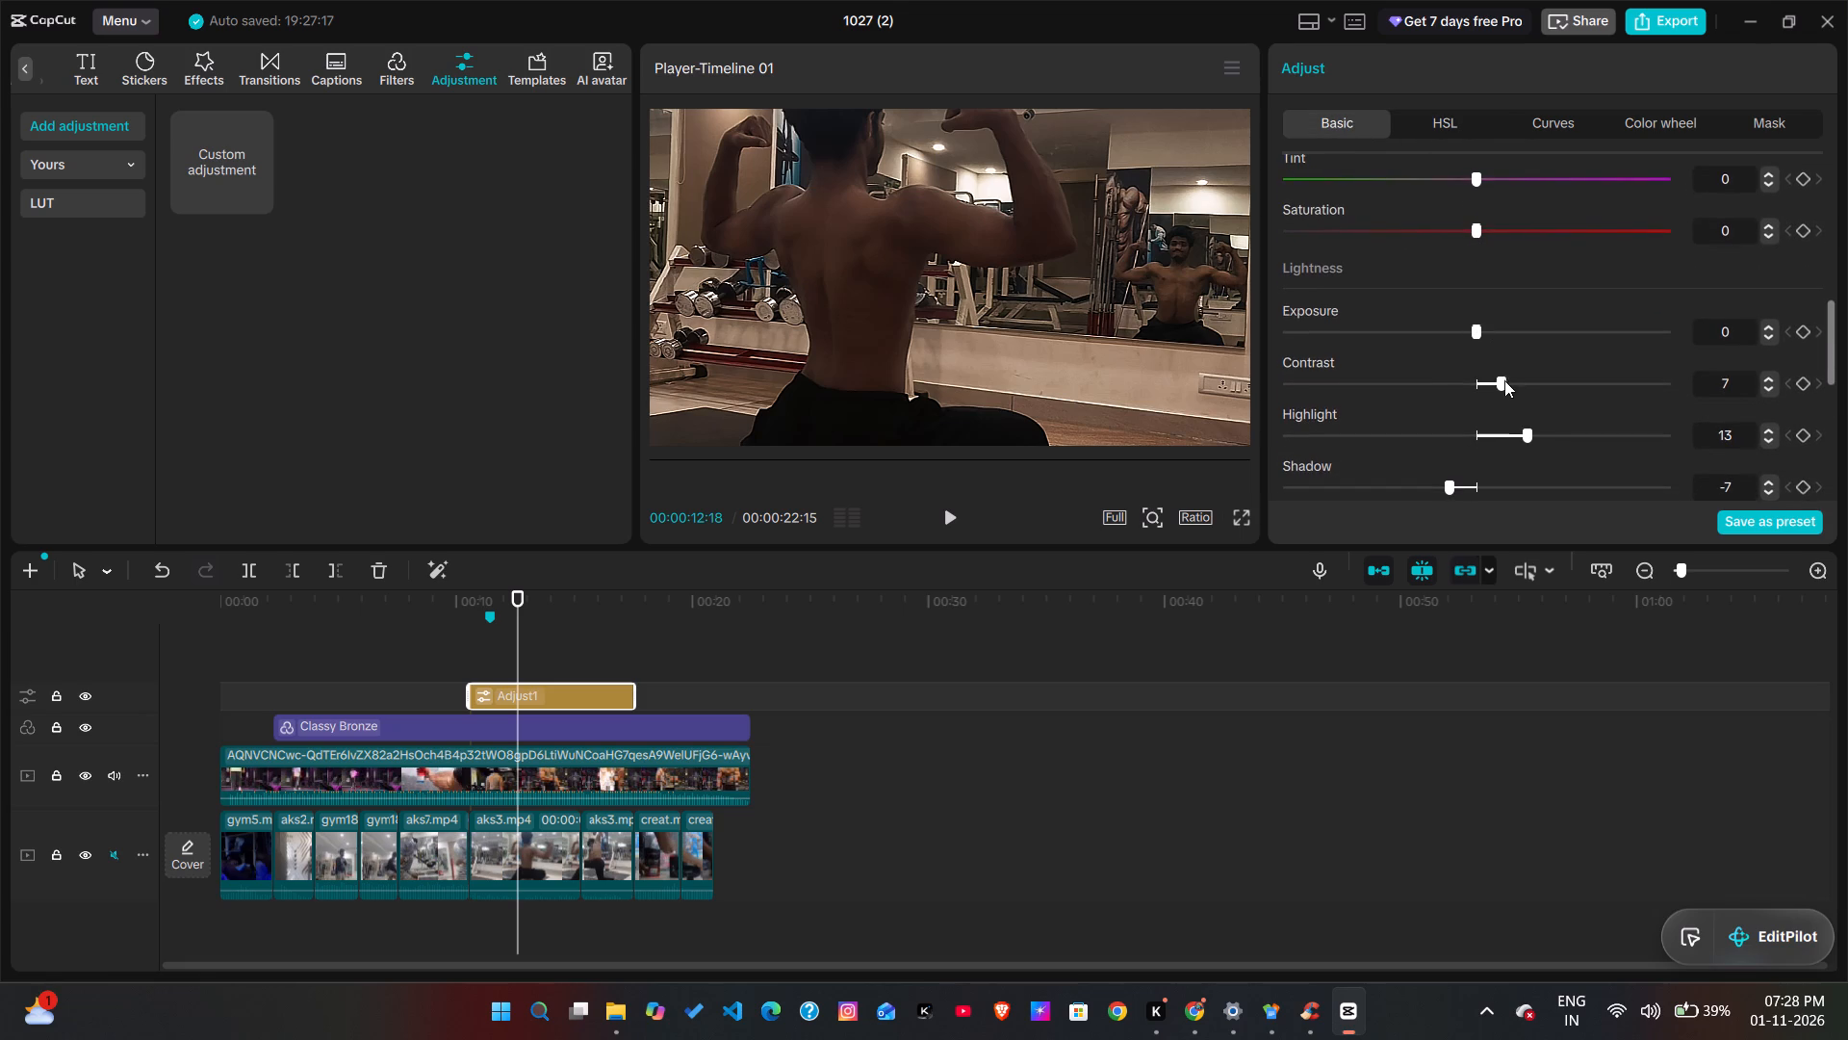
drag(1502, 382, 1413, 394)
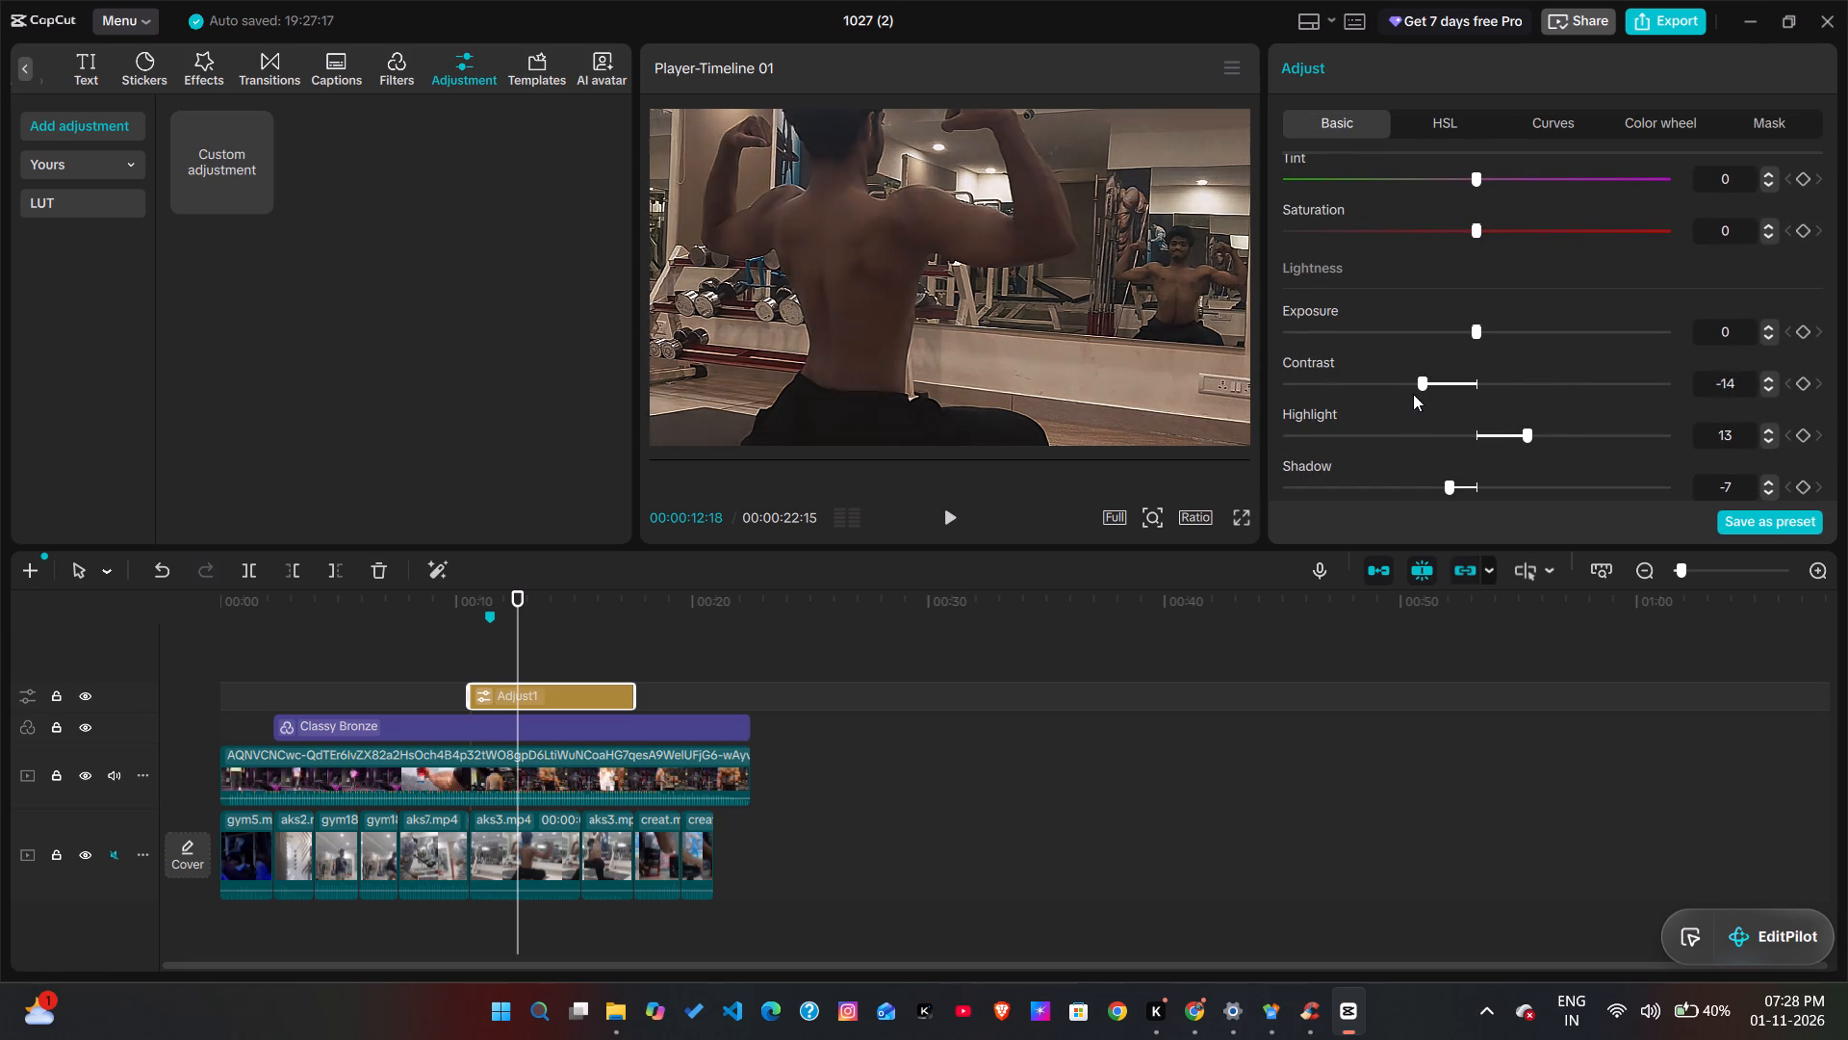
drag(1413, 394, 1502, 402)
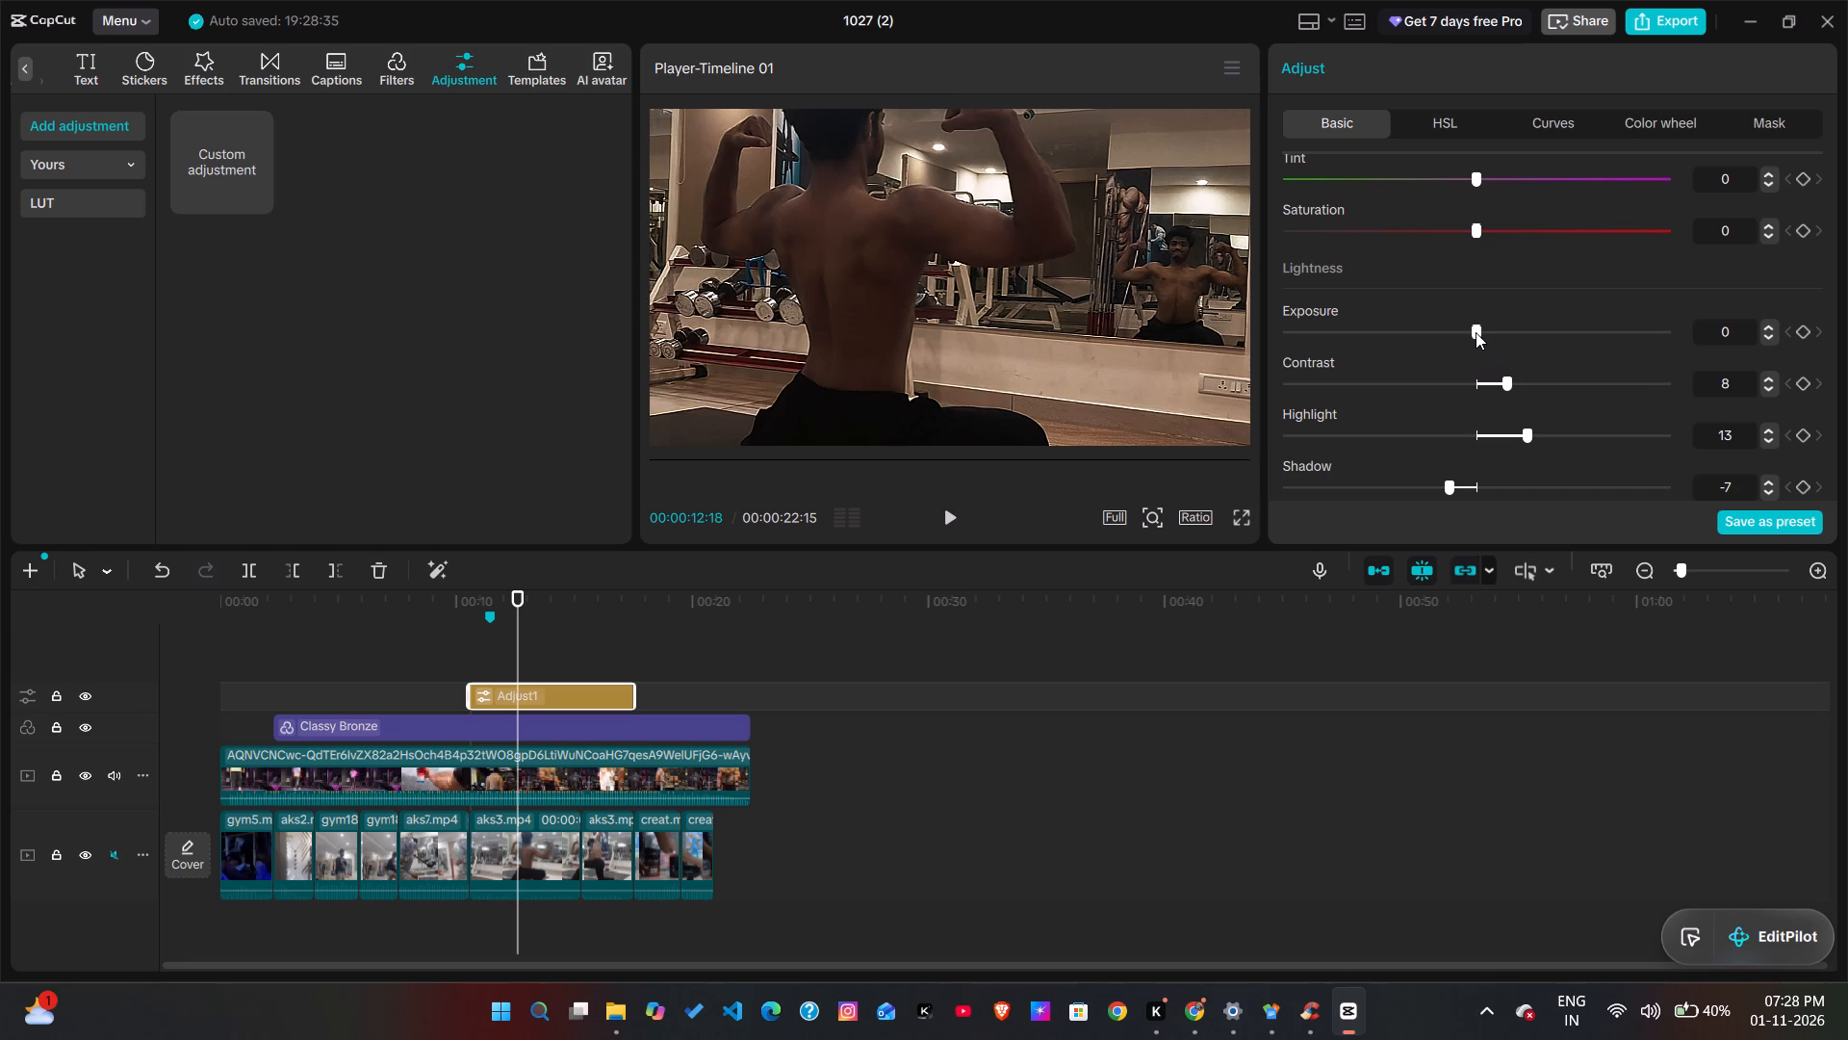
Set the adjustment layer's Exposure value to 8.
drag(1476, 332, 1513, 339)
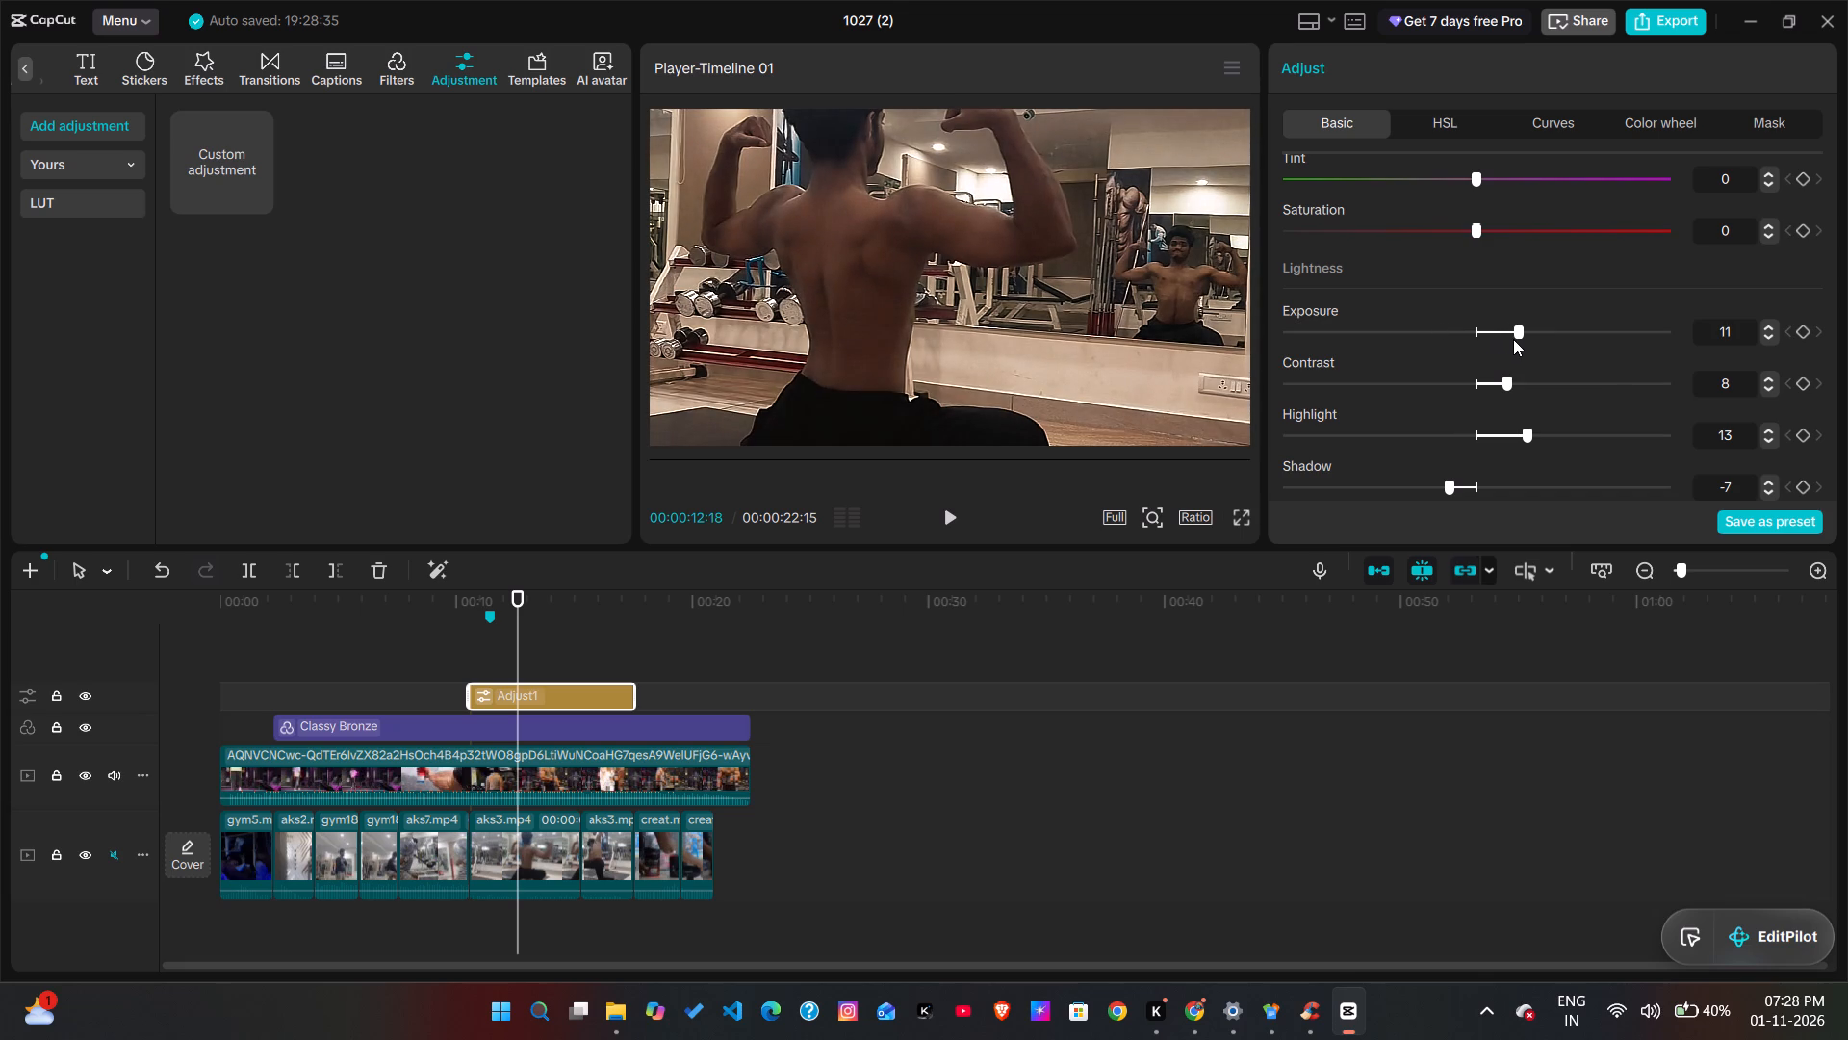
drag(1513, 339, 1503, 353)
drag(1503, 353, 1515, 368)
drag(1515, 368, 1502, 397)
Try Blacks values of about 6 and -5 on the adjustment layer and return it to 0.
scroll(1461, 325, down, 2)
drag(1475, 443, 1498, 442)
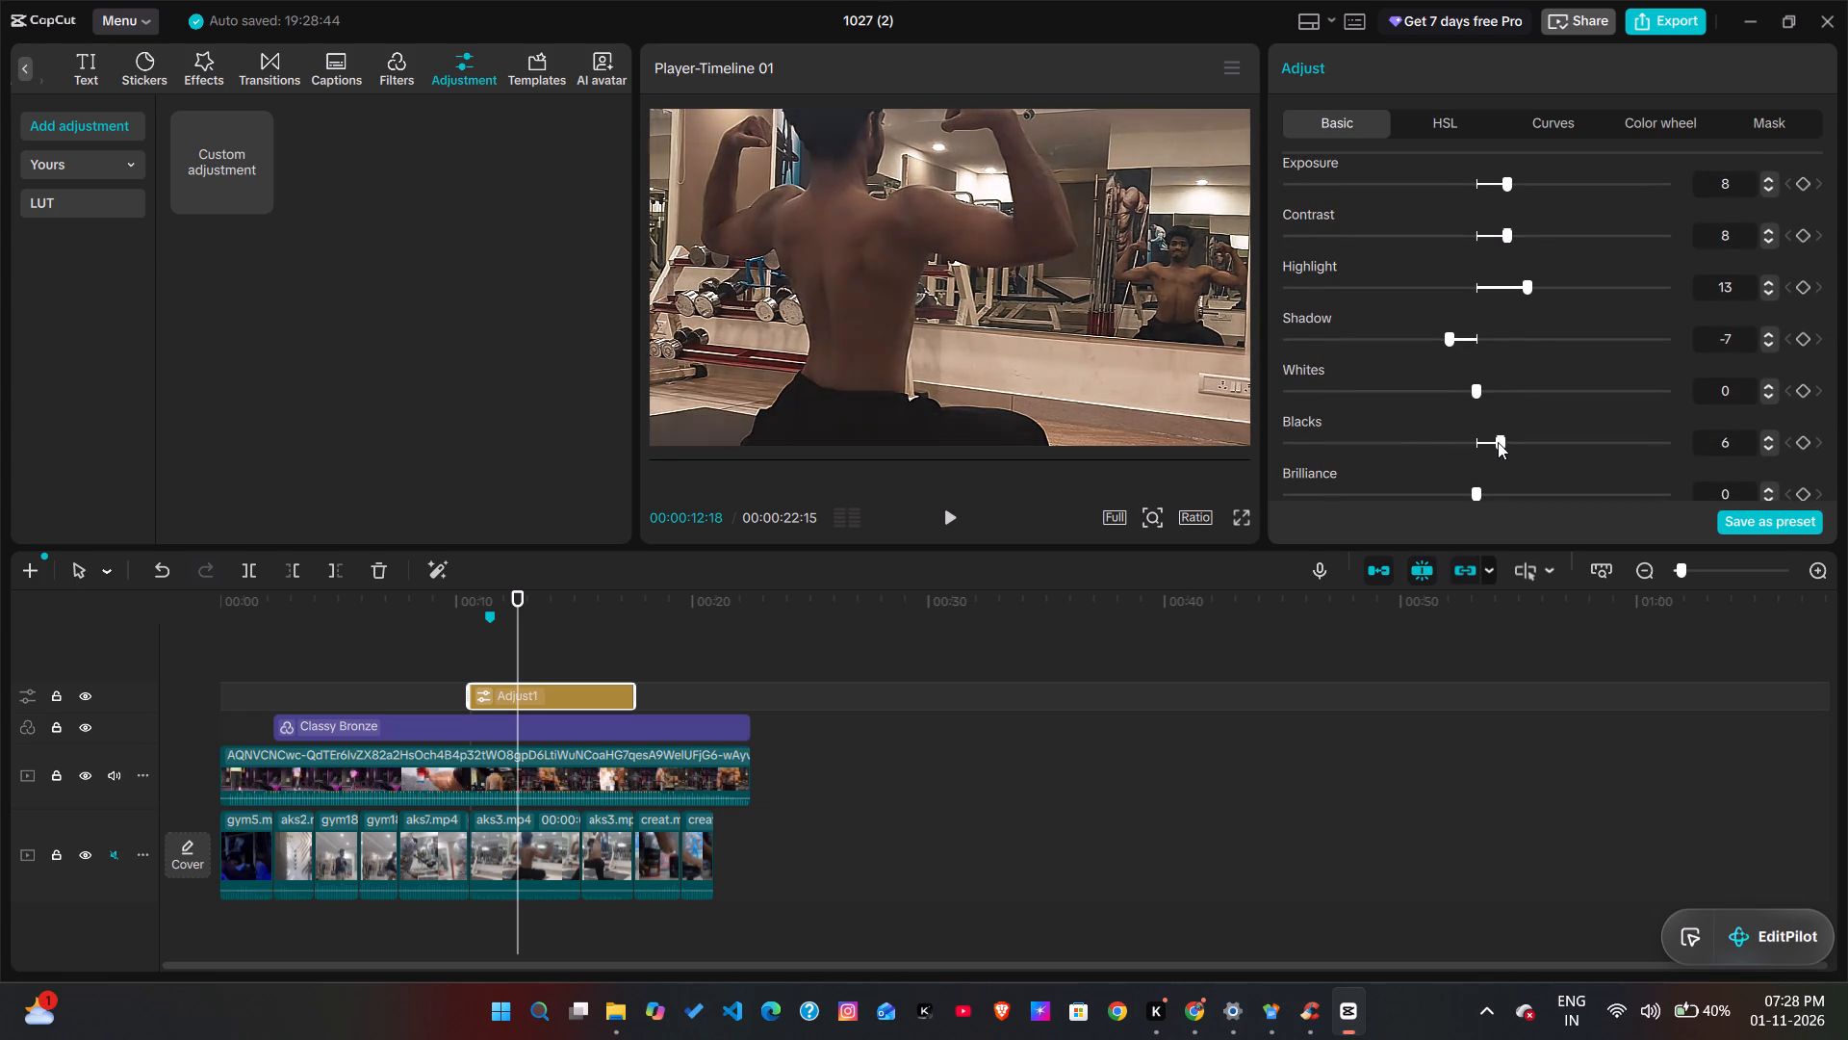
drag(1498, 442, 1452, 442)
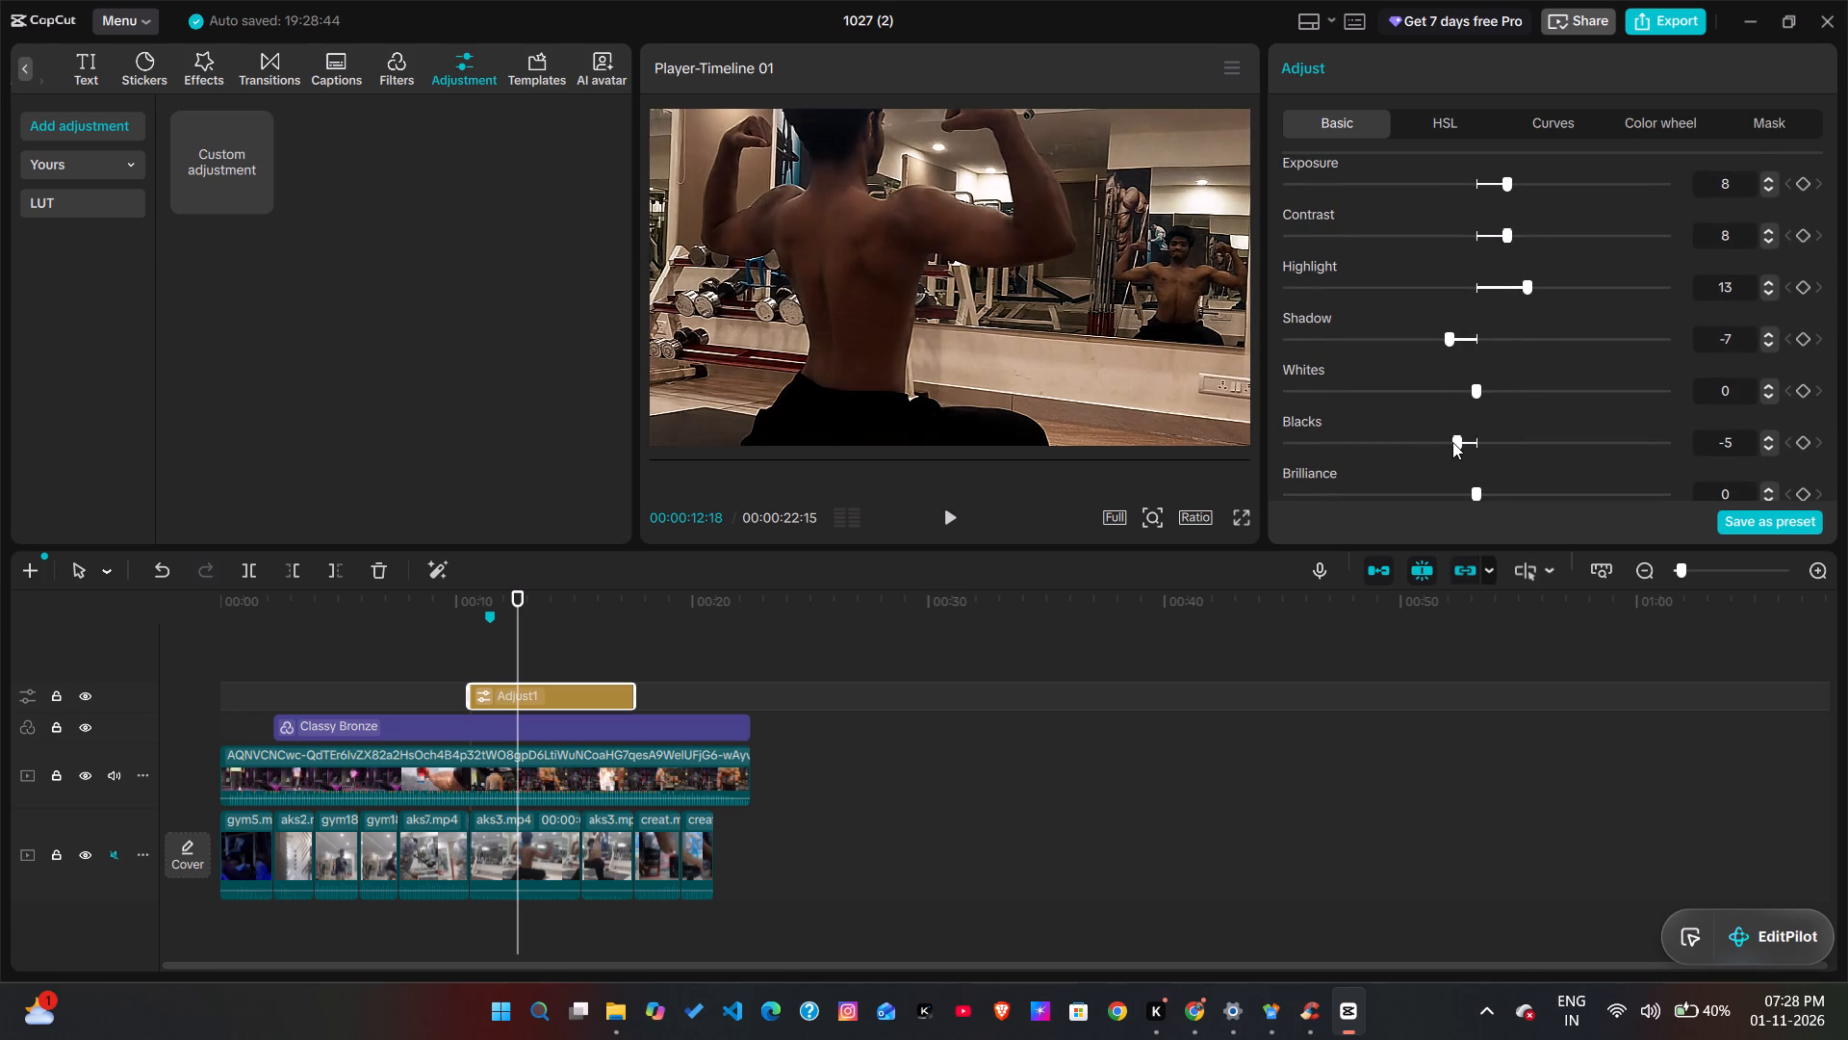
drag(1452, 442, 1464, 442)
Set the adjustment layer's Clarity value to 27.
scroll(1464, 442, down, 2)
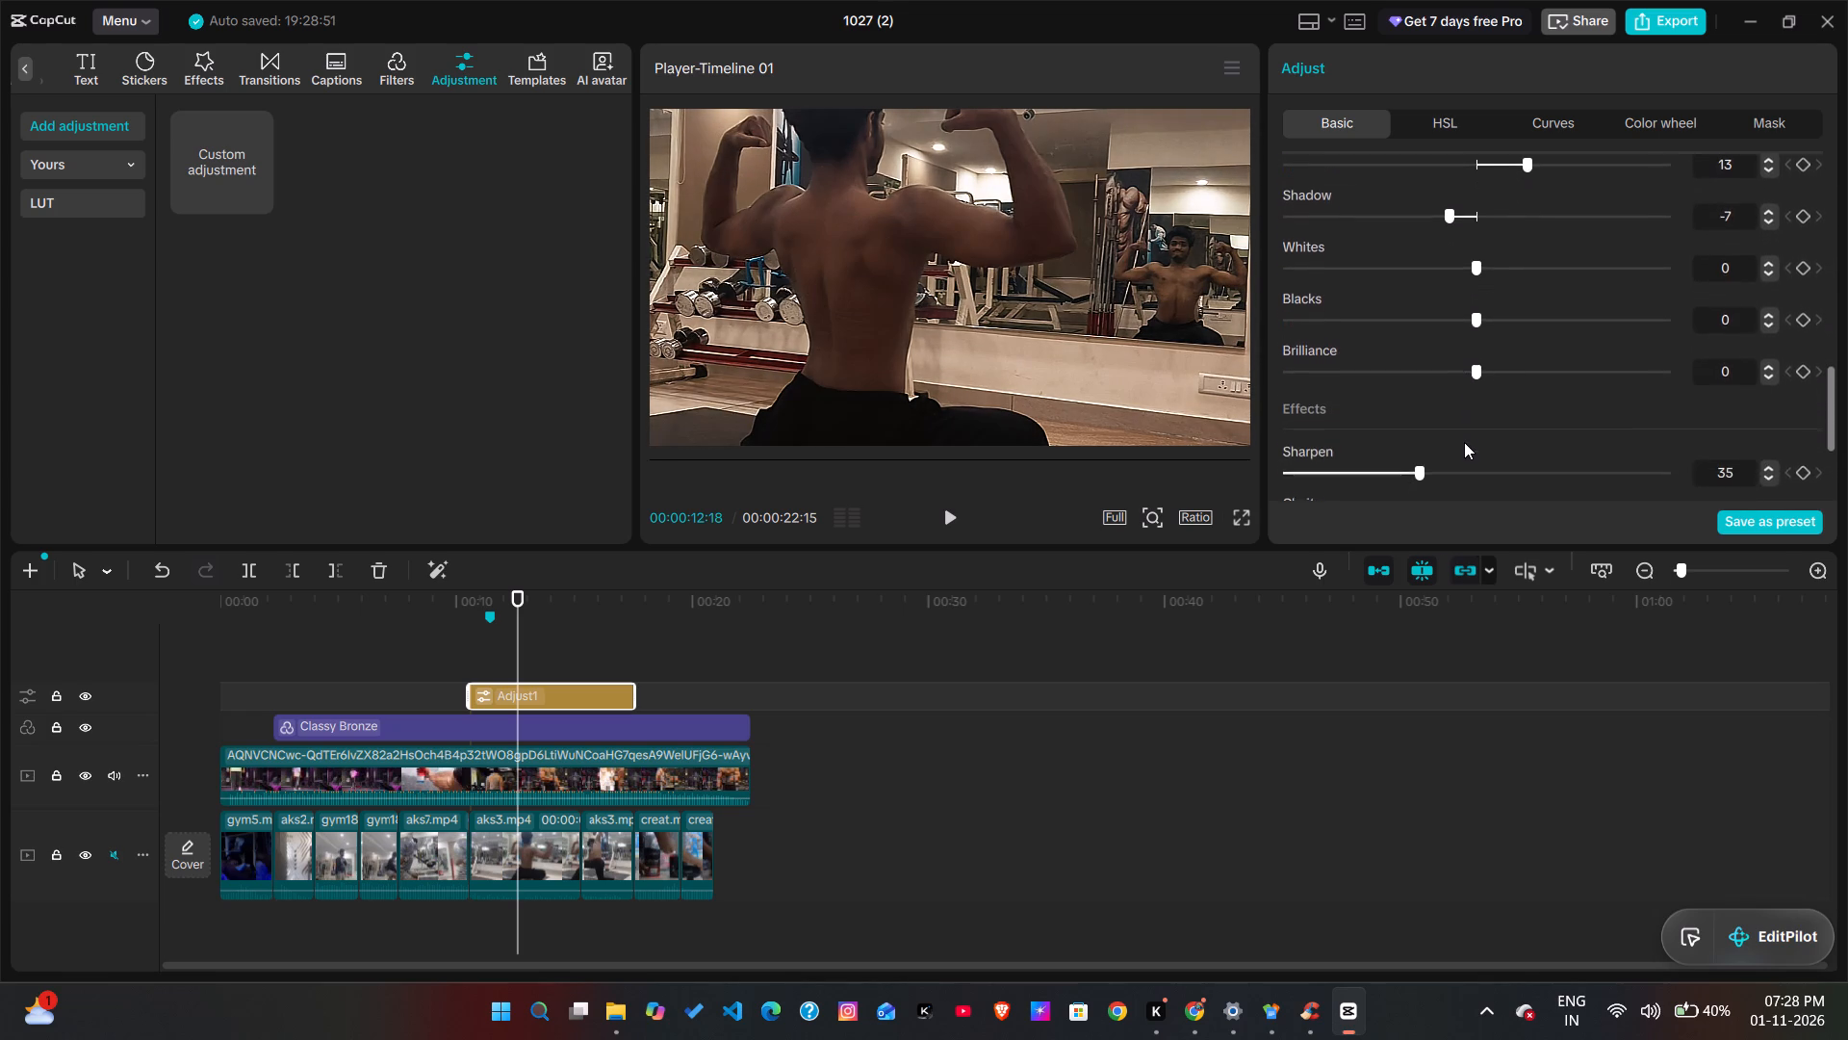
scroll(1464, 442, down, 1)
scroll(1484, 360, down, 4)
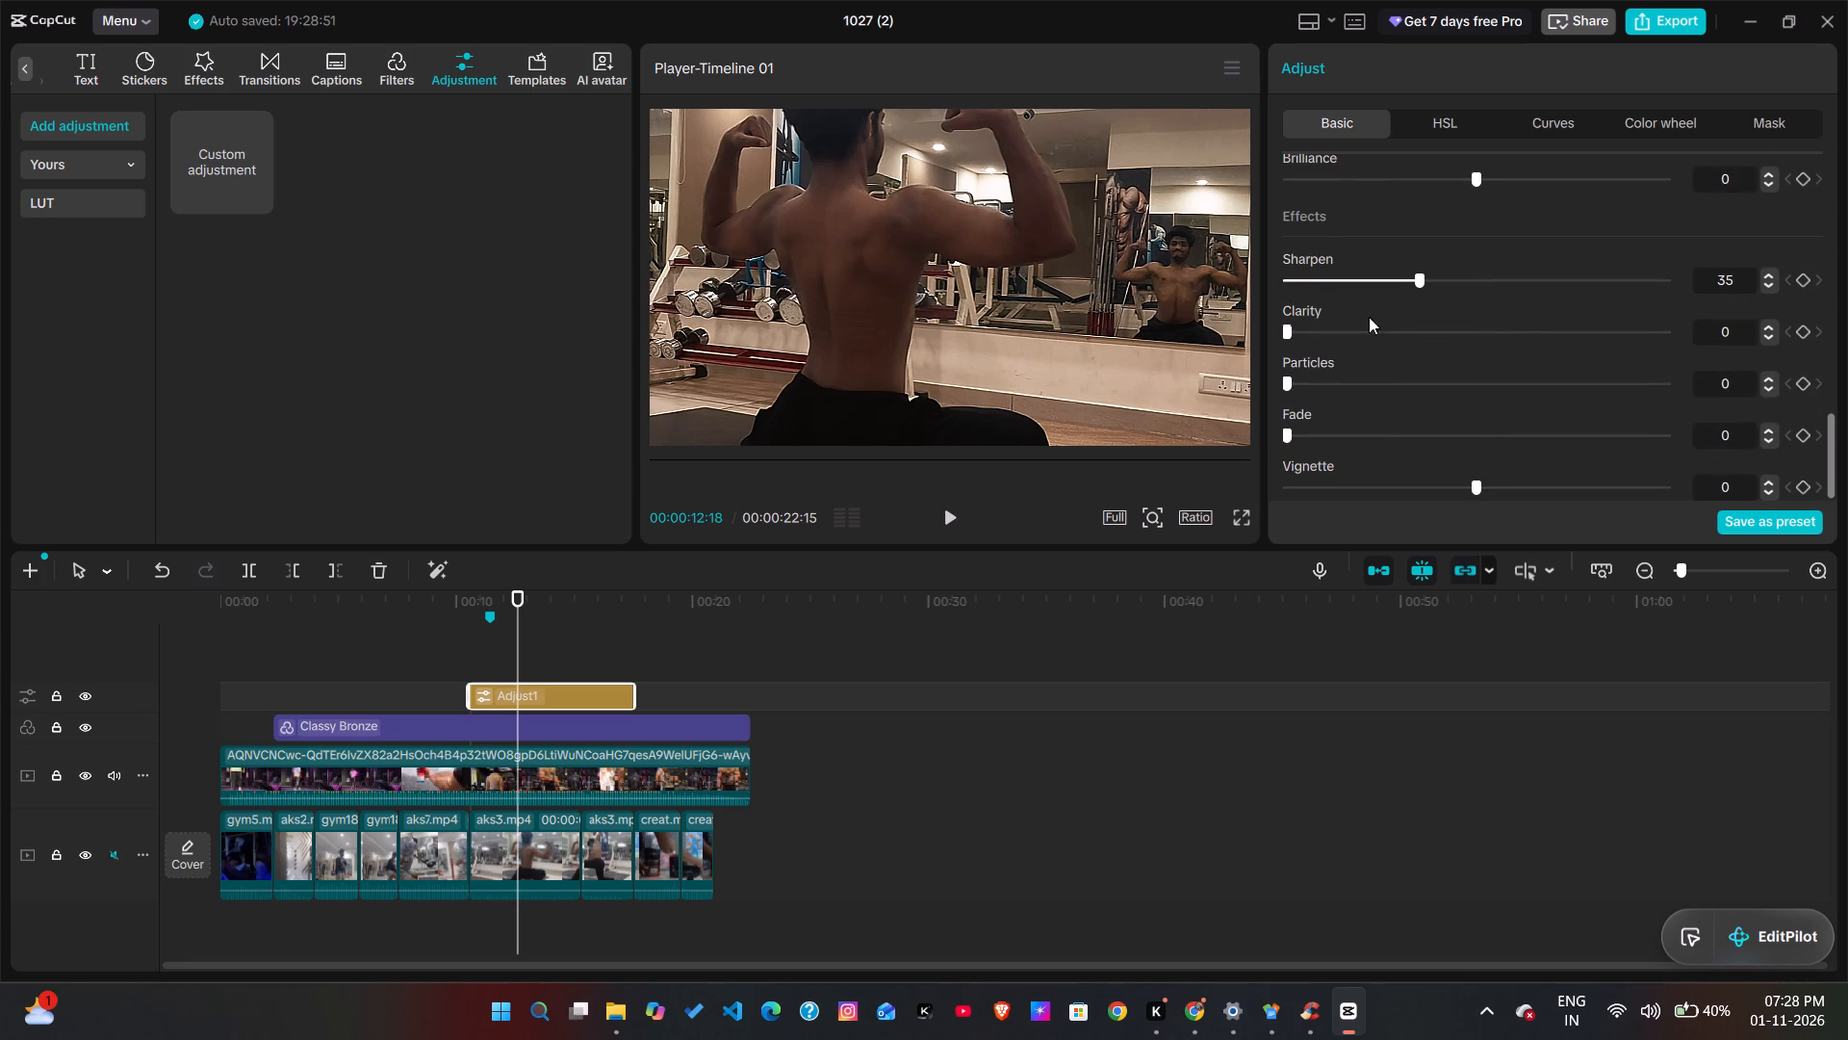
click(1309, 328)
drag(1320, 329, 1389, 333)
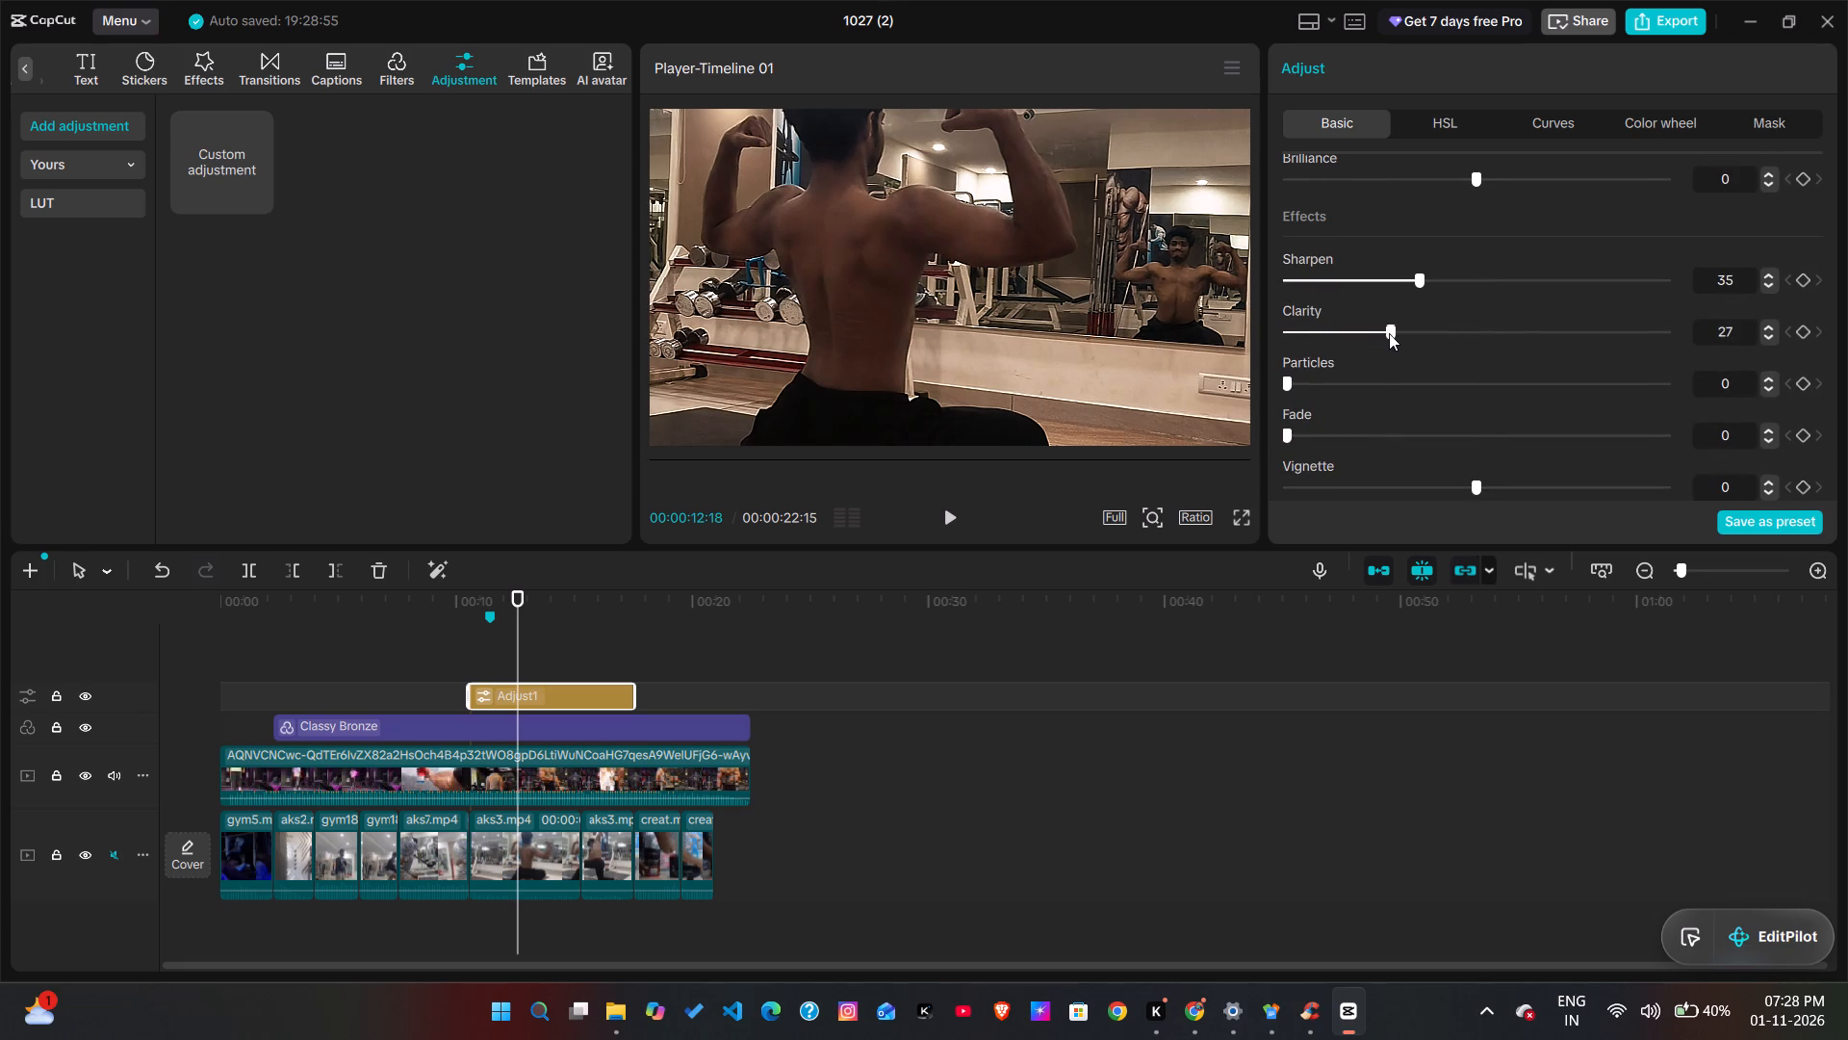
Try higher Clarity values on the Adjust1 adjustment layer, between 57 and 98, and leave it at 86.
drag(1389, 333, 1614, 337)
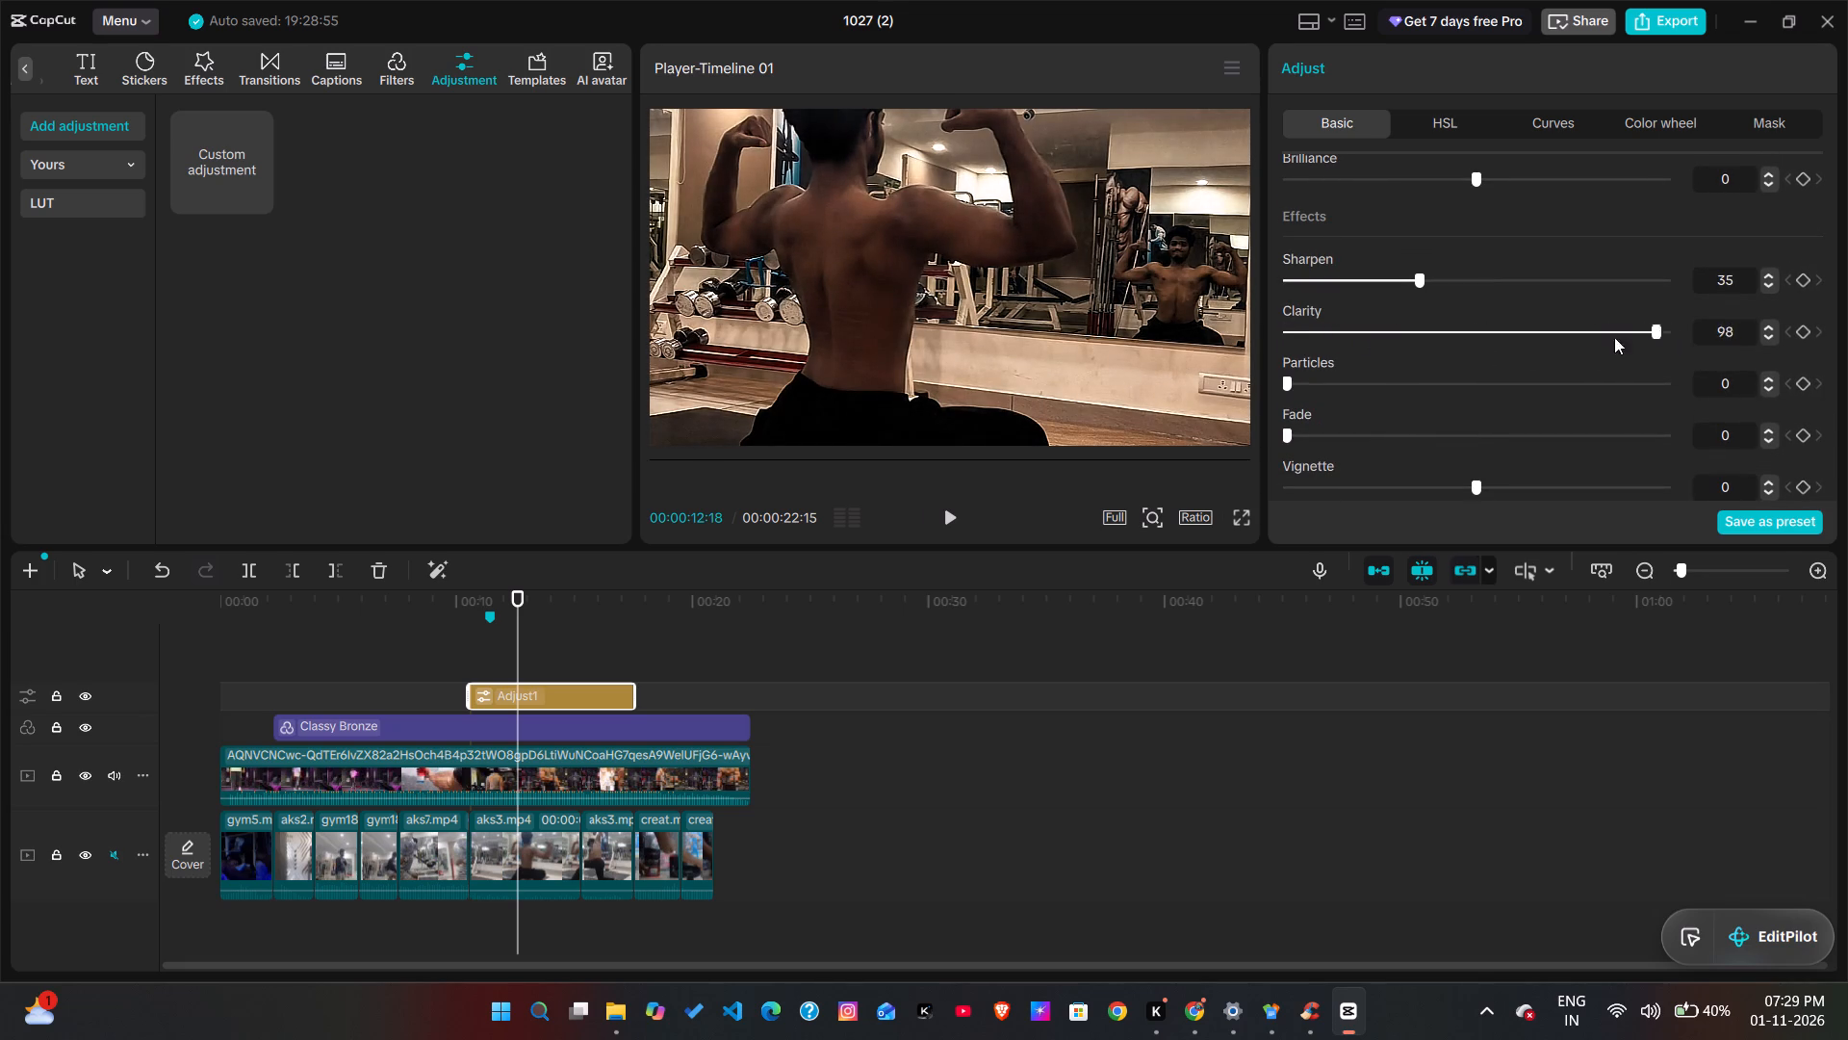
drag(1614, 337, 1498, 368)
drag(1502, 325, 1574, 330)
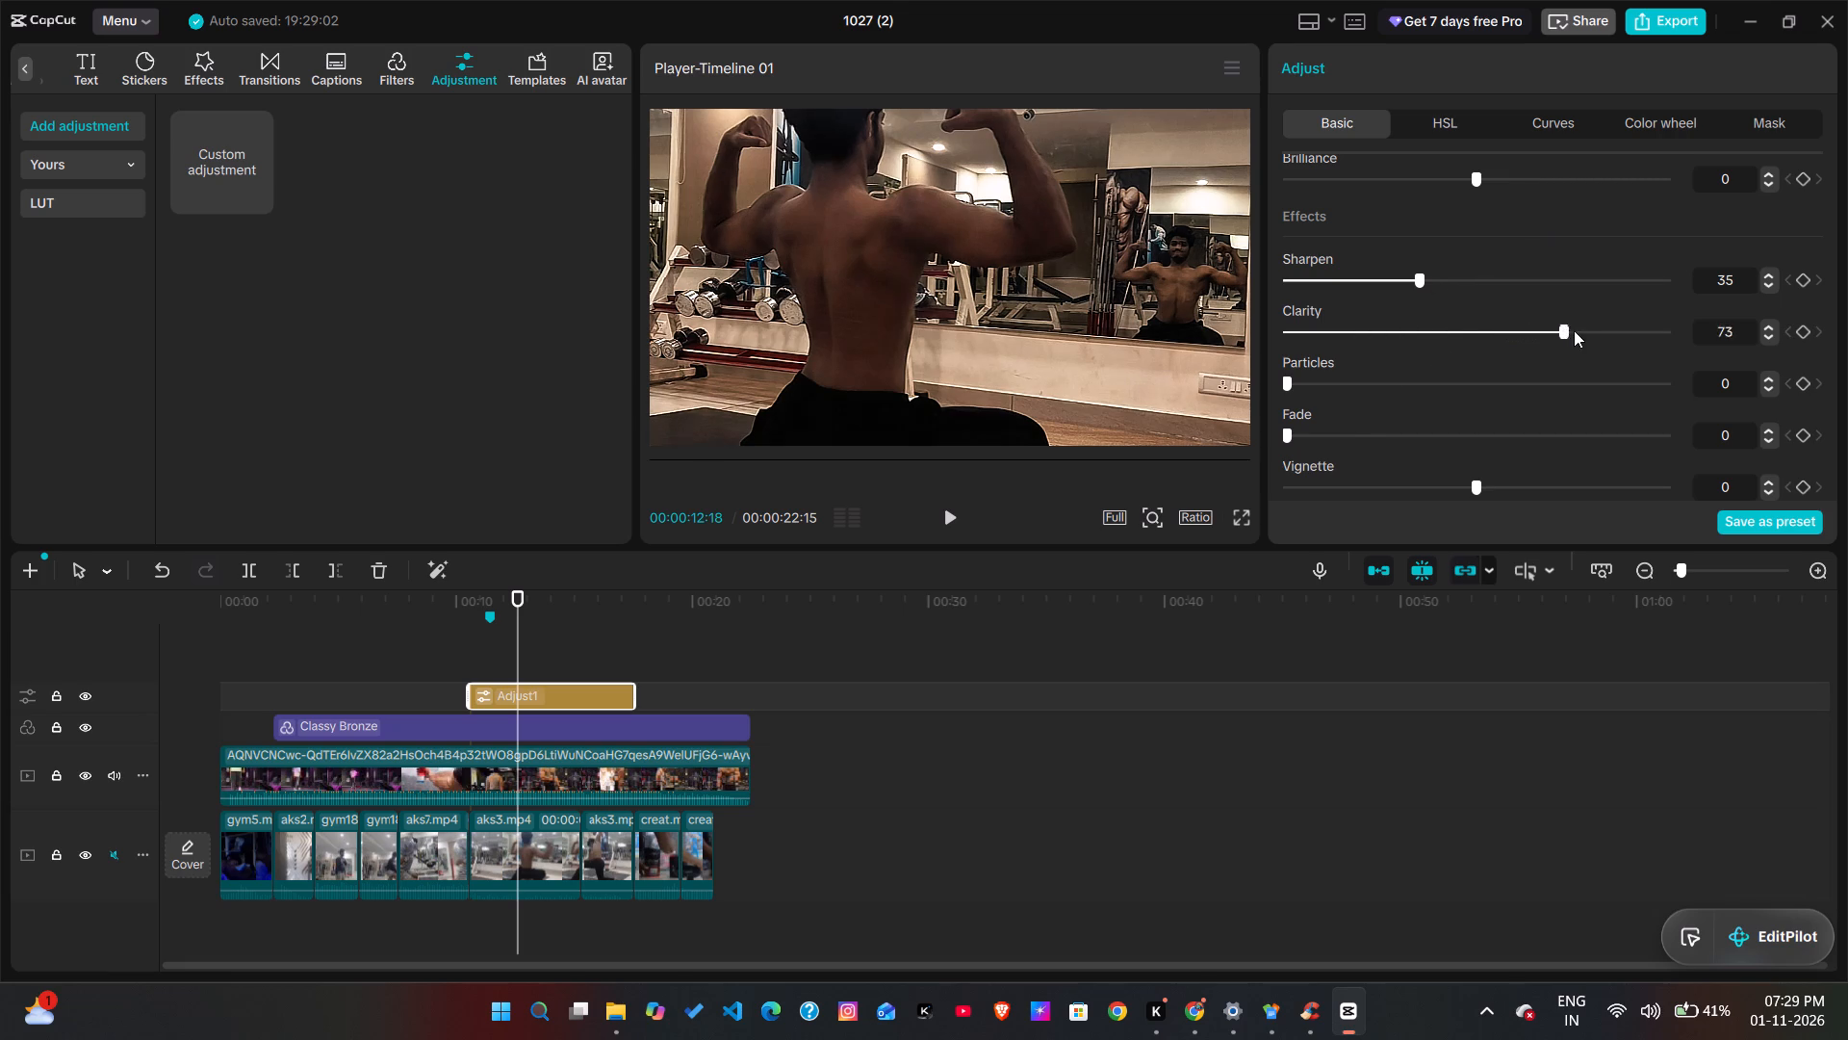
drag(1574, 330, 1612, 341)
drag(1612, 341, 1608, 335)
Play the montage from the start through the mirror pose clips and set the adjustment layer's Clarity to 53.
drag(519, 645, 464, 644)
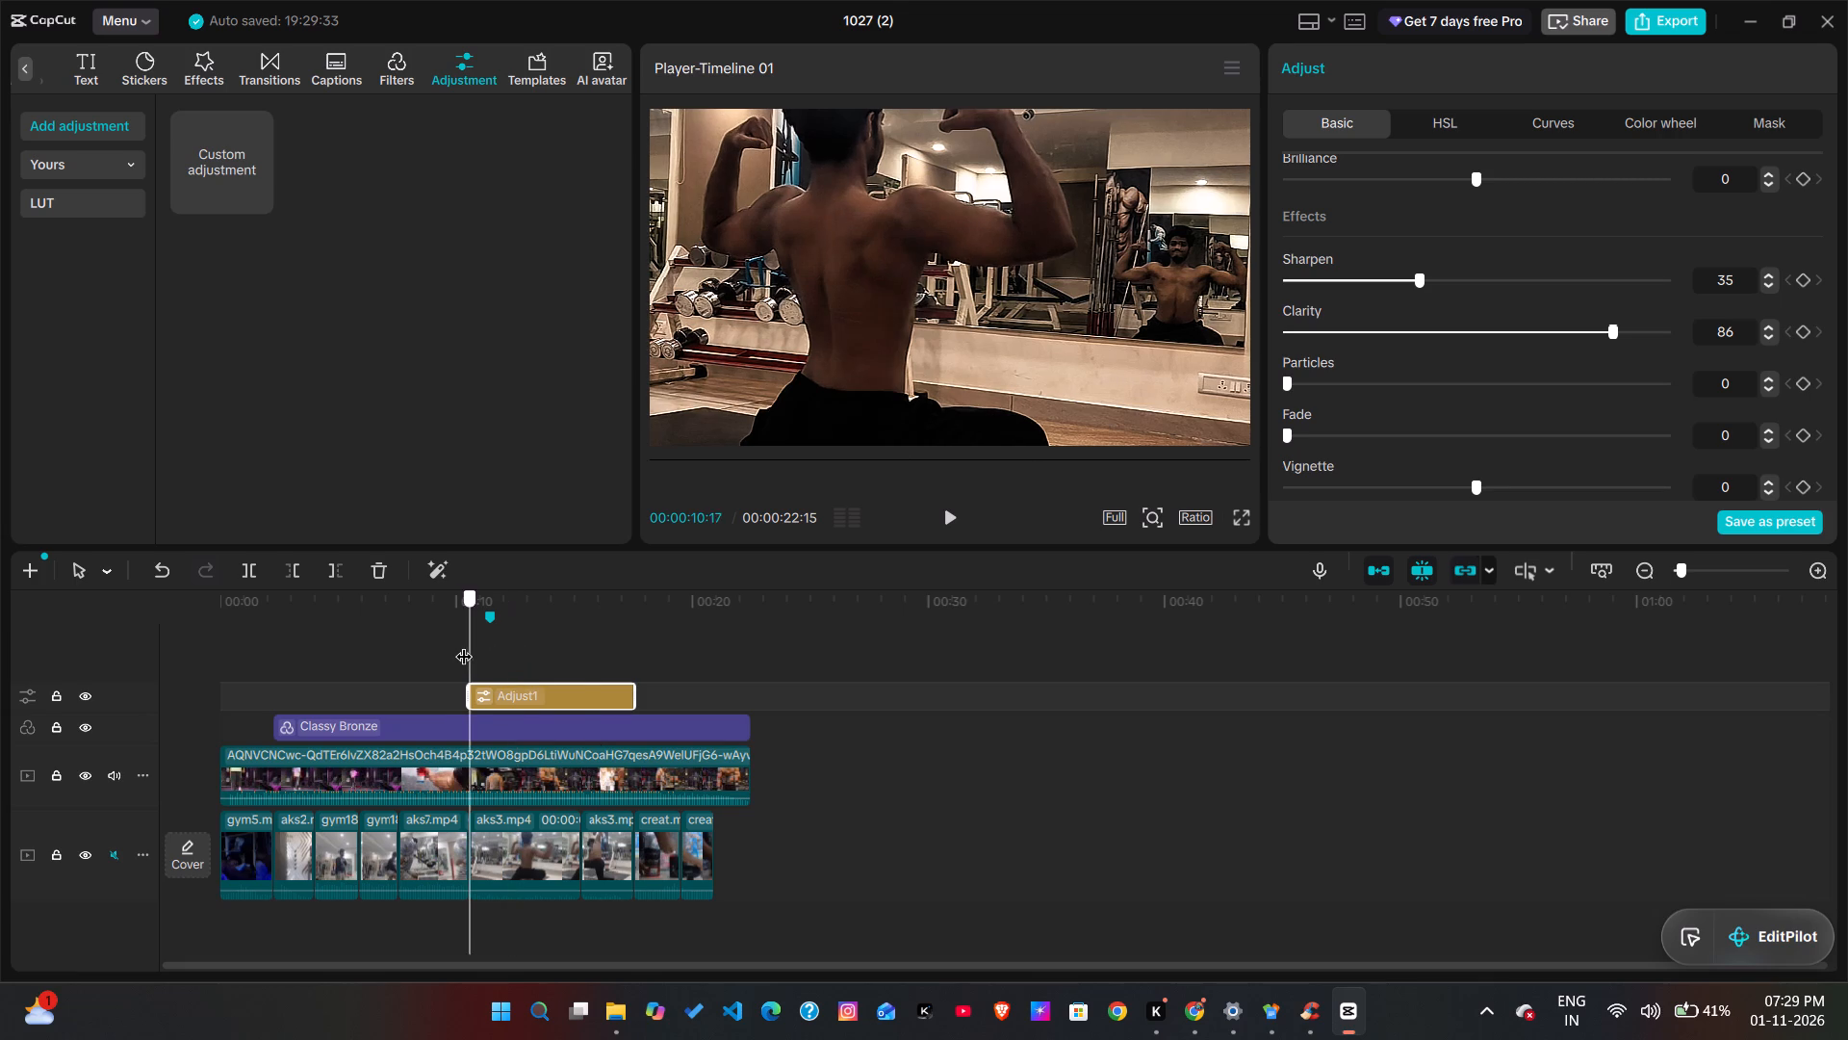
drag(464, 644, 462, 644)
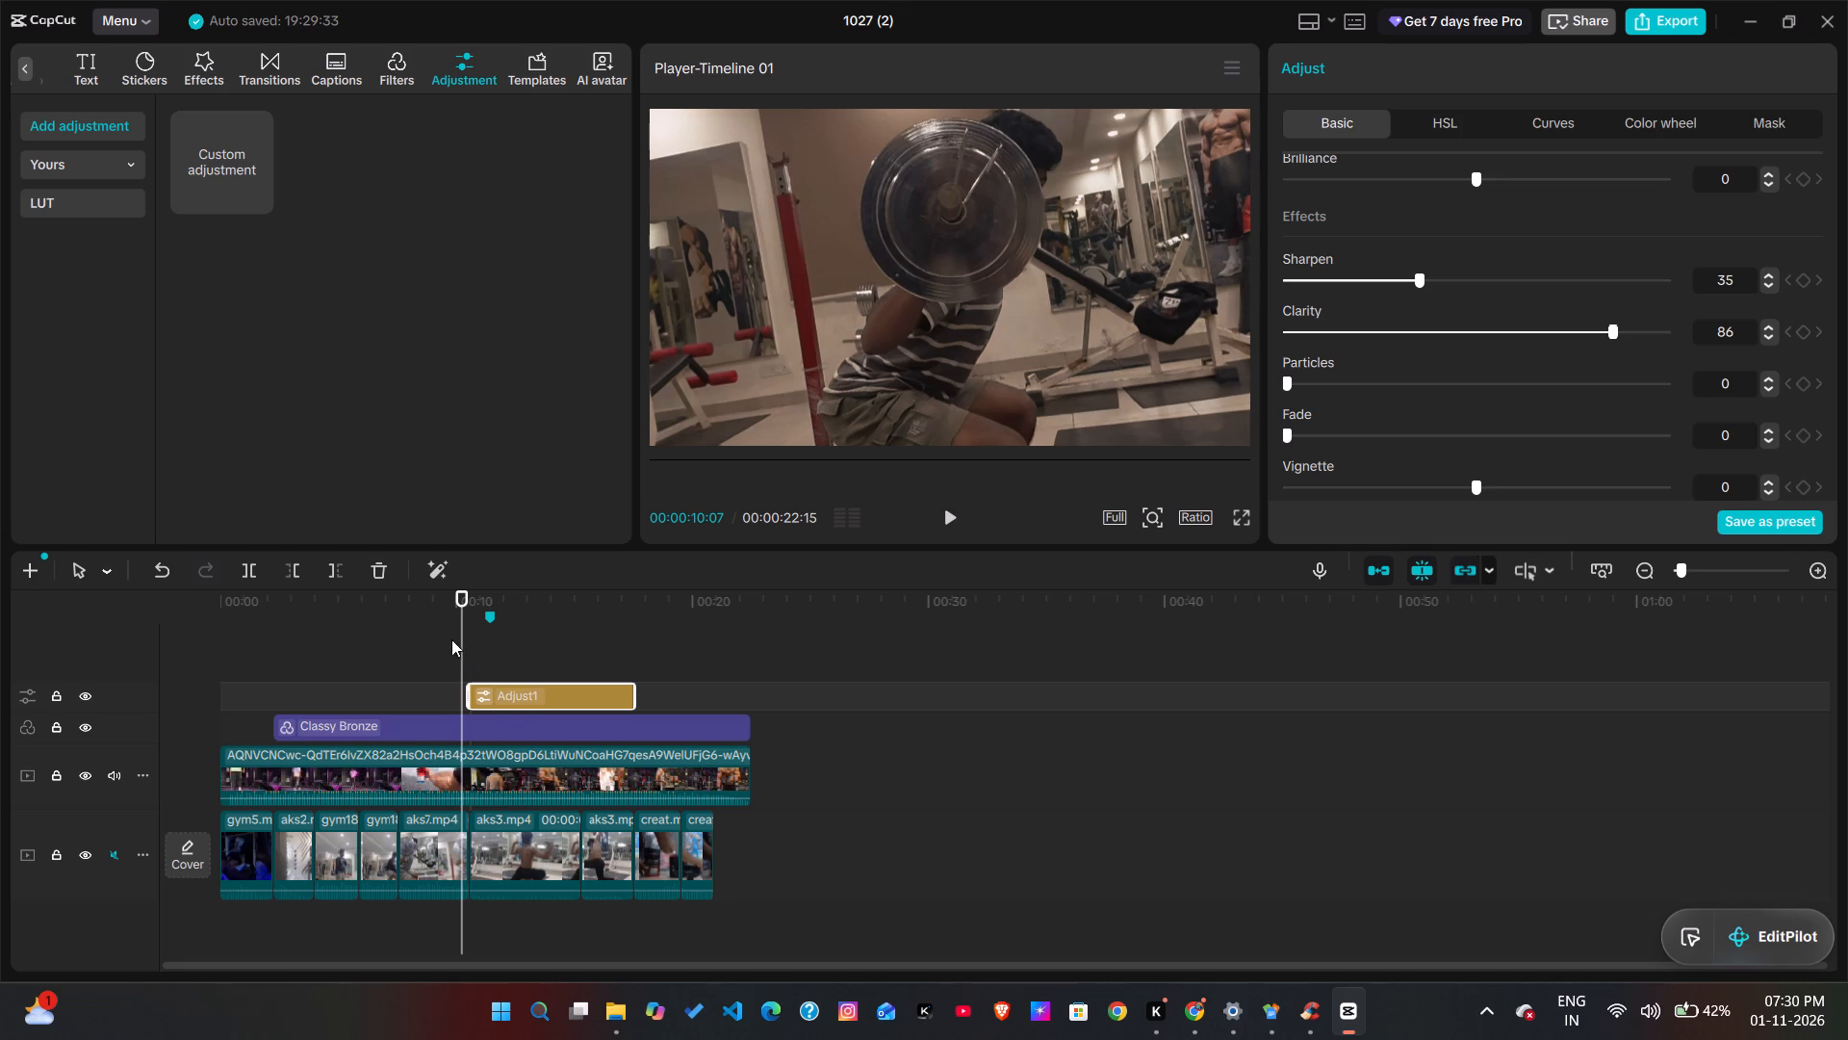
drag(464, 641, 226, 670)
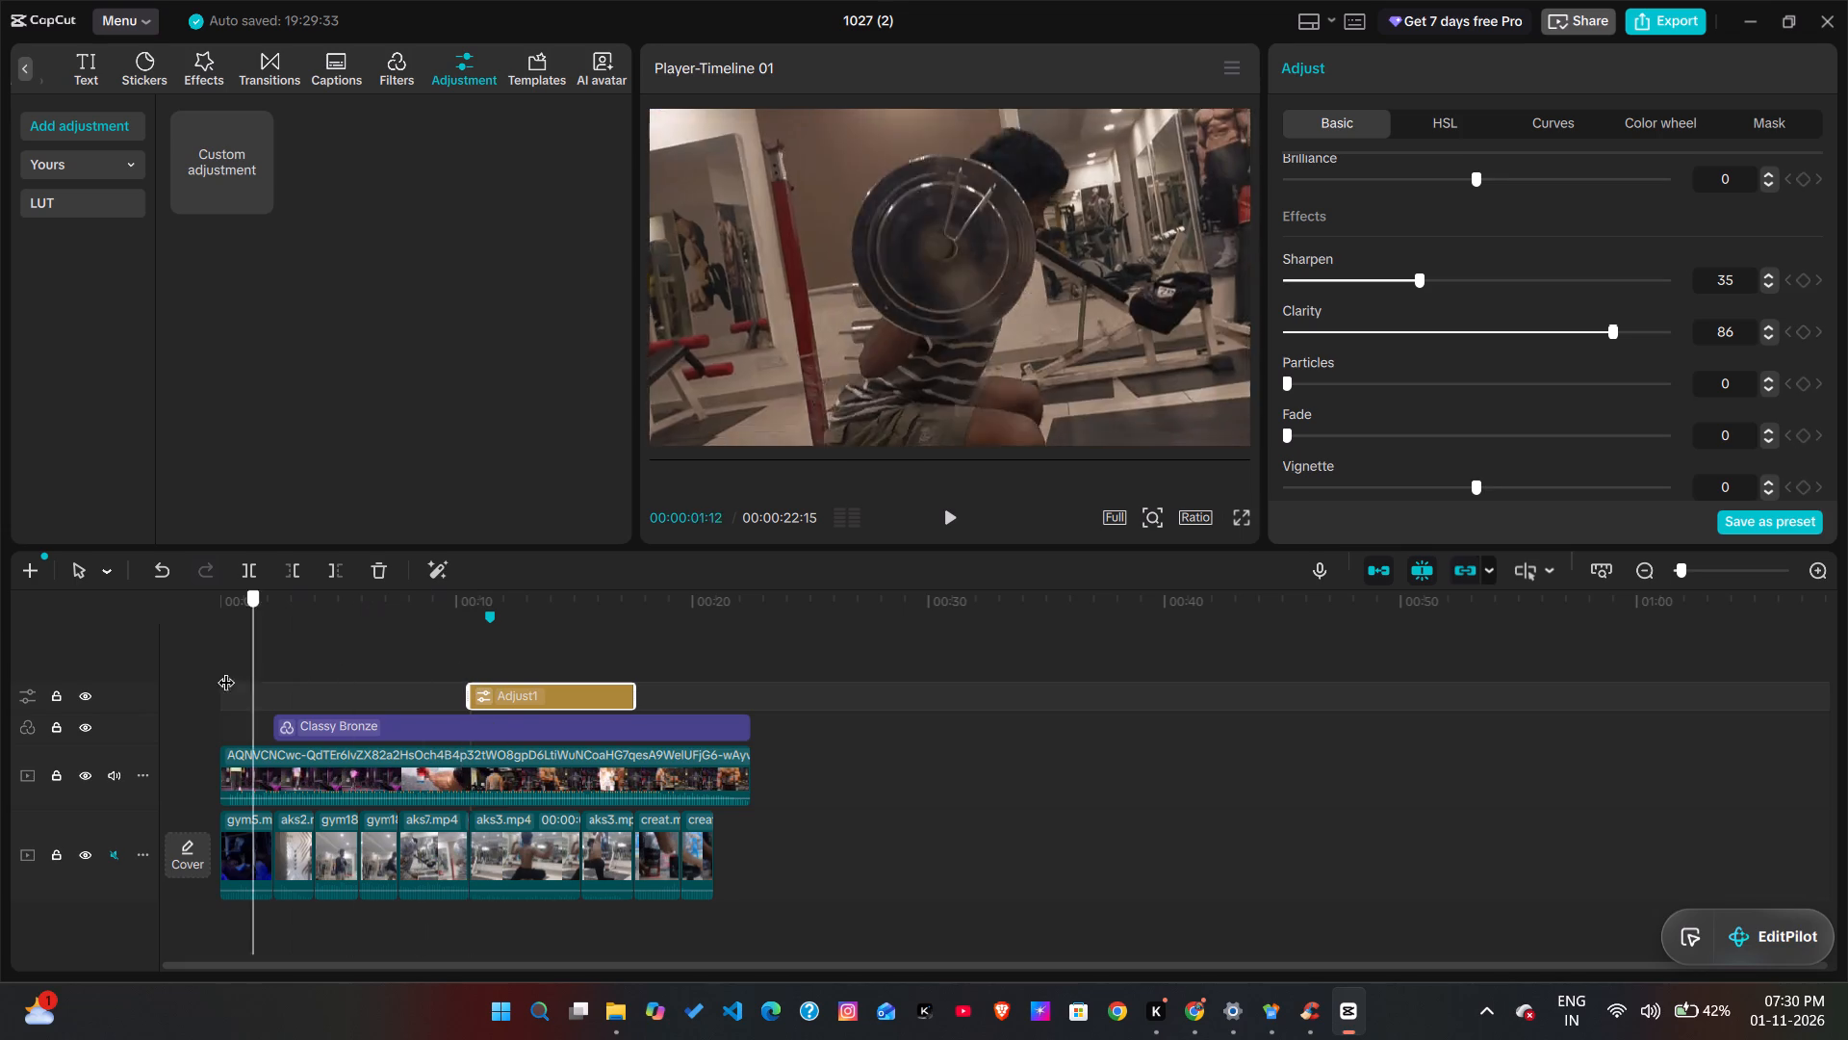
drag(226, 670, 165, 687)
key(space)
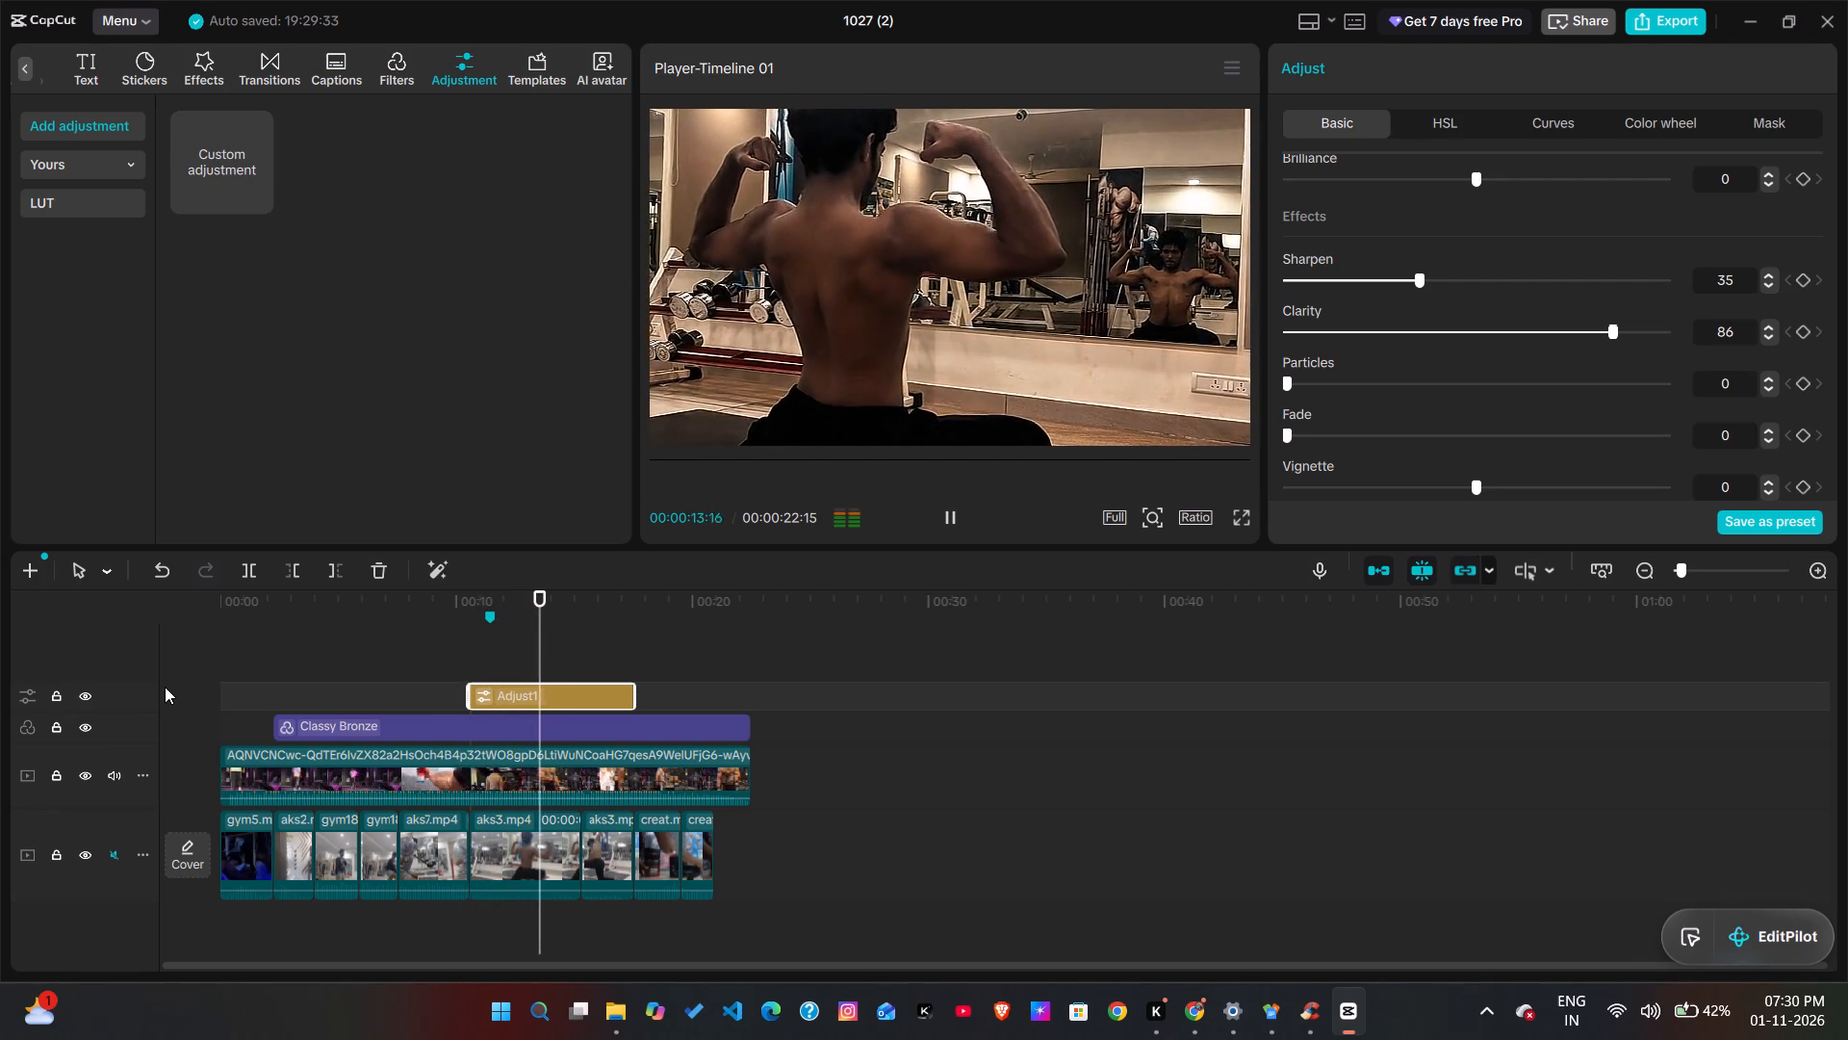
key(space)
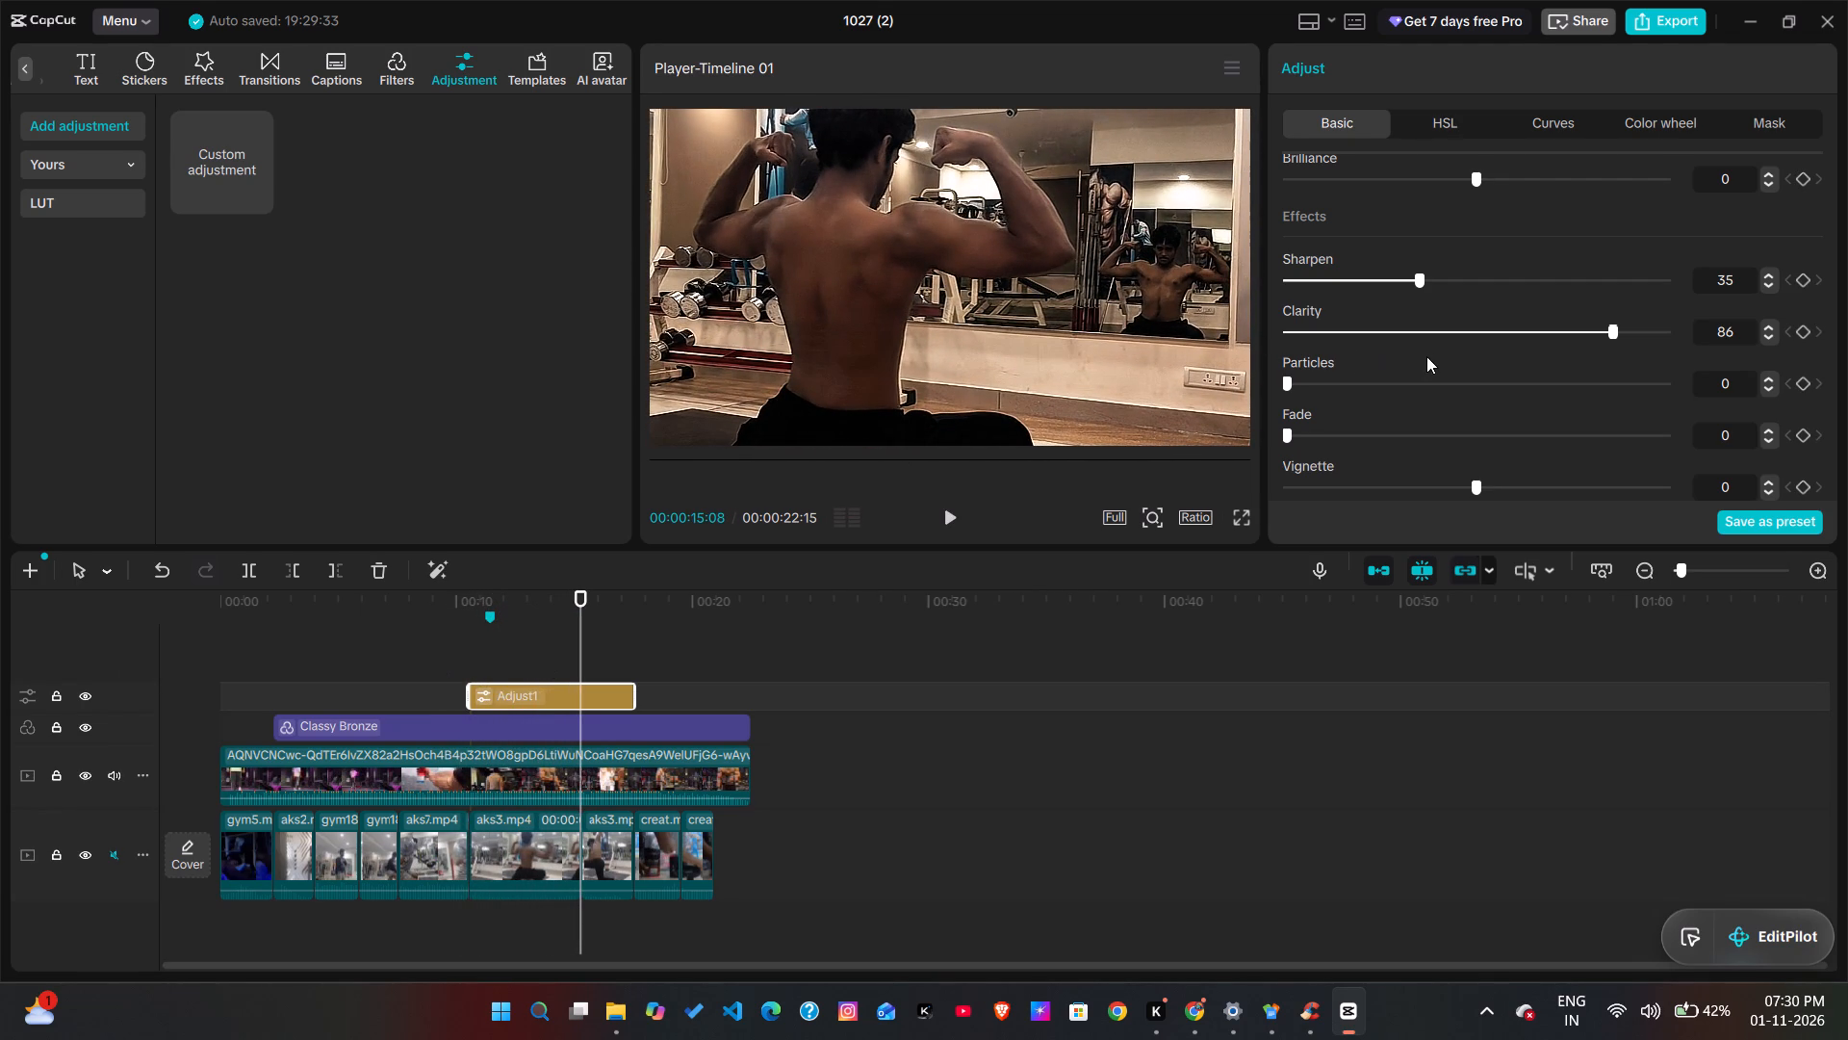
click(1458, 323)
click(1483, 331)
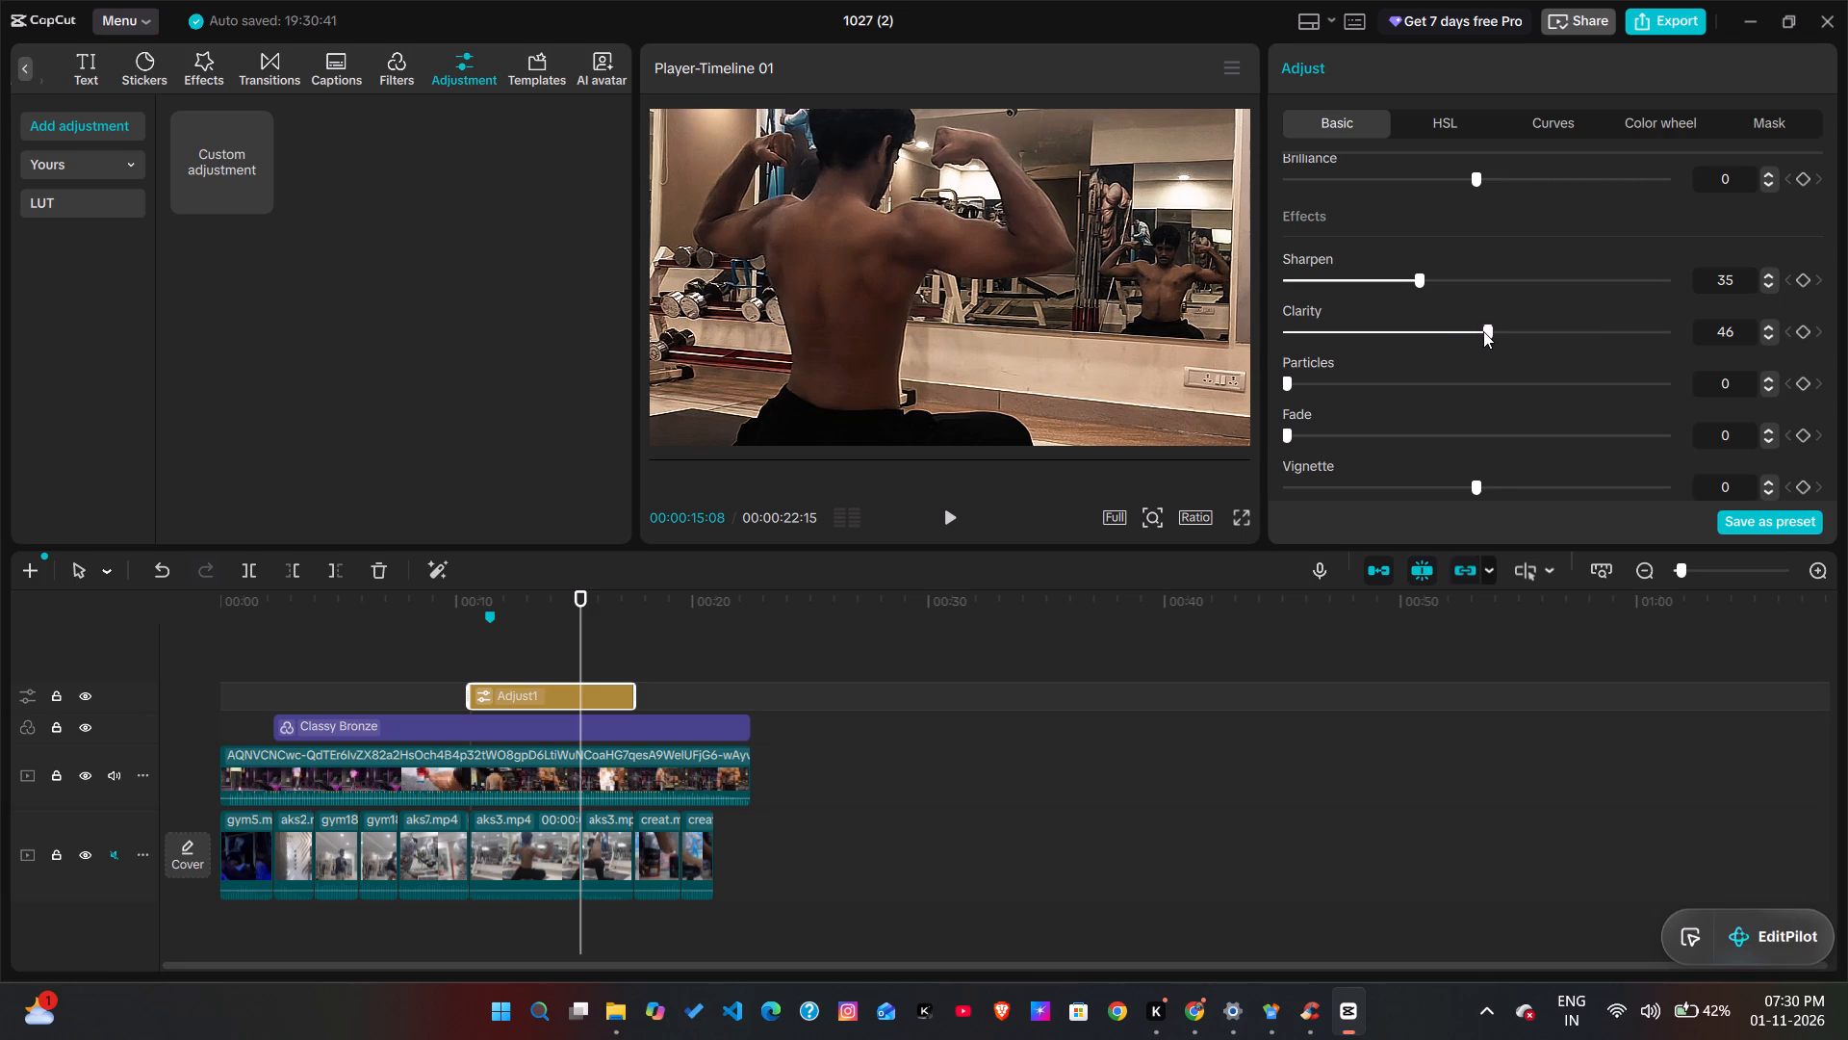
Play the graded section from about 11 seconds, then the whole montage from the start, to check the adjusted look.
drag(582, 631, 496, 637)
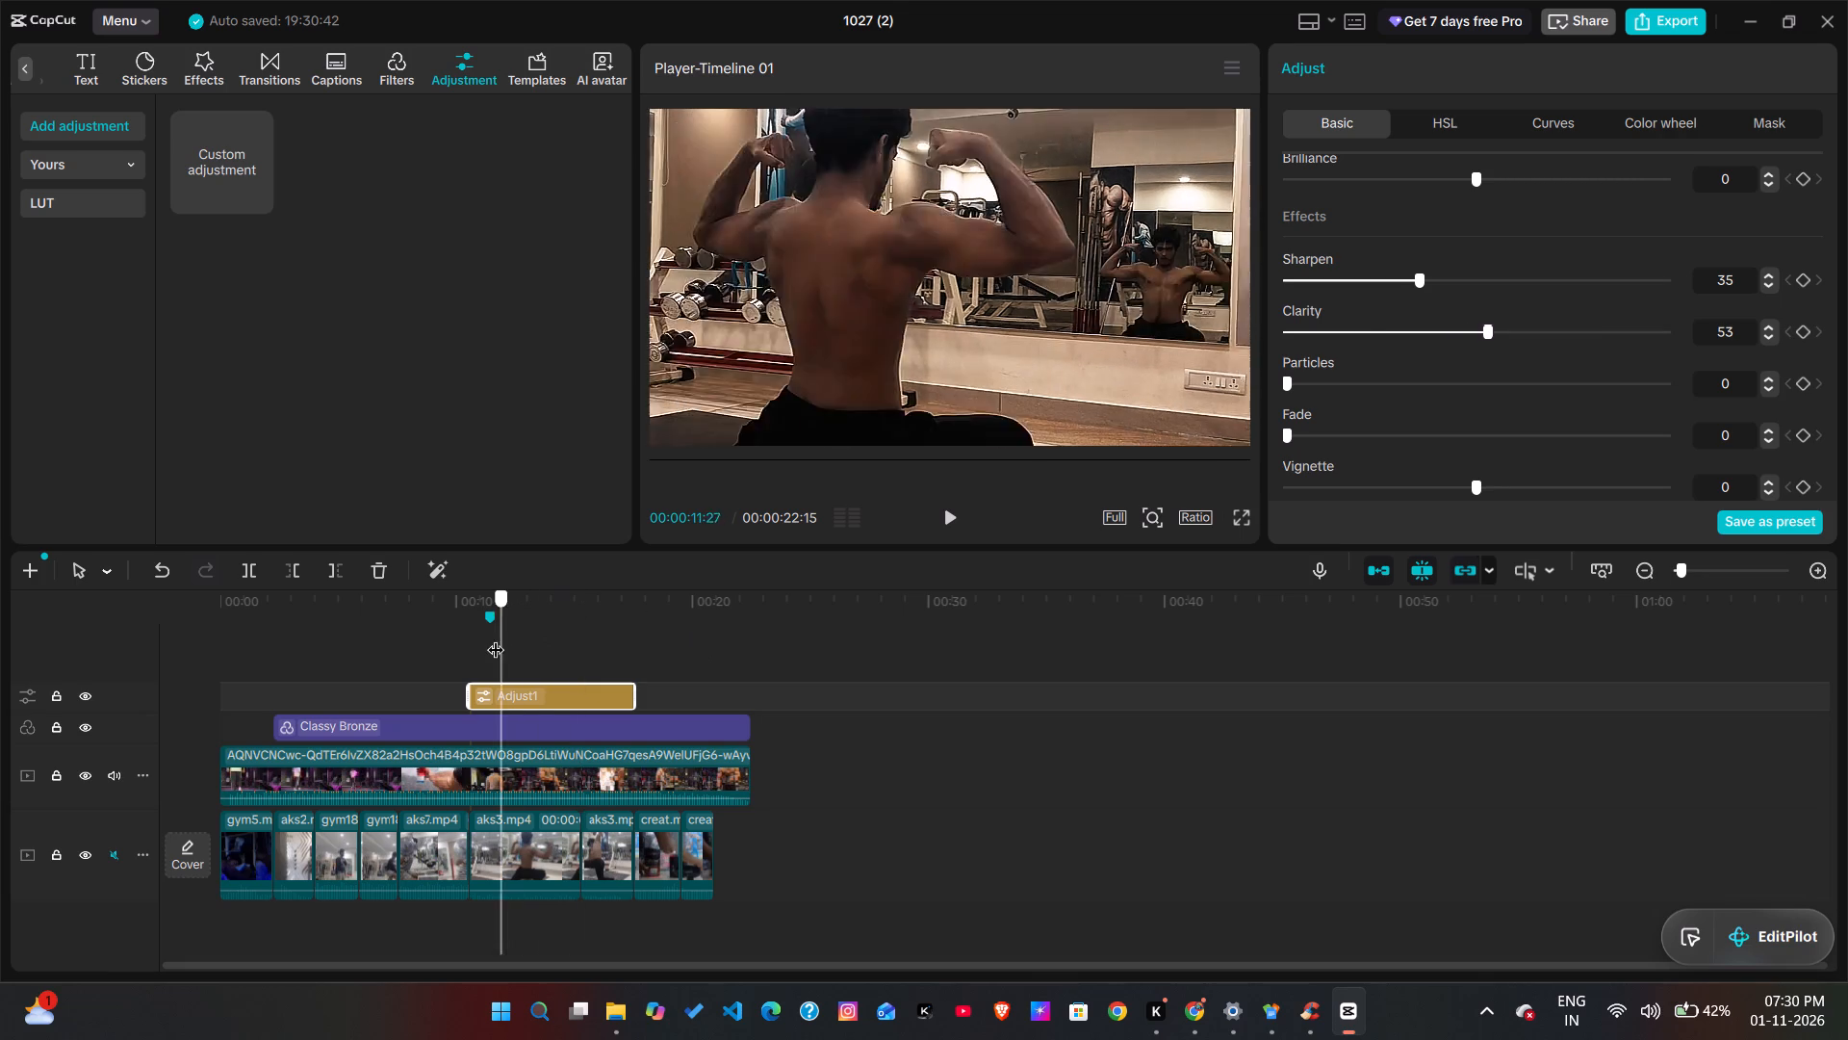
drag(496, 637, 482, 640)
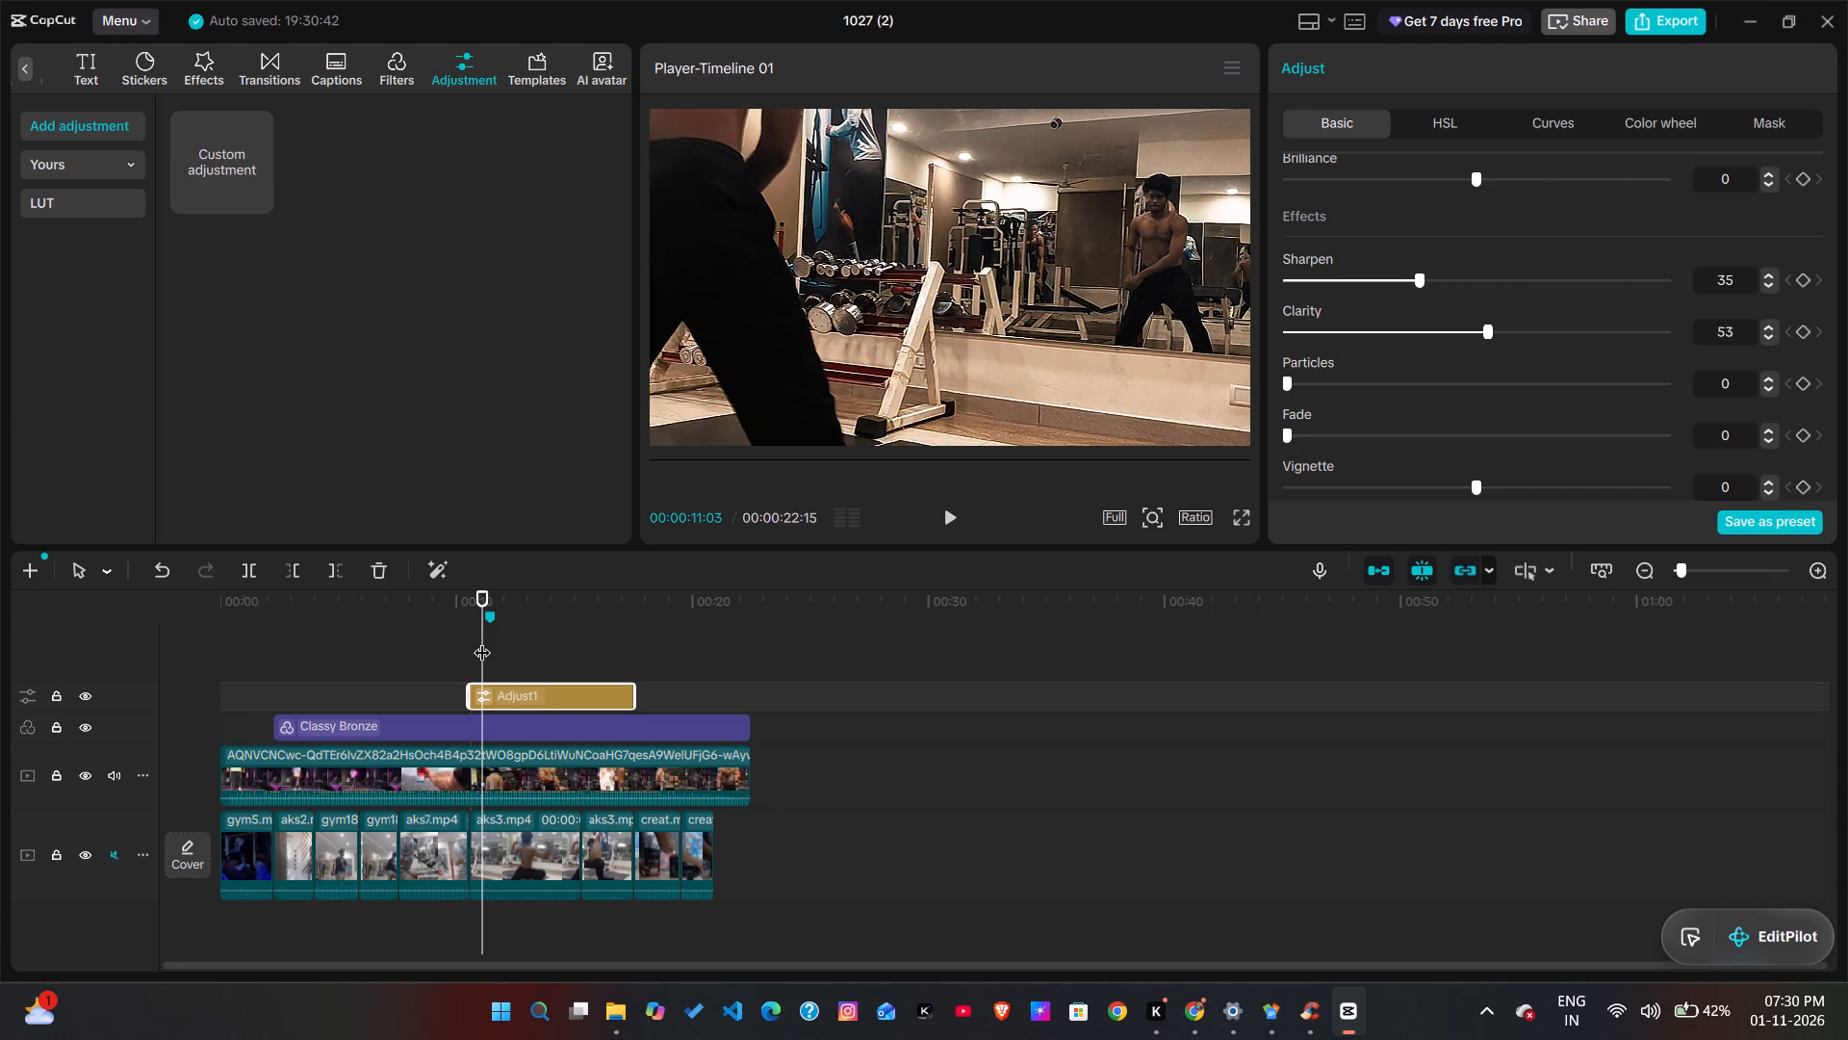
key(space)
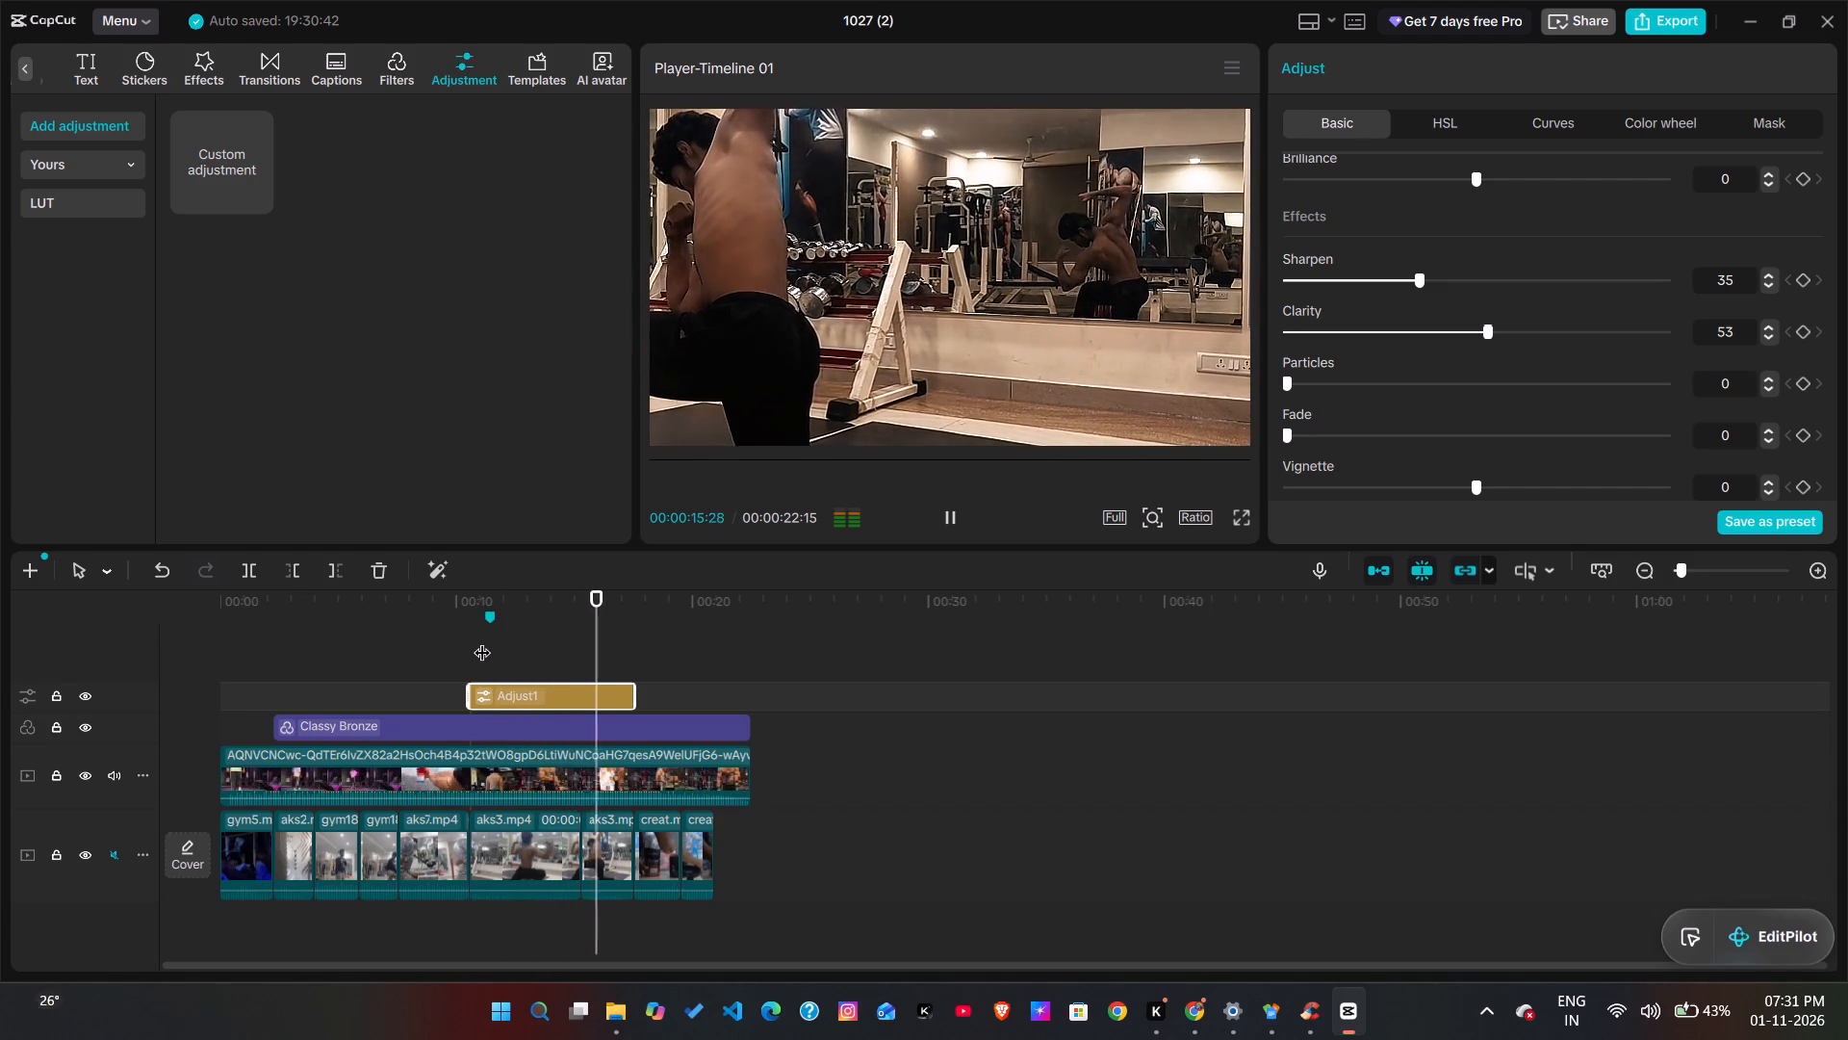
key(space)
key(space)
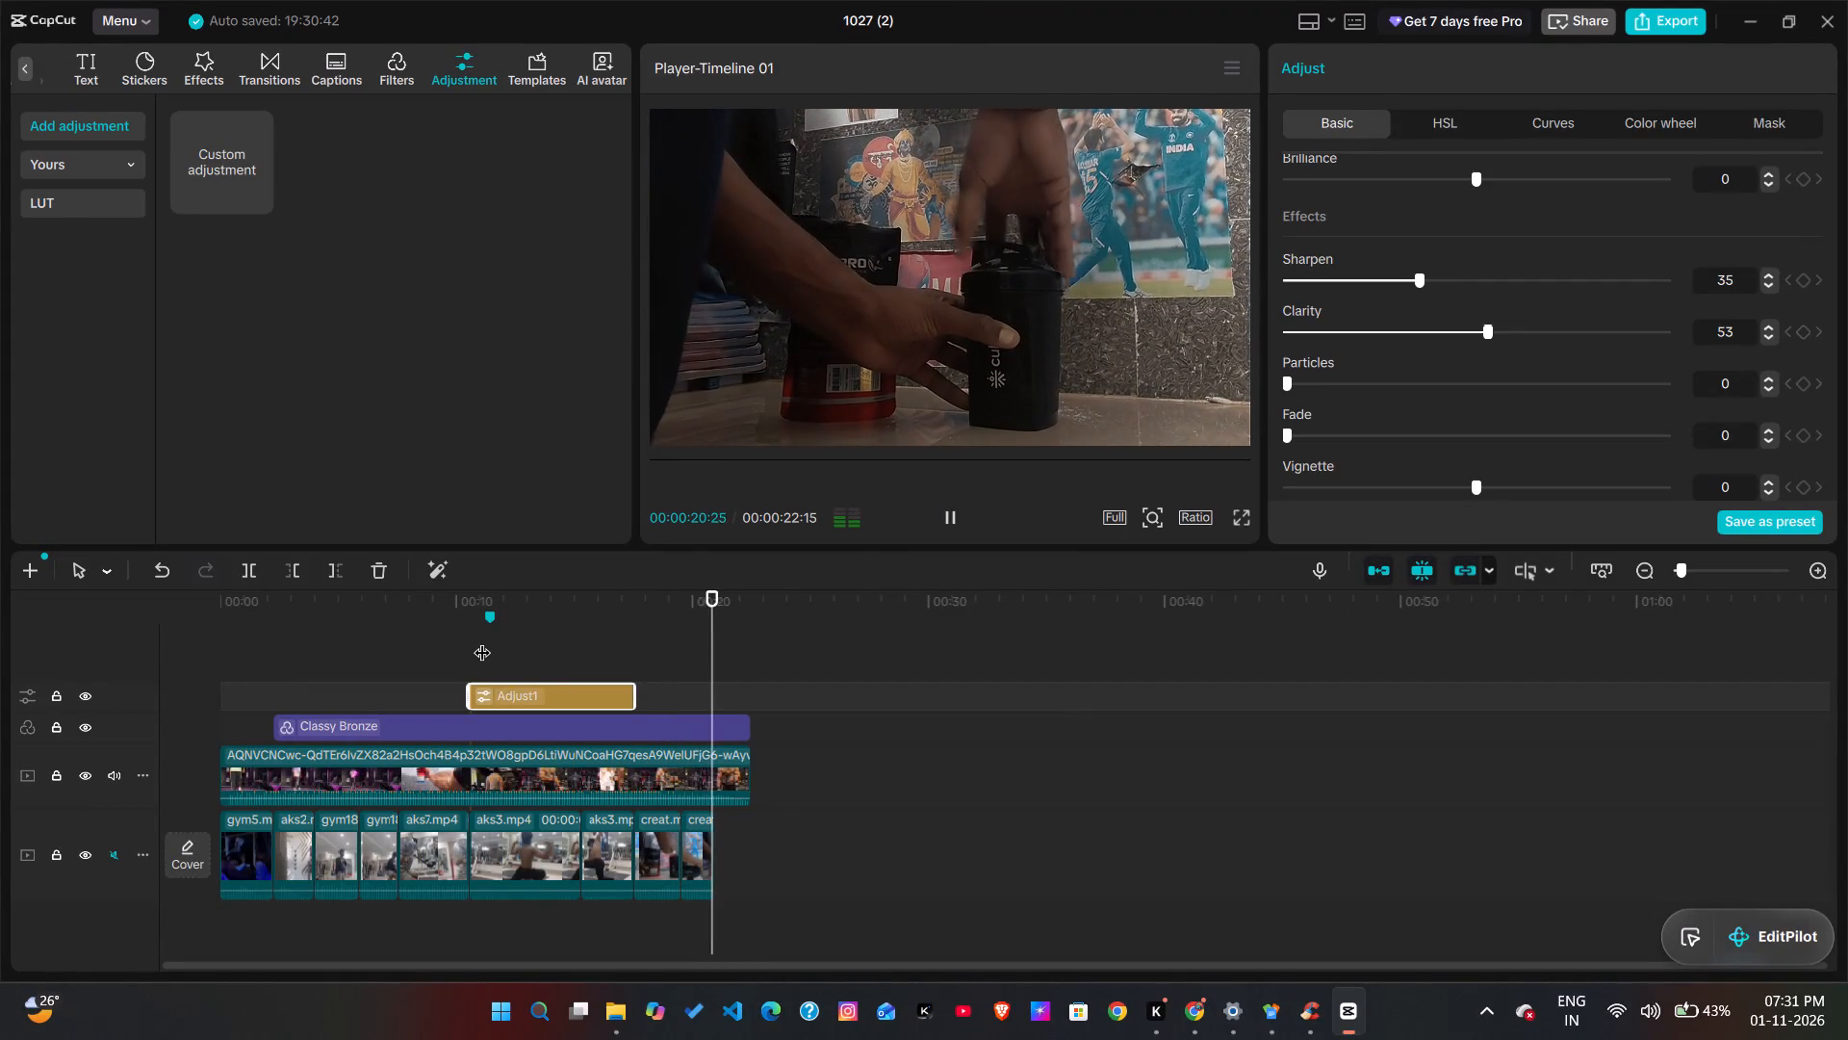
key(space)
key(space)
key(space)
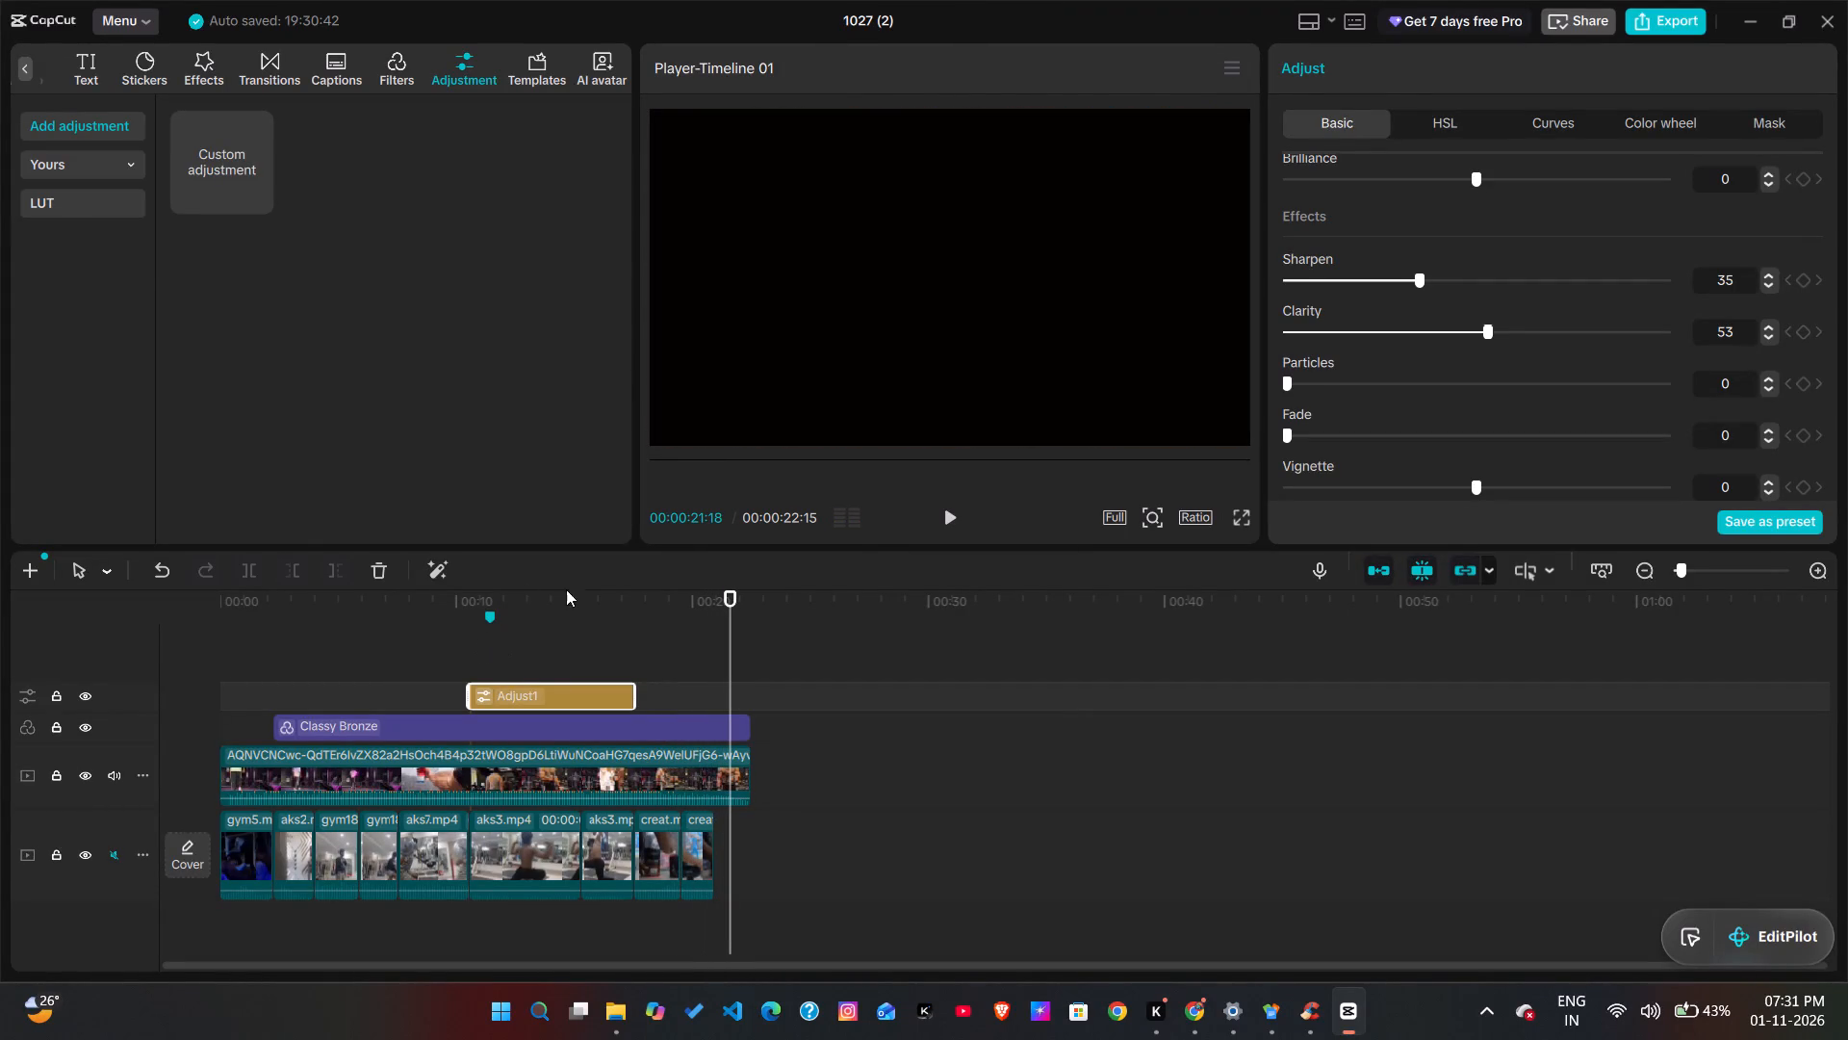
drag(731, 641, 329, 660)
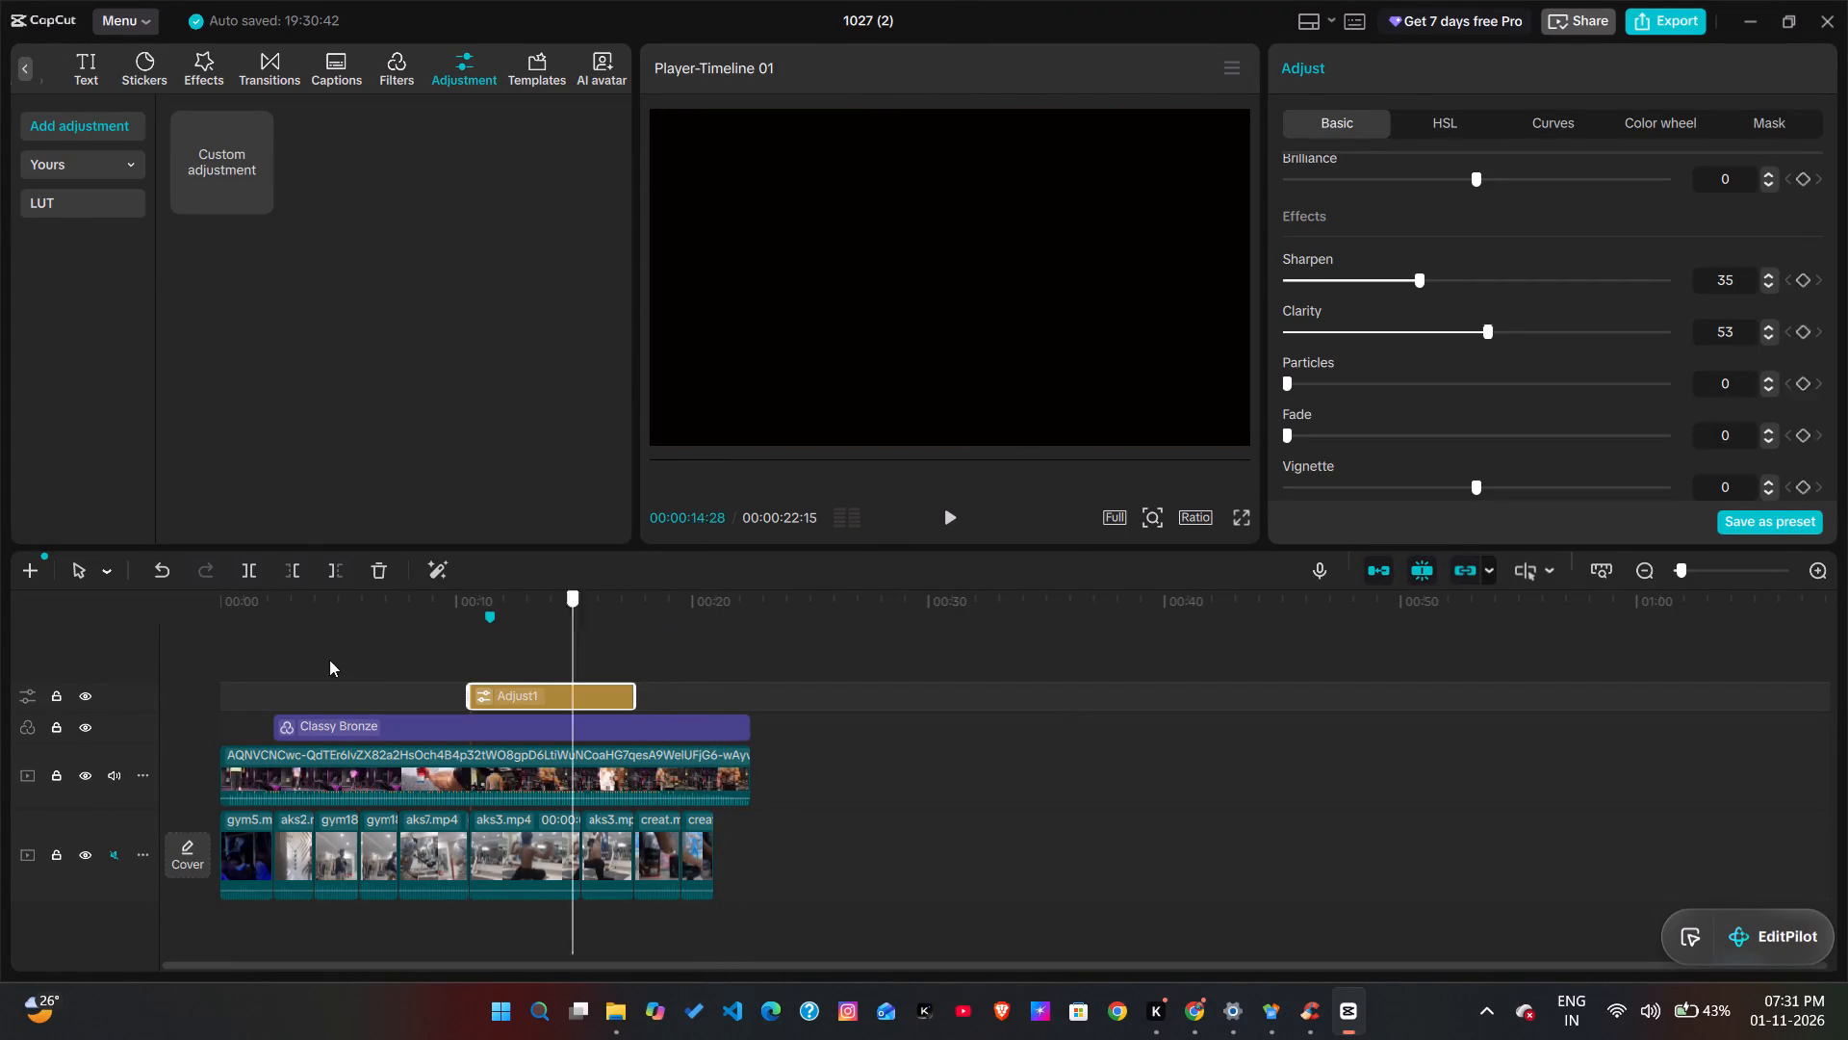
drag(329, 660, 0, 812)
key(space)
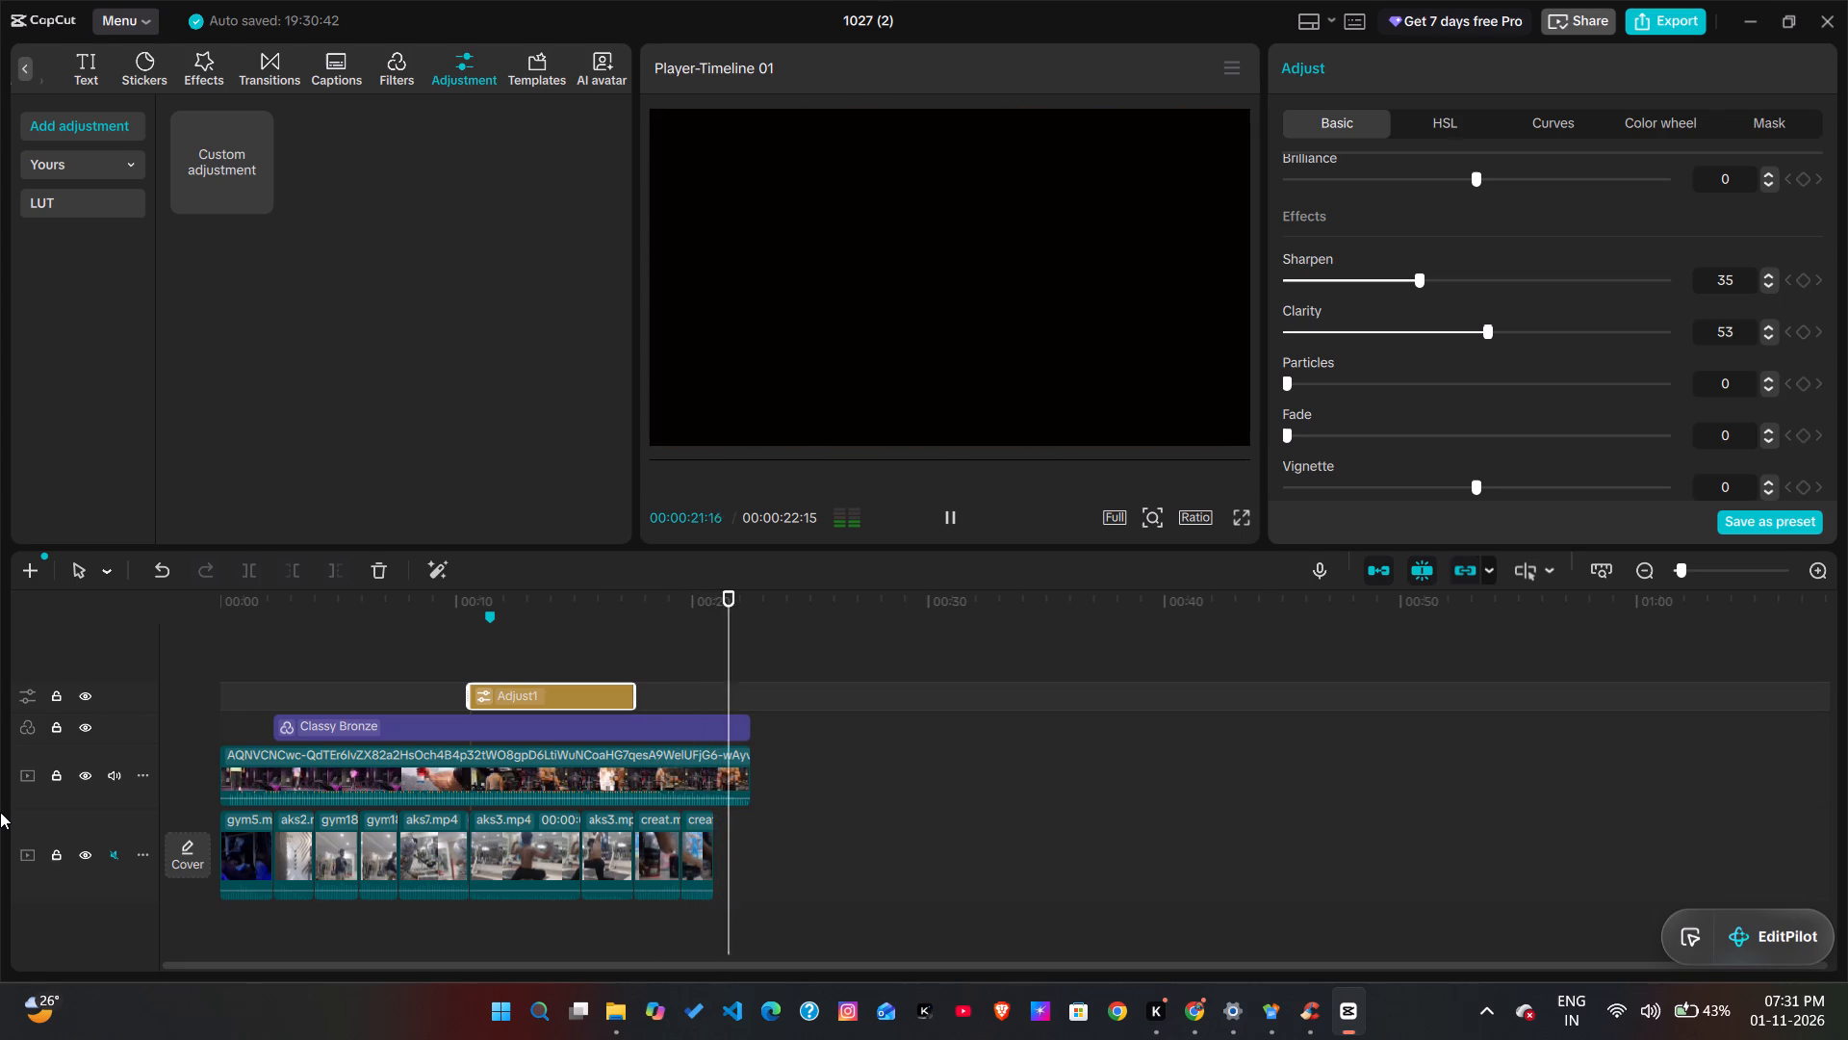
Set the Classy Bronze filter's Intensity to 73.
click(487, 720)
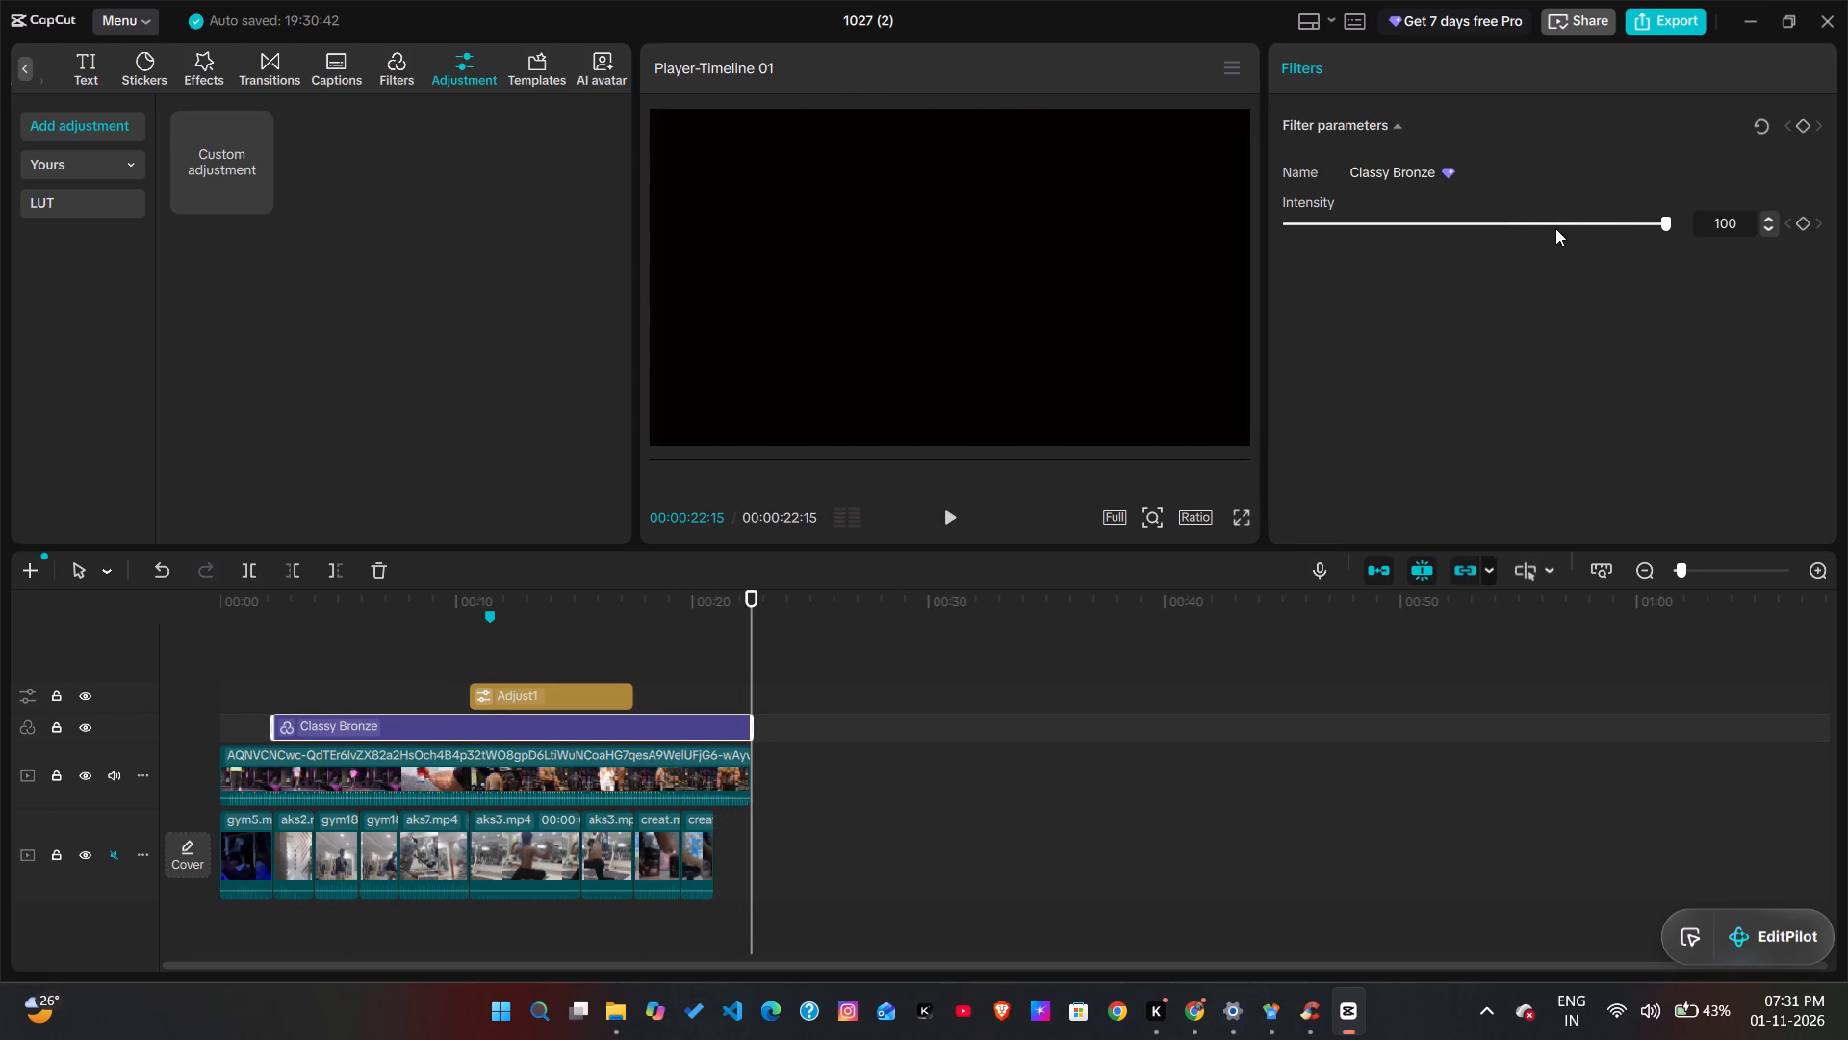
click(1554, 235)
click(1562, 231)
Play the montage twice from the start, pausing repeatedly from the mirror poses onward, to check the filter's look and clip timing.
drag(751, 628, 0, 860)
key(space)
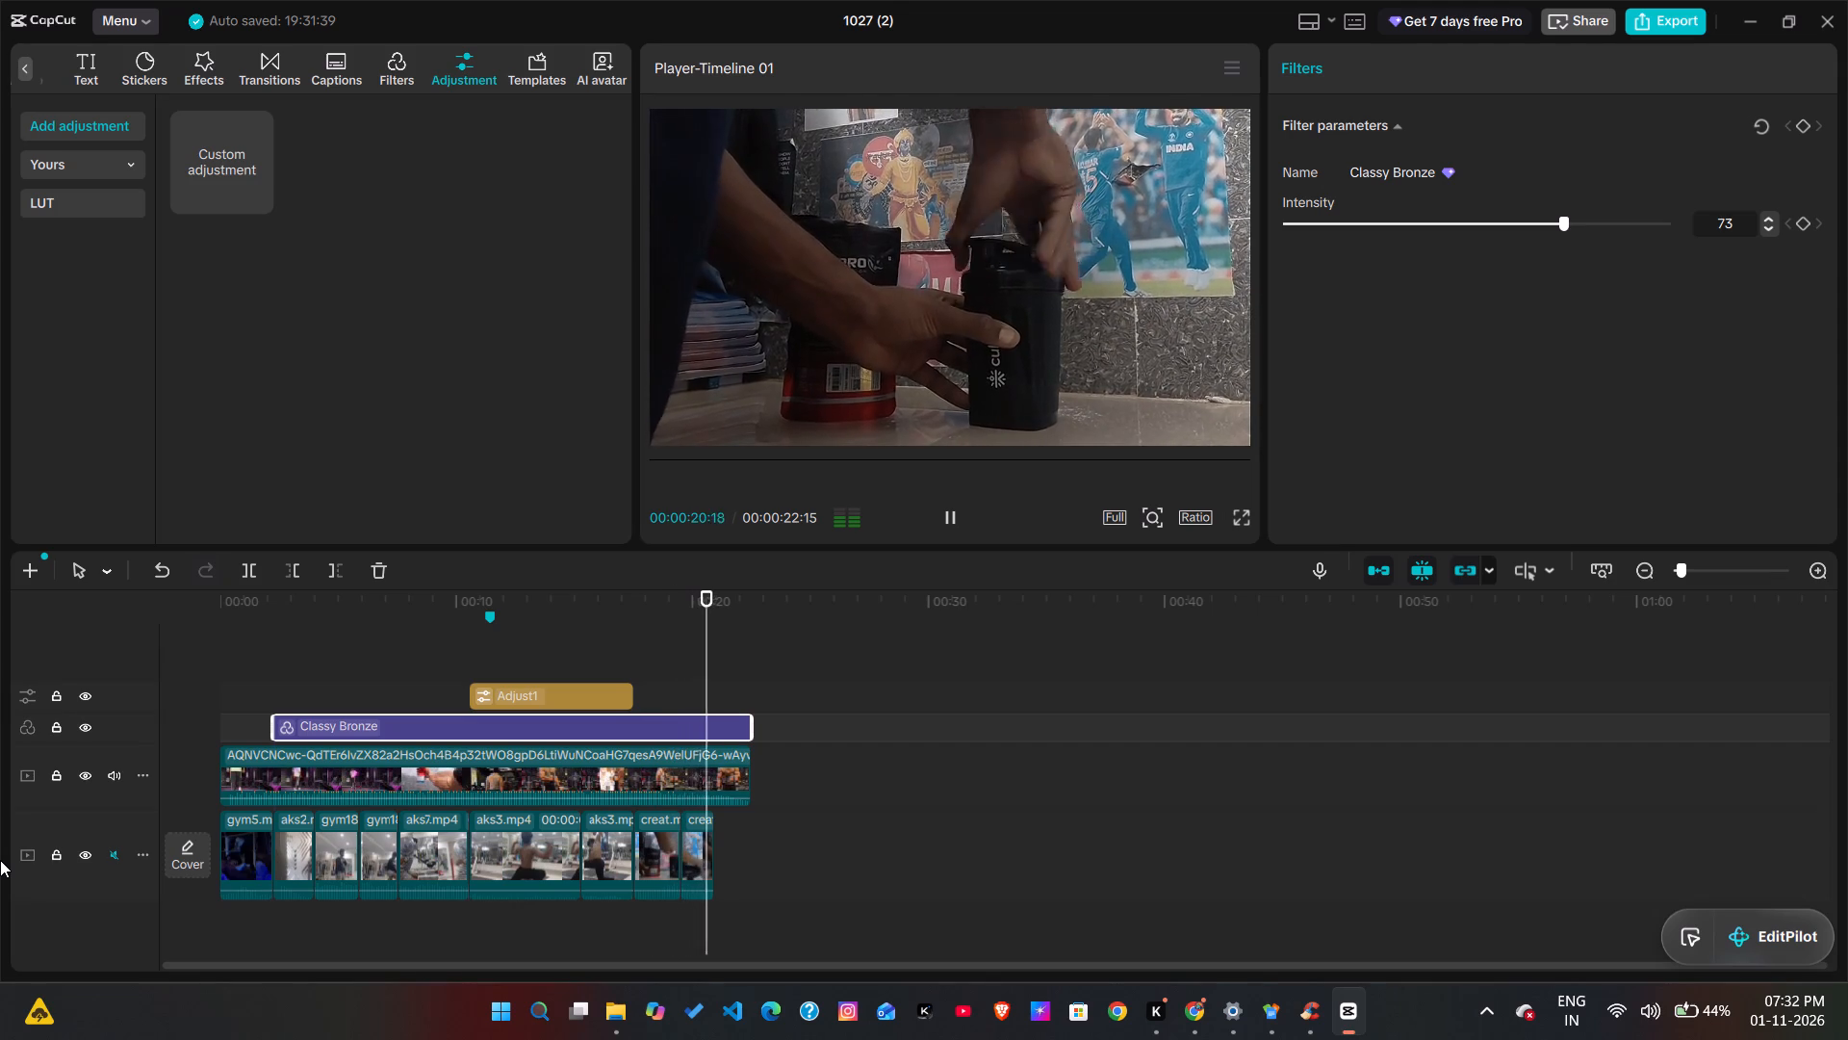
key(space)
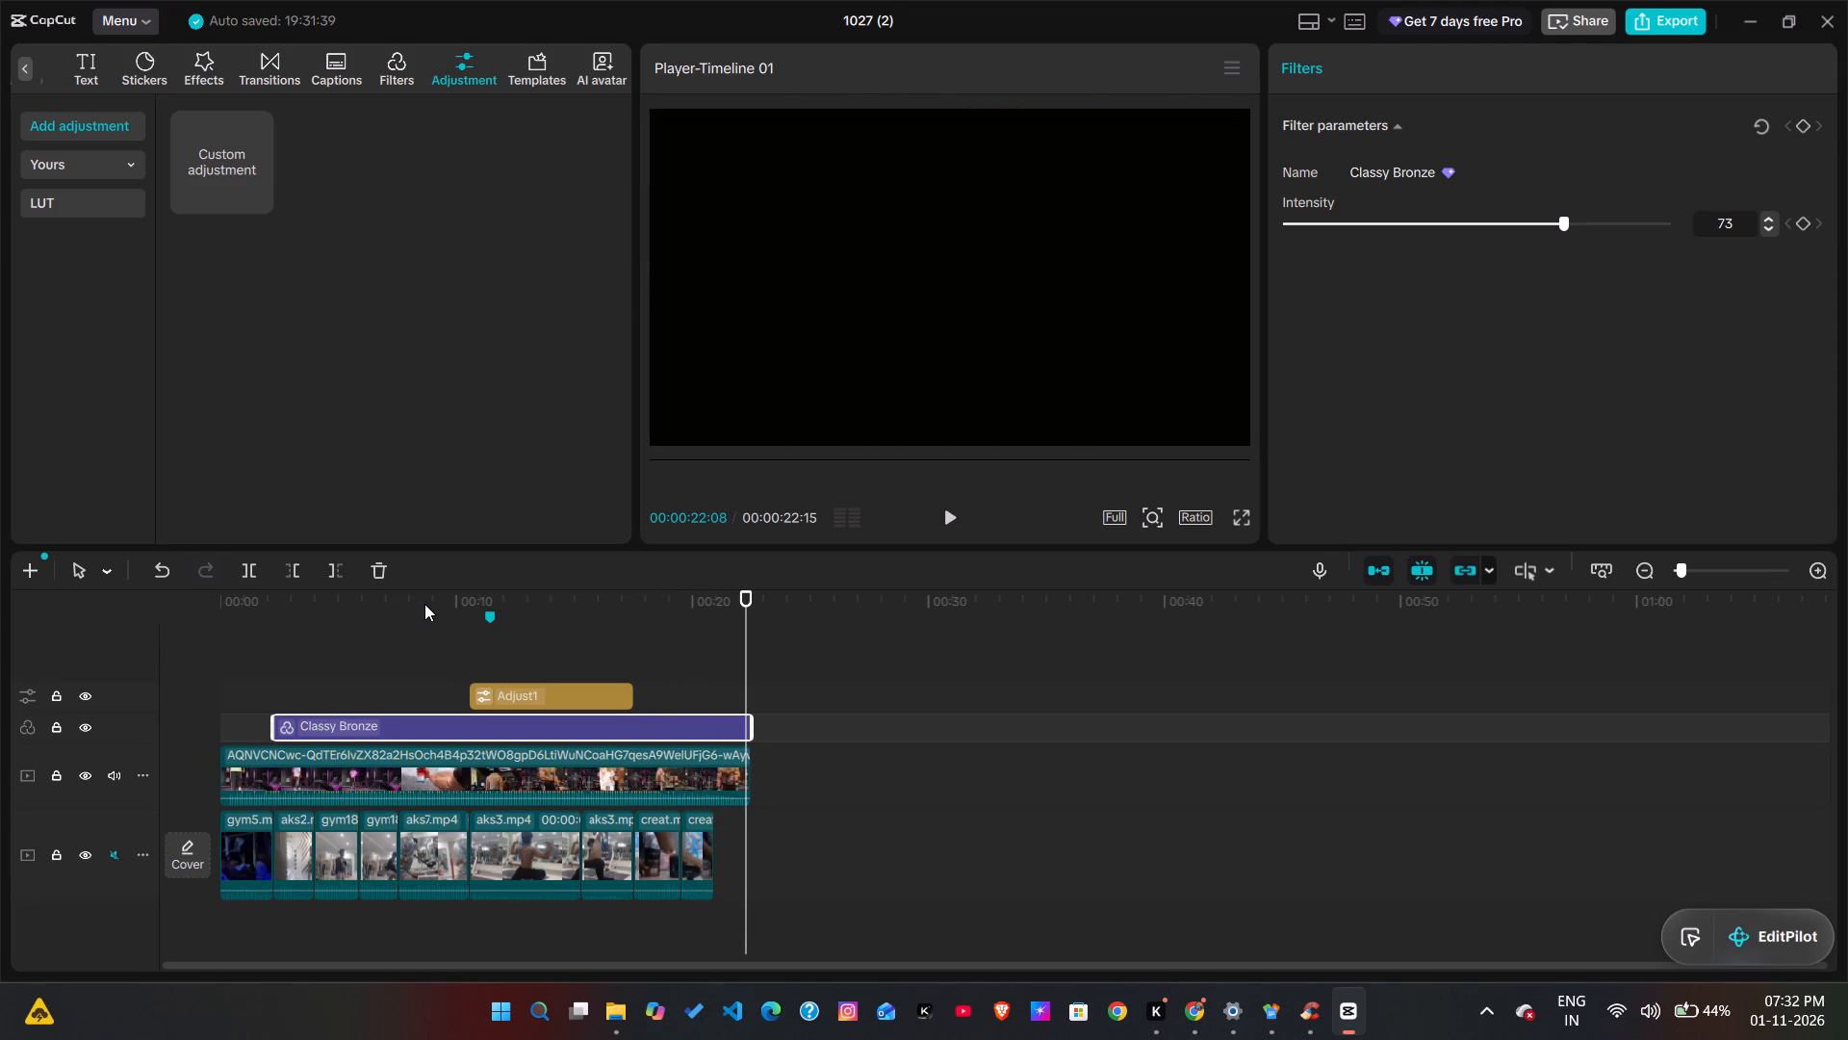
drag(753, 659, 192, 732)
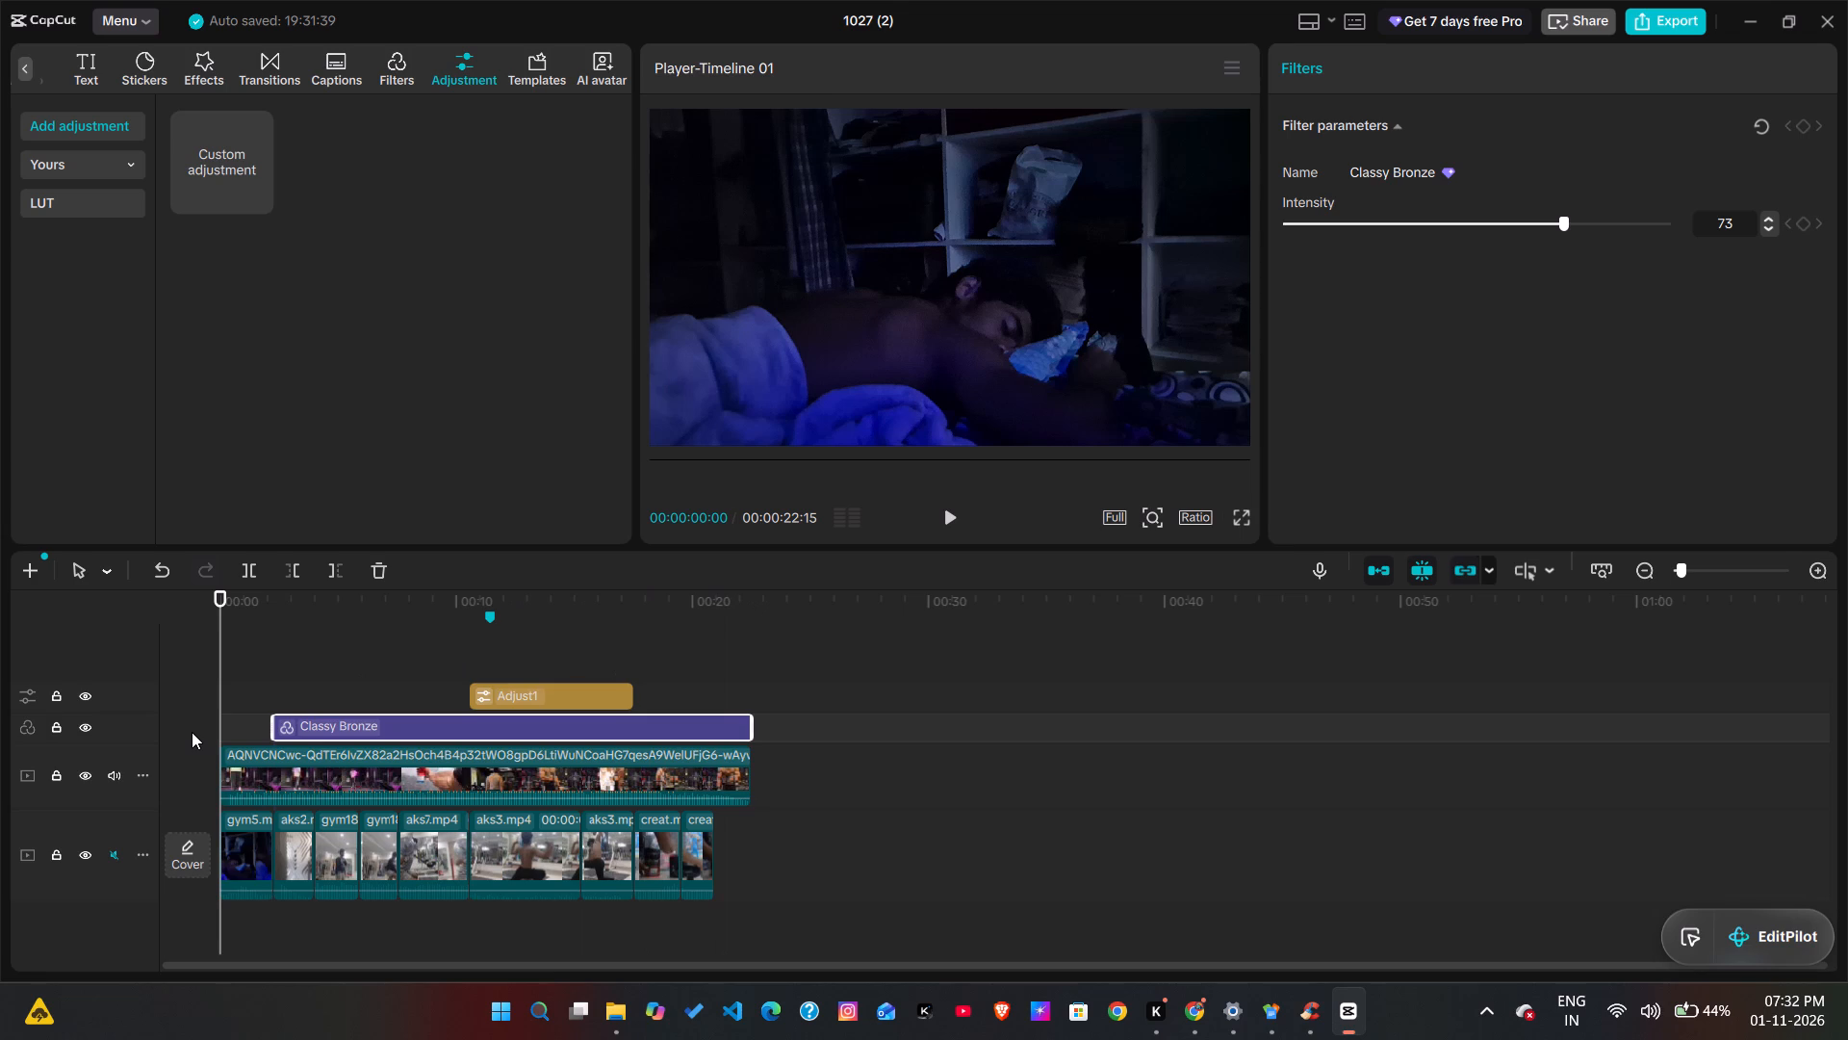
key(space)
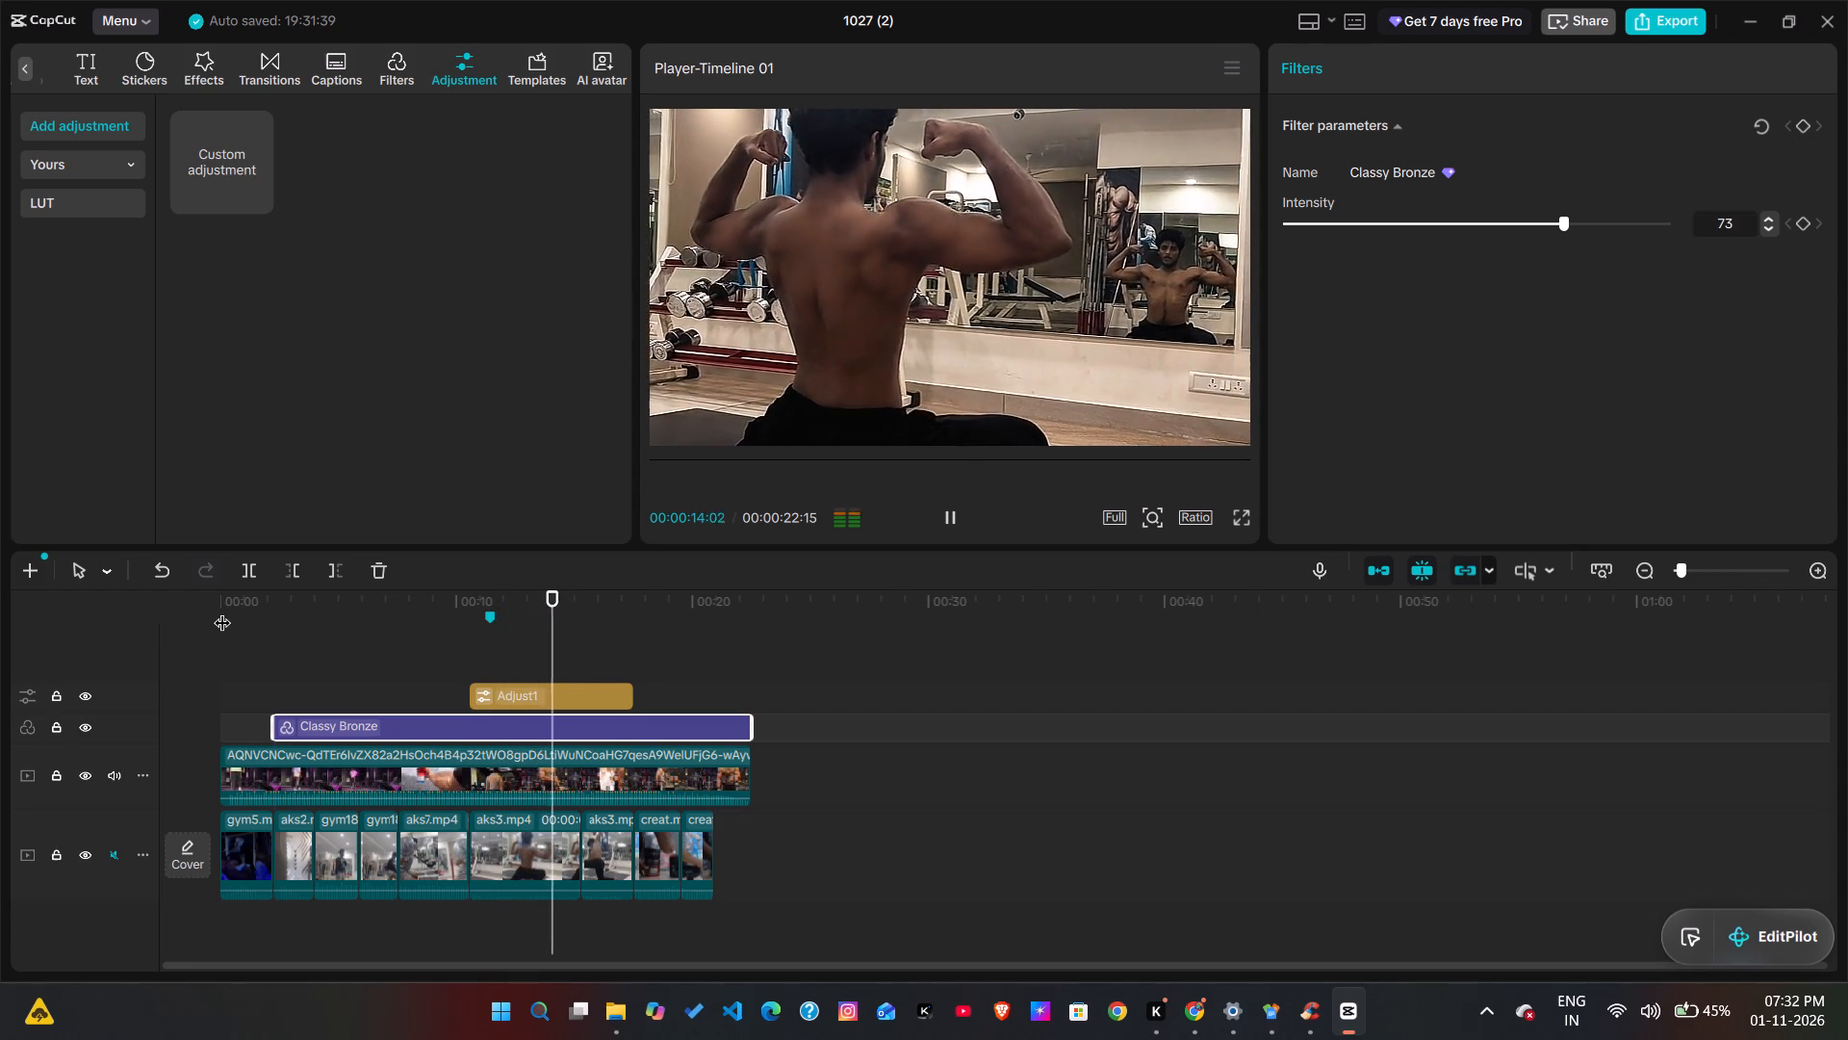
key(space)
key(space)
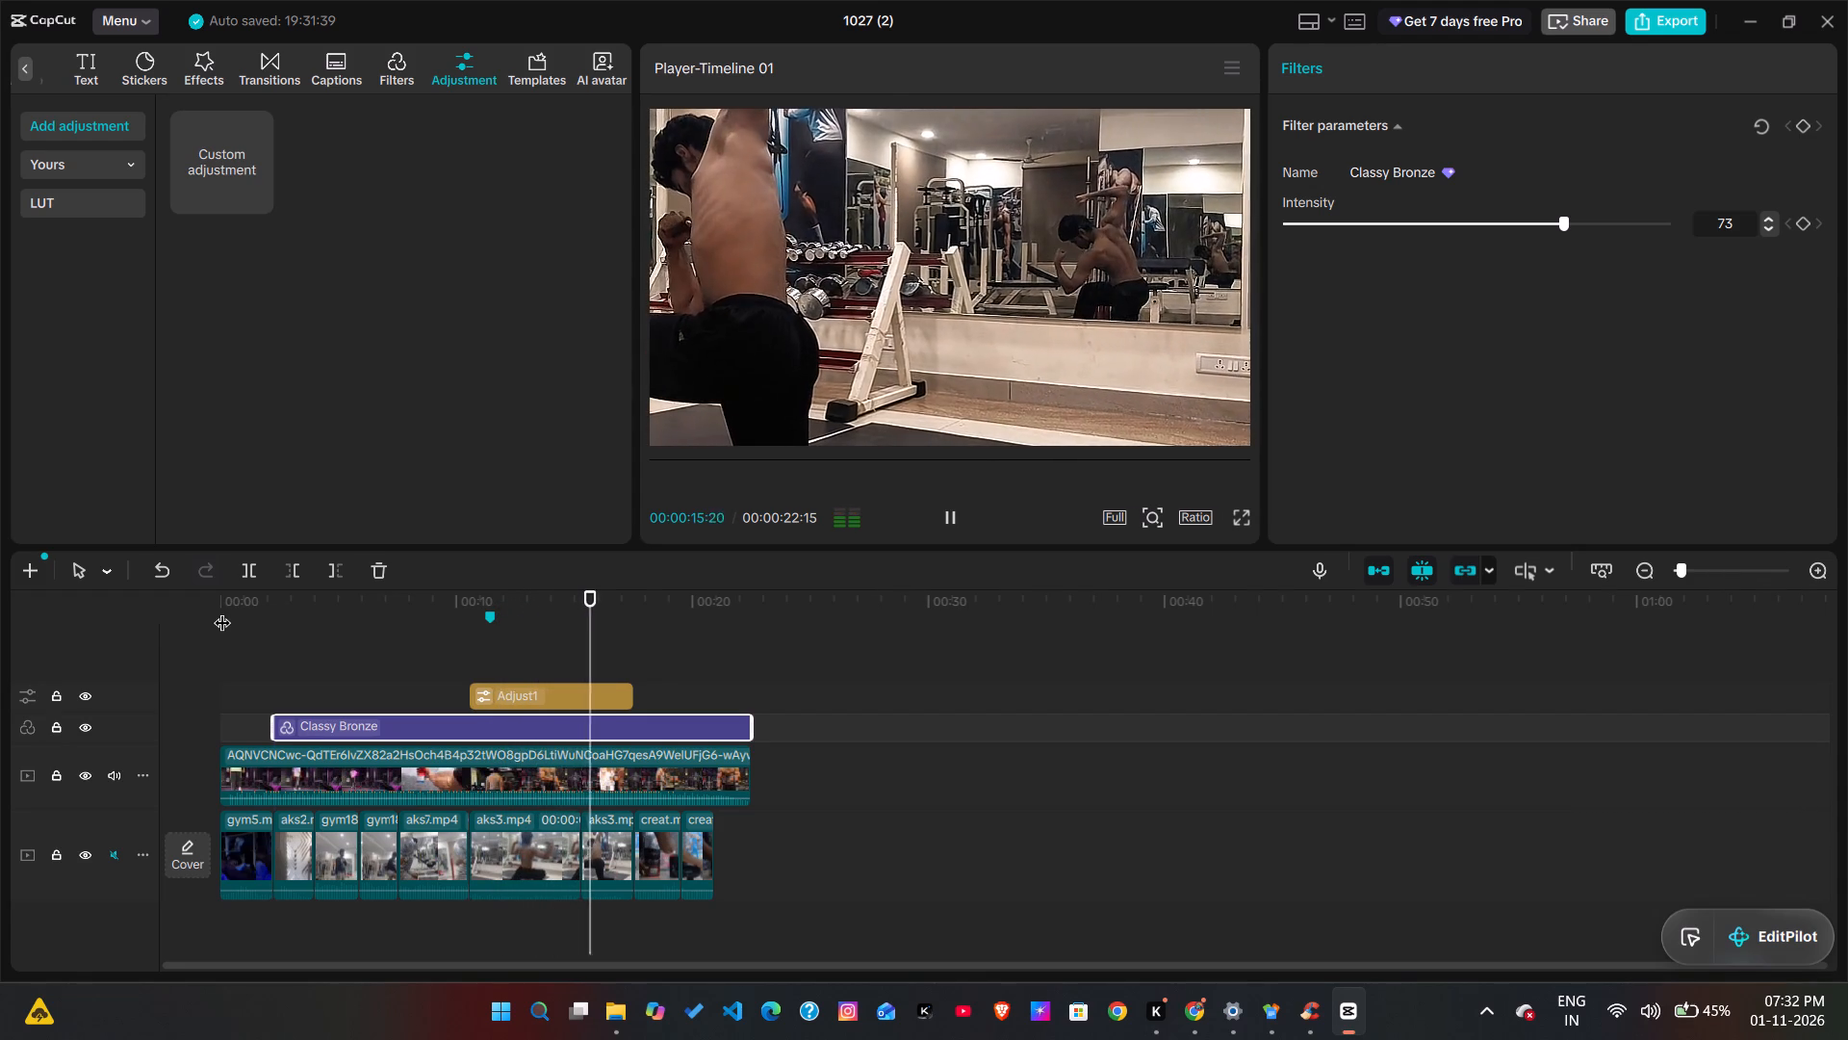
key(space)
key(space)
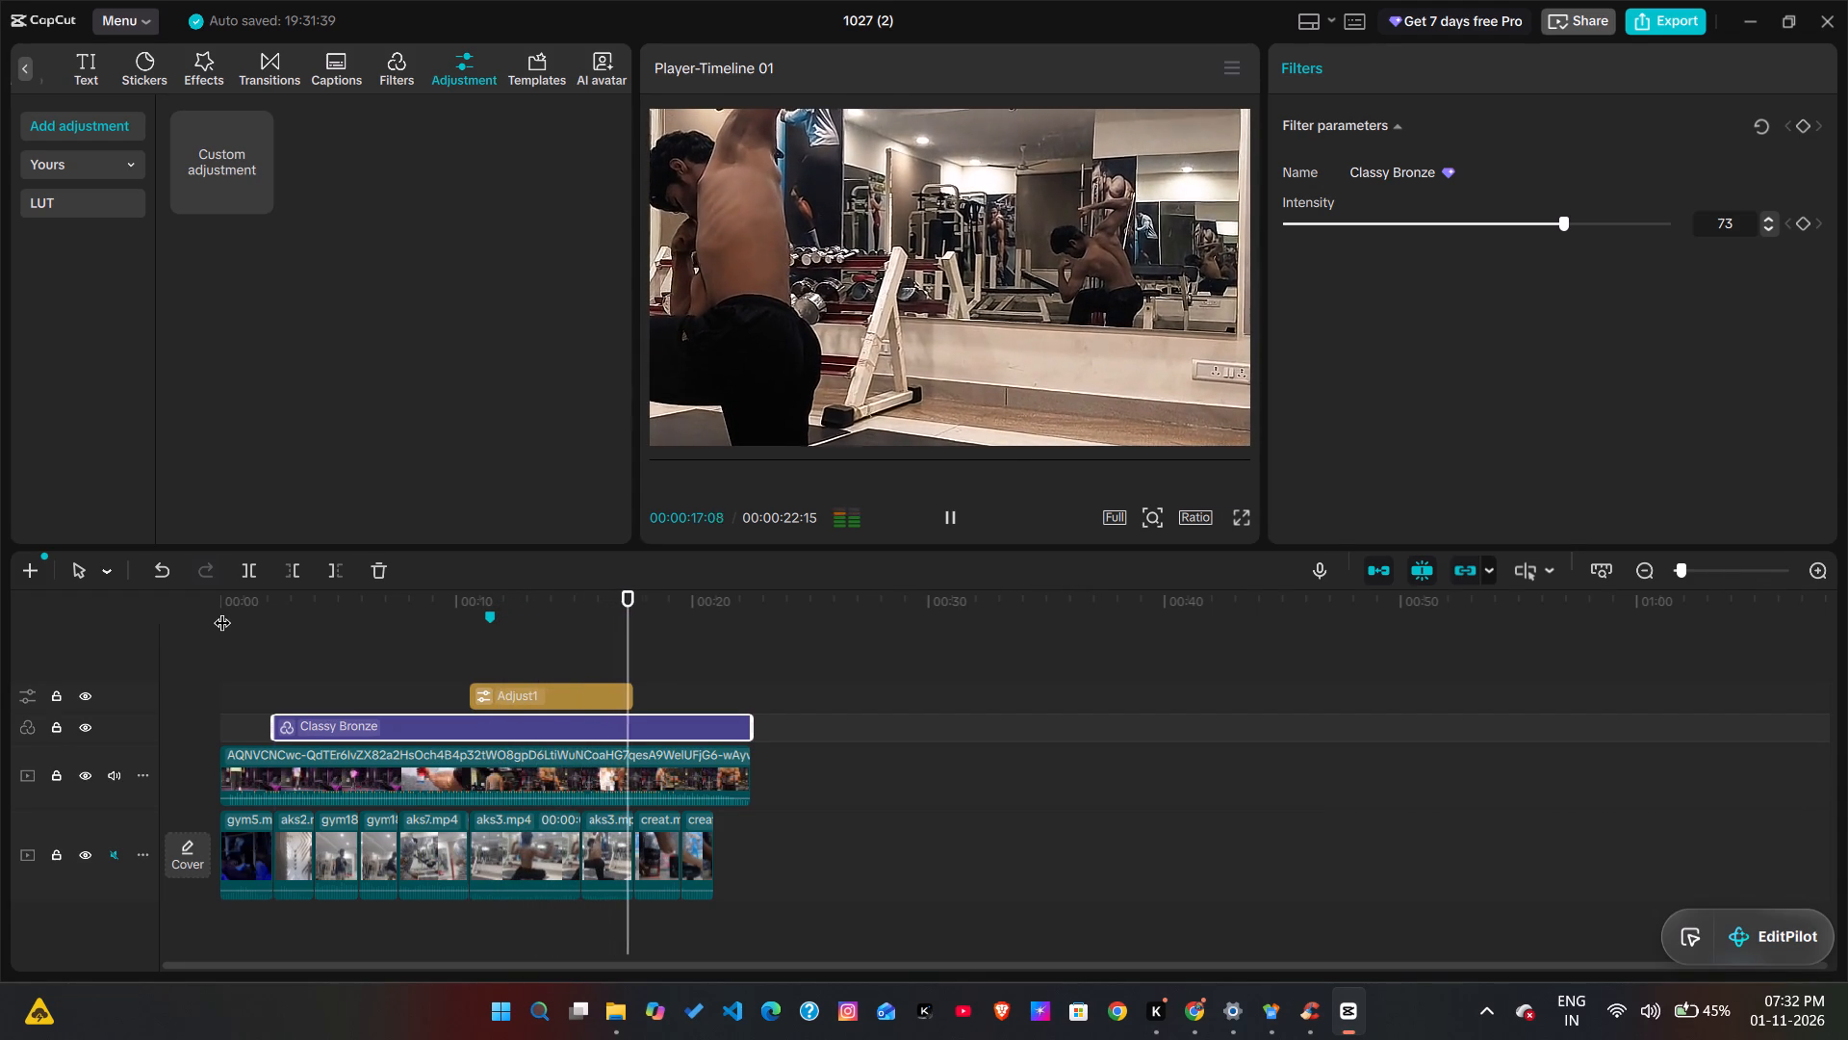
key(space)
key(space)
key(space)
key(space)
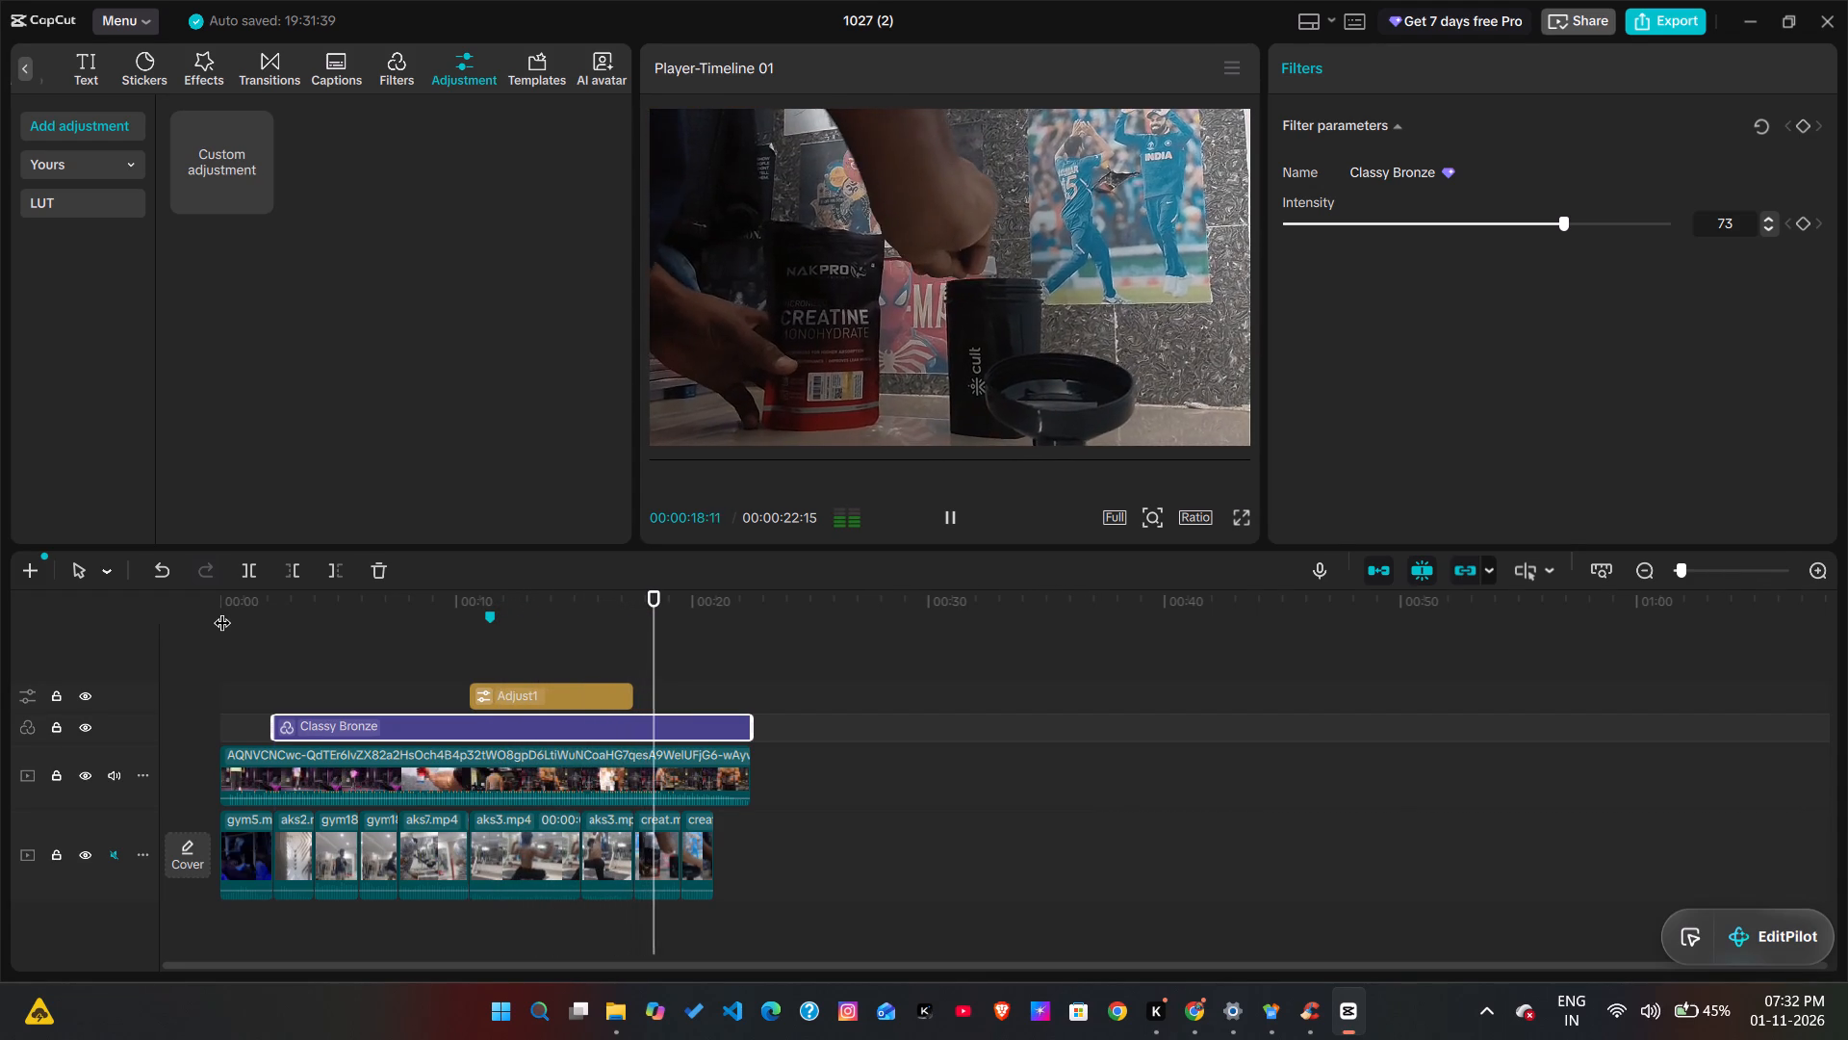
key(space)
key(space)
key(space)
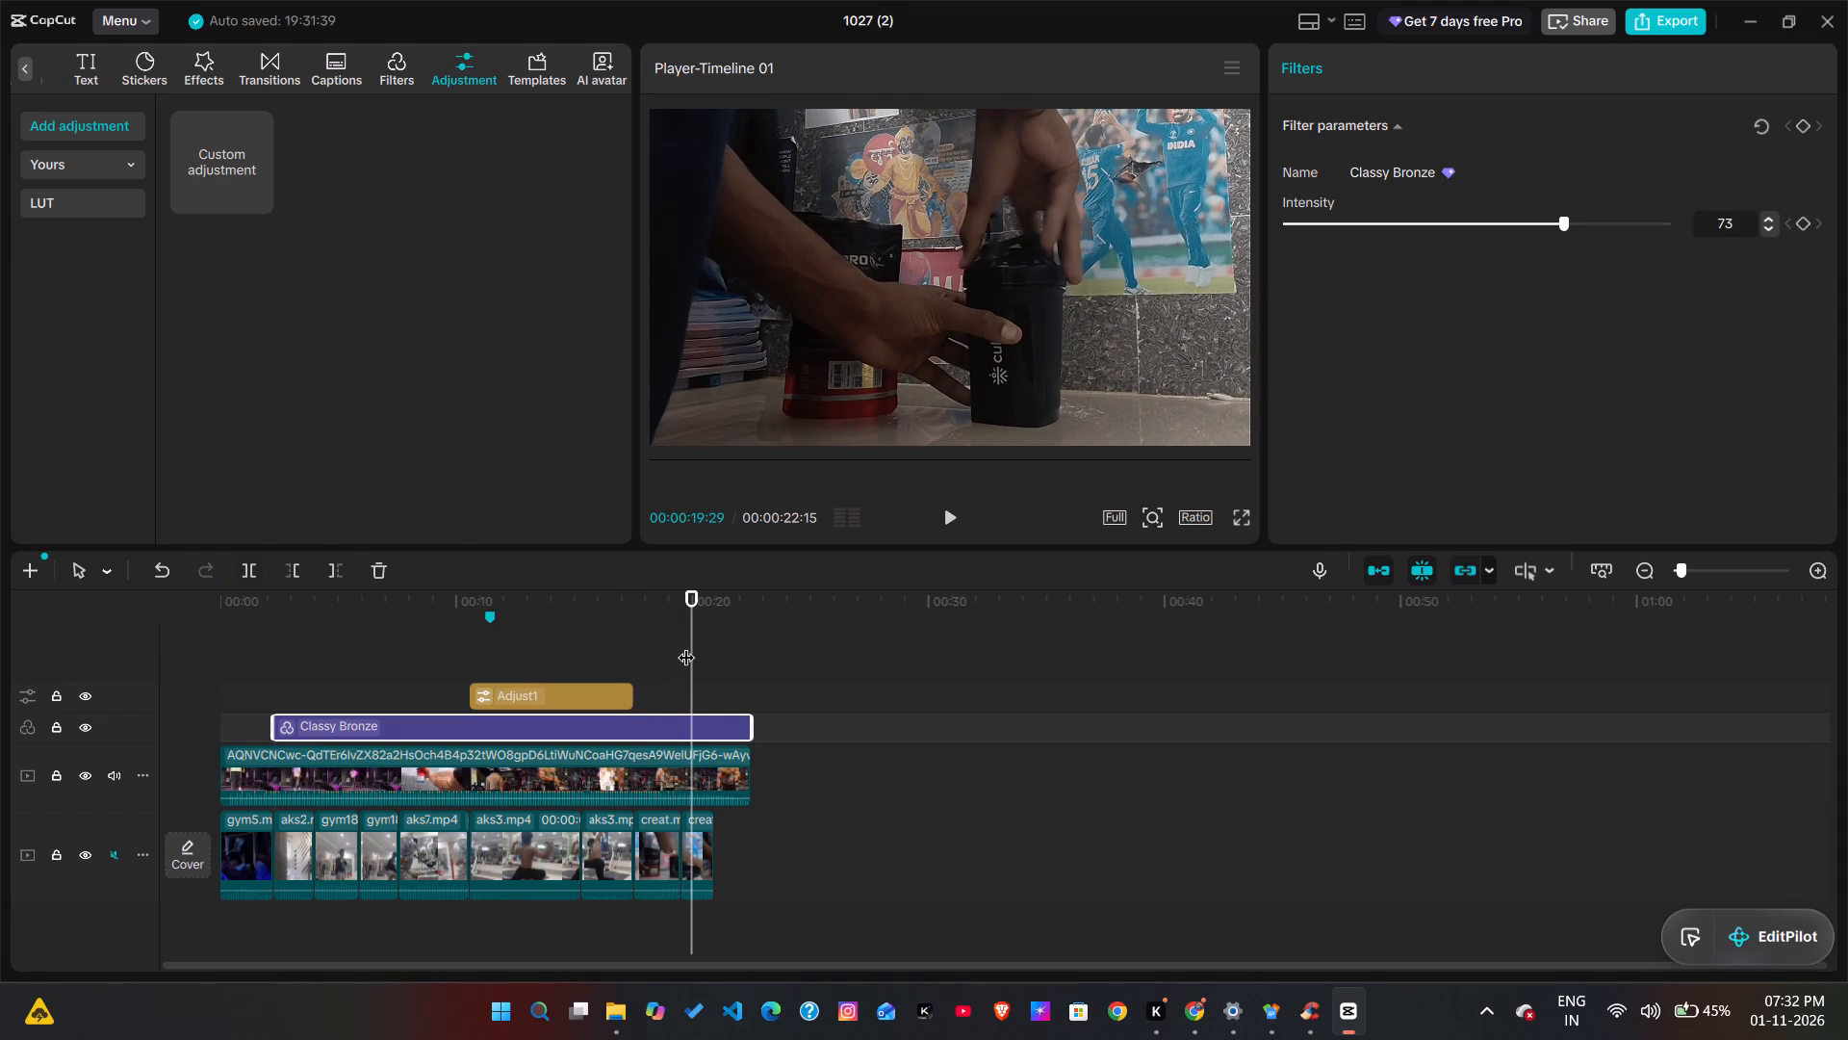
Replay the montage from the start, pausing through the closing creatine and shaker clips to examine their look and timing.
drag(688, 644, 134, 864)
key(space)
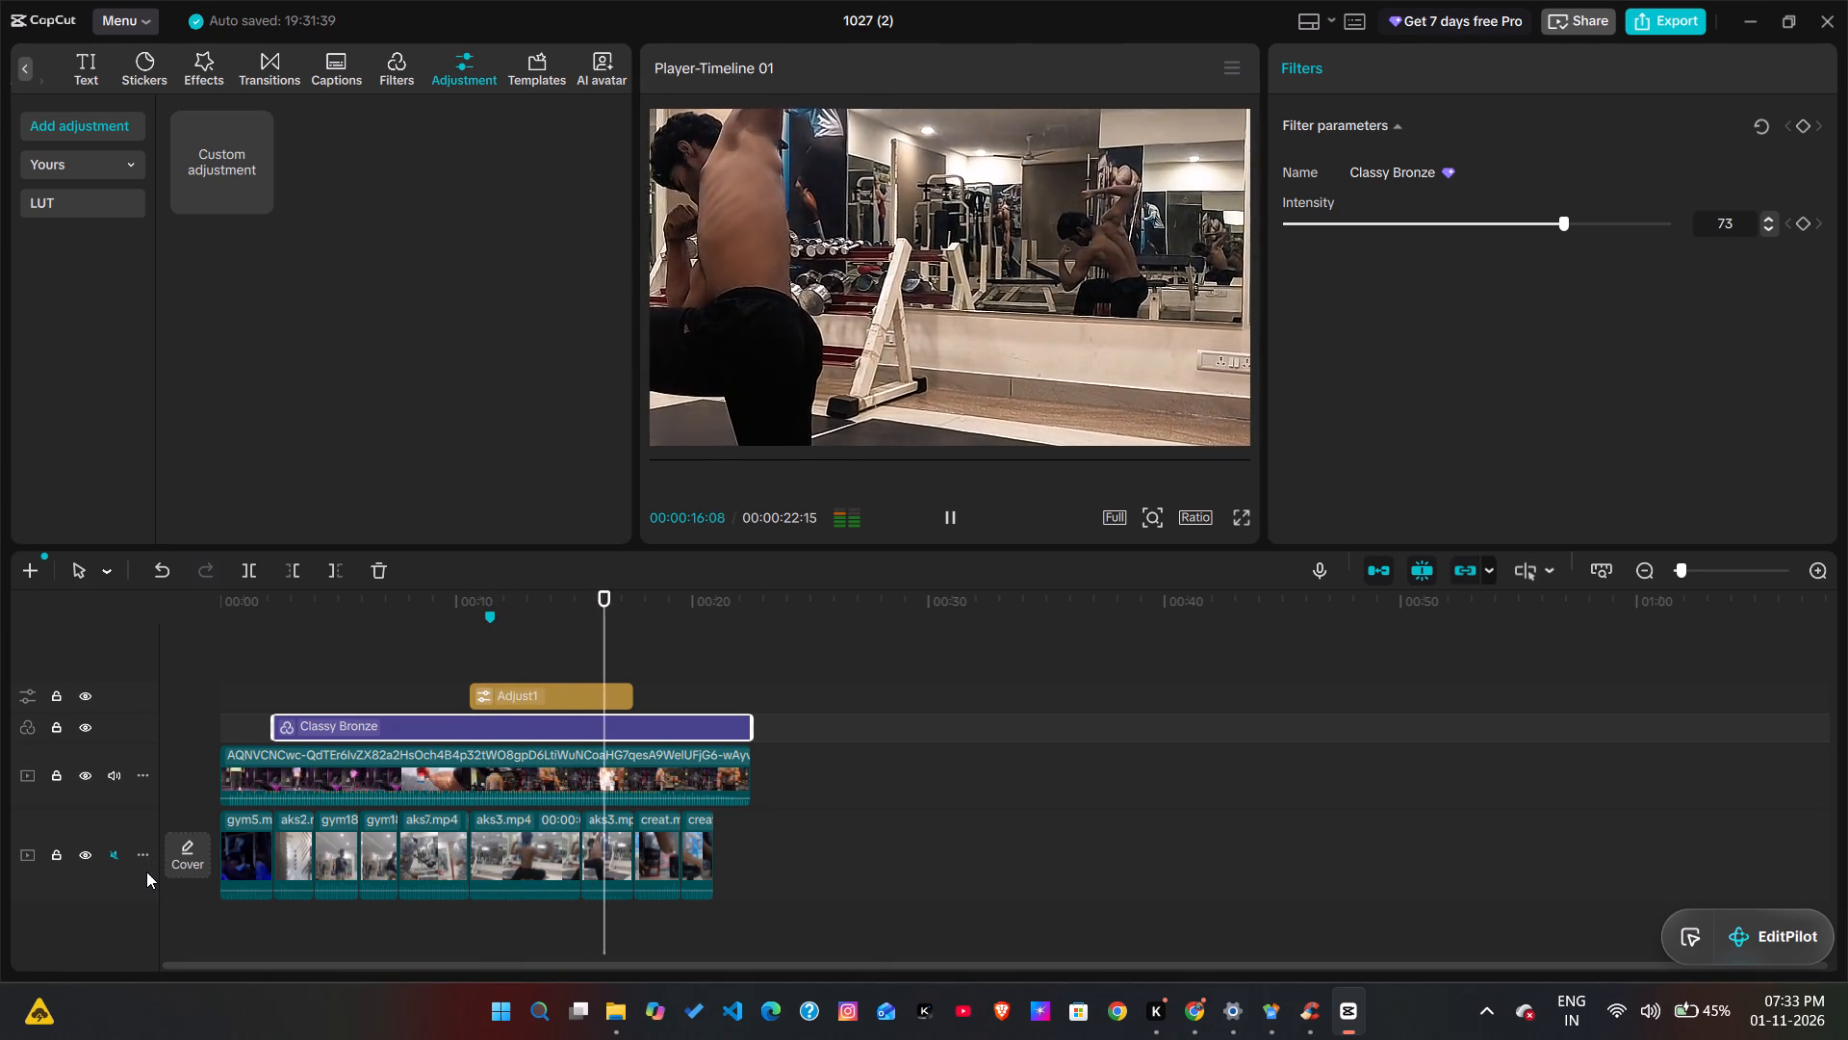
key(space)
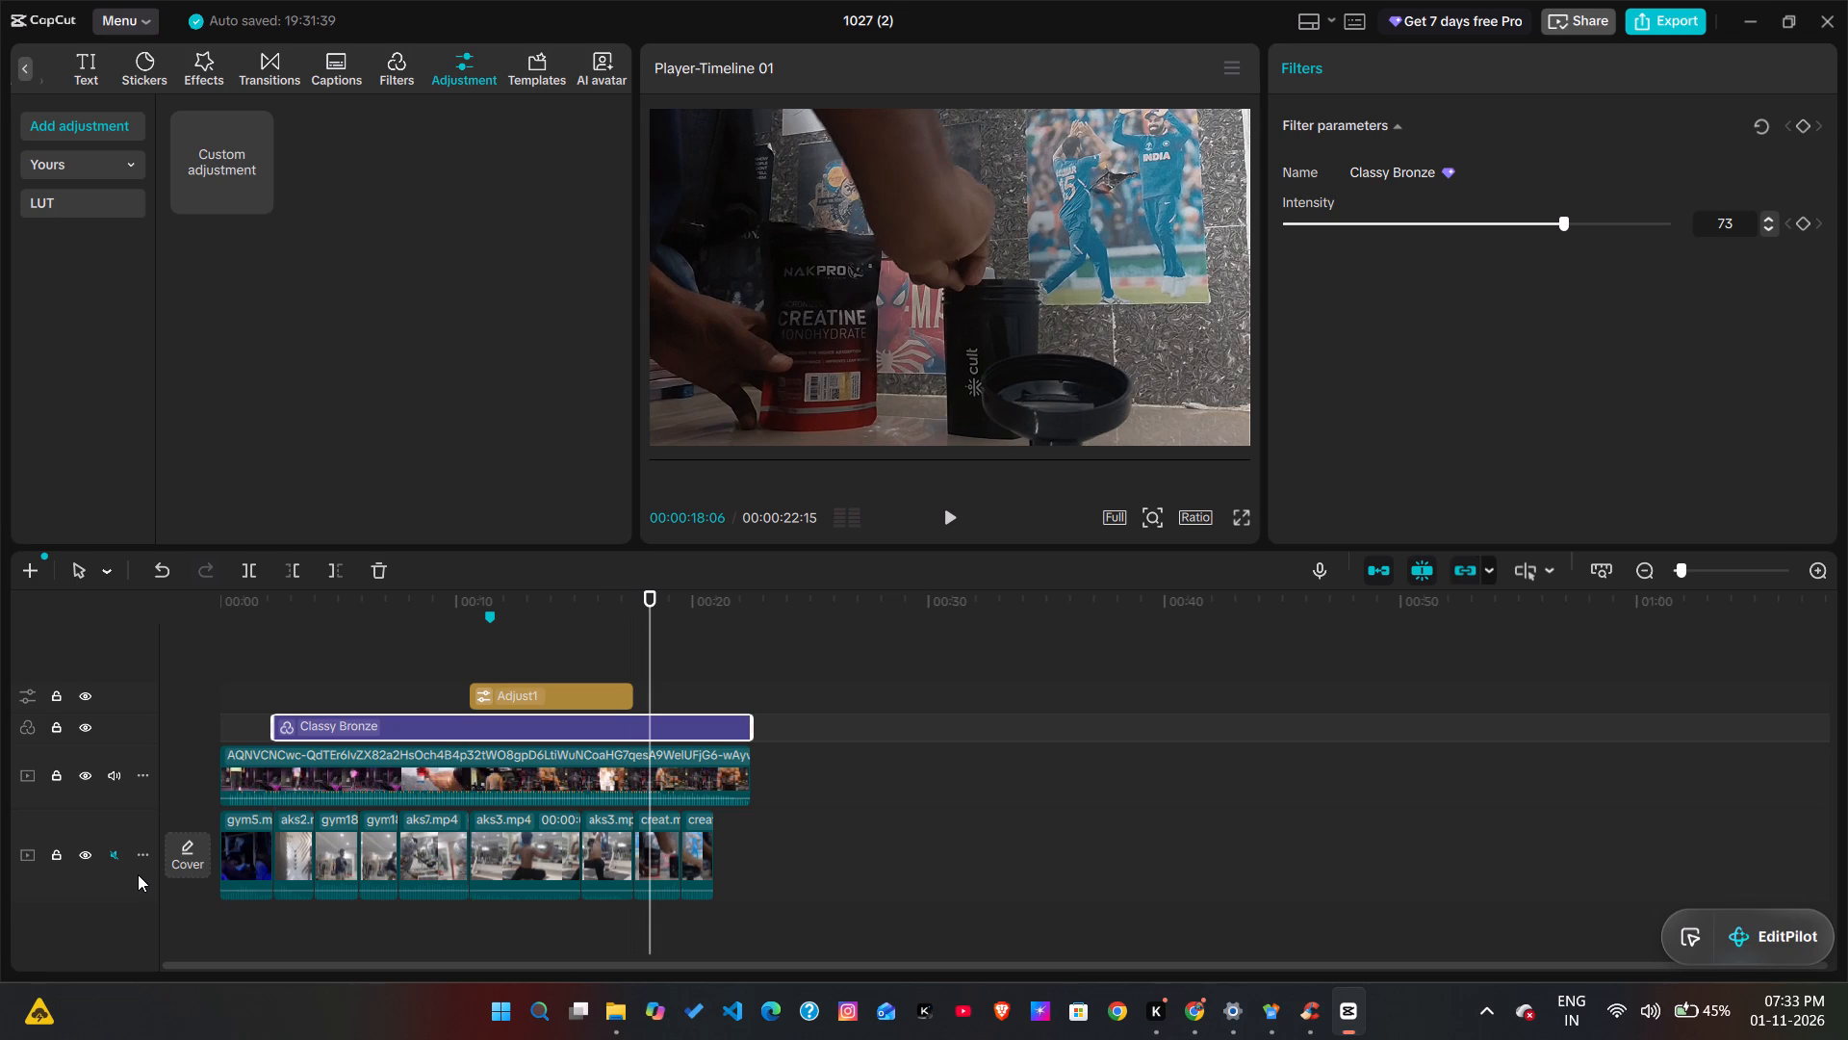
key(space)
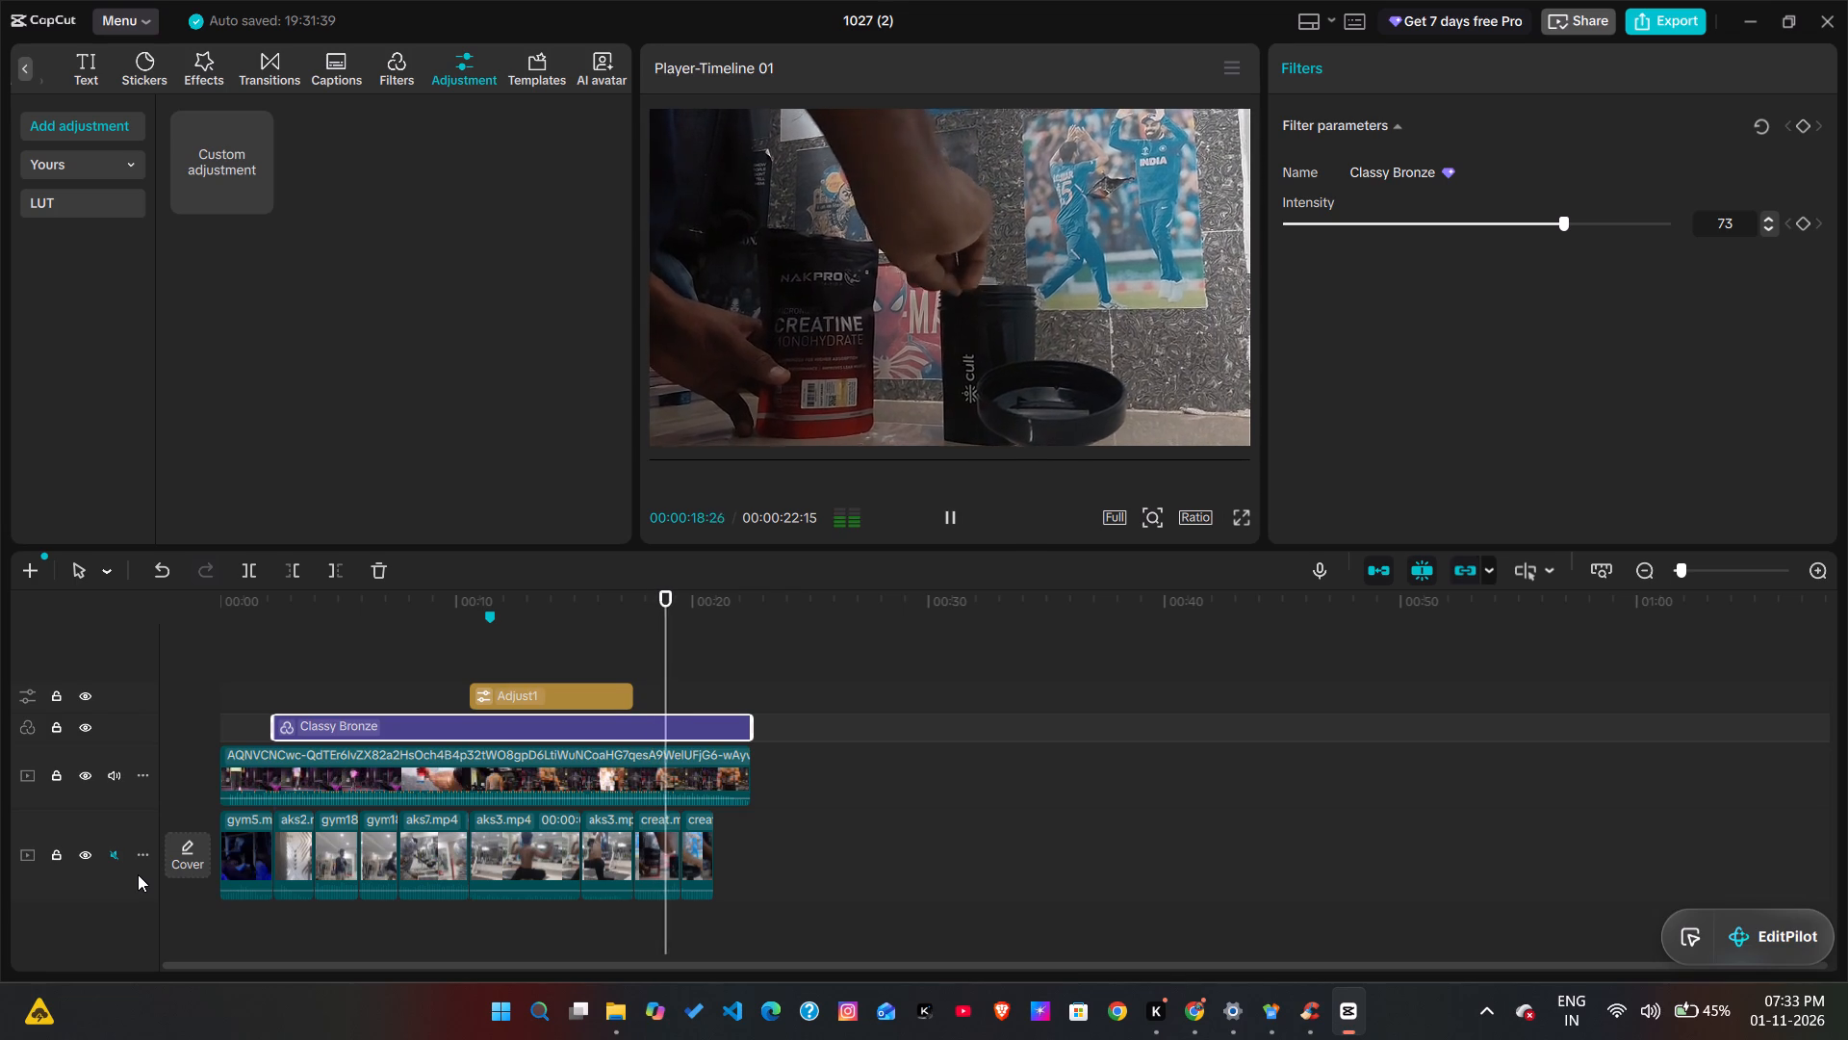
key(space)
key(space)
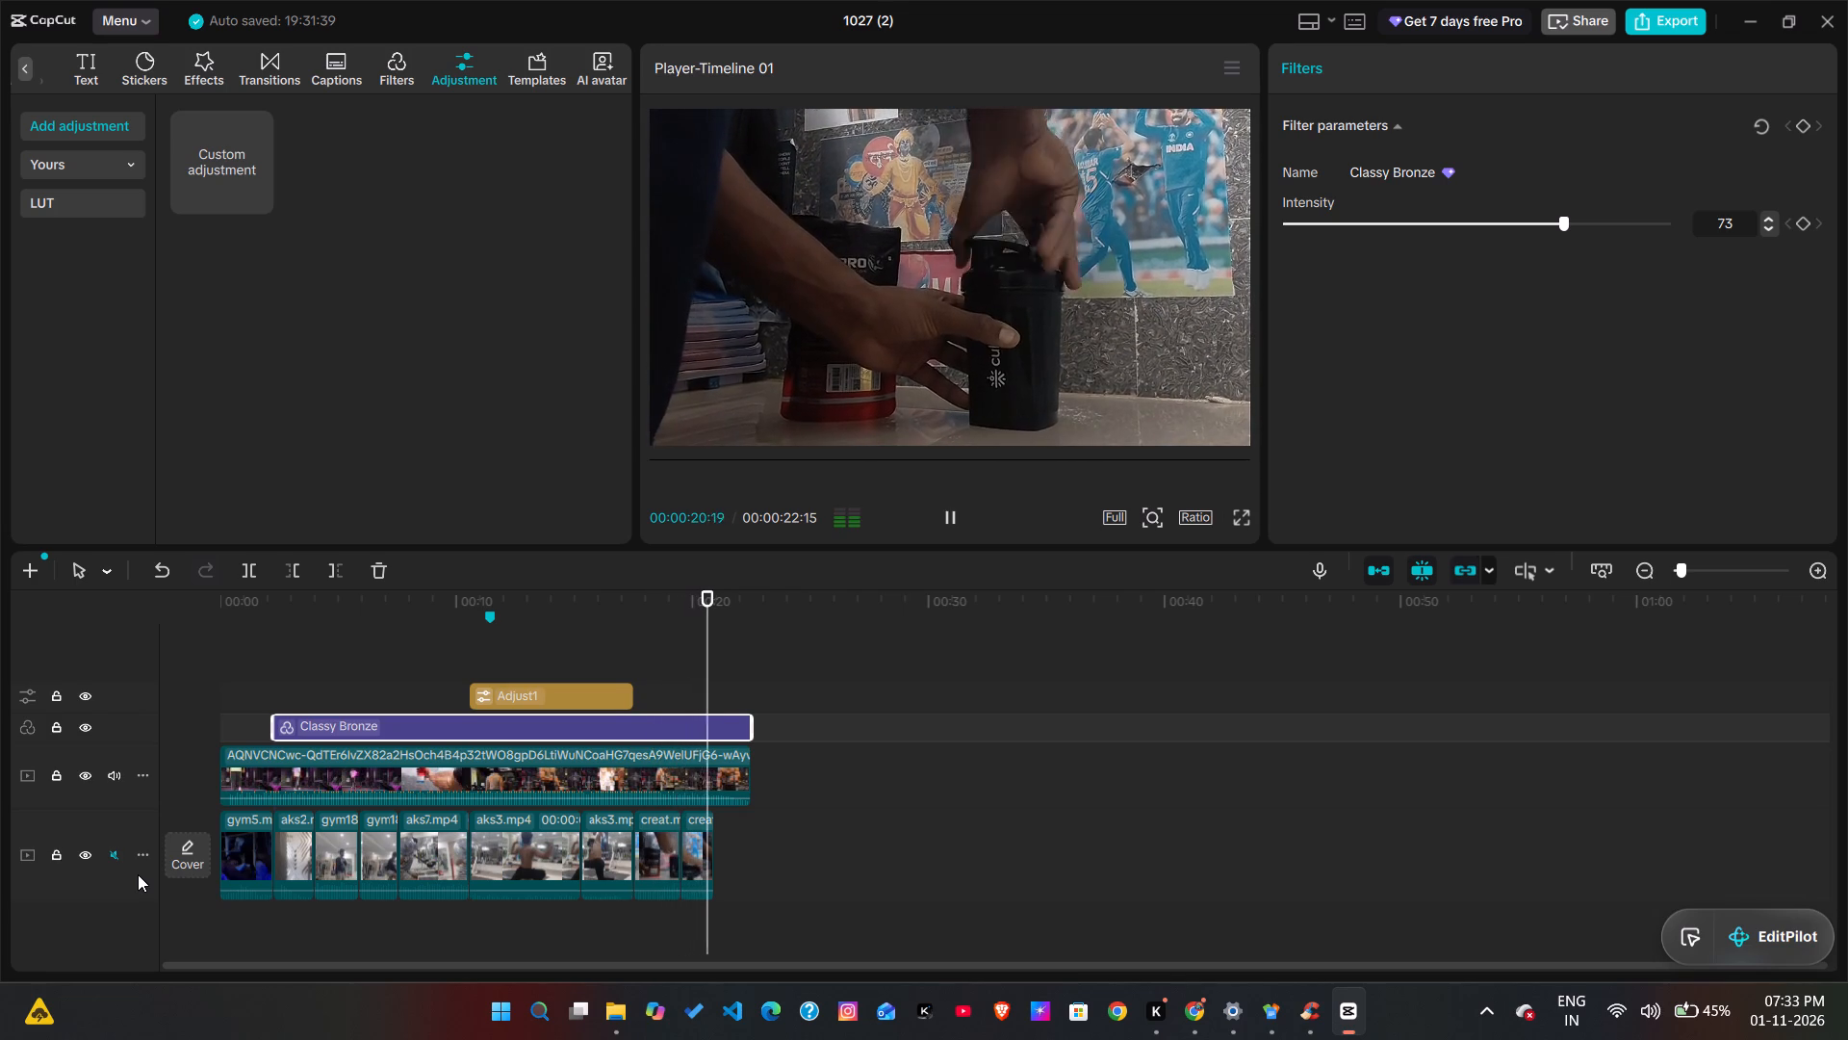
key(space)
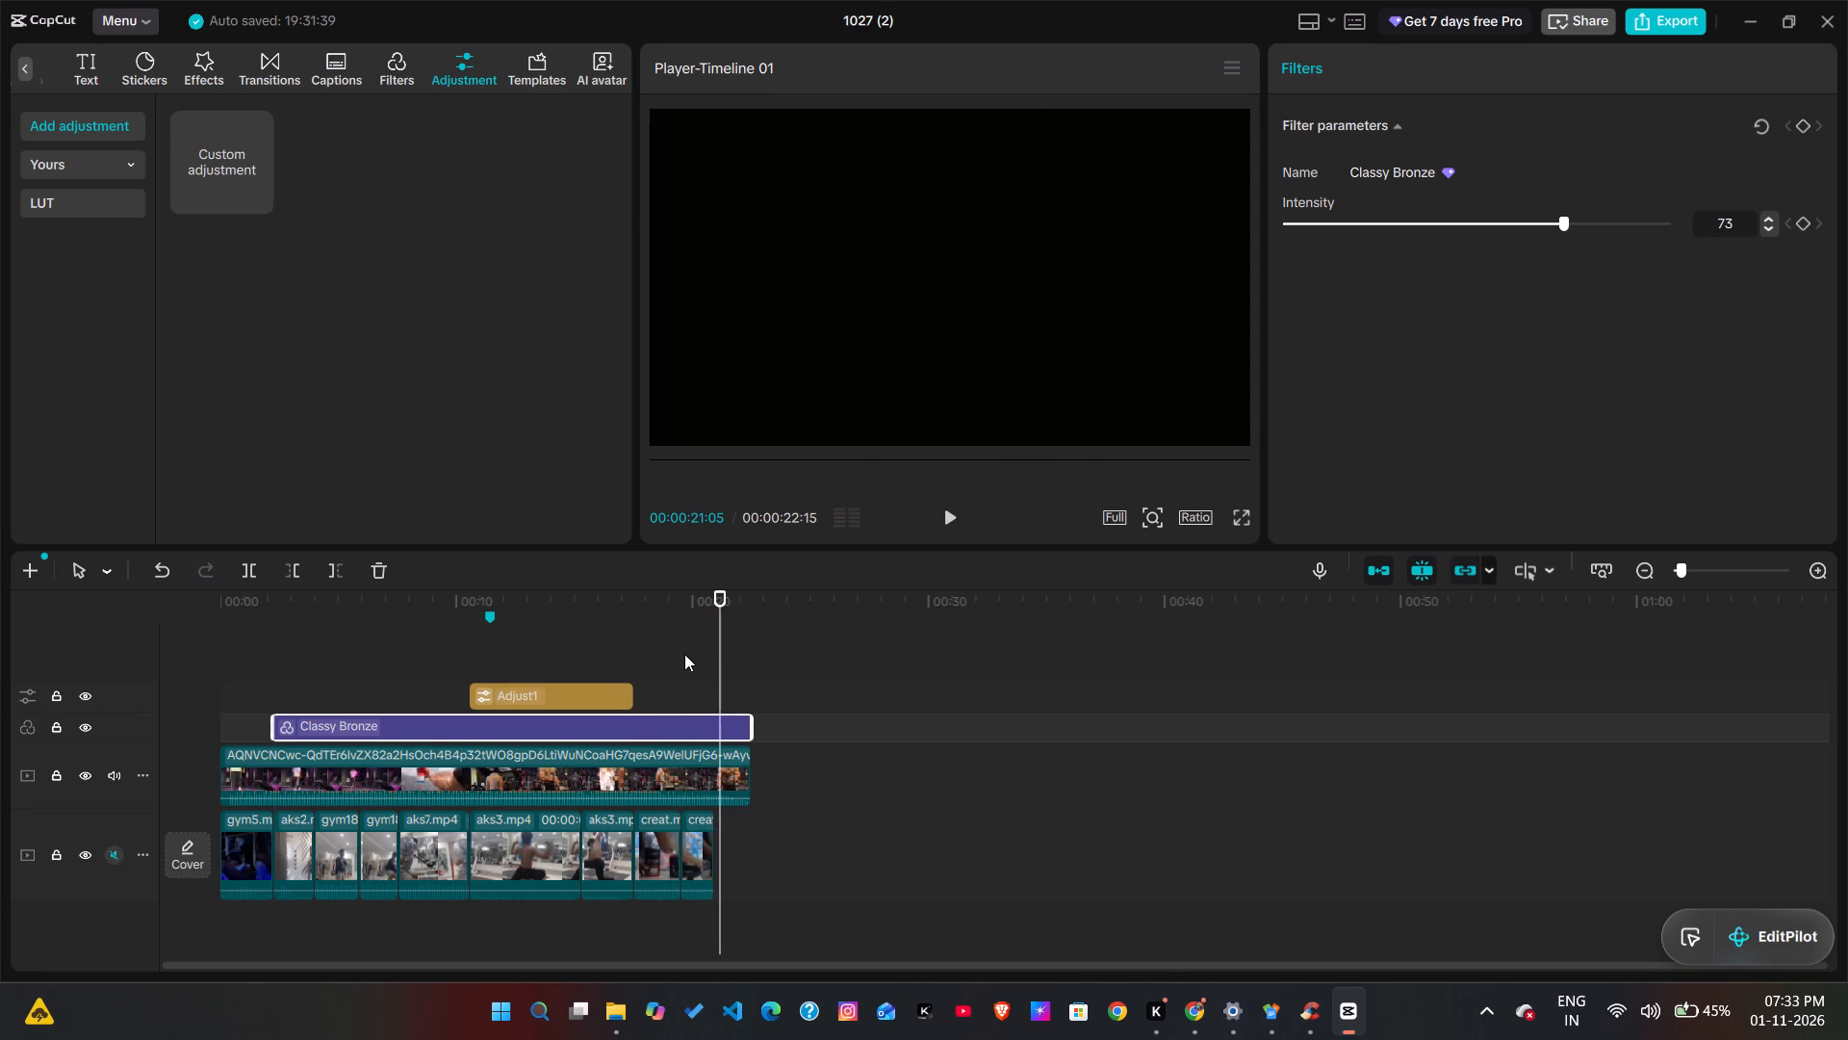
Browse the filter library and preview the Light Beam filter on the clip at about 3 seconds.
drag(714, 646, 293, 676)
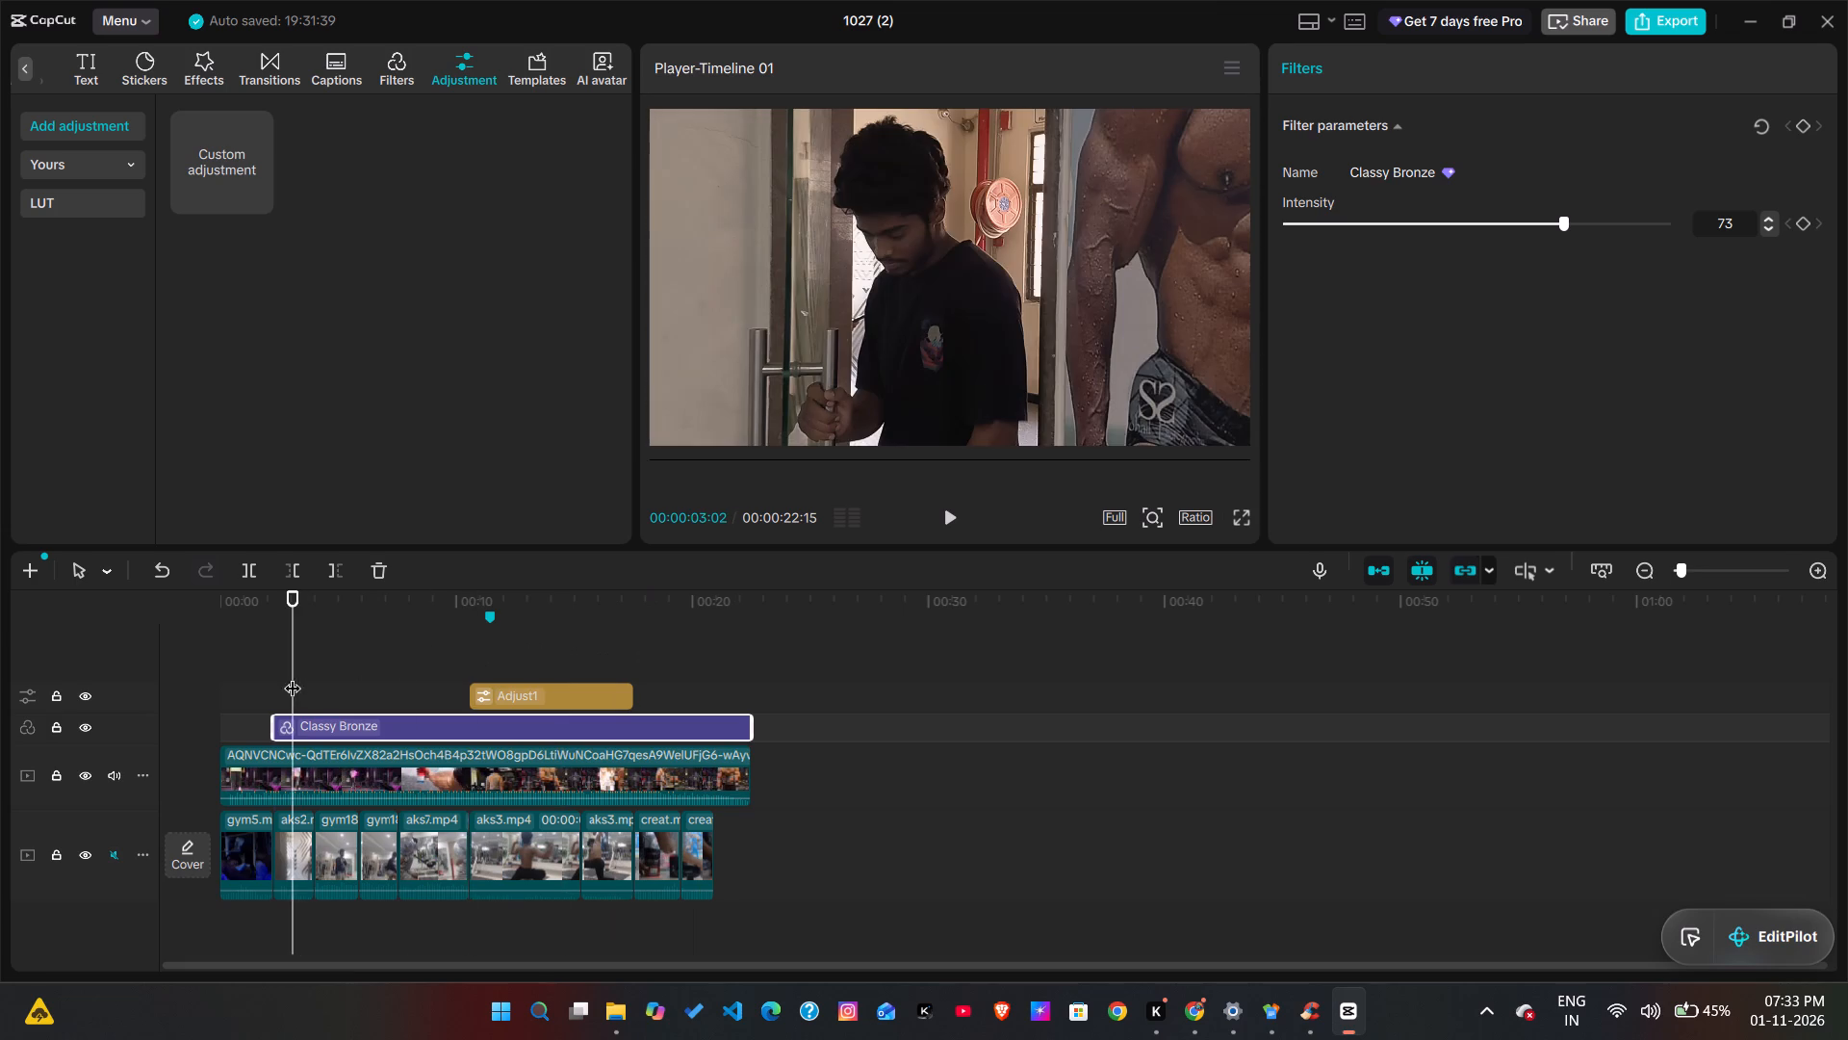
click(385, 74)
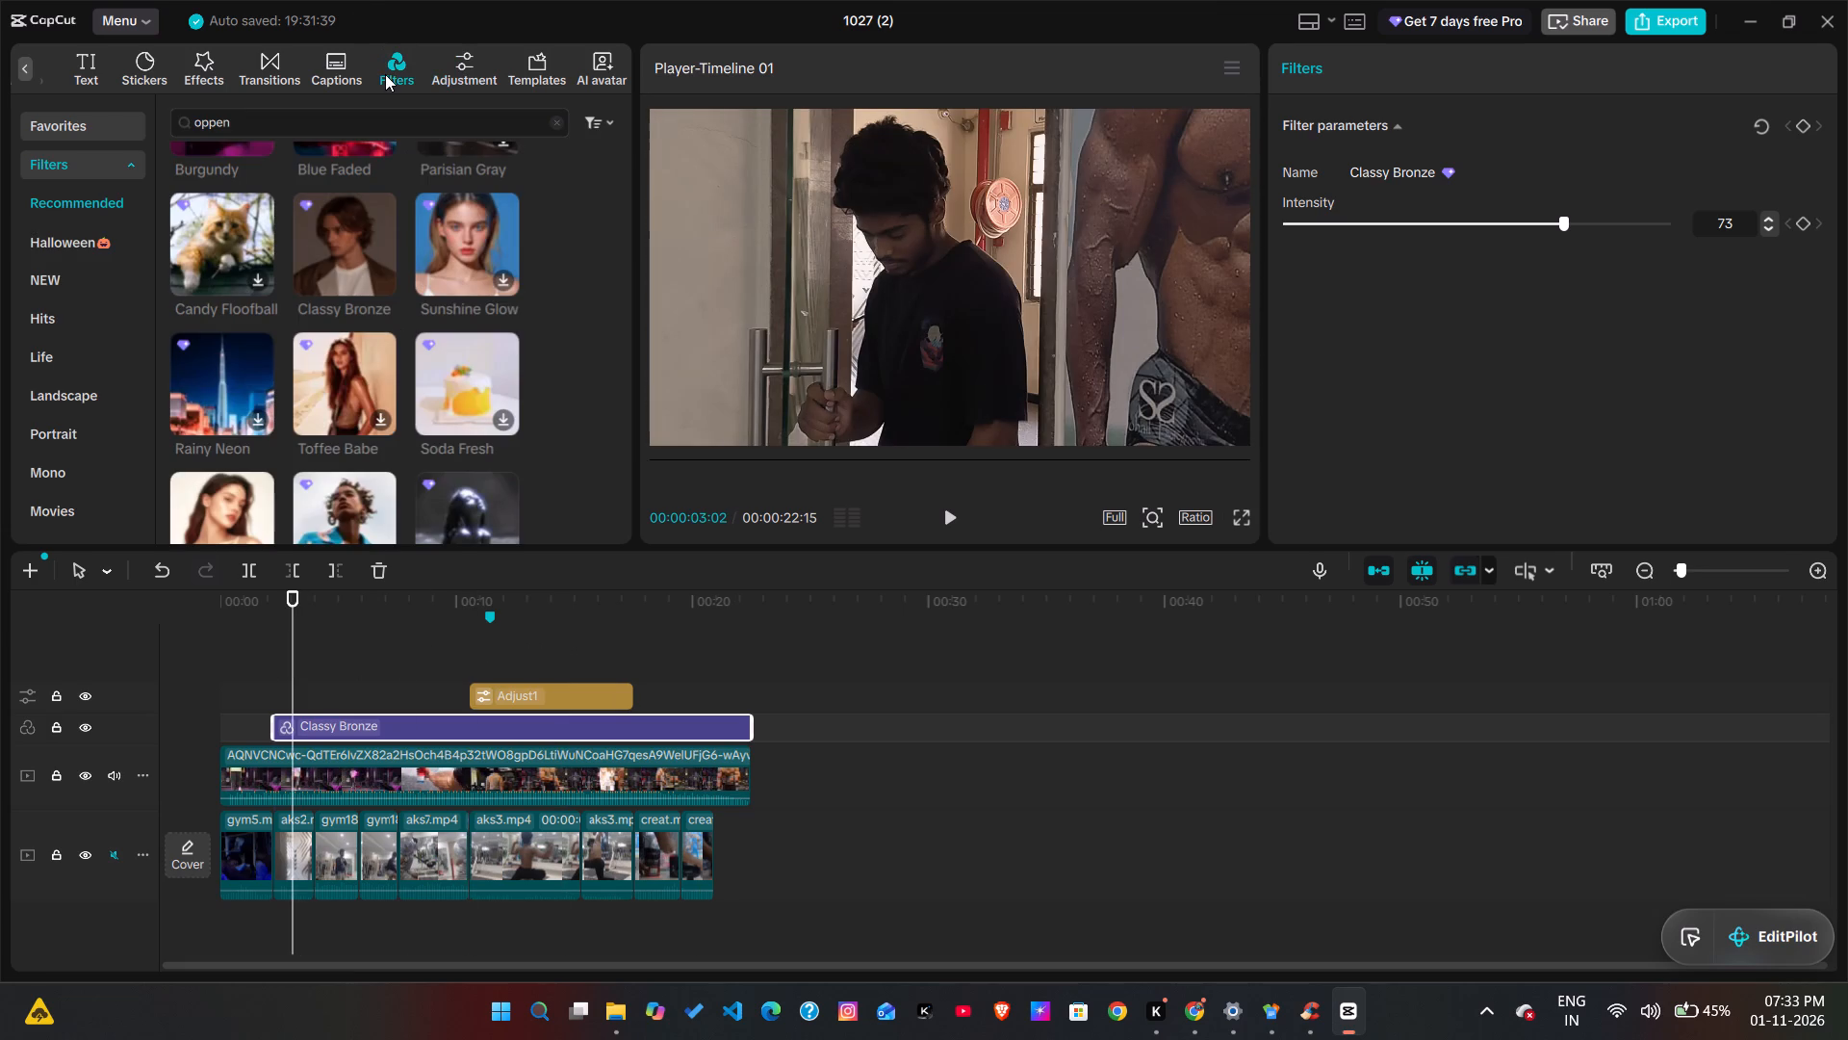
scroll(409, 159, down, 2)
scroll(421, 395, down, 1)
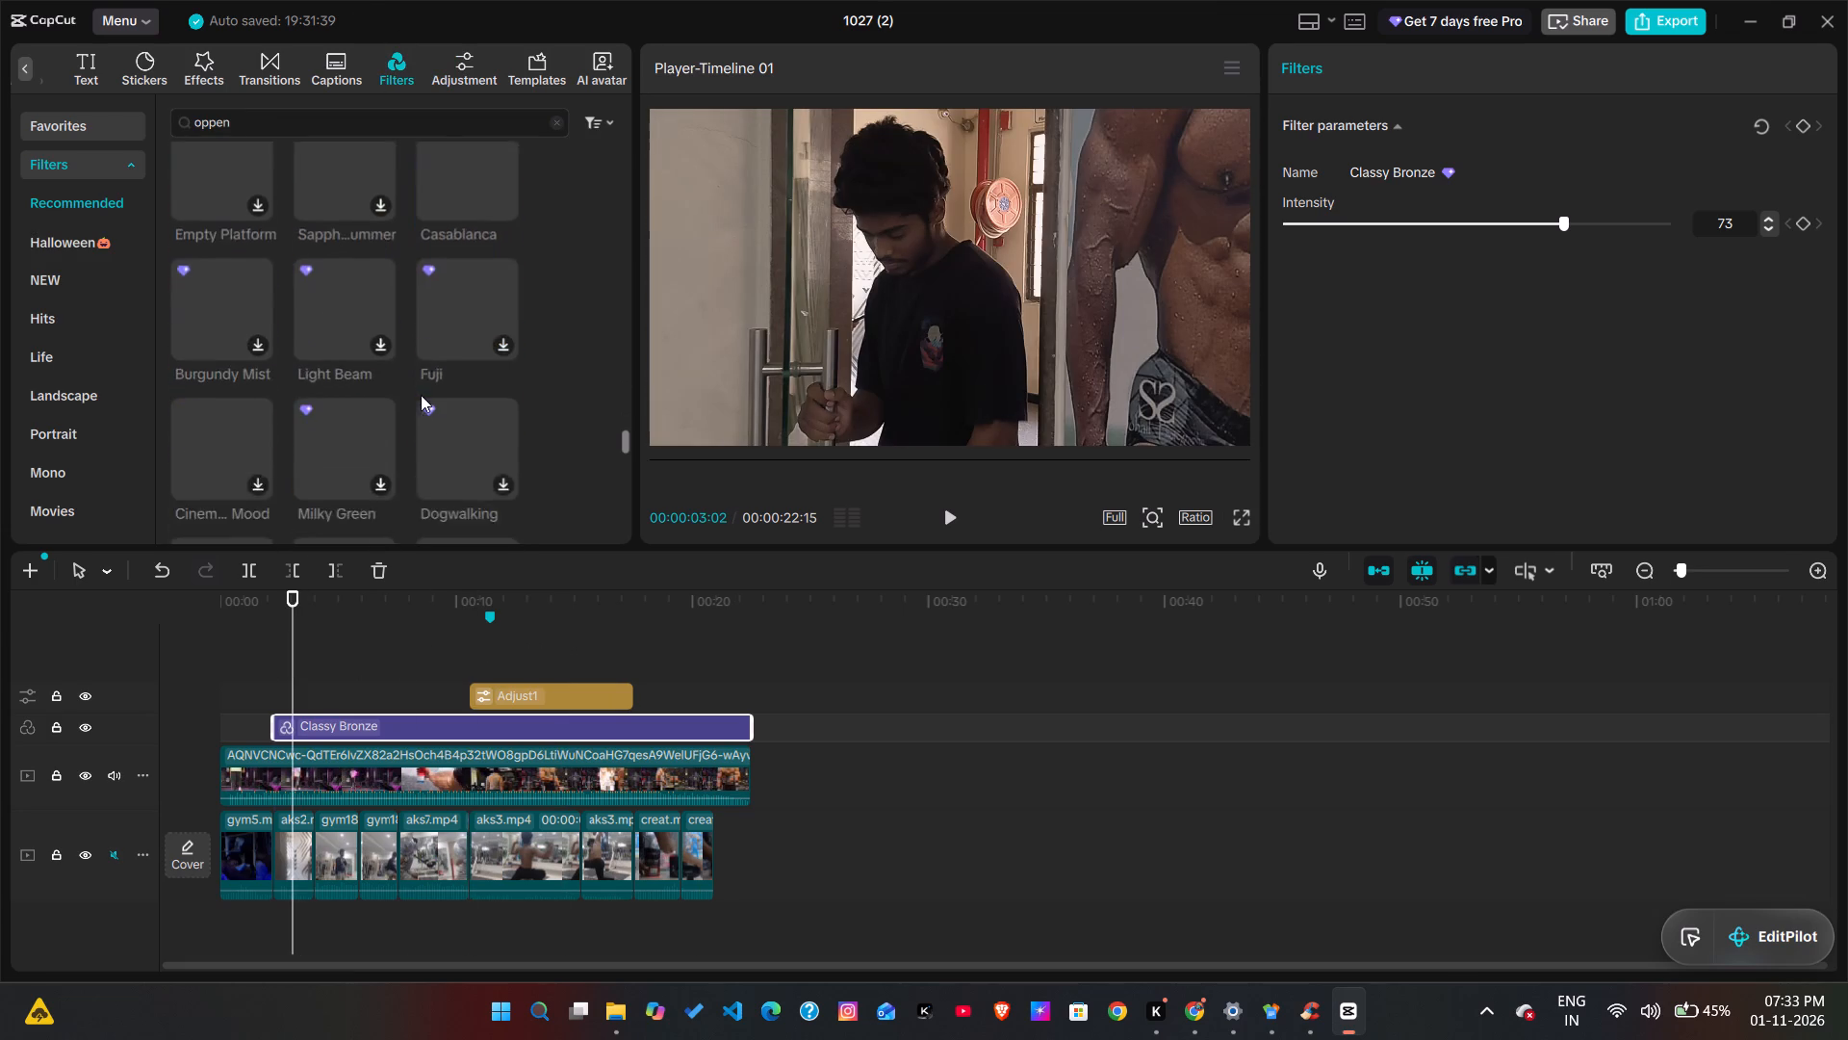
scroll(421, 395, down, 1)
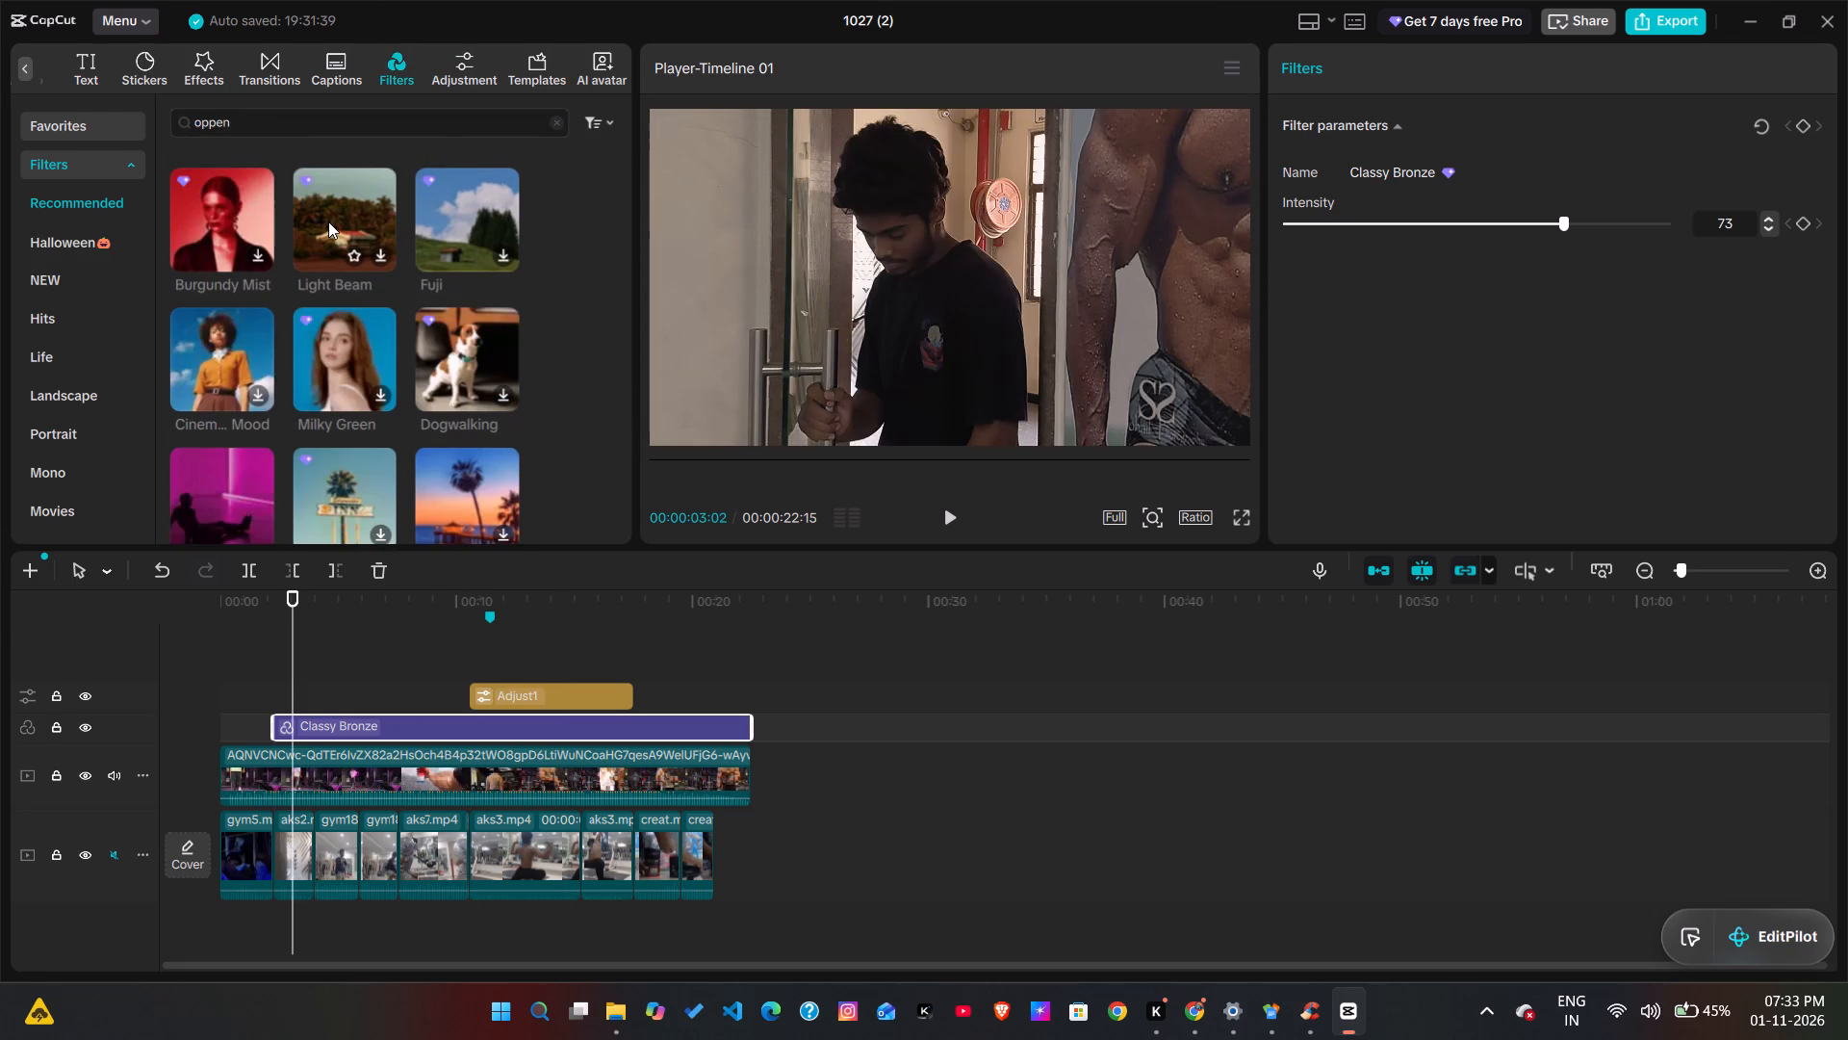
click(330, 221)
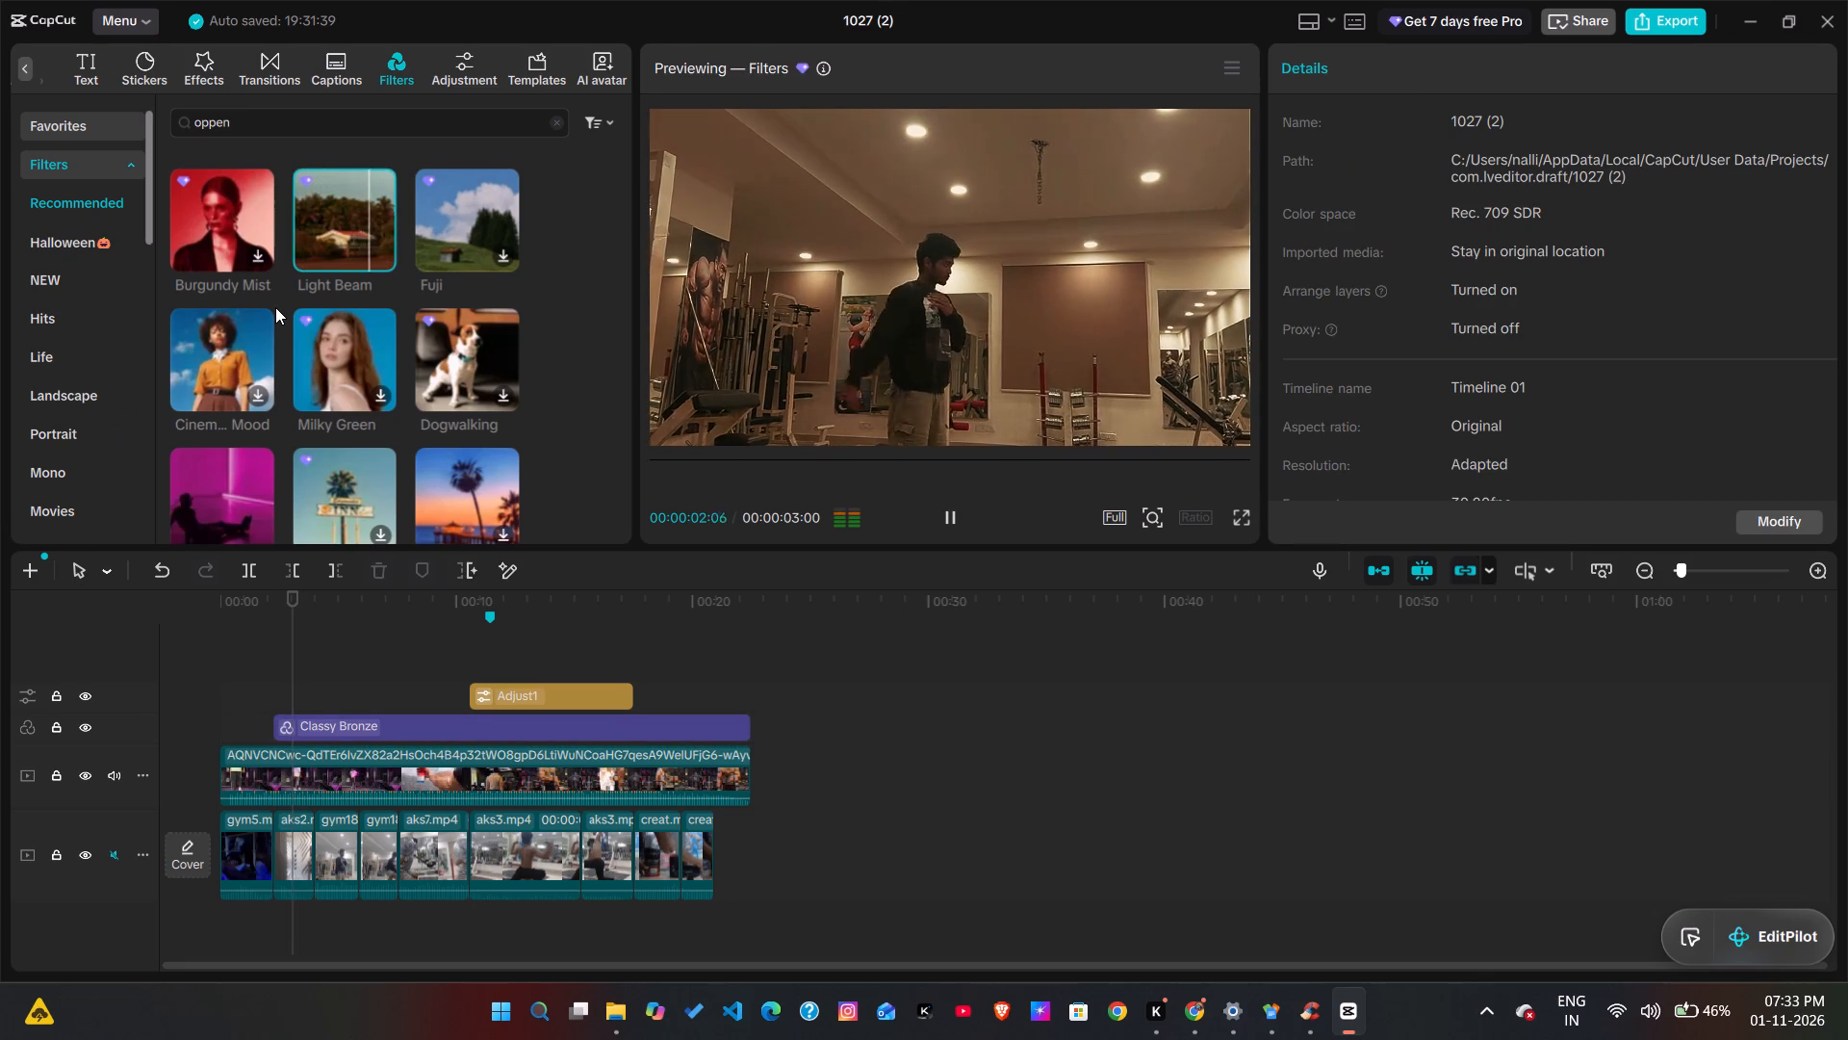
scroll(275, 307, down, 7)
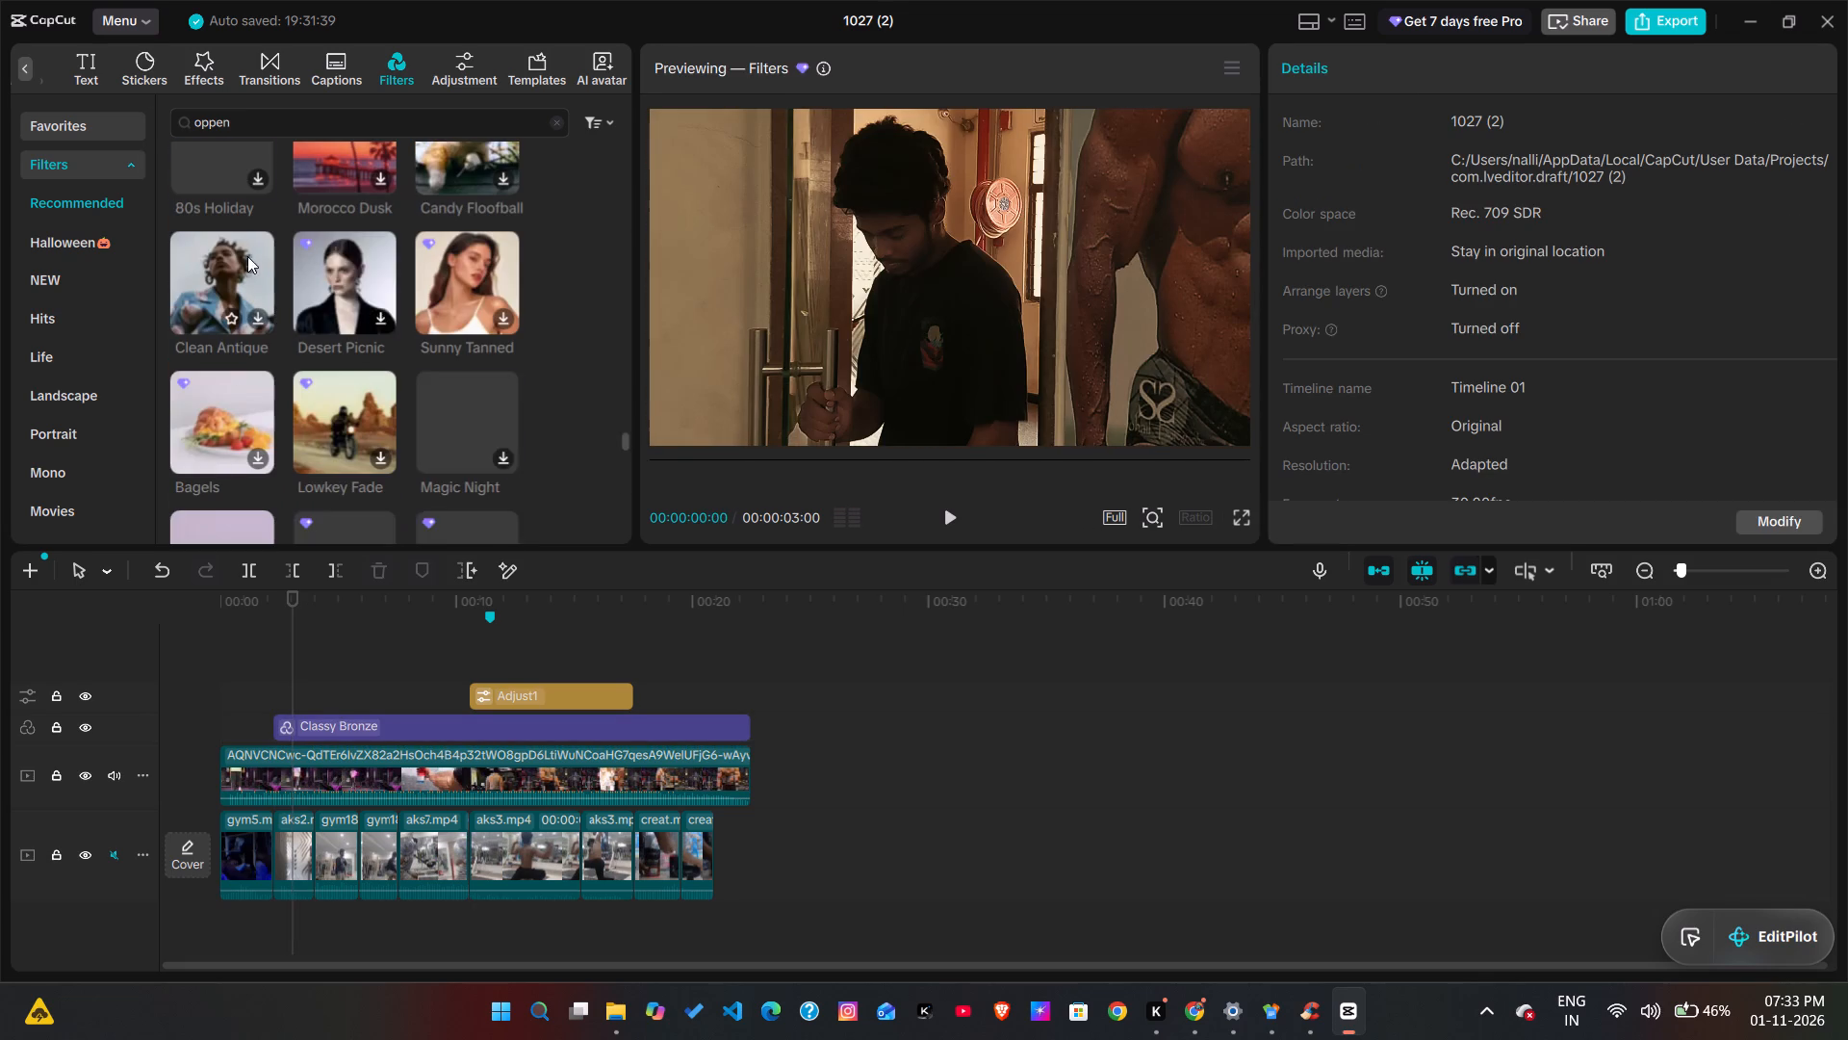
scroll(316, 263, down, 2)
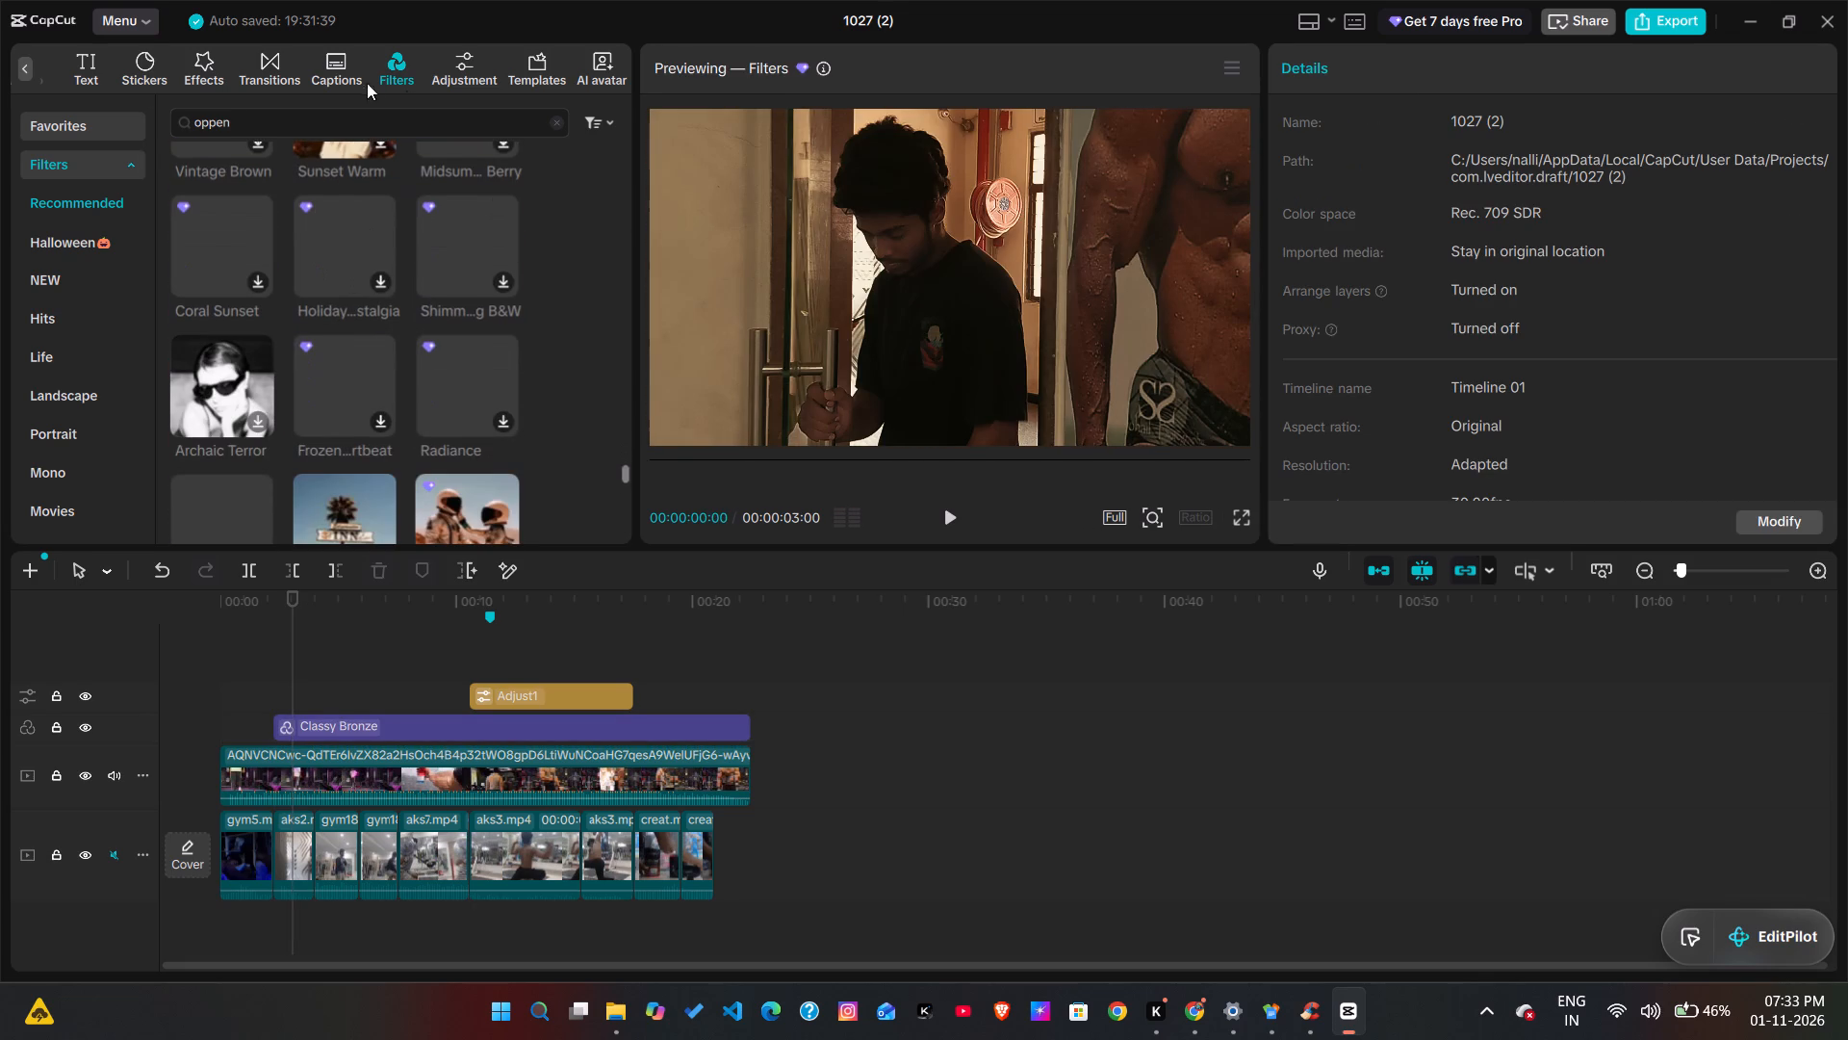
Search transitions for "flash" and add Flash Transition at the cut after the opening gym5 clip, with a 0.5 s duration.
click(257, 71)
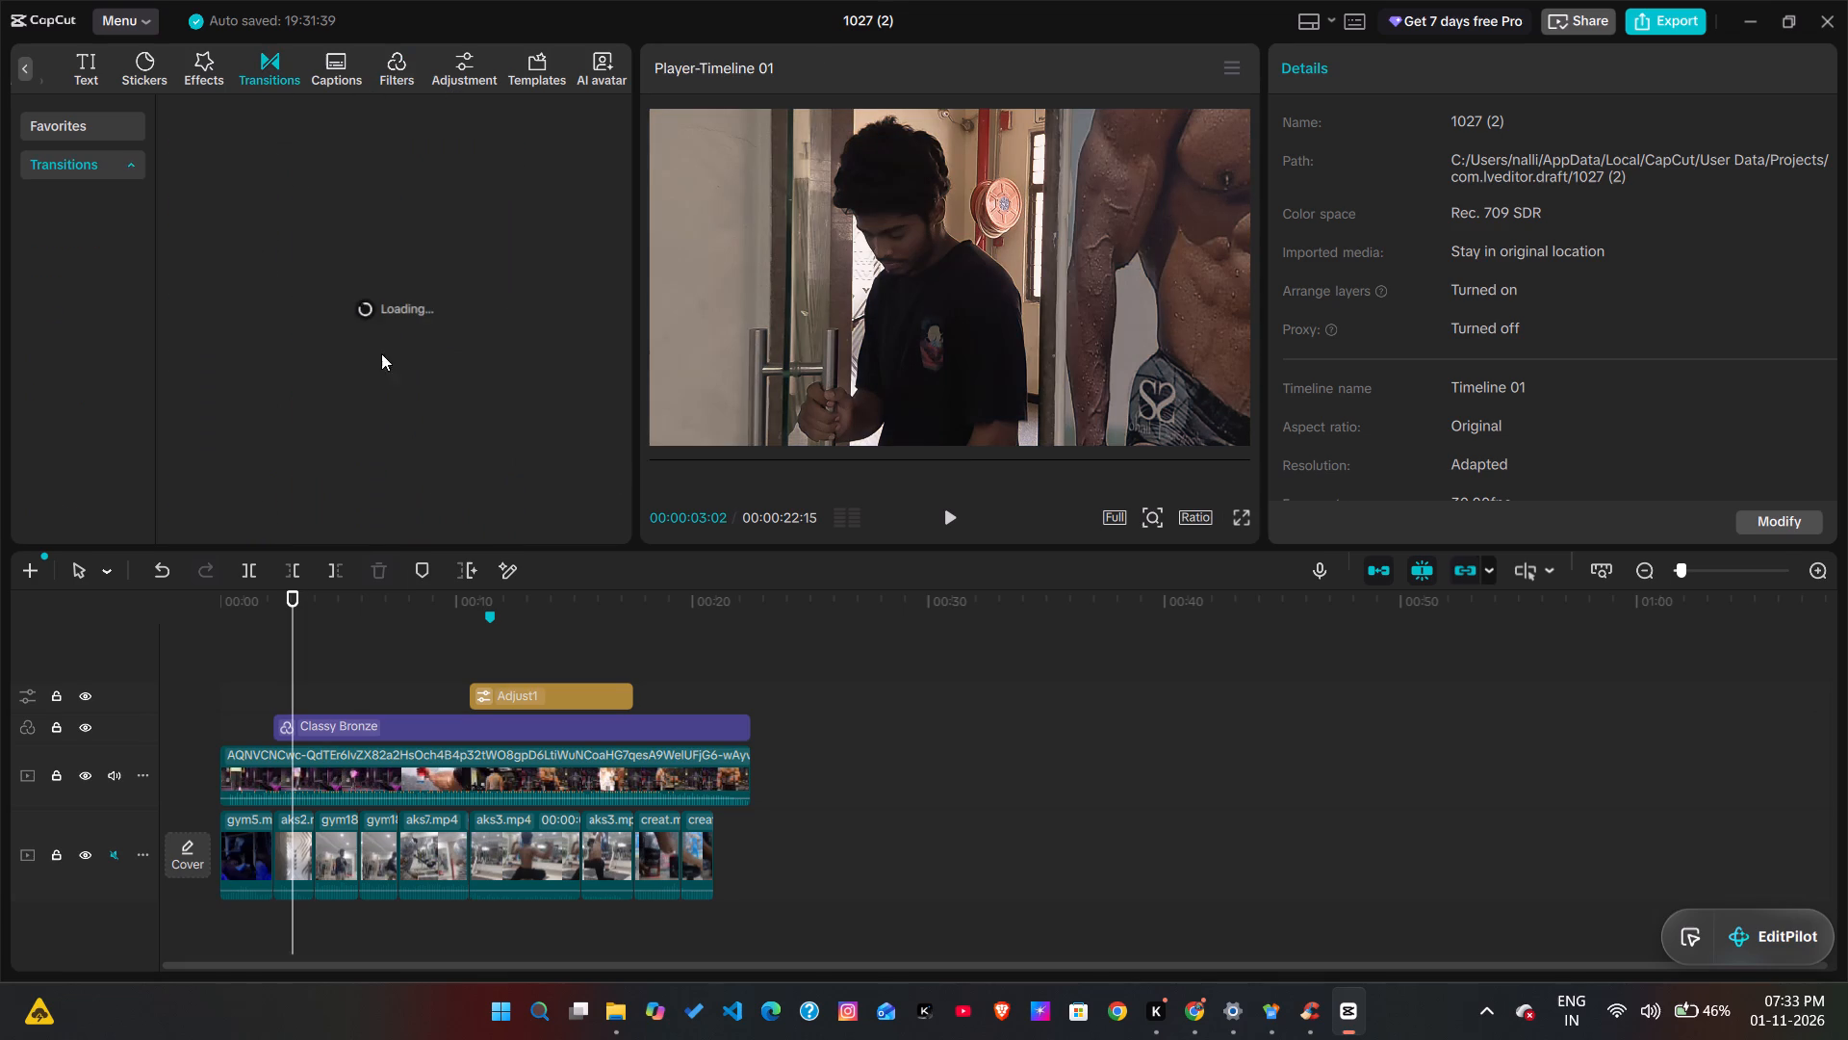
drag(285, 637, 267, 637)
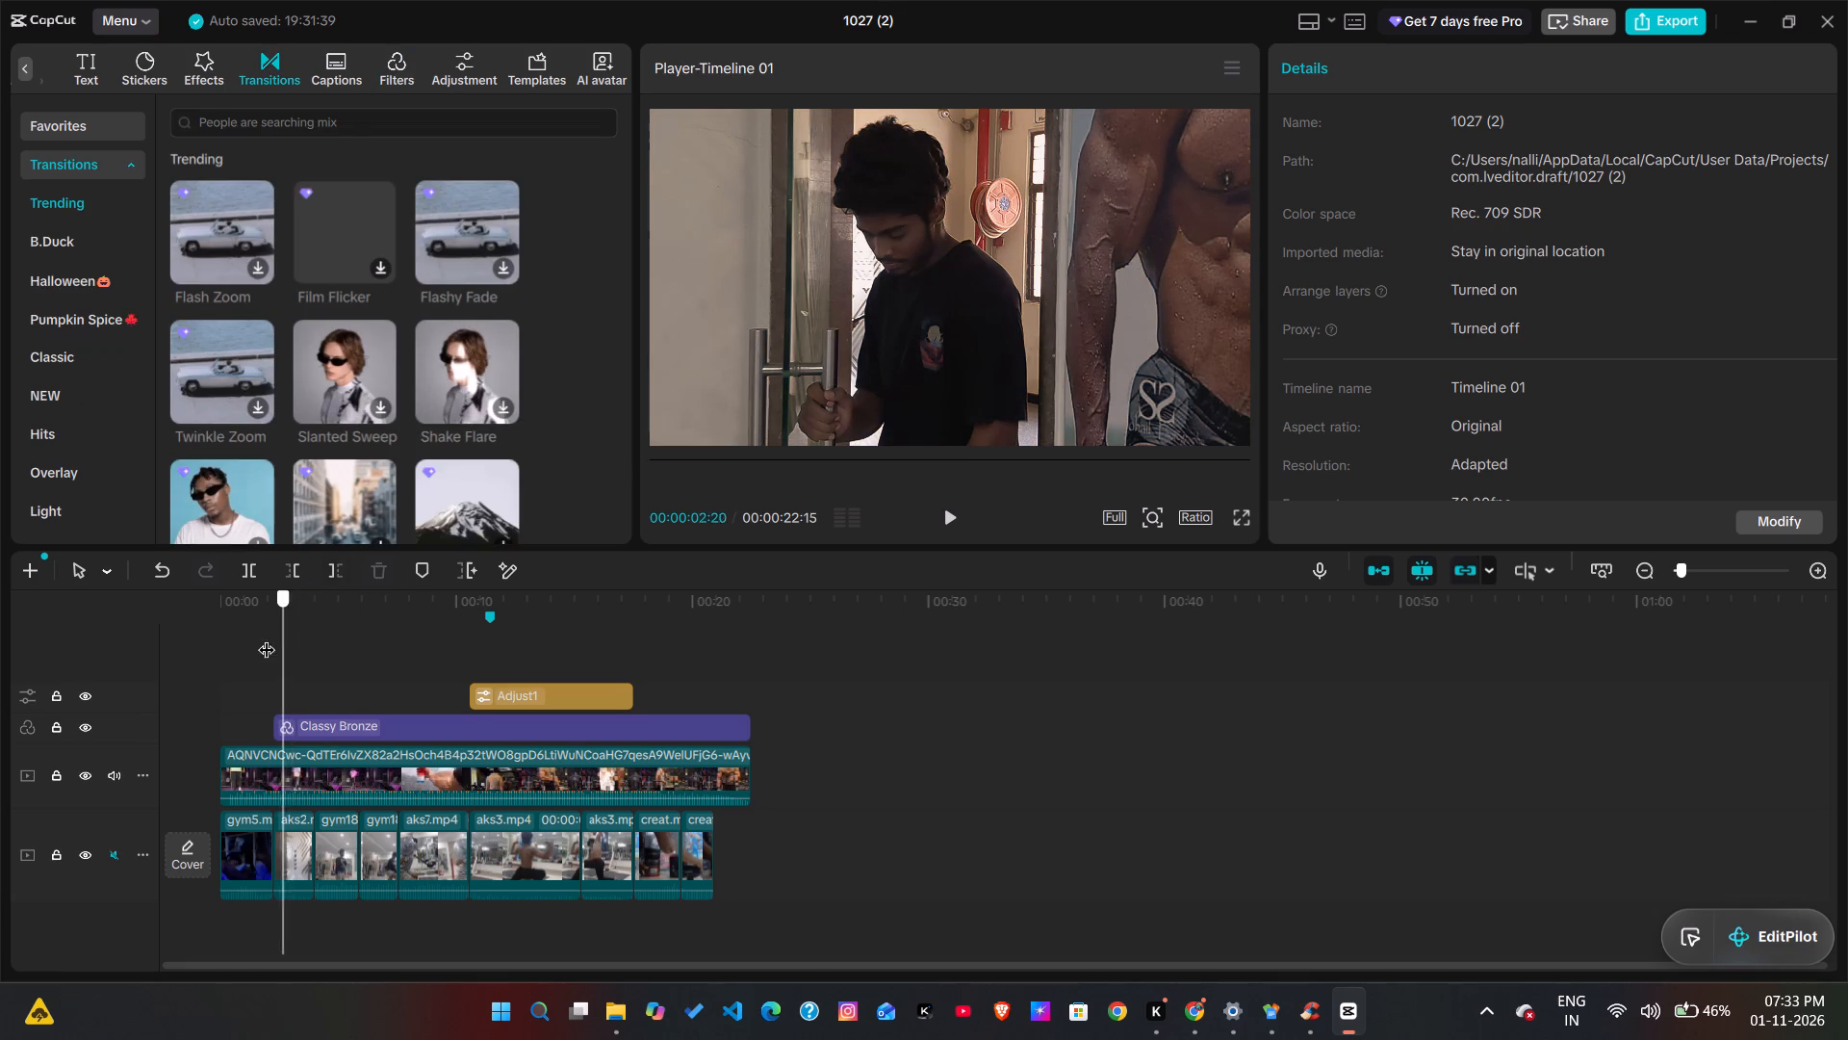
drag(267, 637, 273, 669)
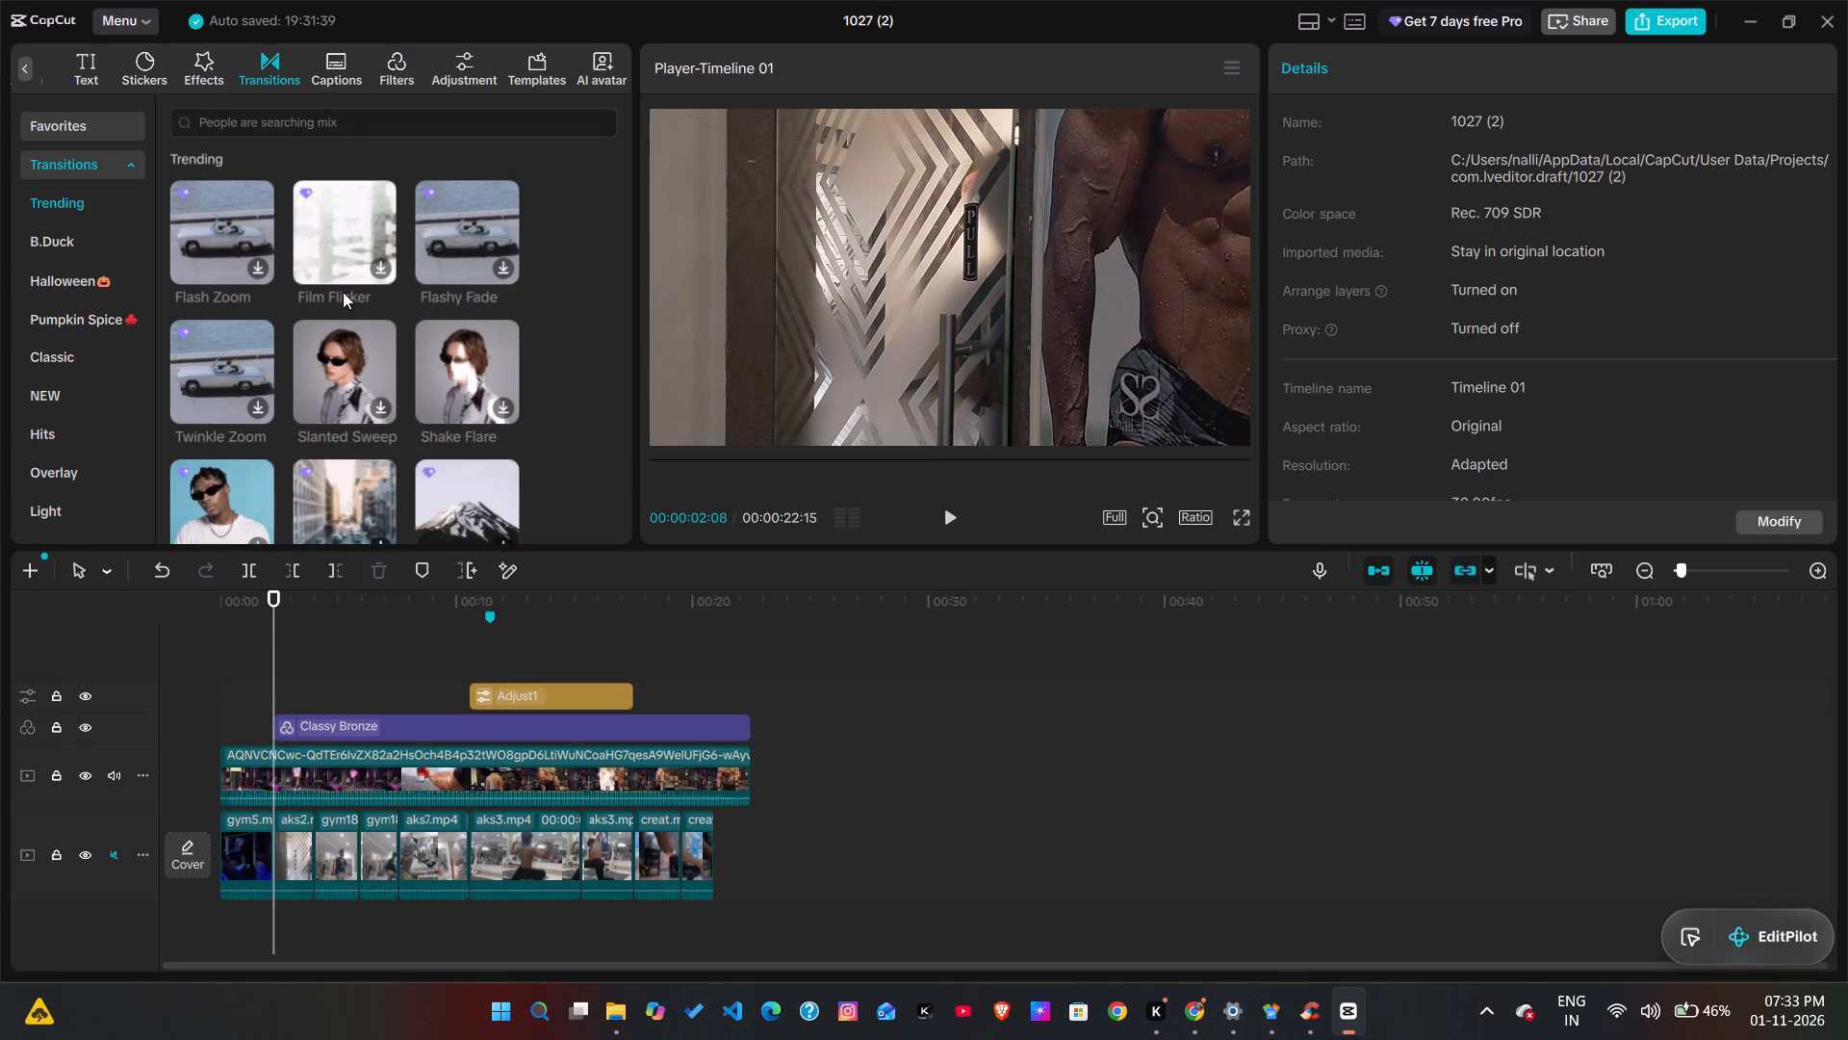
click(303, 123)
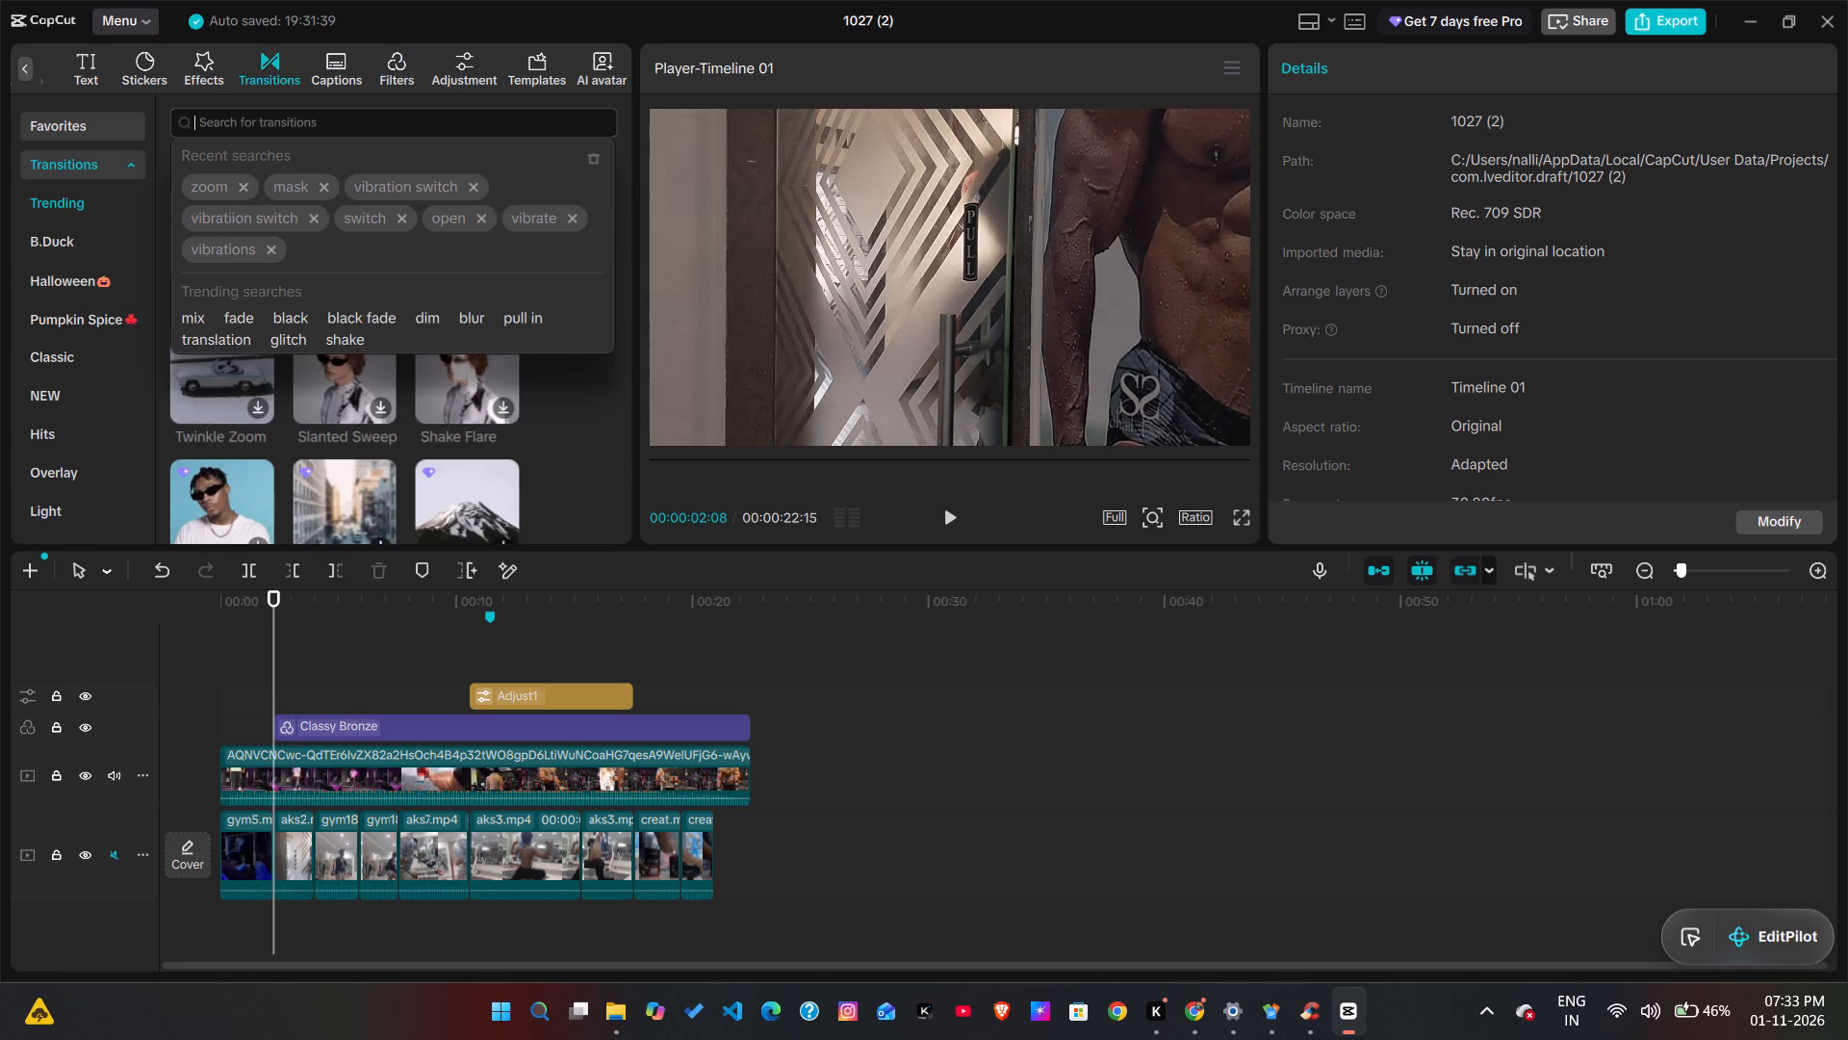
text(flash)
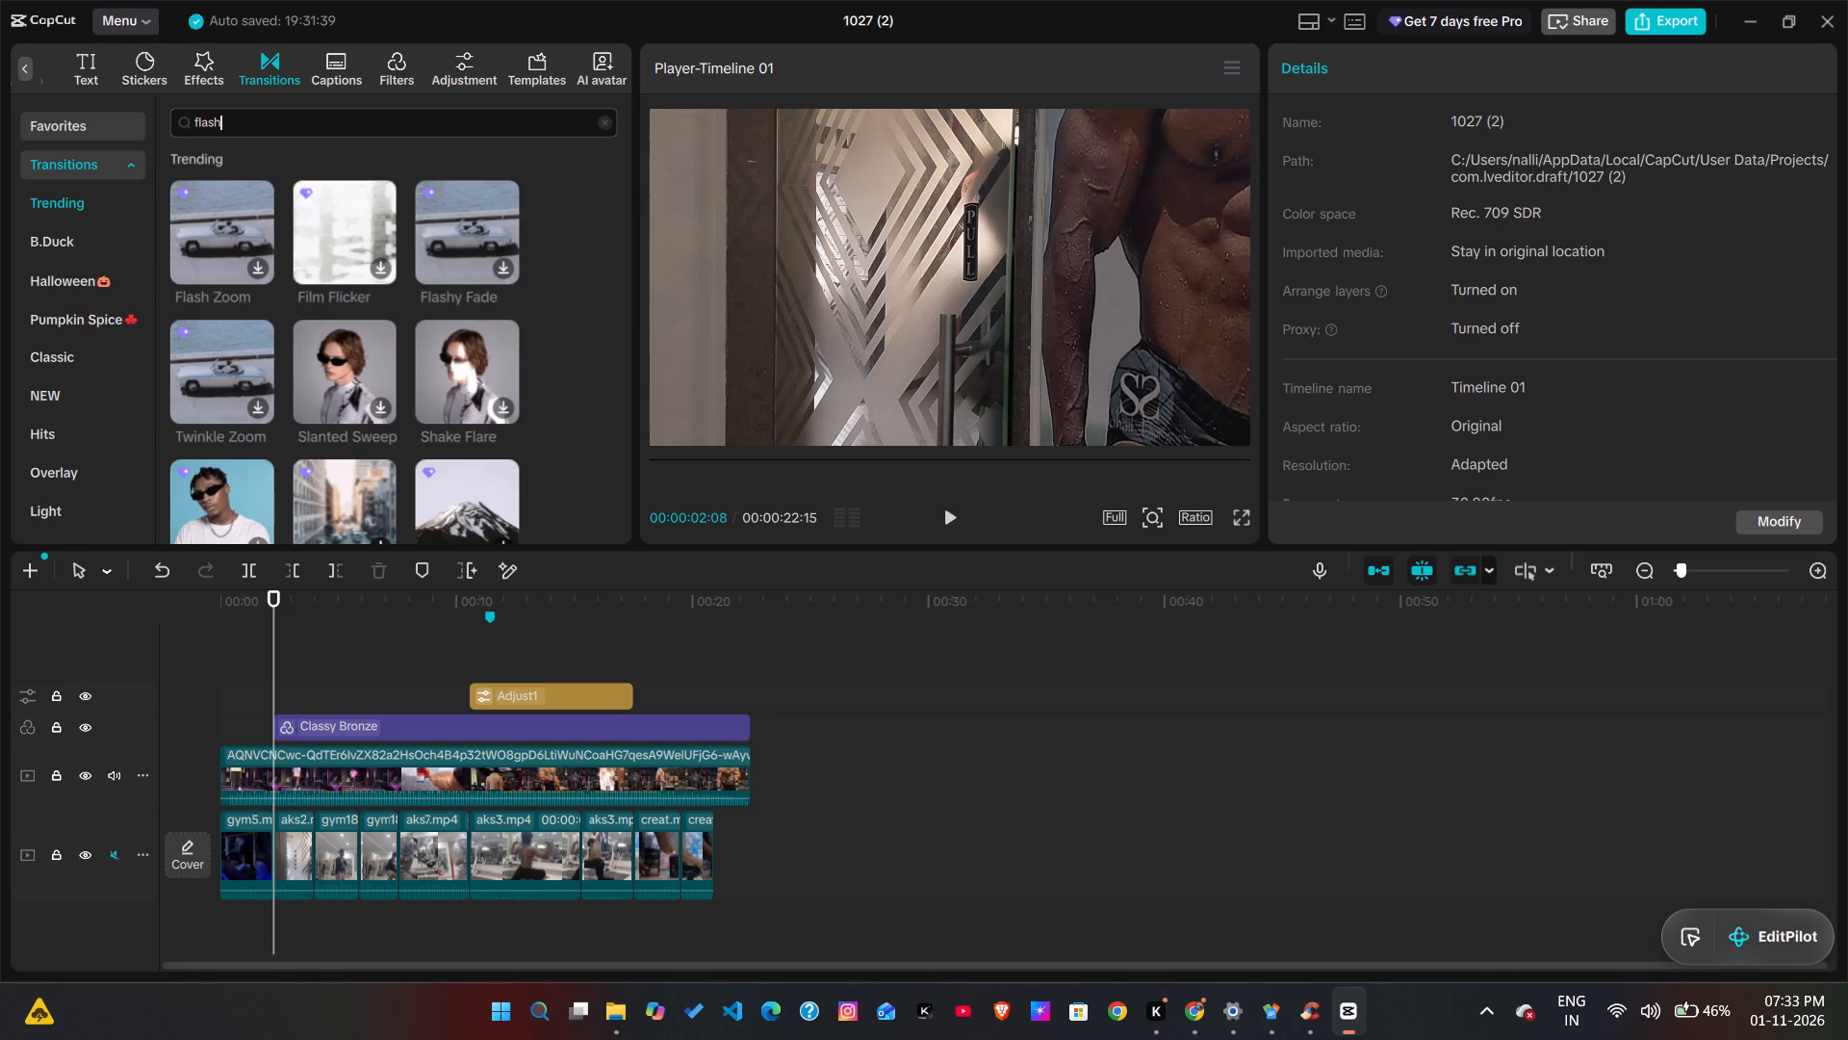
key(Return)
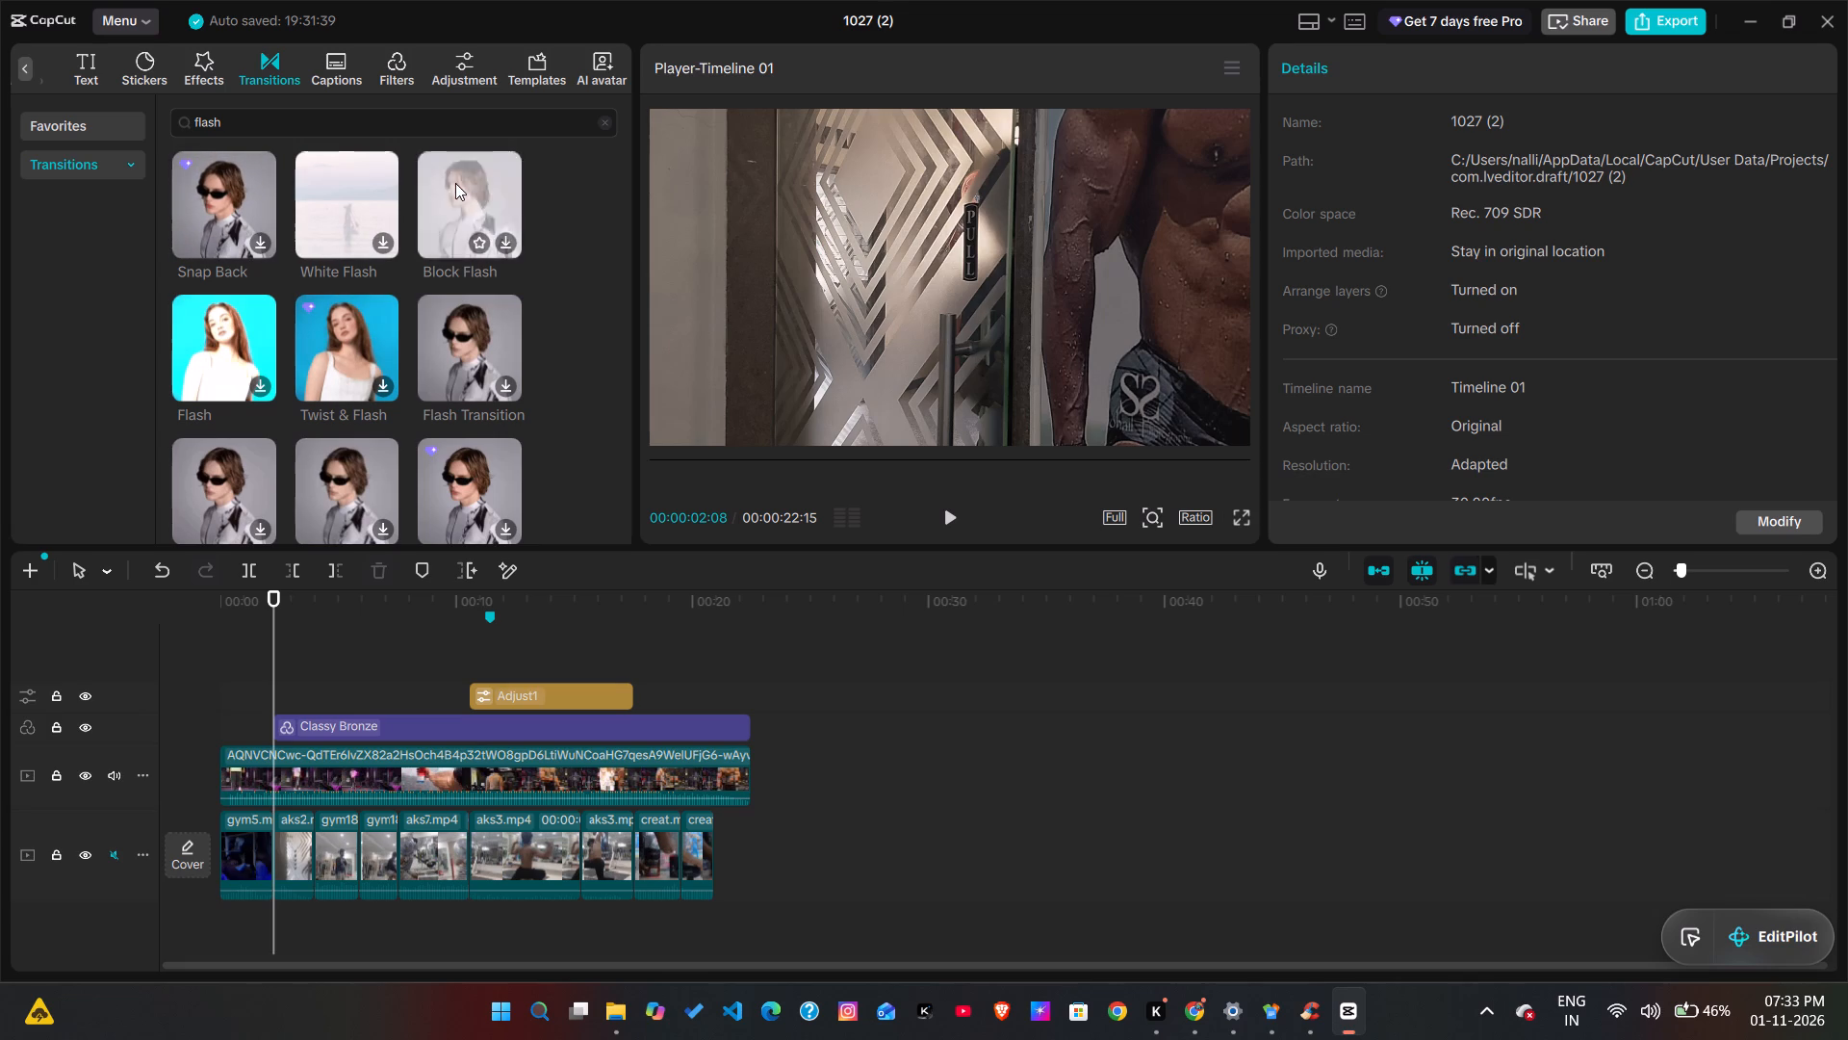
click(254, 238)
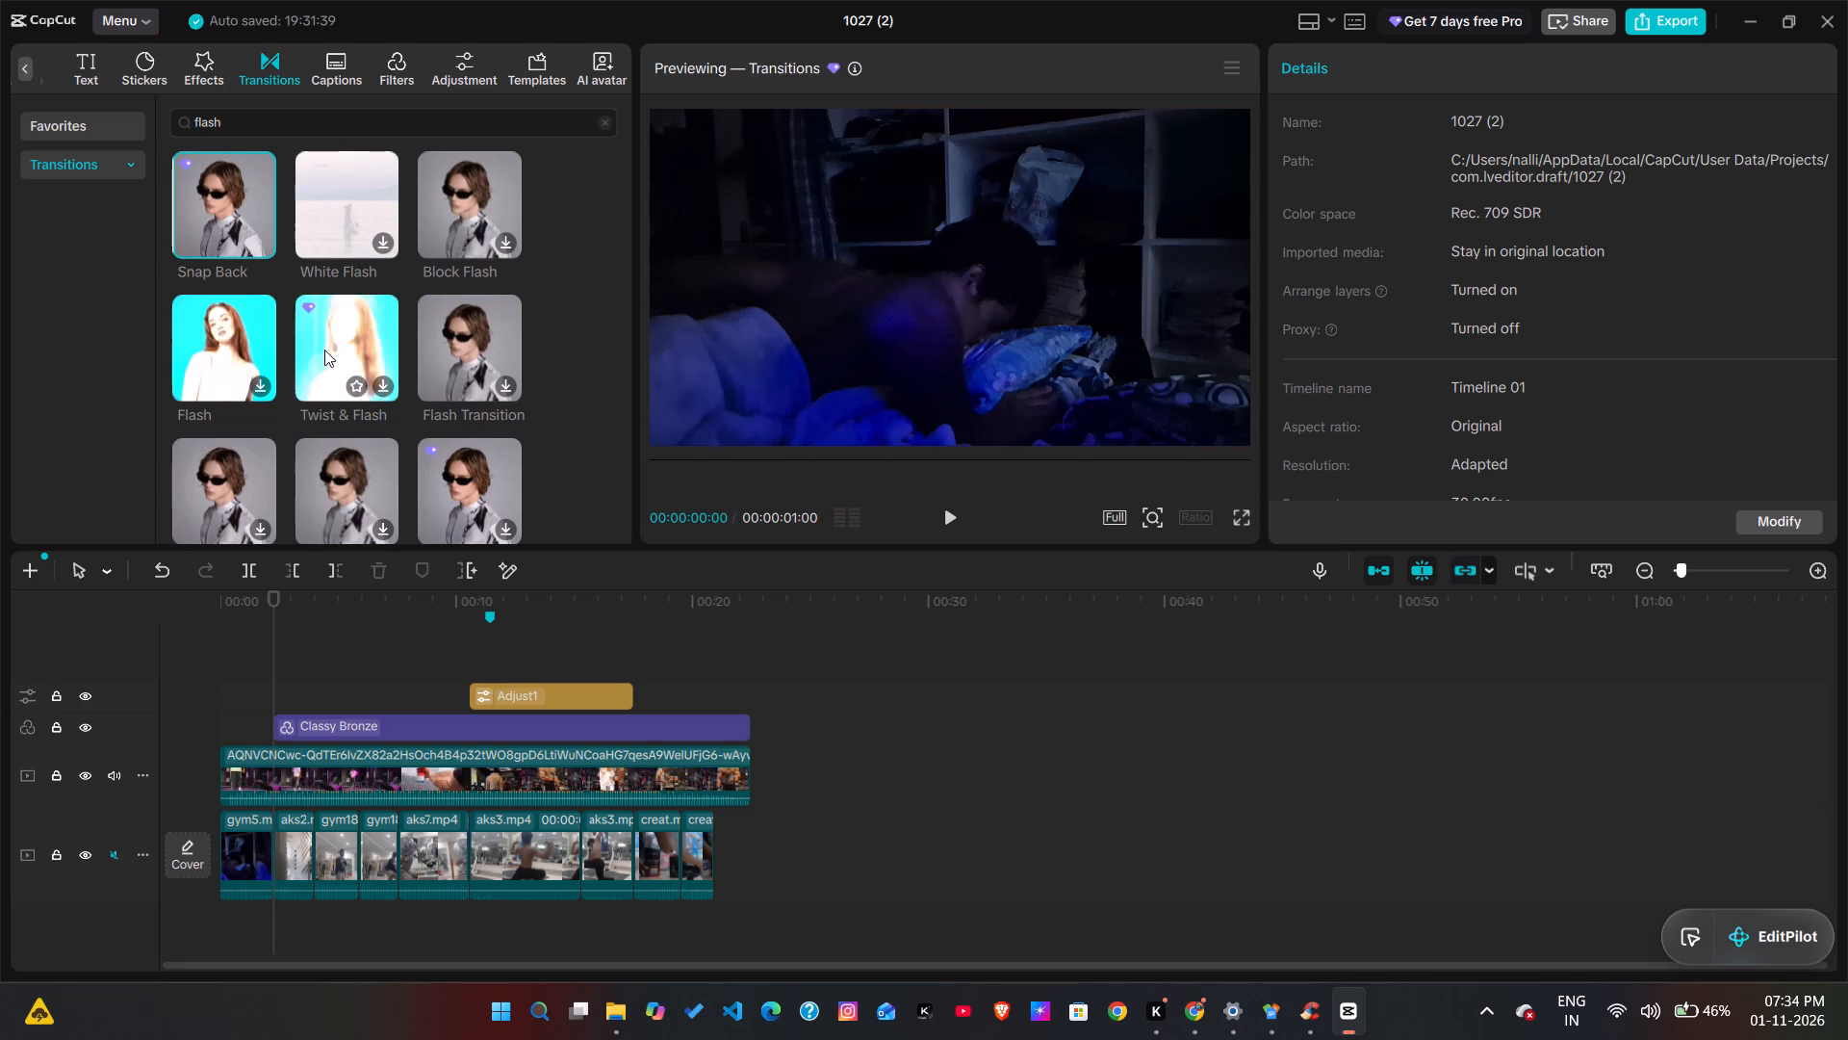
click(482, 335)
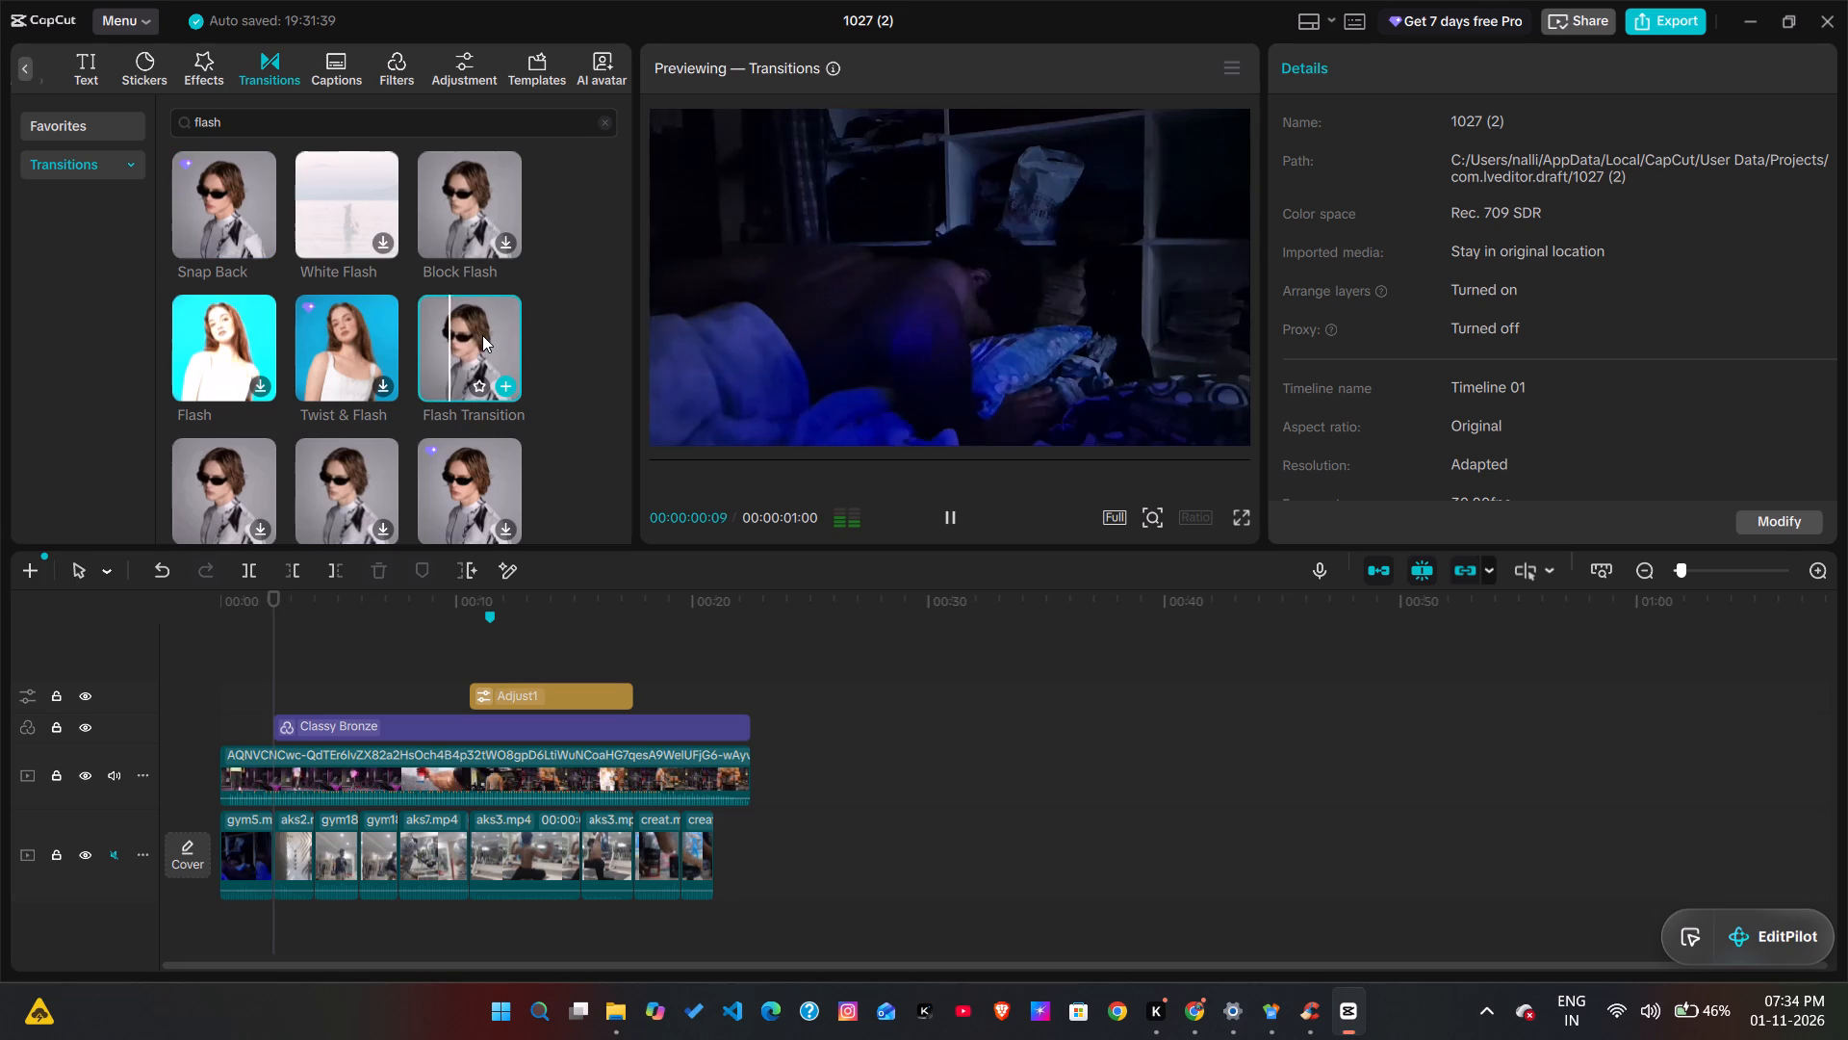
click(500, 389)
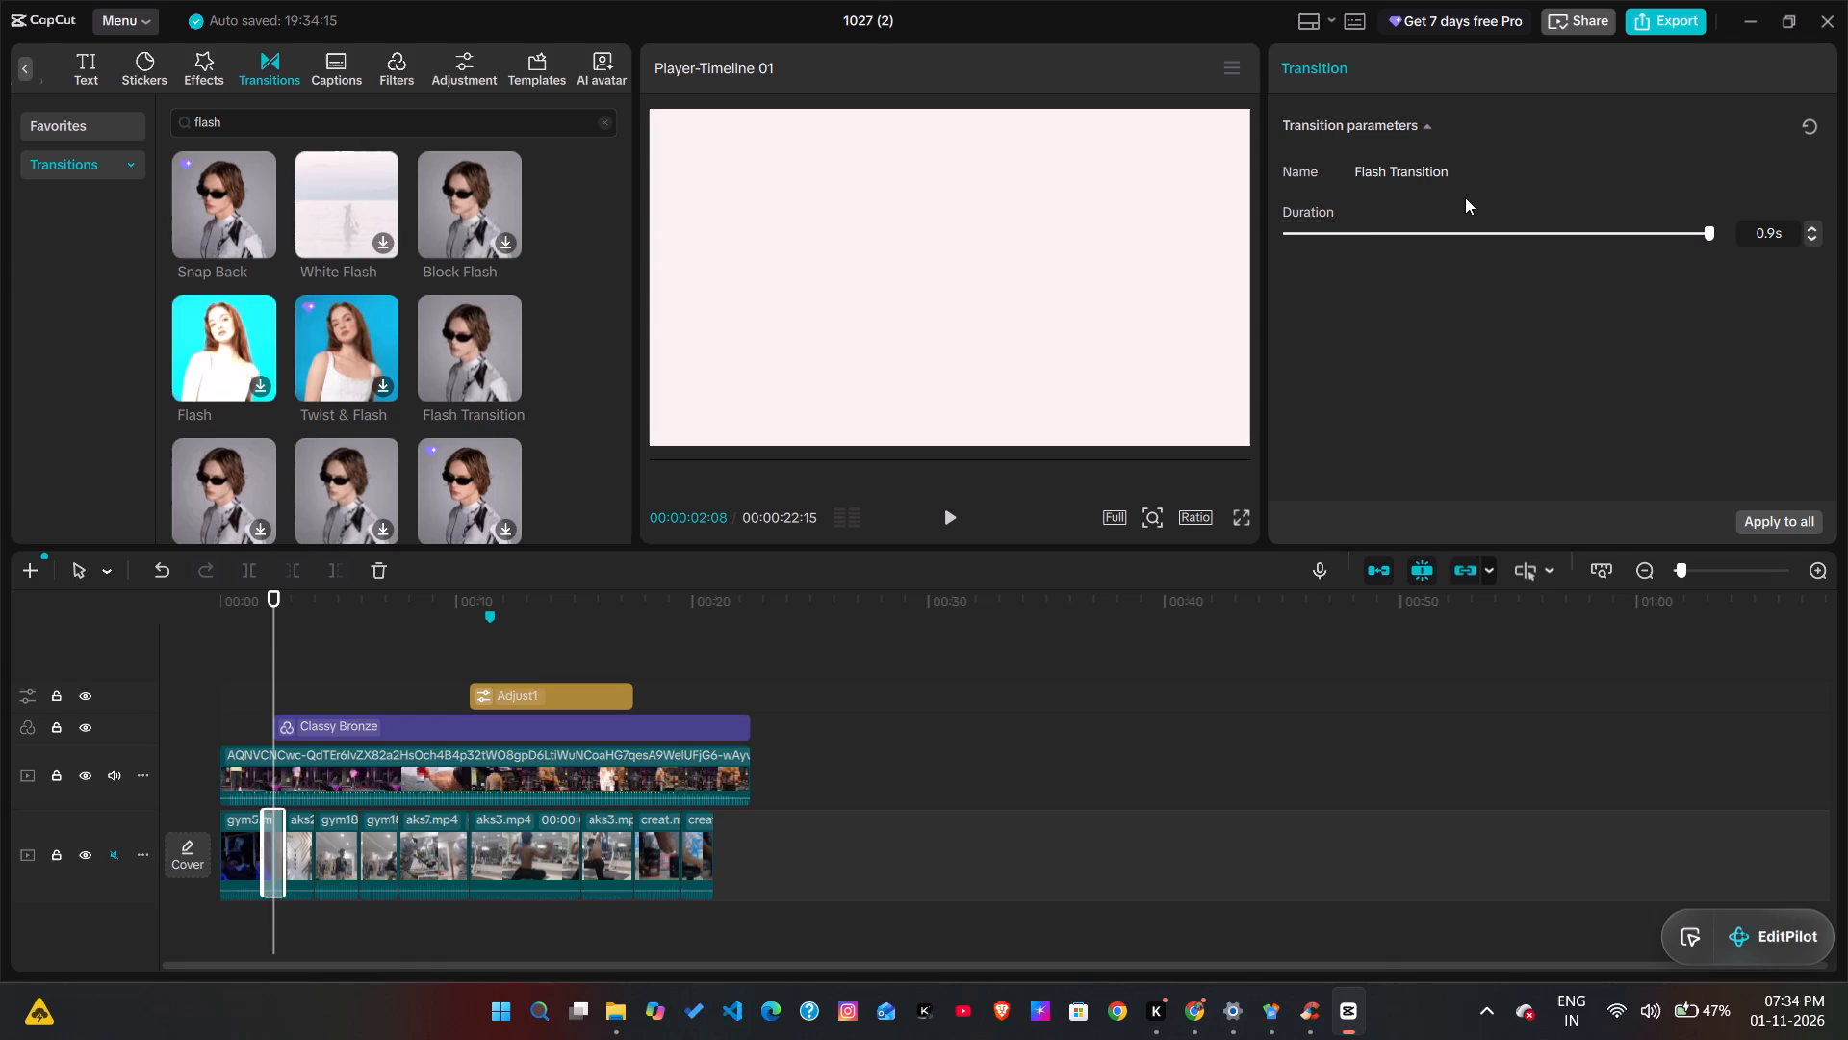
click(1482, 237)
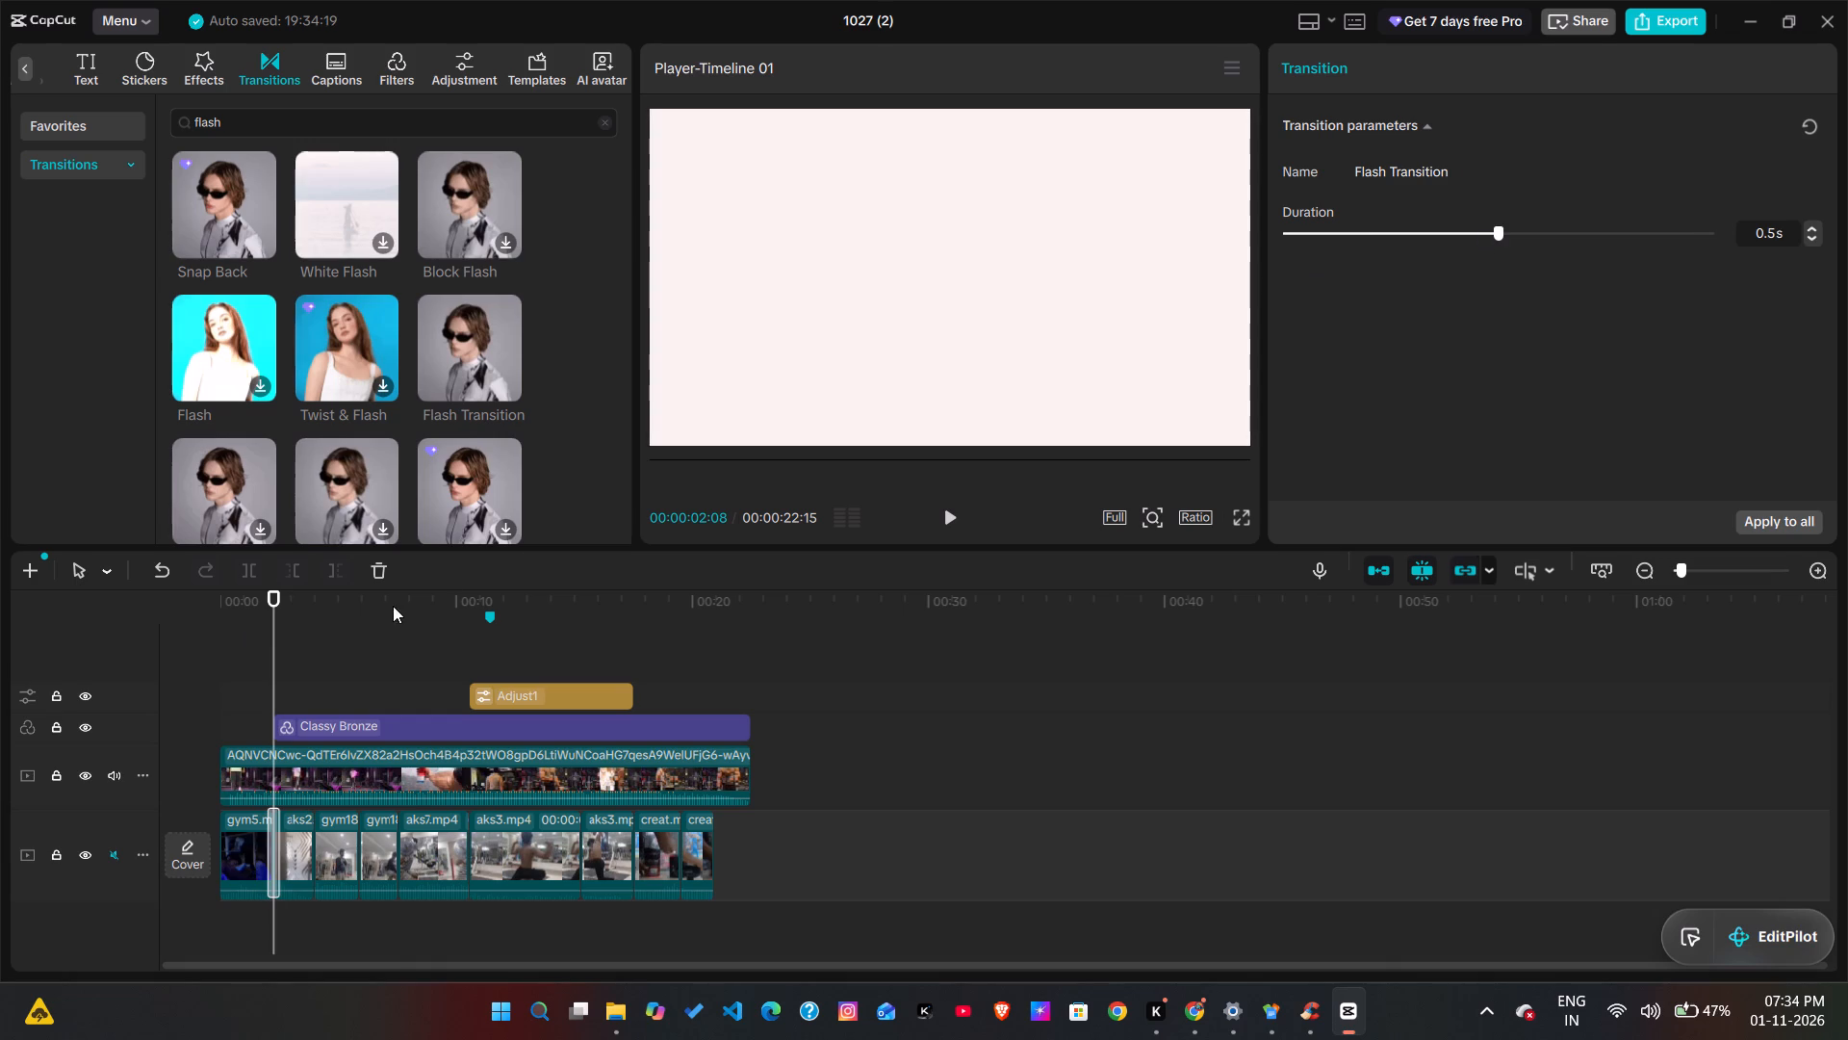
Play the montage from the start past the first cut to check the flash transition.
drag(267, 639, 159, 661)
key(space)
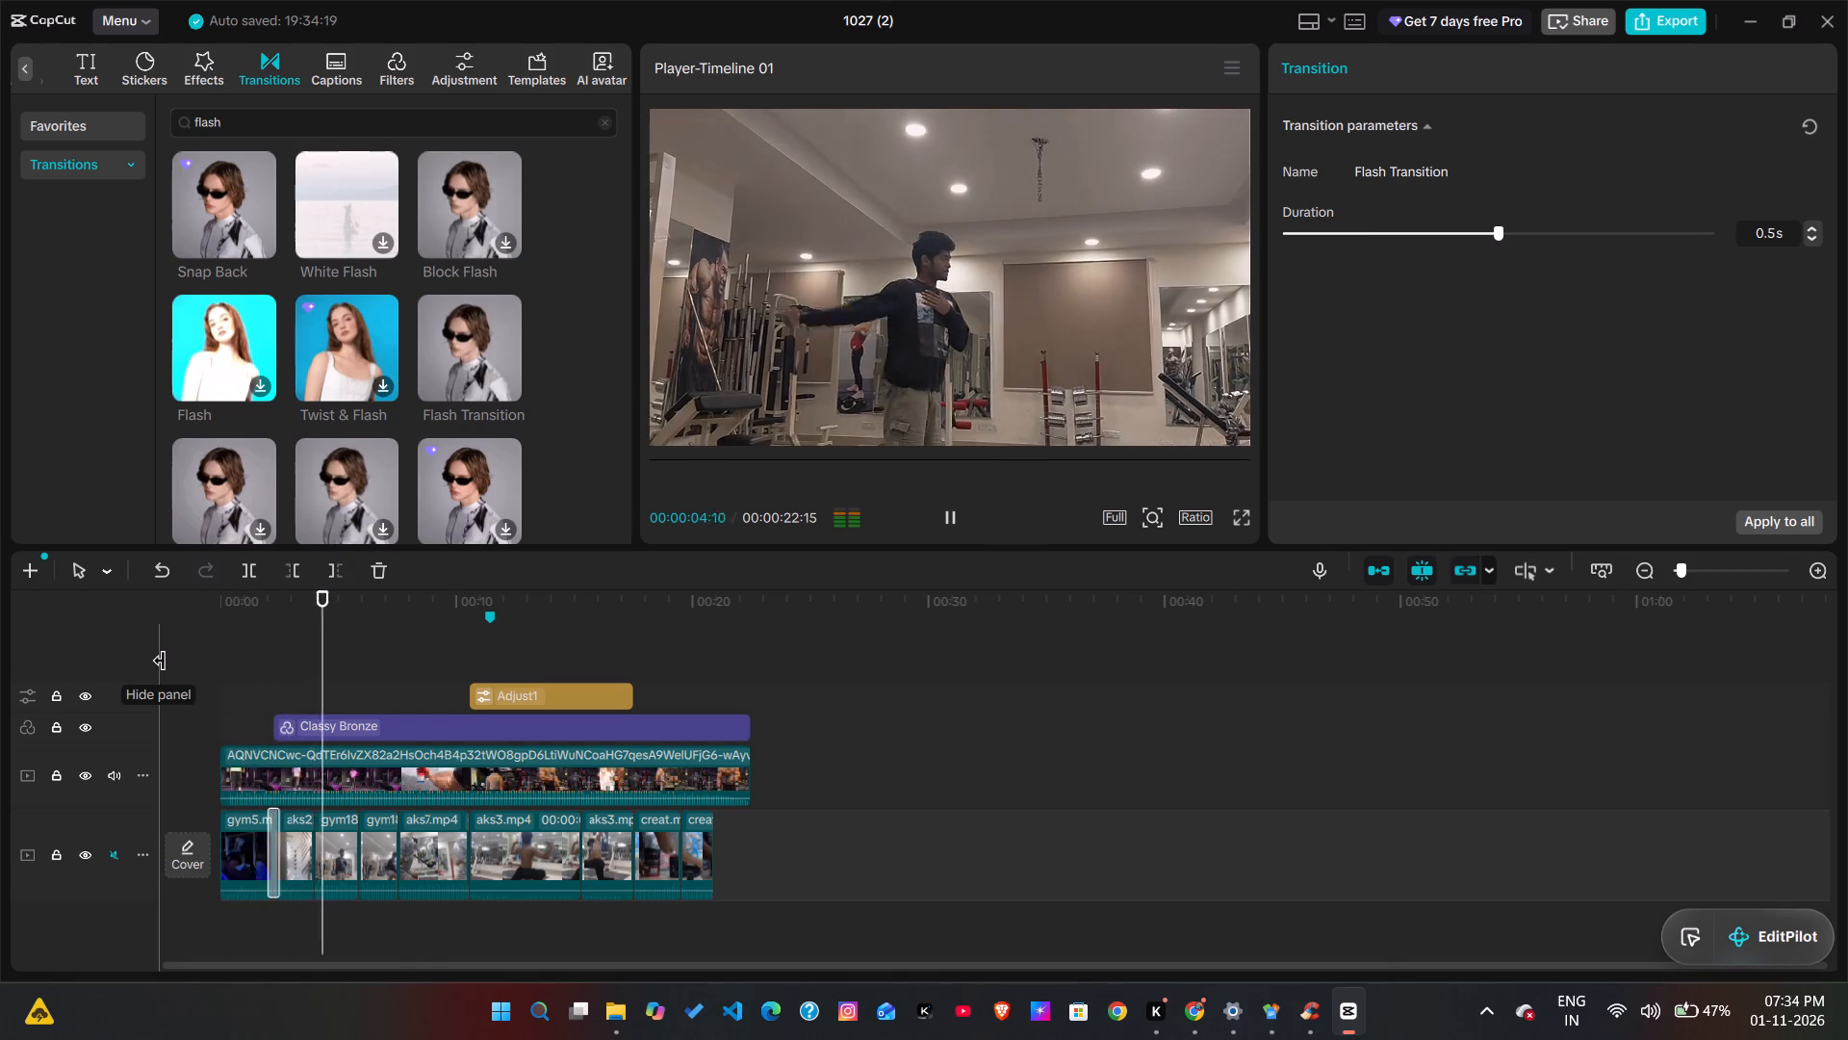
key(space)
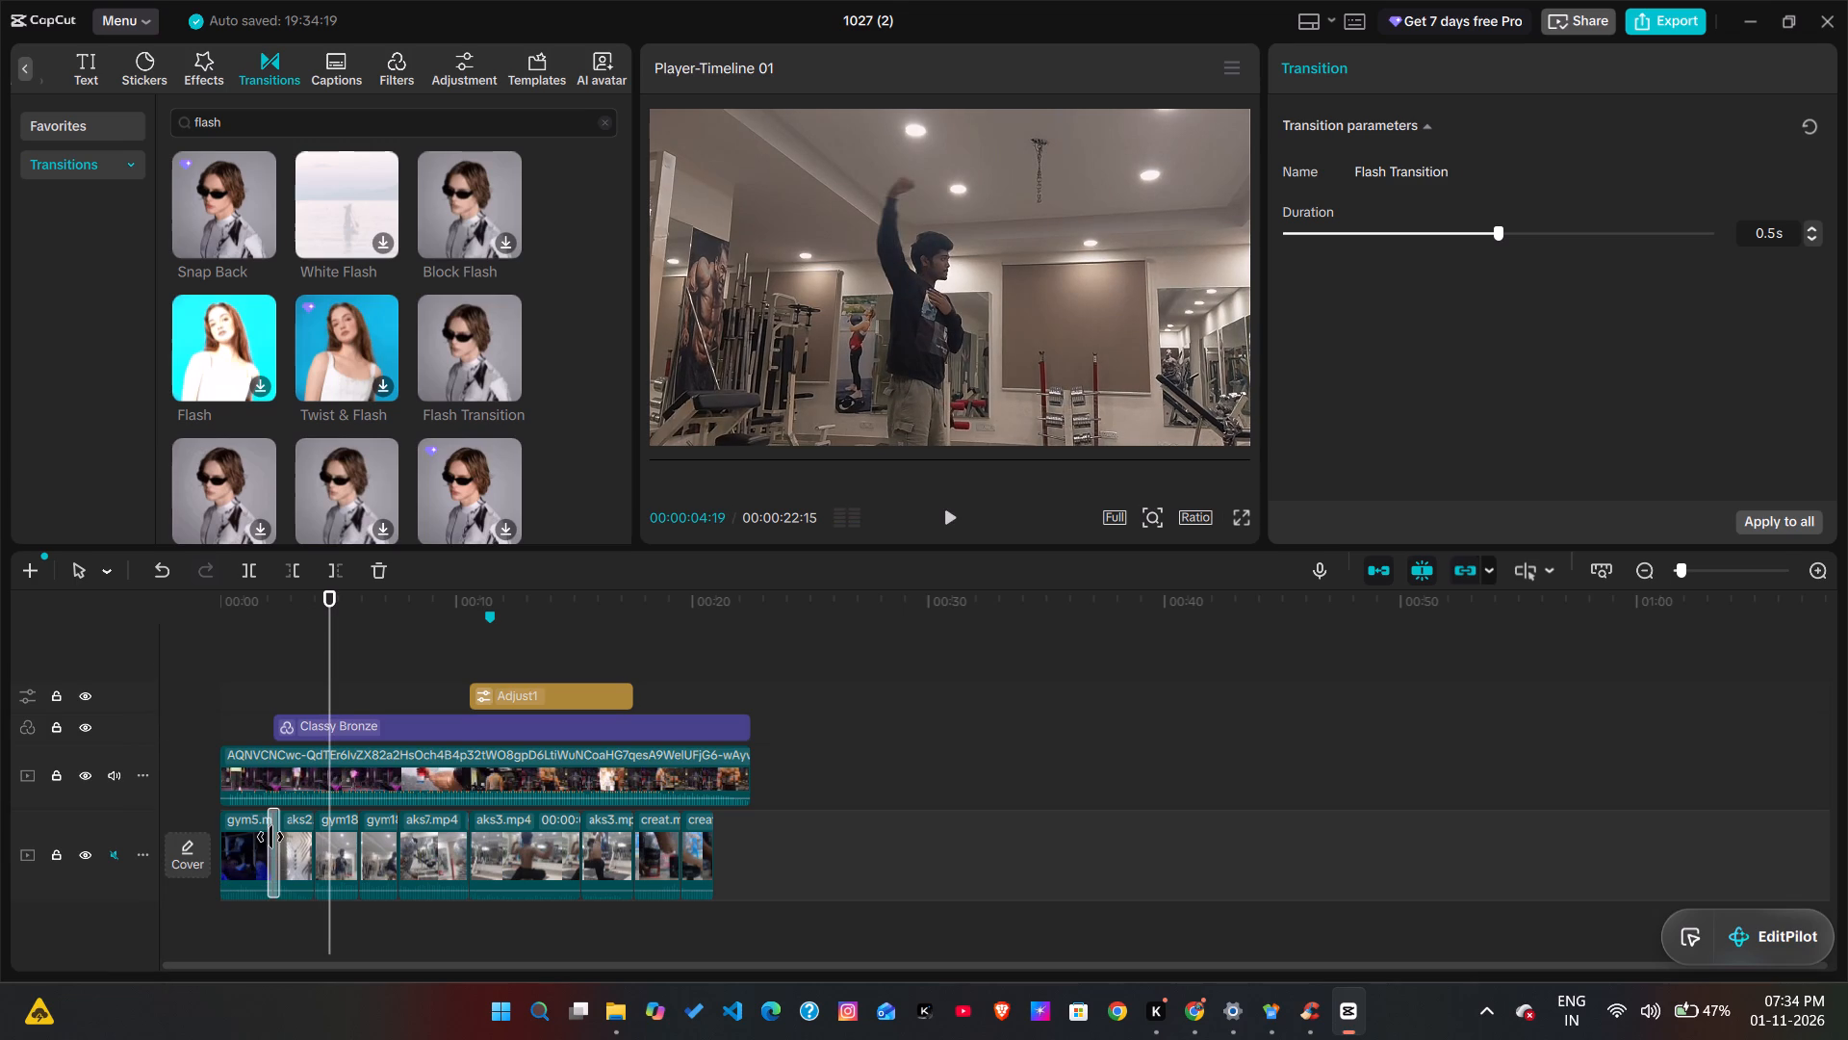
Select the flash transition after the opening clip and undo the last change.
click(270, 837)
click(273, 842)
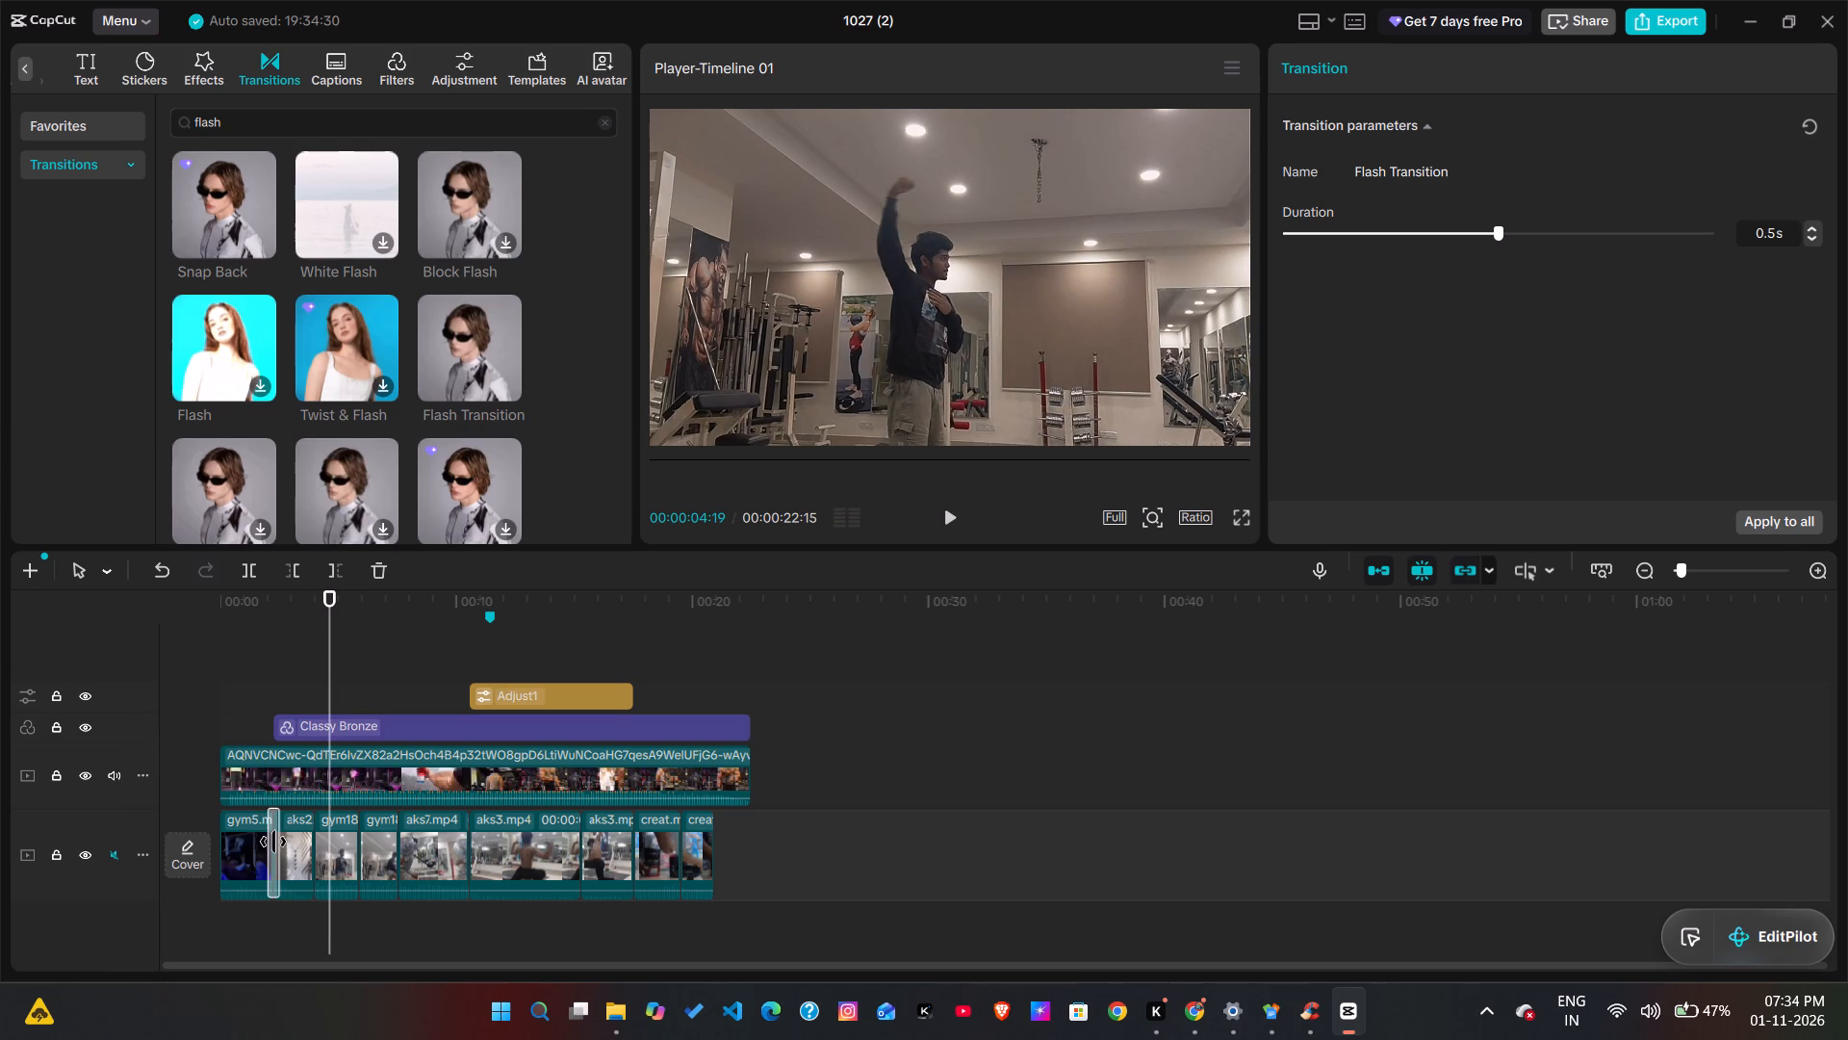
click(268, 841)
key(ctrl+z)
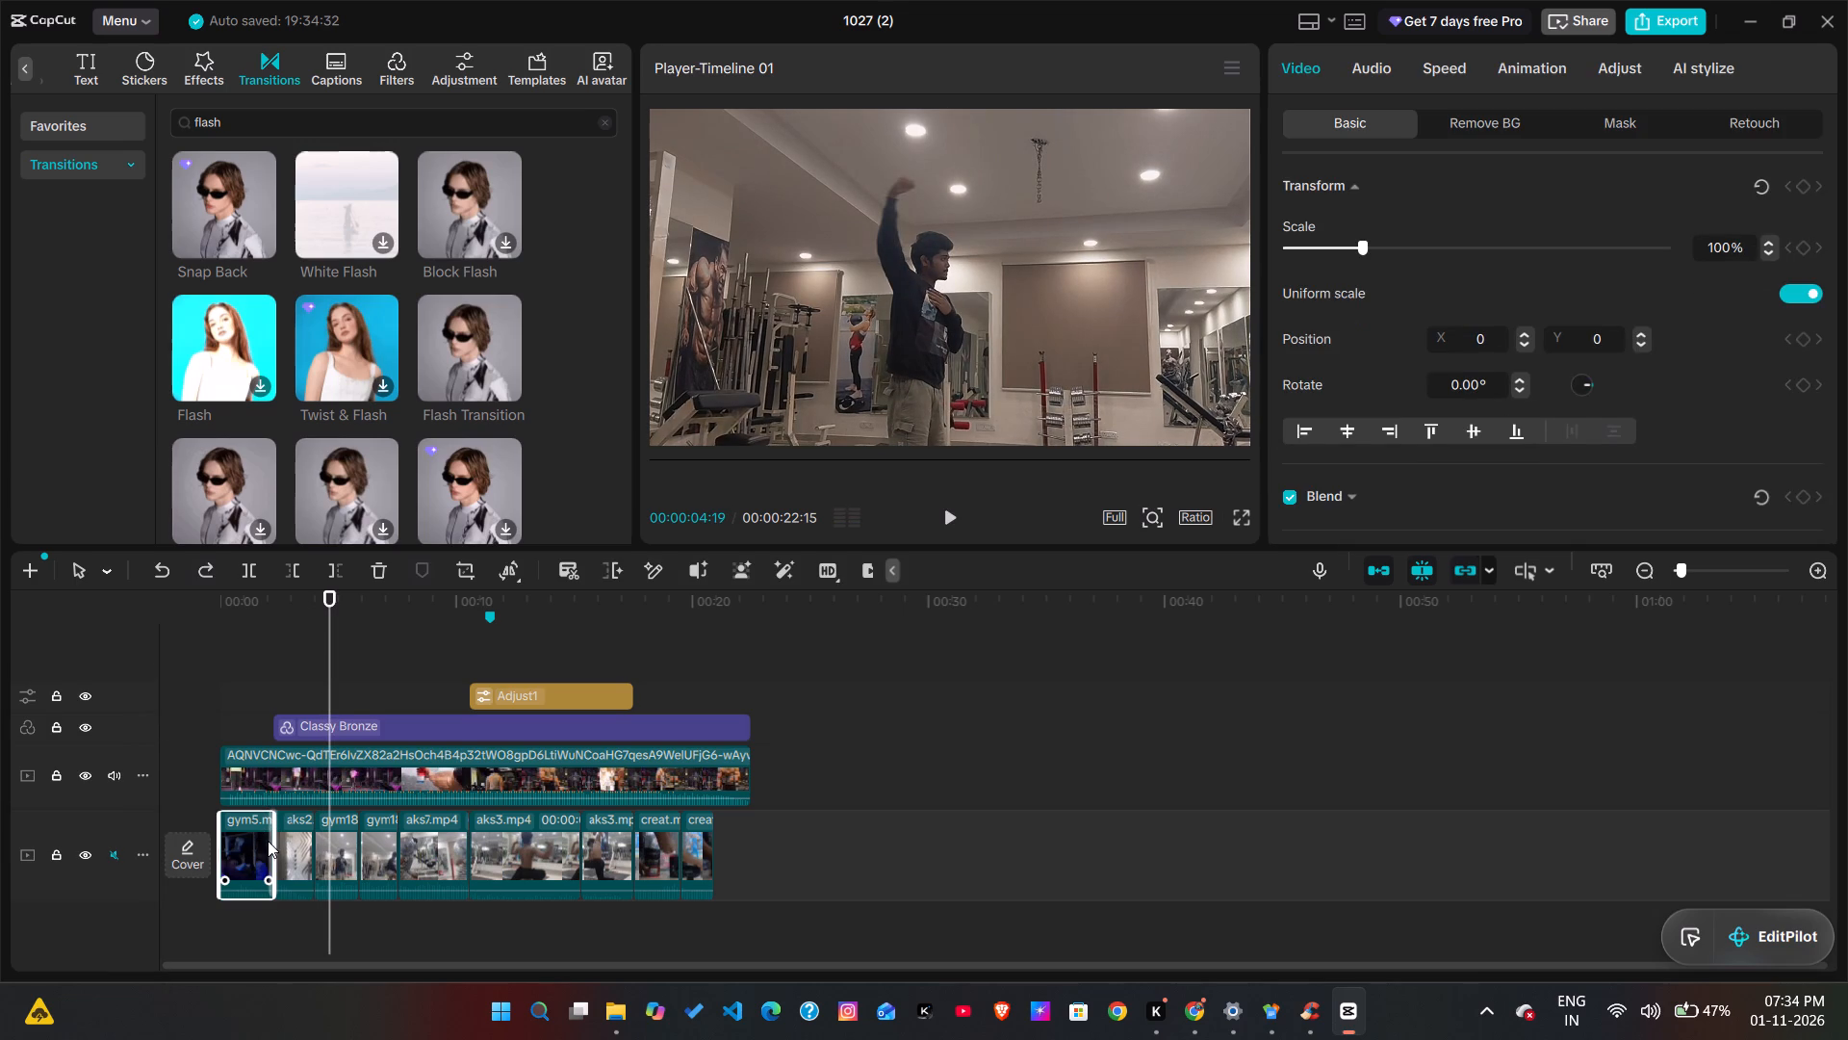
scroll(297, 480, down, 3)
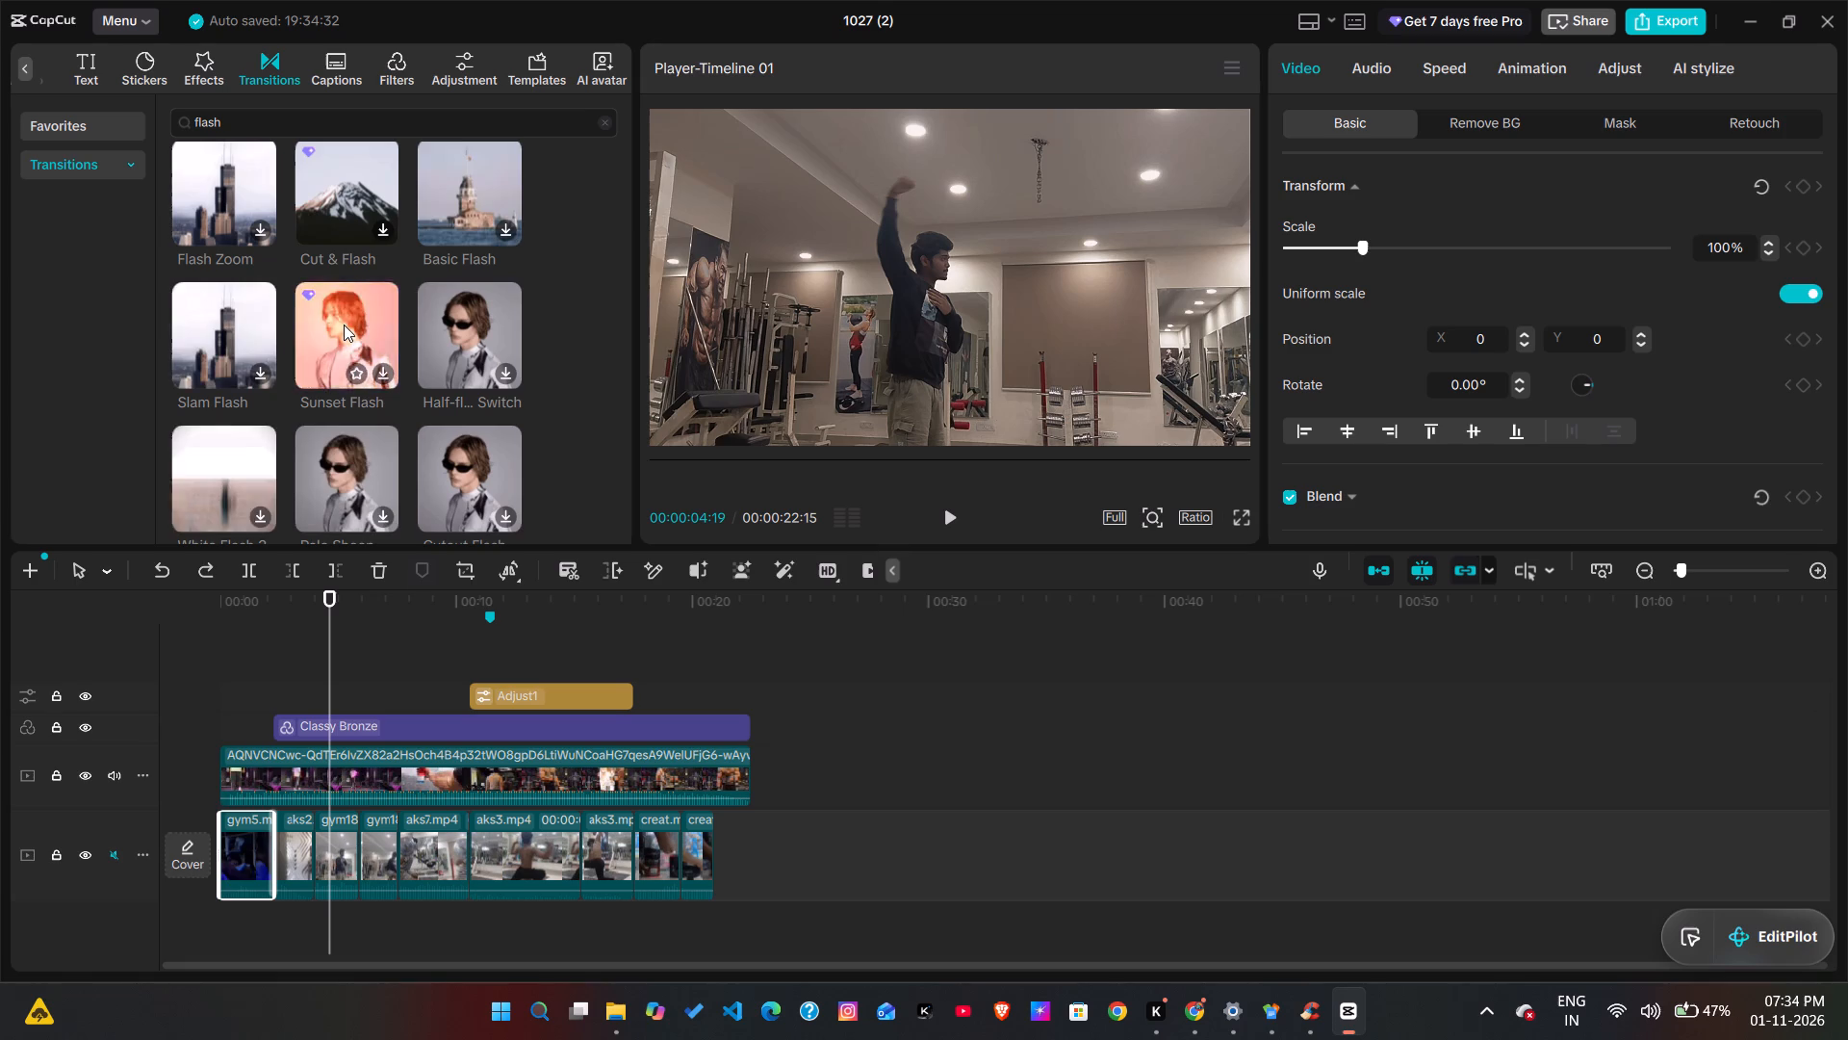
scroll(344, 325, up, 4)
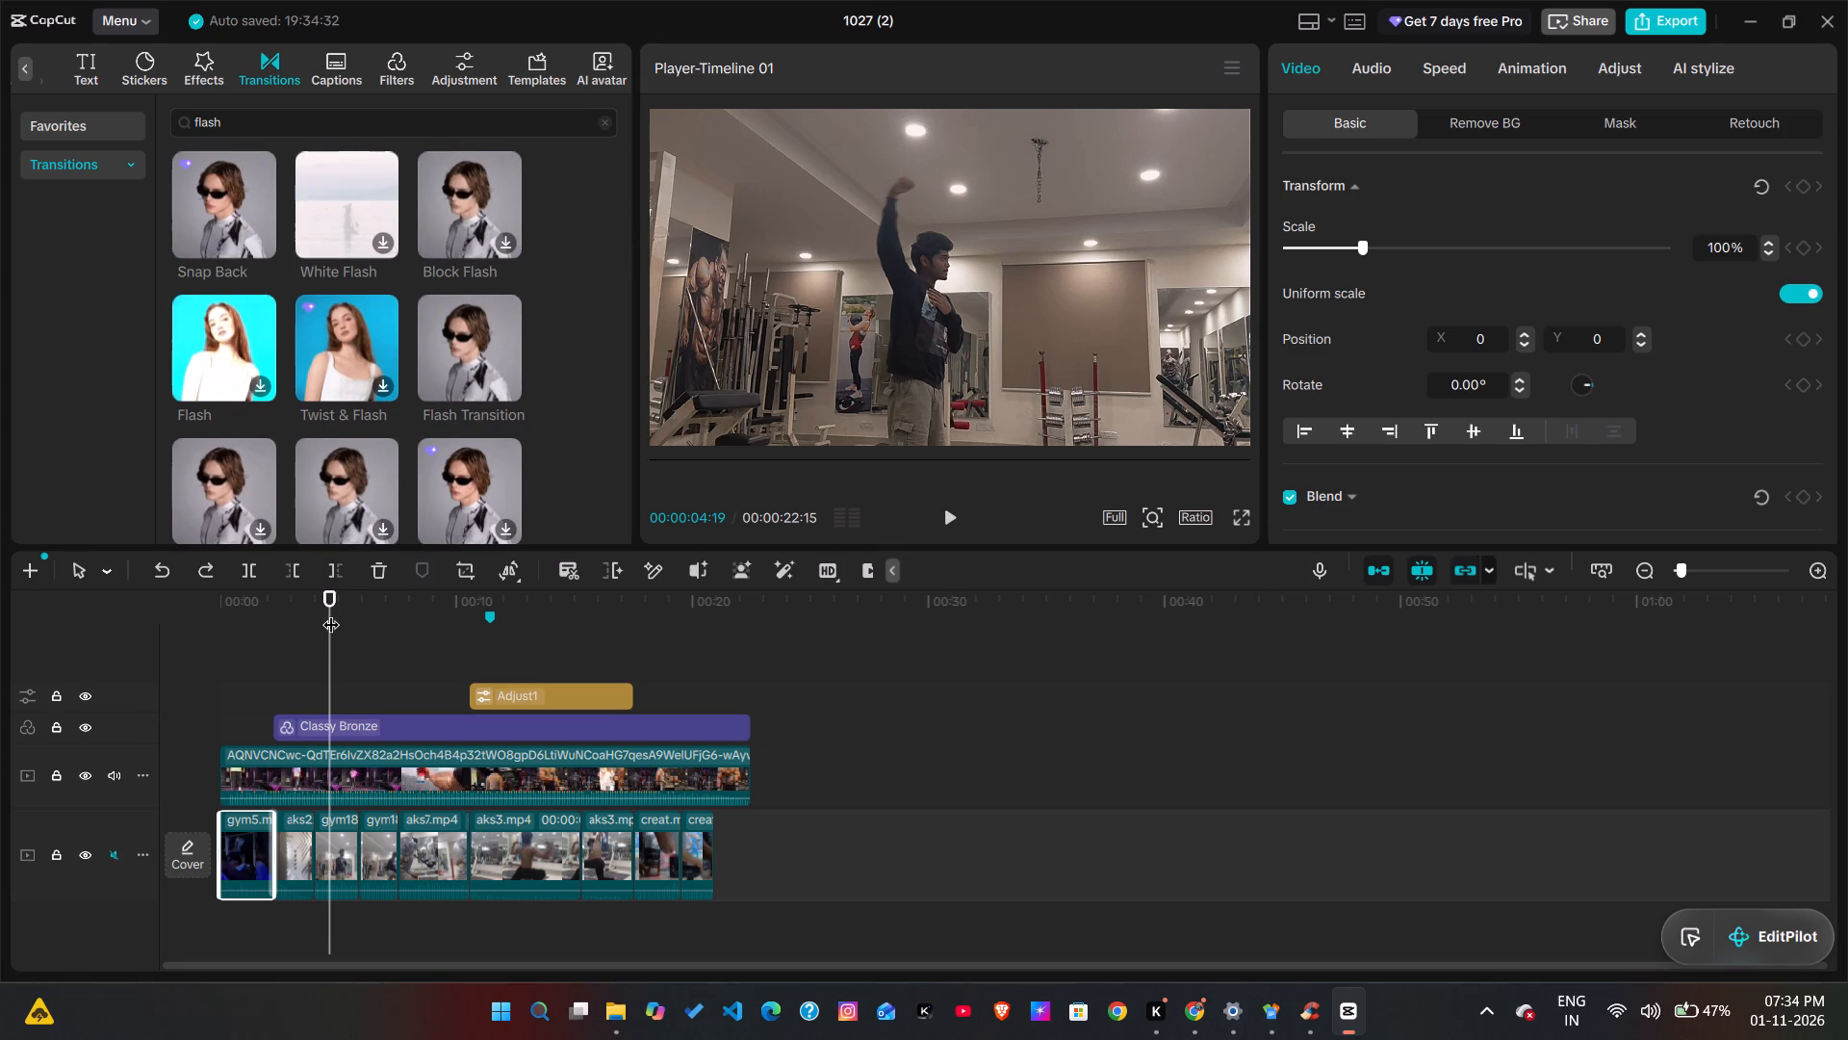
Replay the opening bedroom clip from the start, pausing repeatedly up to the first cut, to examine its motion and timing.
drag(331, 612, 213, 725)
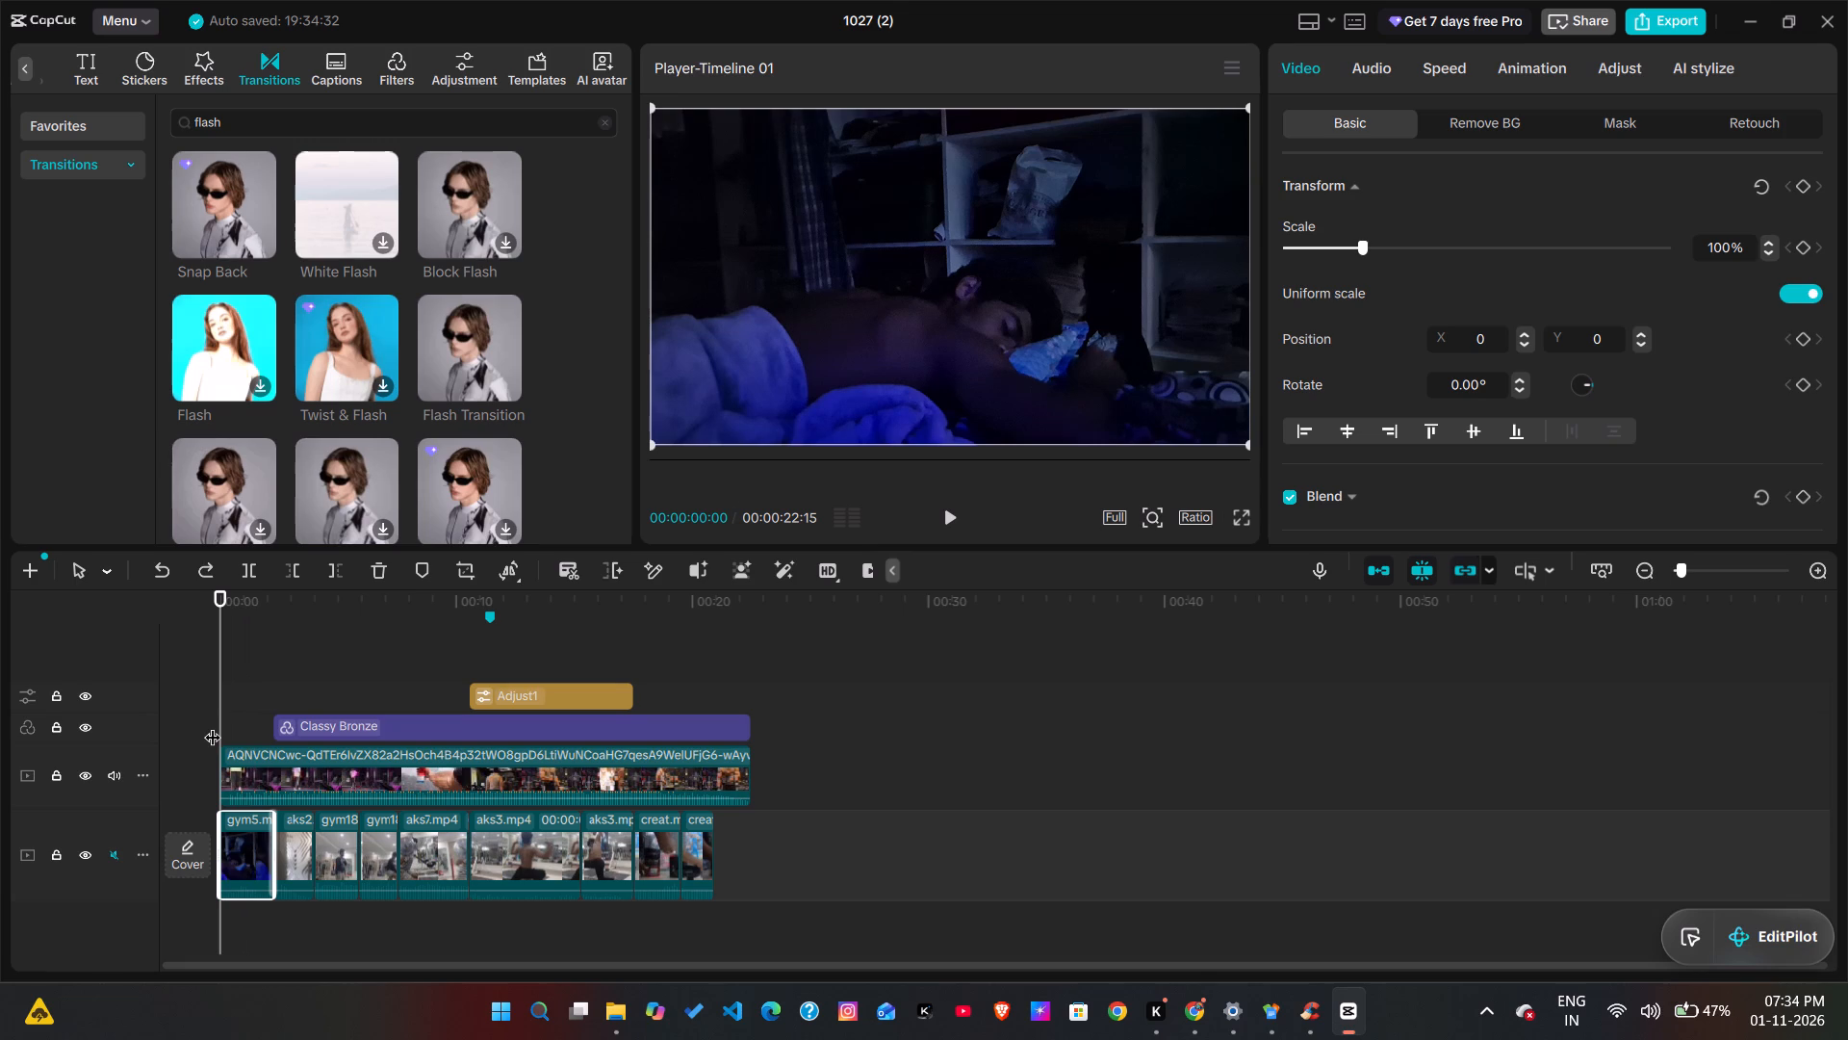
key(space)
key(space)
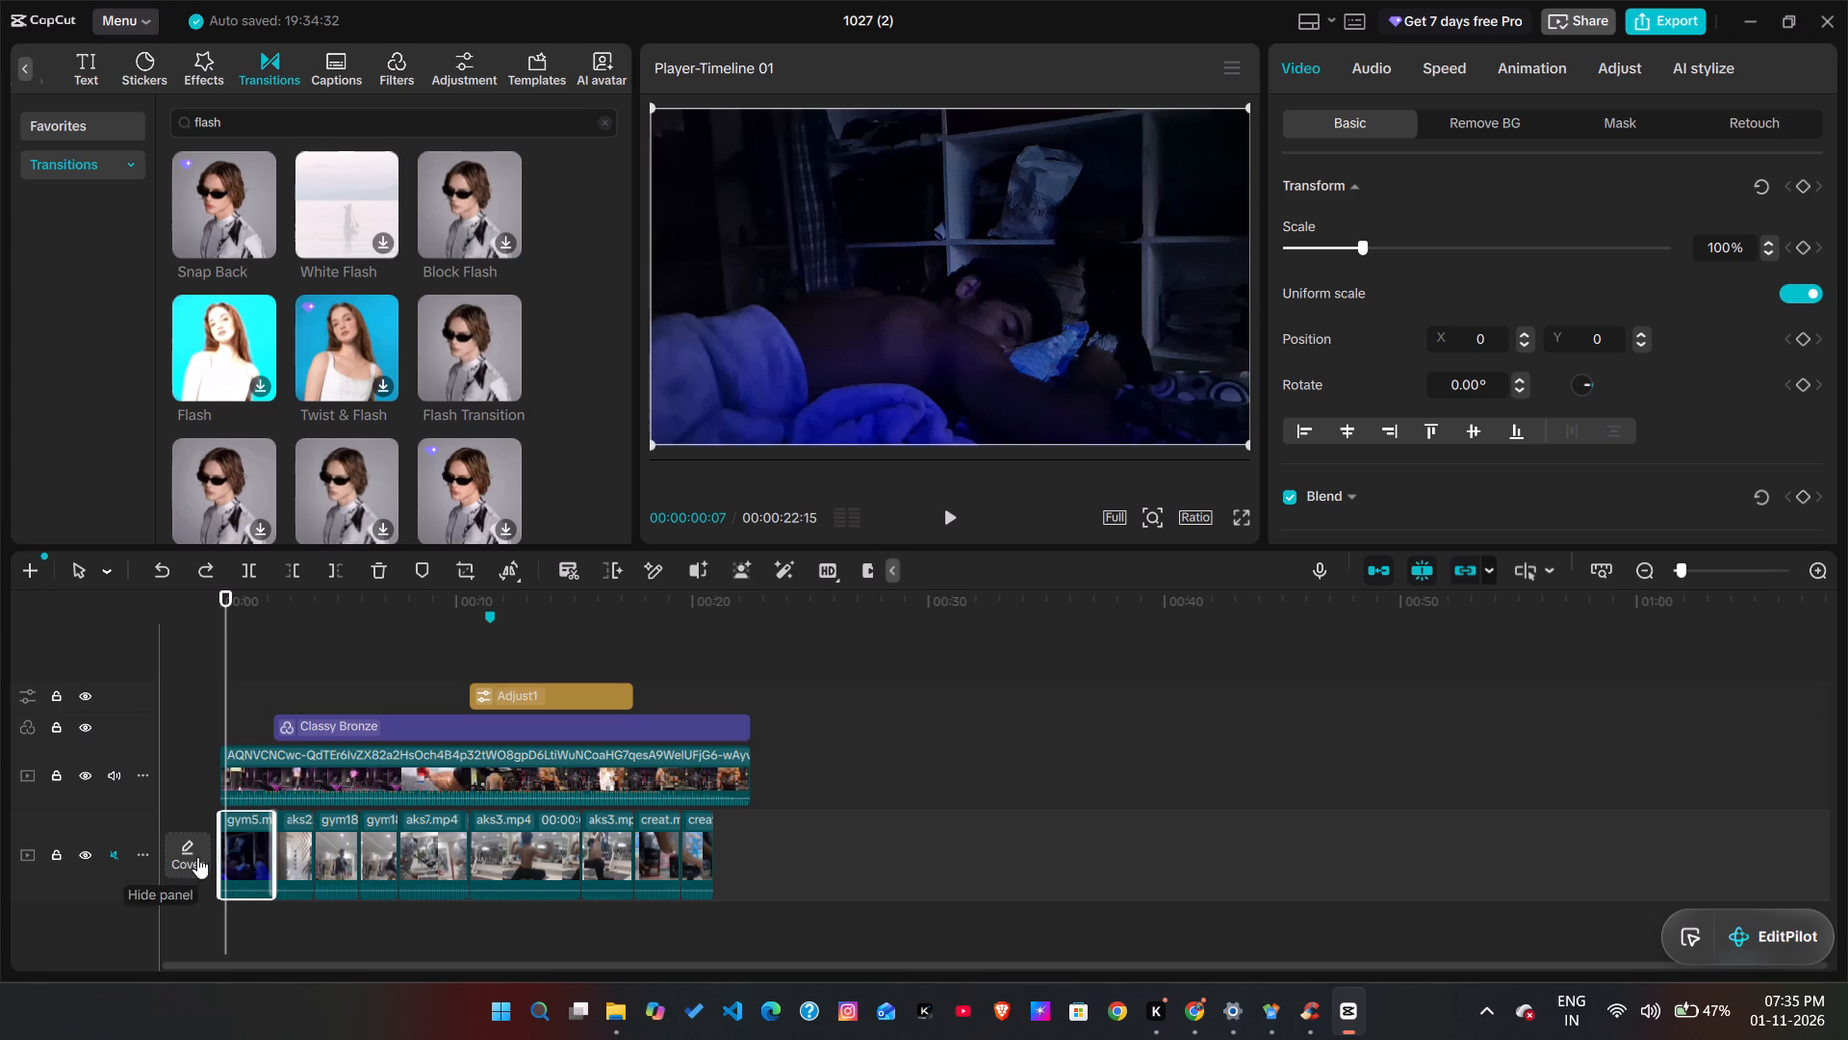
click(221, 624)
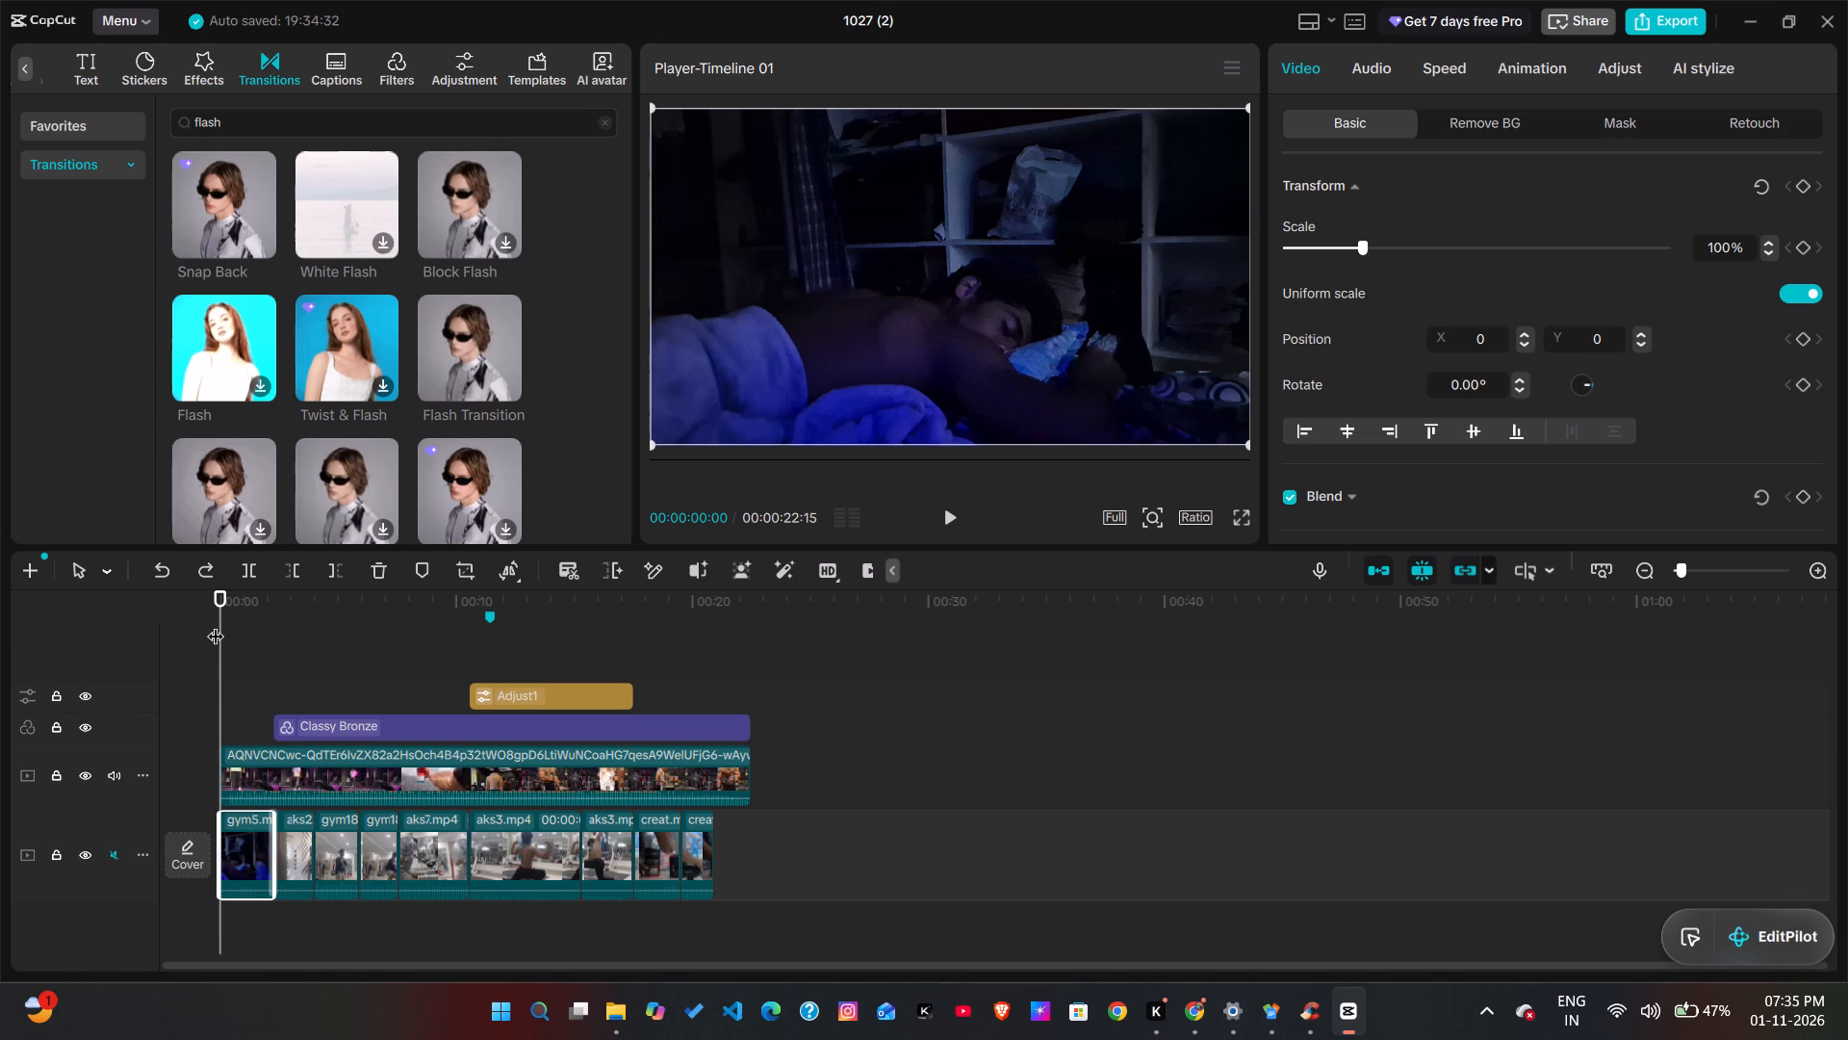
key(space)
key(space)
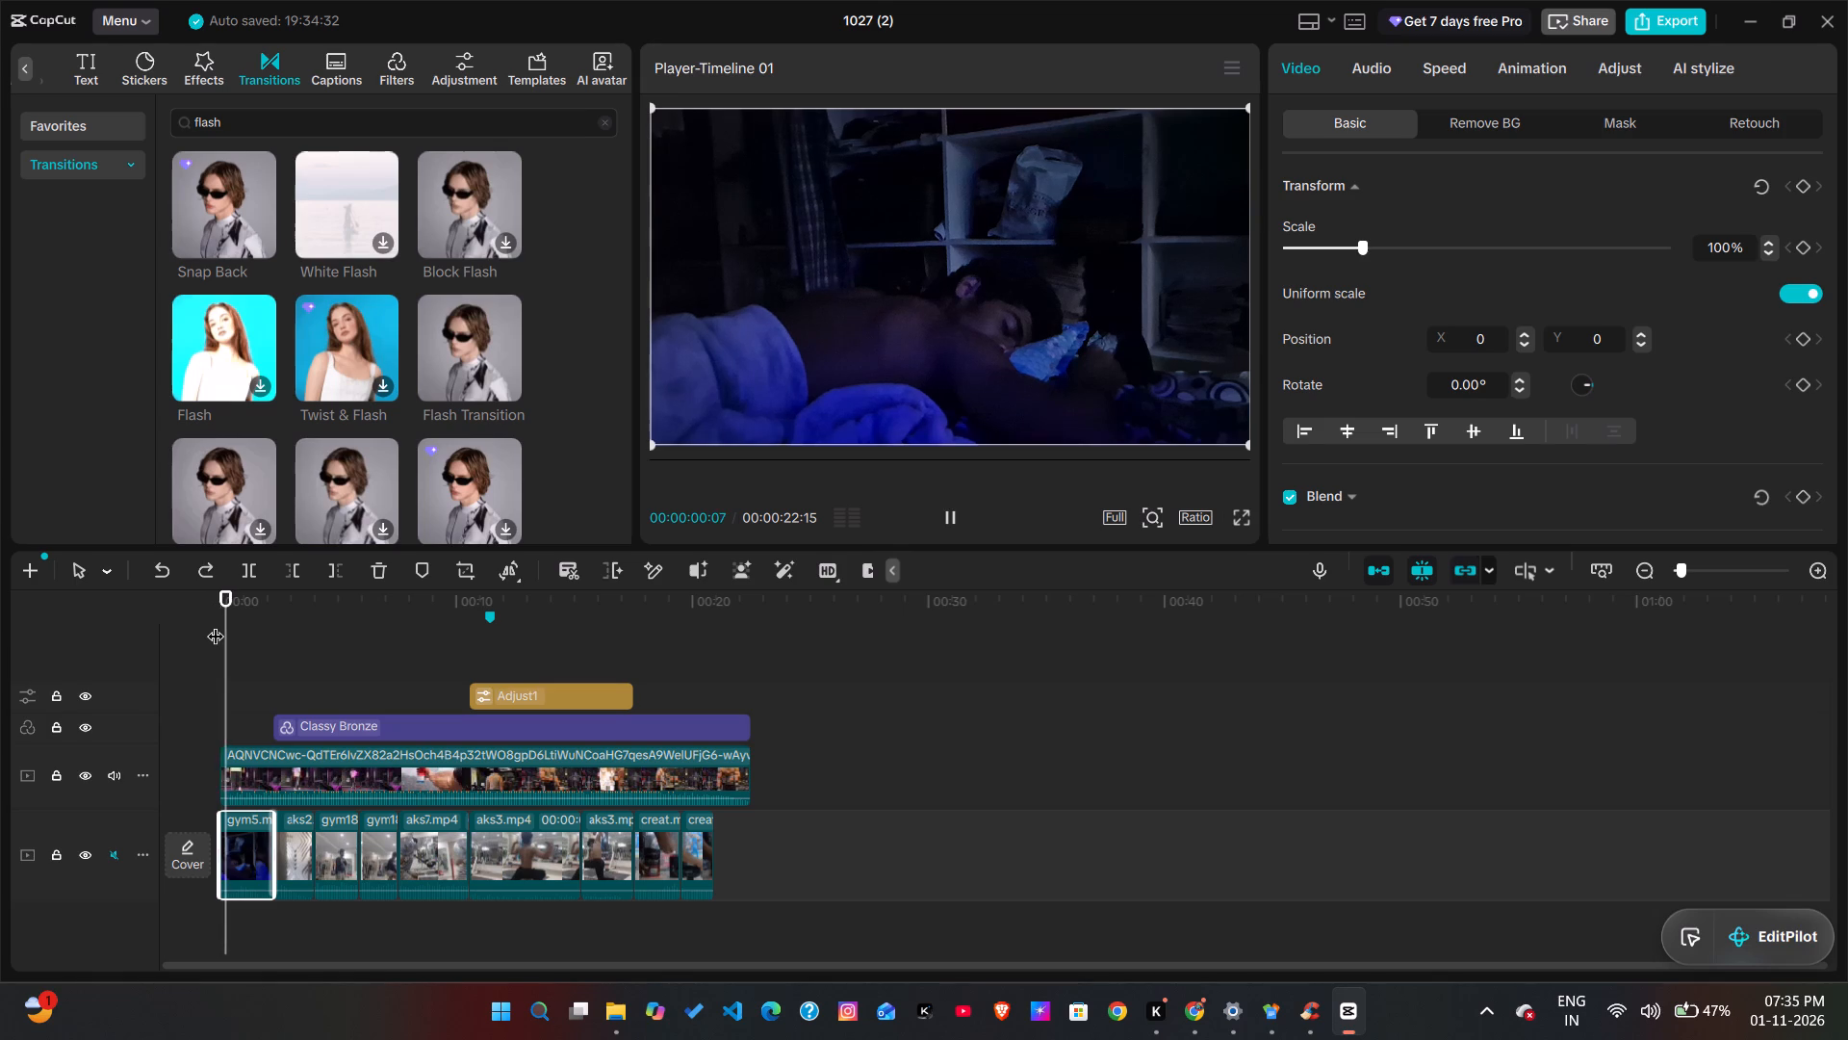
key(space)
key(space)
key(space)
key(space)
key(space)
key(space)
key(space)
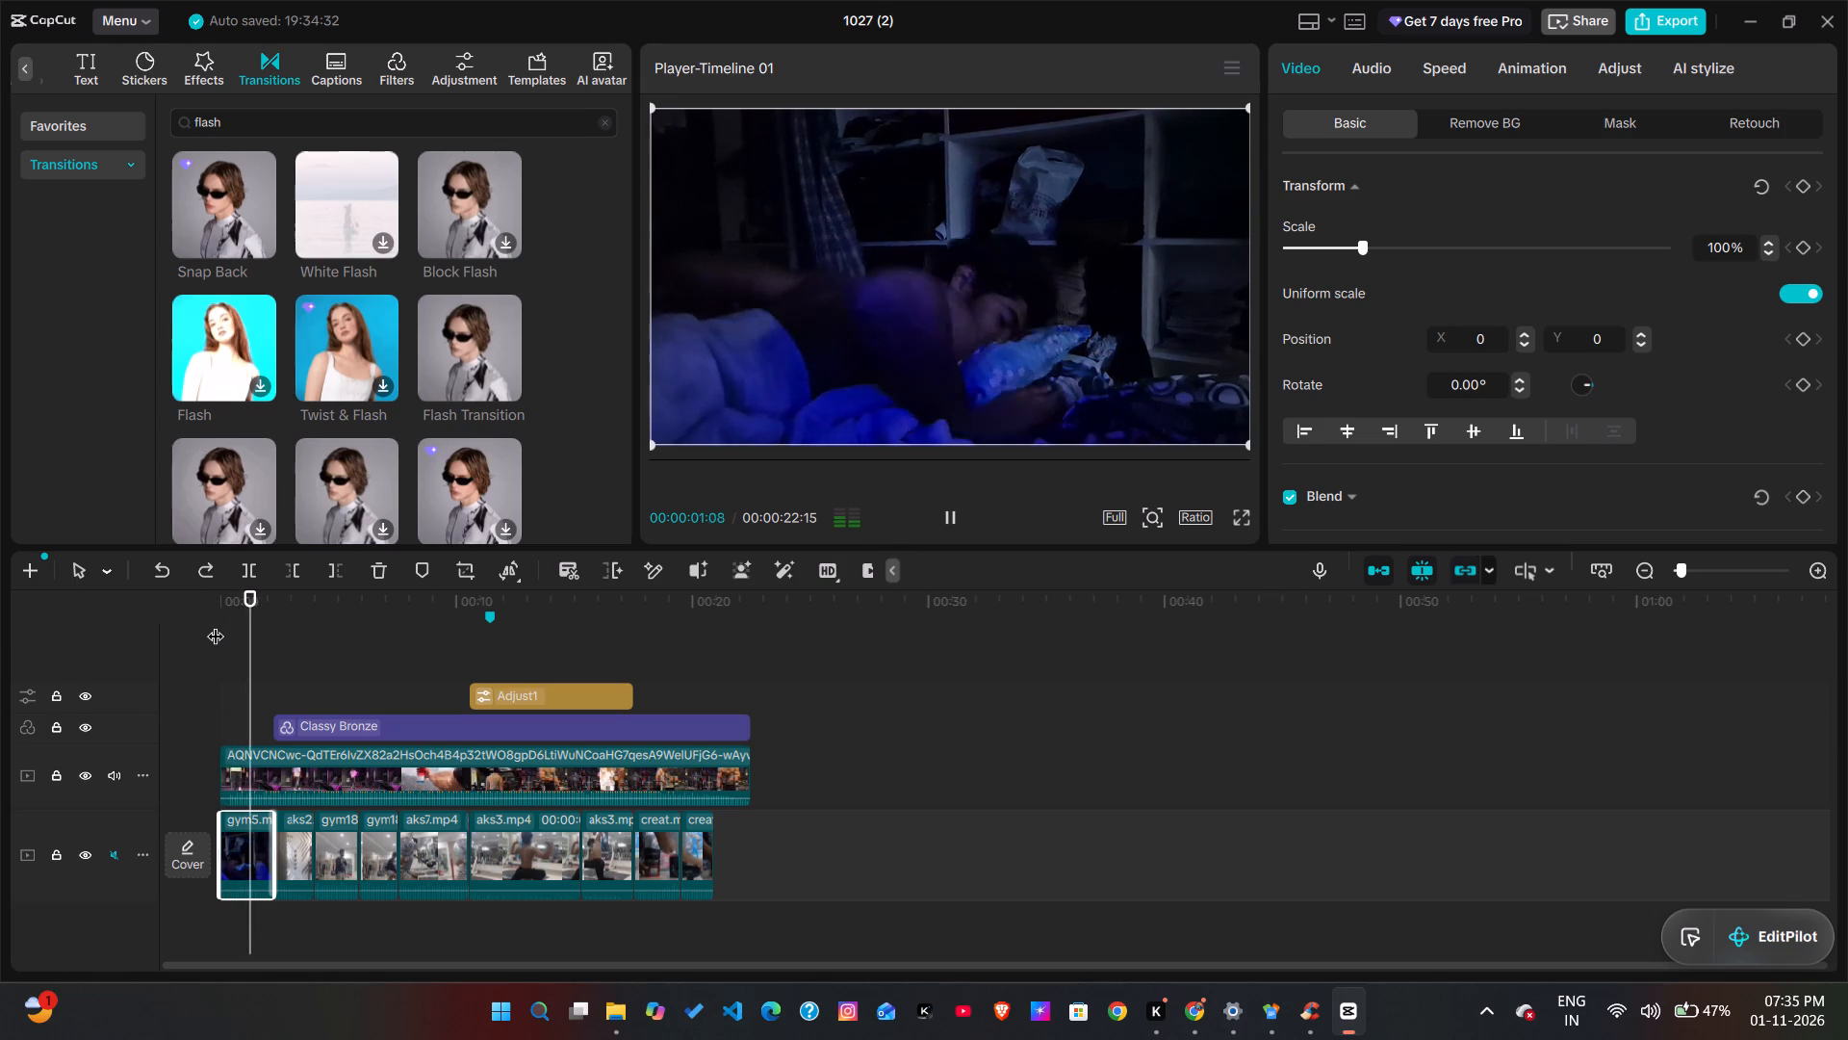
key(space)
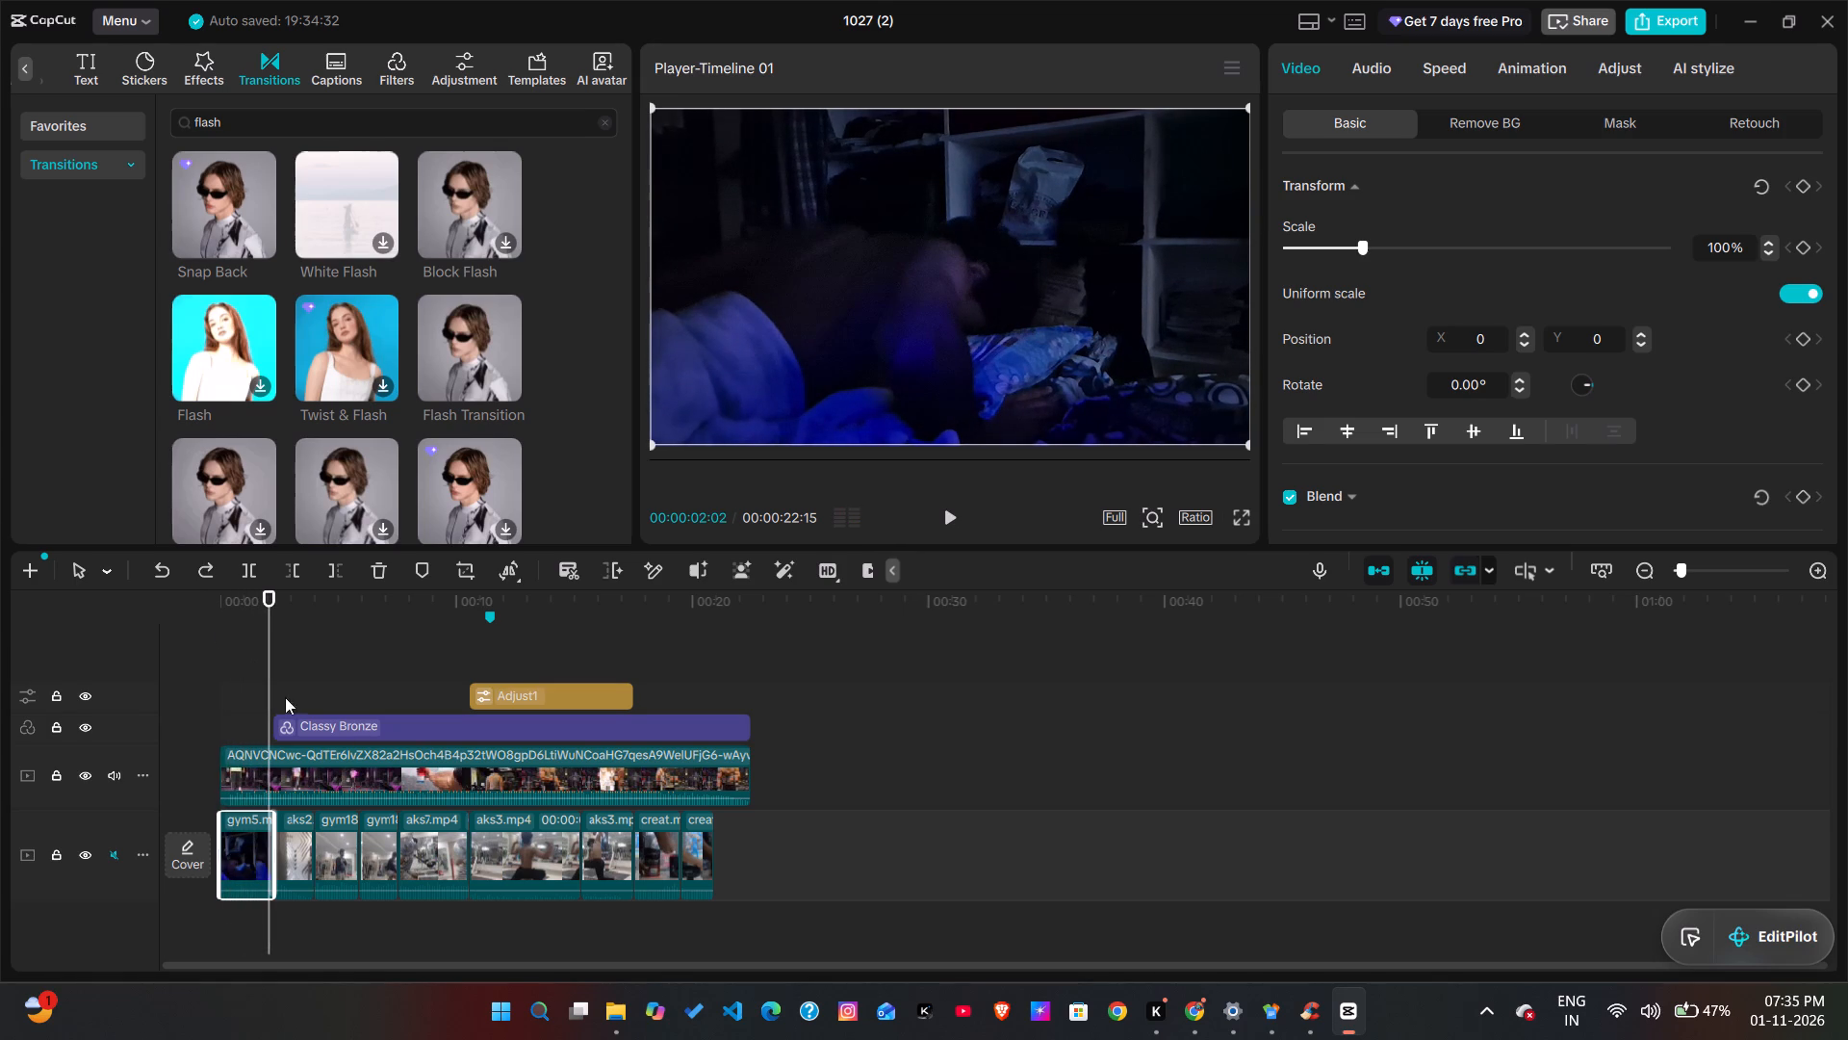
drag(268, 651, 208, 652)
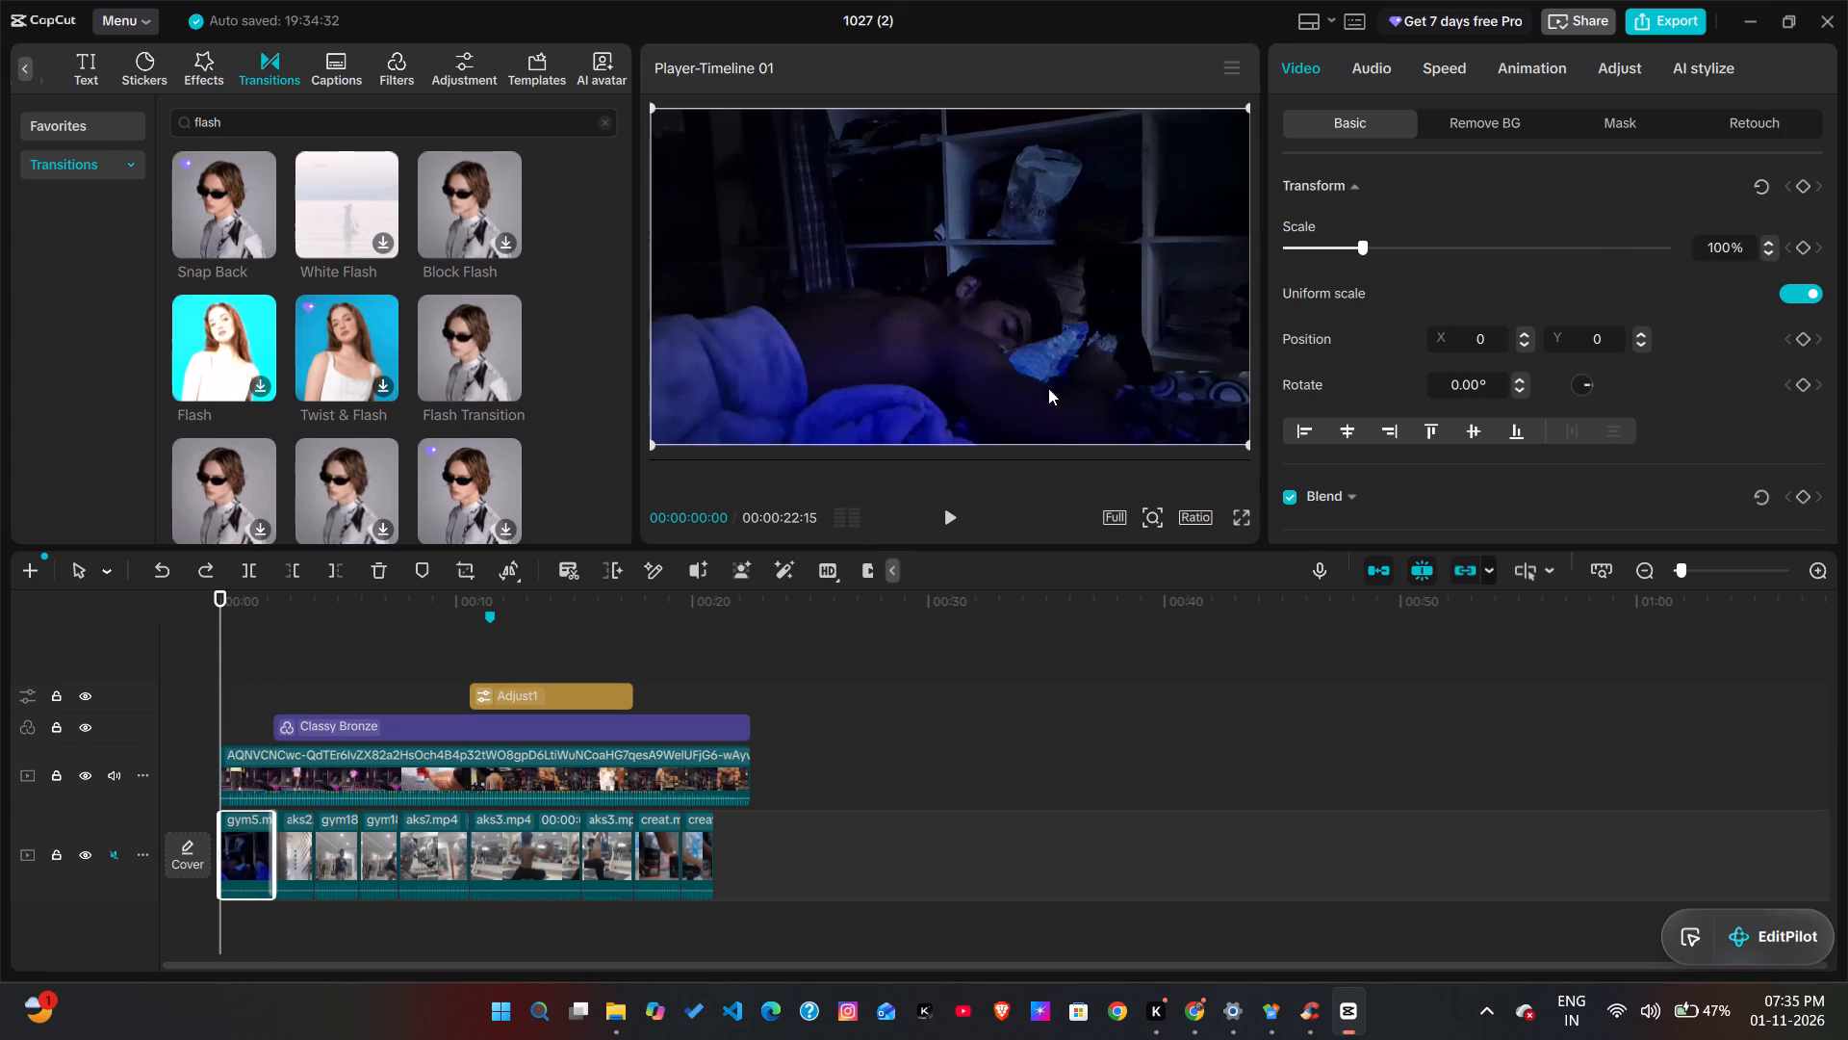
Examine the opening gym5 clip's basic video, background removal and audio settings for options to refine its look.
scroll(1455, 218, down, 10)
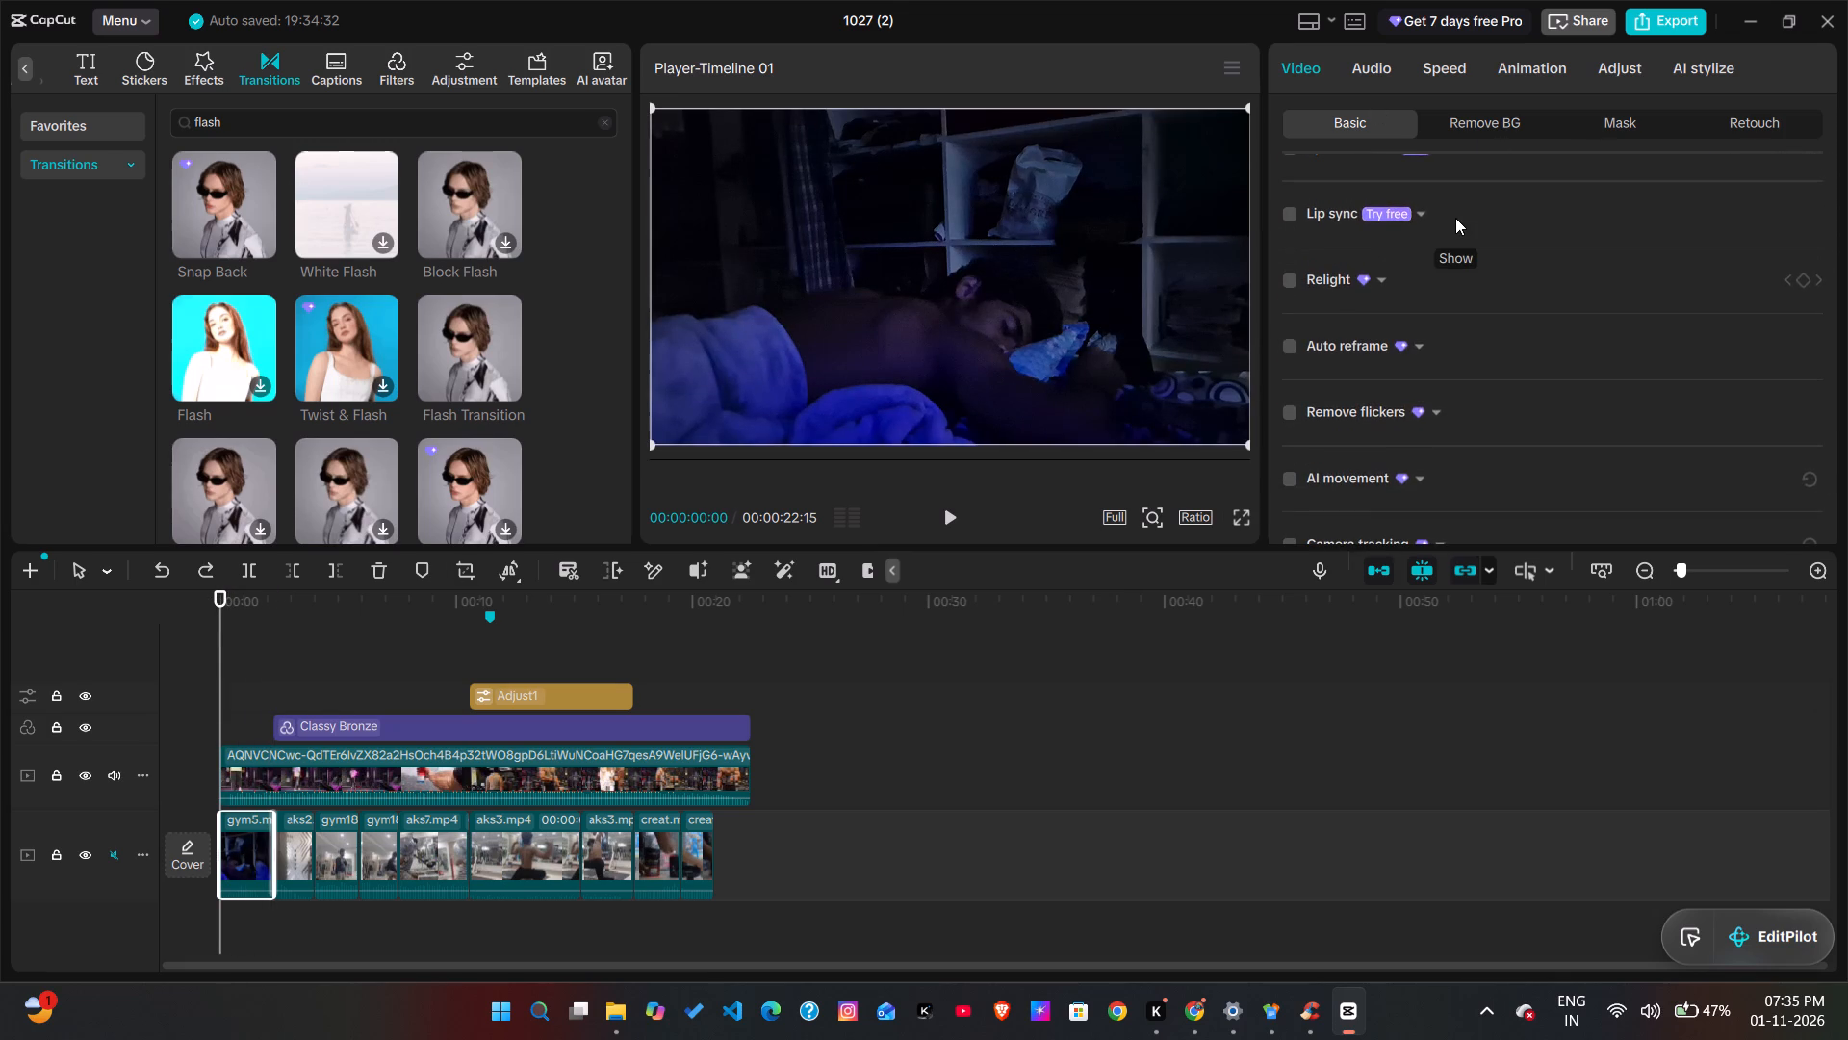
scroll(1455, 218, down, 4)
scroll(1455, 218, up, 9)
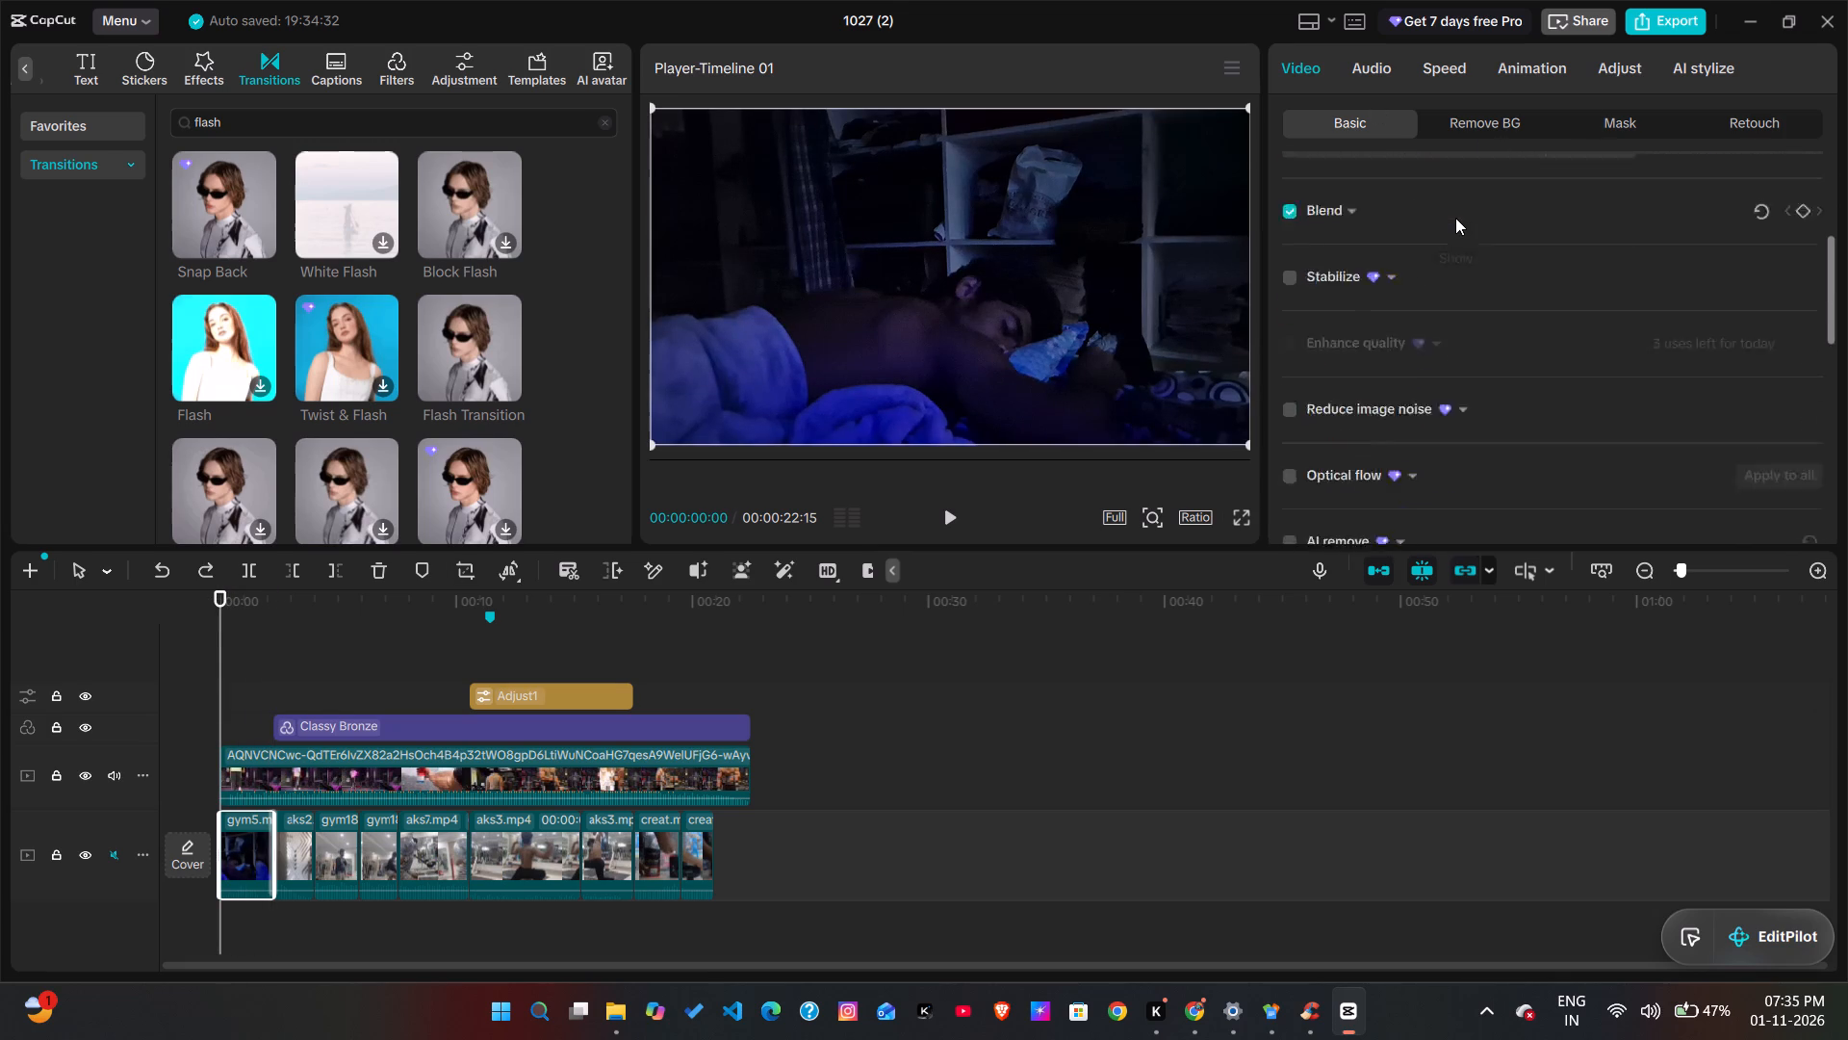
scroll(1455, 218, up, 13)
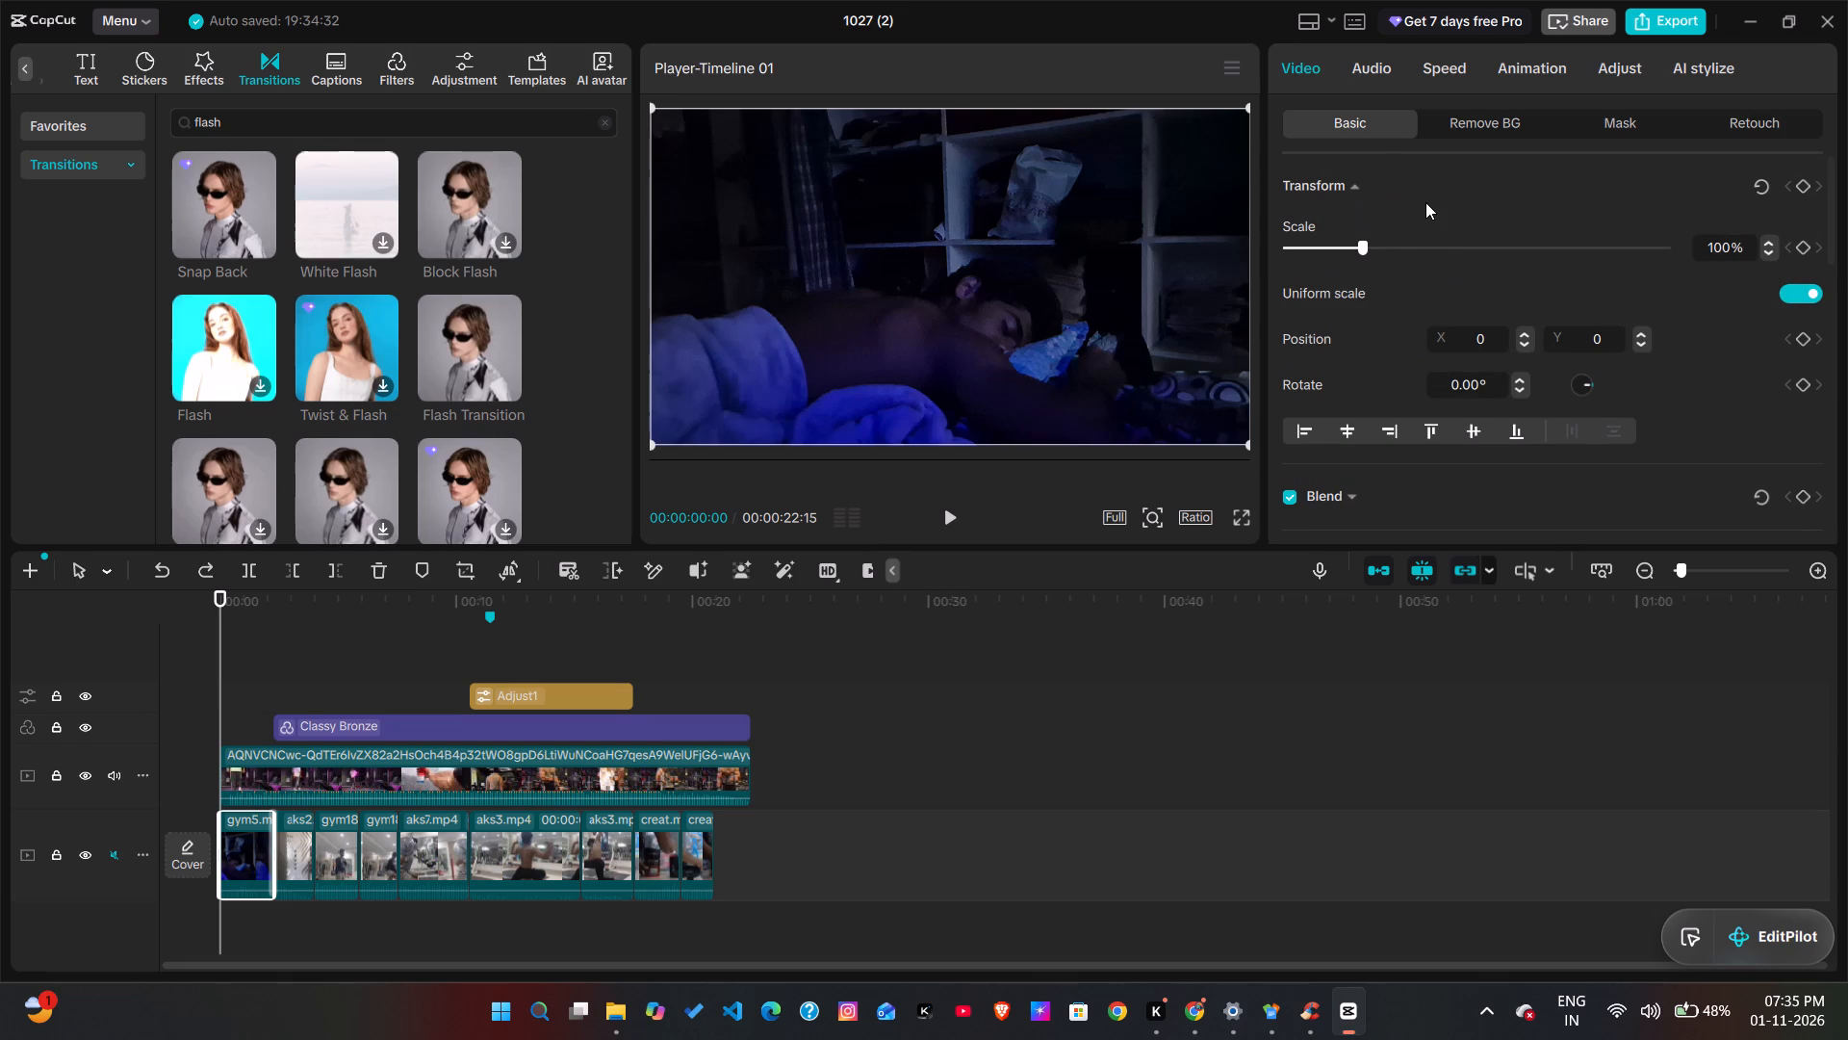
scroll(1425, 202, down, 2)
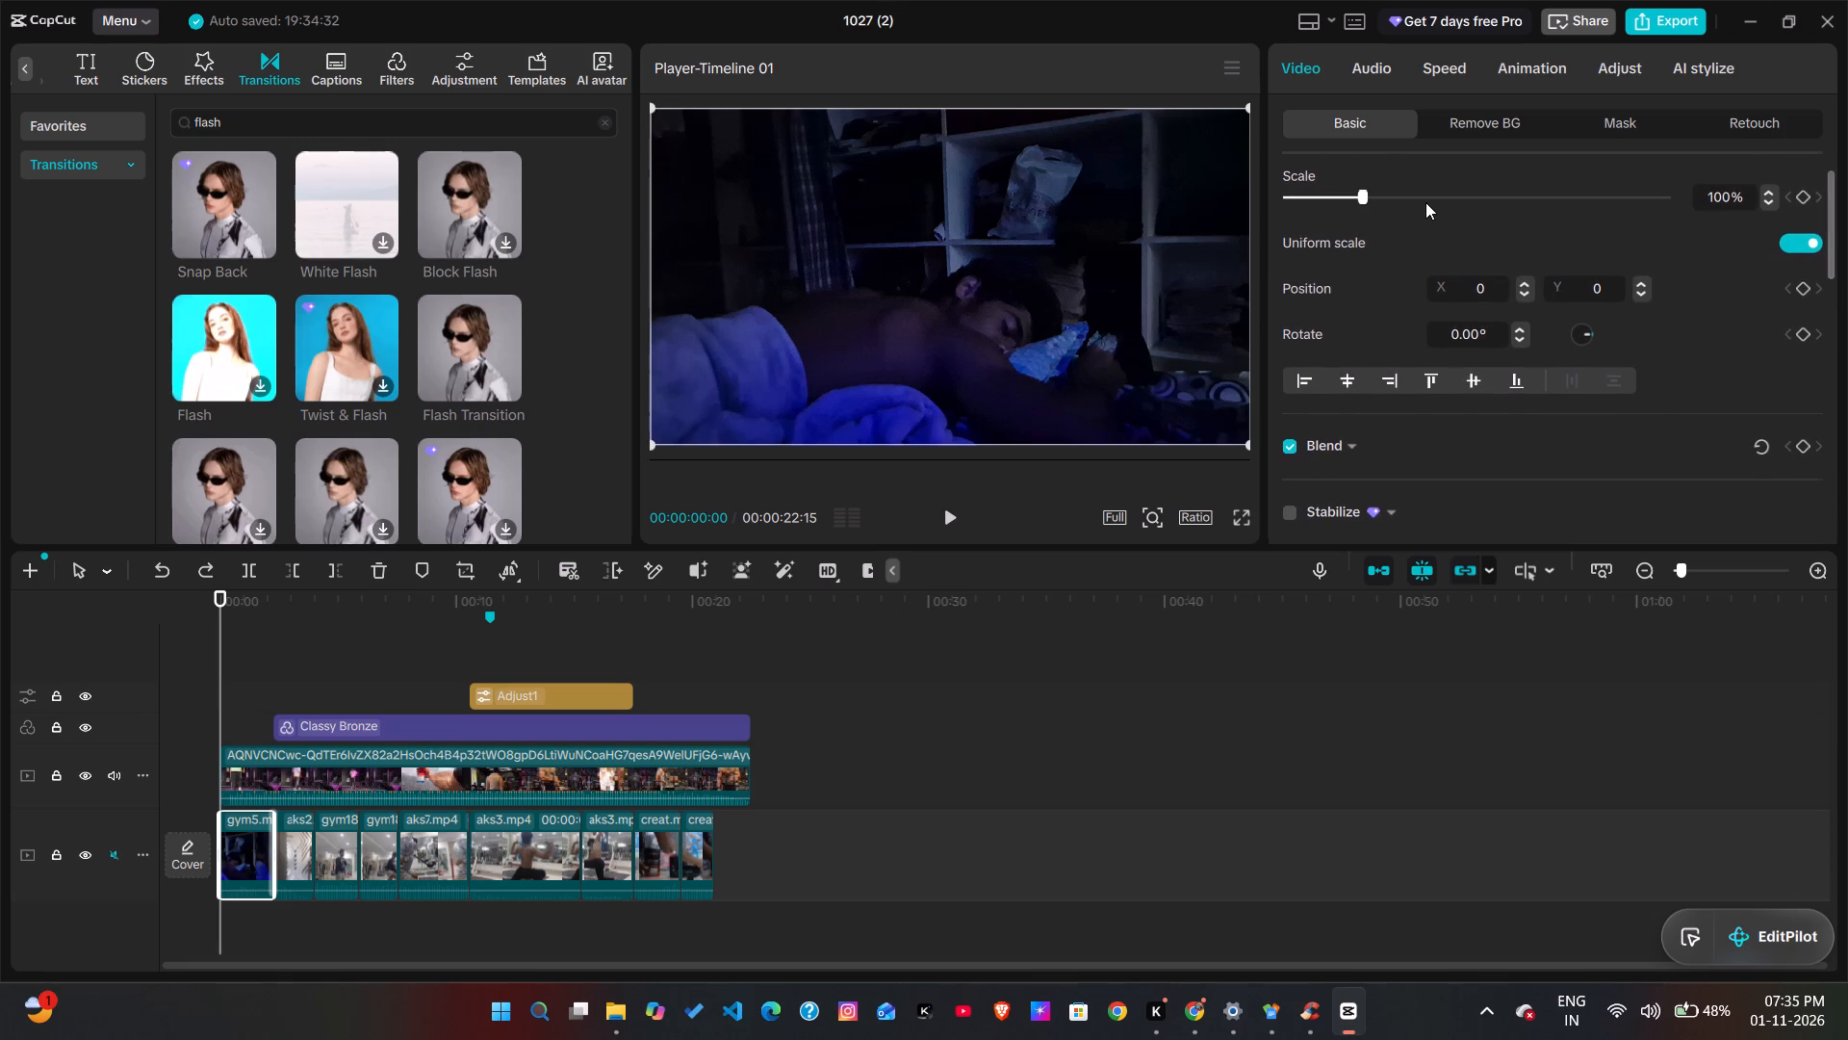
scroll(1425, 202, down, 5)
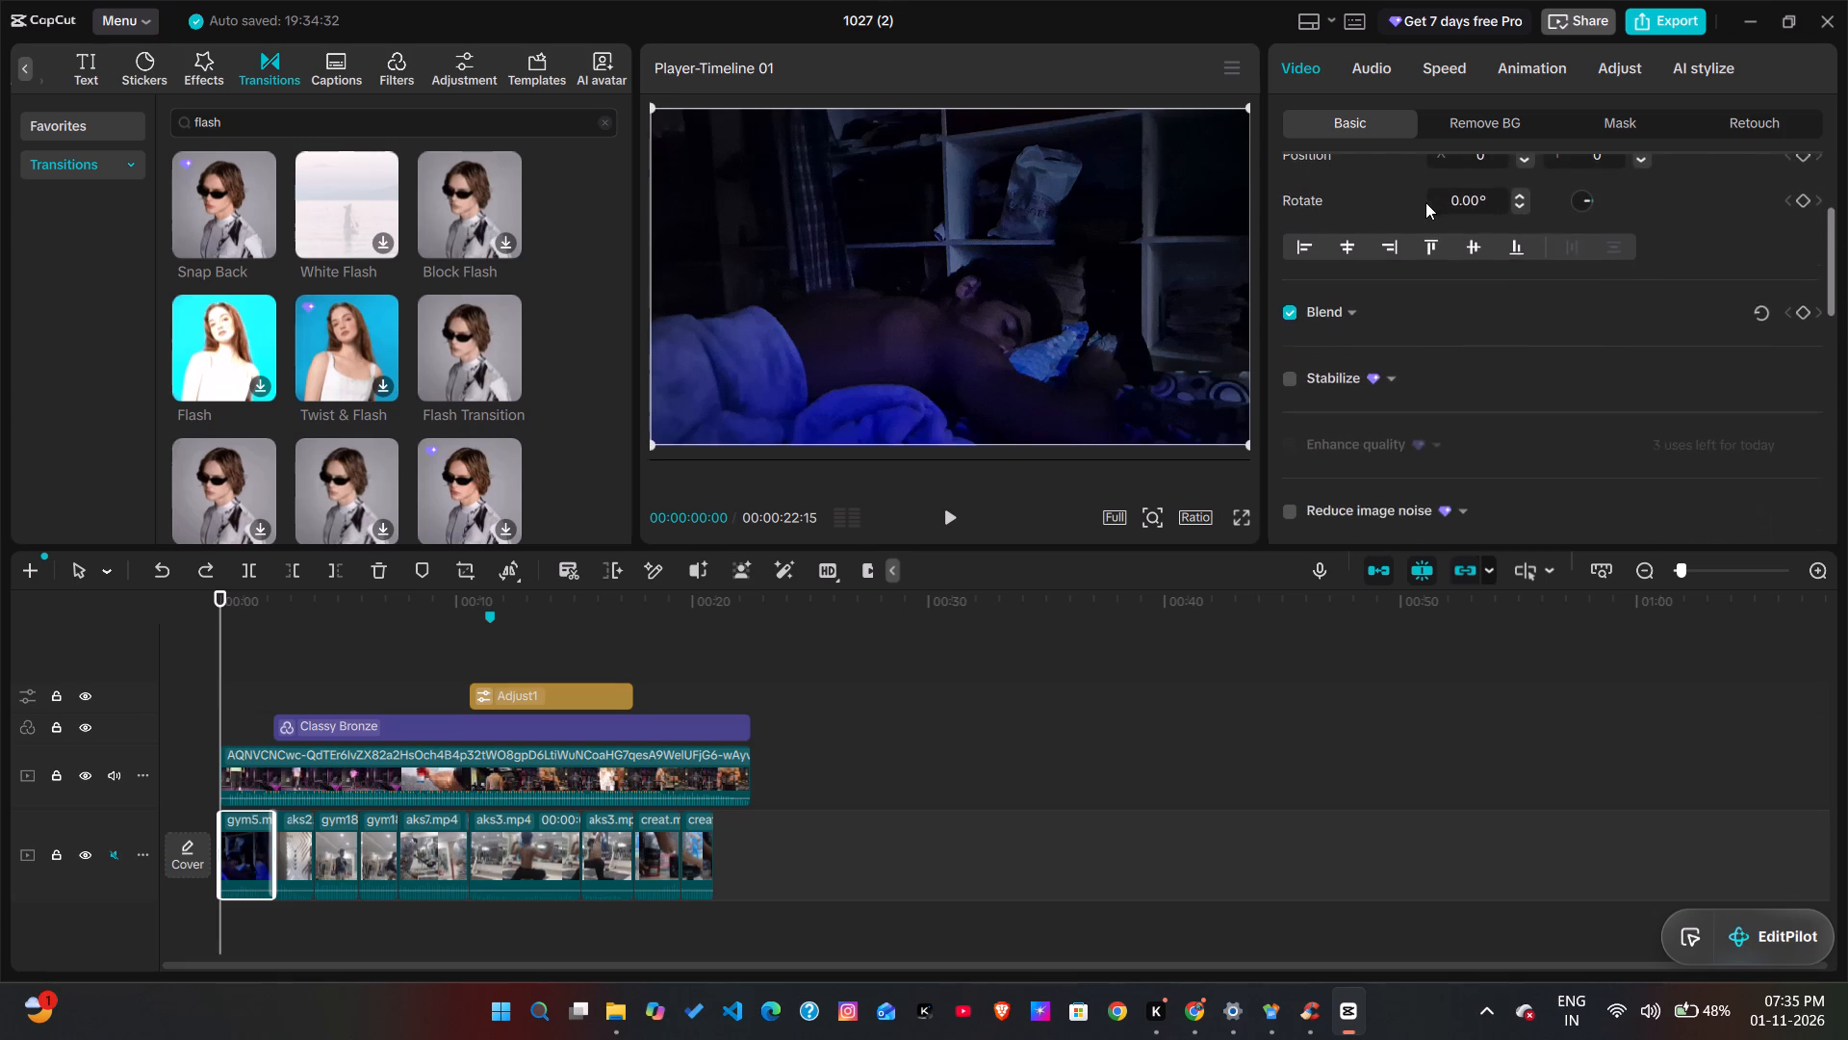
scroll(1425, 202, down, 5)
drag(1476, 143, 1482, 129)
click(1482, 129)
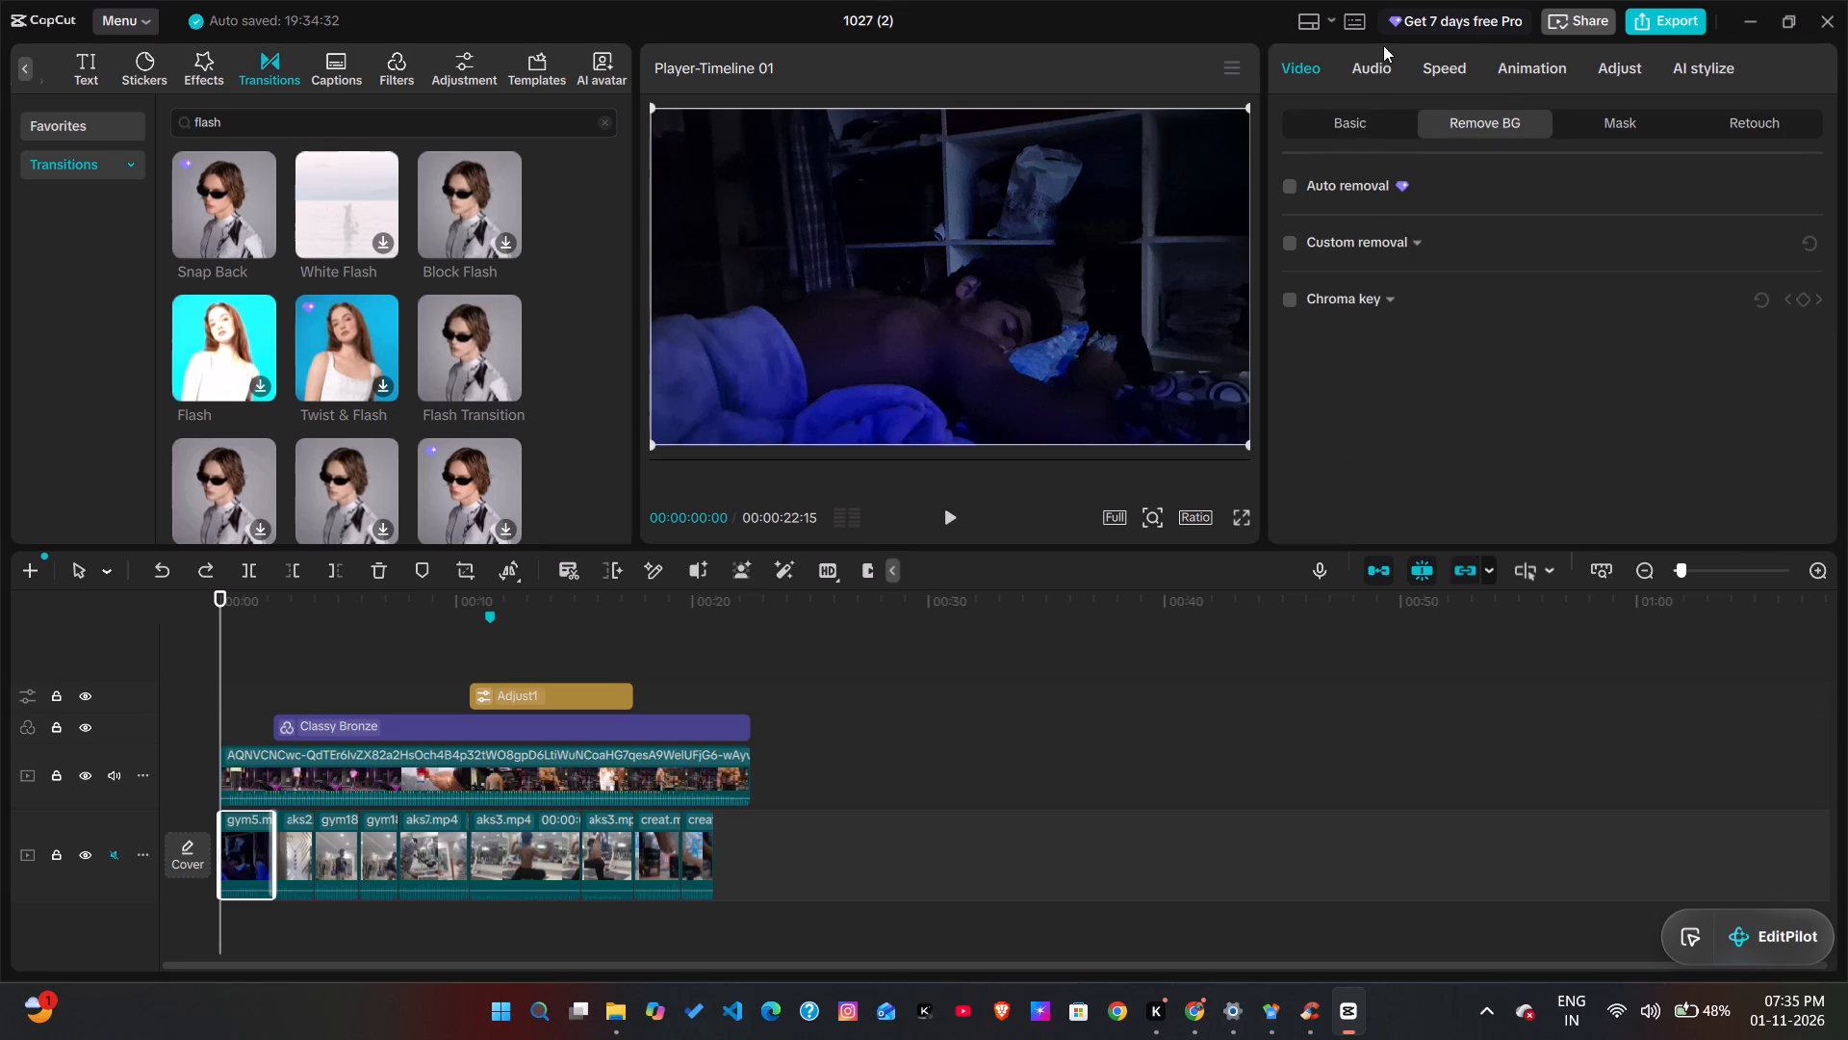
click(1347, 113)
scroll(1383, 302, down, 5)
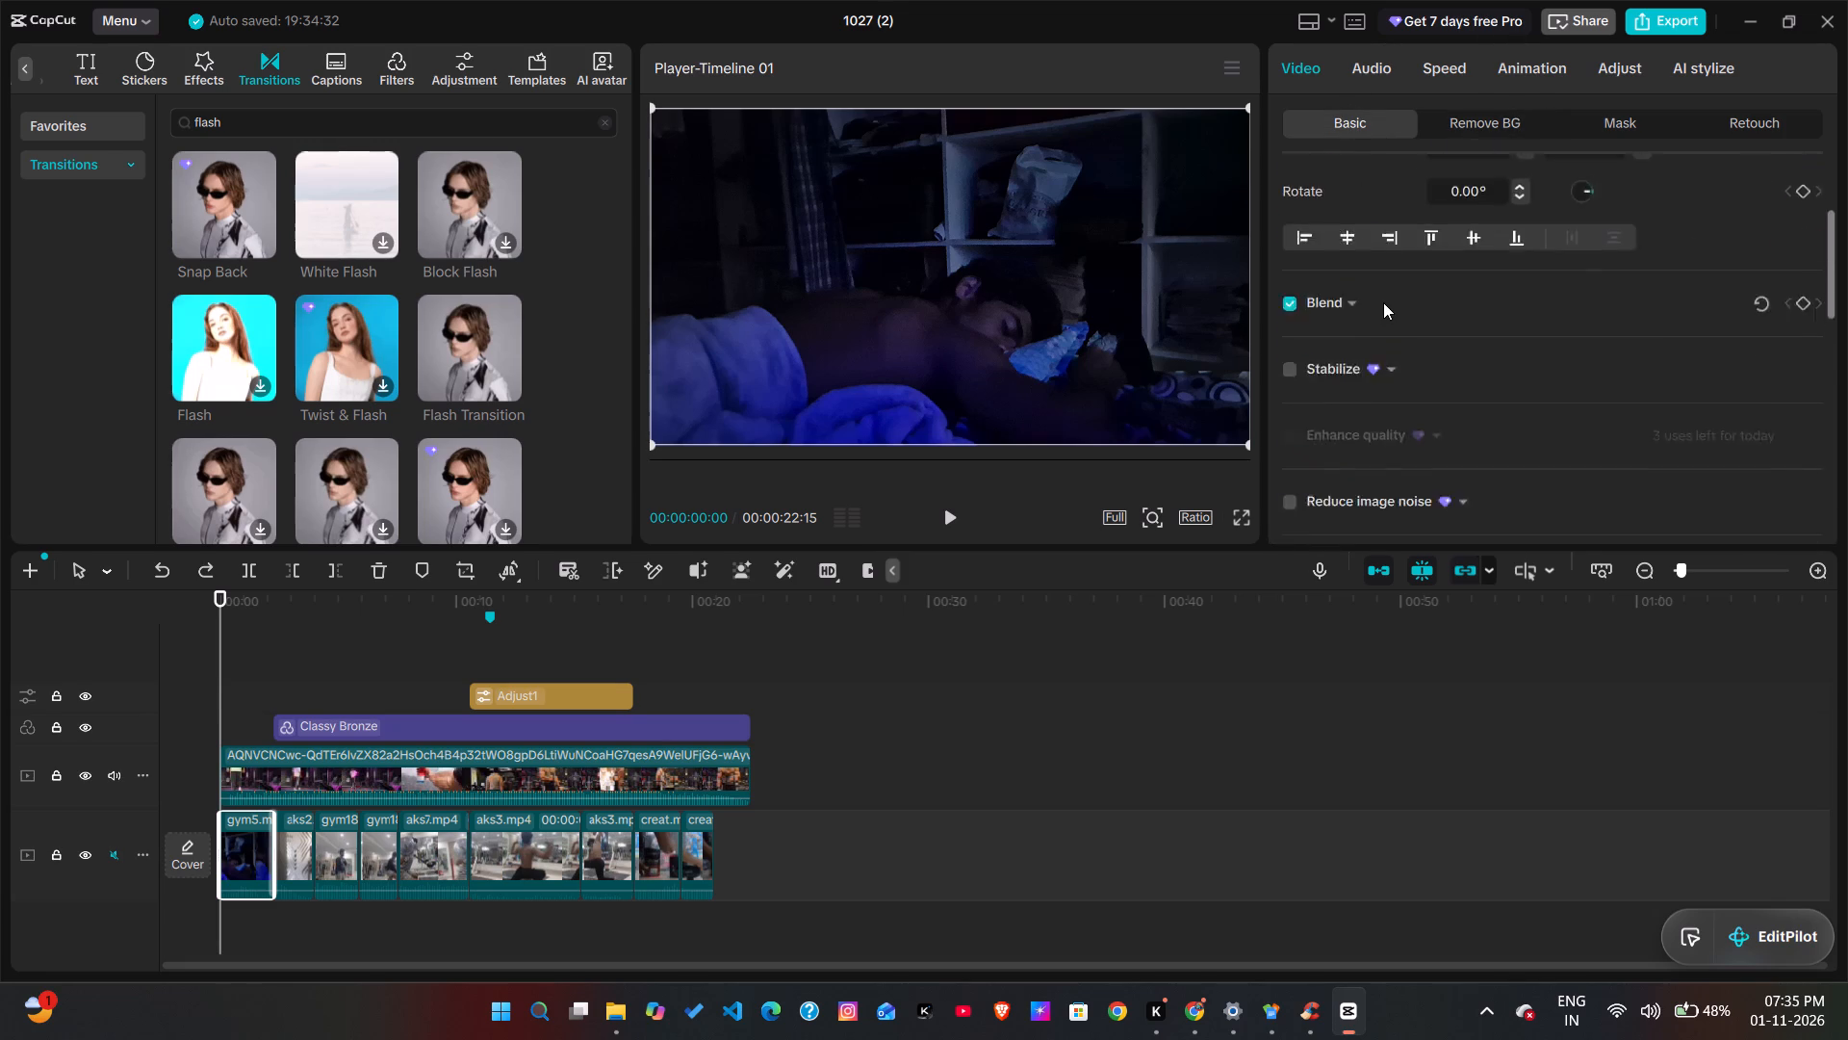
scroll(1383, 302, down, 12)
scroll(1383, 302, up, 9)
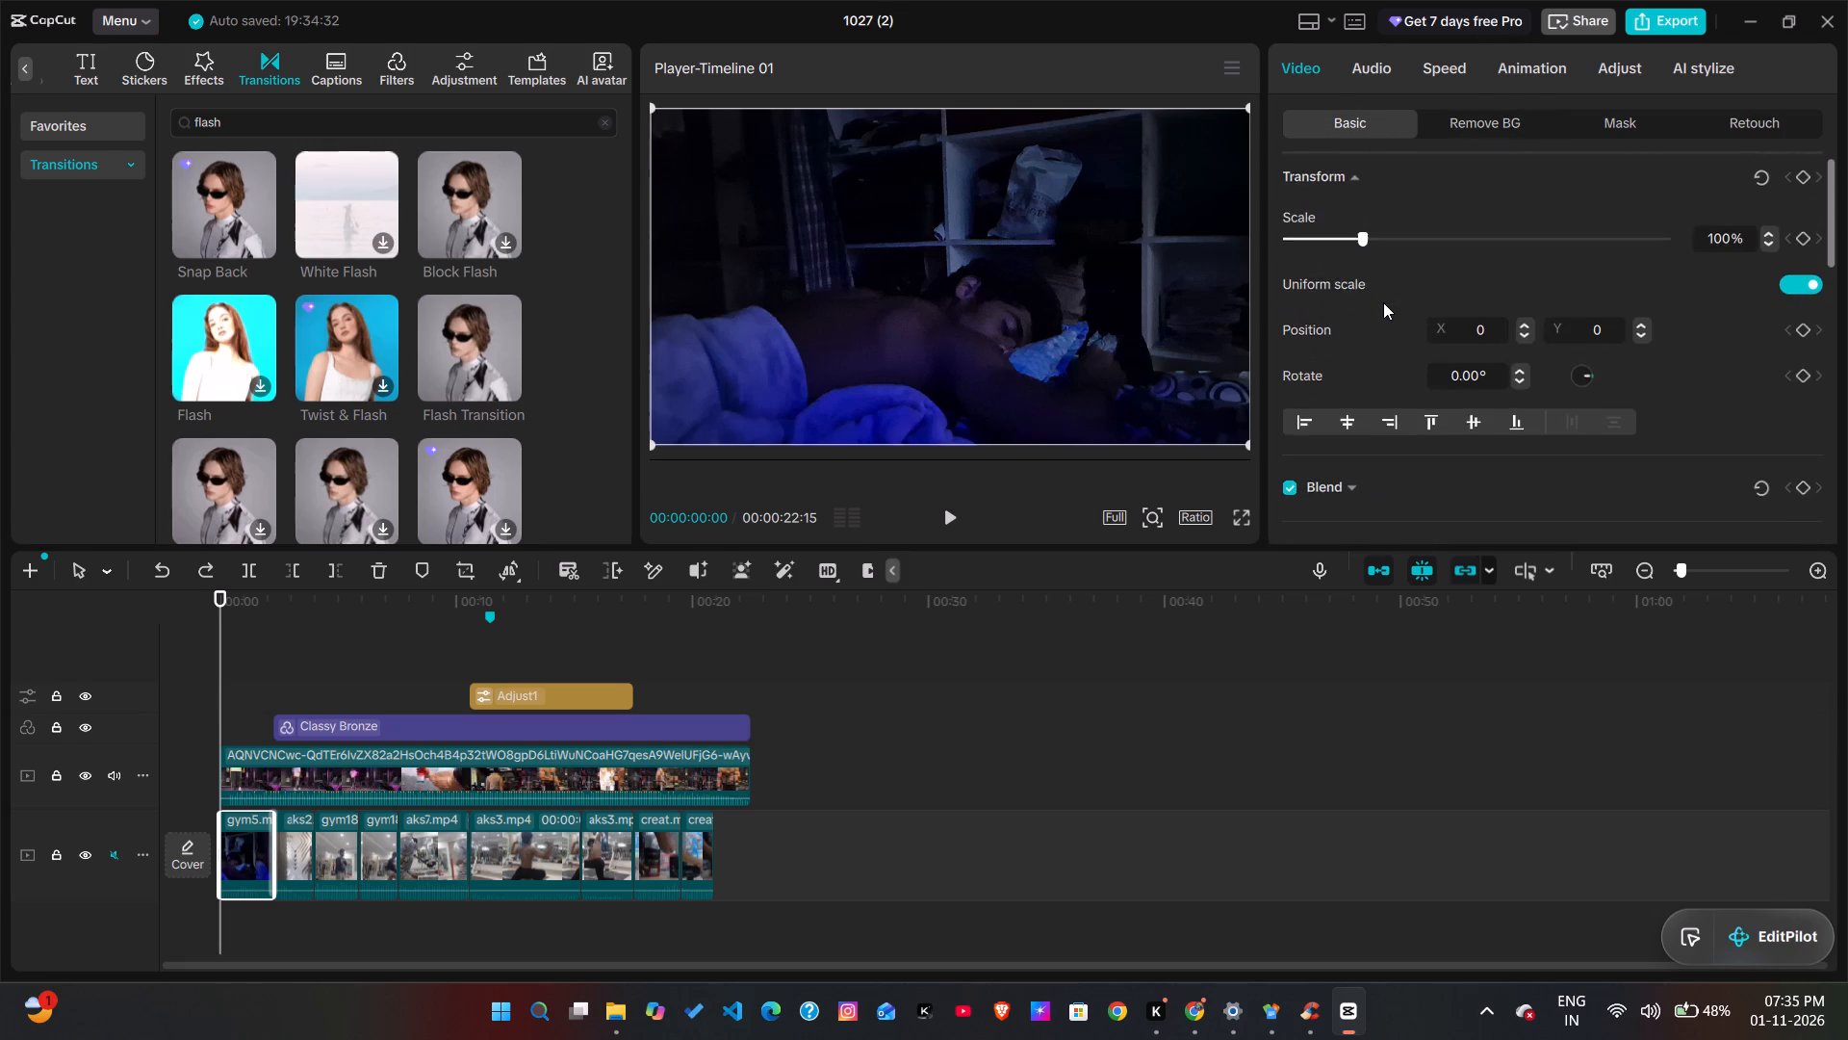
click(1387, 77)
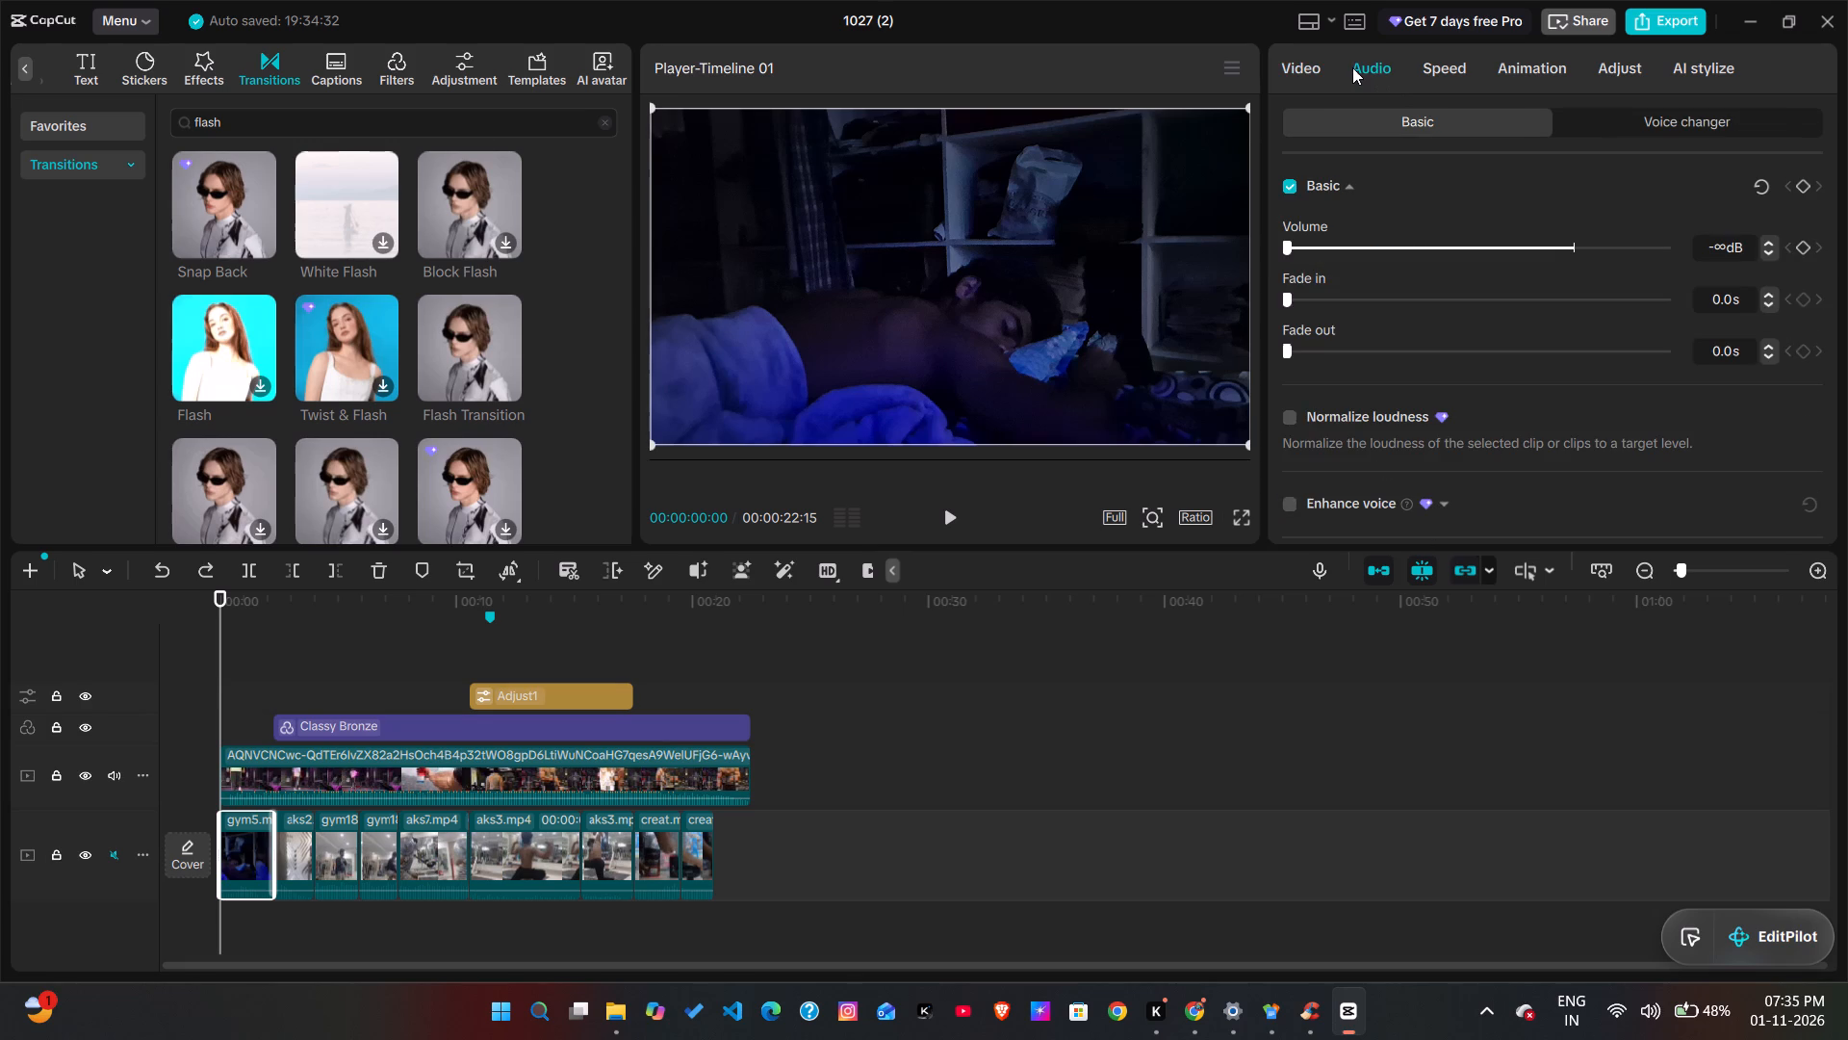
click(1352, 67)
click(1297, 67)
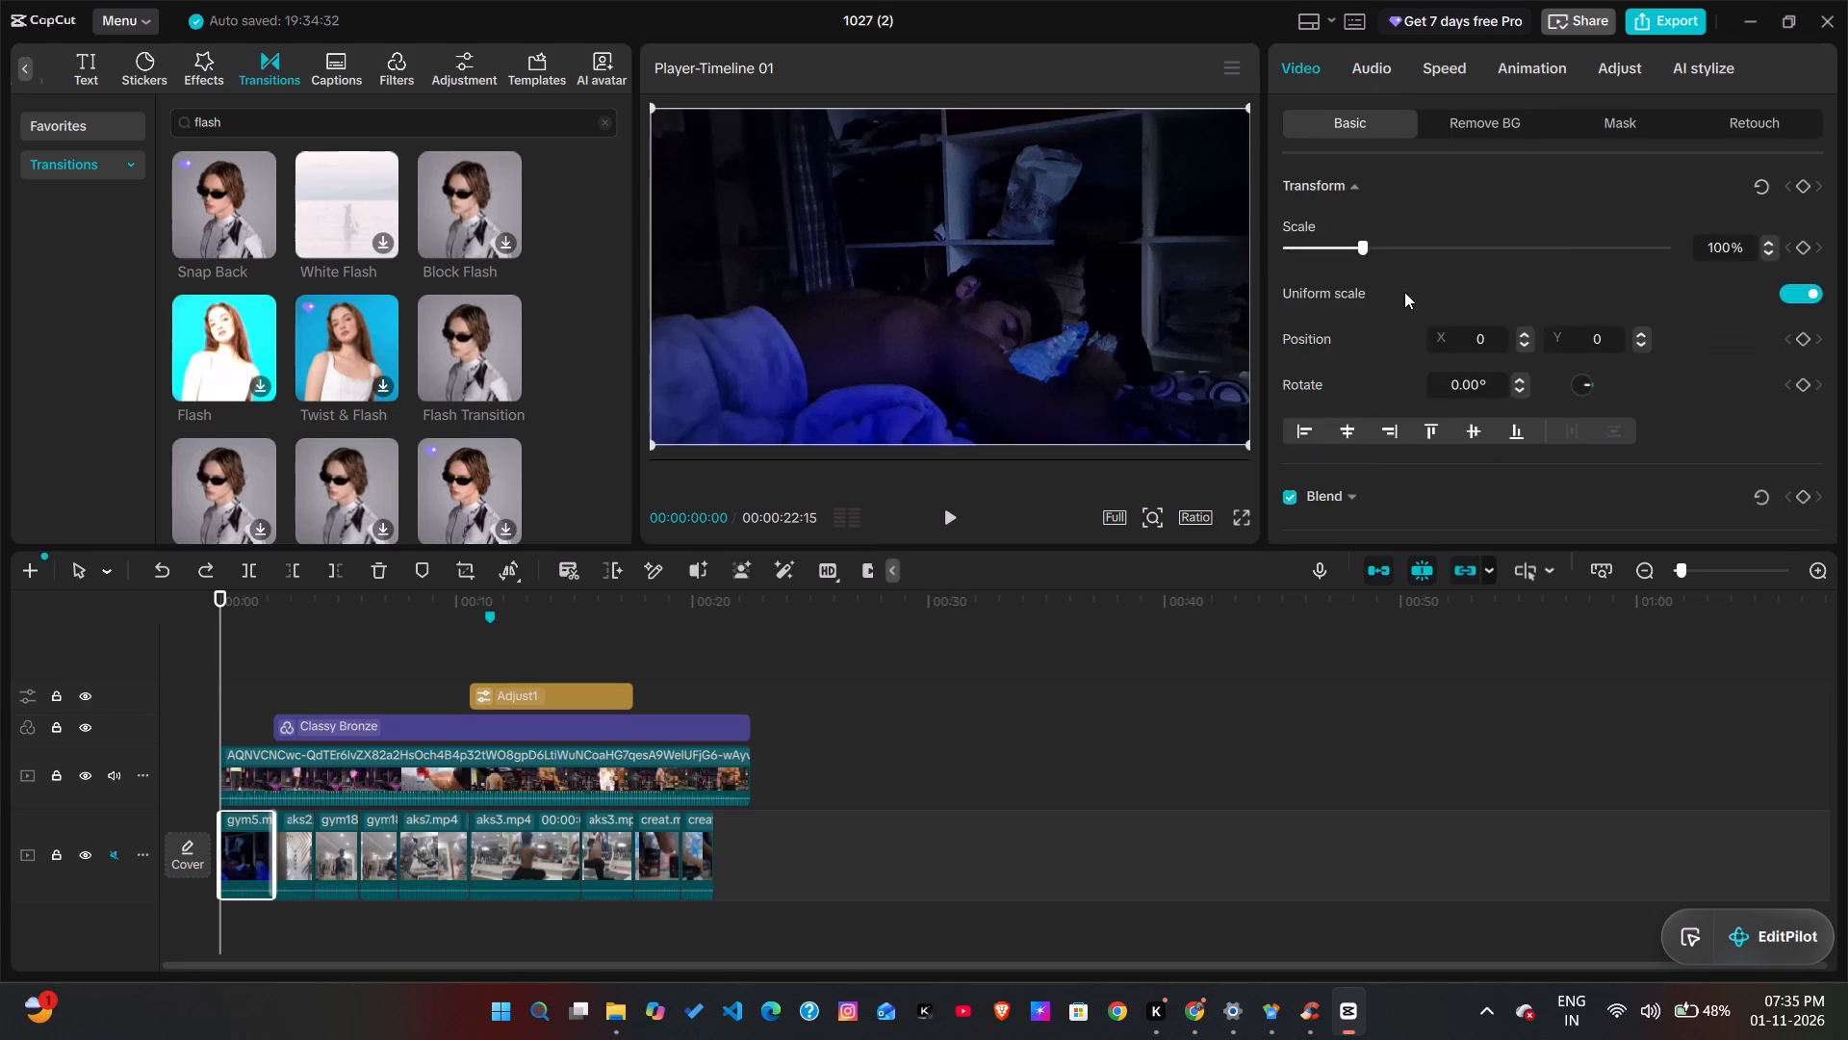
scroll(1404, 292, down, 13)
scroll(1404, 292, down, 11)
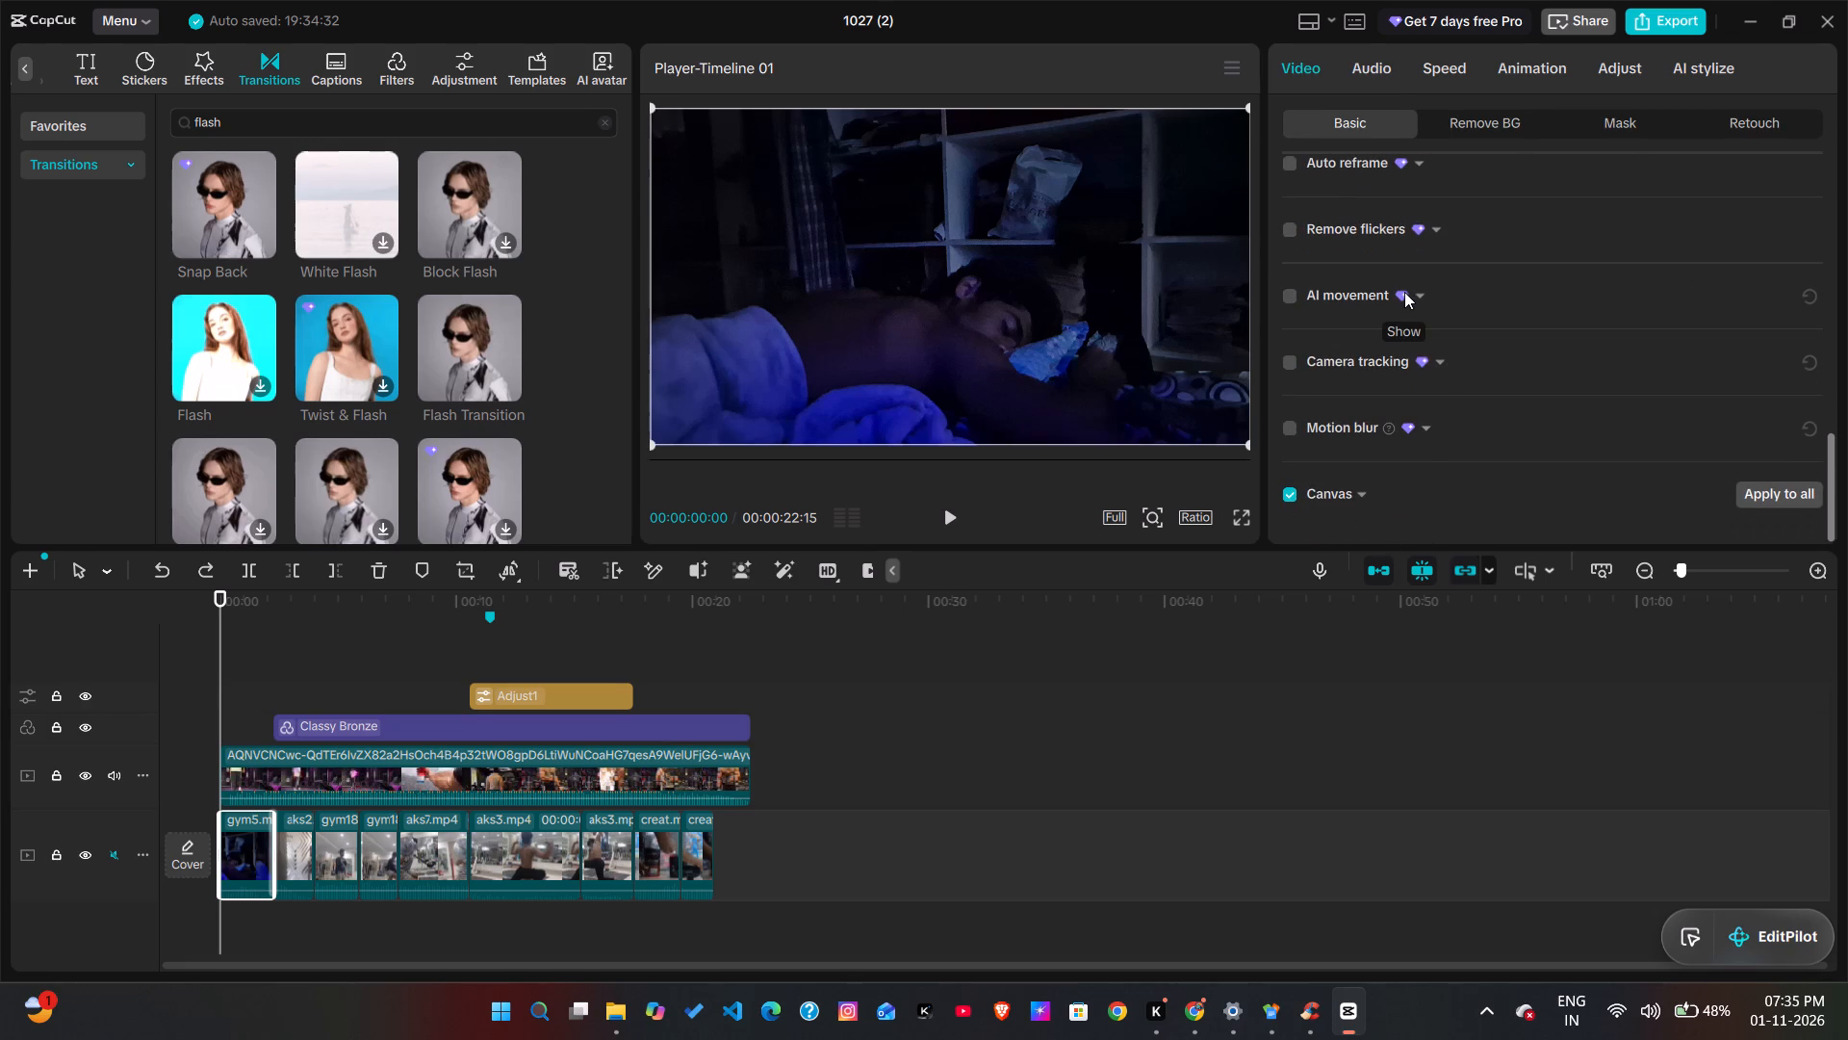
scroll(1340, 282, up, 13)
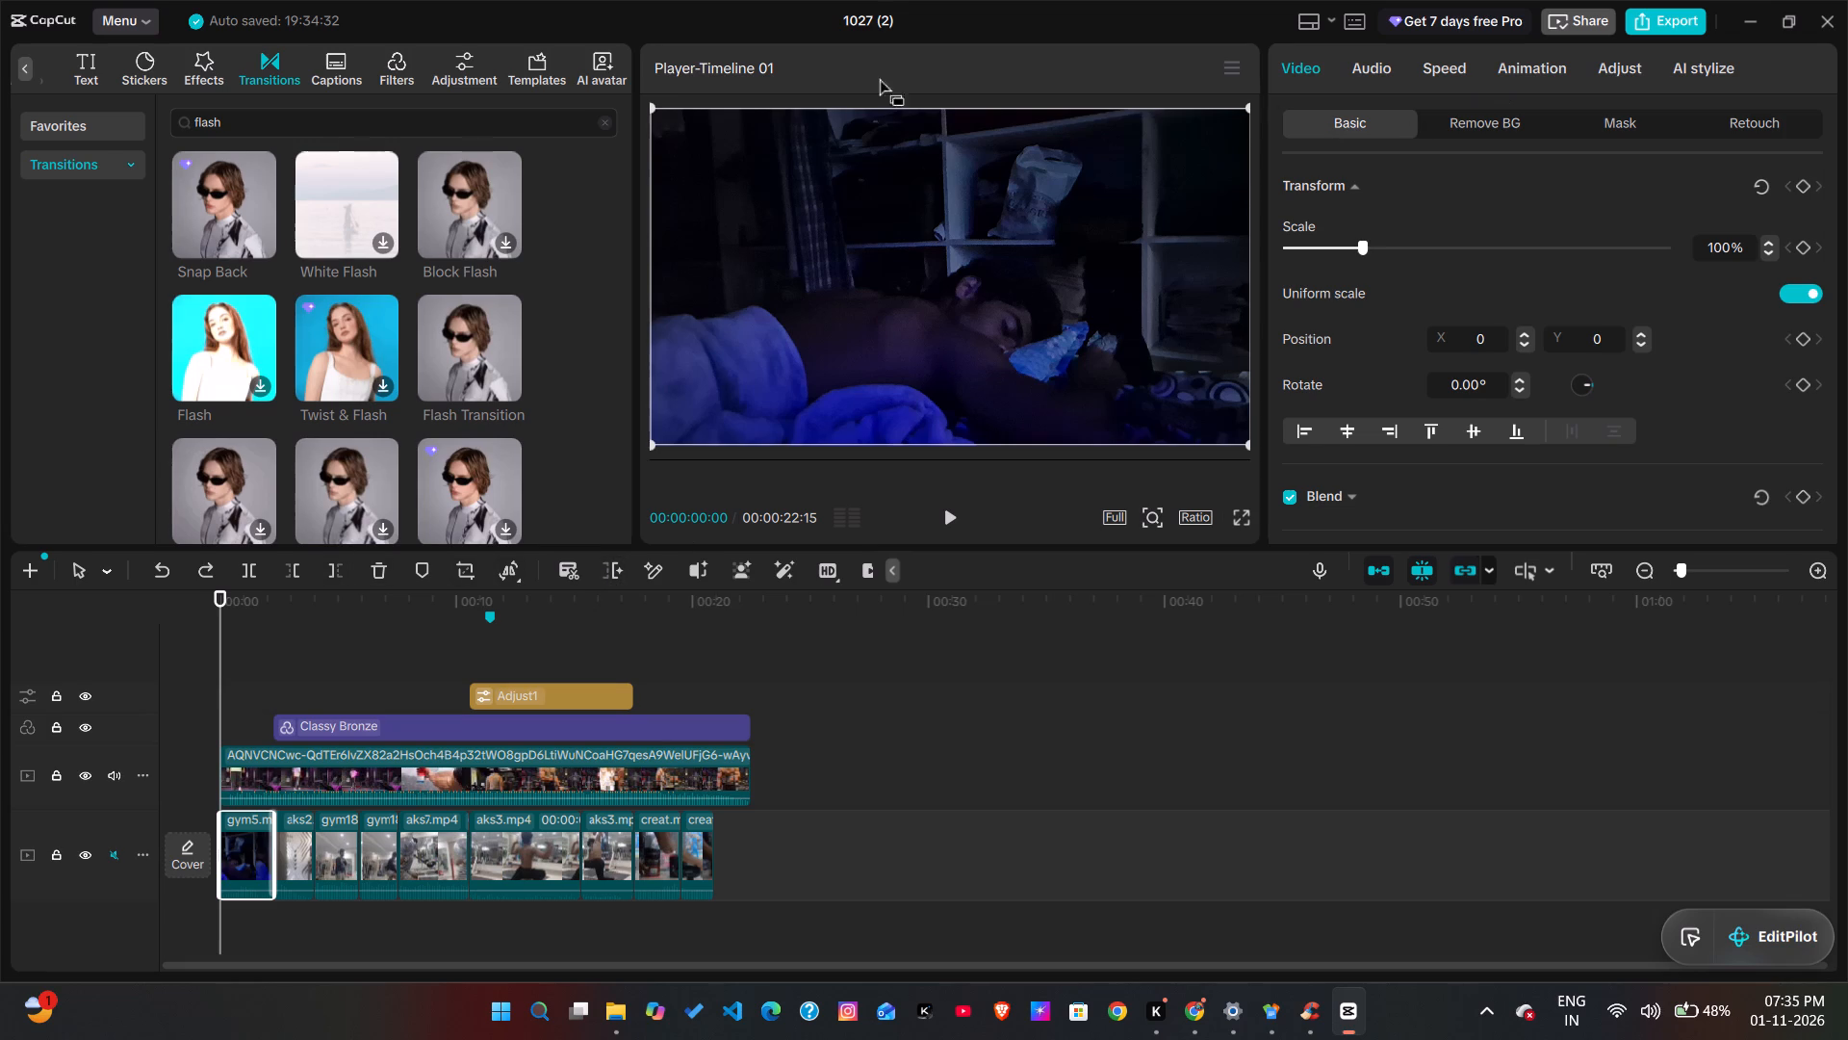
Add a second custom adjustment at the start of the timeline and shorten it to roughly the opening gym5 clip's length.
click(478, 68)
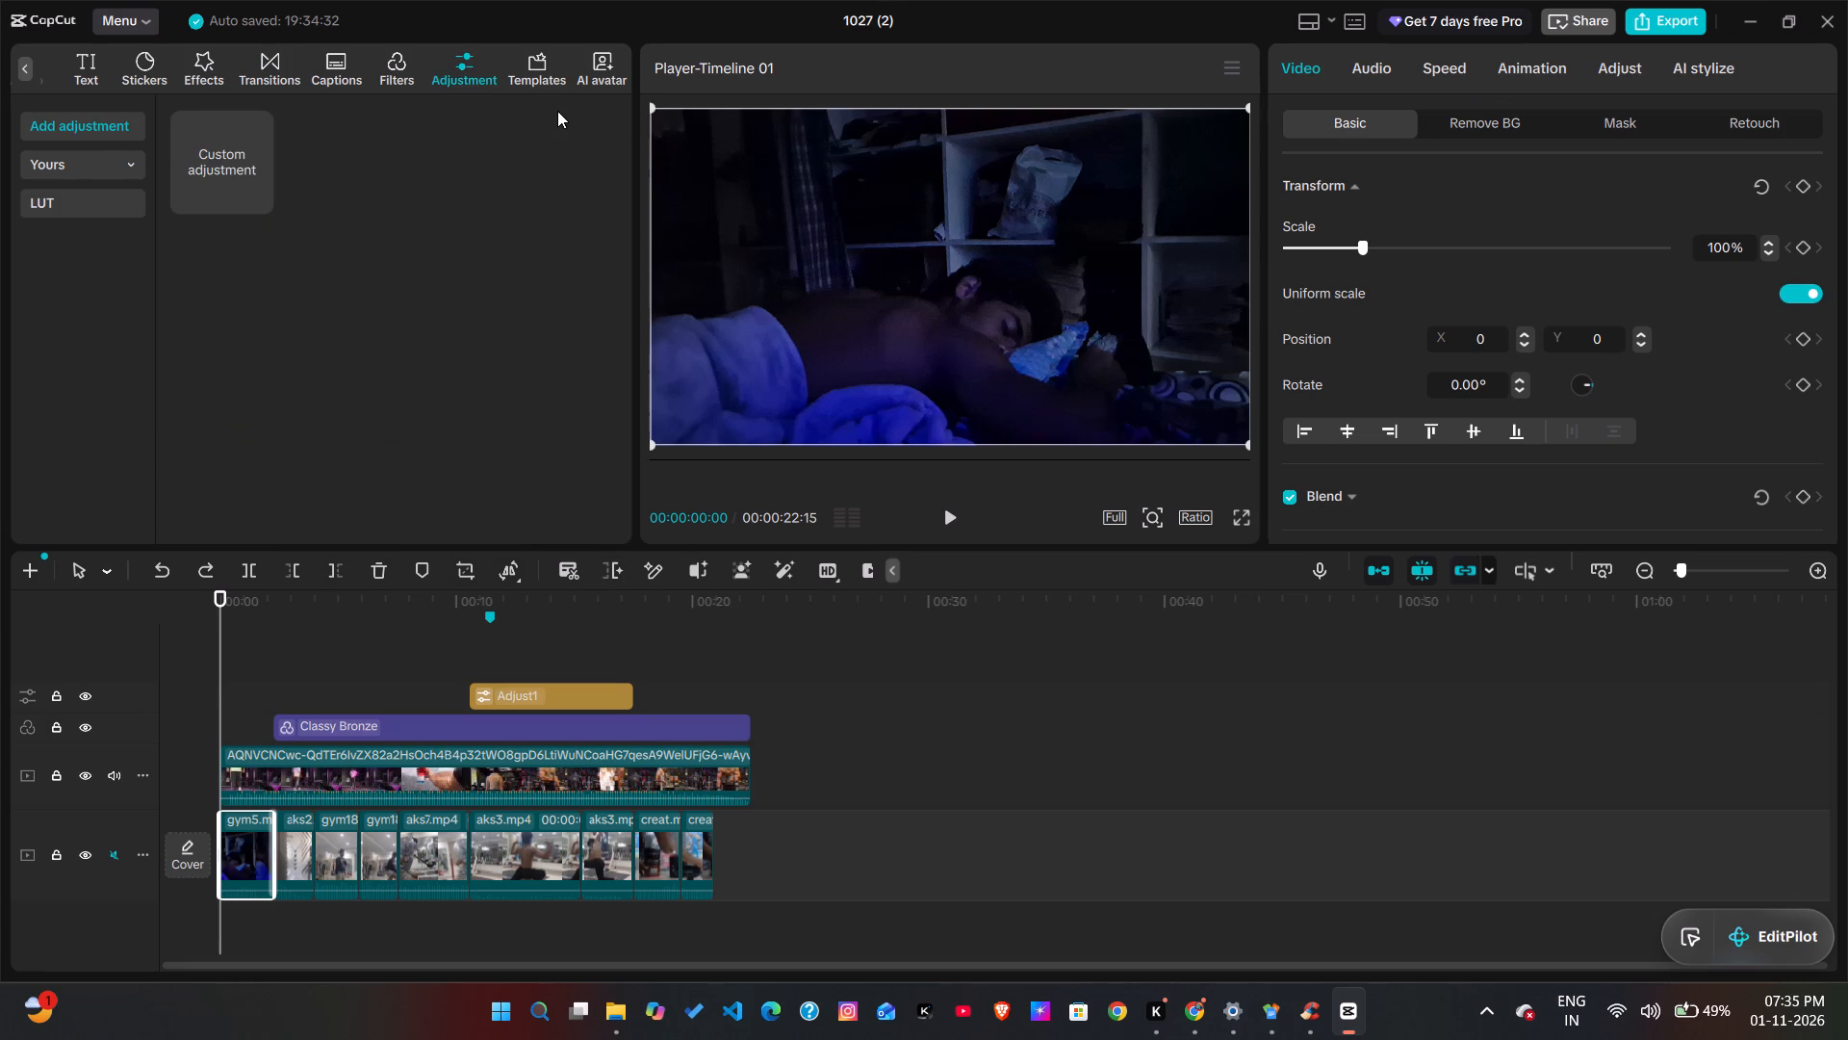
click(1517, 75)
click(251, 169)
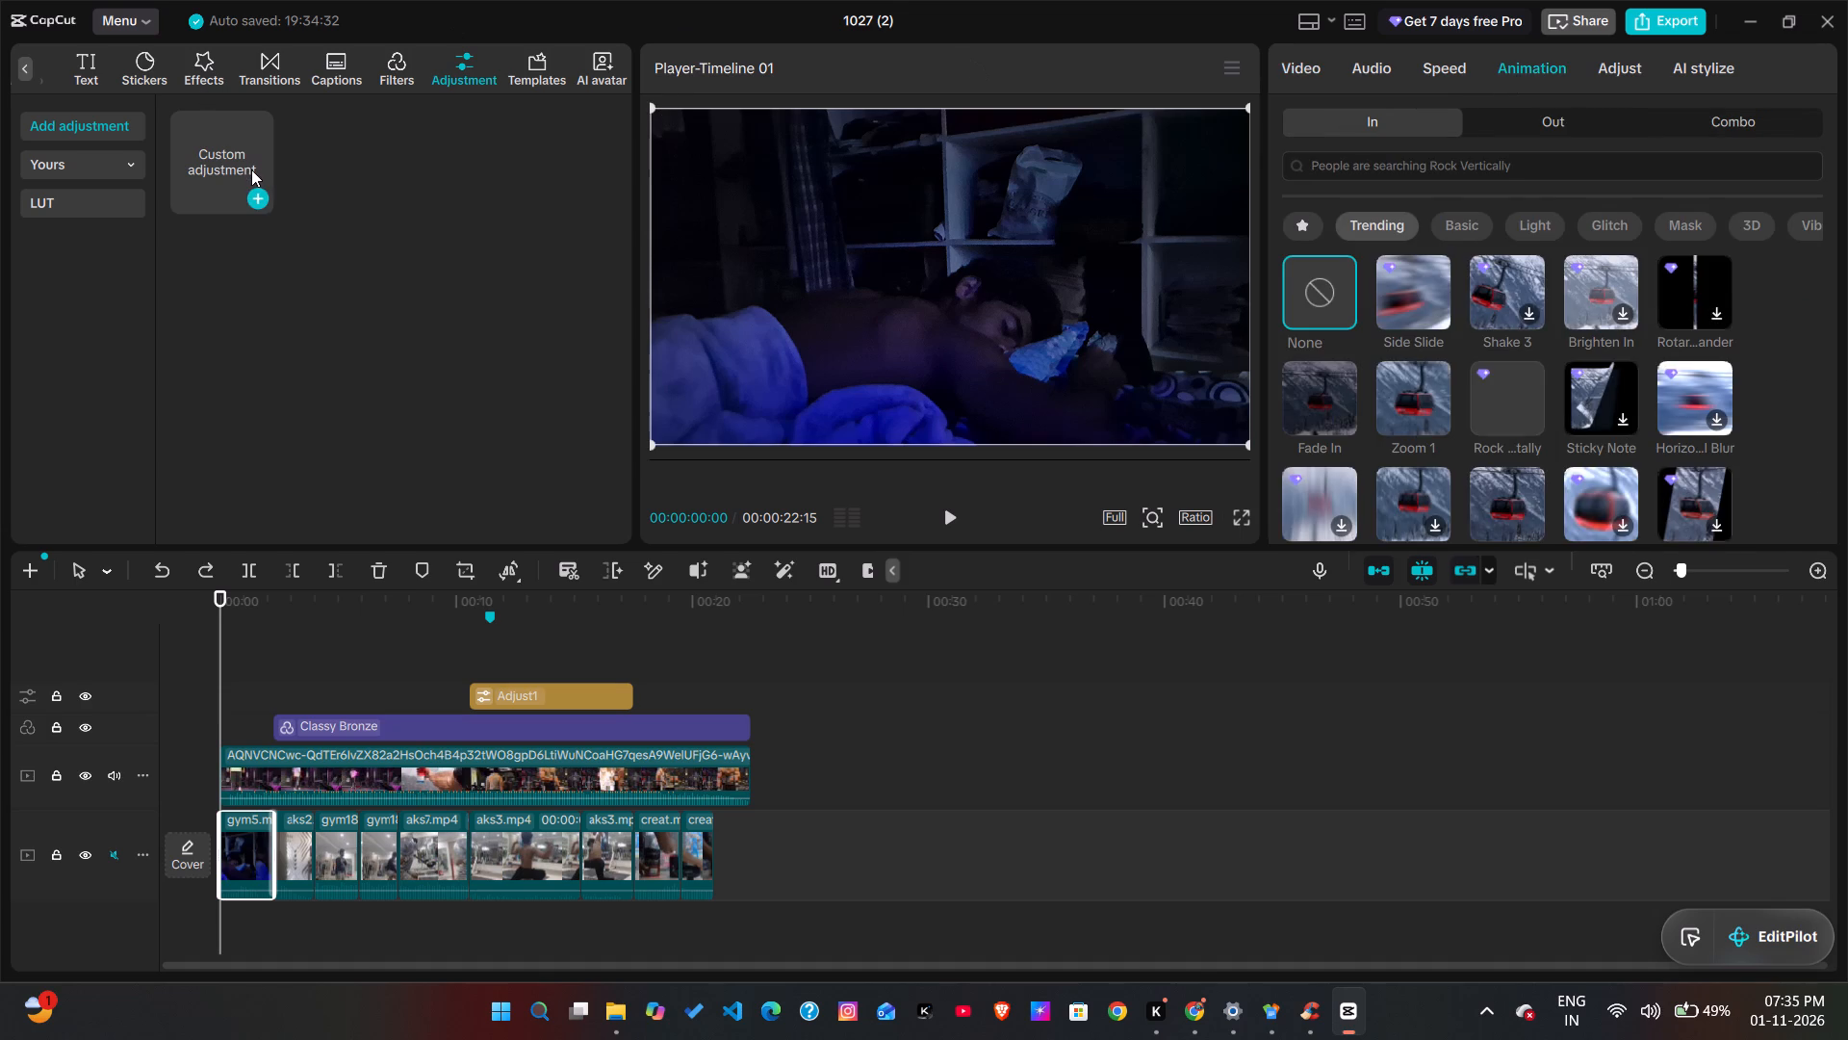
click(257, 204)
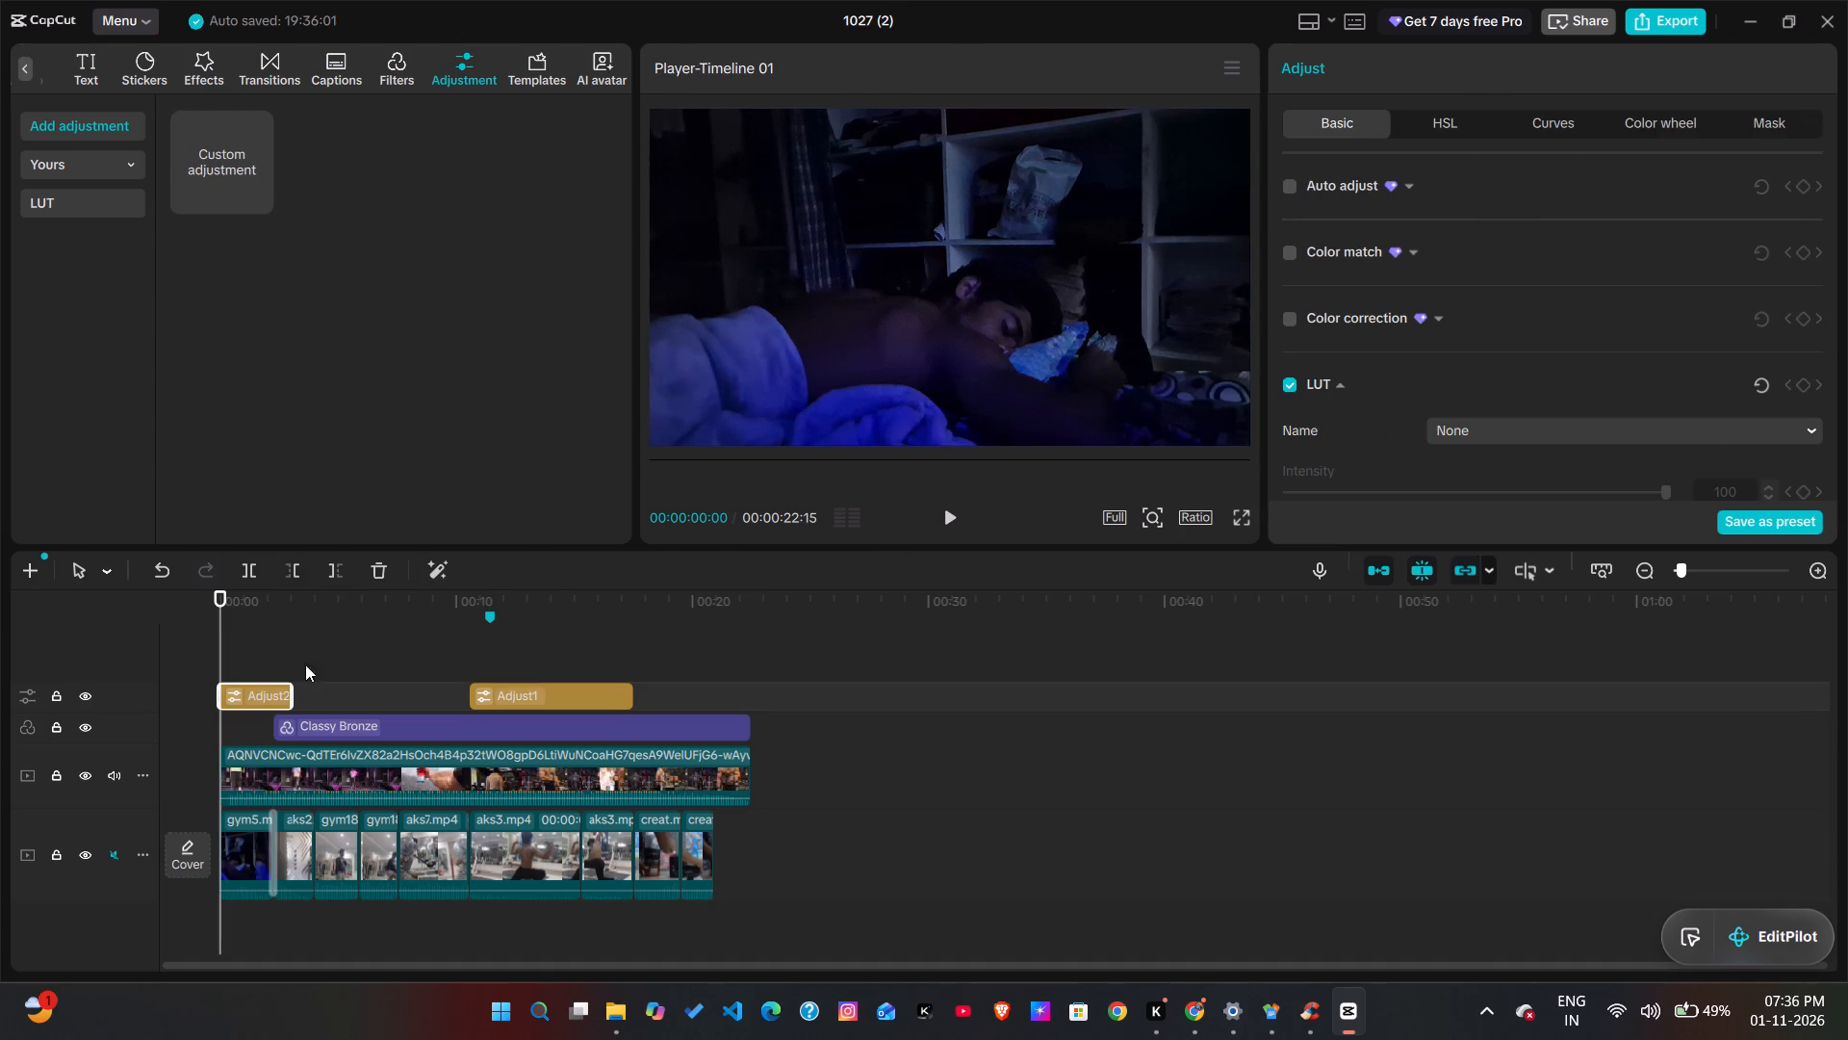
drag(288, 694, 283, 712)
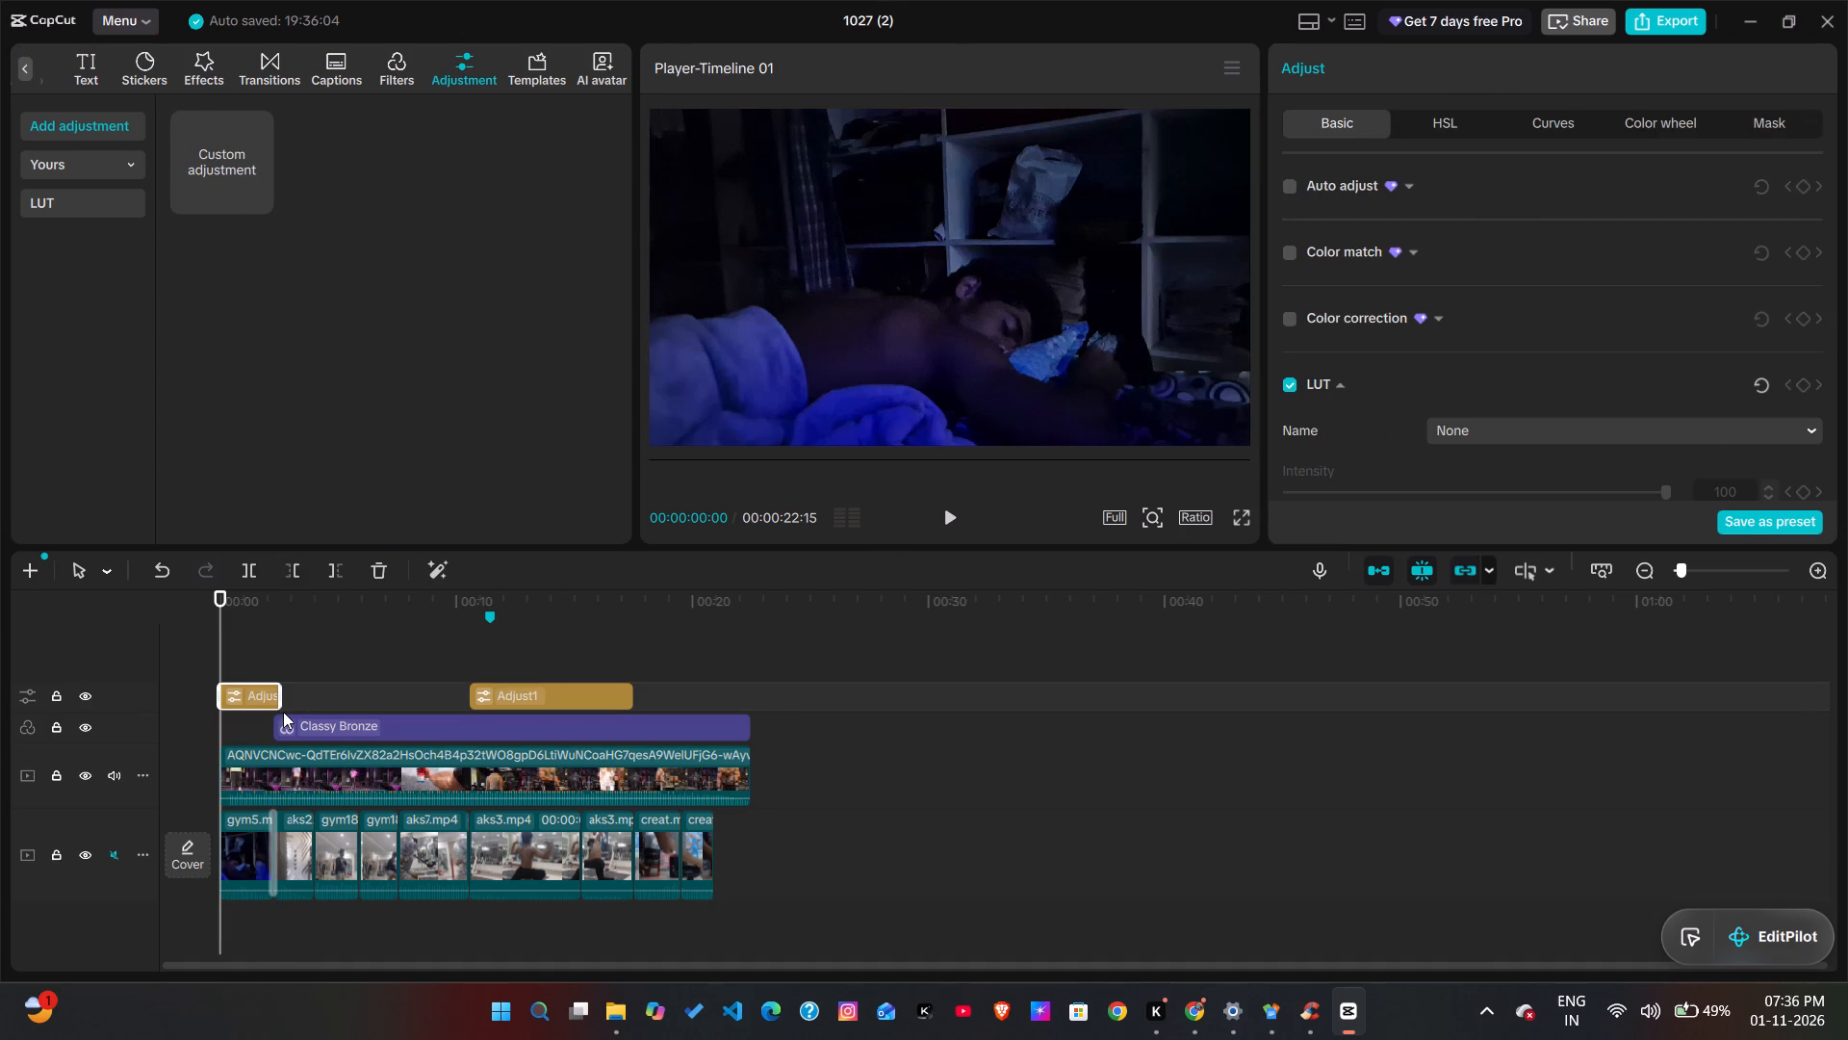
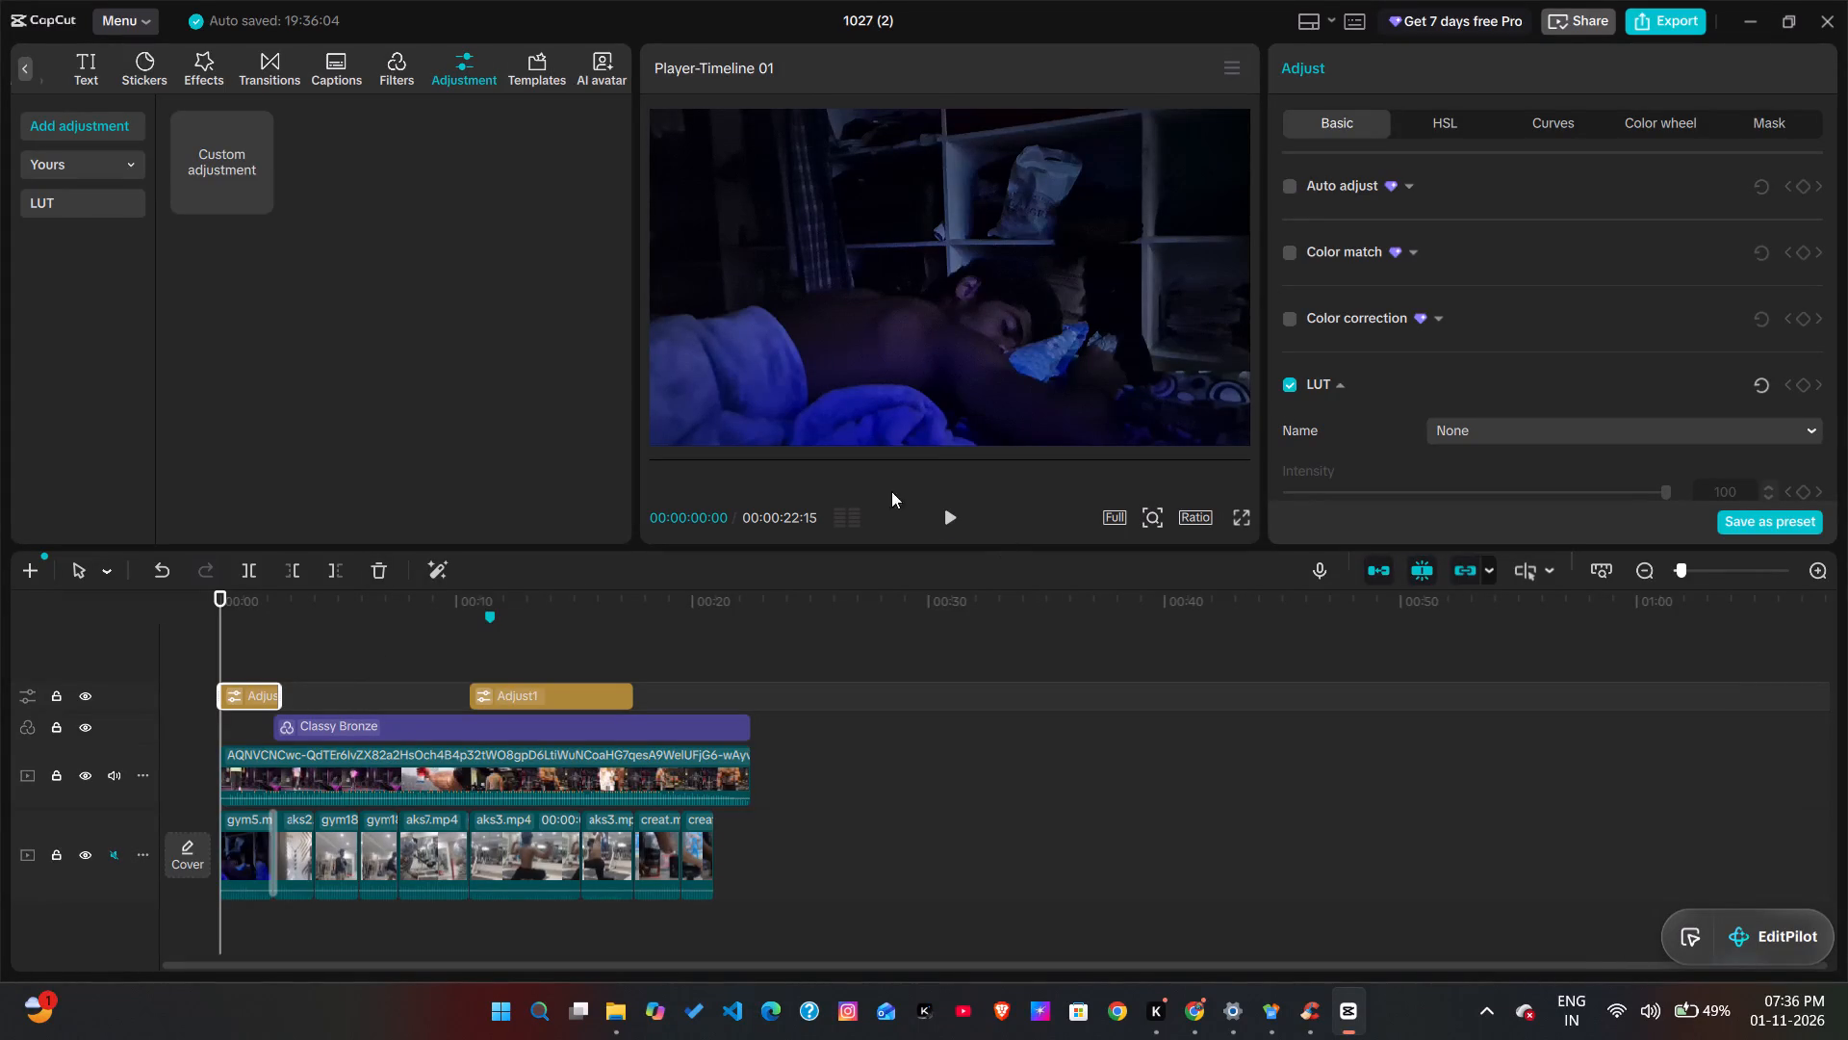
Set the contrast of the short opening adjustment to -3, trying both higher and lower values first.
click(264, 689)
scroll(1382, 379, down, 9)
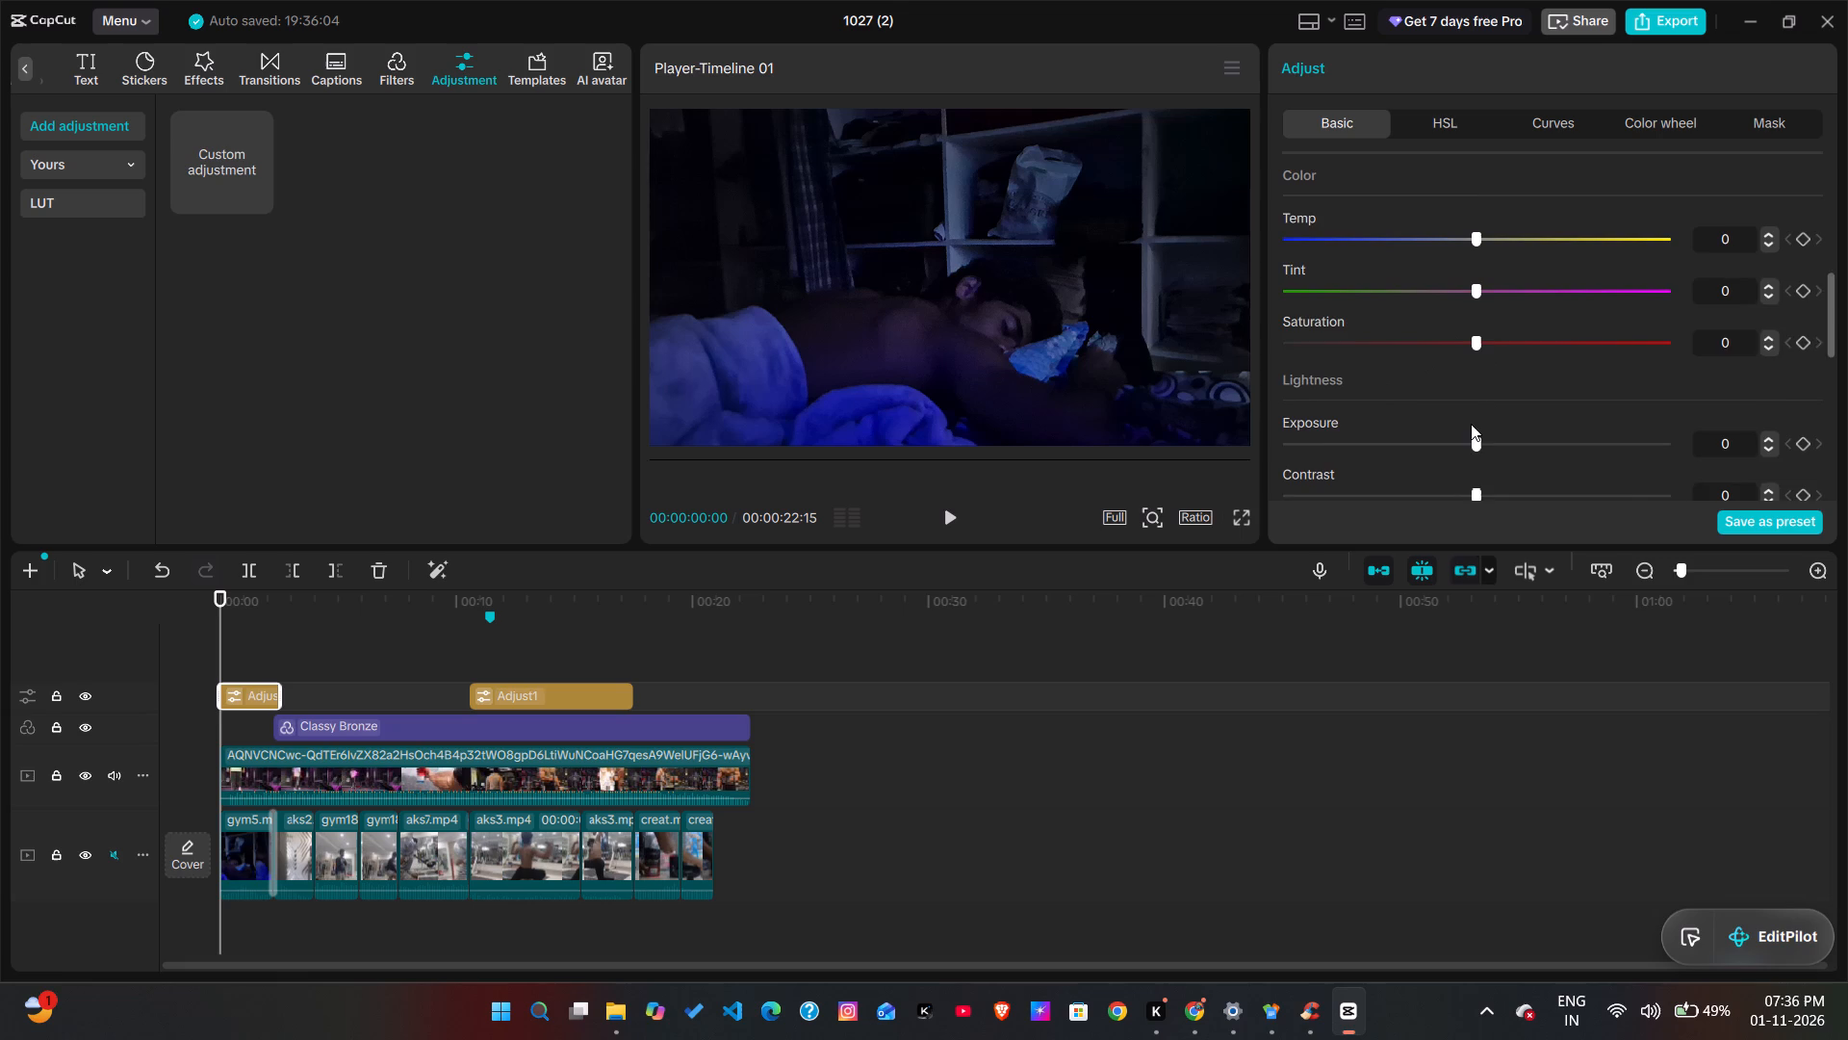
scroll(1462, 352, down, 1)
drag(1482, 446, 1528, 447)
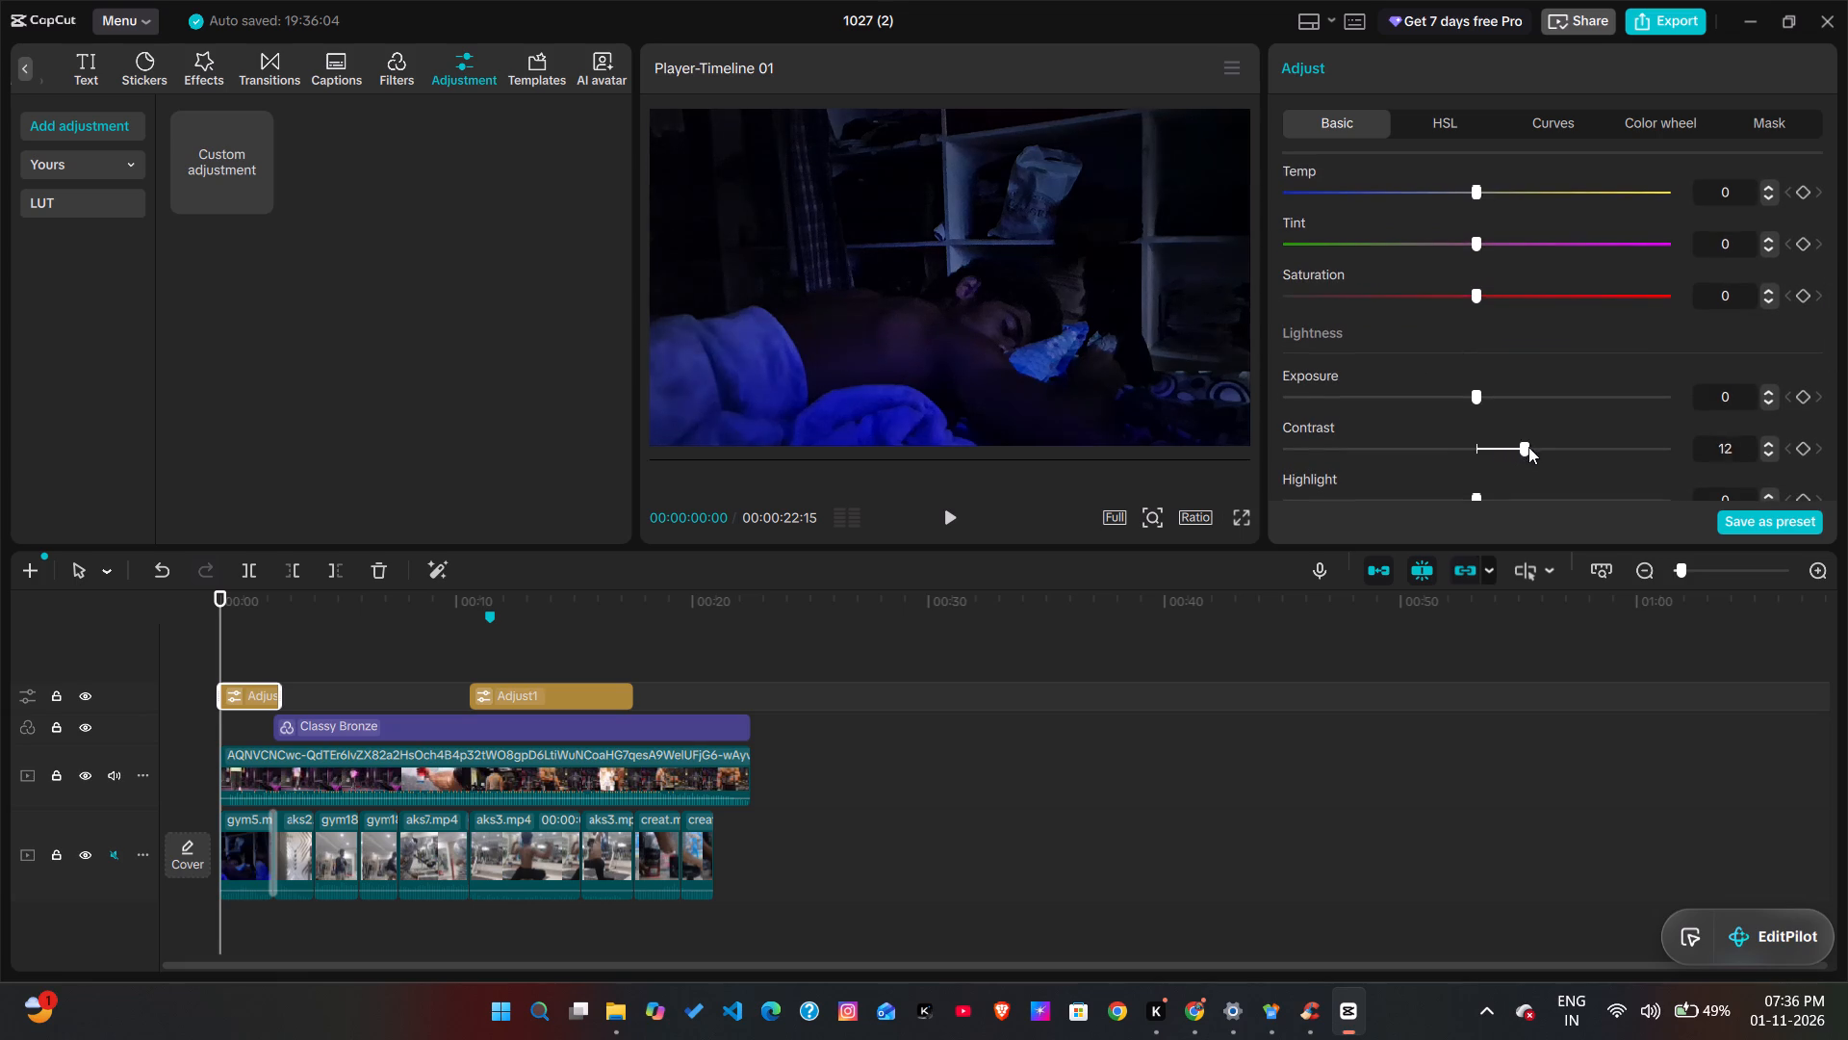
drag(1528, 447, 1445, 481)
drag(1445, 481, 1460, 485)
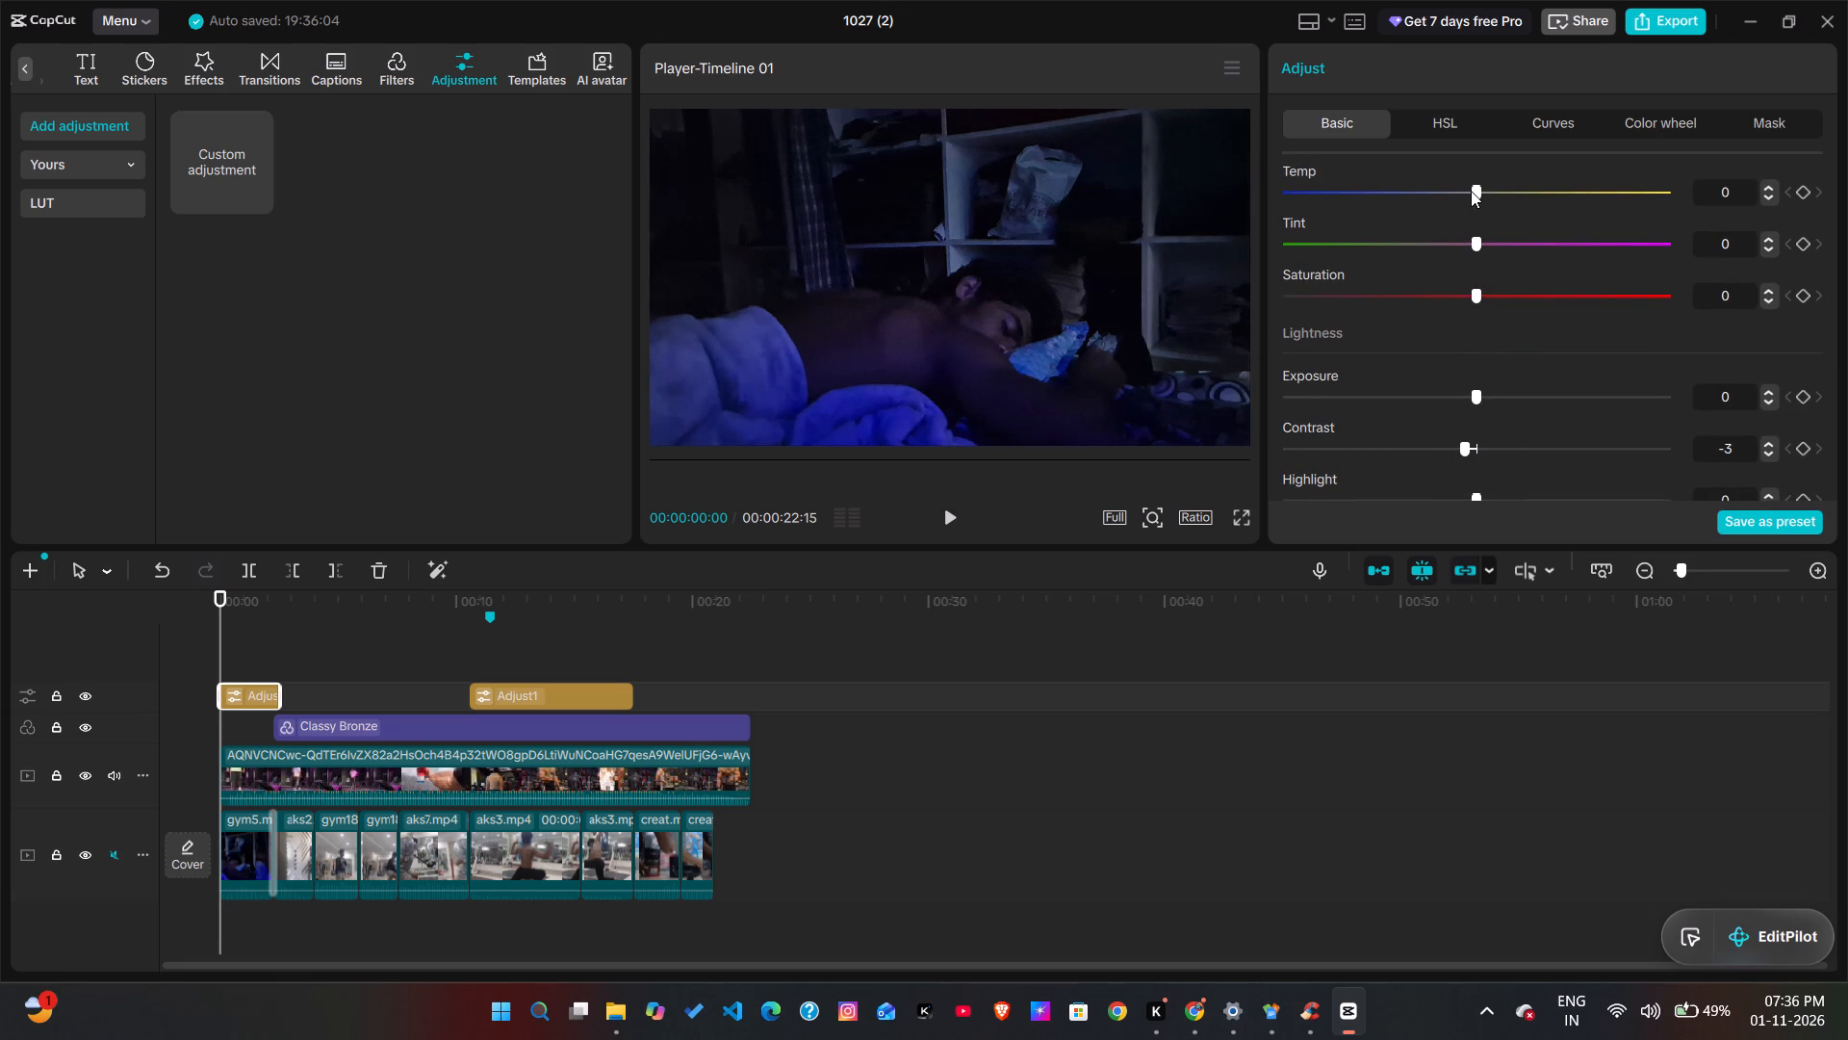
Warm the opening adjustment slightly by raising its colour temperature to about 3.
click(1471, 191)
drag(1471, 191, 1534, 196)
drag(1534, 196, 1486, 220)
drag(1486, 220, 1487, 219)
Raise the opening adjustment's highlight value to 13 after trying stronger settings.
scroll(1456, 301, down, 2)
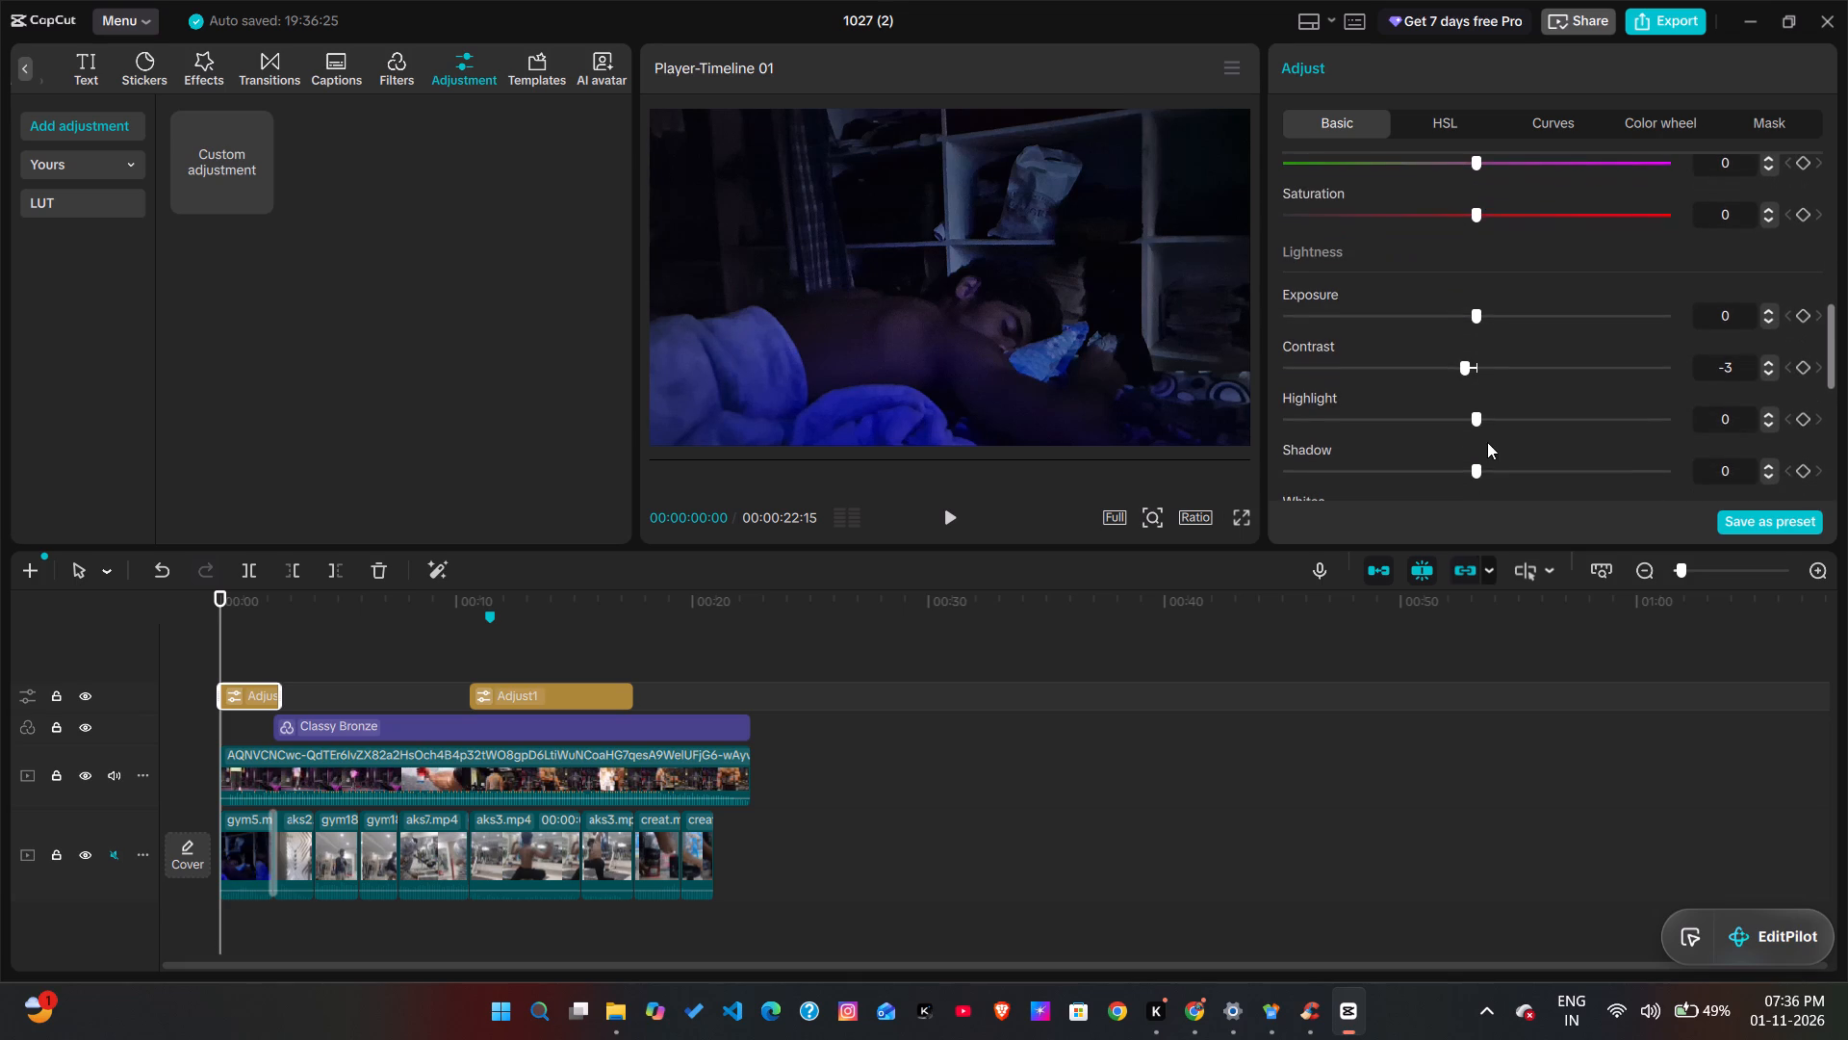
click(1475, 421)
drag(1475, 421, 1599, 430)
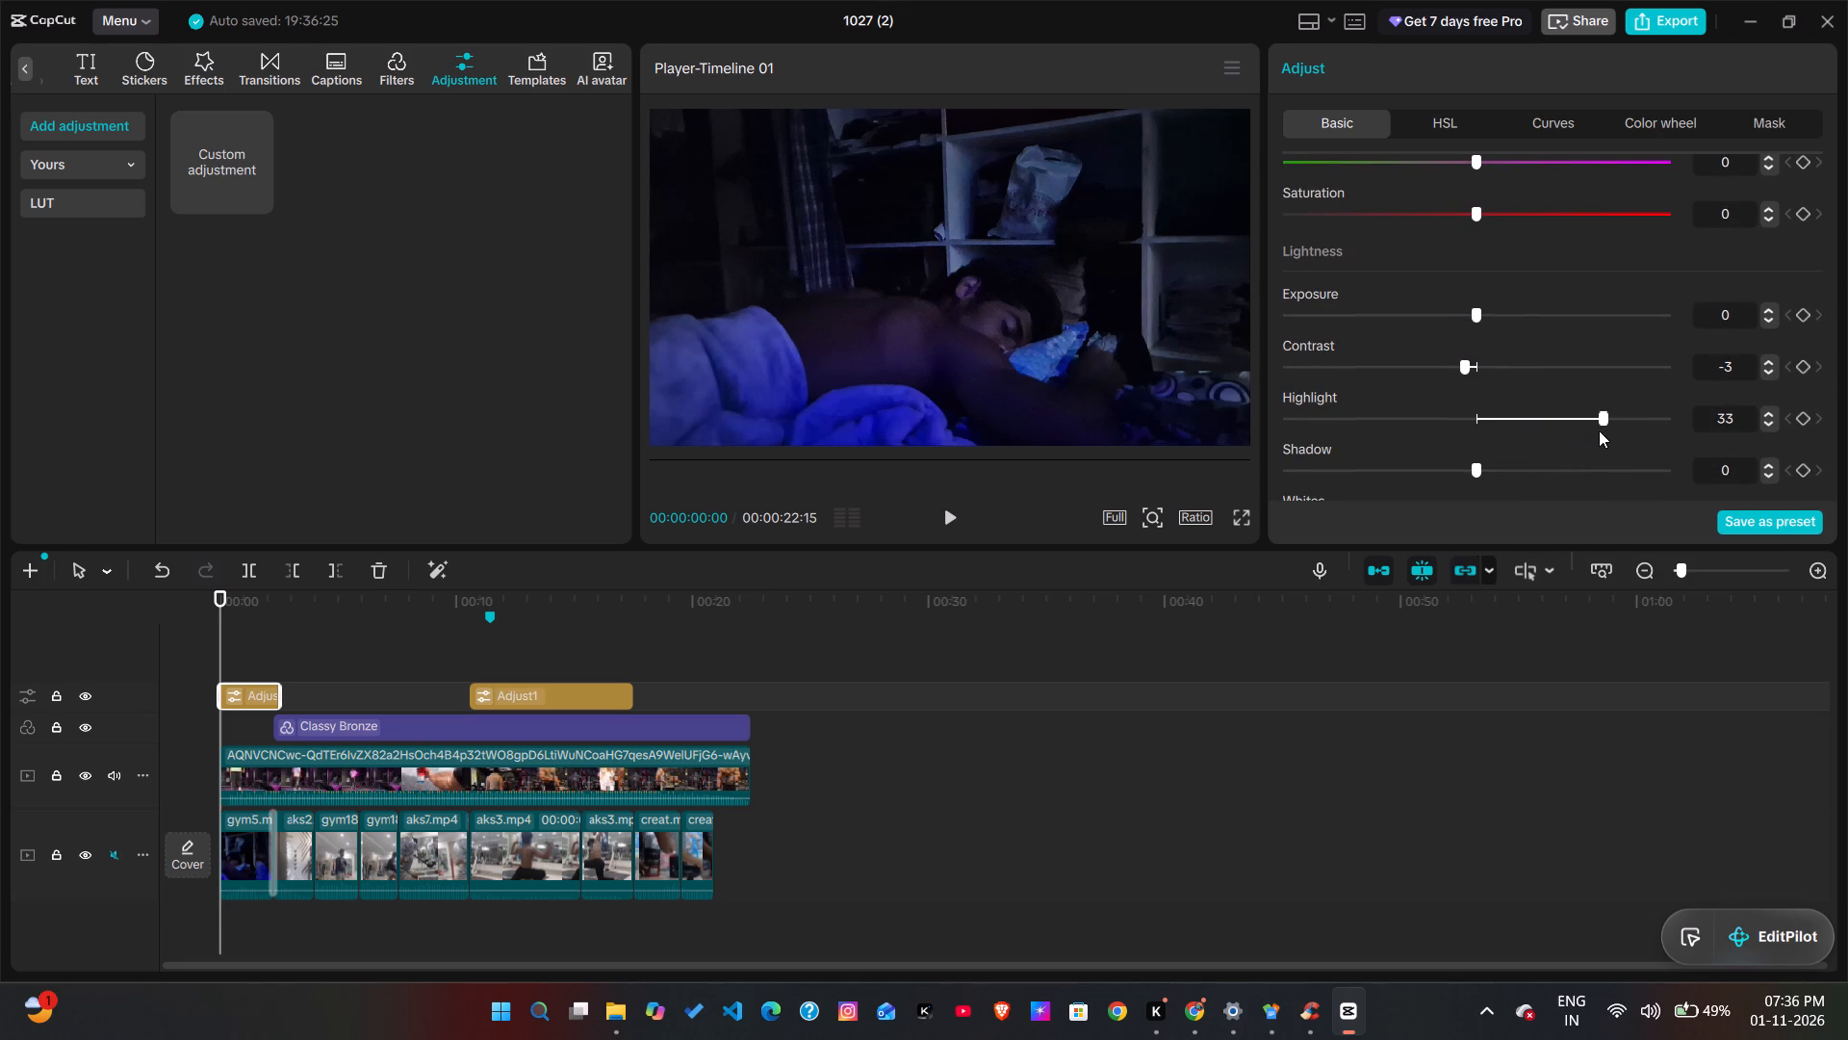
drag(1599, 430, 1541, 414)
drag(1541, 414, 1520, 437)
Set the opening adjustment's sharpening to 5 after testing a much stronger amount.
scroll(1520, 437, down, 1)
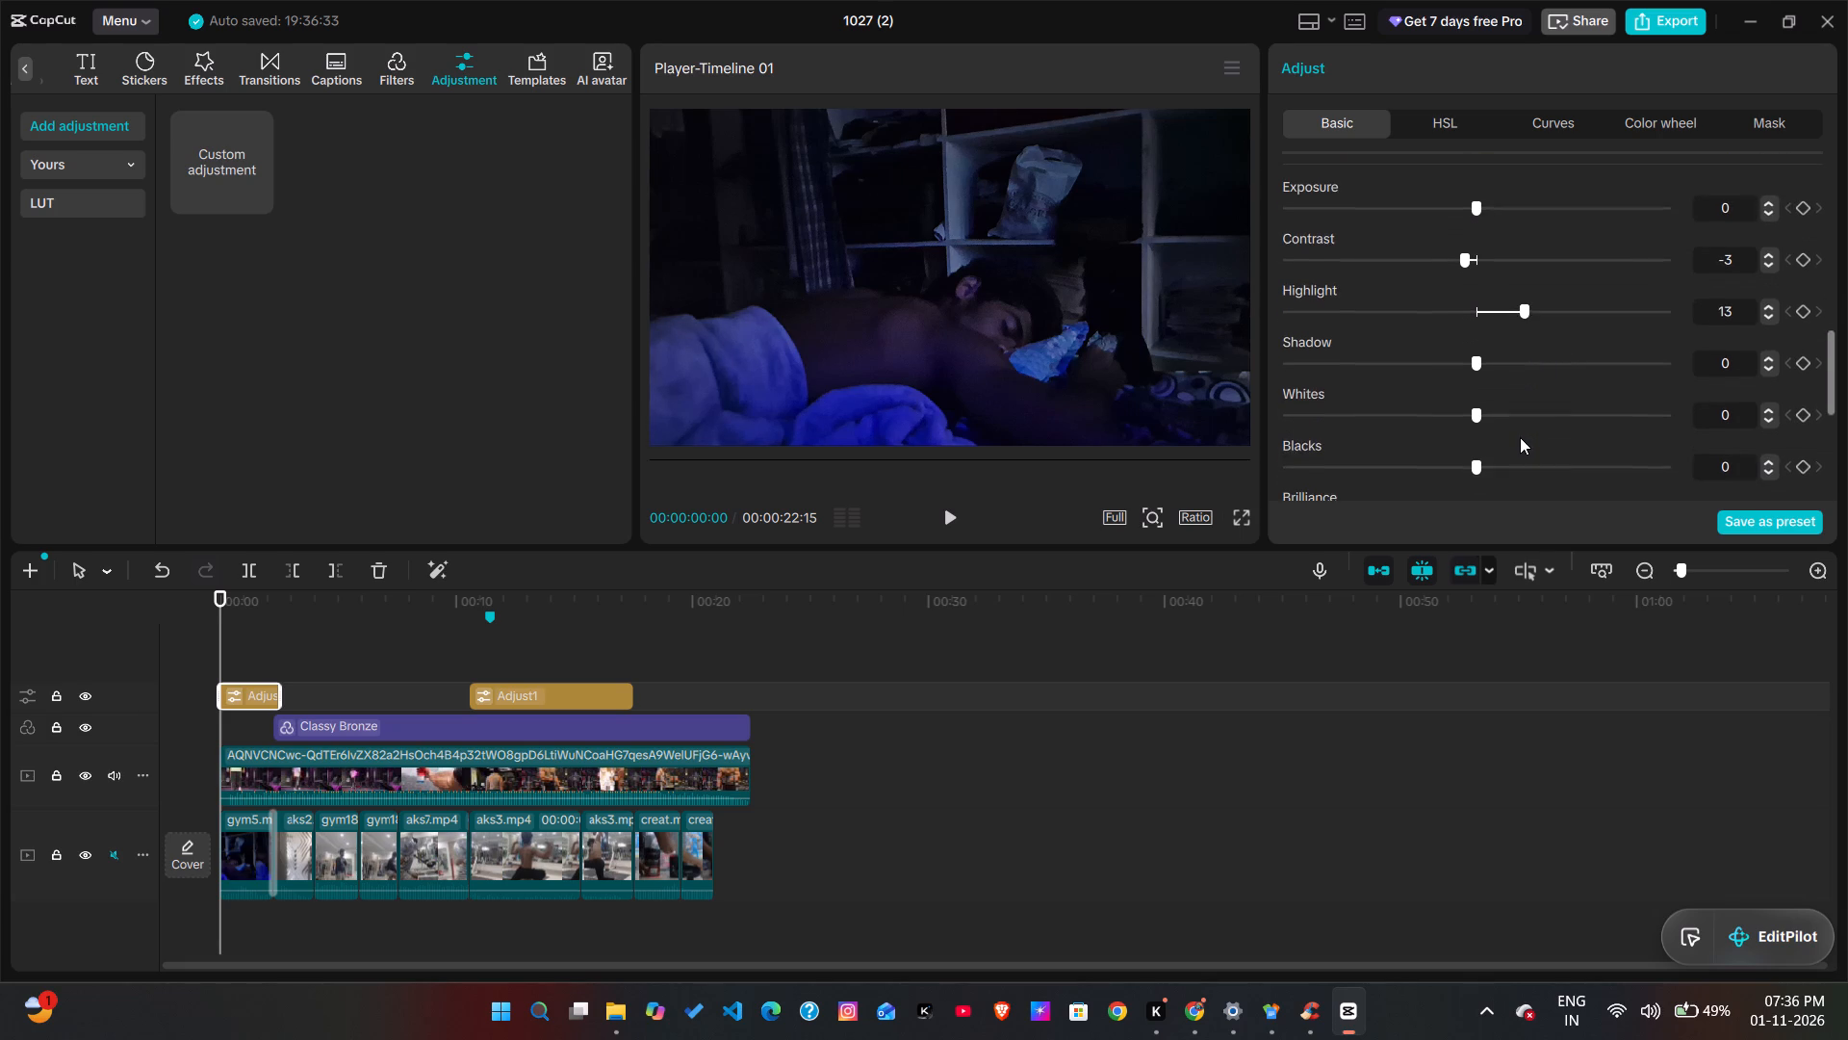
scroll(1504, 377, down, 2)
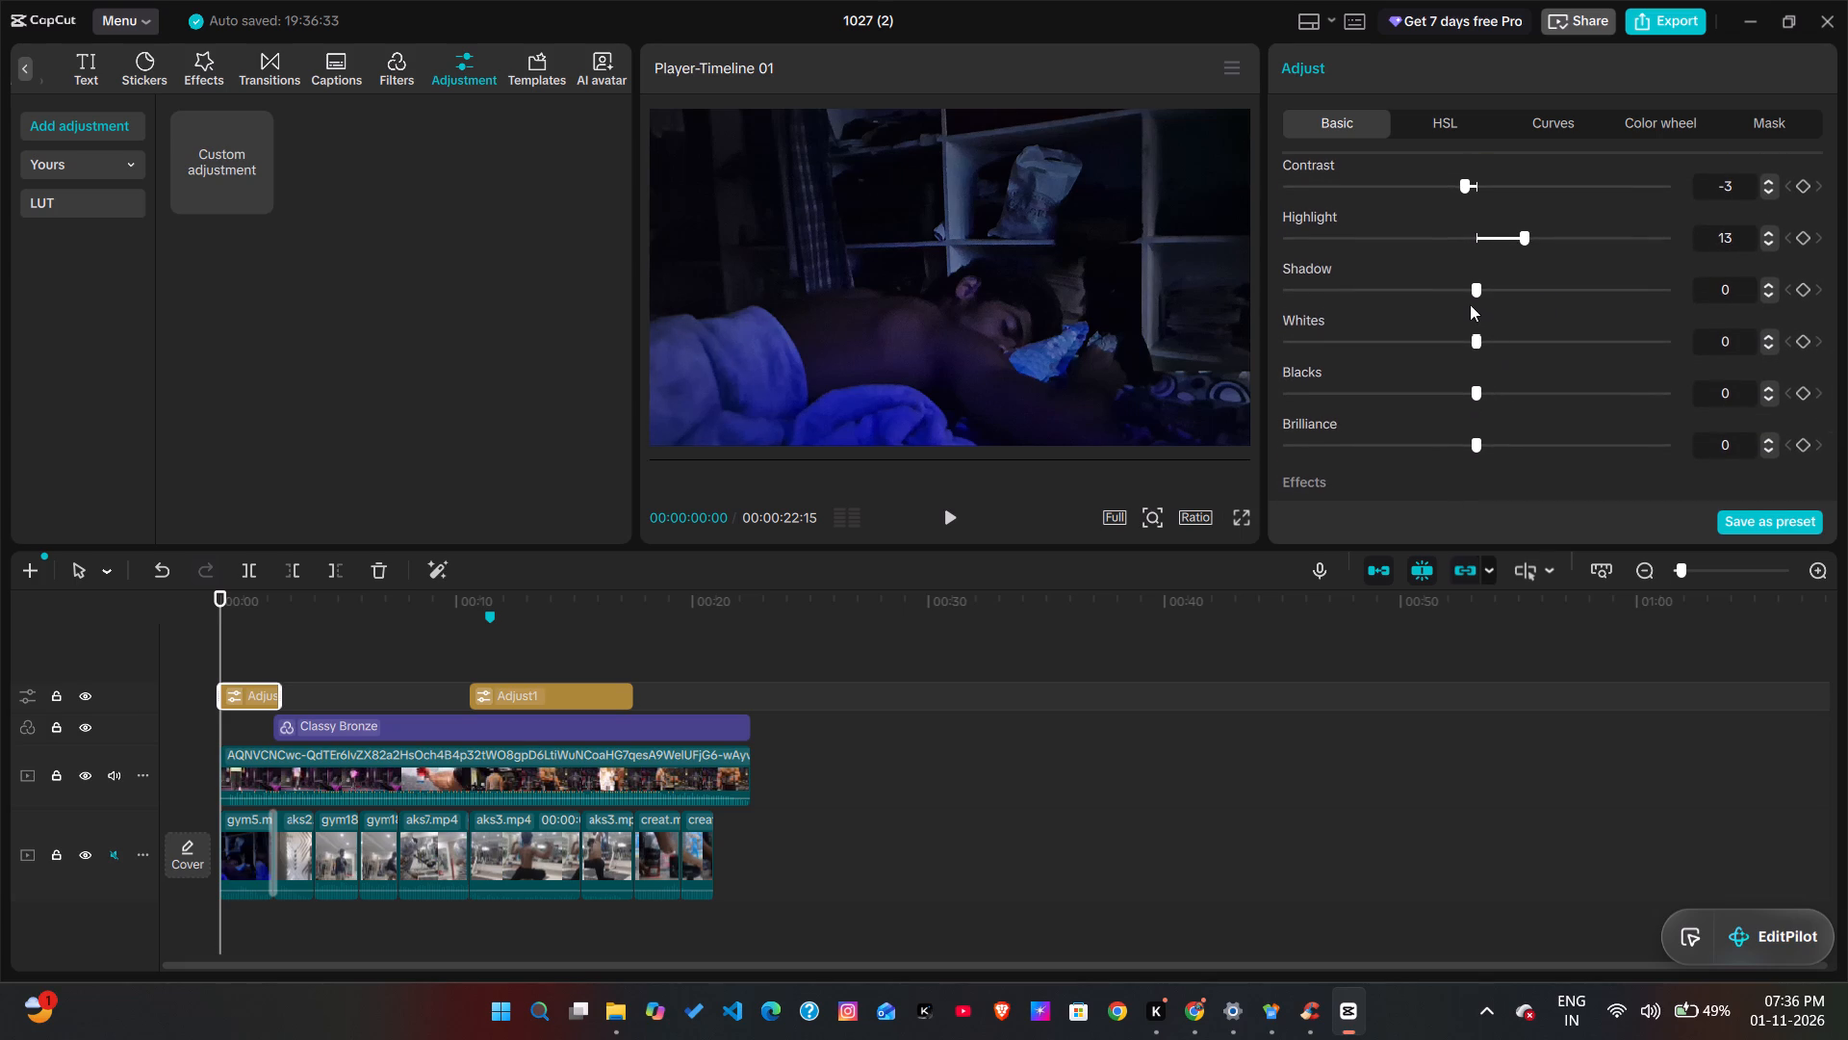
scroll(1470, 303, down, 4)
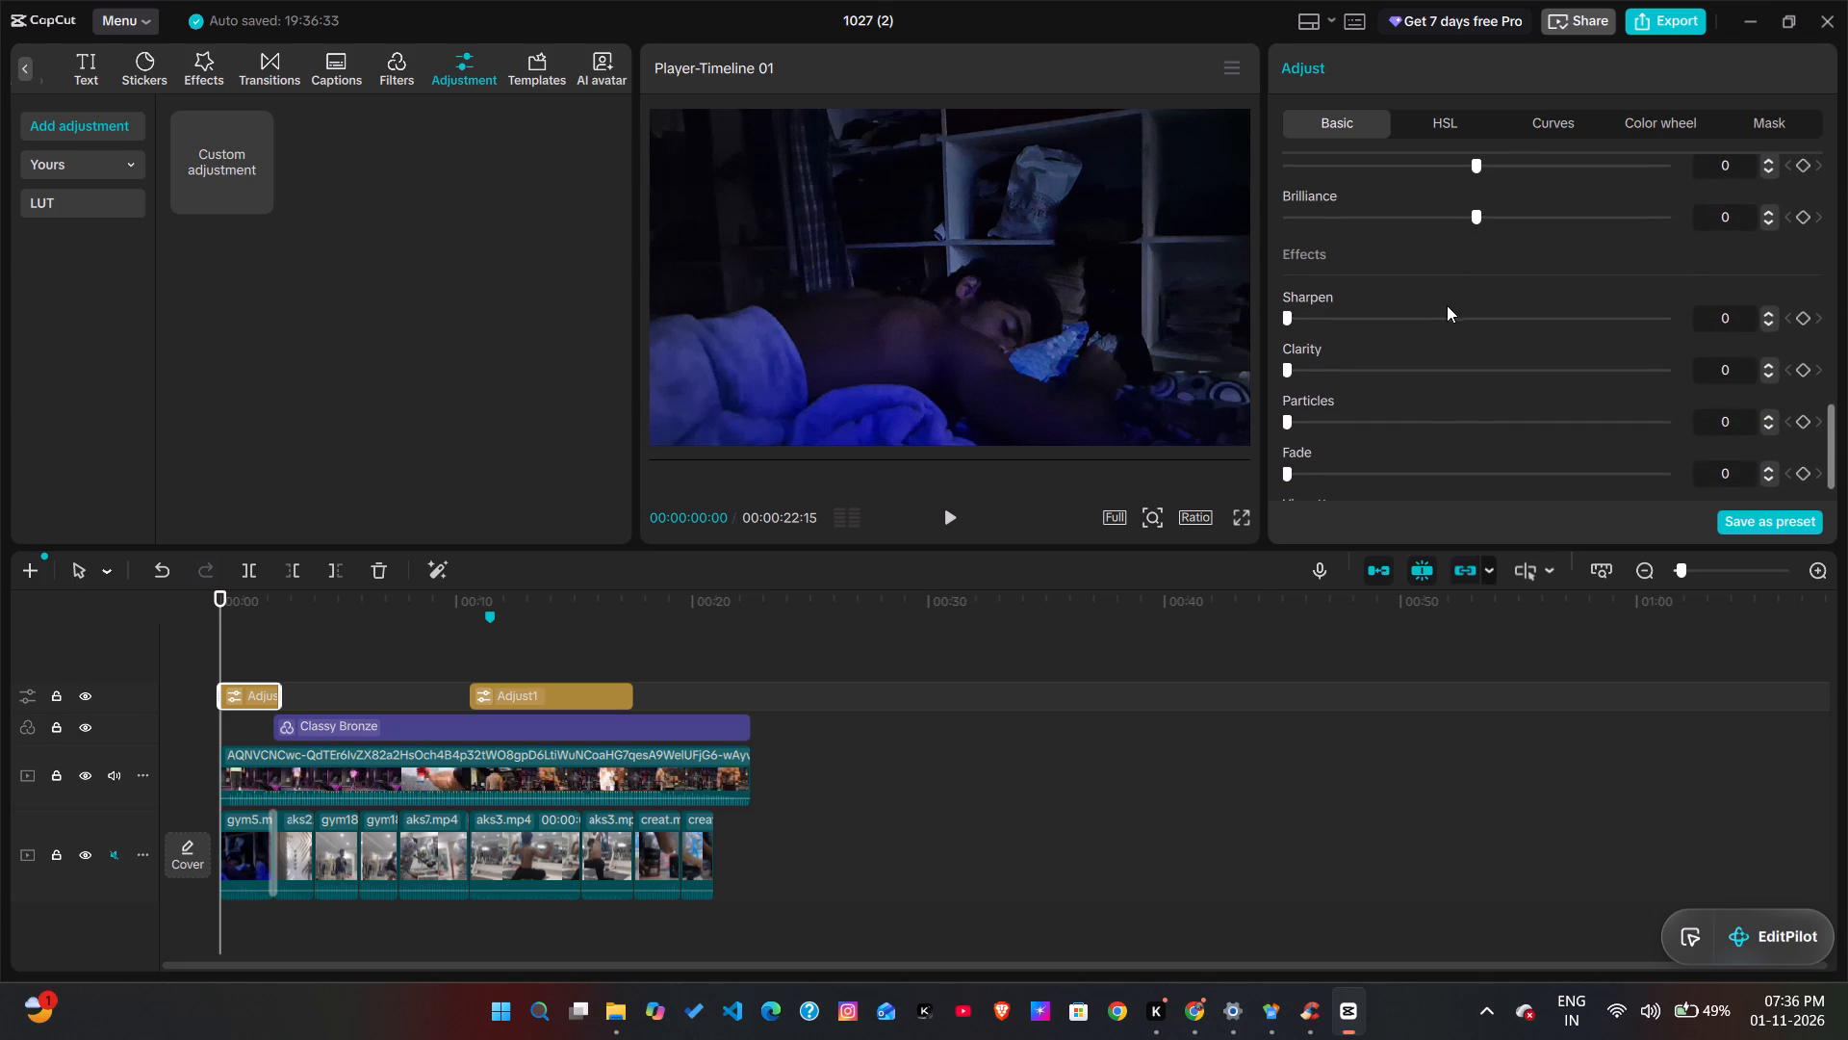
click(1428, 316)
drag(1428, 316, 1583, 320)
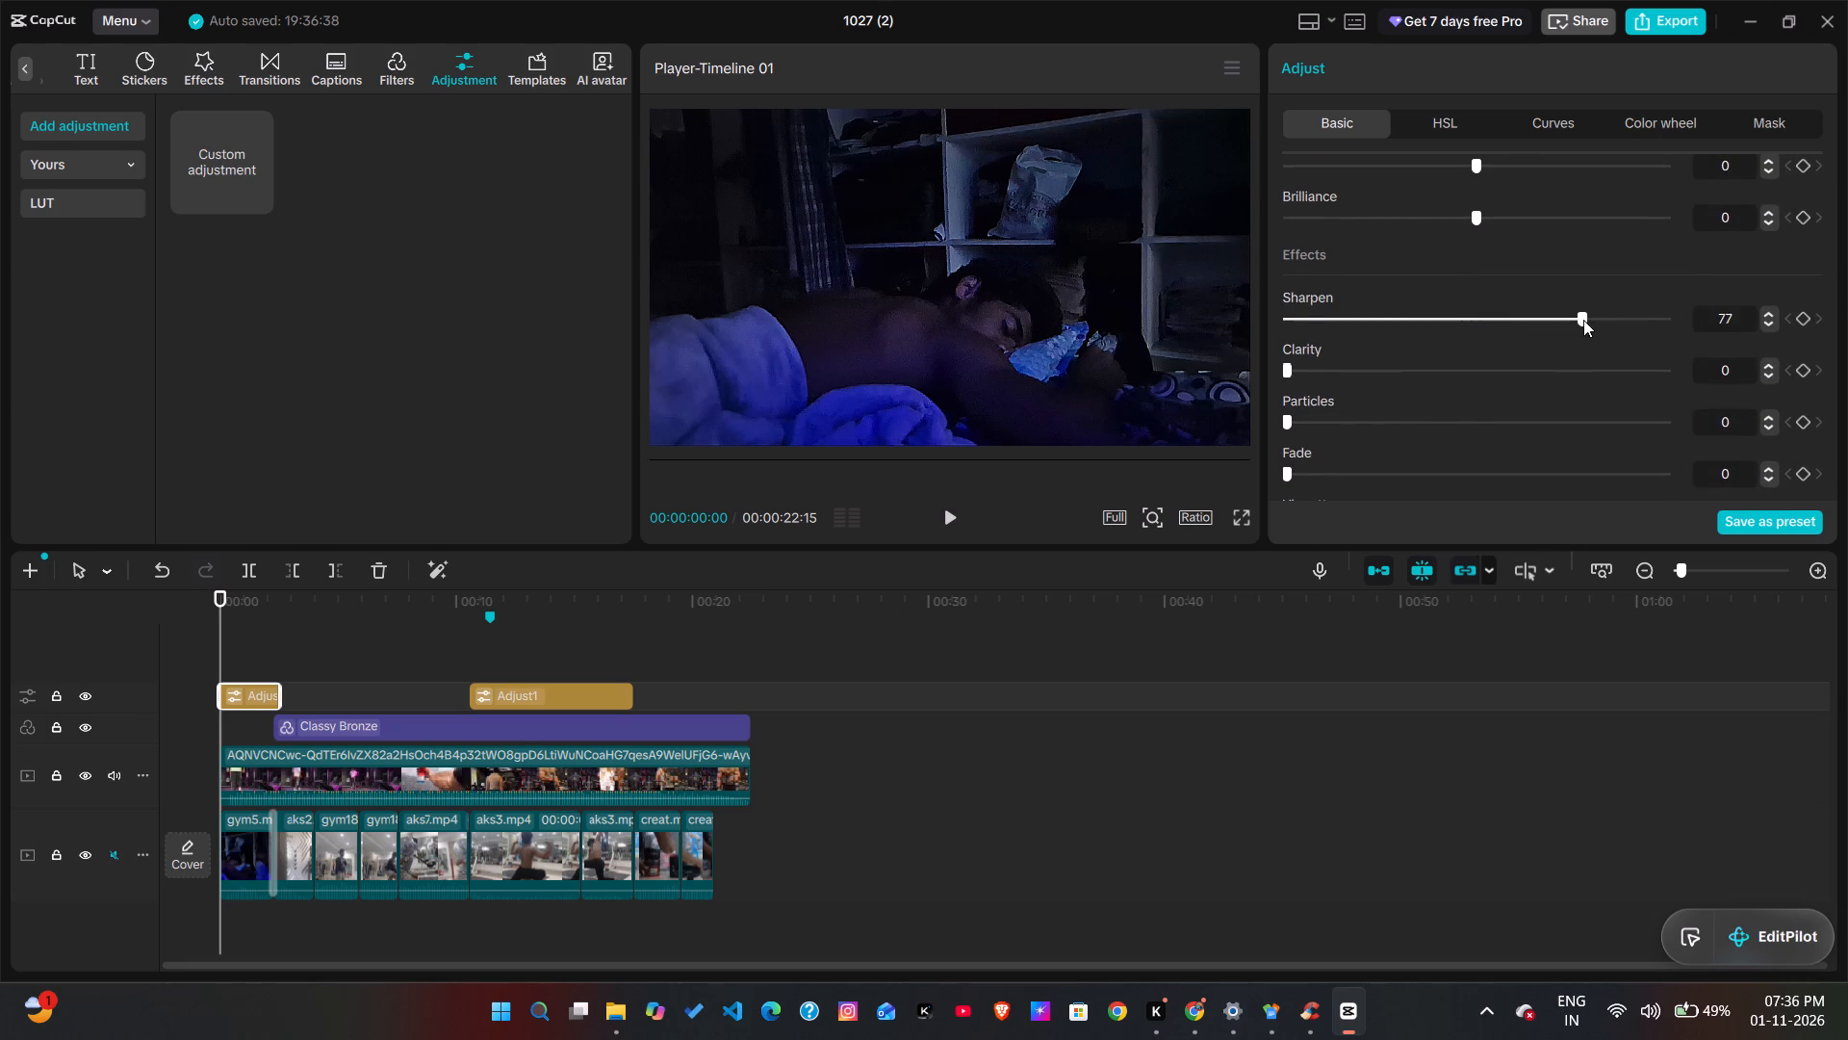
drag(1583, 320, 1331, 351)
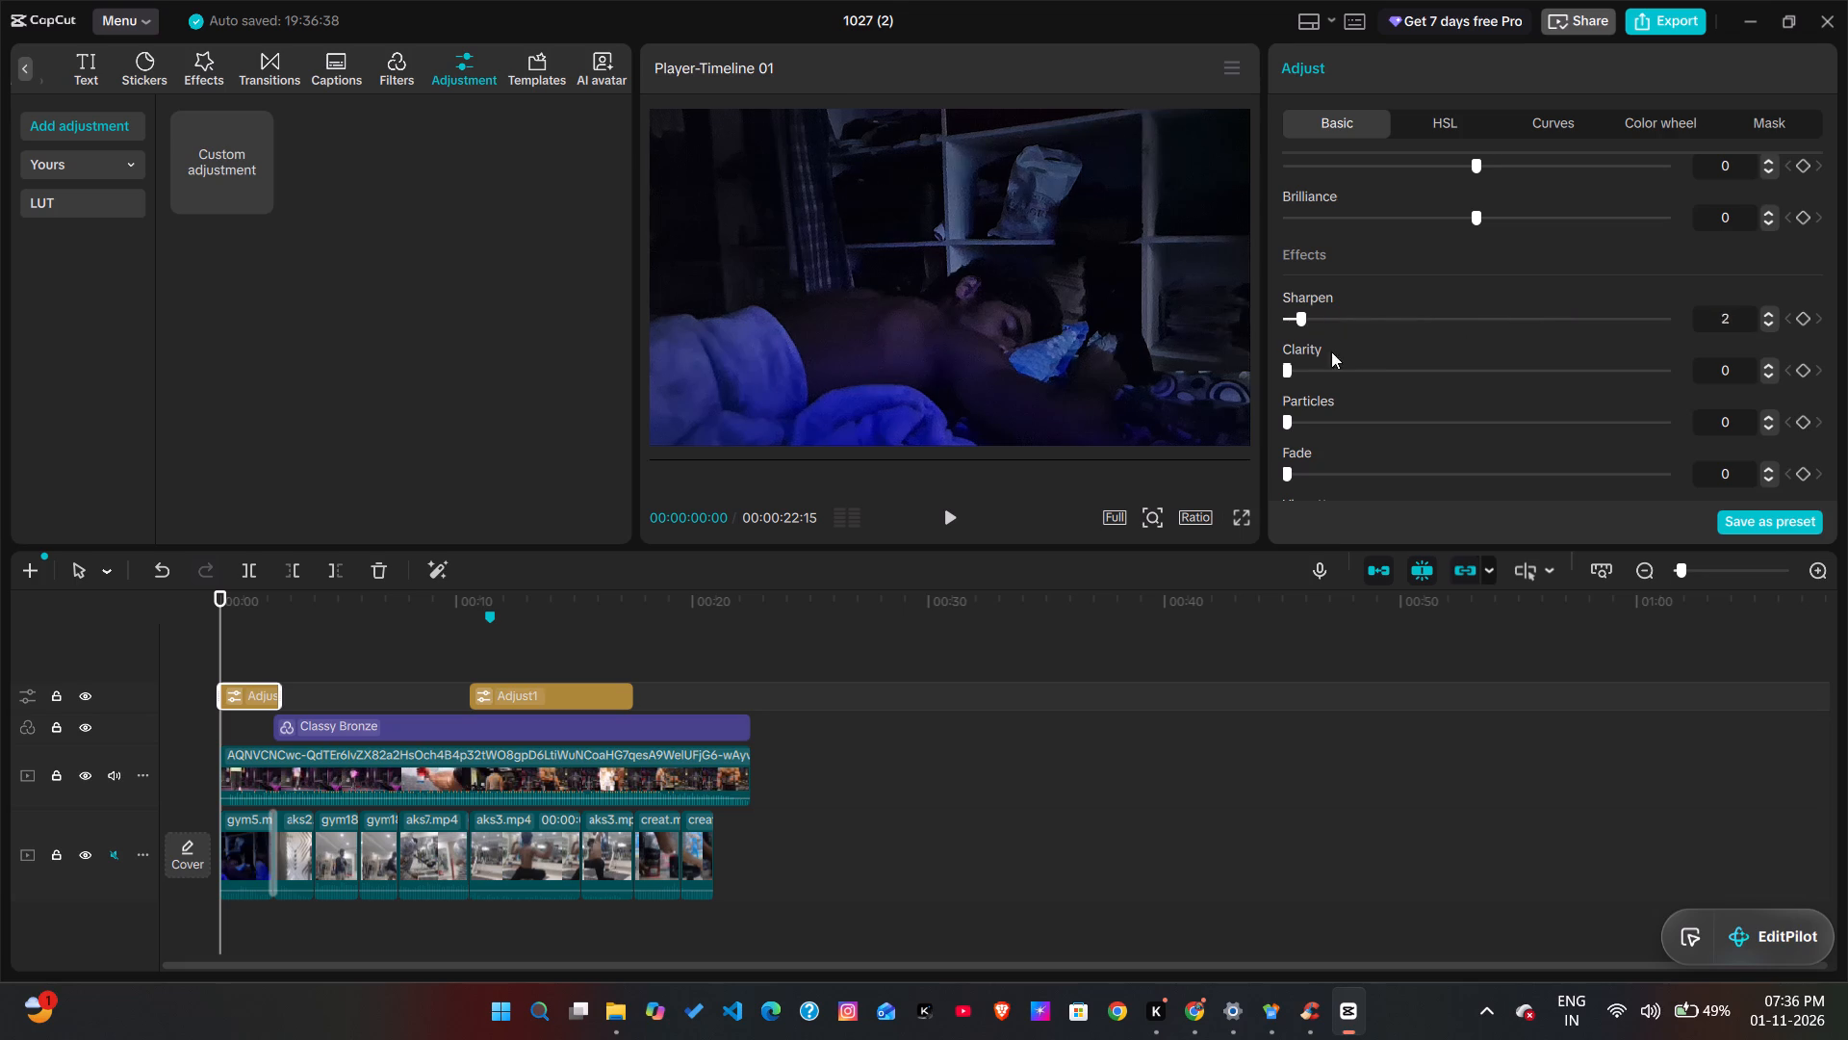
drag(1331, 351, 1308, 353)
Add a point below the middle of the opening adjustment's white curve, try brighter shapes, and leave it nearly on the straight diagonal.
scroll(1362, 365, down, 1)
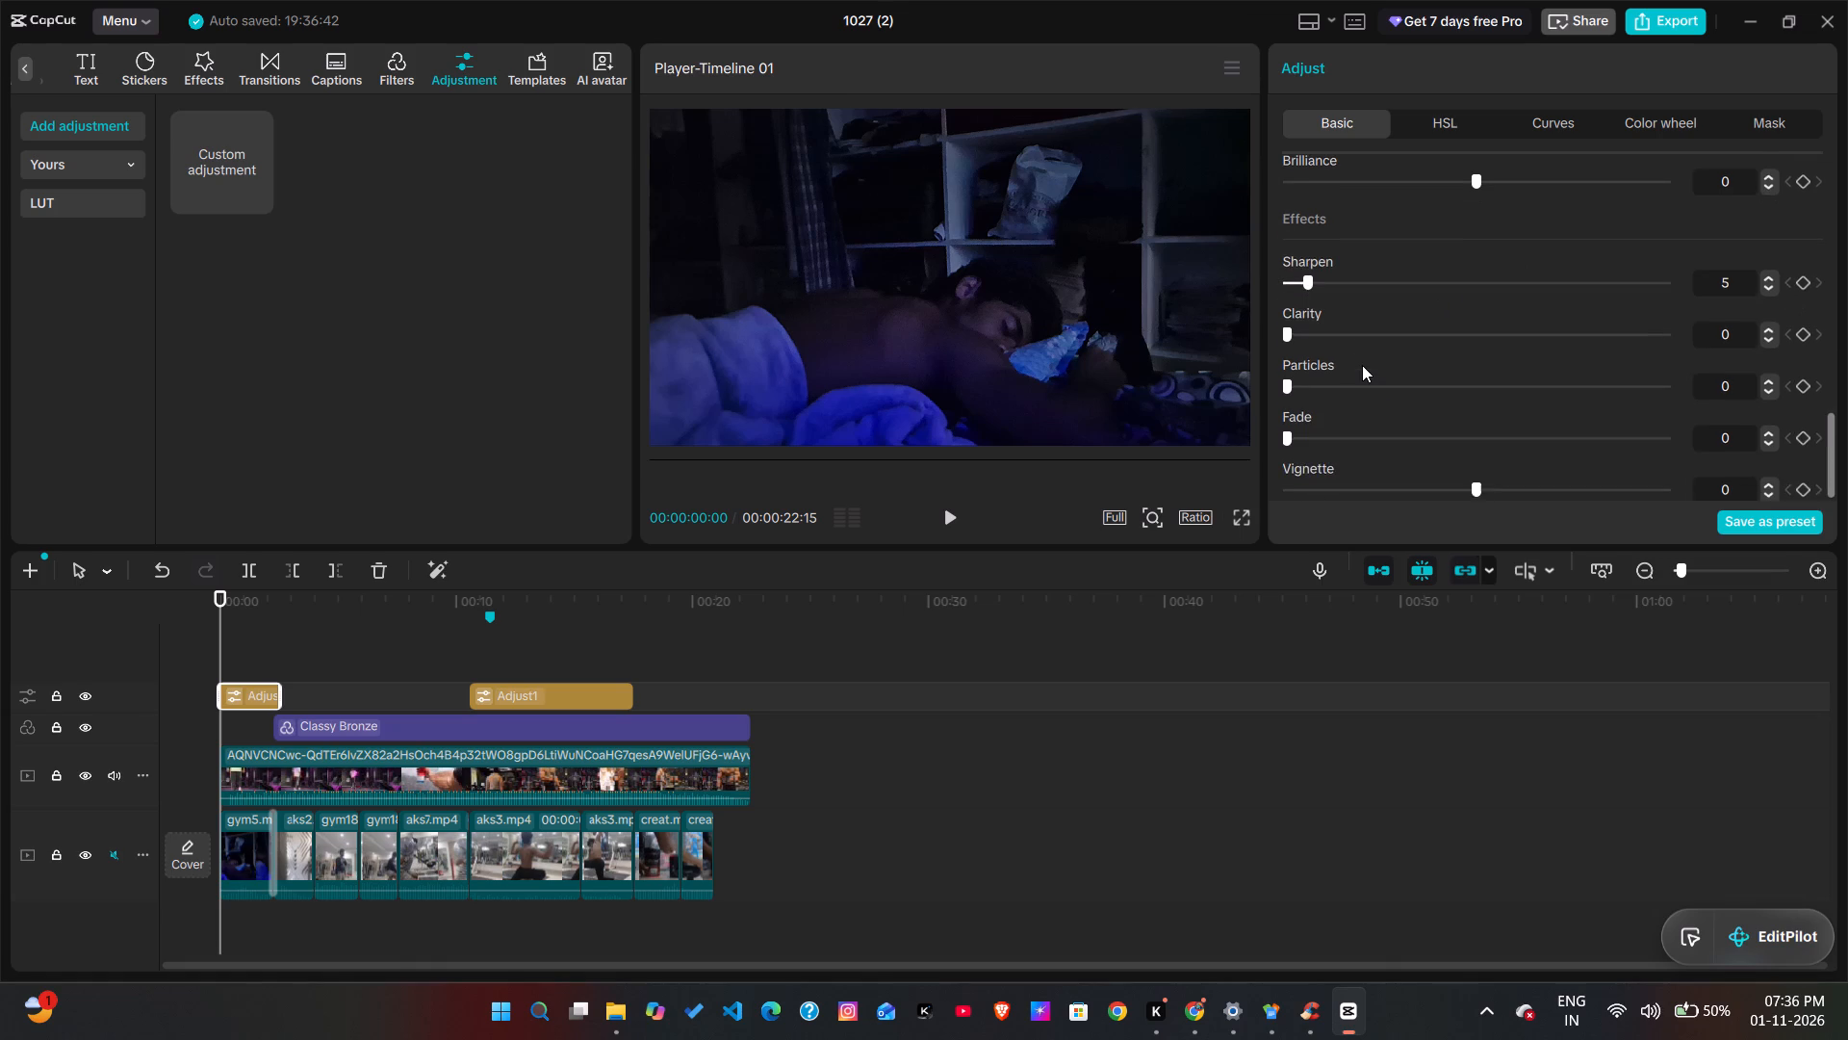
scroll(1362, 365, down, 3)
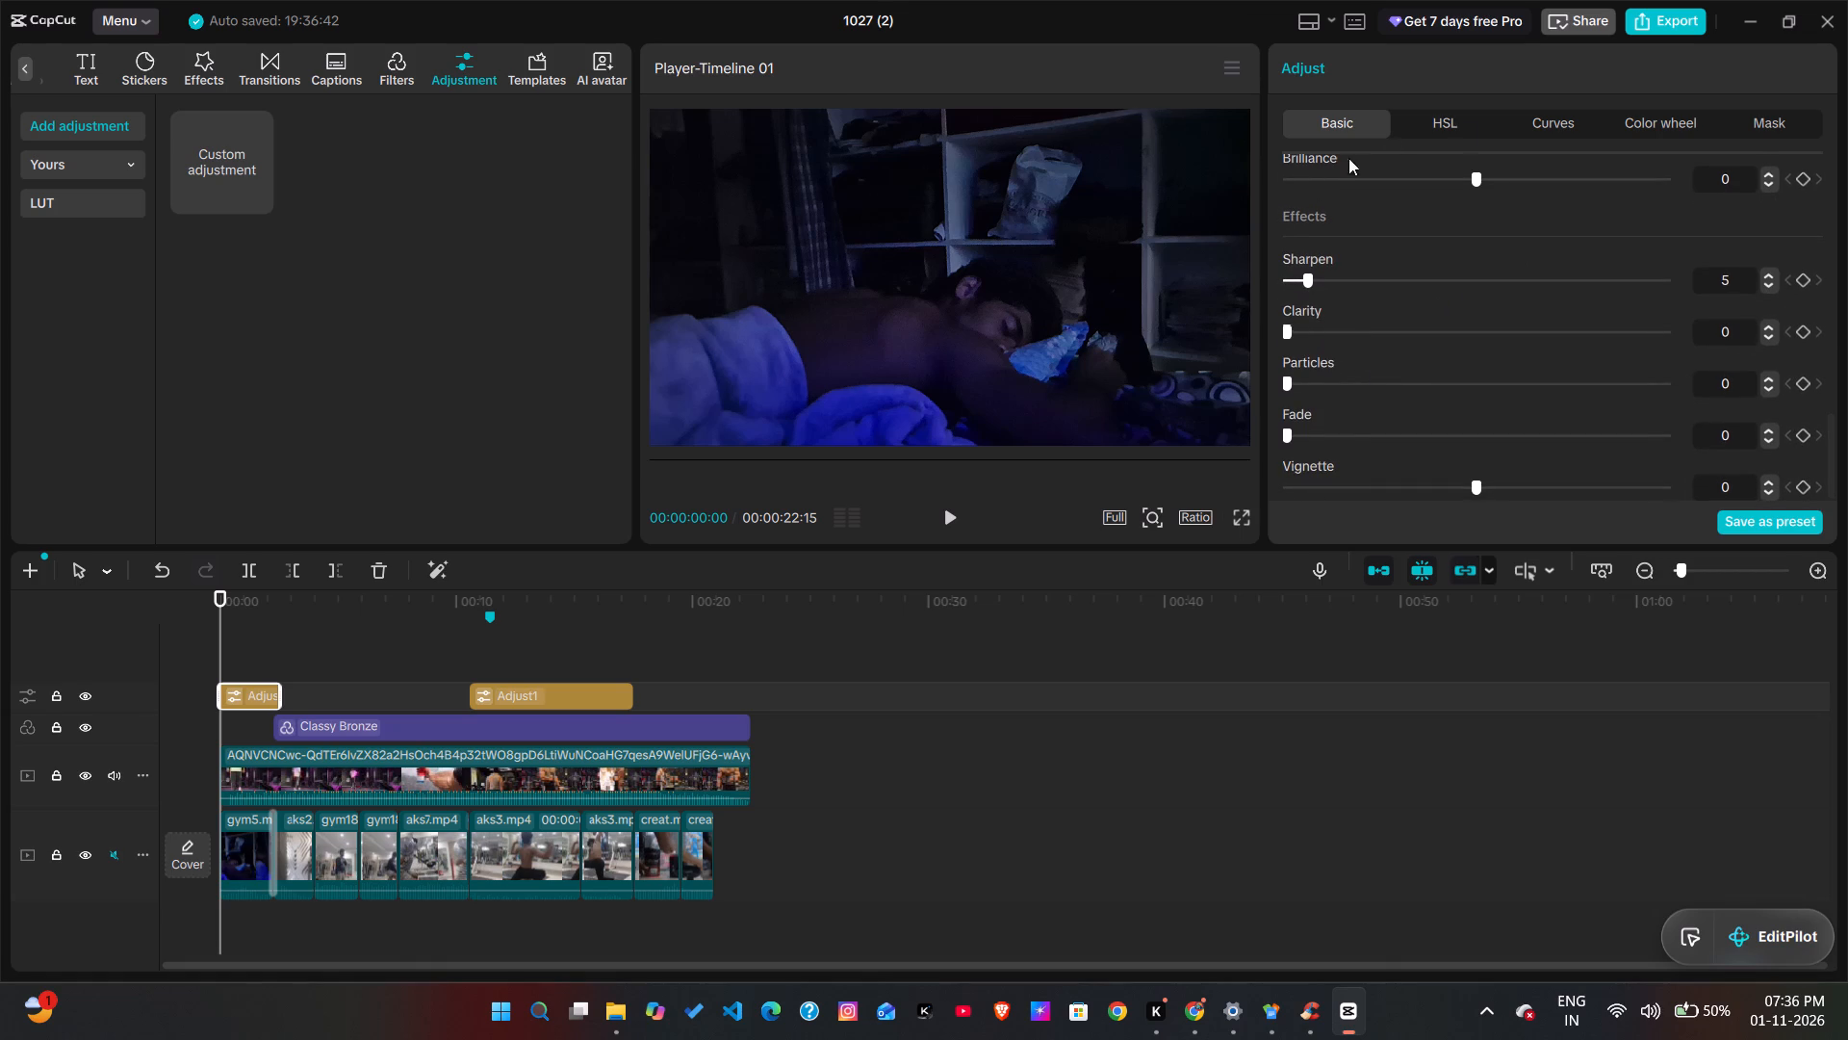
click(1398, 129)
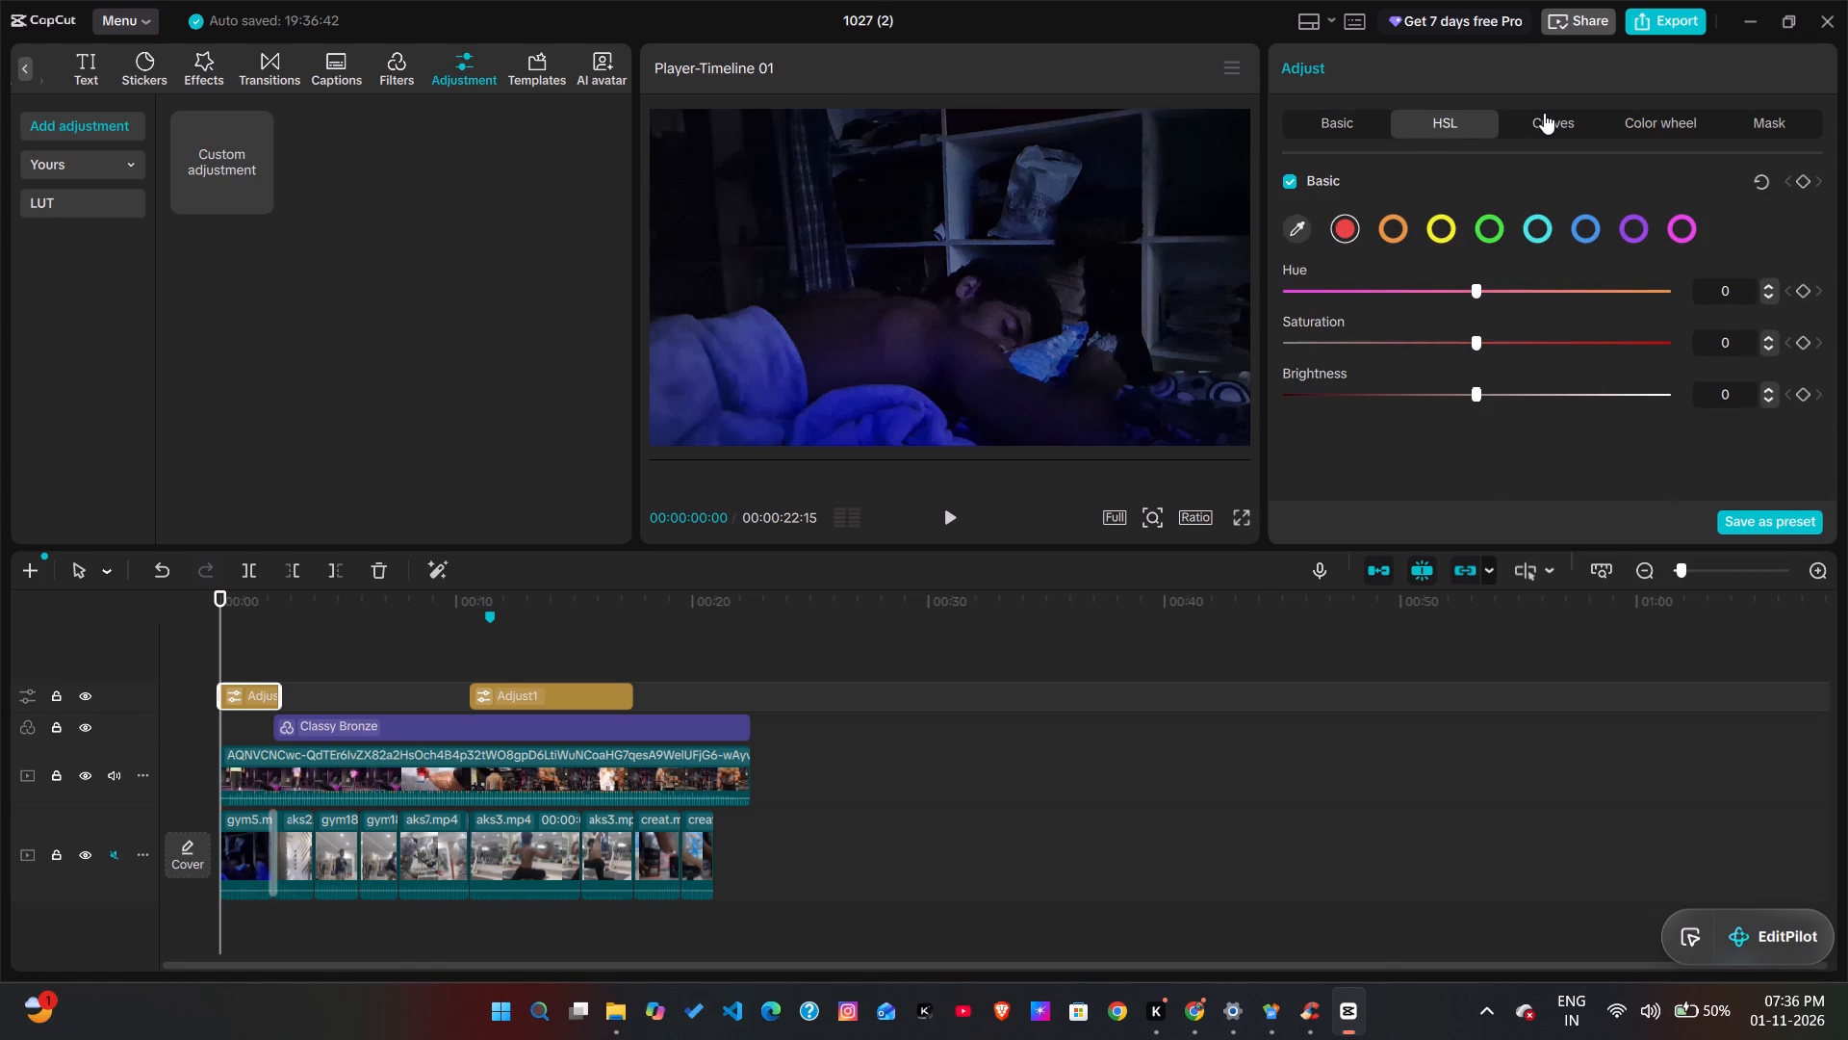
click(1544, 113)
scroll(1594, 198, down, 2)
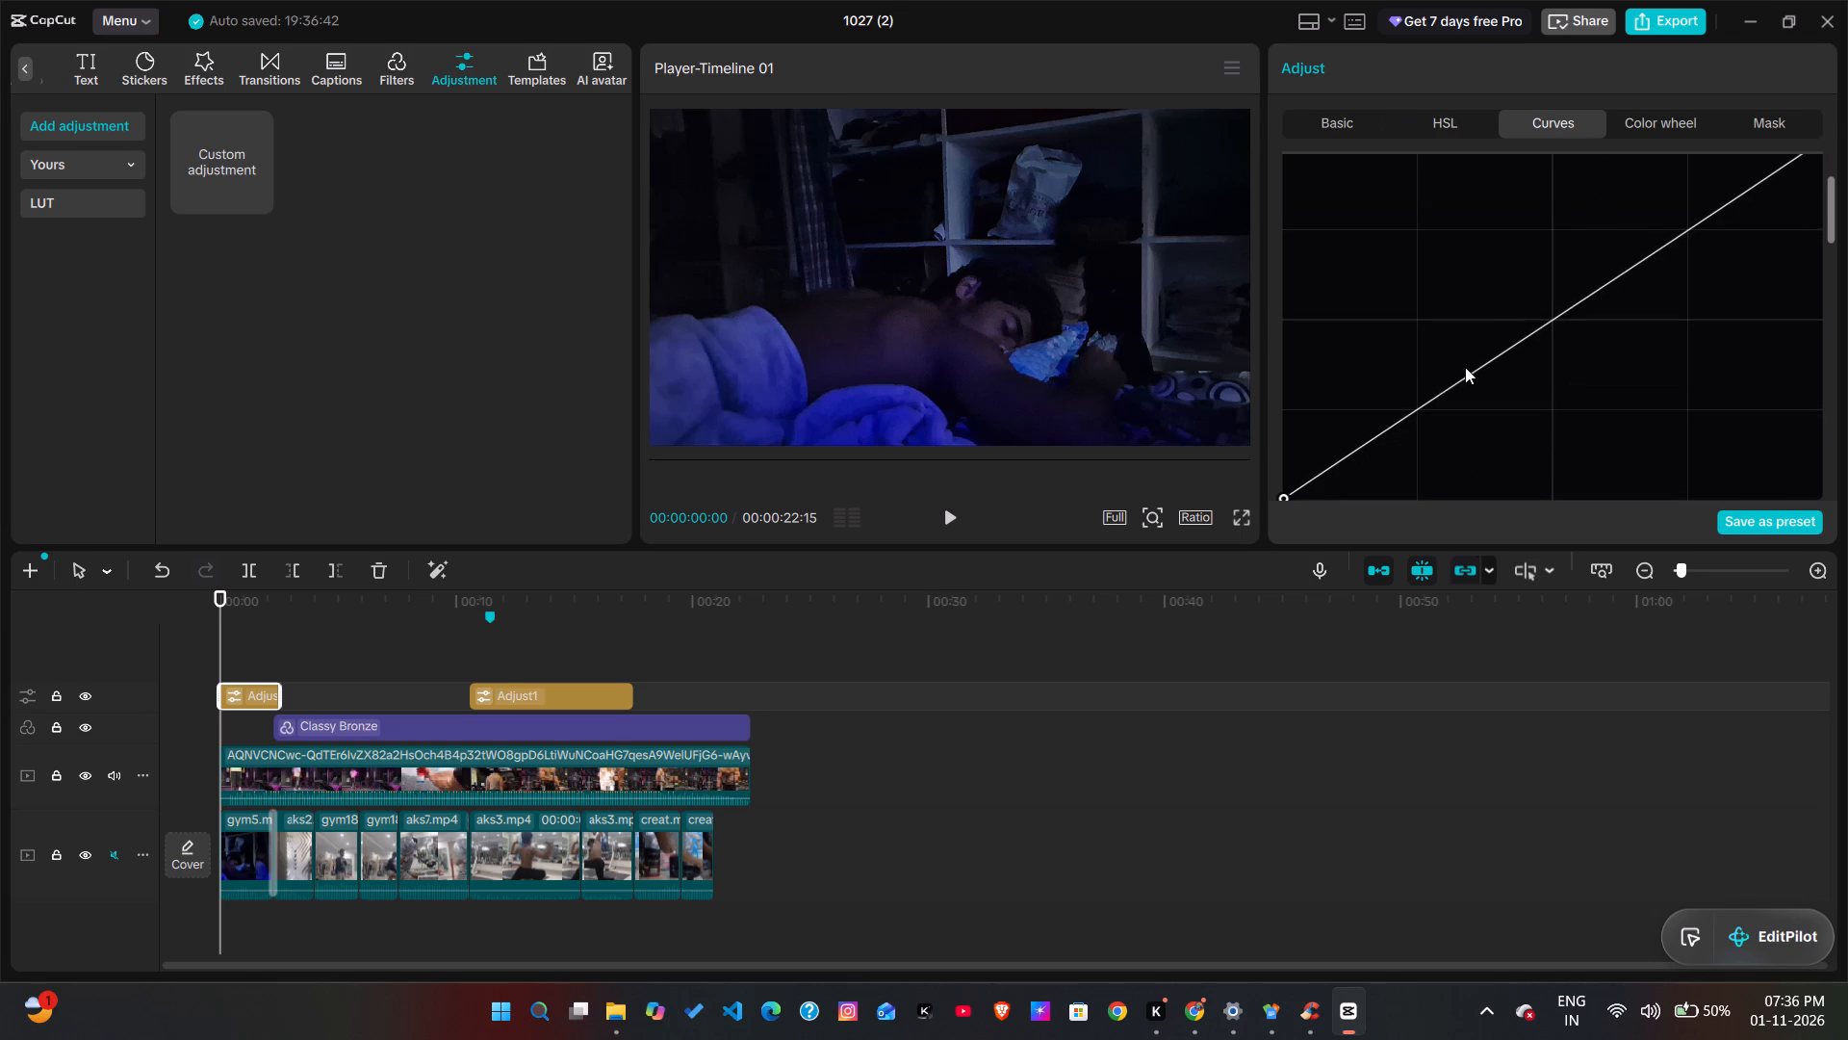
drag(1442, 383, 1475, 403)
click(1495, 359)
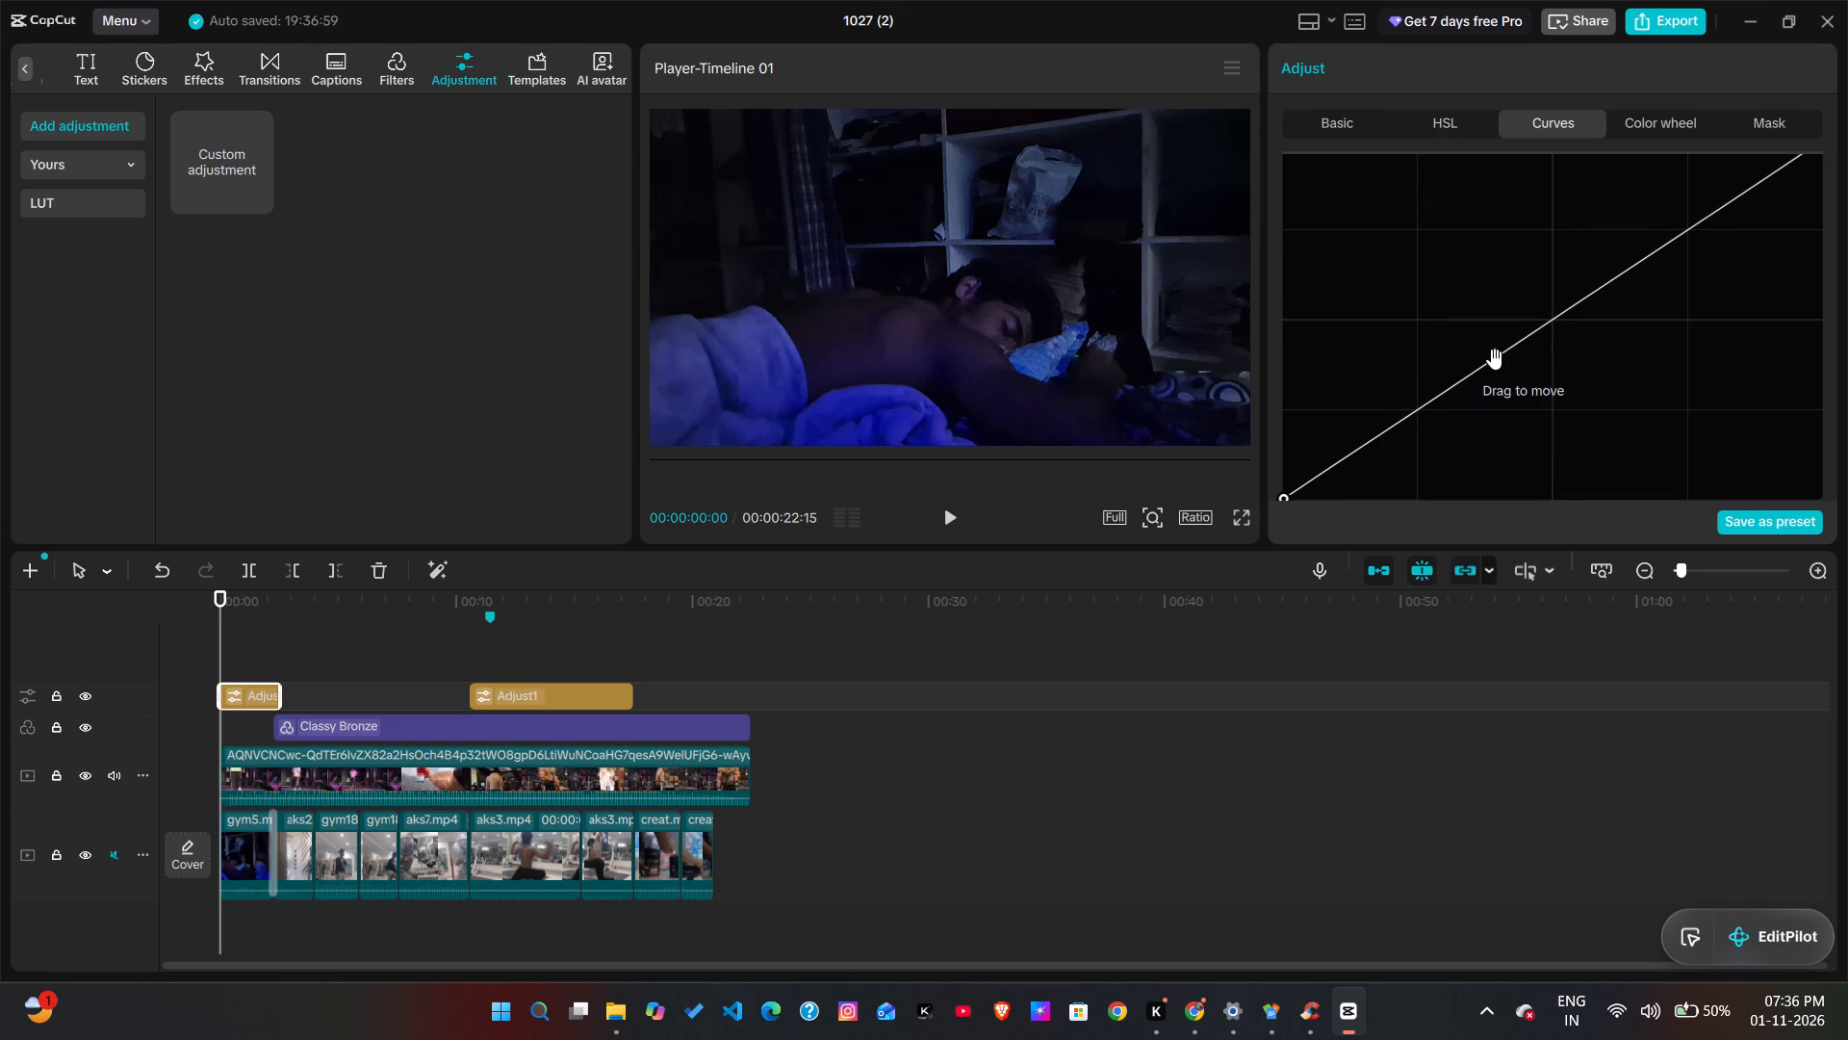
triple_click(1495, 359)
click(1495, 359)
drag(1492, 362, 1485, 355)
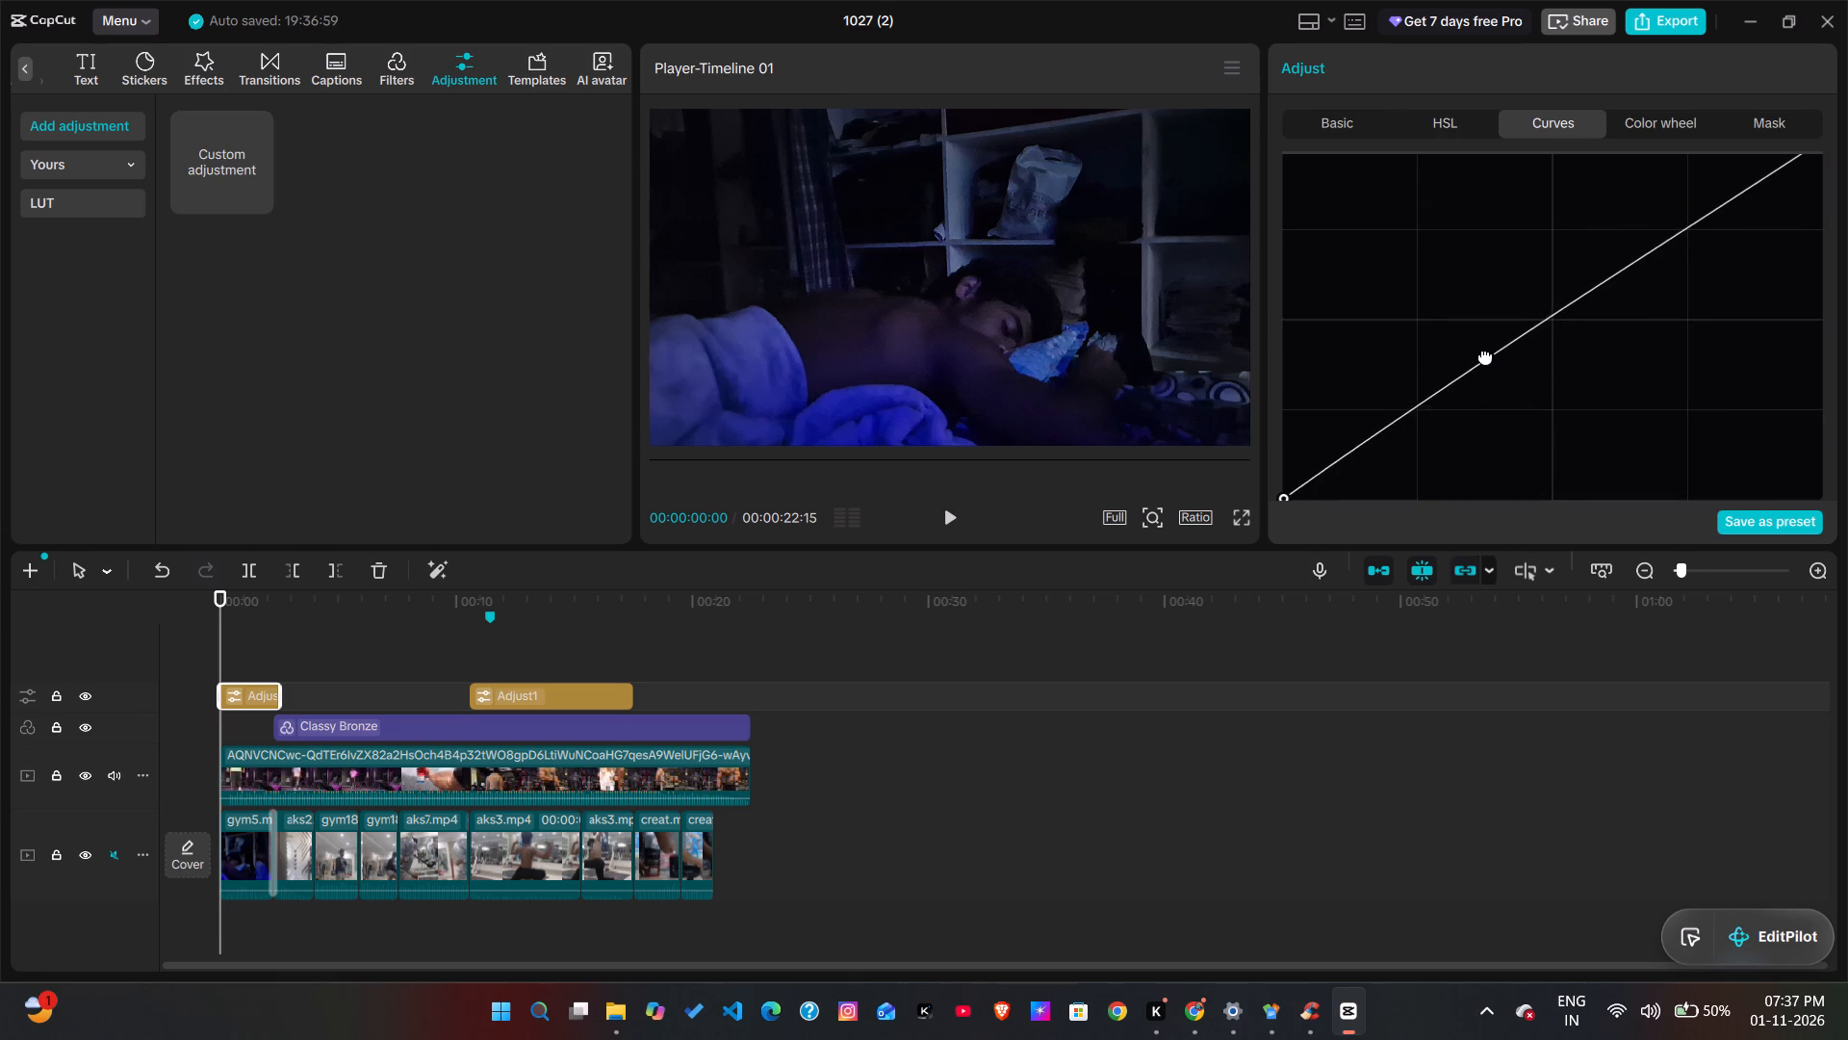
drag(1485, 355, 1473, 325)
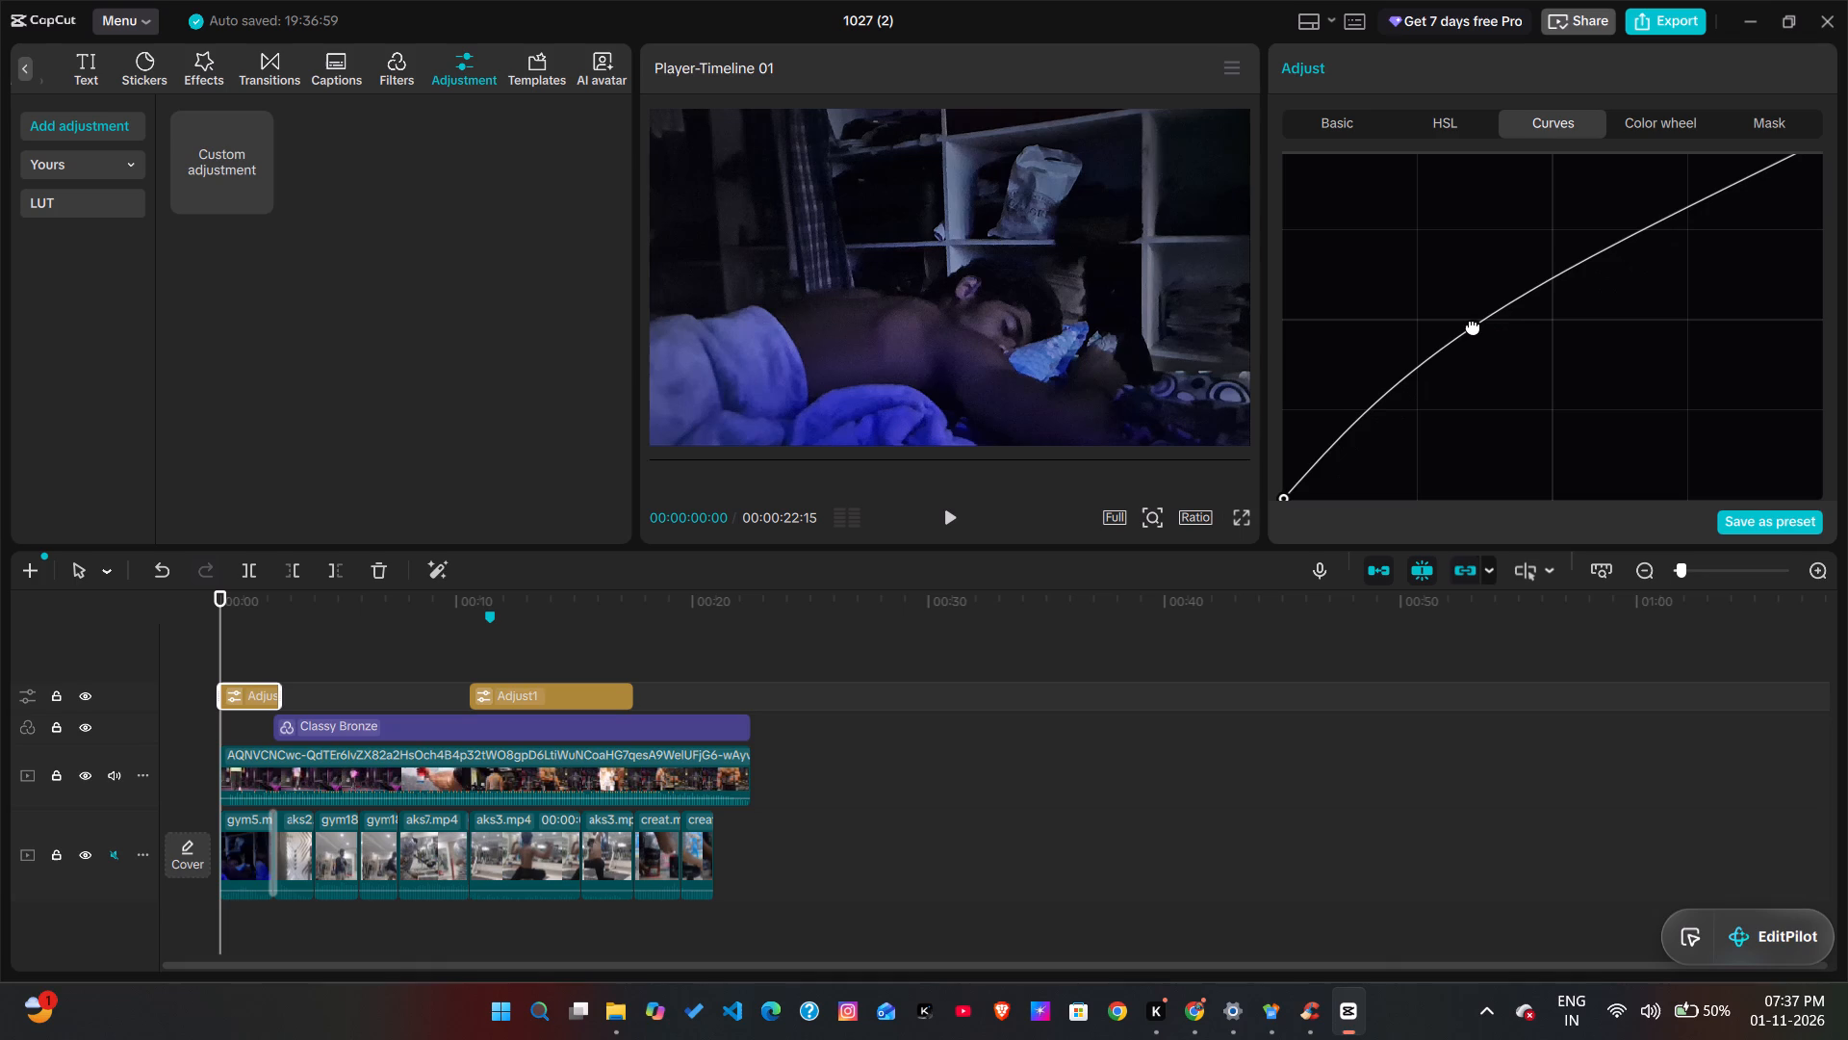
drag(1473, 325, 1487, 336)
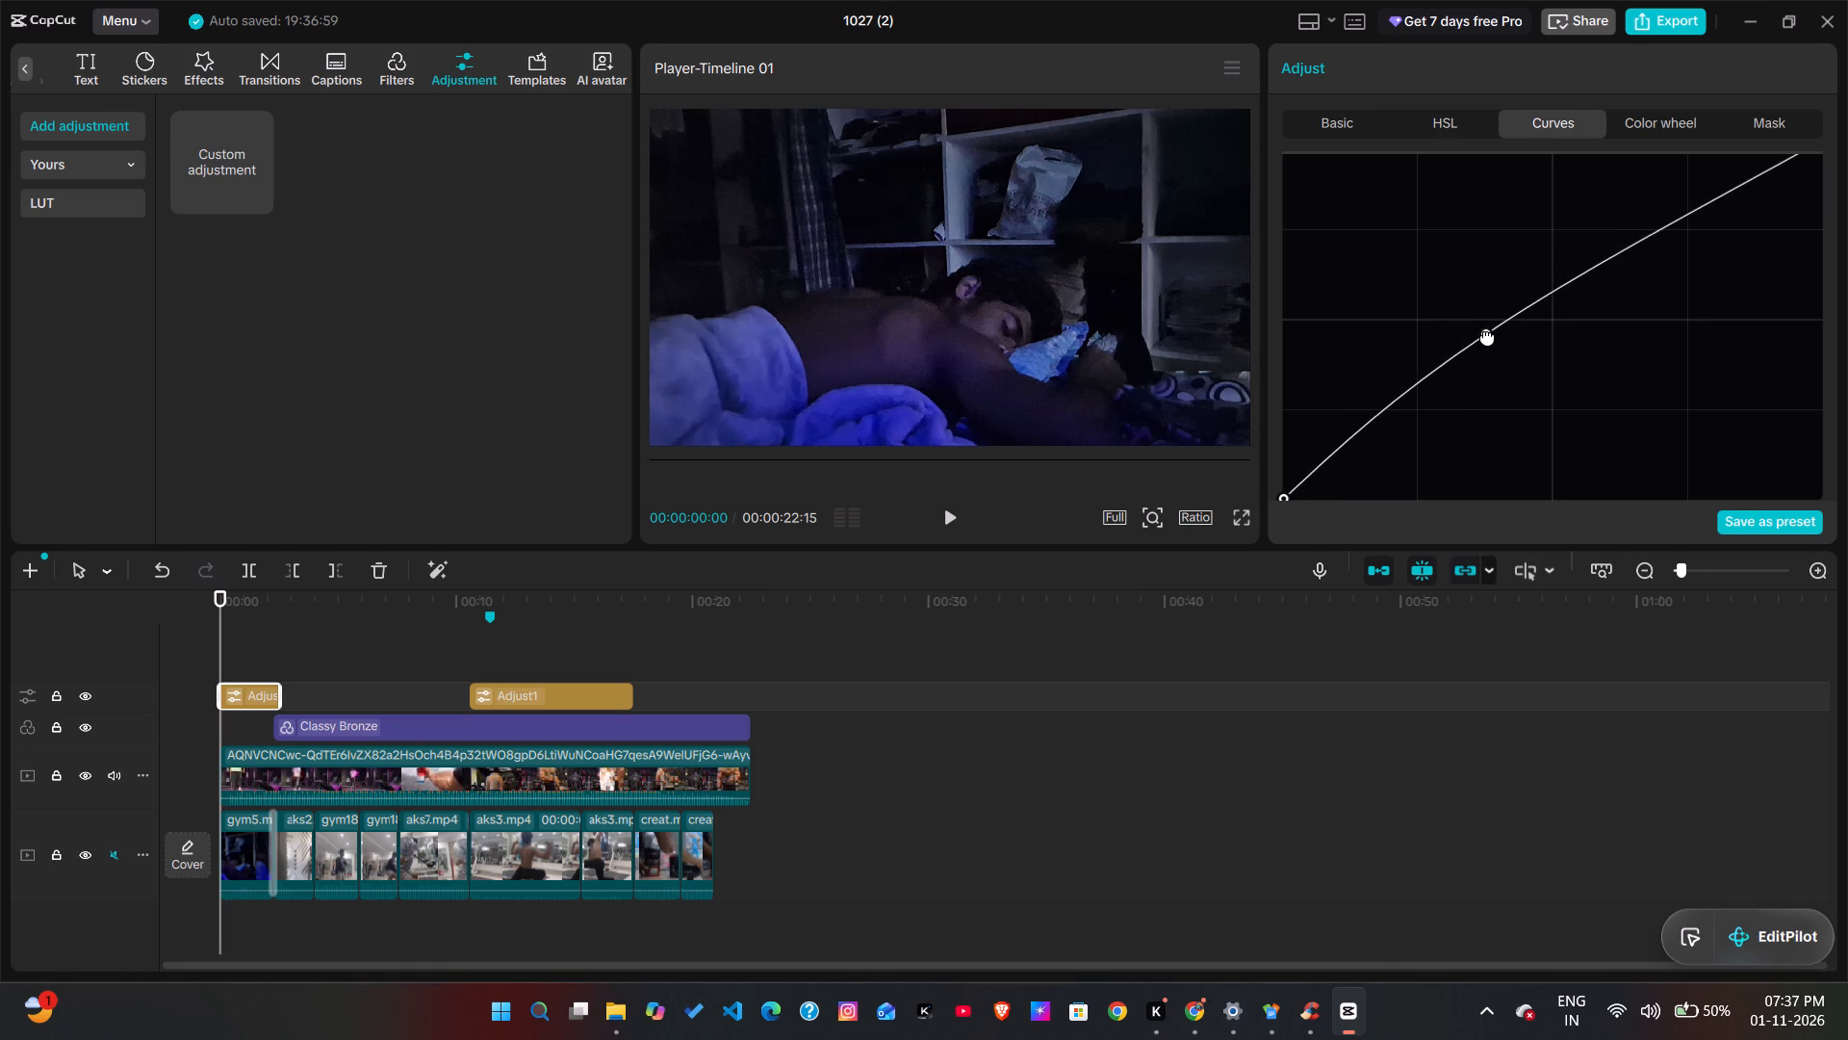
drag(1487, 336, 1491, 342)
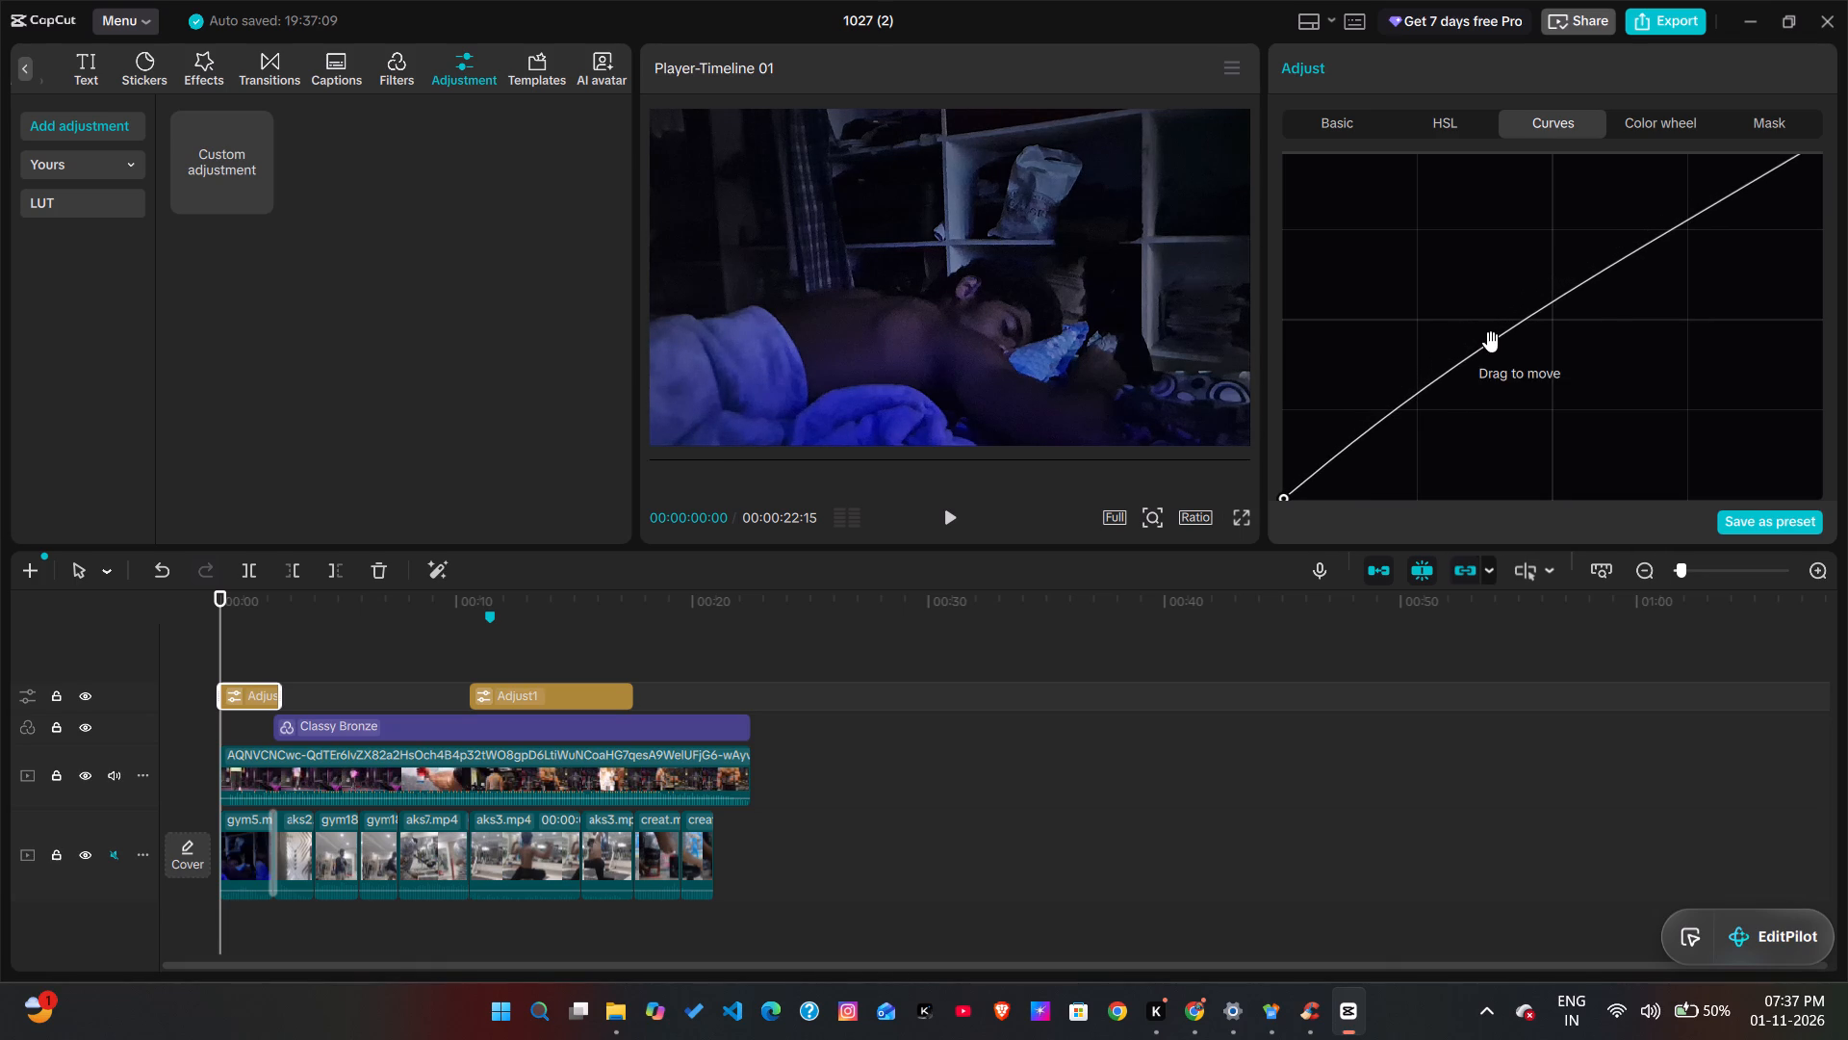
drag(1491, 342, 1507, 349)
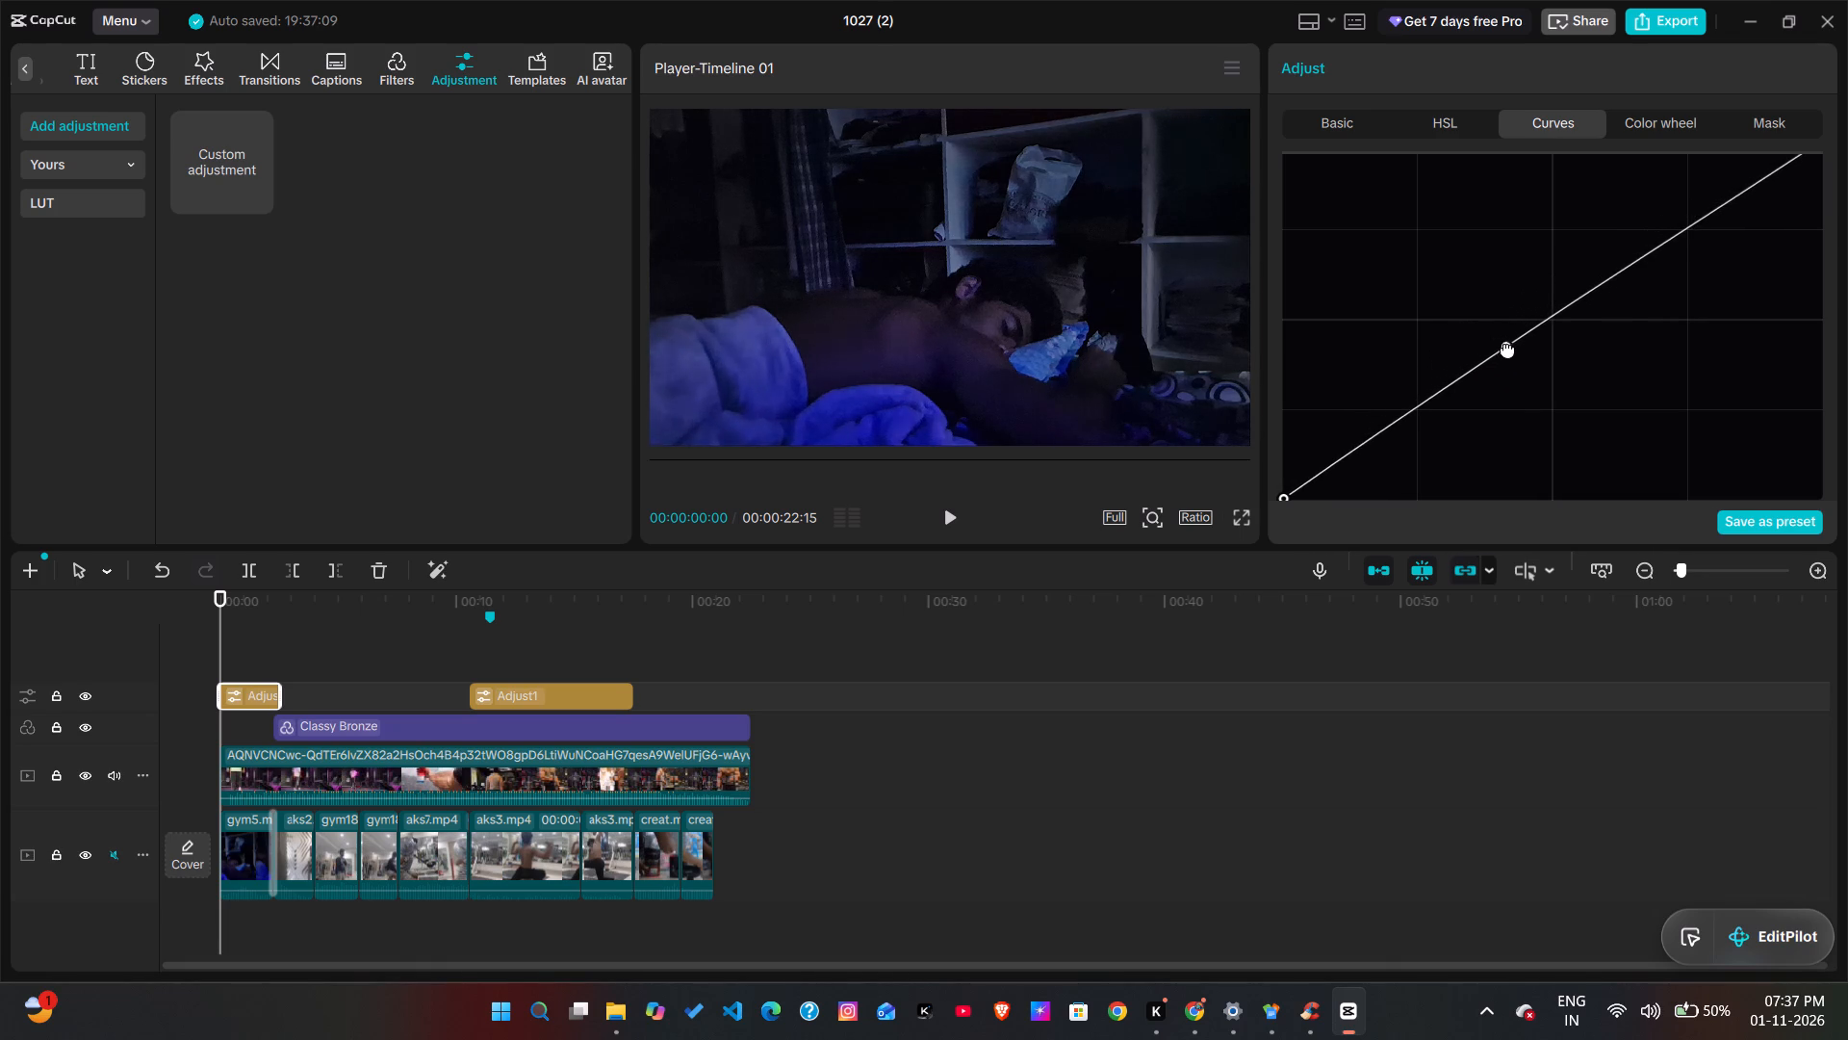
drag(1507, 349, 1498, 353)
drag(1498, 353, 1498, 350)
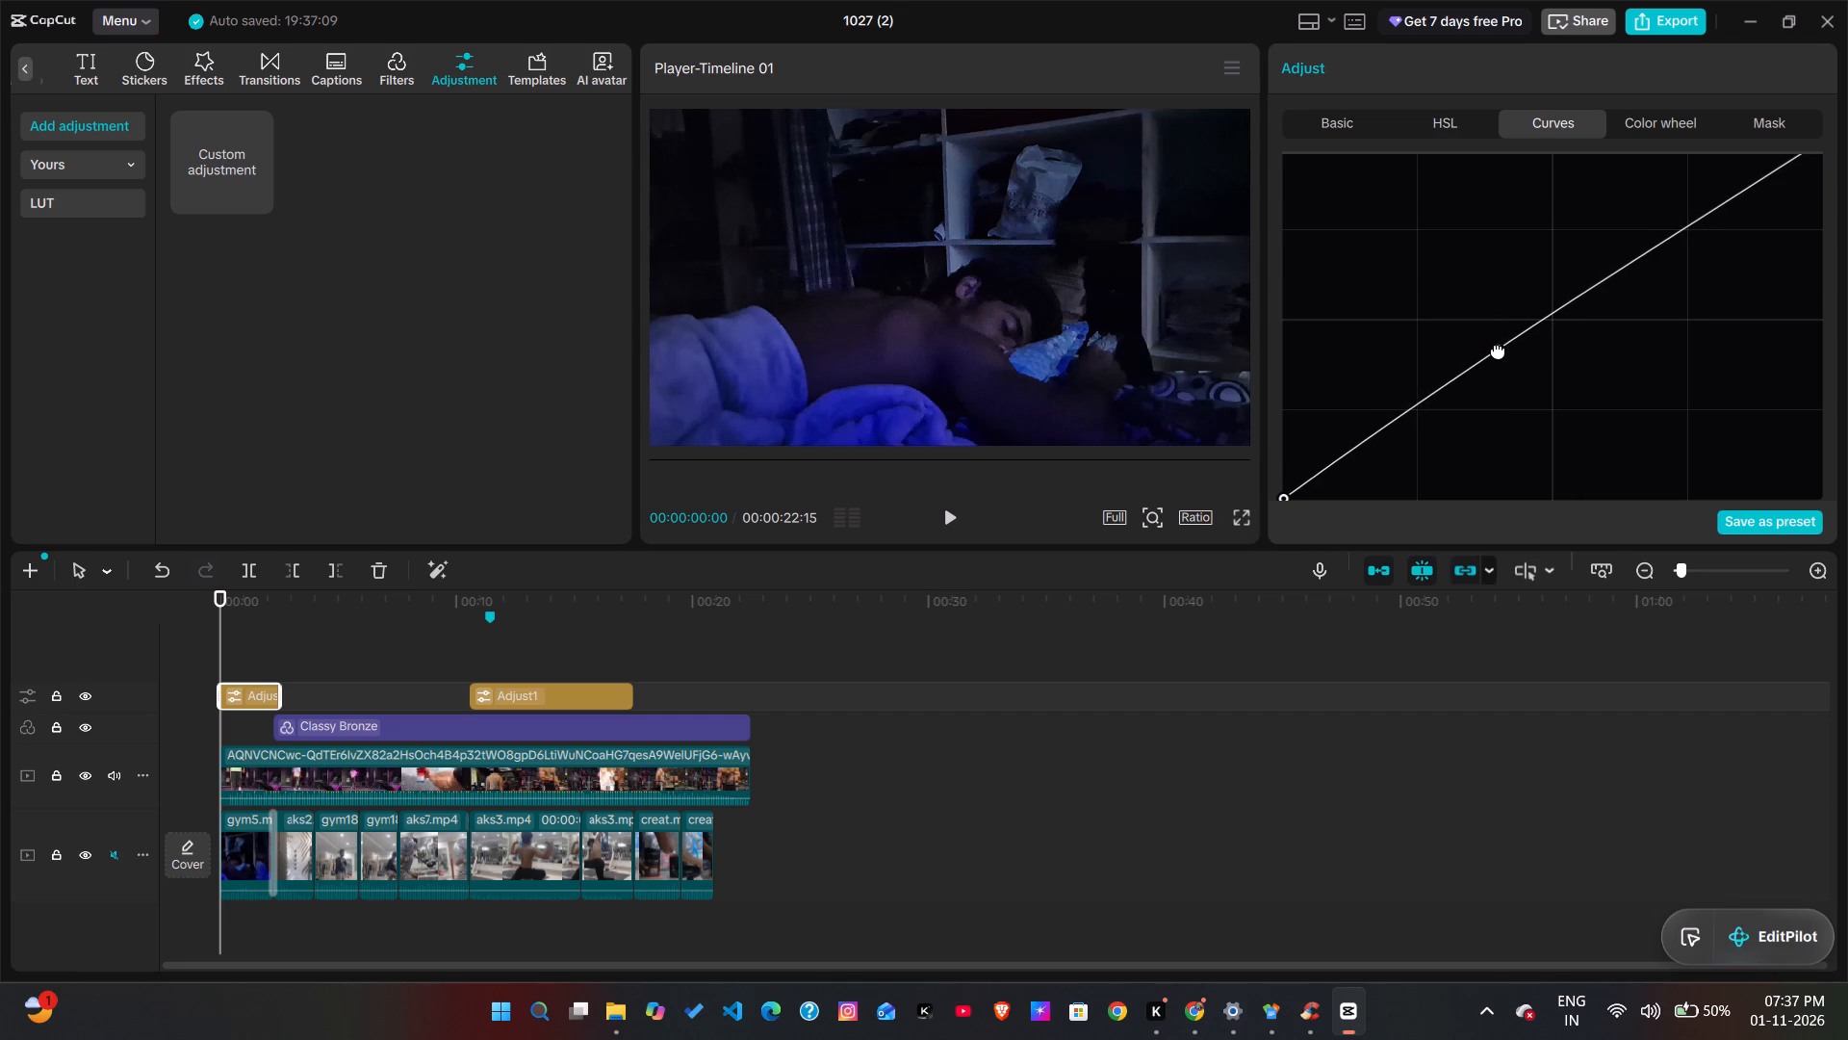
drag(1498, 350, 1501, 353)
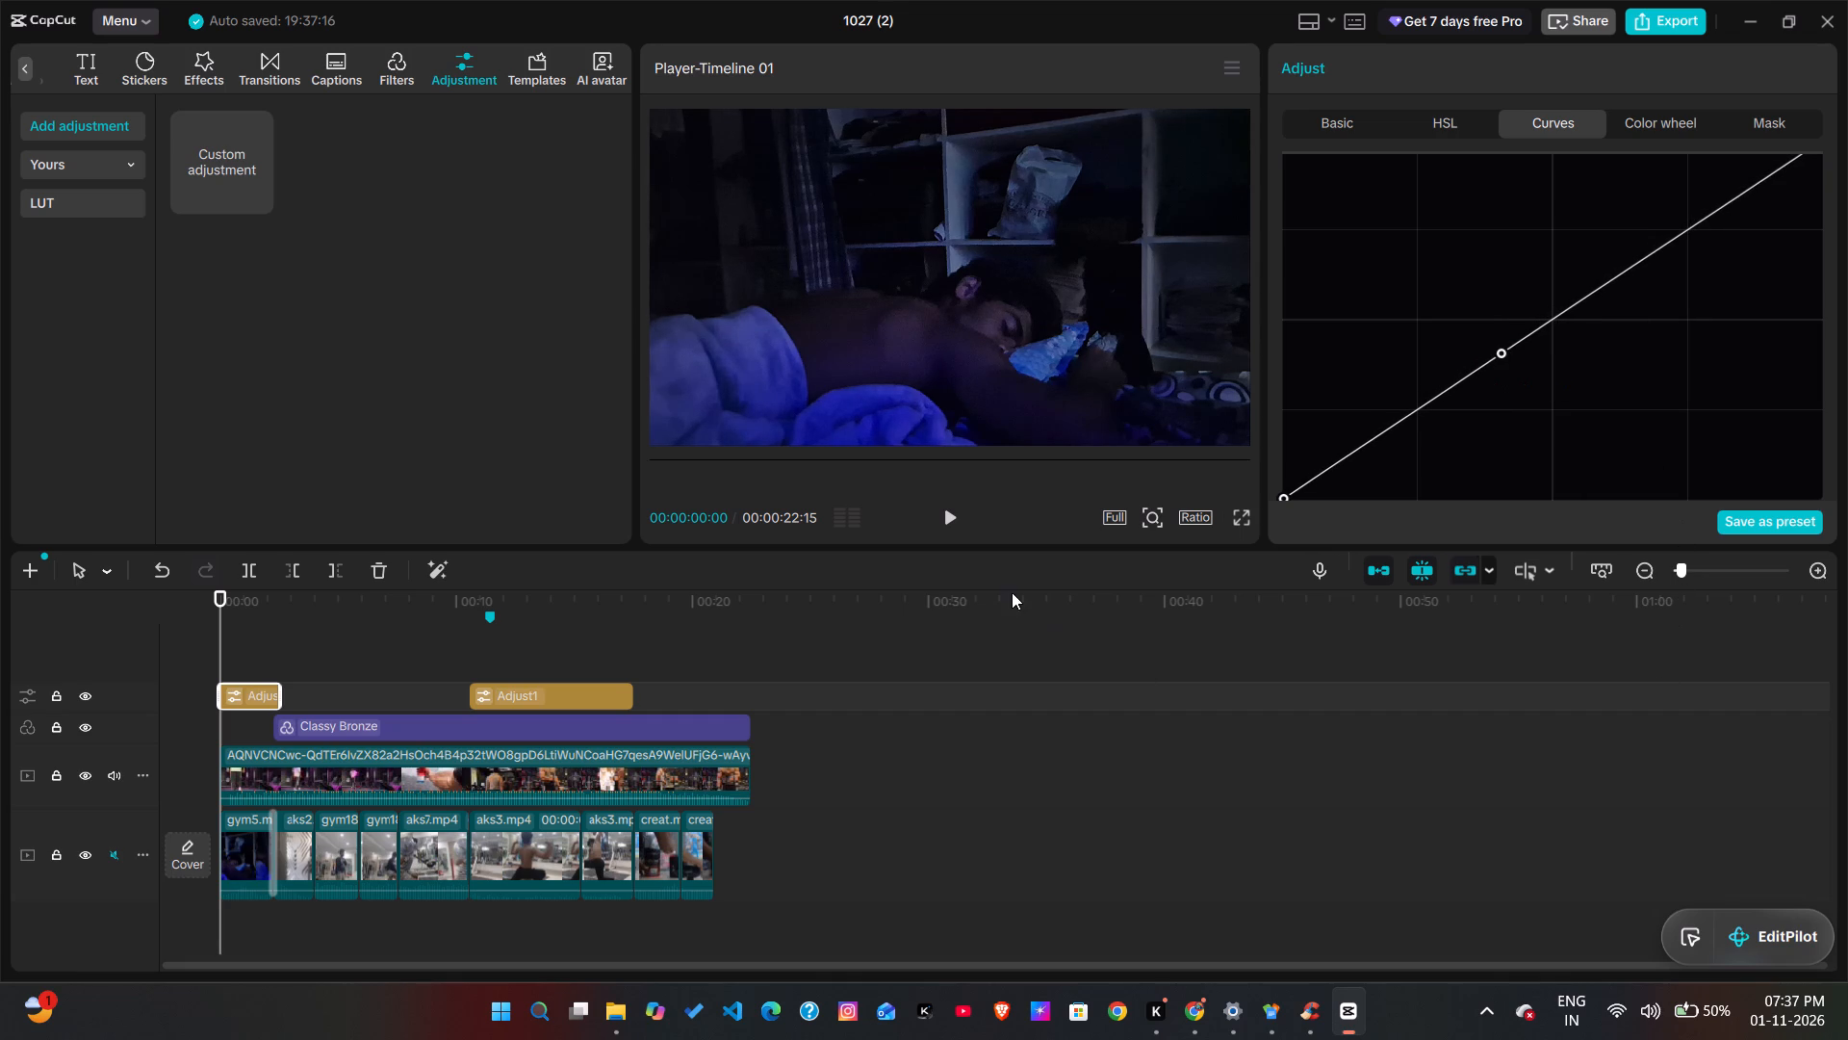
Play the montage from the start, pausing repeatedly through the early gym clips, to examine the adjusted look and cuts up to the barbell shot.
key(space)
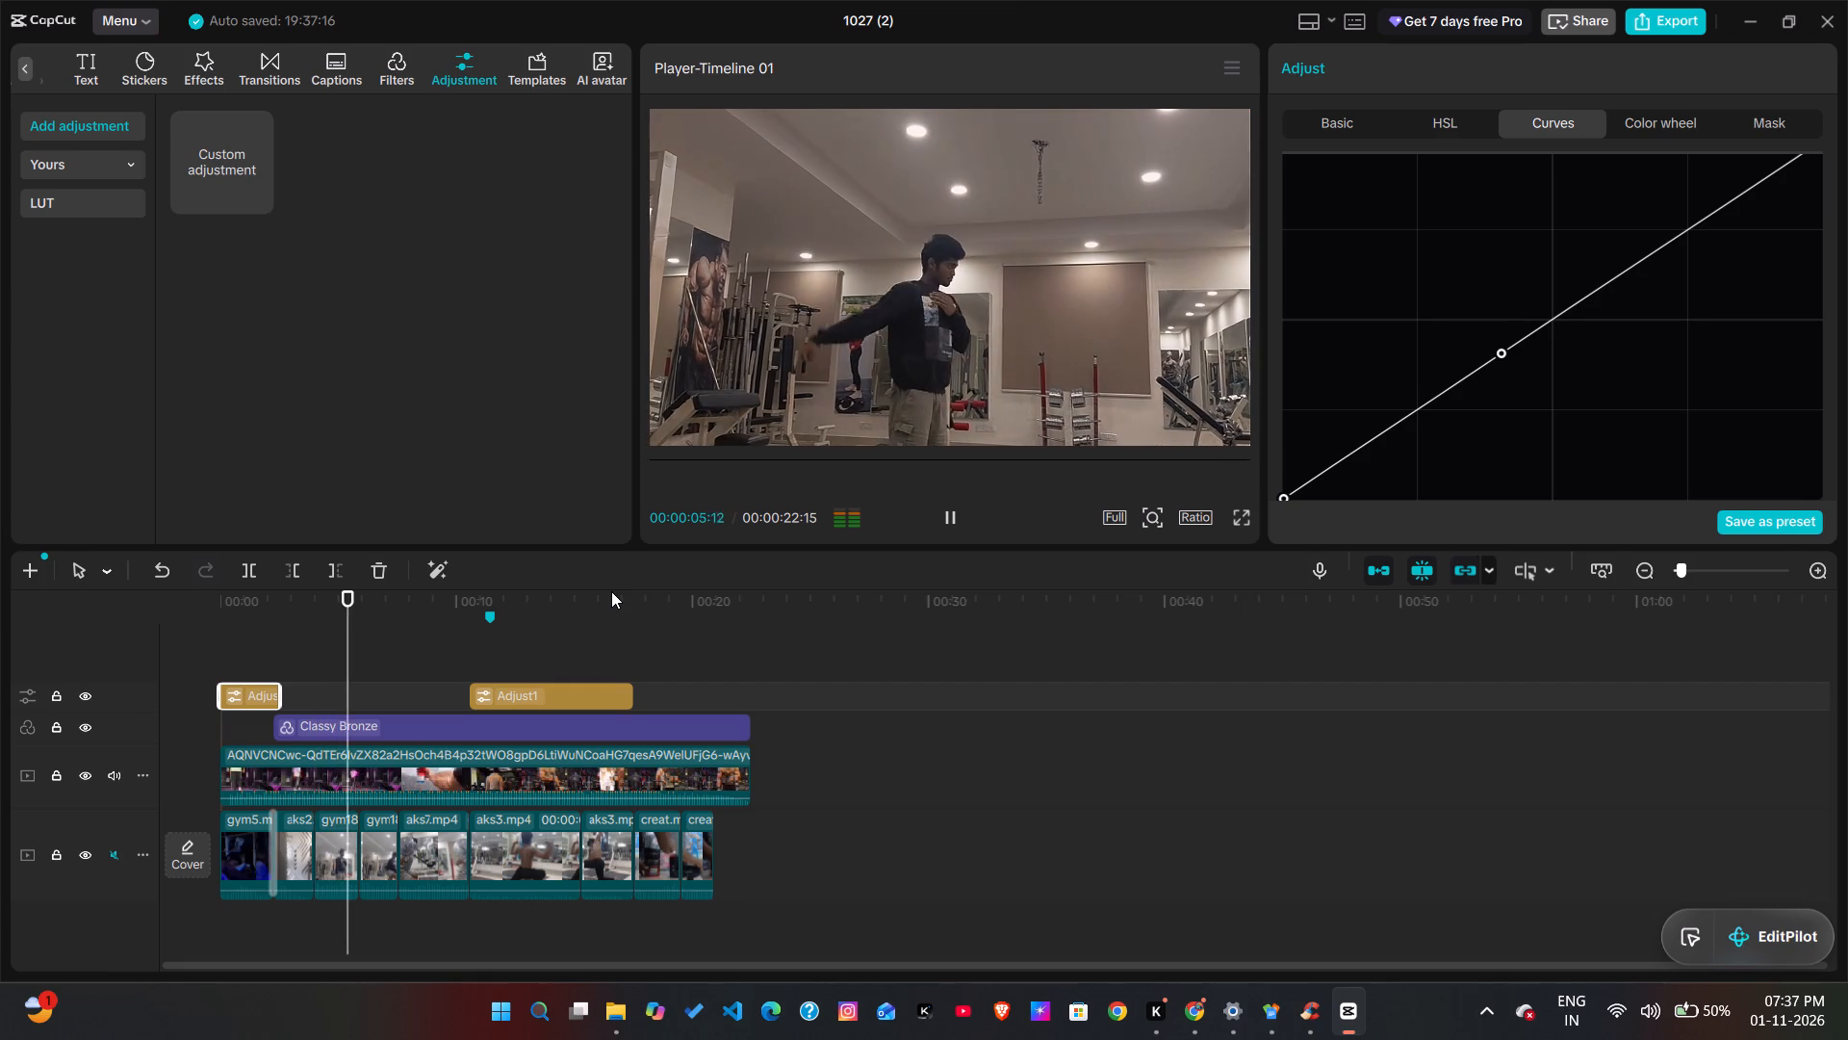
key(space)
key(space)
key(space)
key(space)
key(space)
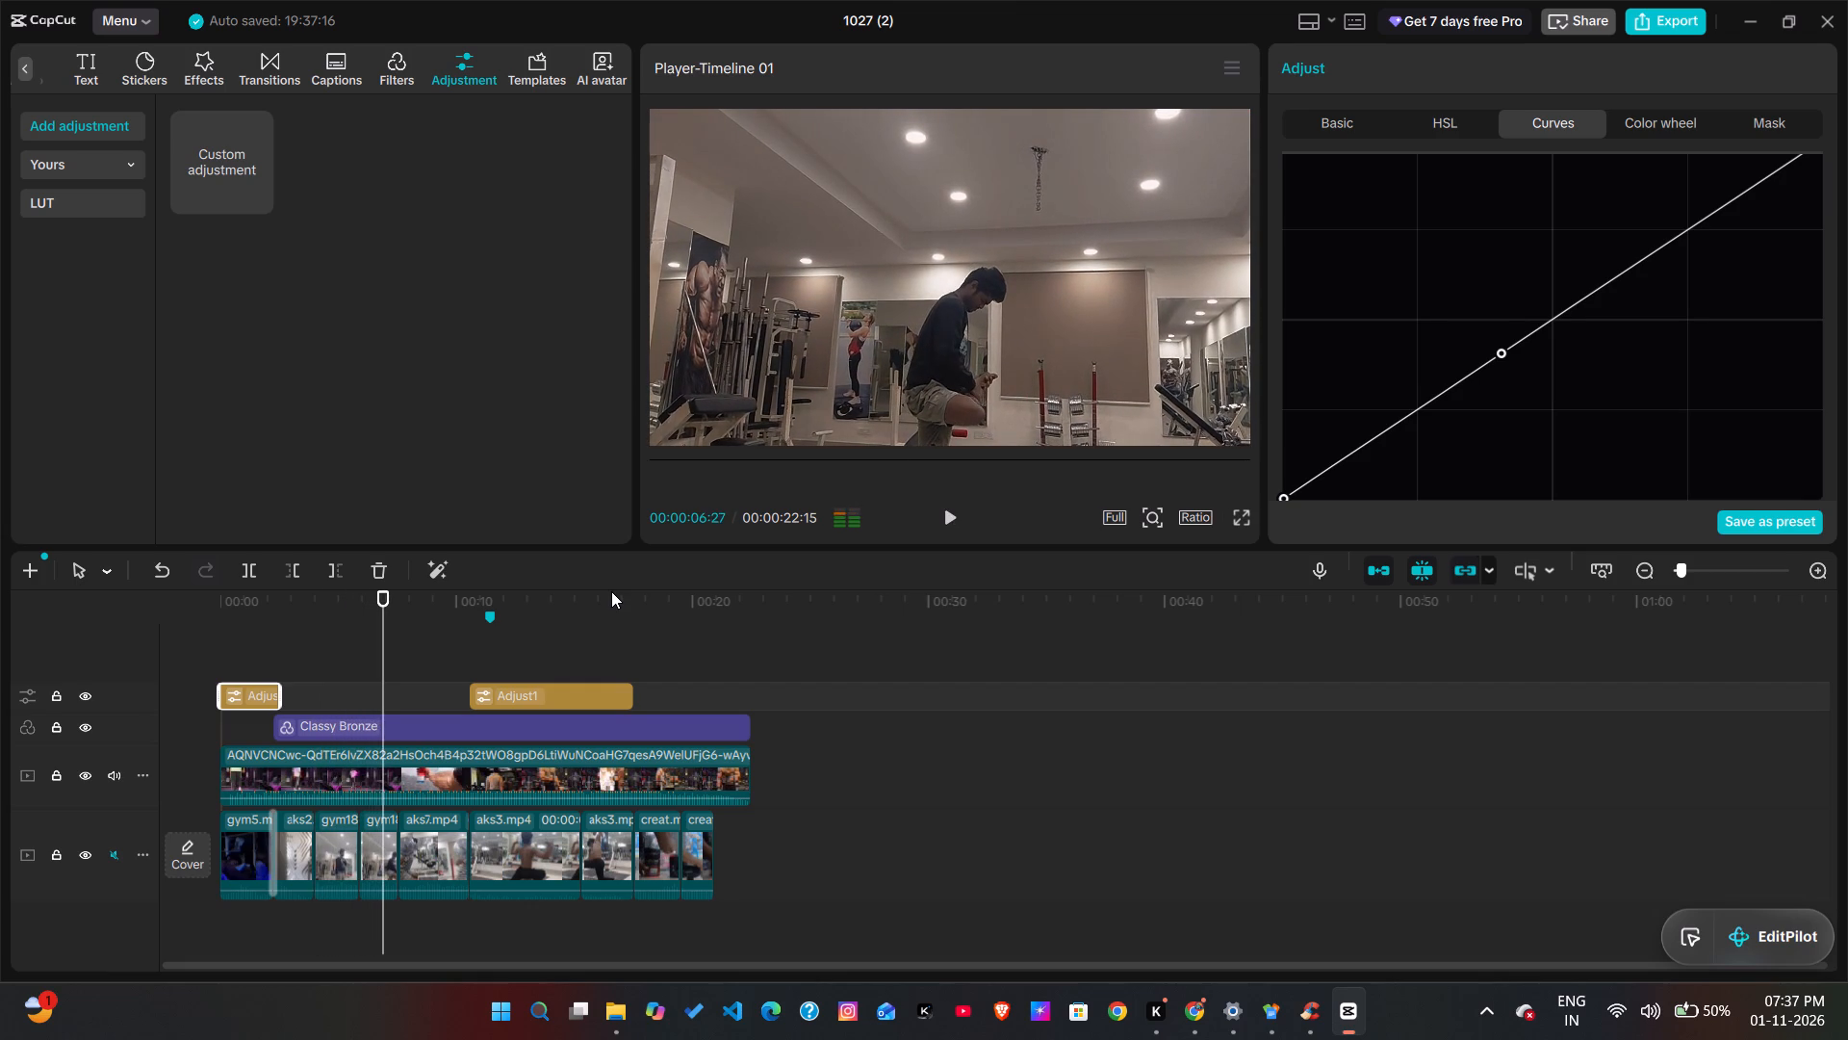
key(space)
key(space)
key(space)
key(space)
key(space)
key(space)
key(space)
key(space)
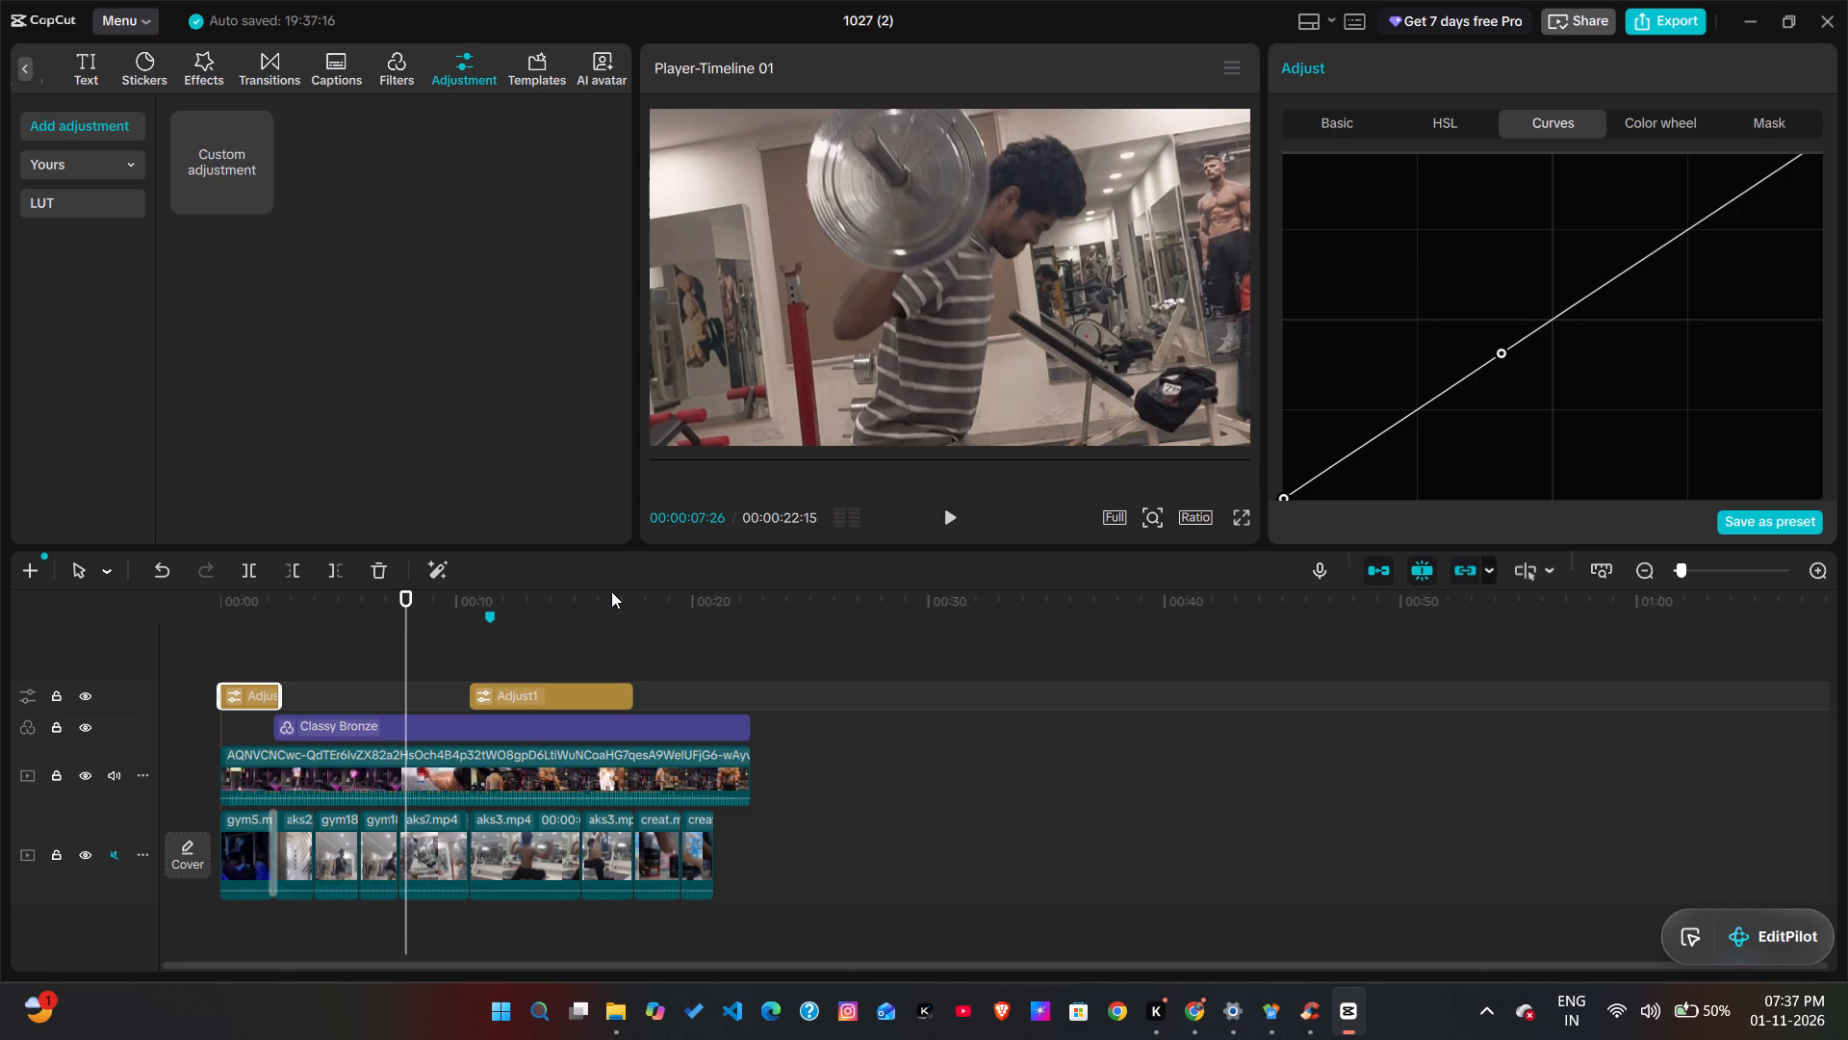
Review the montage full screen from the opening clip to its end, pausing on the flexing back pose, to examine the look and cuts.
click(1226, 512)
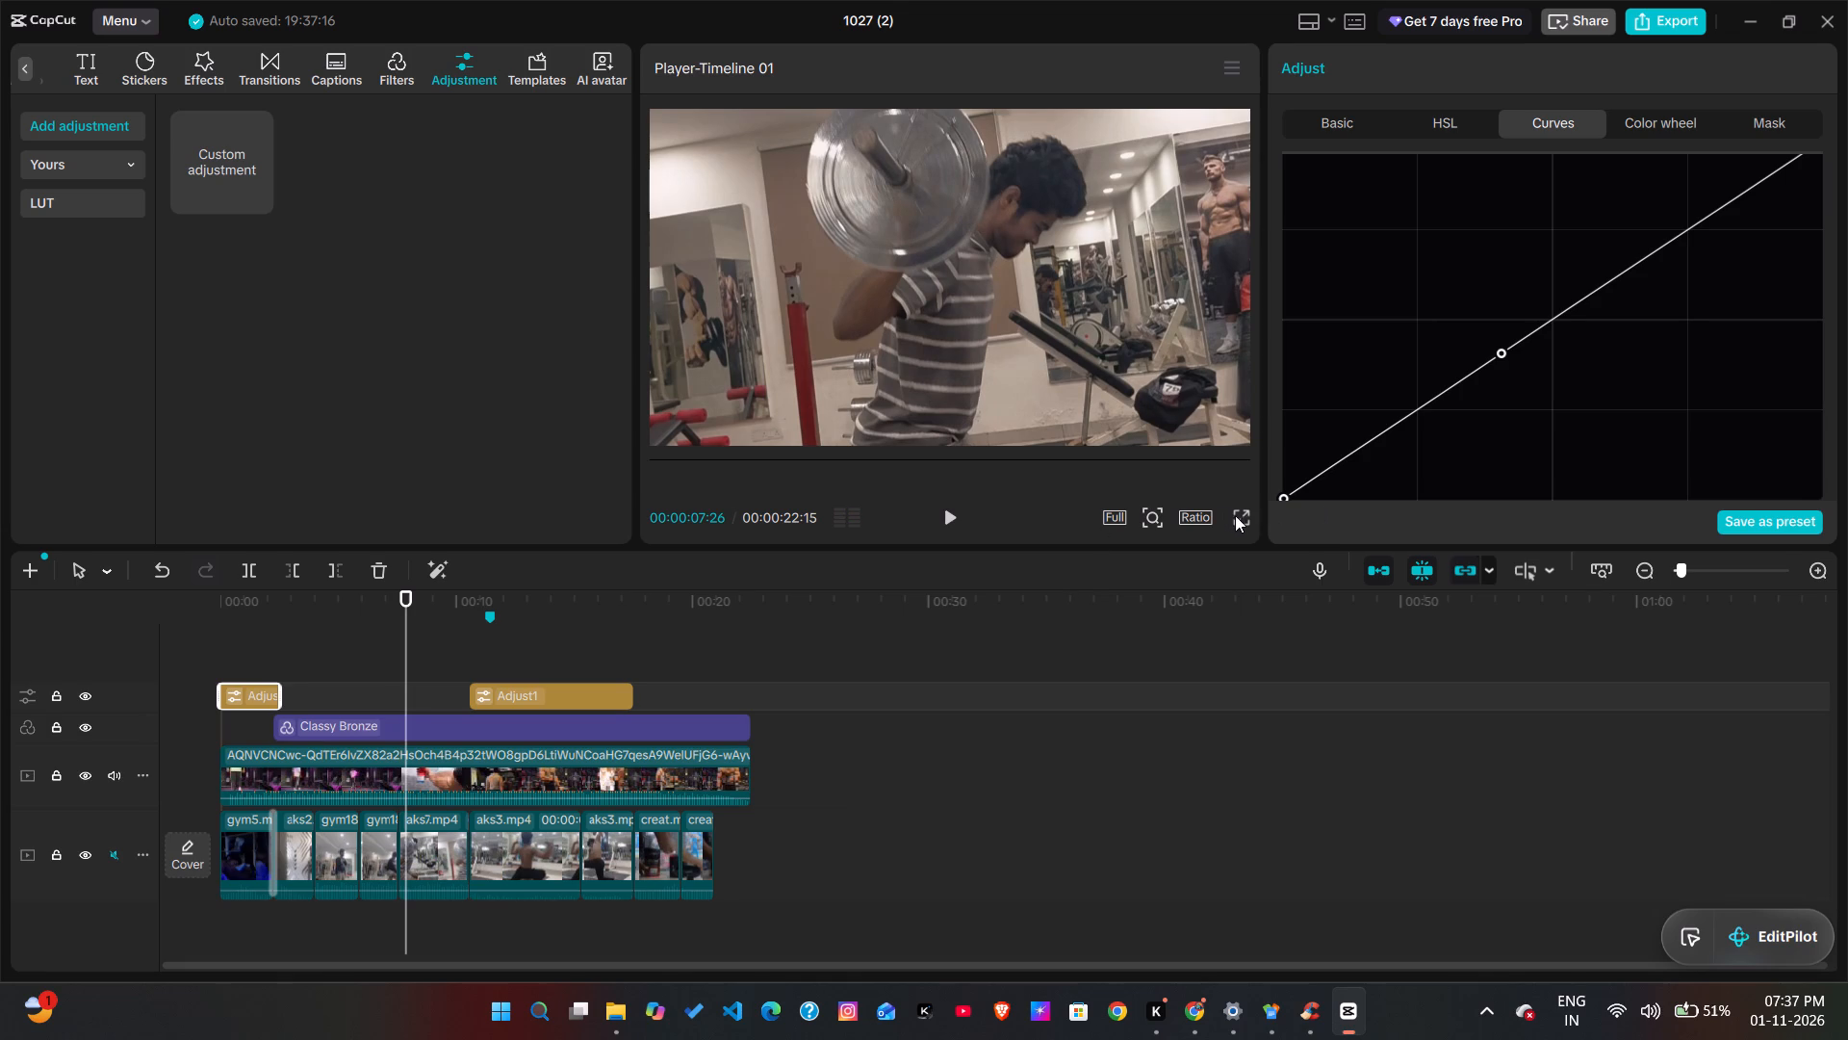
click(1239, 517)
key(Left)
key(Left)
key(Left)
key(Left)
key(Left)
key(Left)
key(Left)
key(Left)
key(Left)
key(Left)
key(Left)
key(Left)
key(Left)
key(Left)
key(Left)
key(Left)
key(Left)
key(Left)
key(Left)
key(Left)
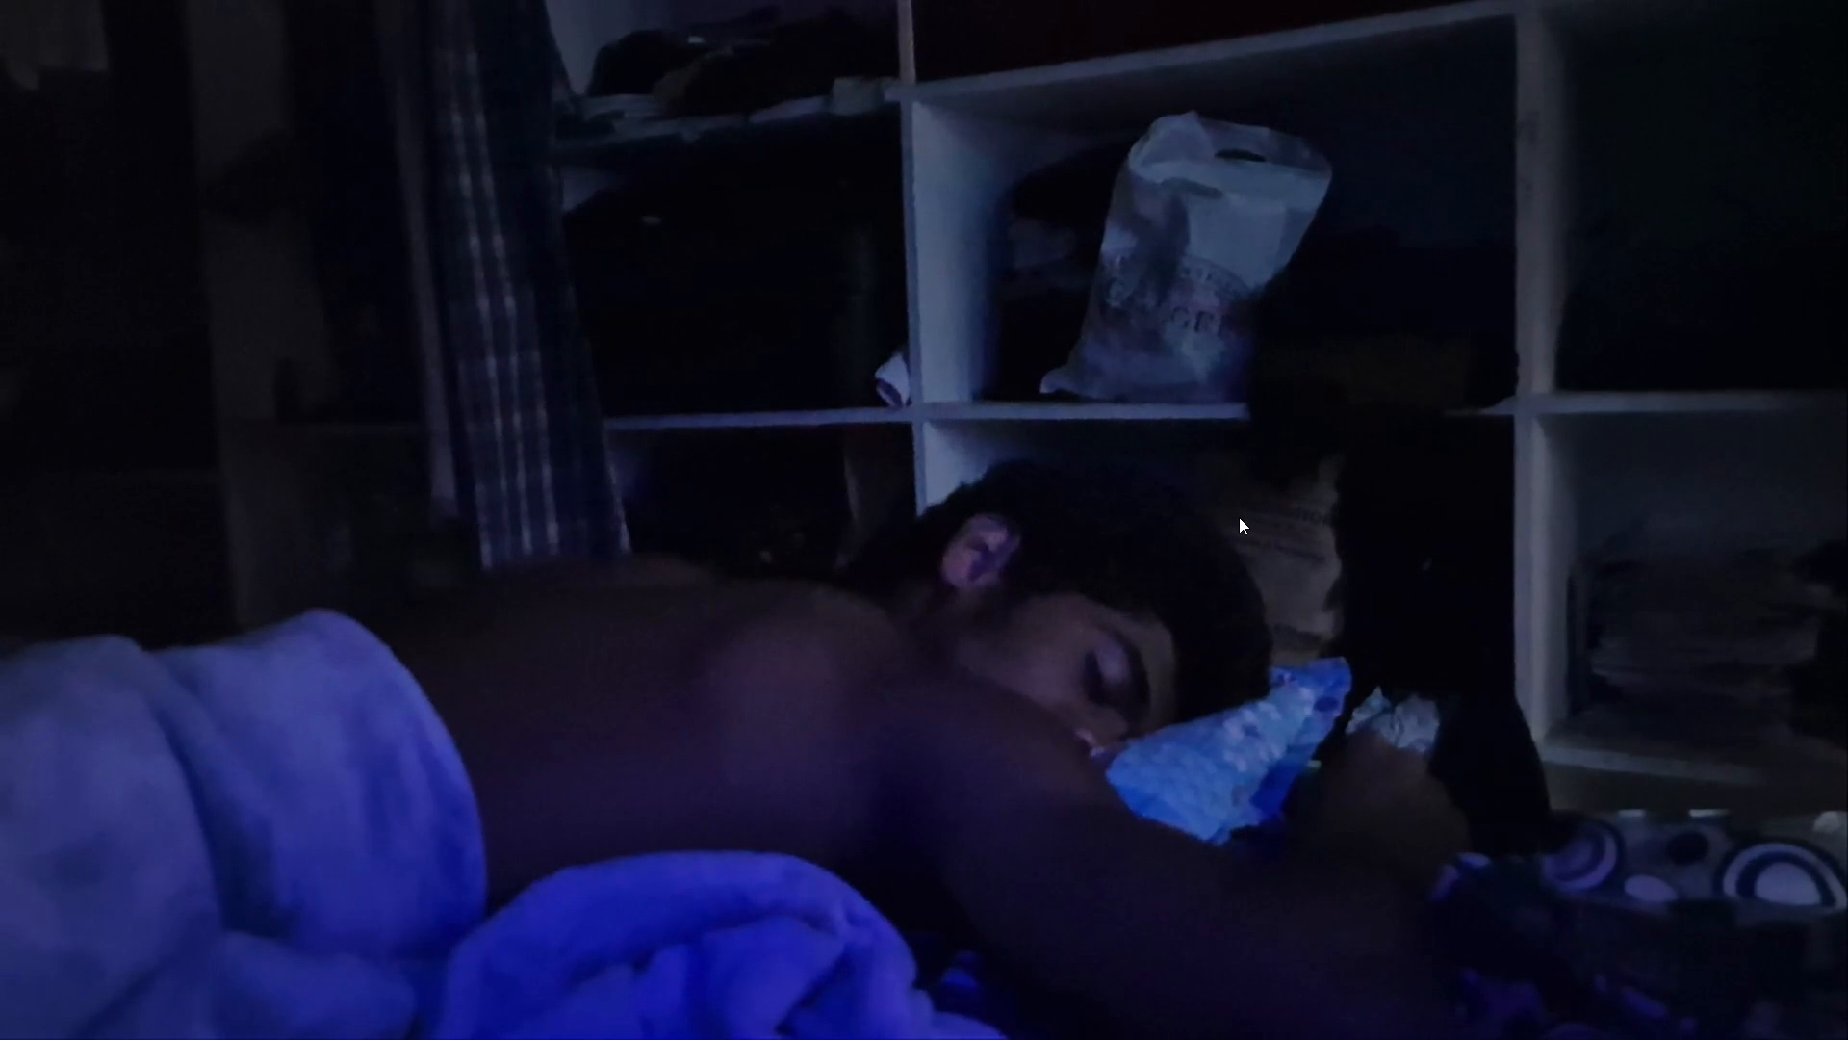
key(space)
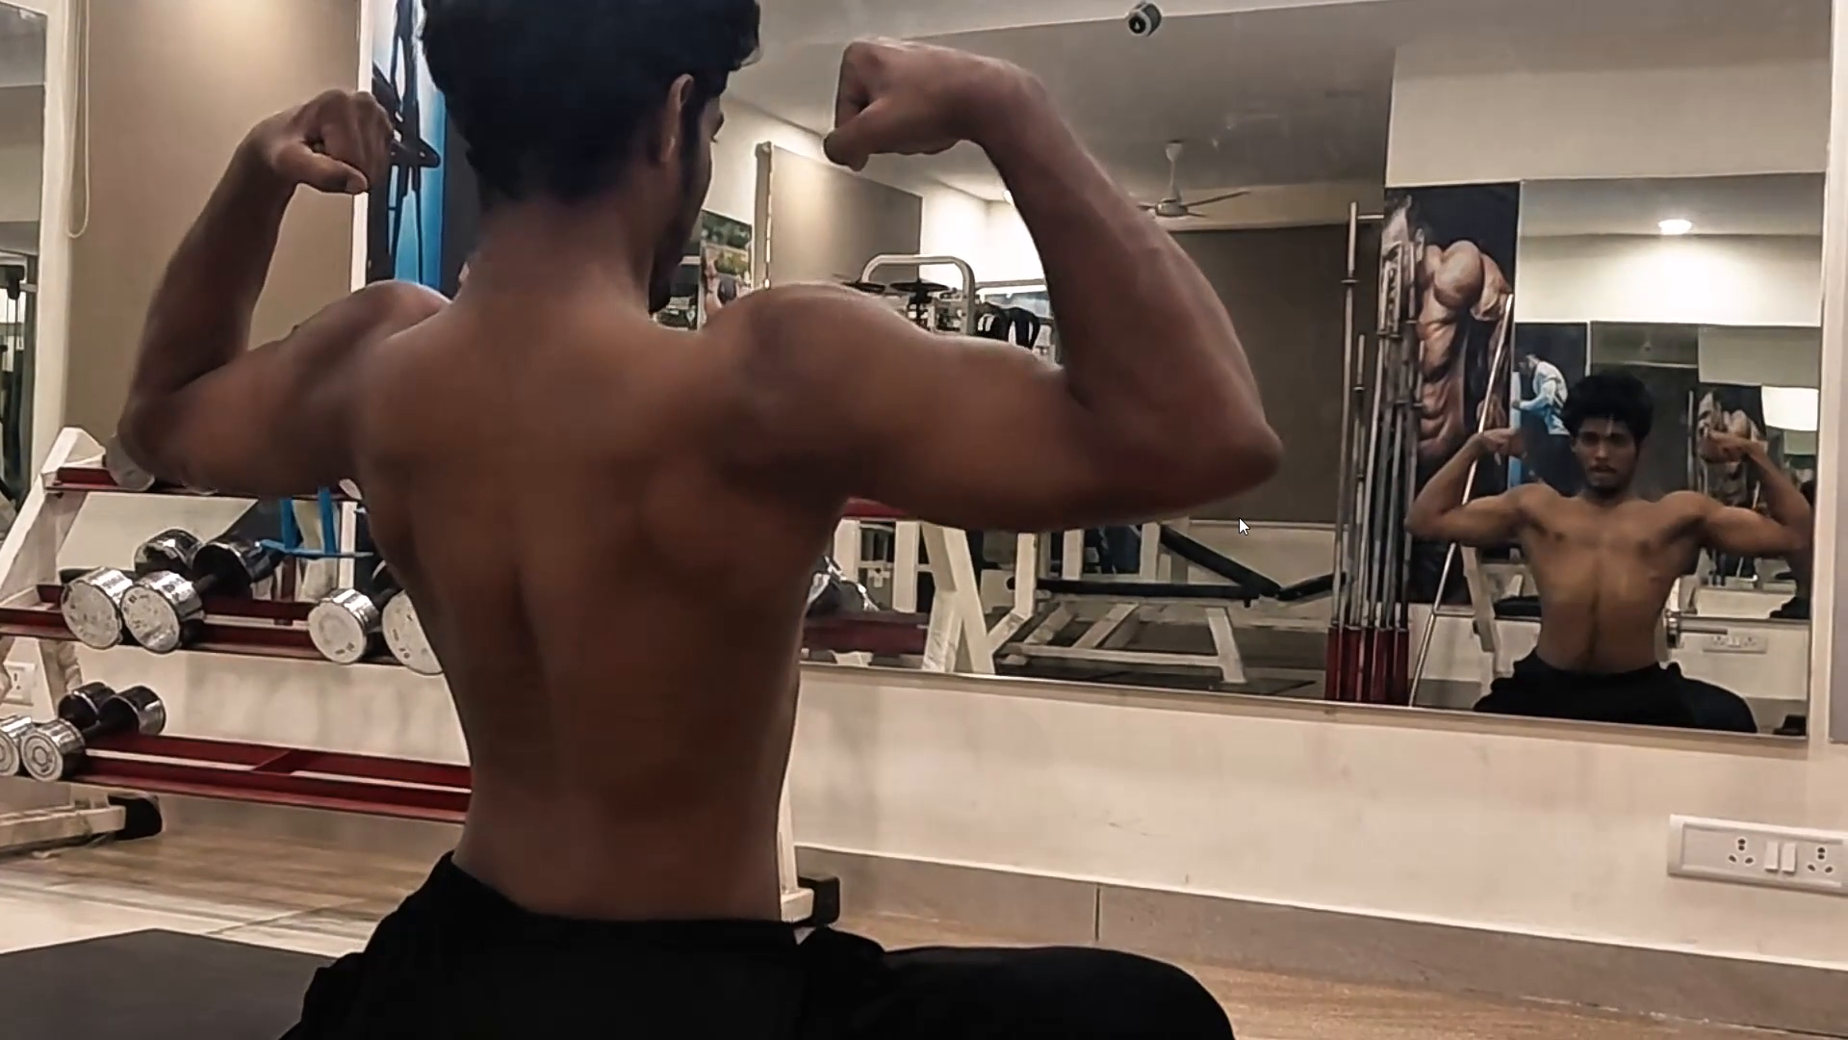
key(space)
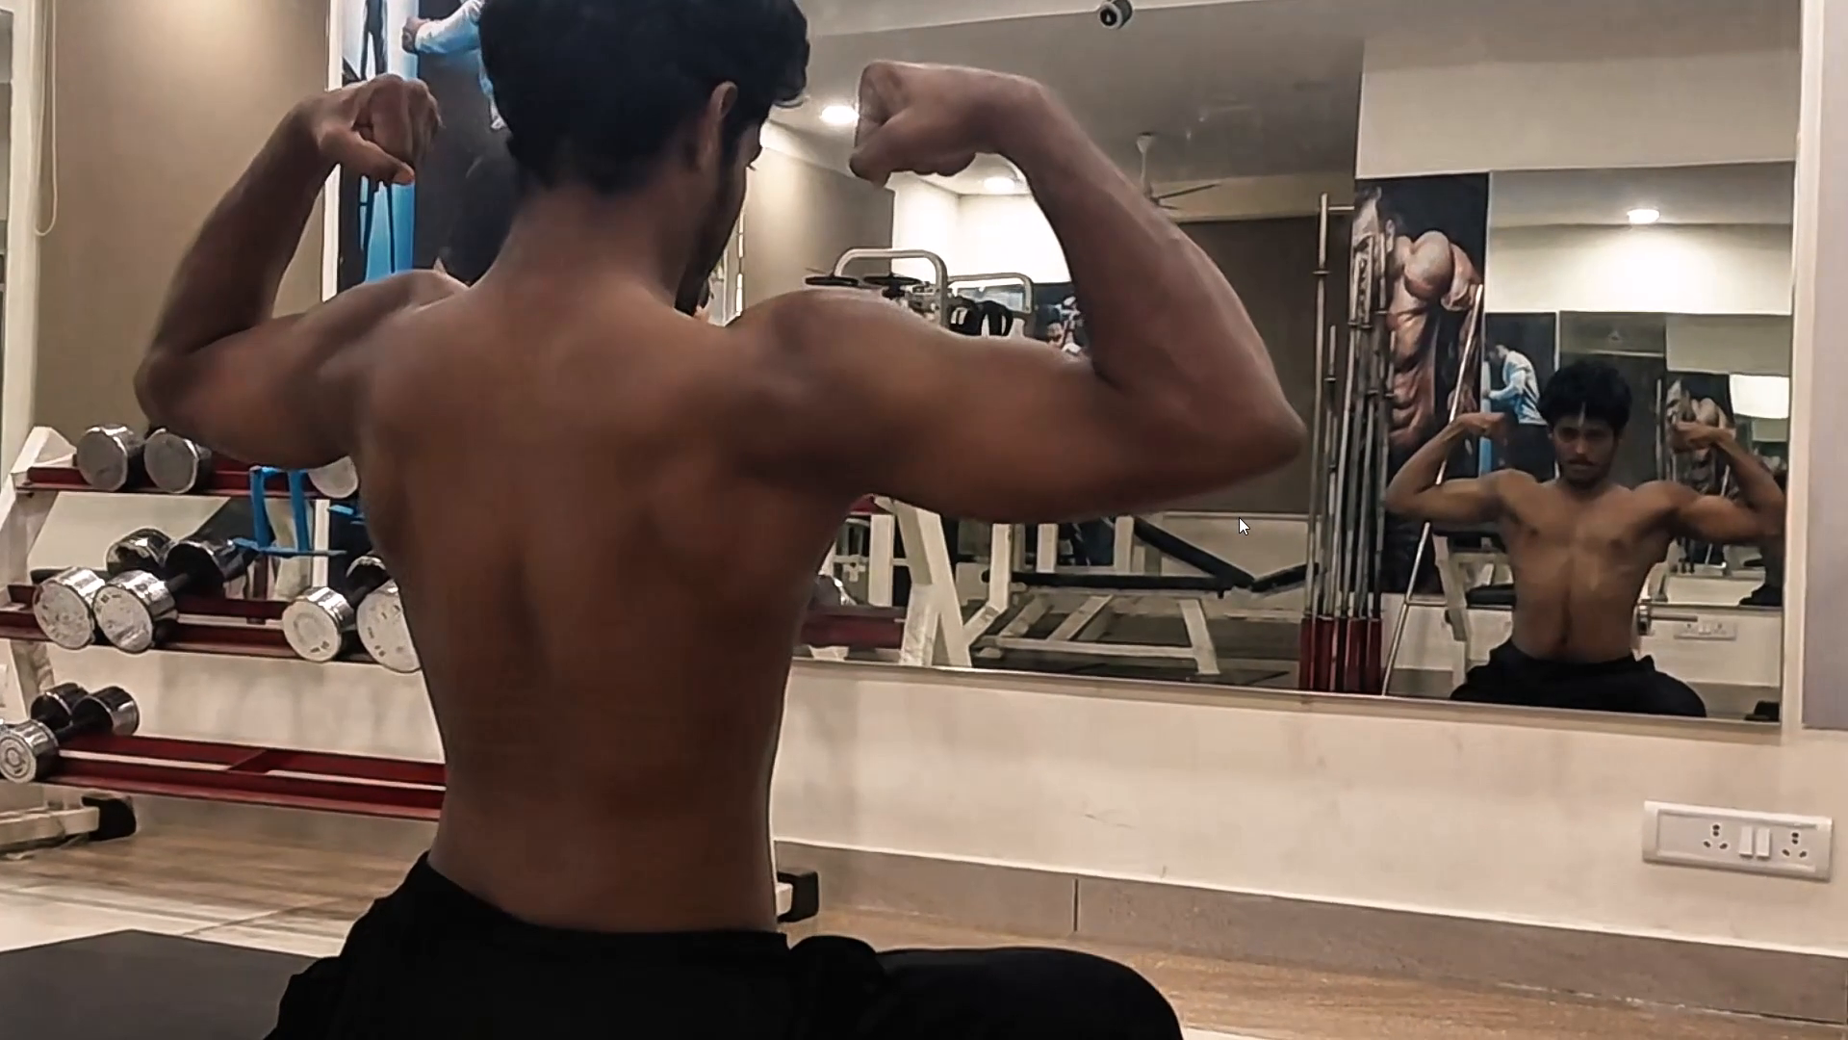
key(space)
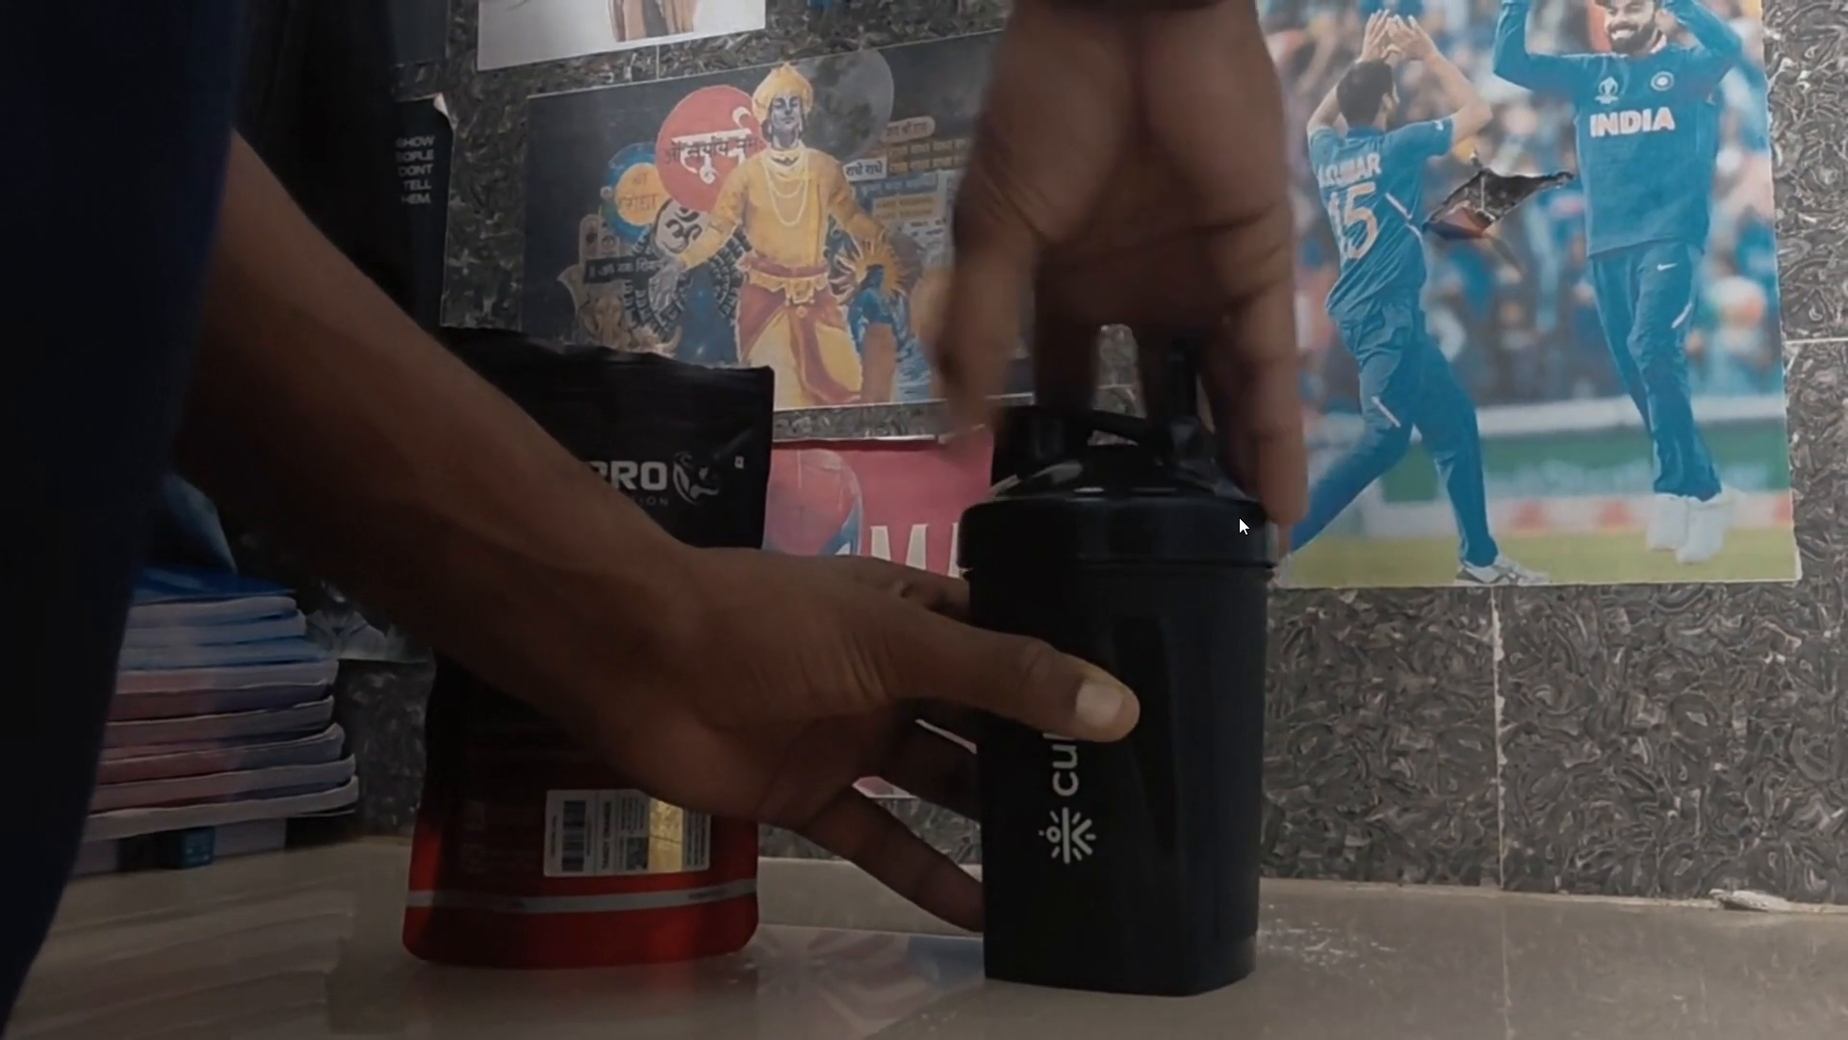
key(space)
key(space)
key(space)
key(space)
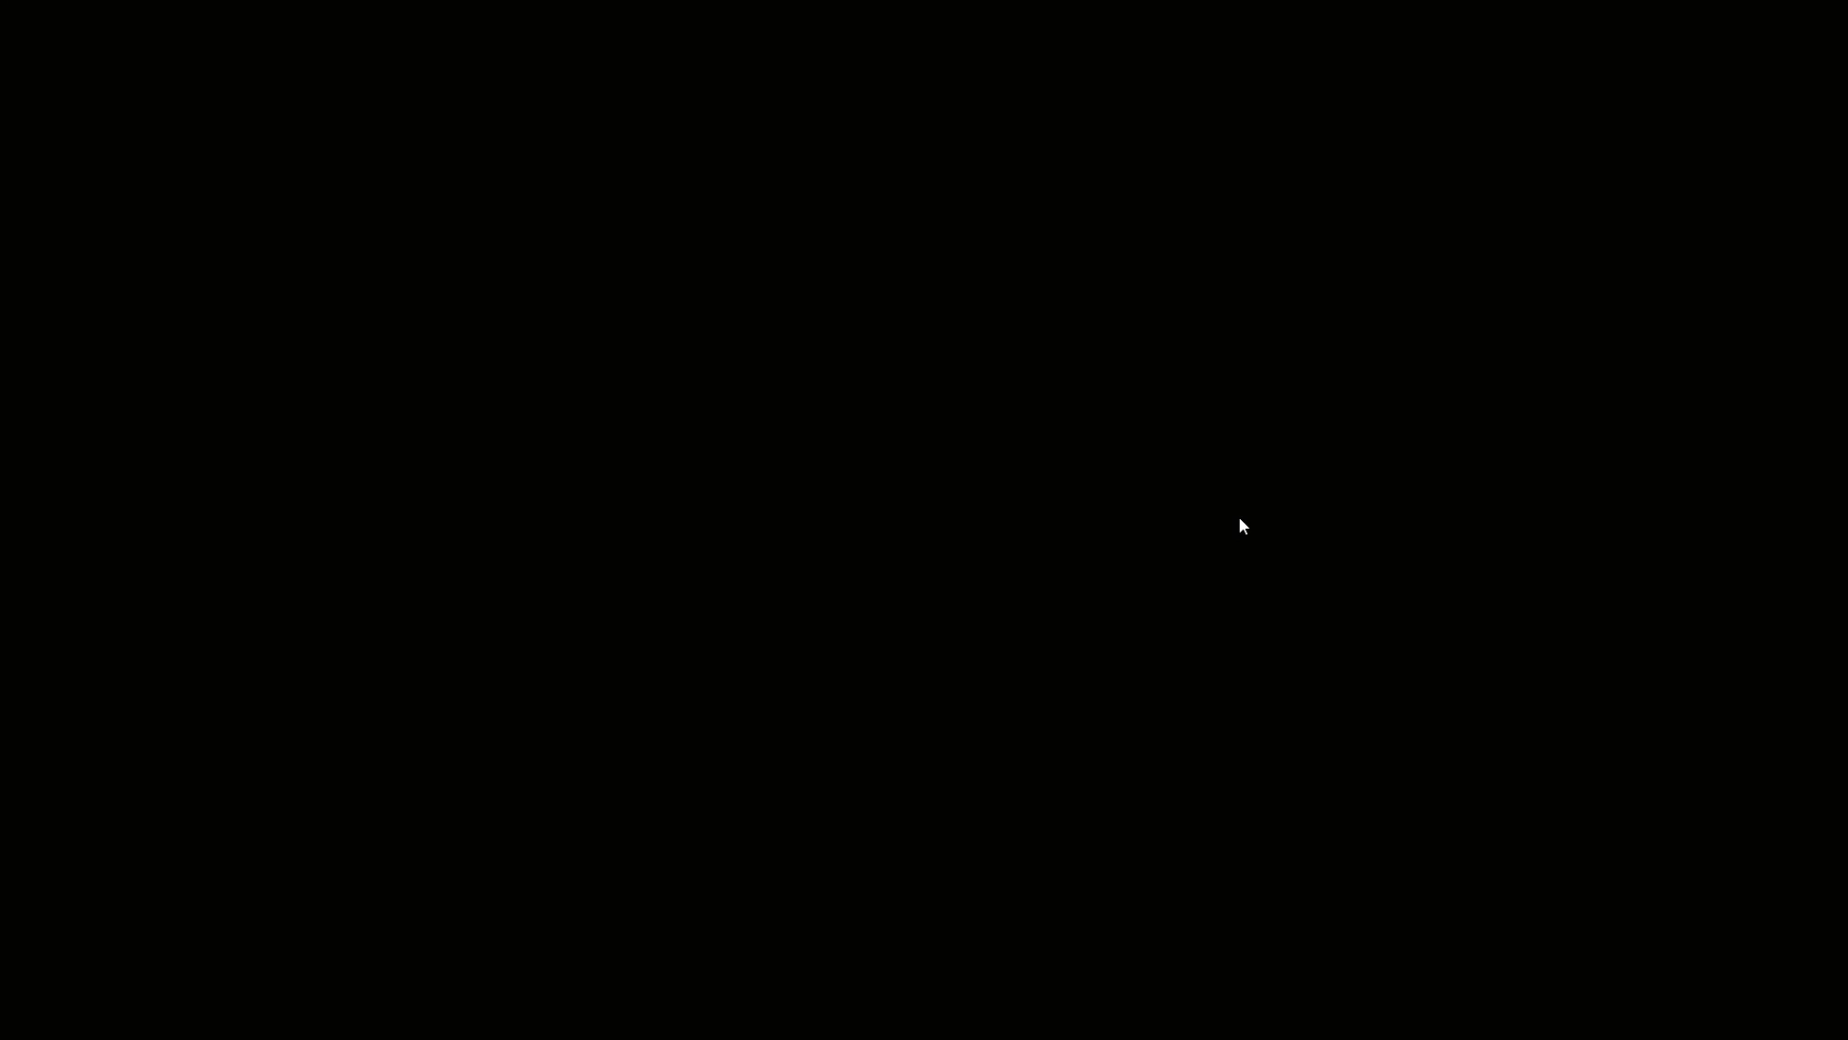
key(Escape)
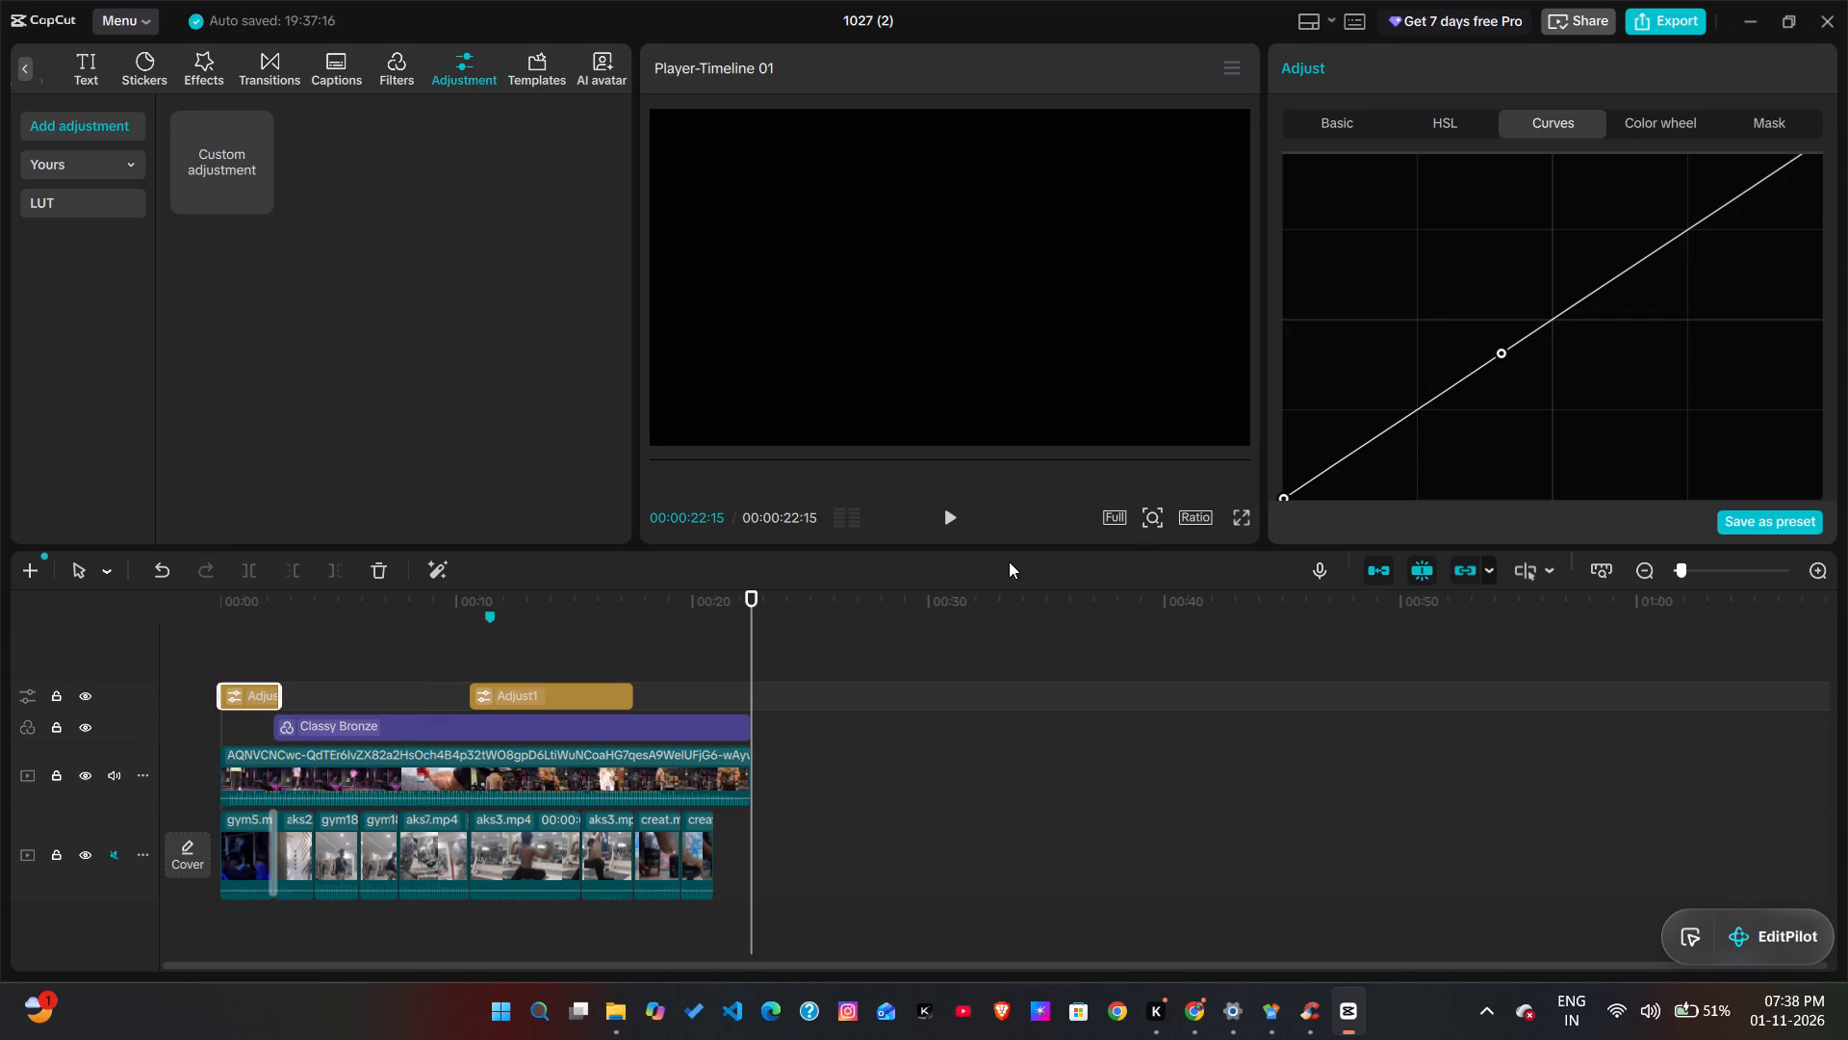
Add the Basic Flash transition at the cut near 6 seconds, between the two gym stretching clips.
drag(754, 648, 244, 682)
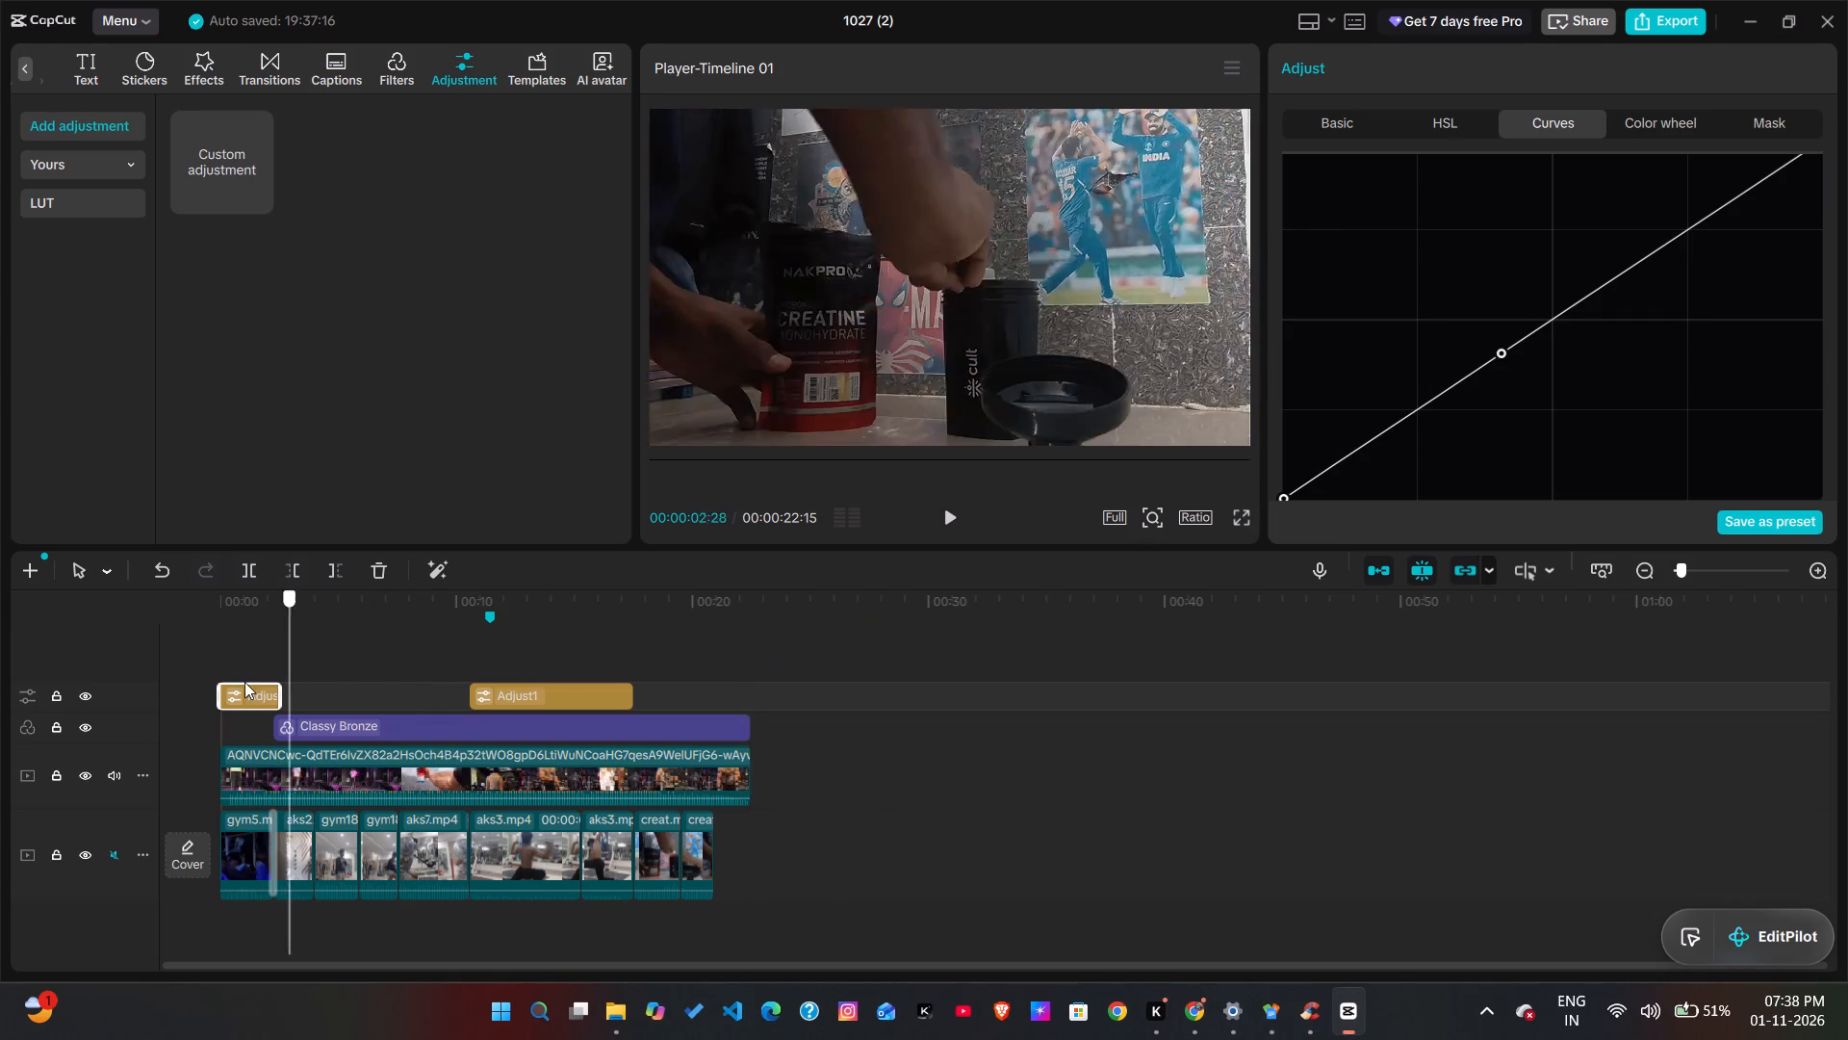
drag(244, 682, 153, 699)
click(1322, 663)
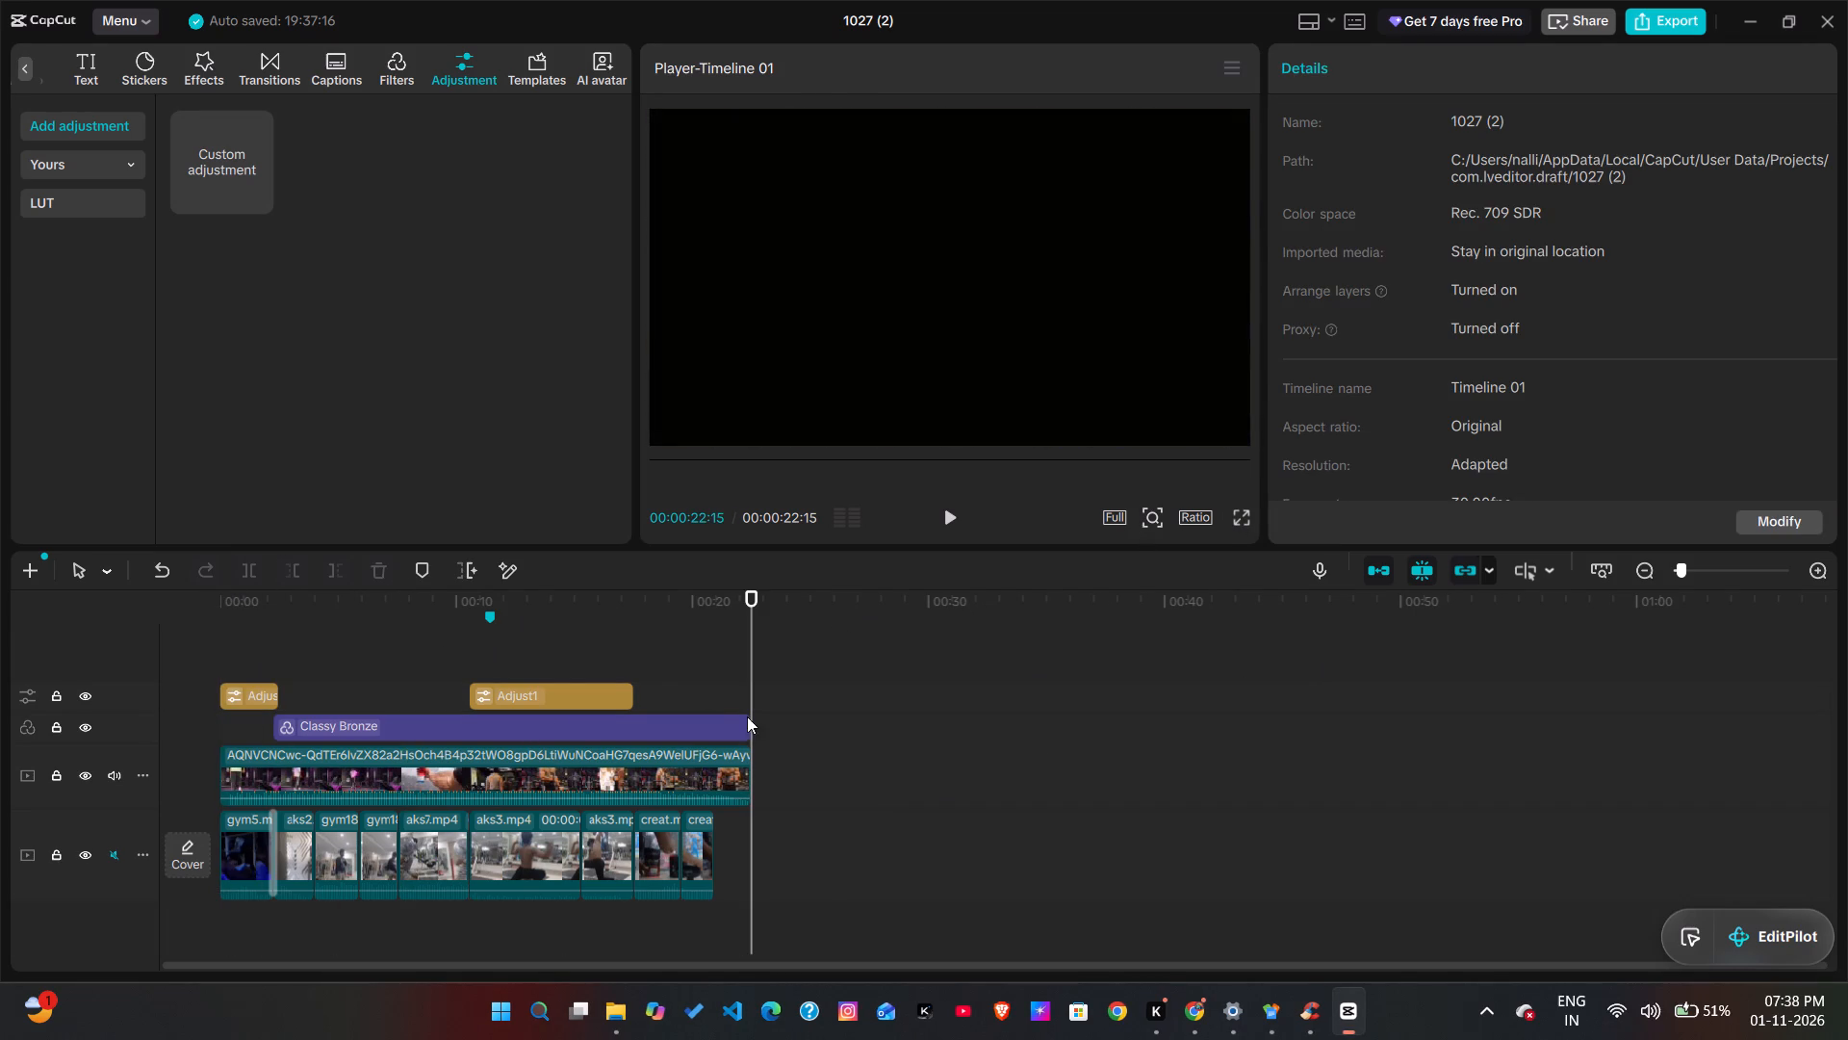
drag(746, 656, 103, 813)
key(space)
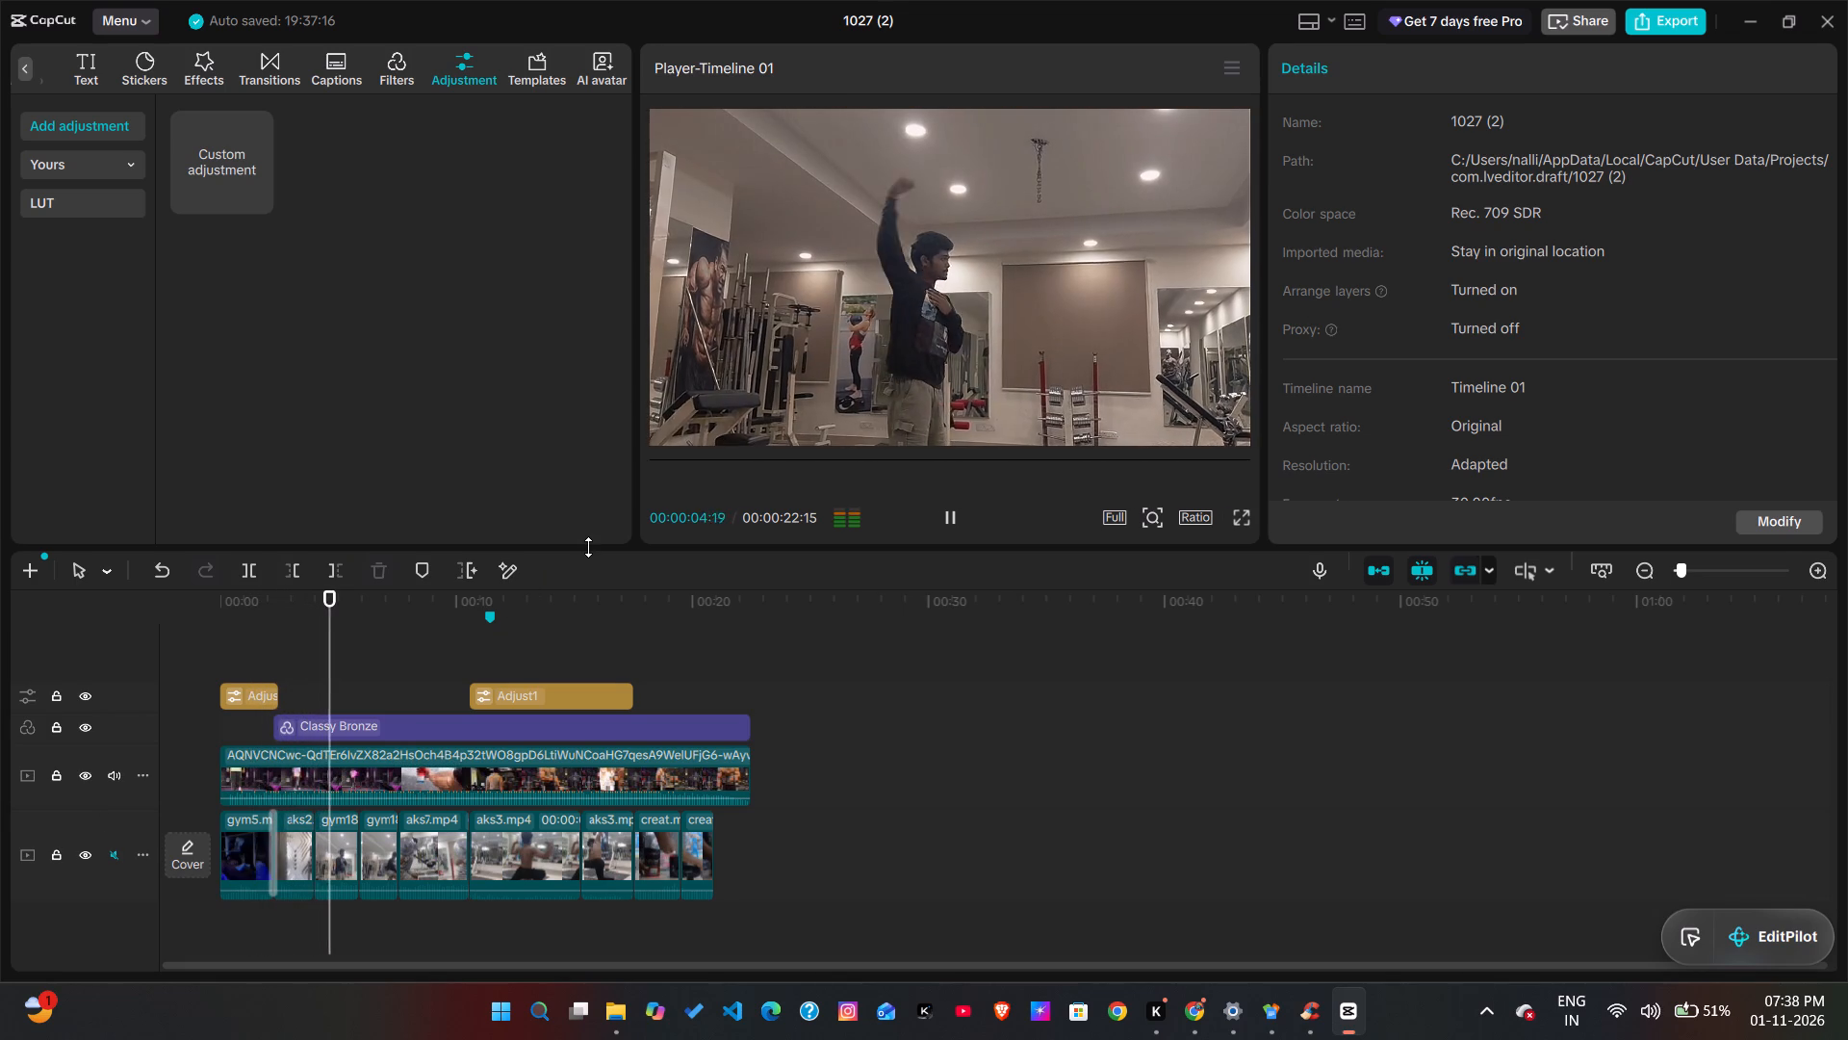
key(space)
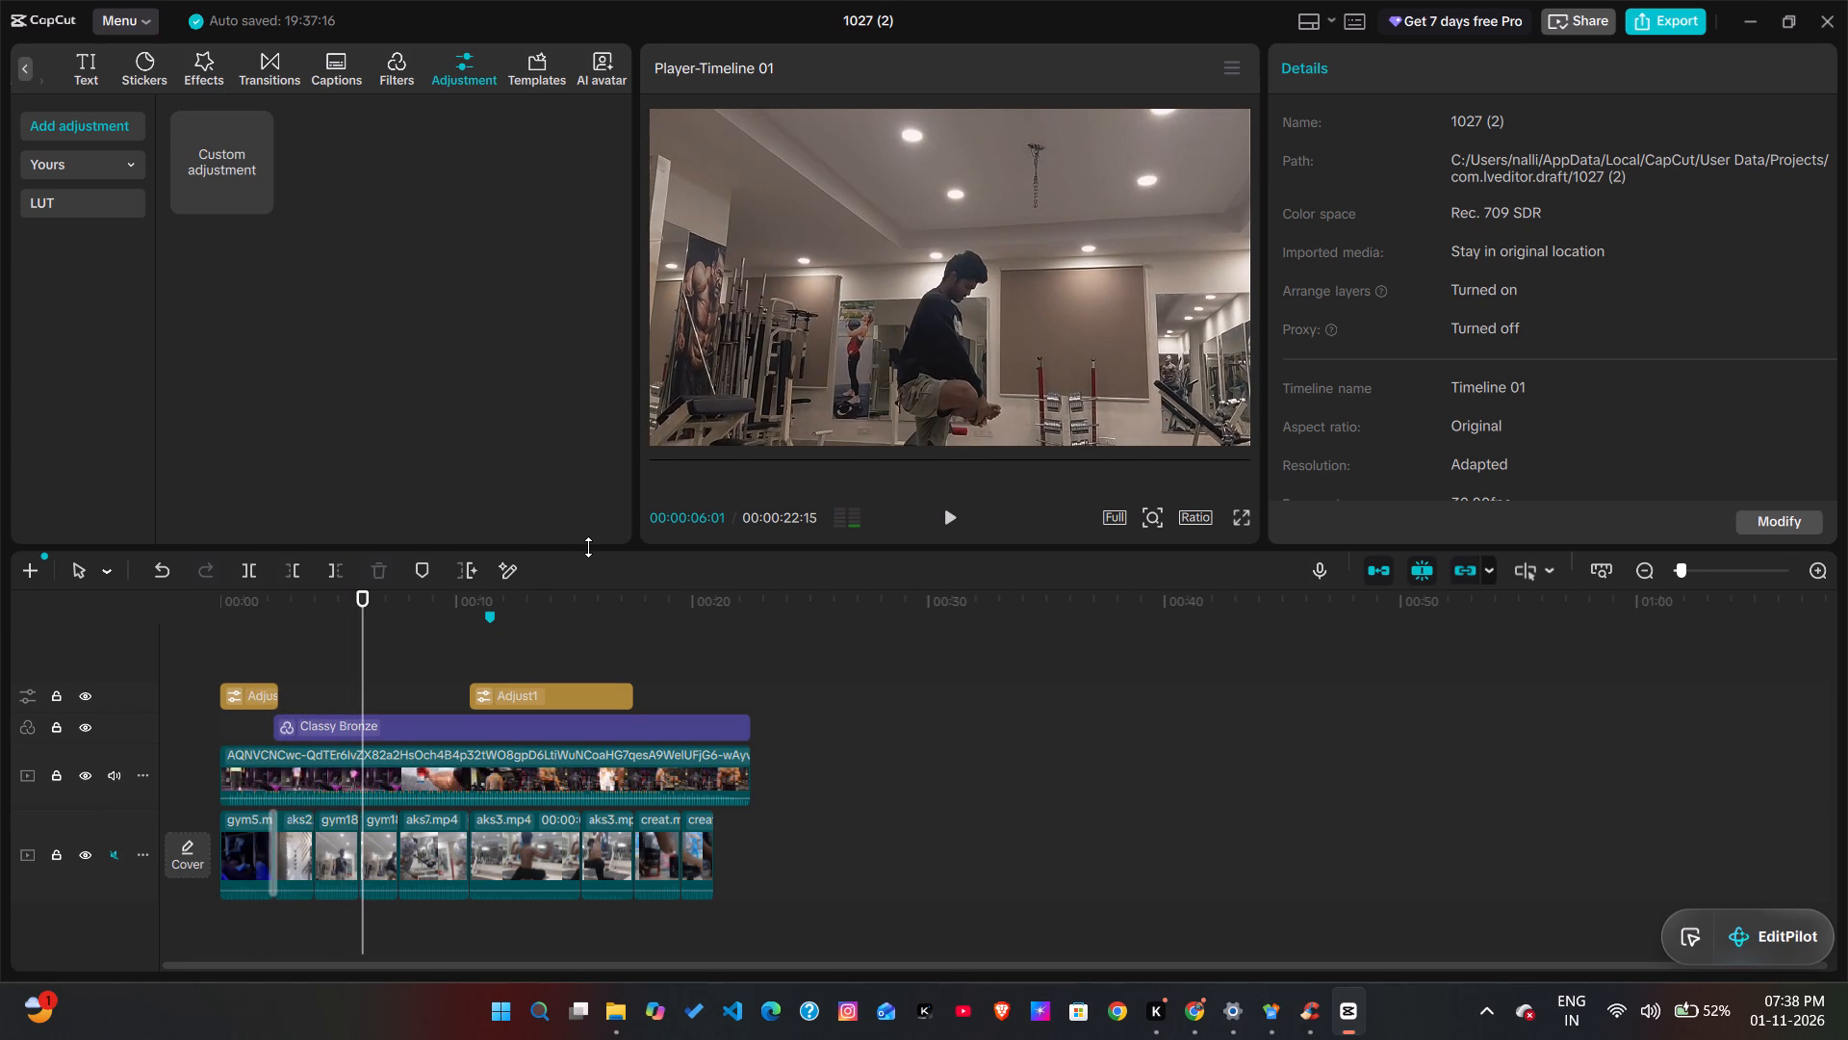
click(278, 73)
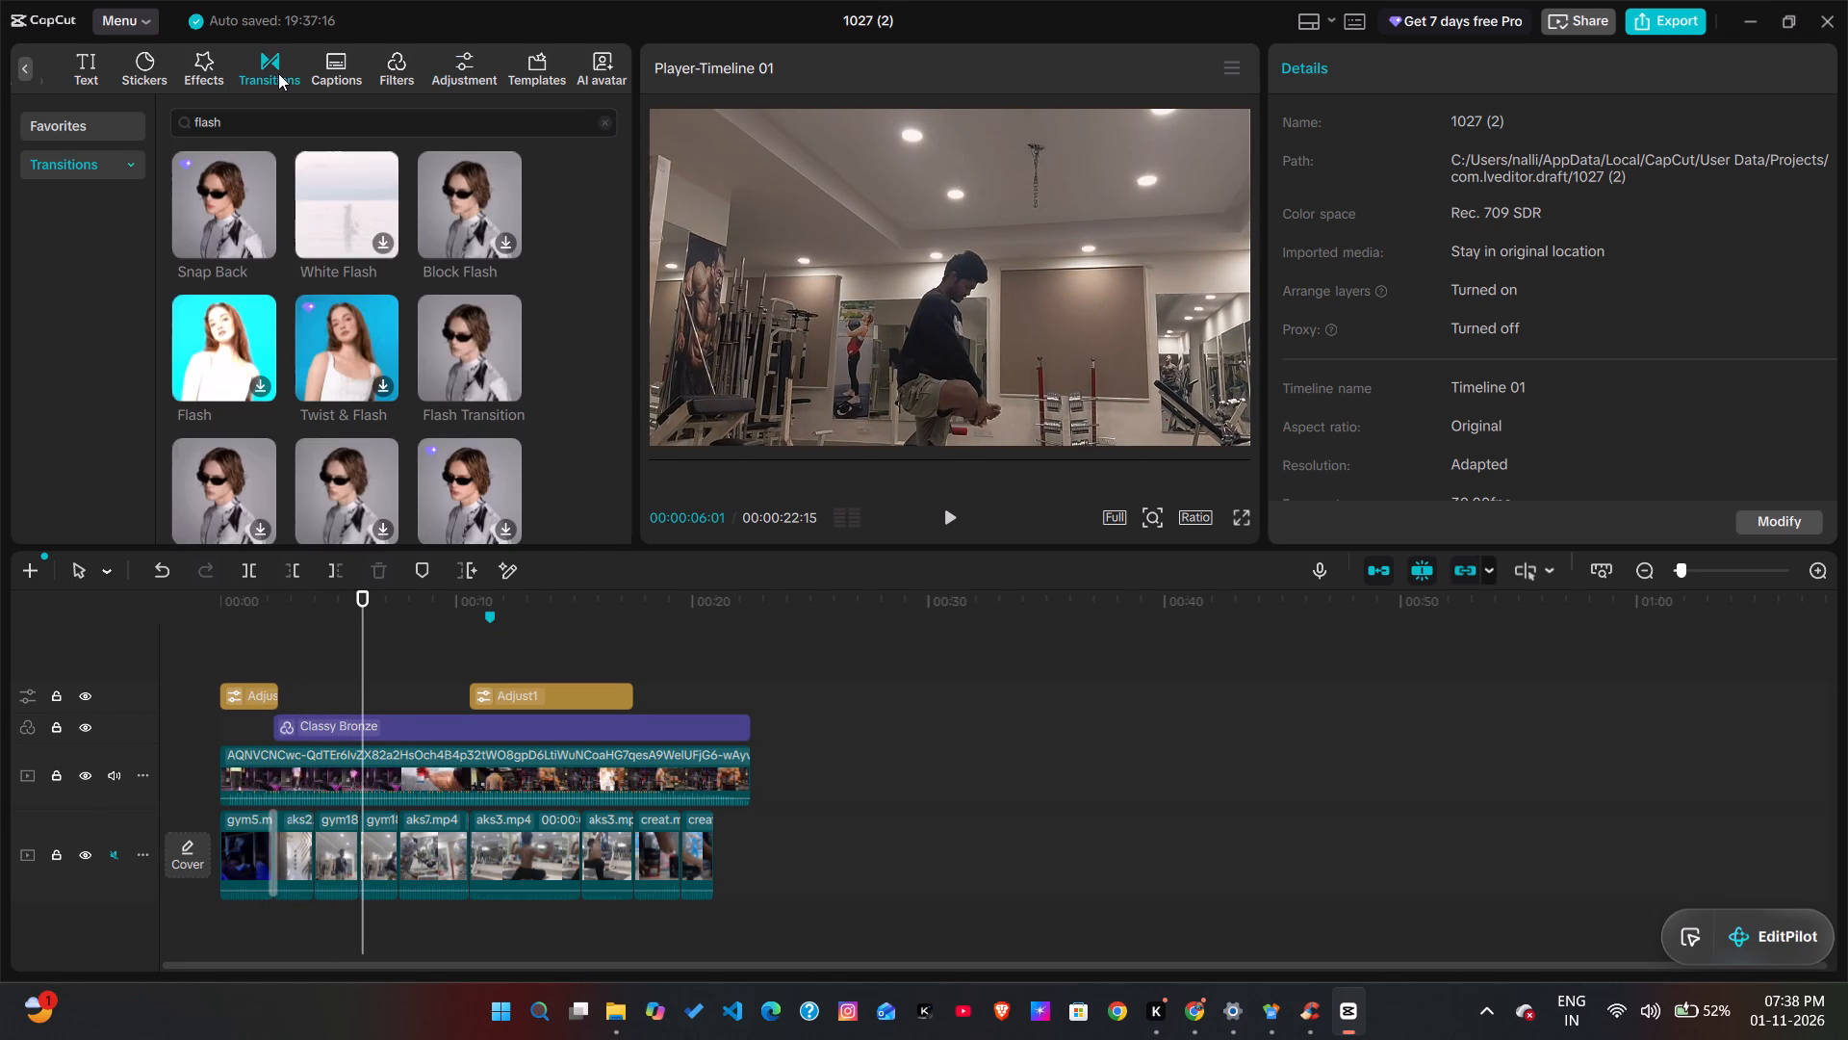
scroll(440, 320, down, 3)
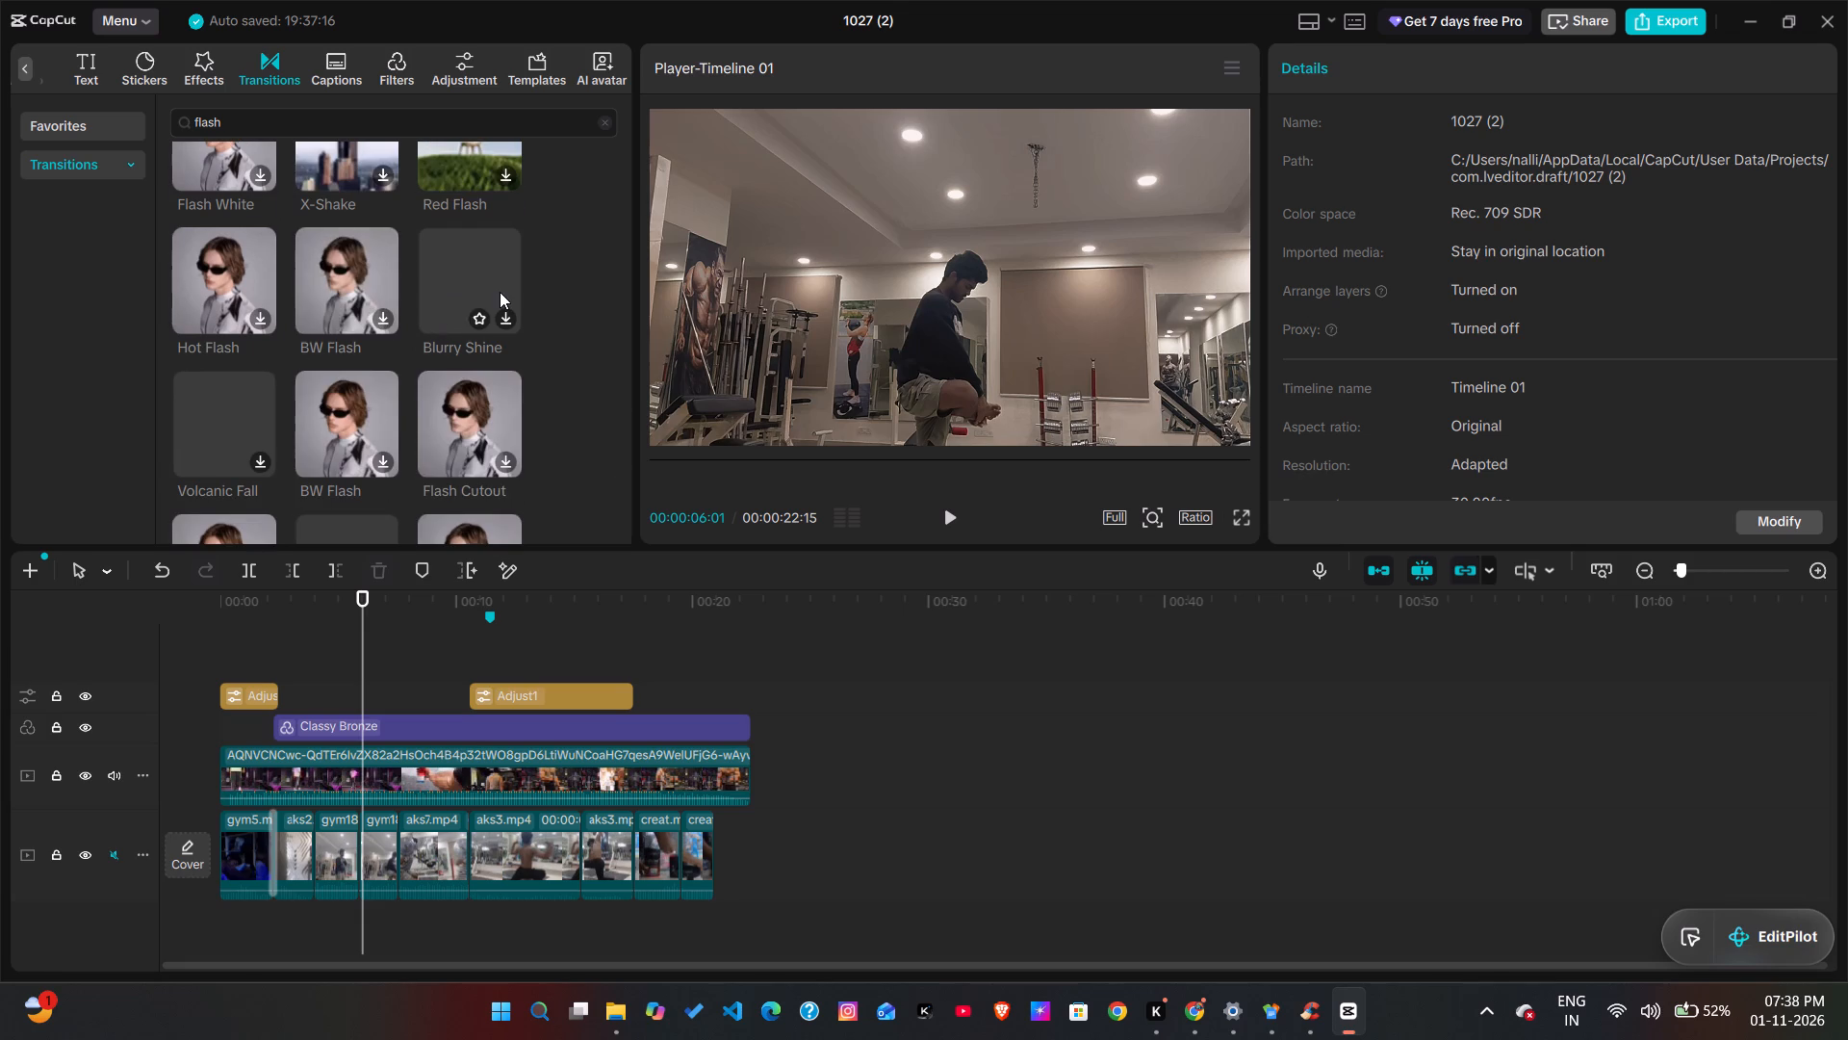
scroll(373, 313, up, 8)
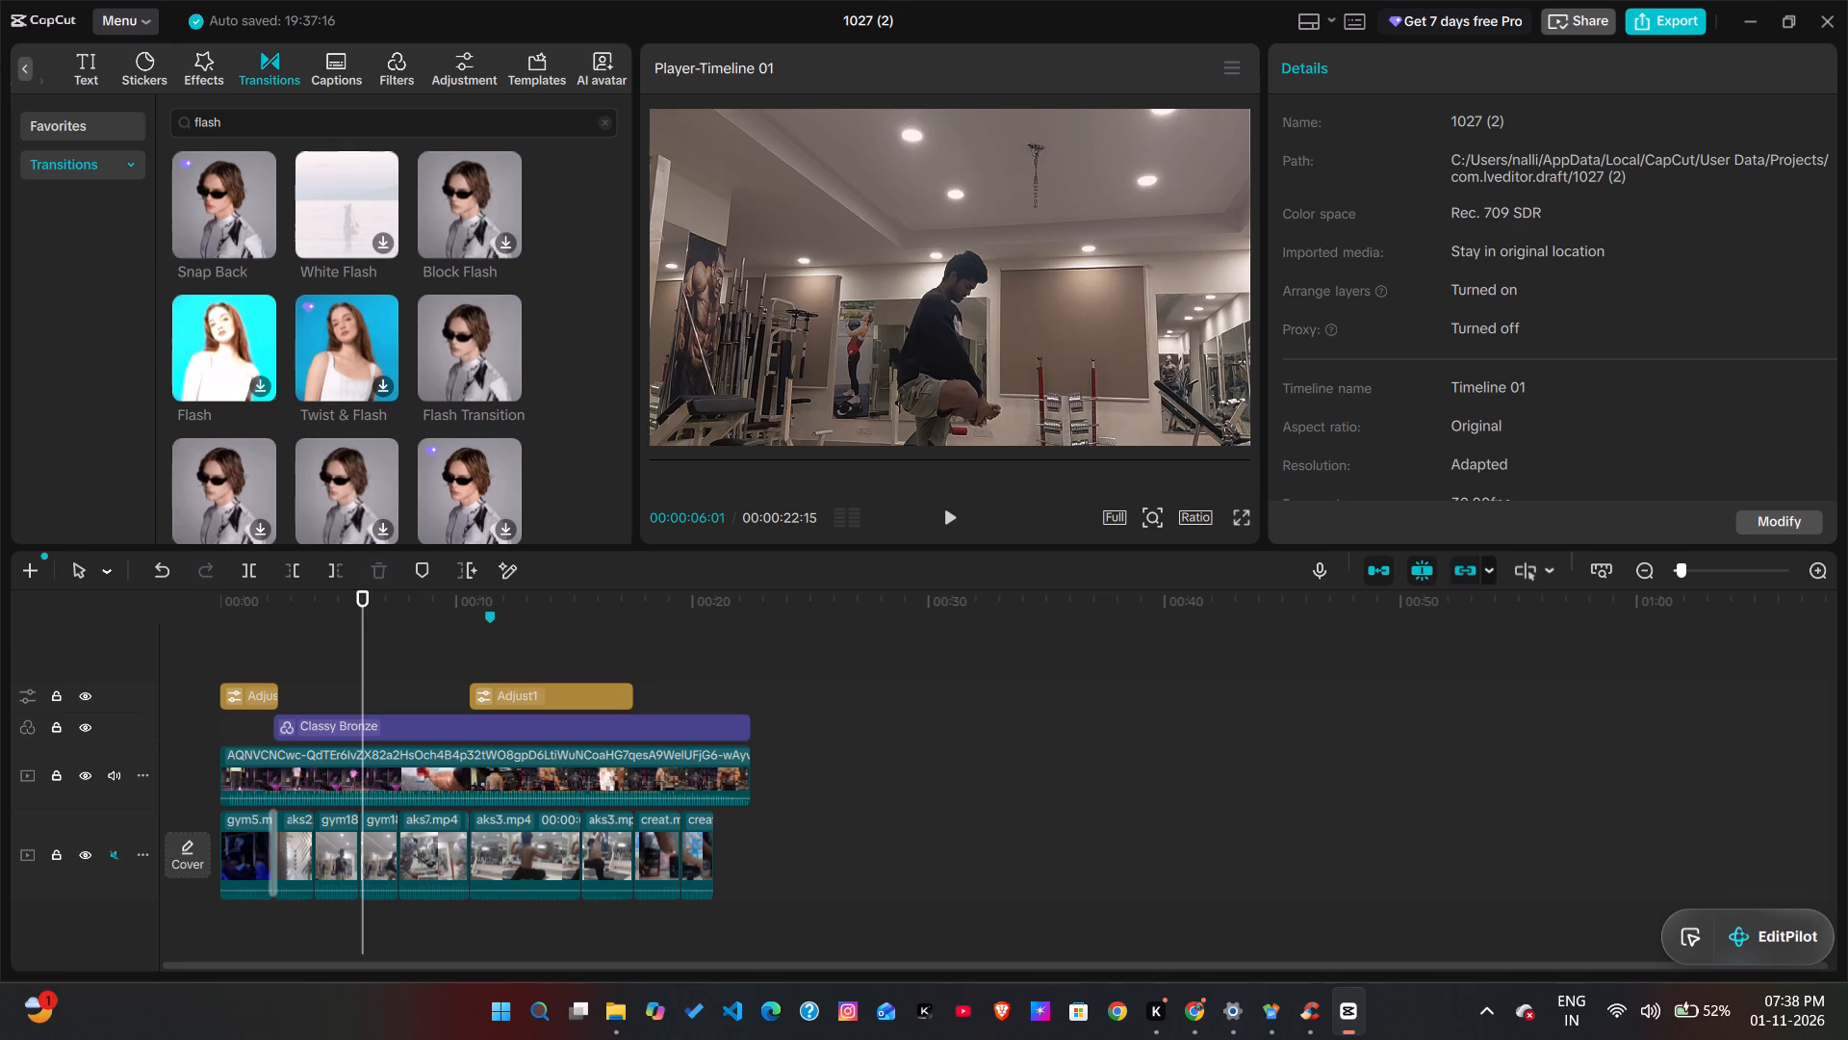
scroll(363, 449, up, 2)
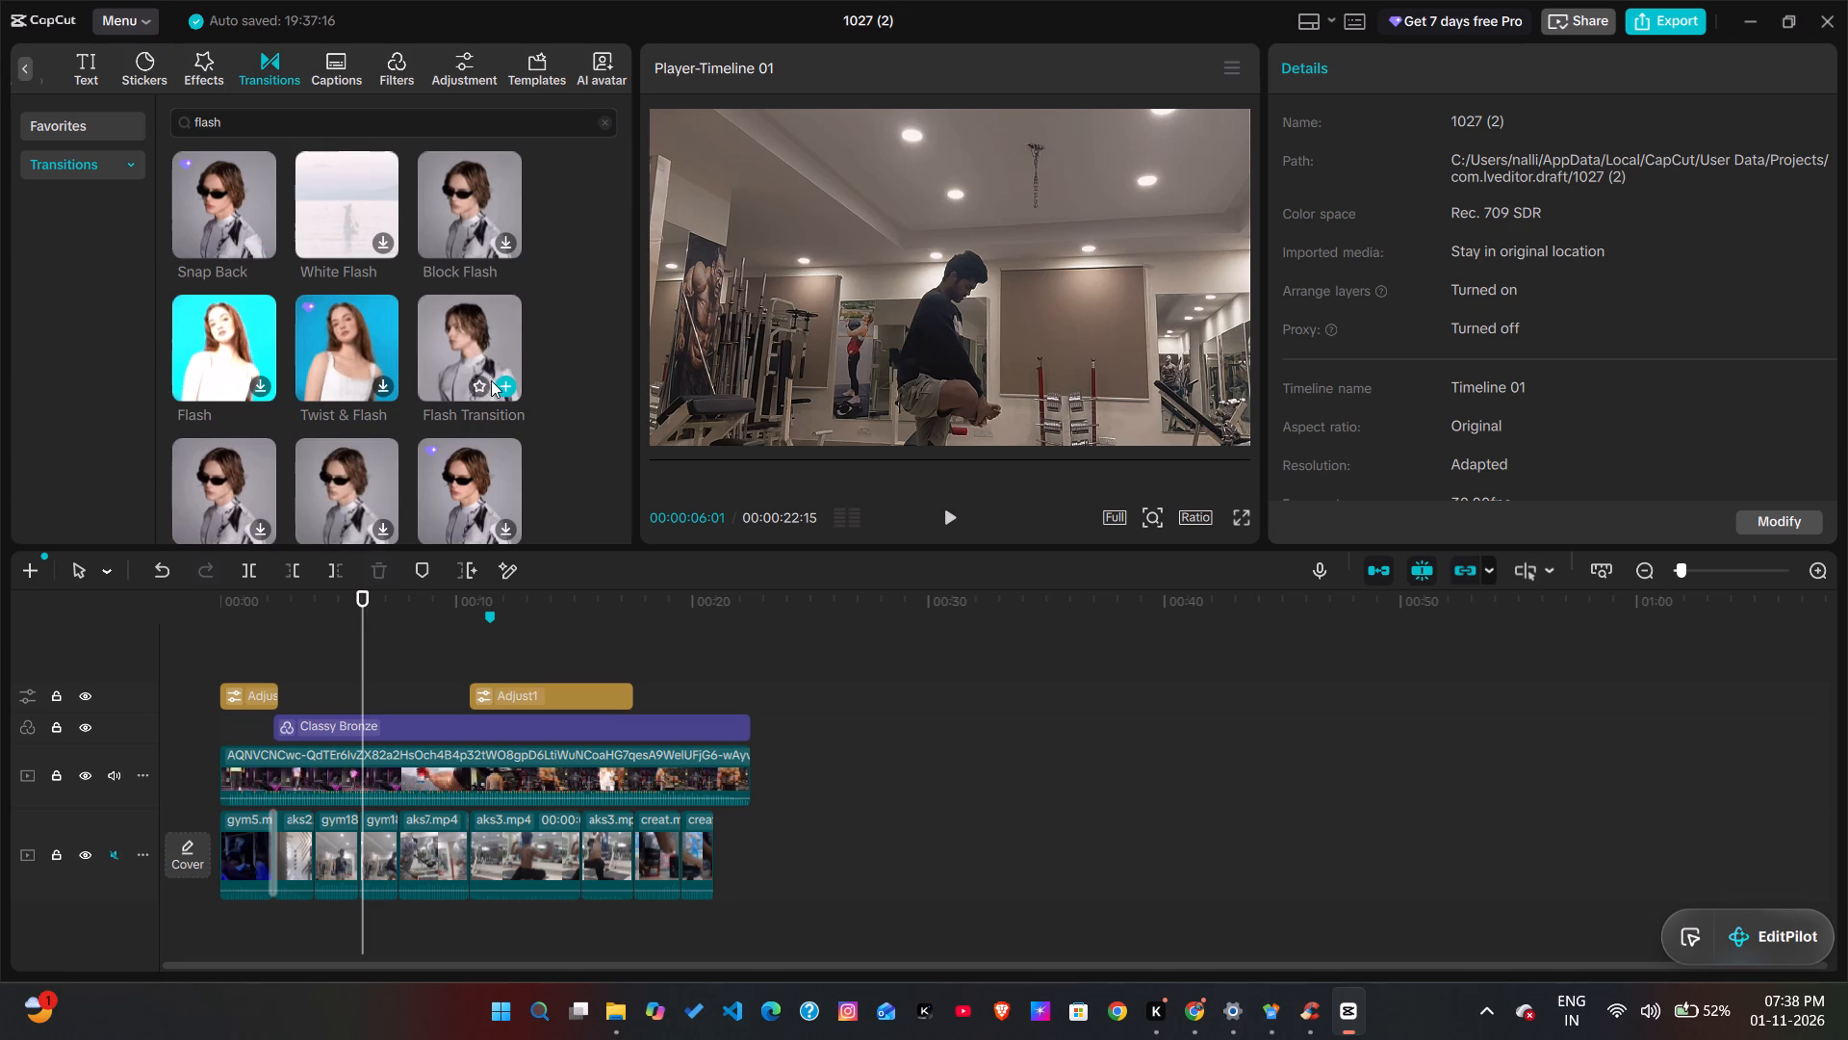
scroll(485, 445, down, 1)
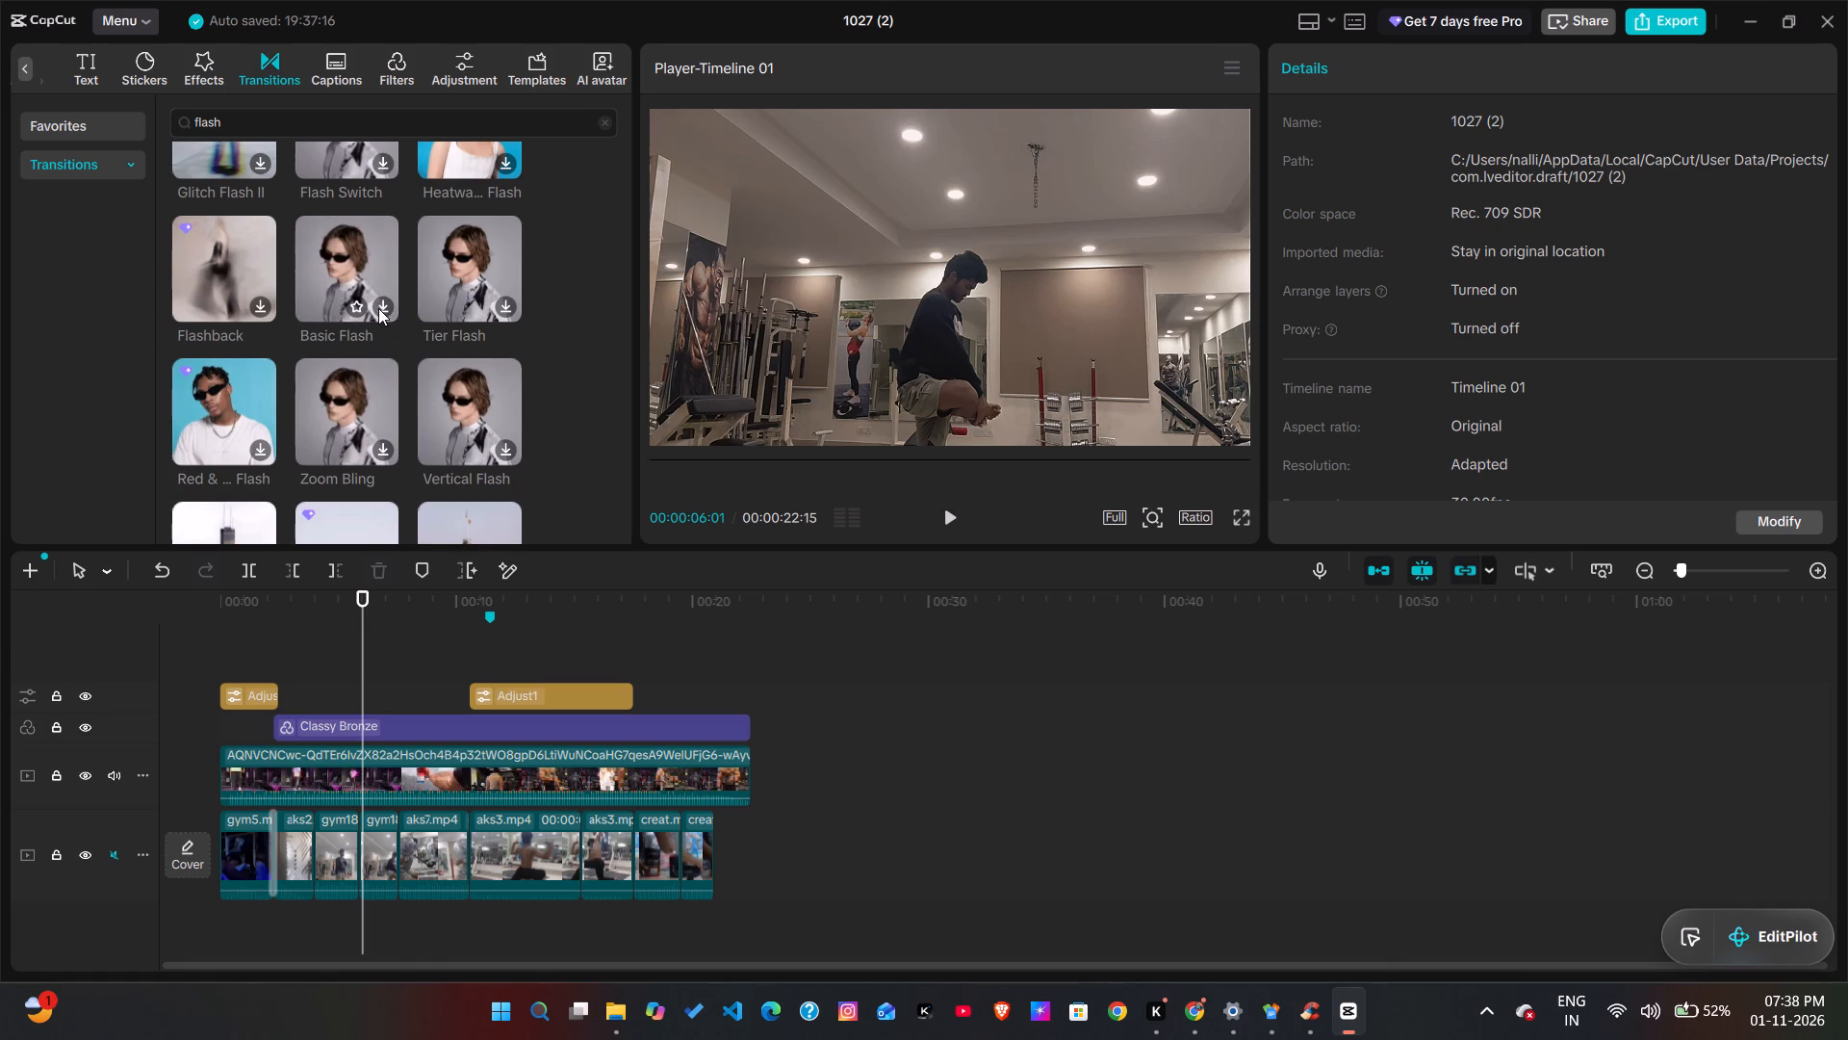
click(378, 308)
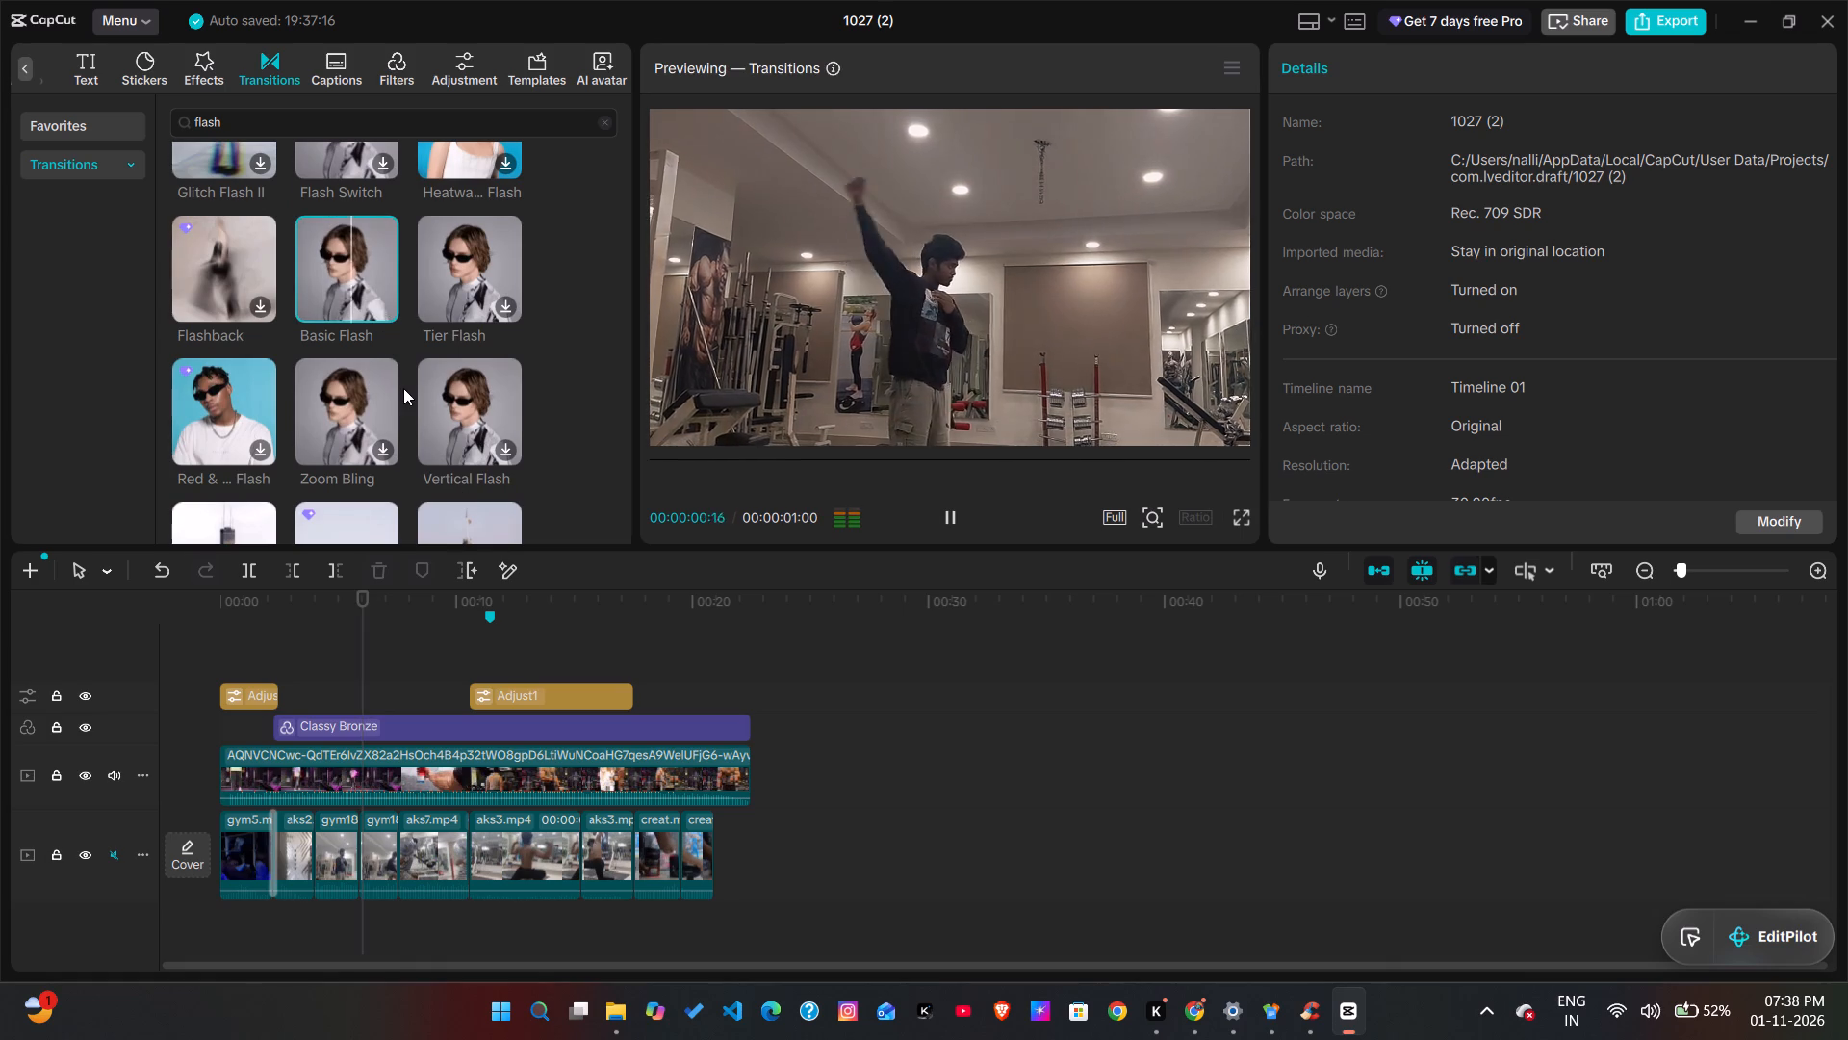
click(384, 306)
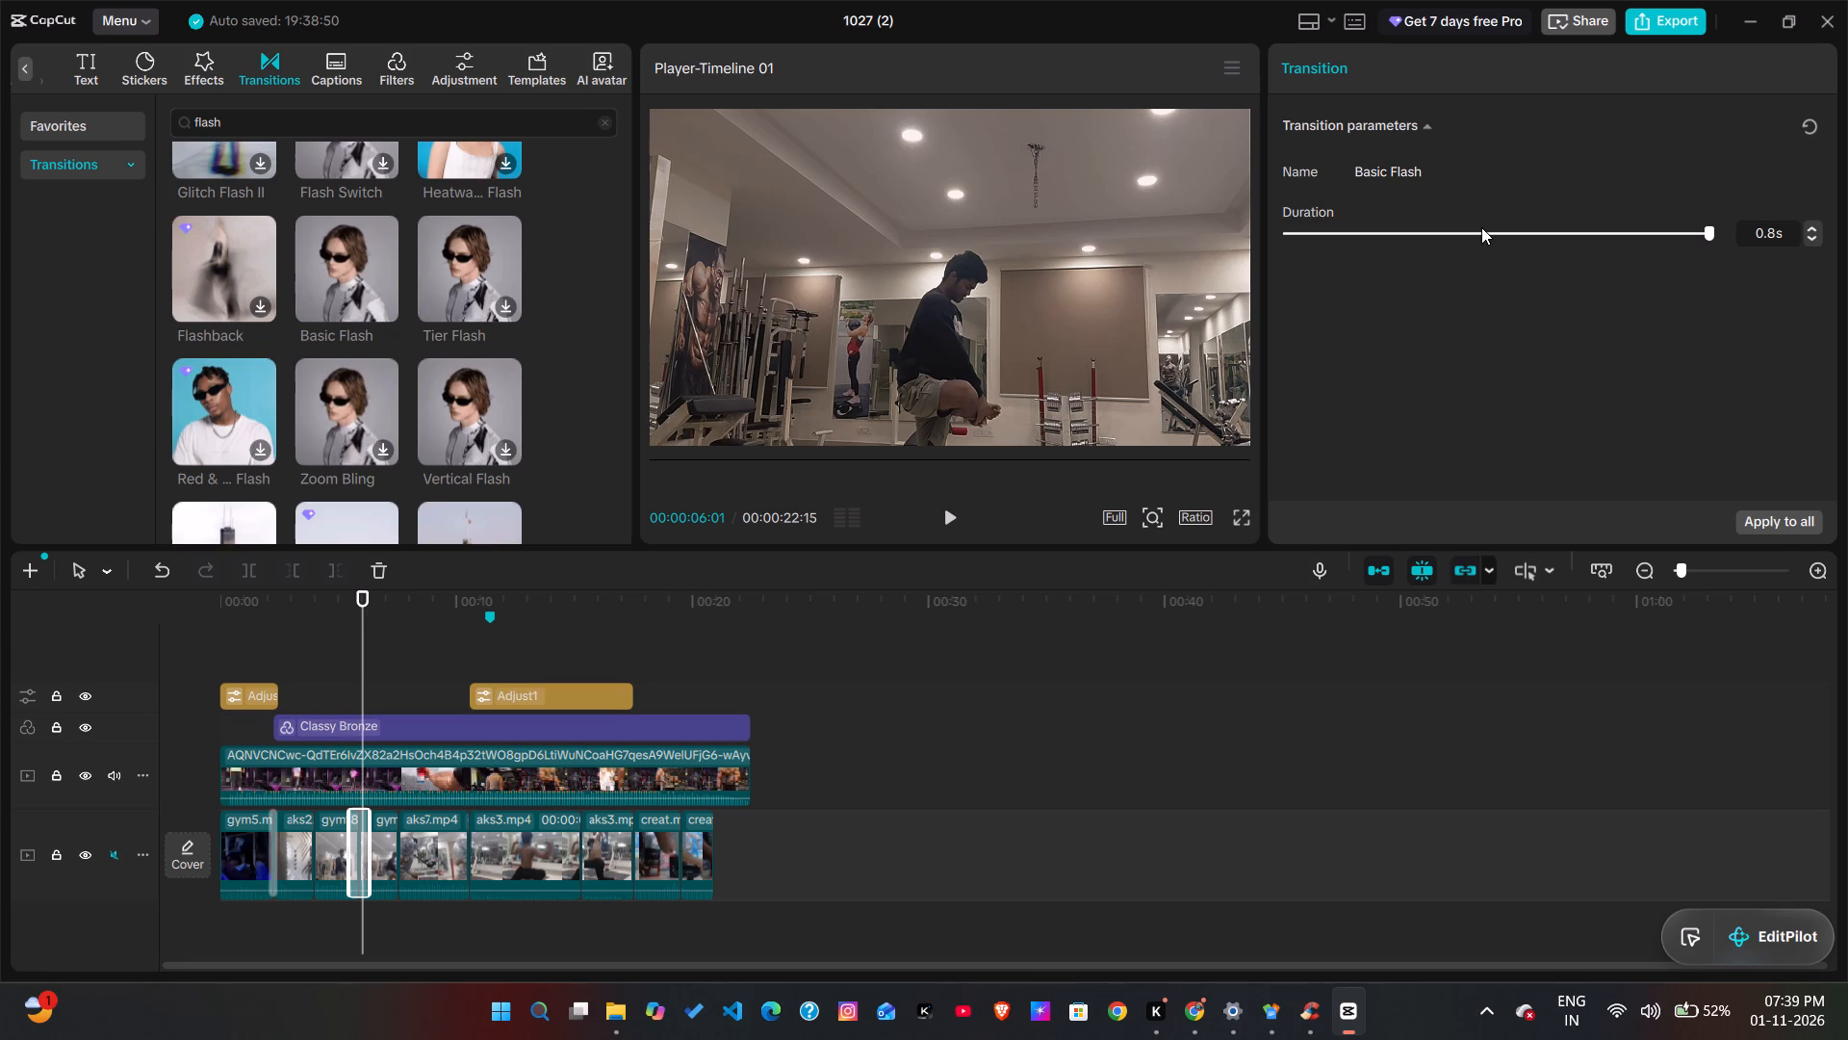
Set the Basic Flash transition's duration to 0.4 s after previewing it.
key(space)
key(space)
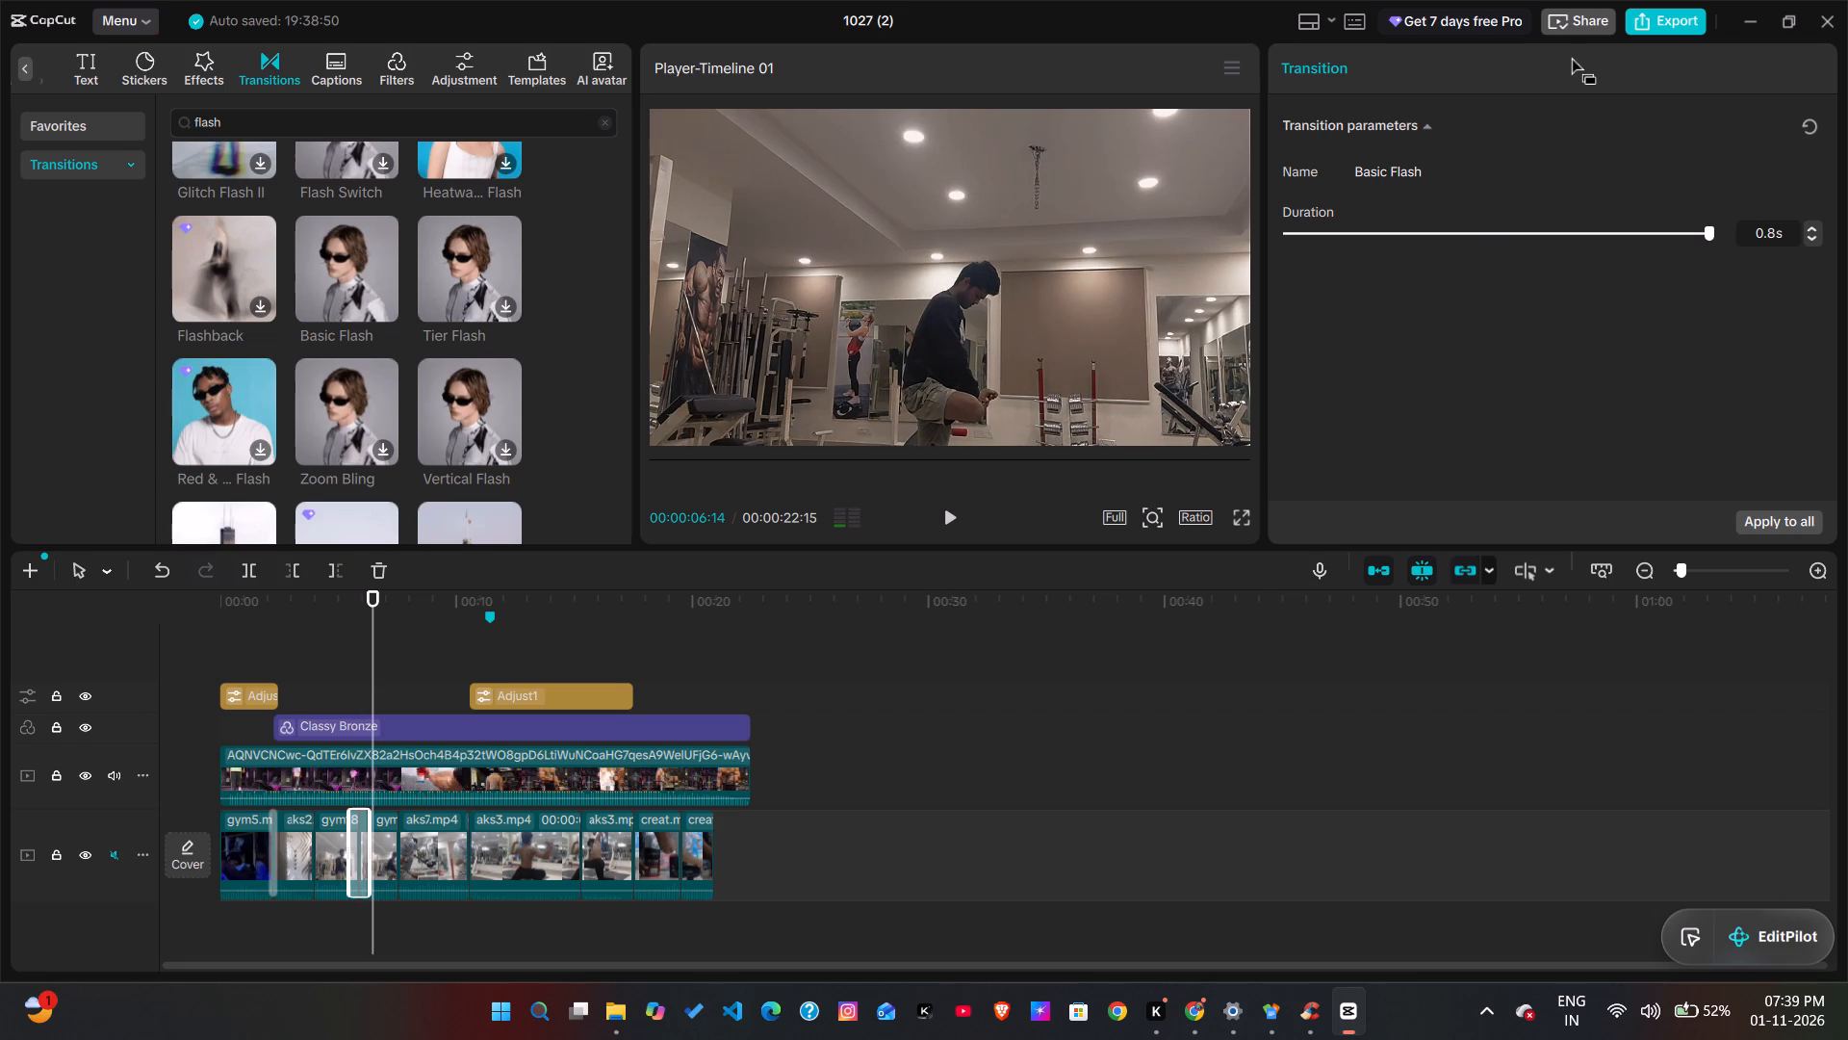
click(1480, 227)
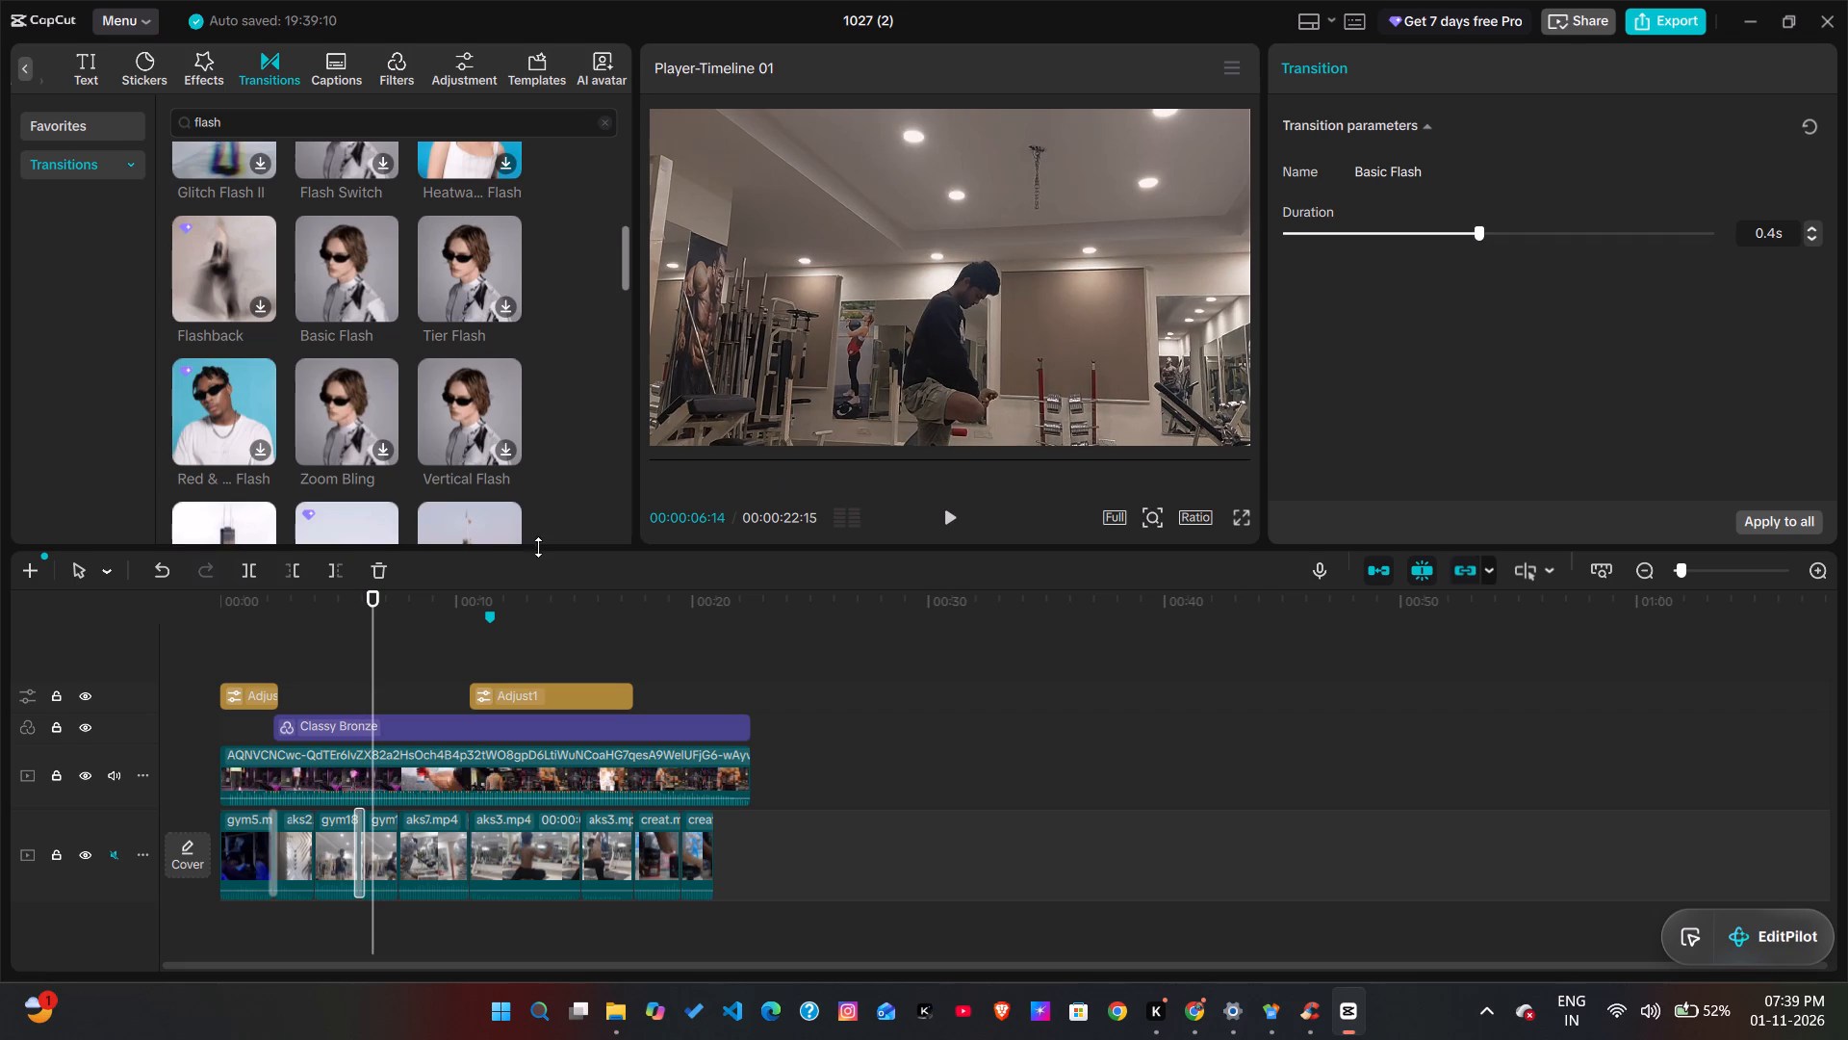
Play the montage from near the start through its final clips to examine how the Basic Flash transition and remaining cuts flow.
drag(367, 622, 237, 658)
key(space)
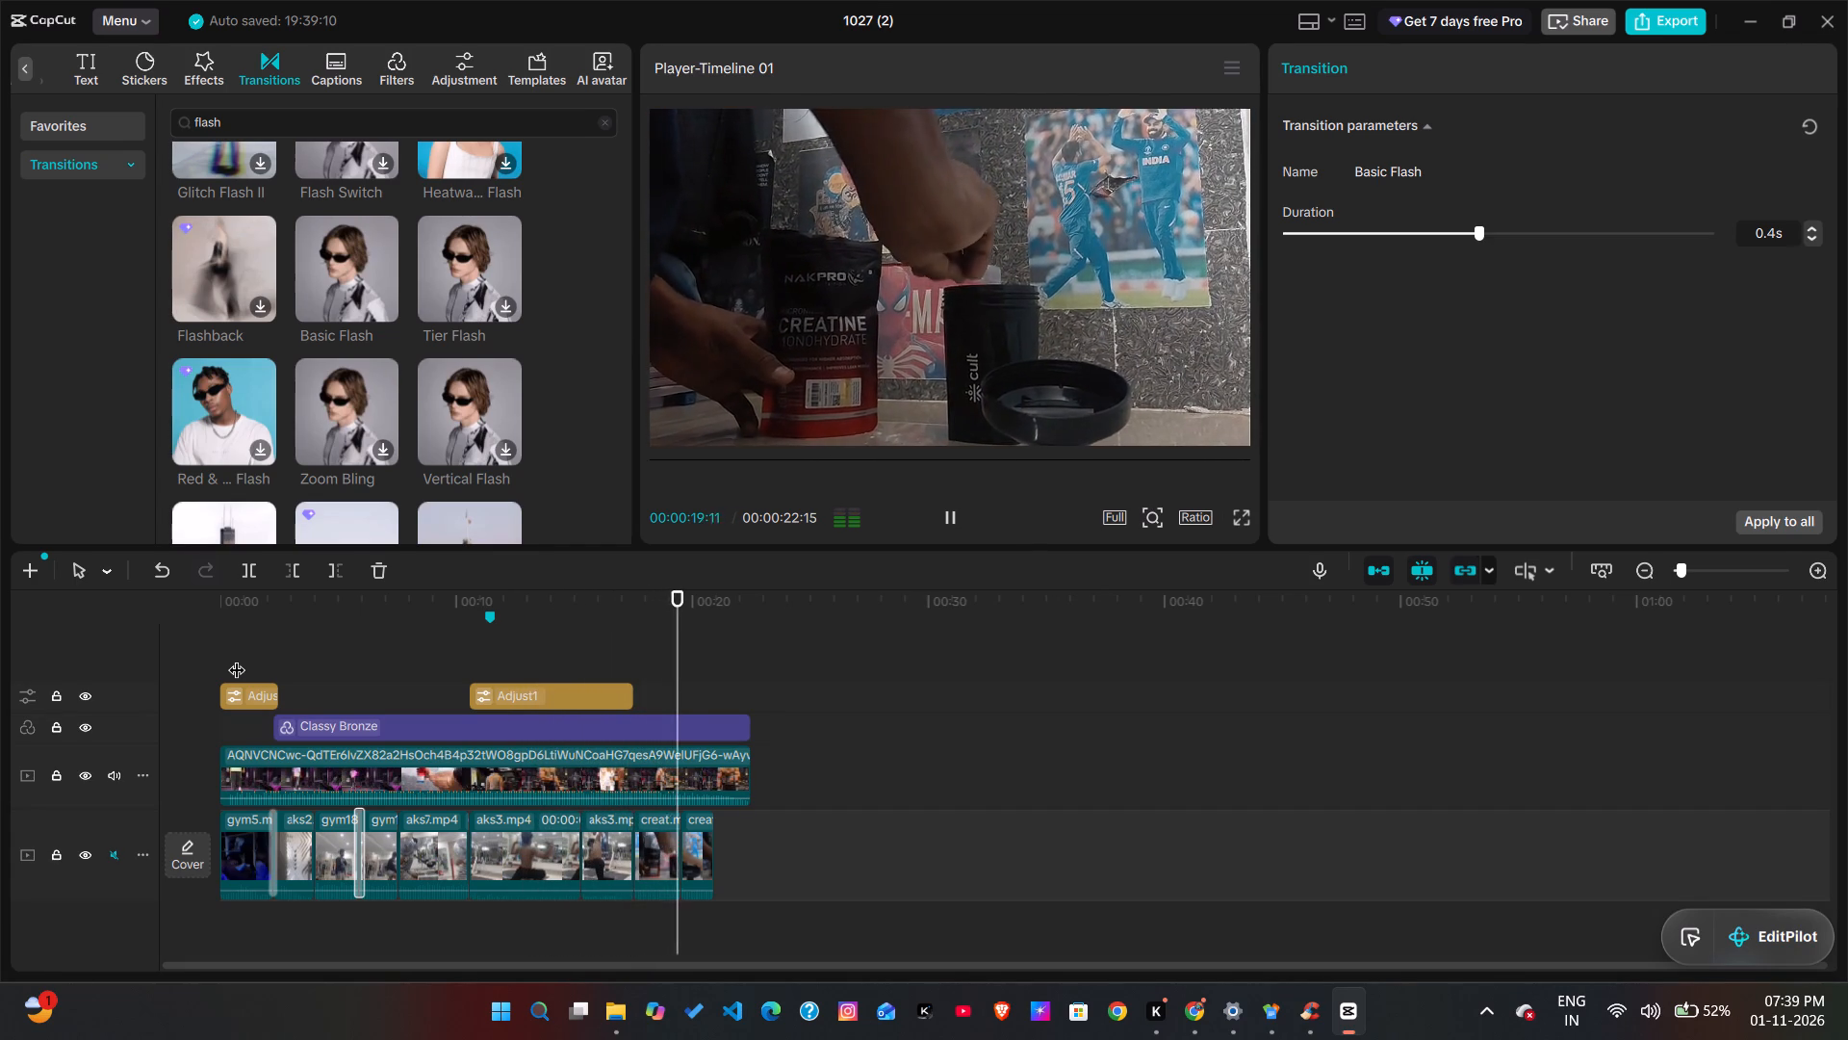
key(space)
key(space)
key(space)
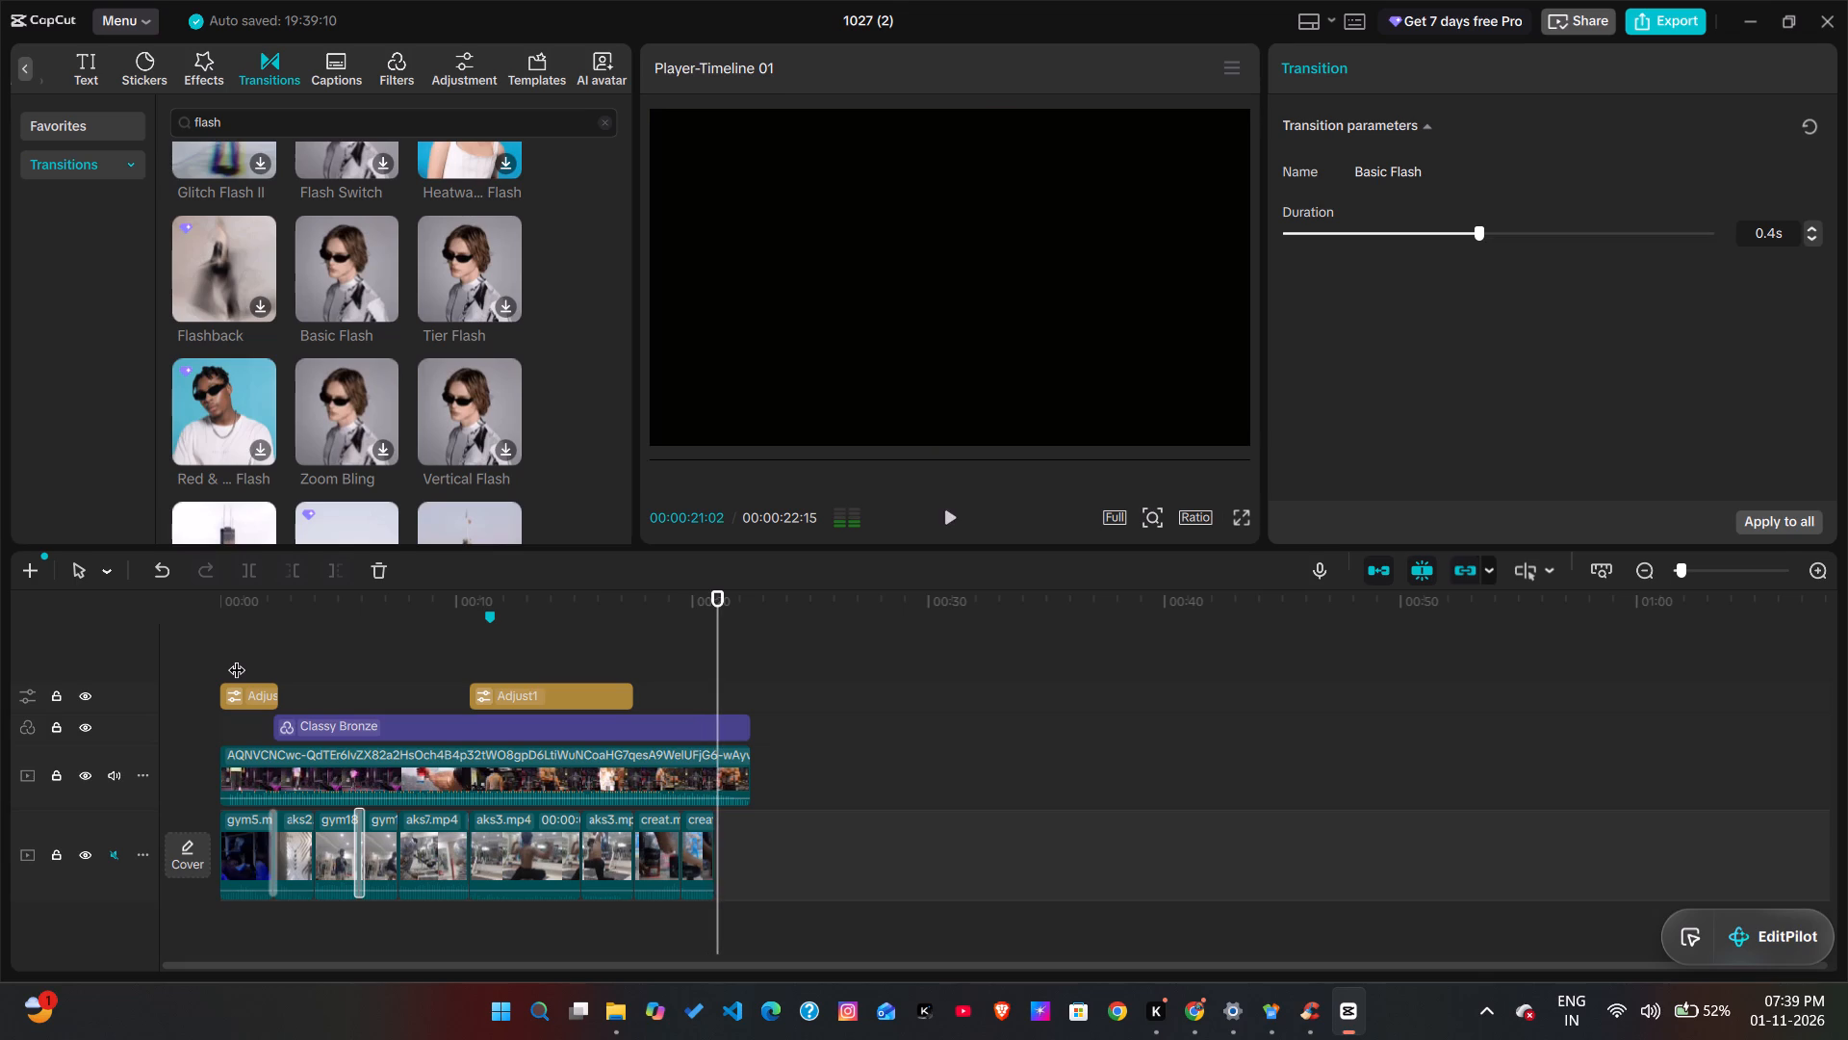
key(space)
key(space)
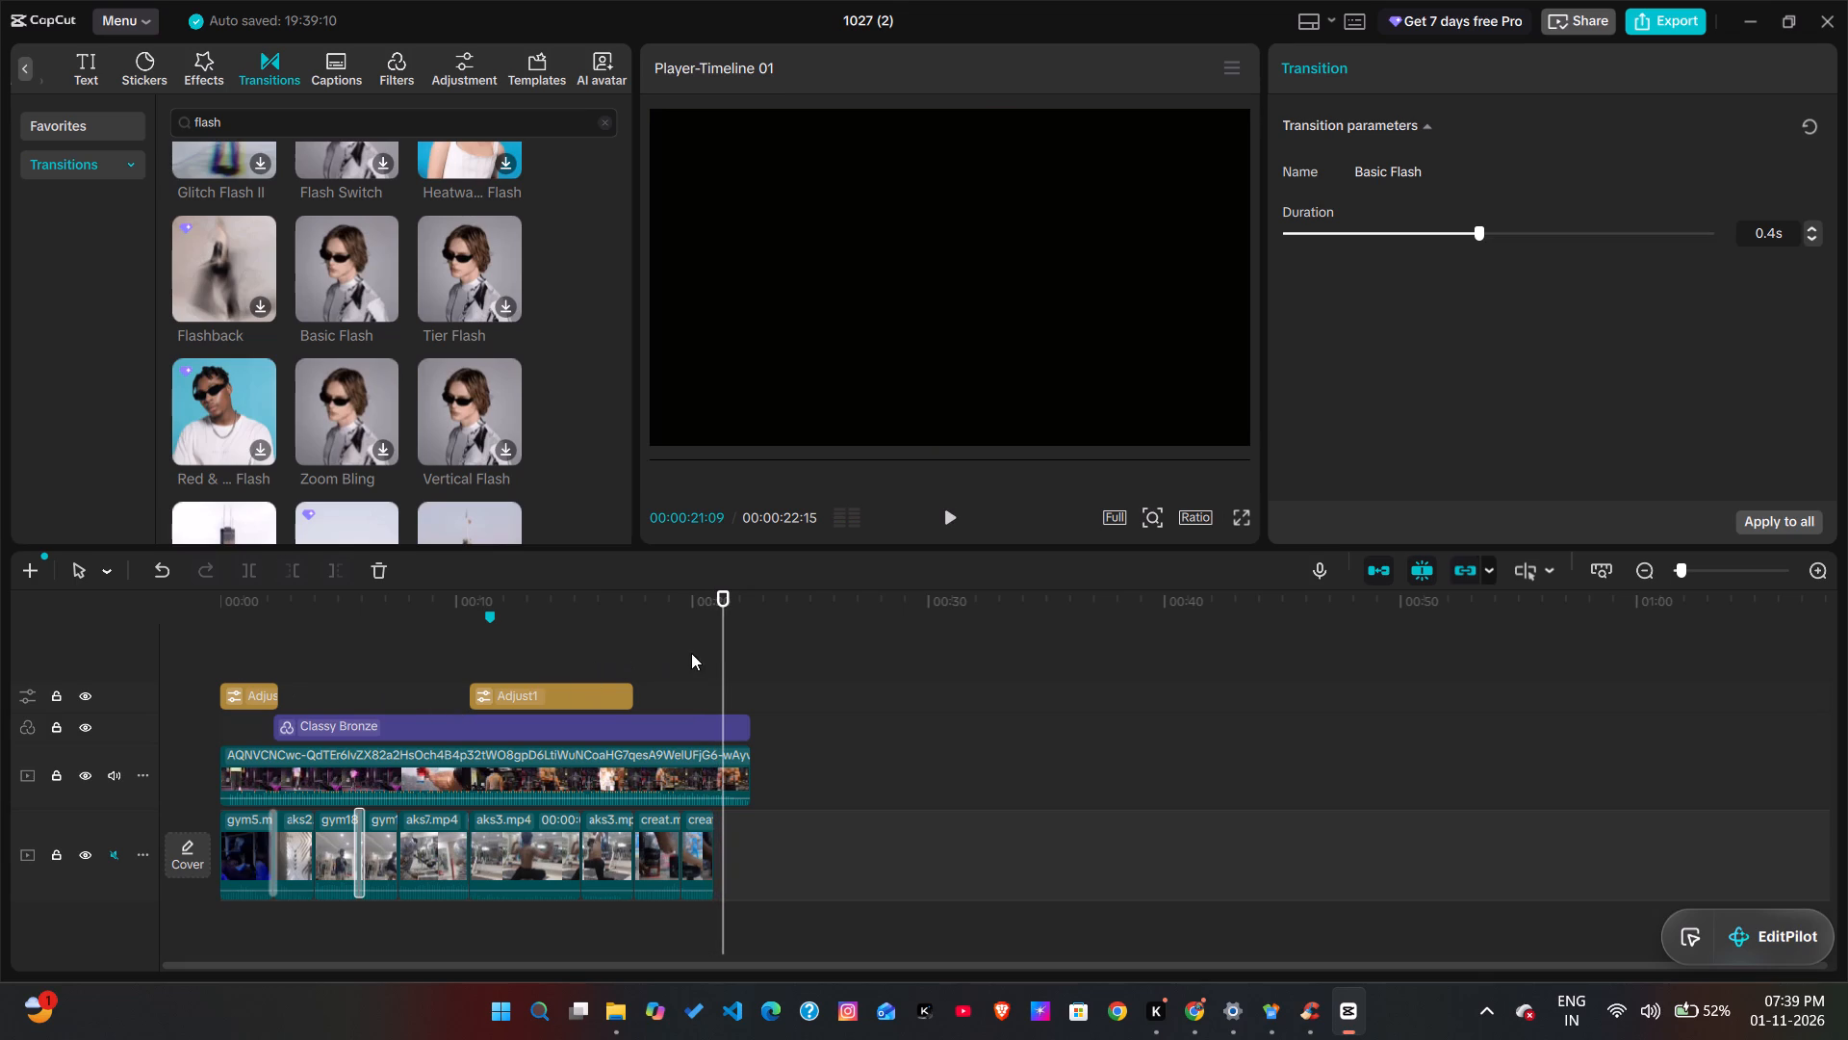
Add the Pull-In Flash transition at the cut near 15 seconds, between the flexing back pose and the following aks3.mp4 clip.
drag(719, 643, 515, 732)
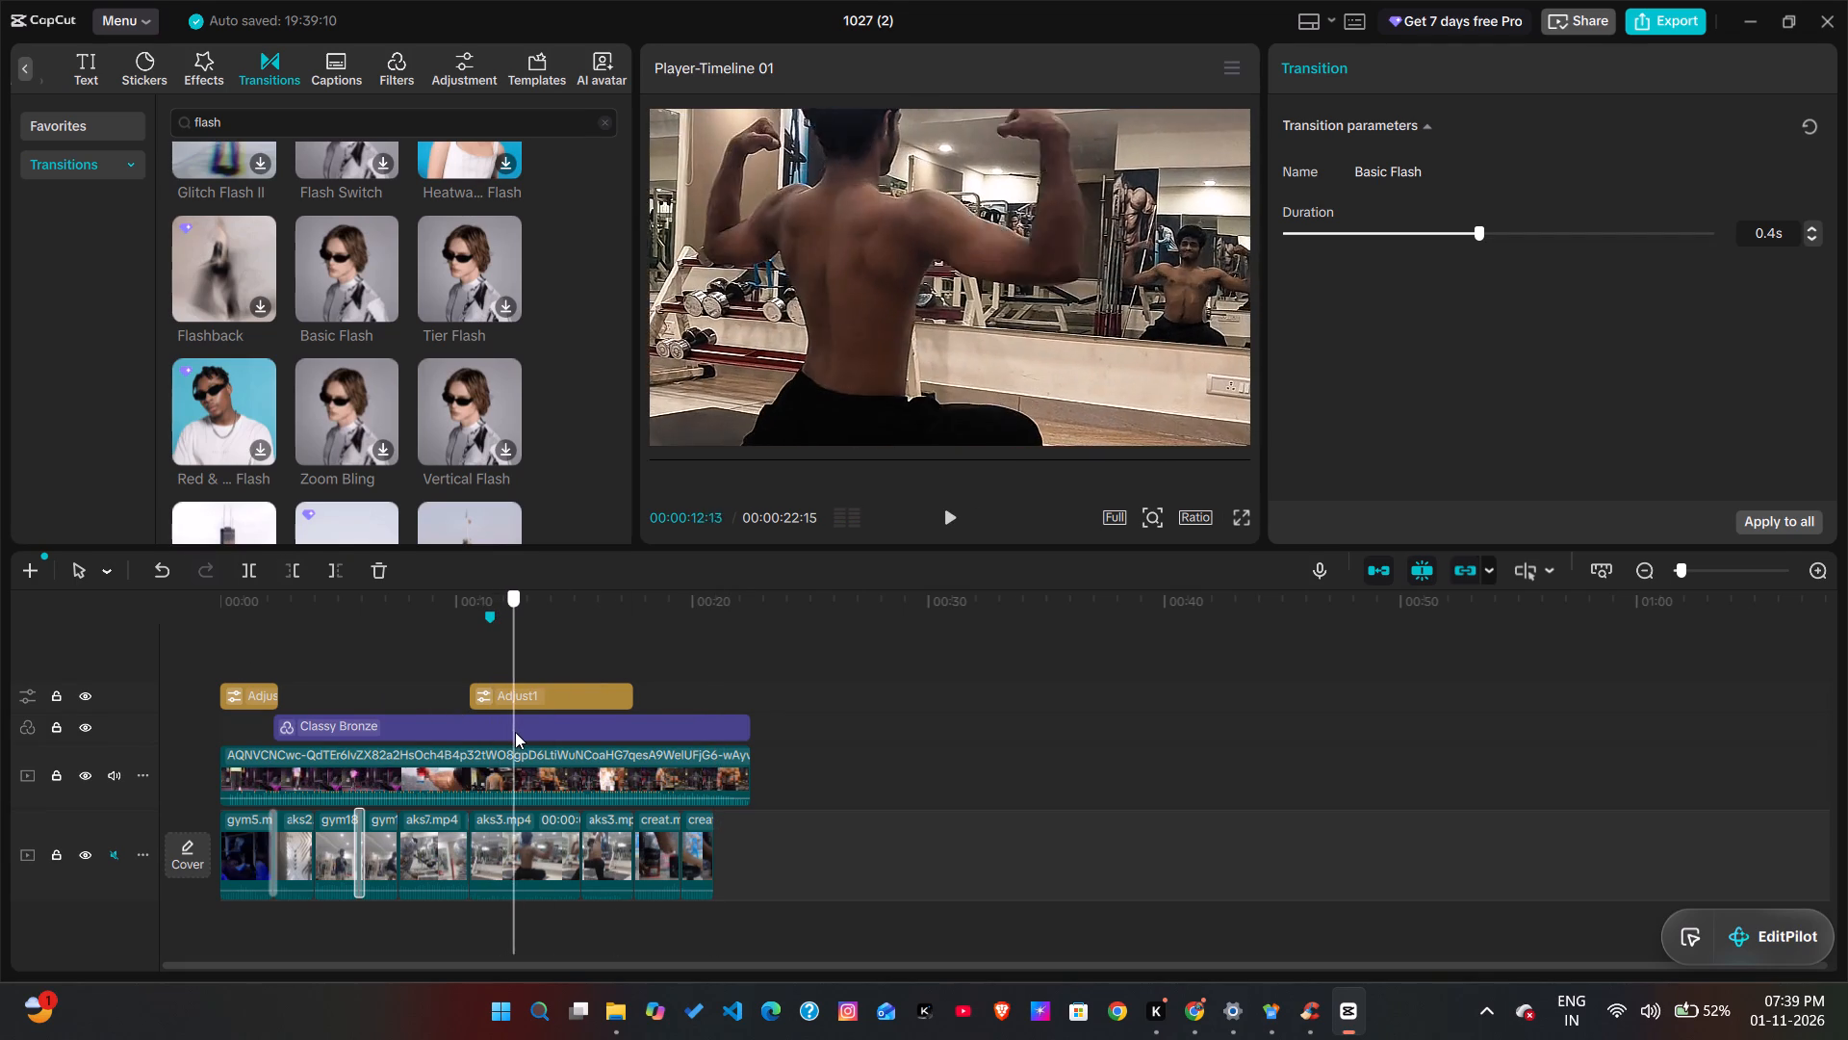
drag(515, 732, 549, 739)
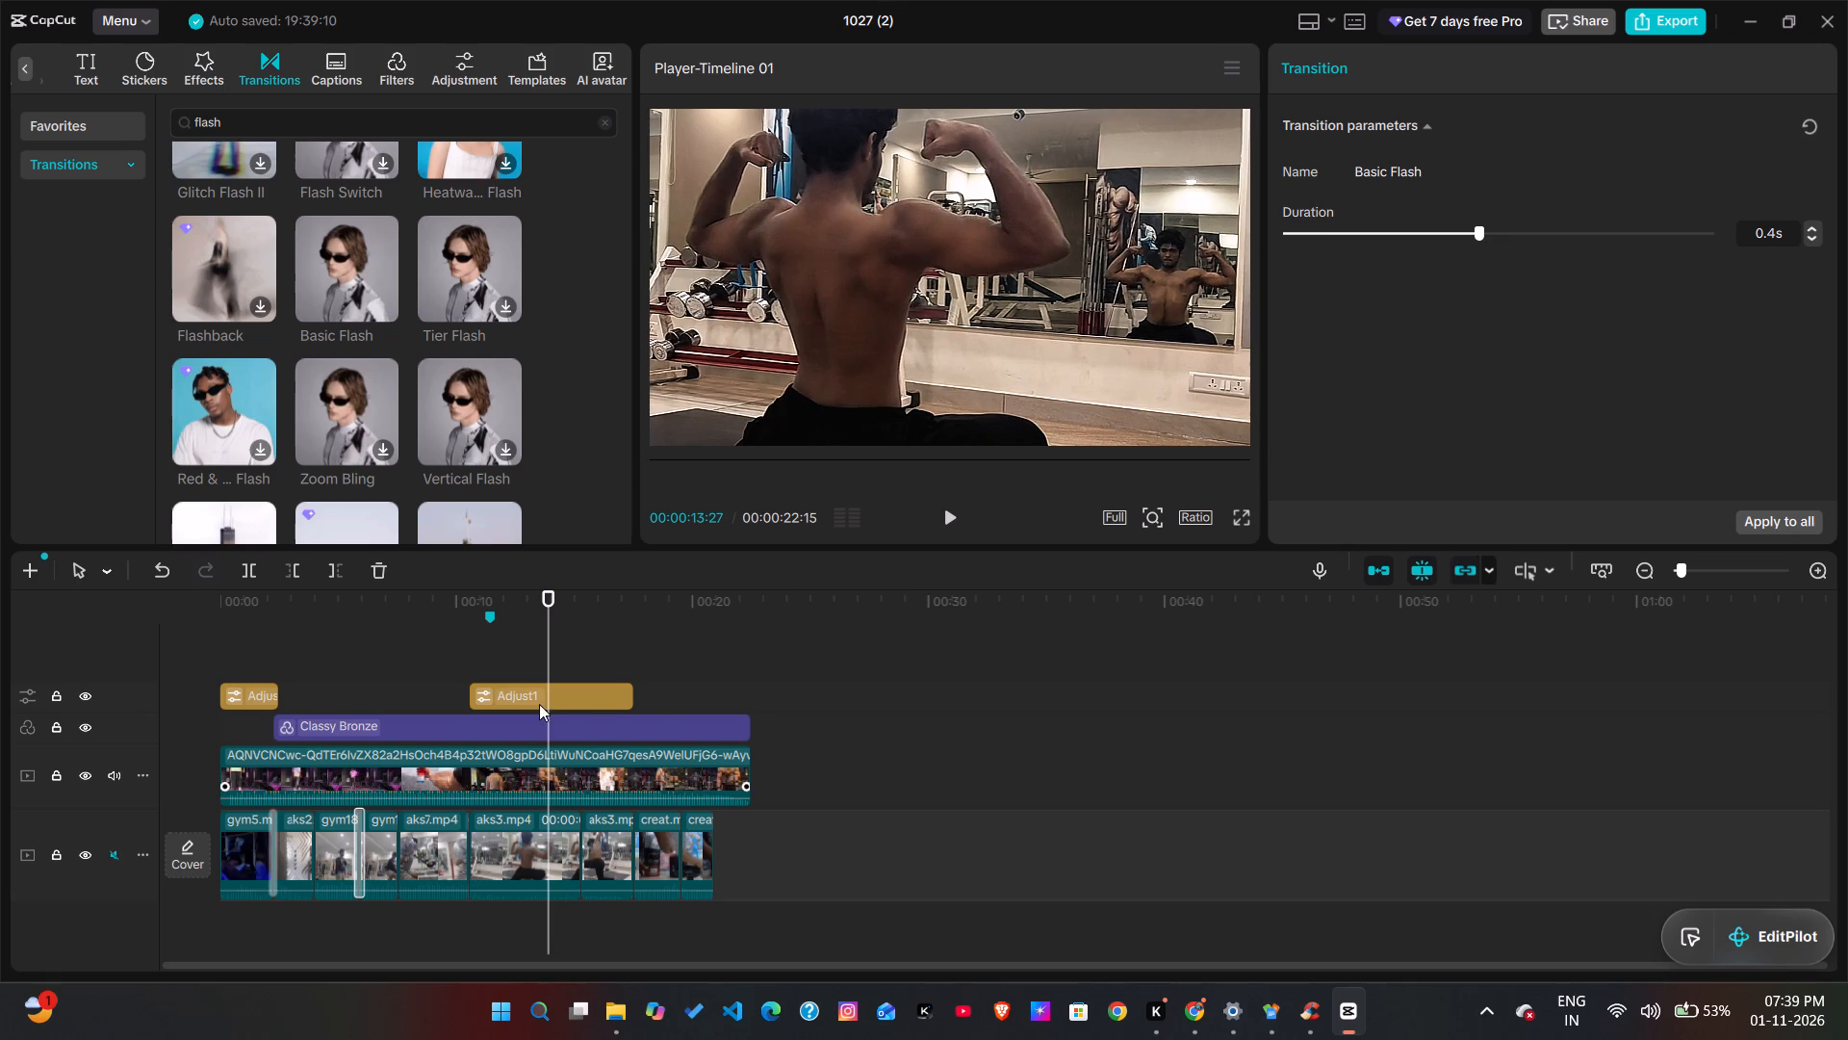
drag(542, 650, 578, 663)
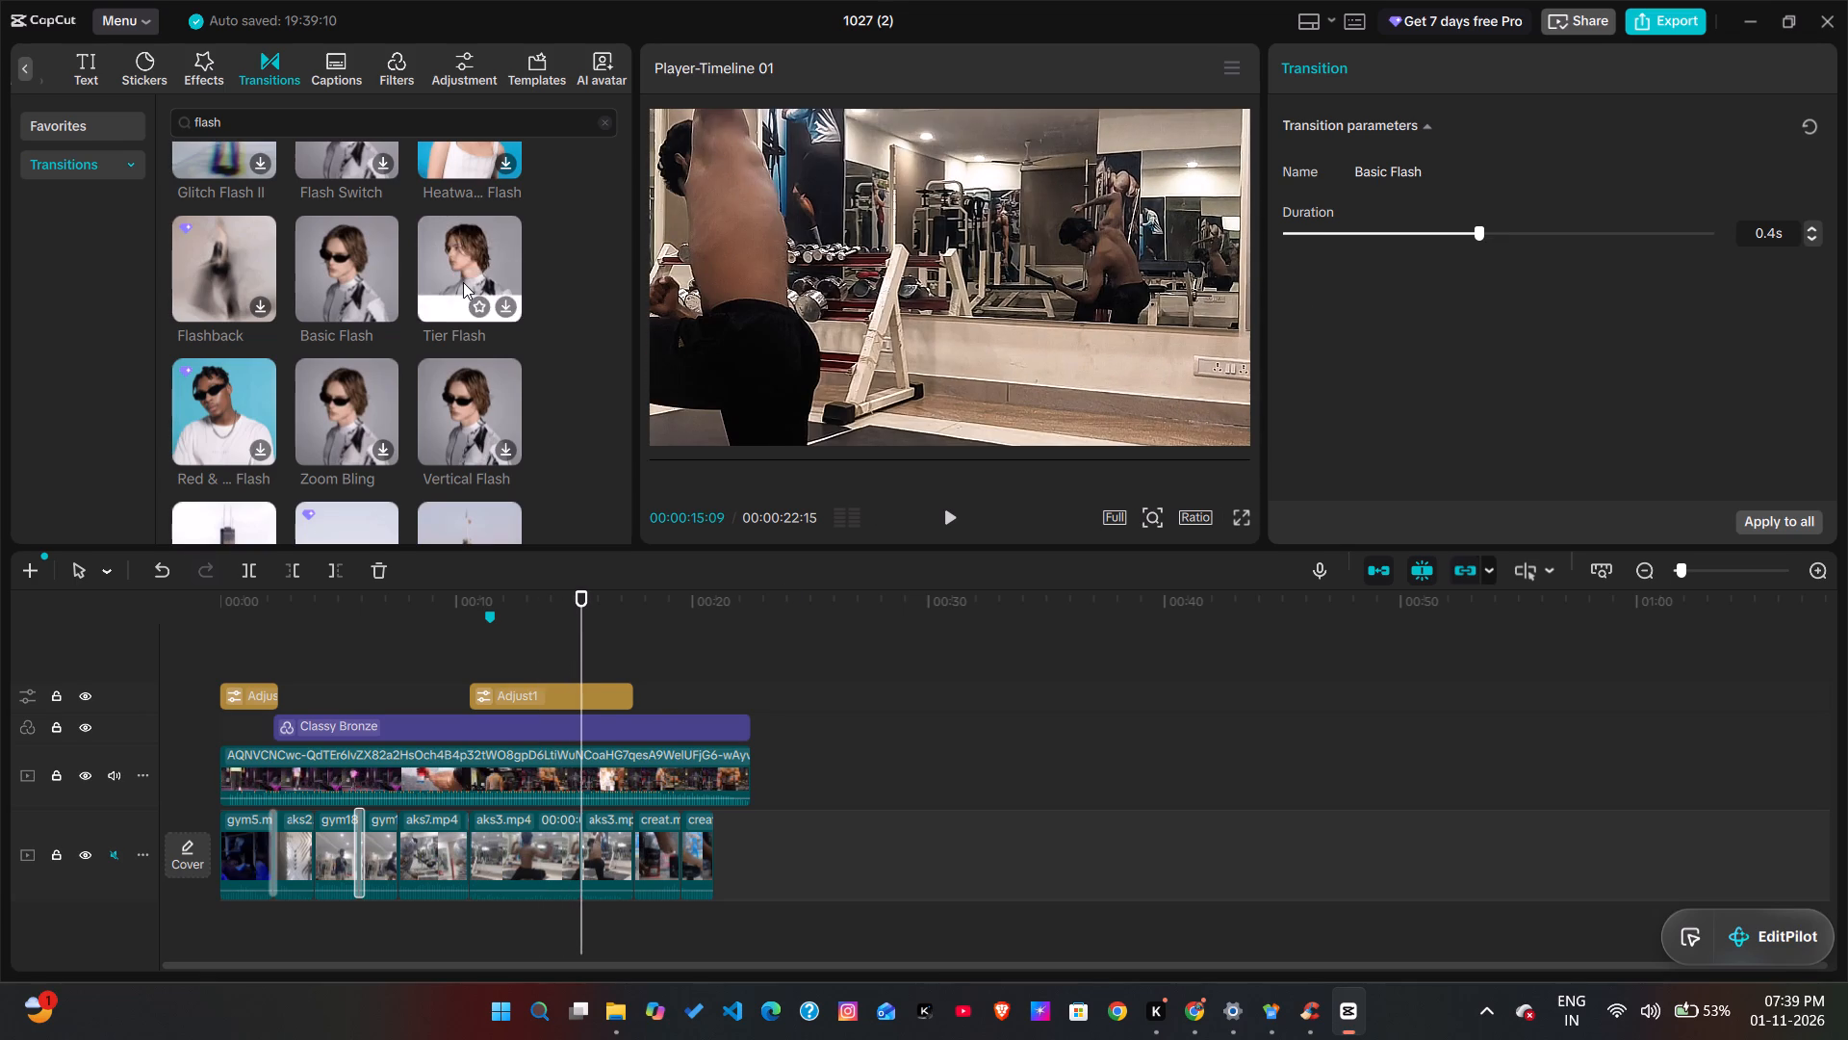
scroll(456, 447, down, 1)
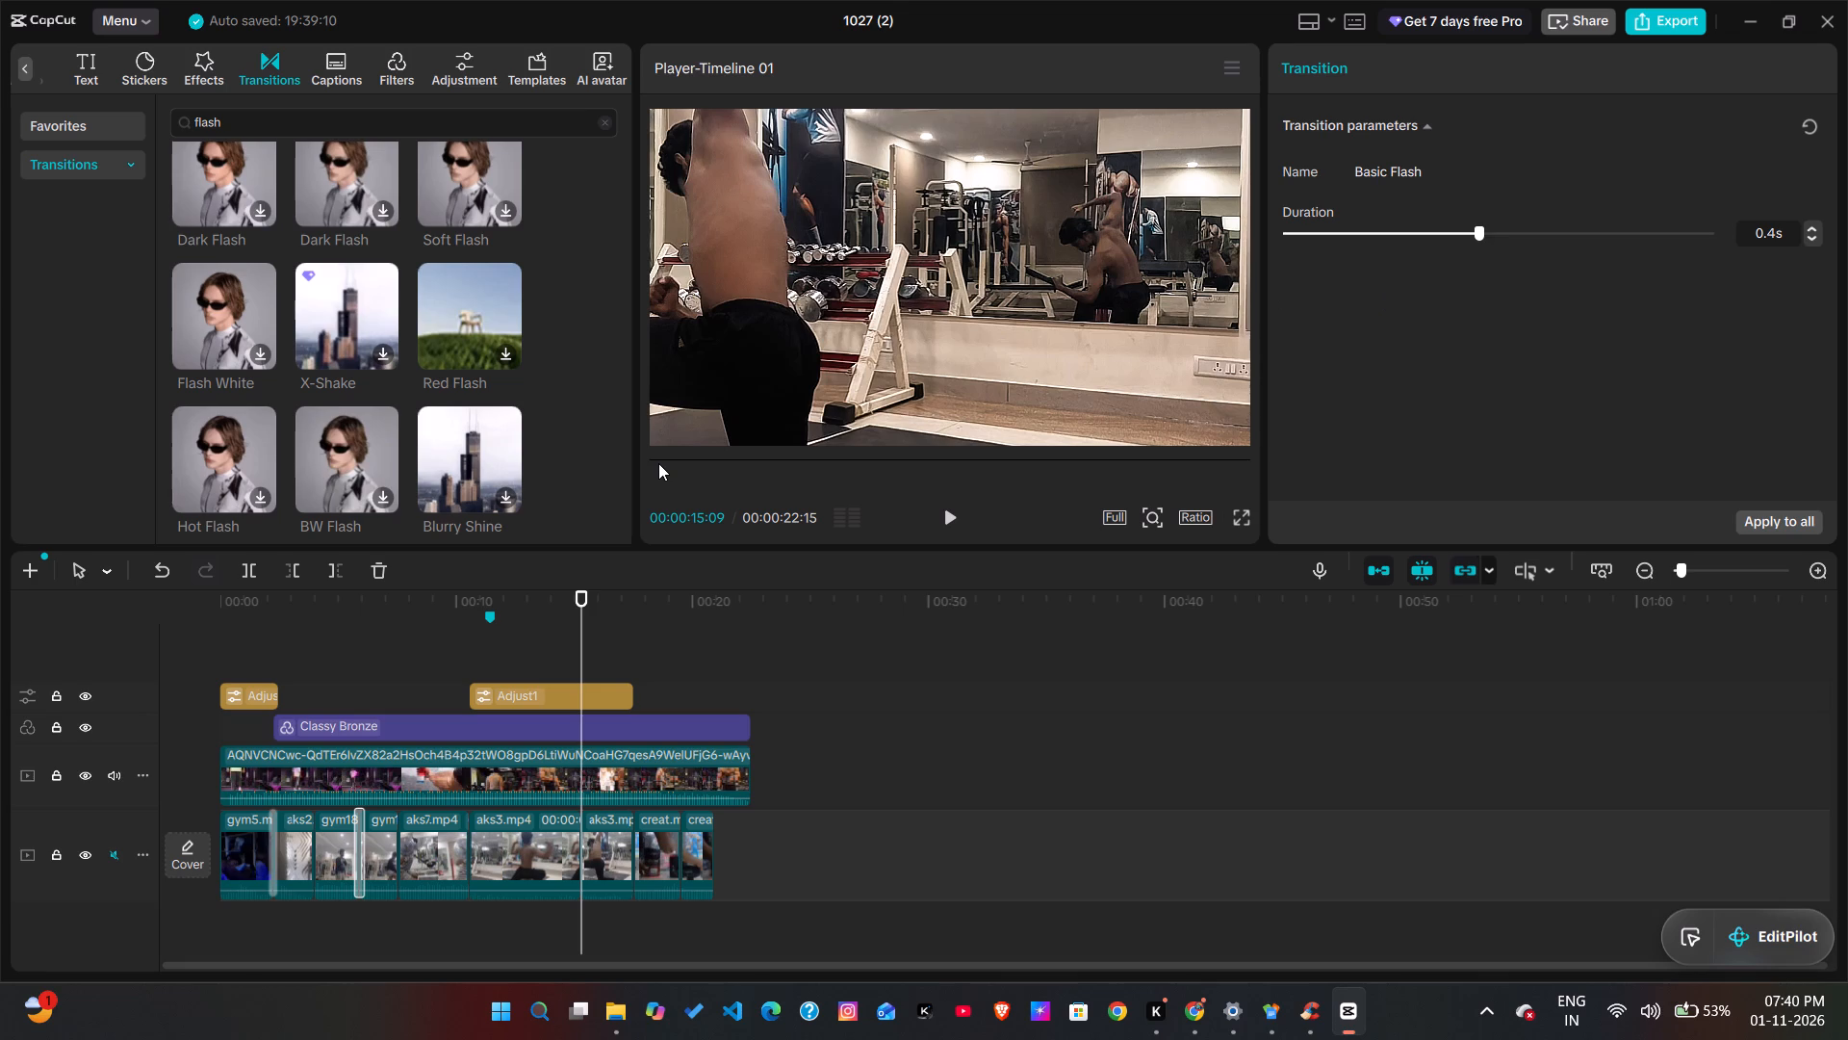
scroll(371, 219, down, 1)
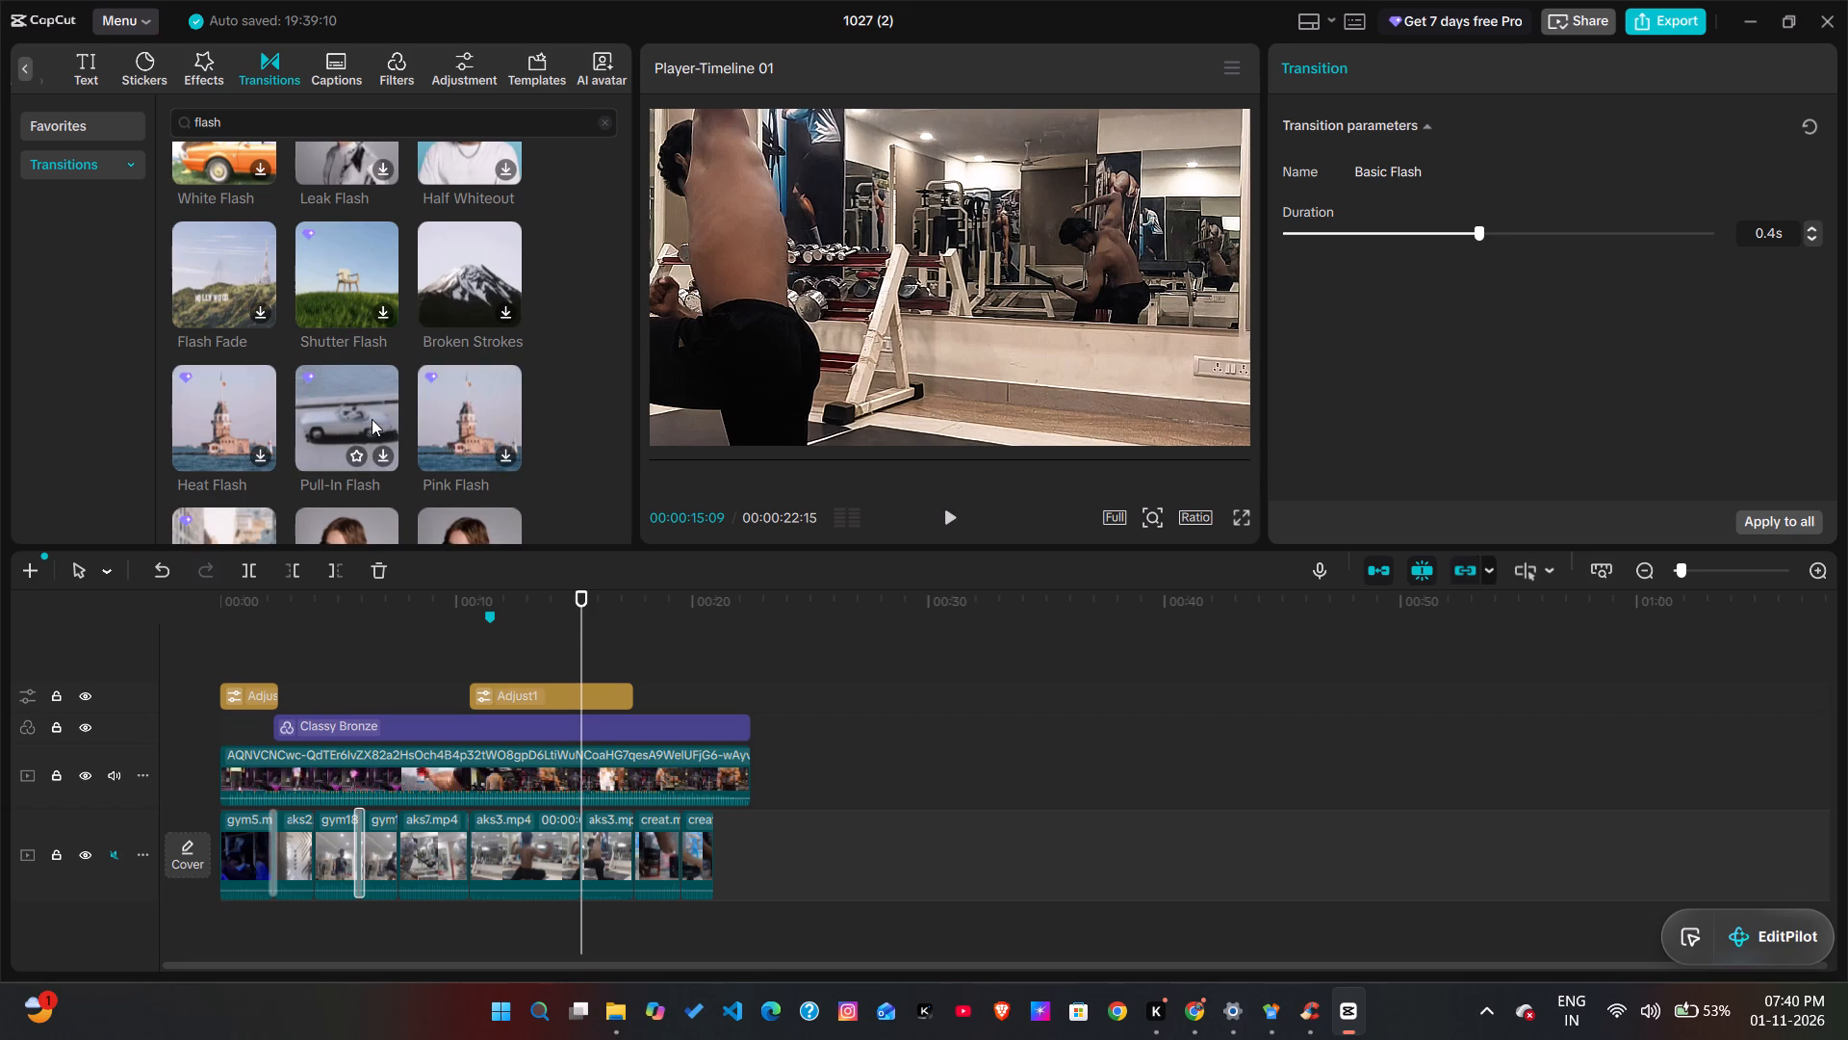
click(387, 452)
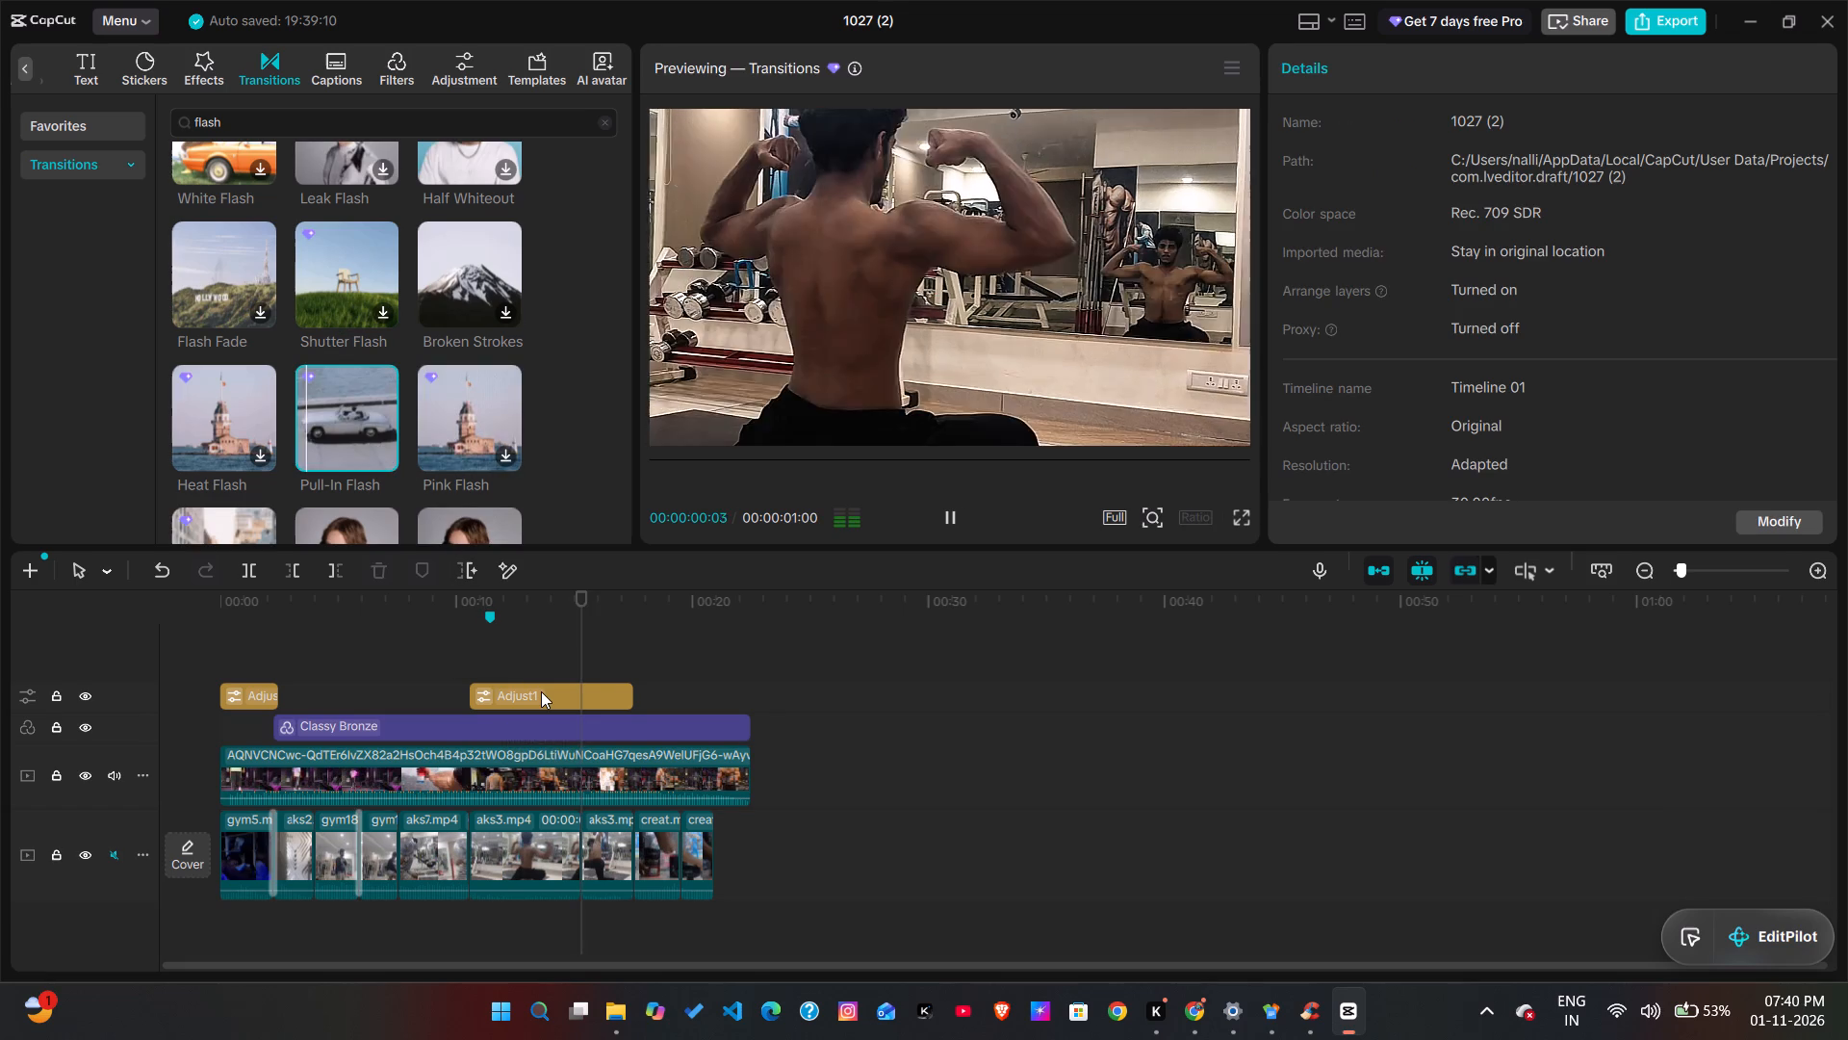
click(381, 450)
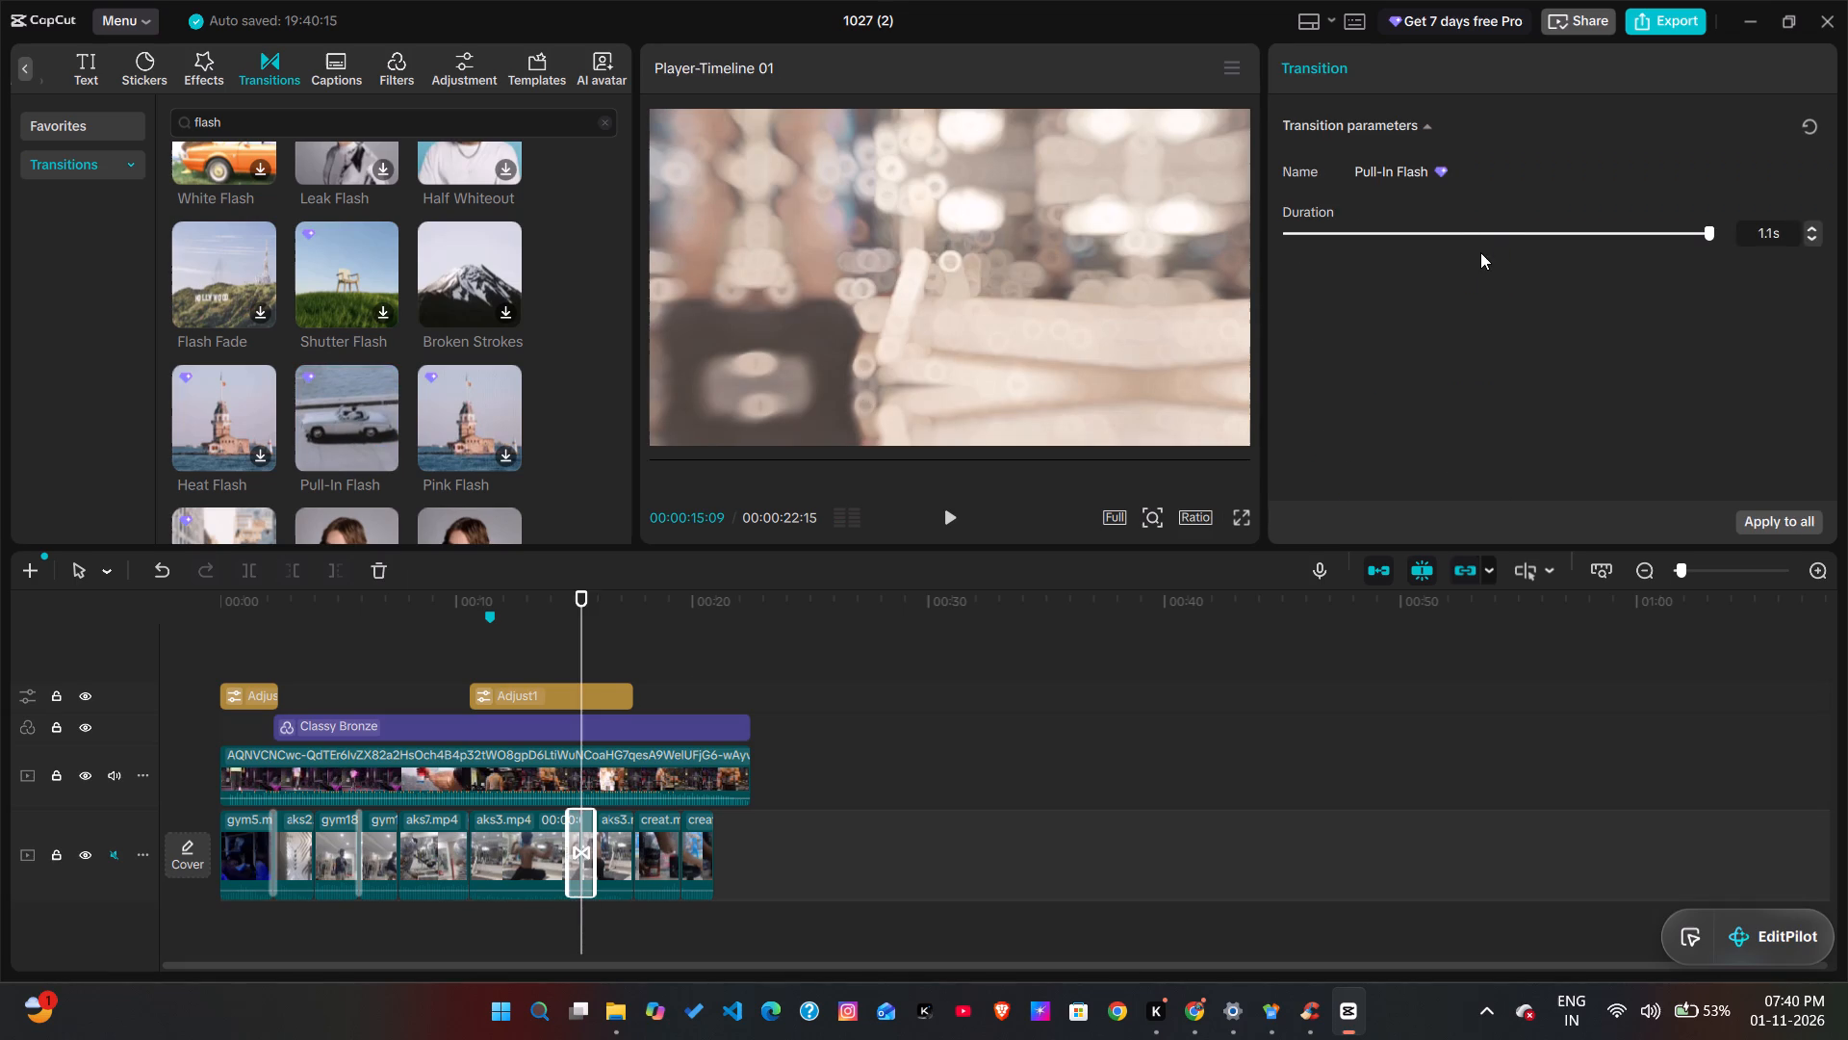
Set the Pull-In Flash transition's duration to 0.3 s.
drag(1480, 252, 1454, 233)
click(1454, 233)
click(1433, 231)
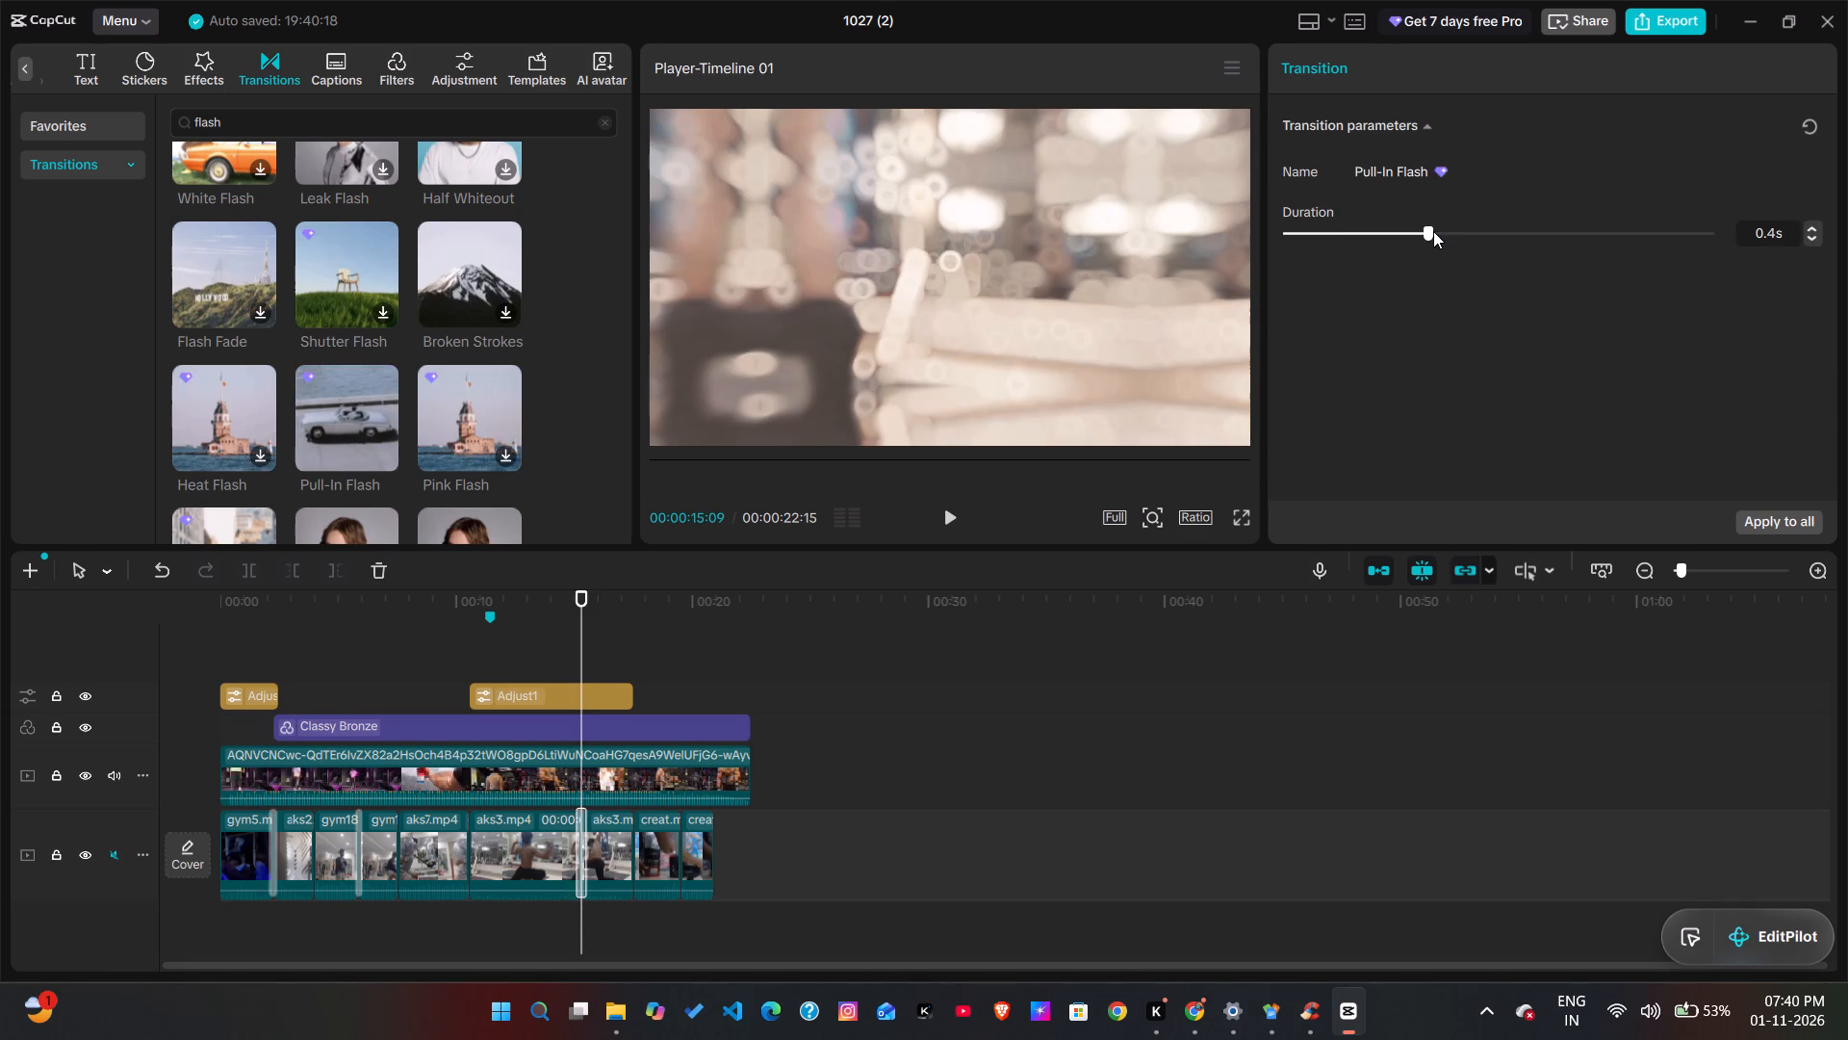
click(1376, 230)
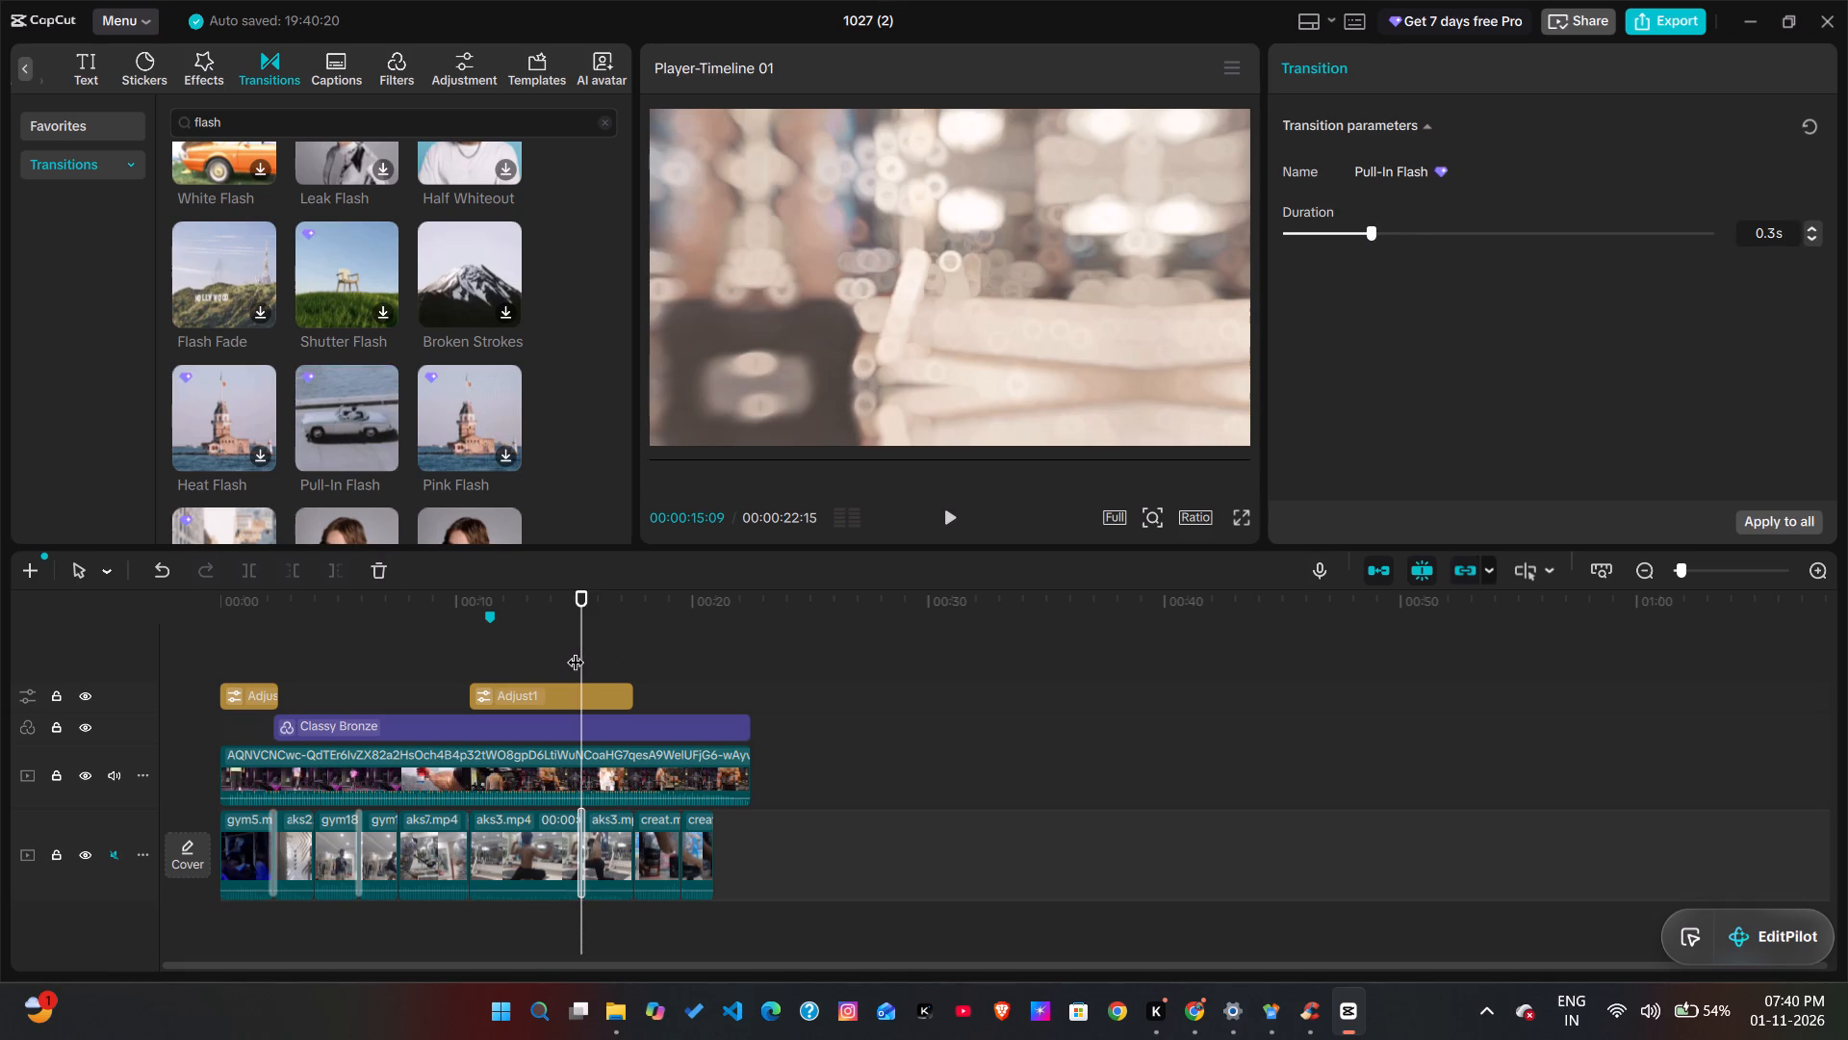
Preview the Pull-In Flash transition near 15 seconds, and play the whole montage from its beginning to examine the transitions and cuts.
drag(576, 650, 480, 652)
key(space)
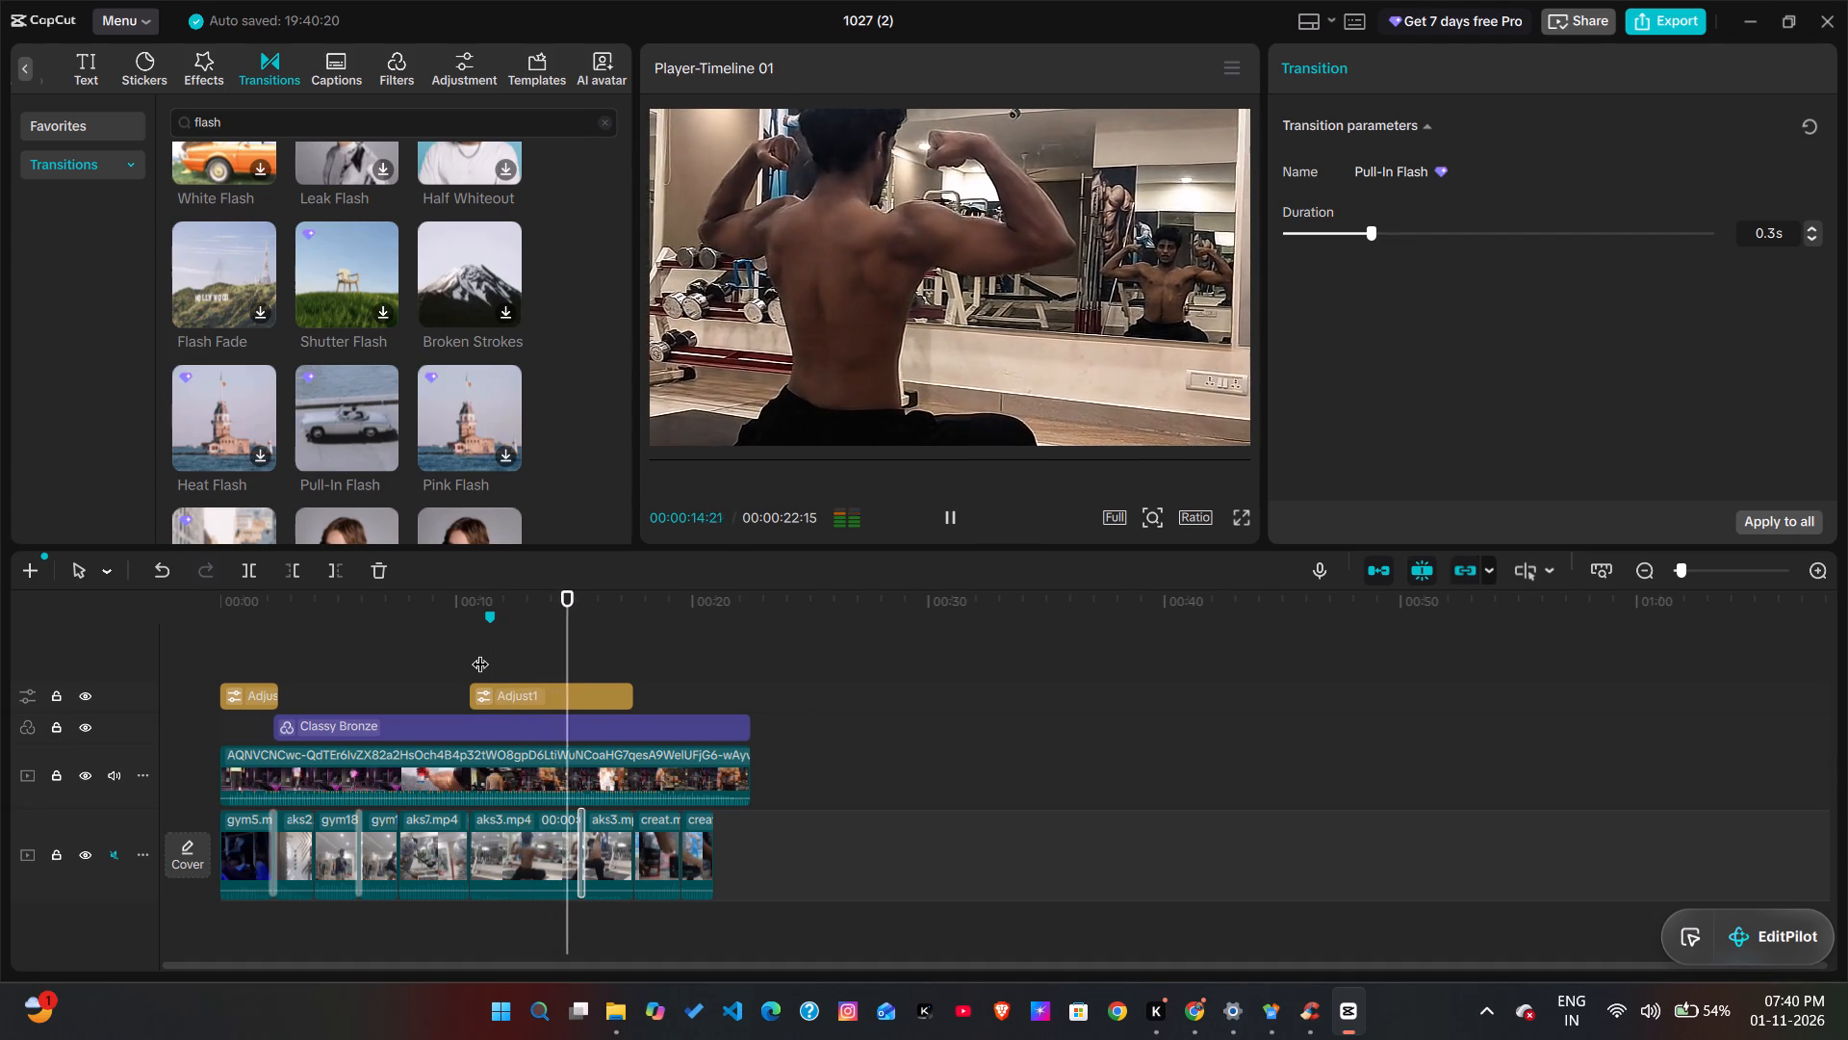
key(space)
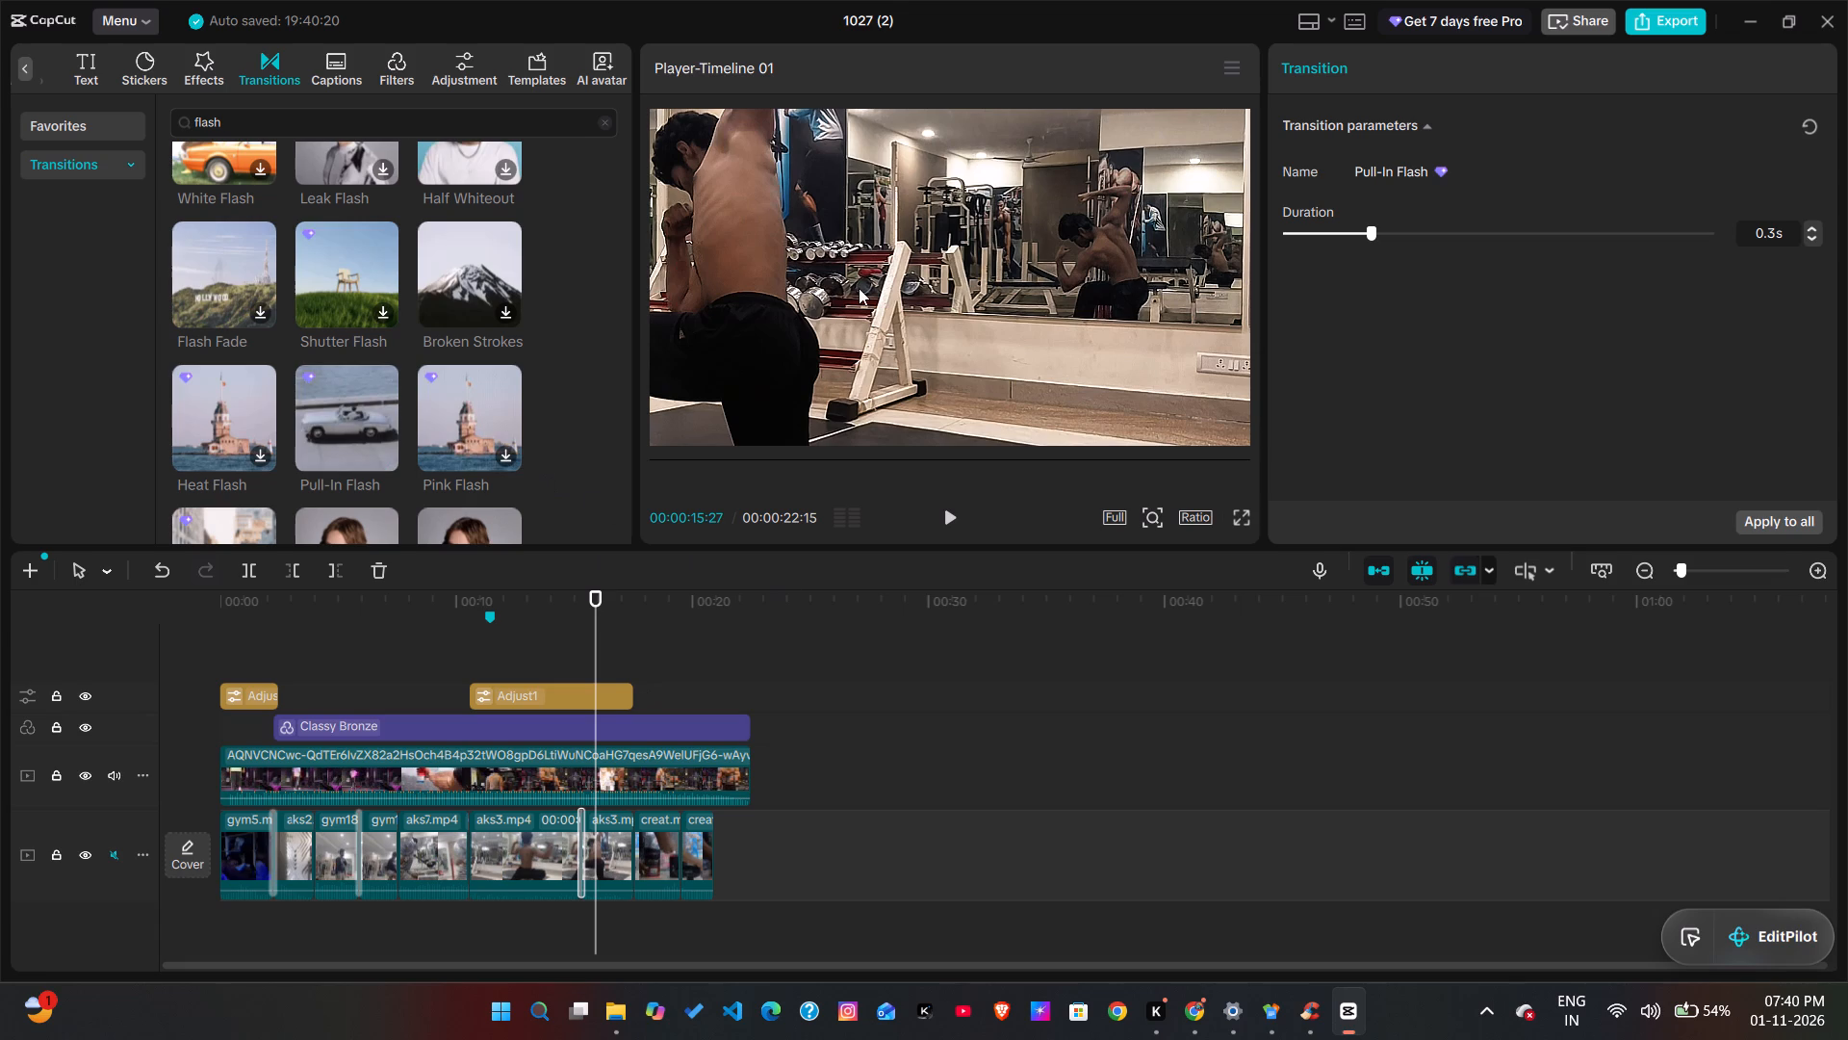
drag(582, 622, 173, 678)
key(space)
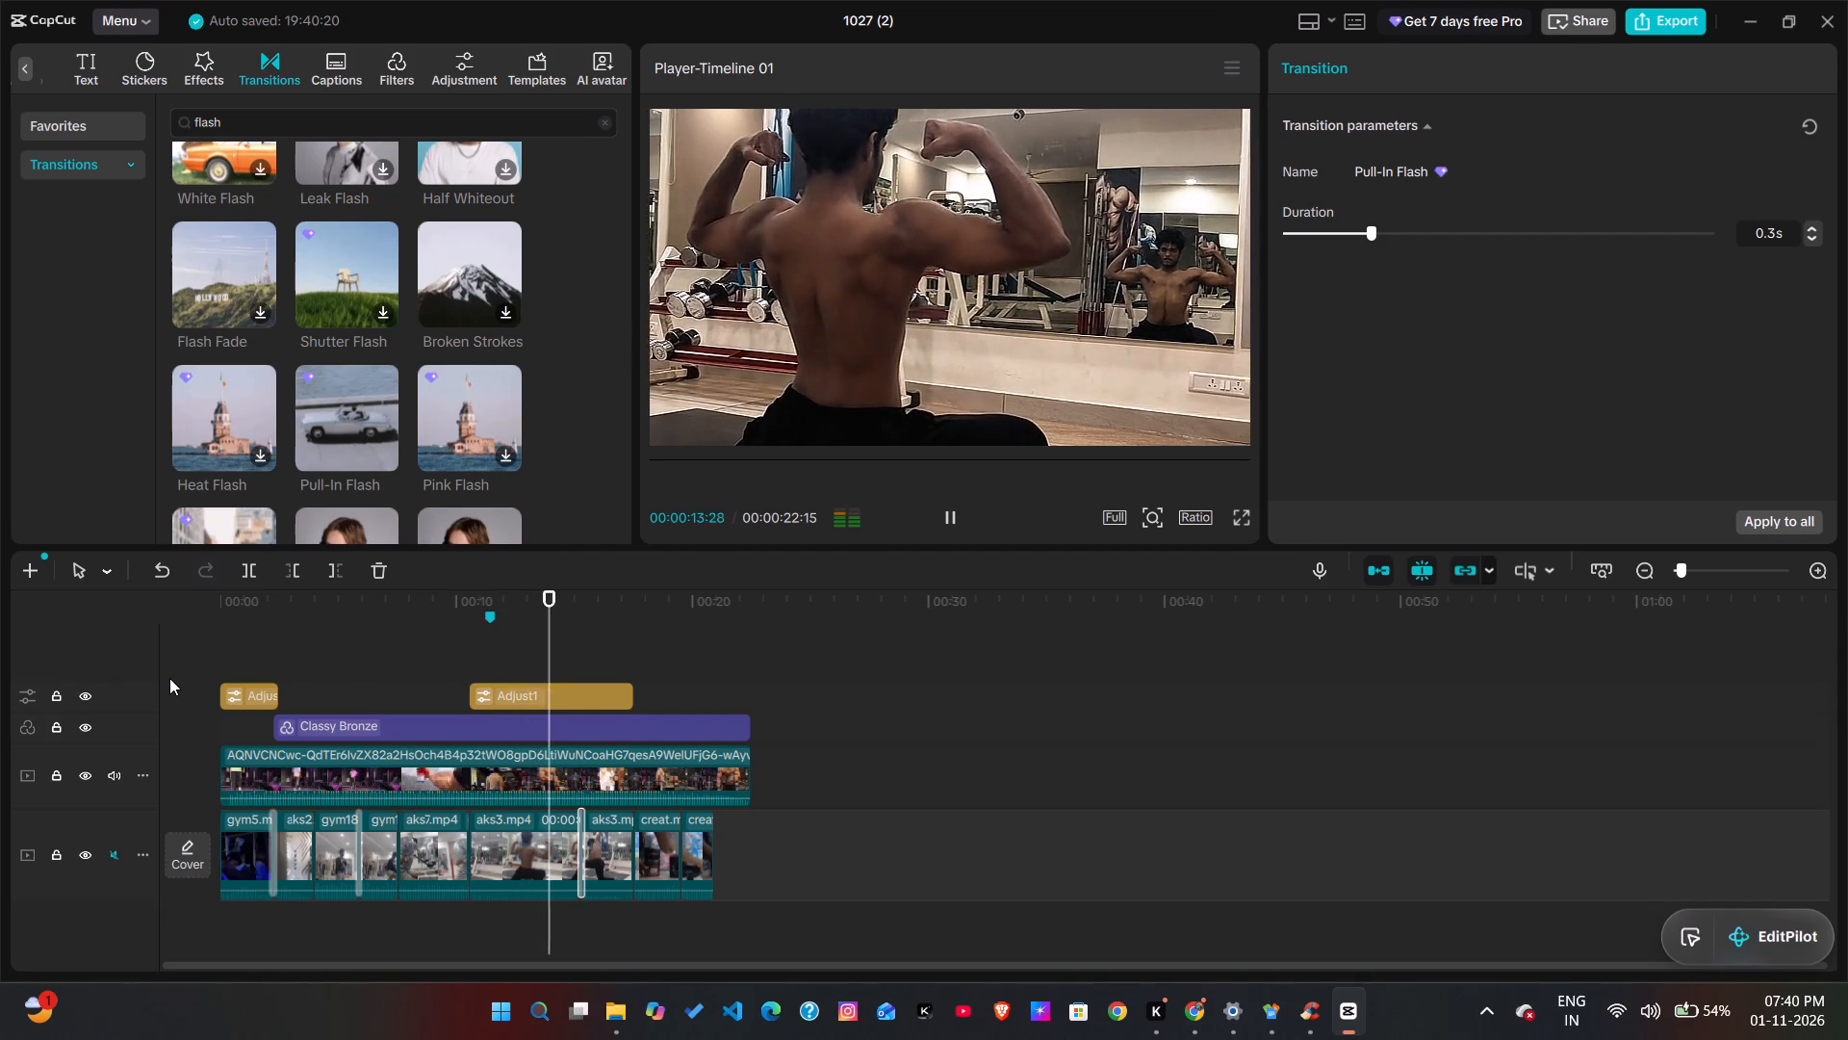
key(space)
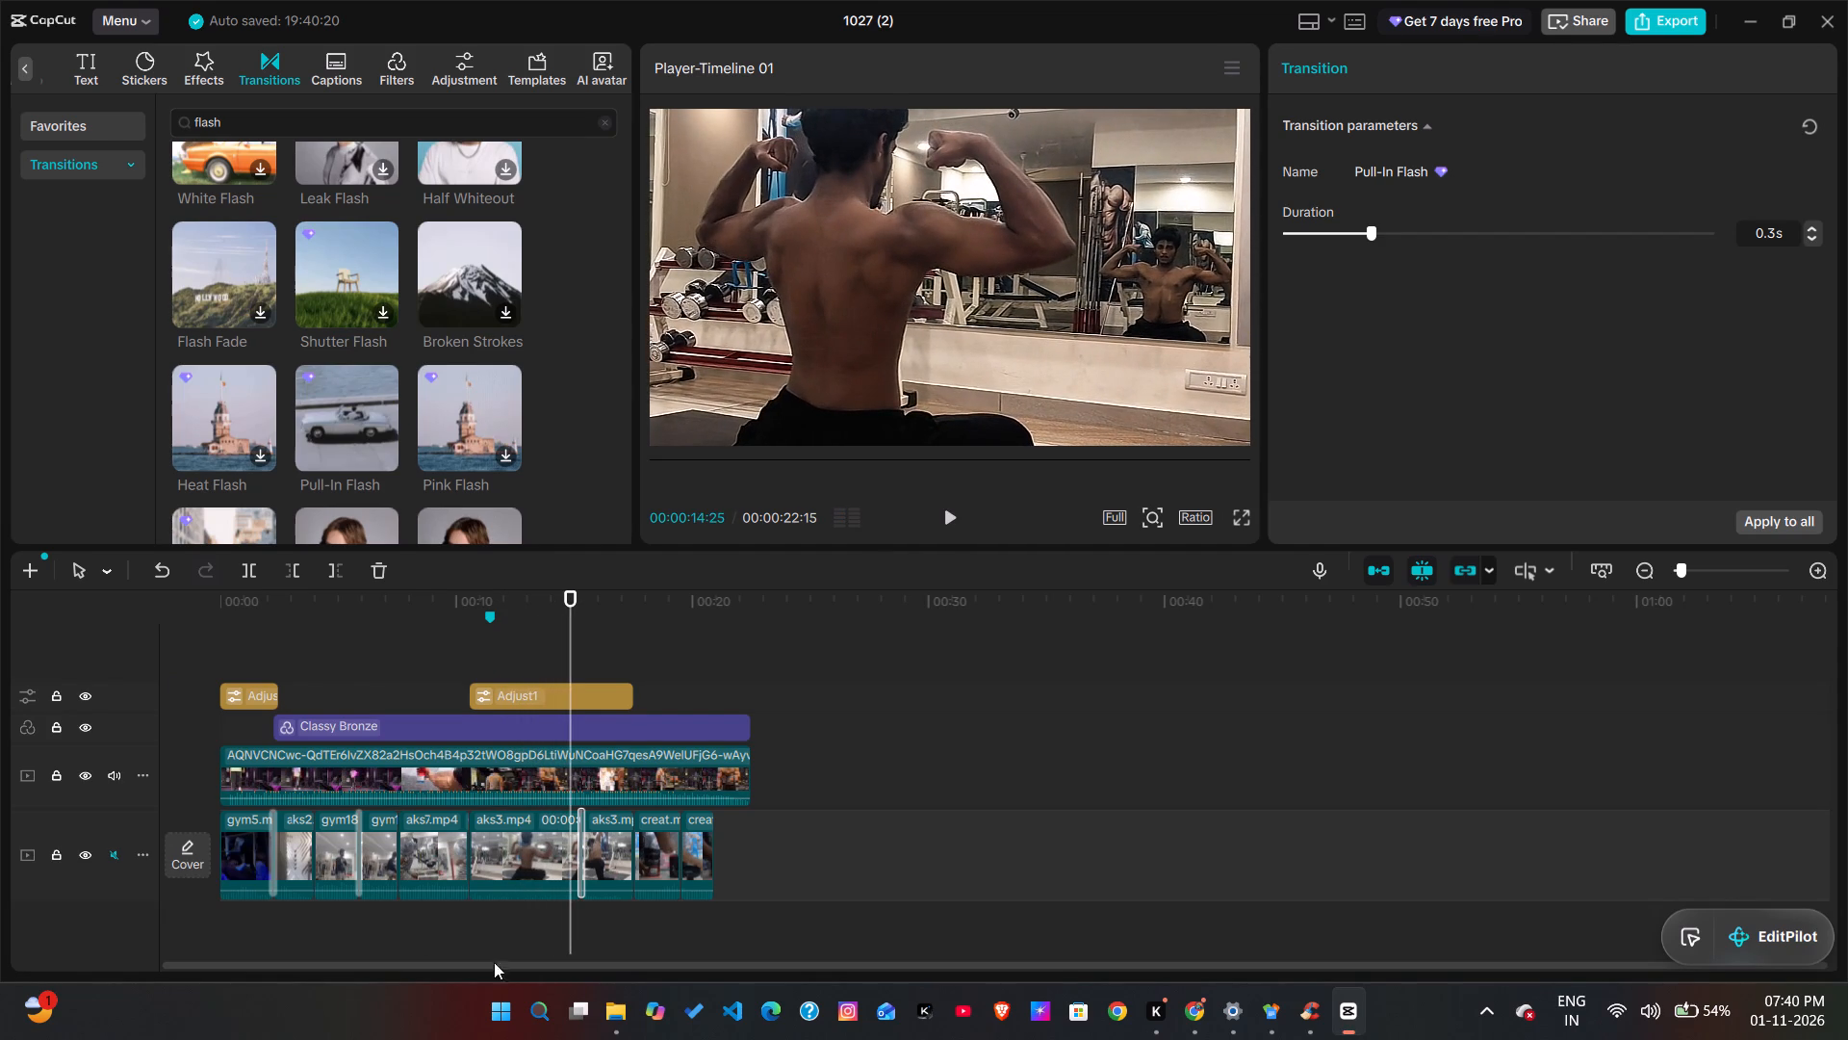
key(space)
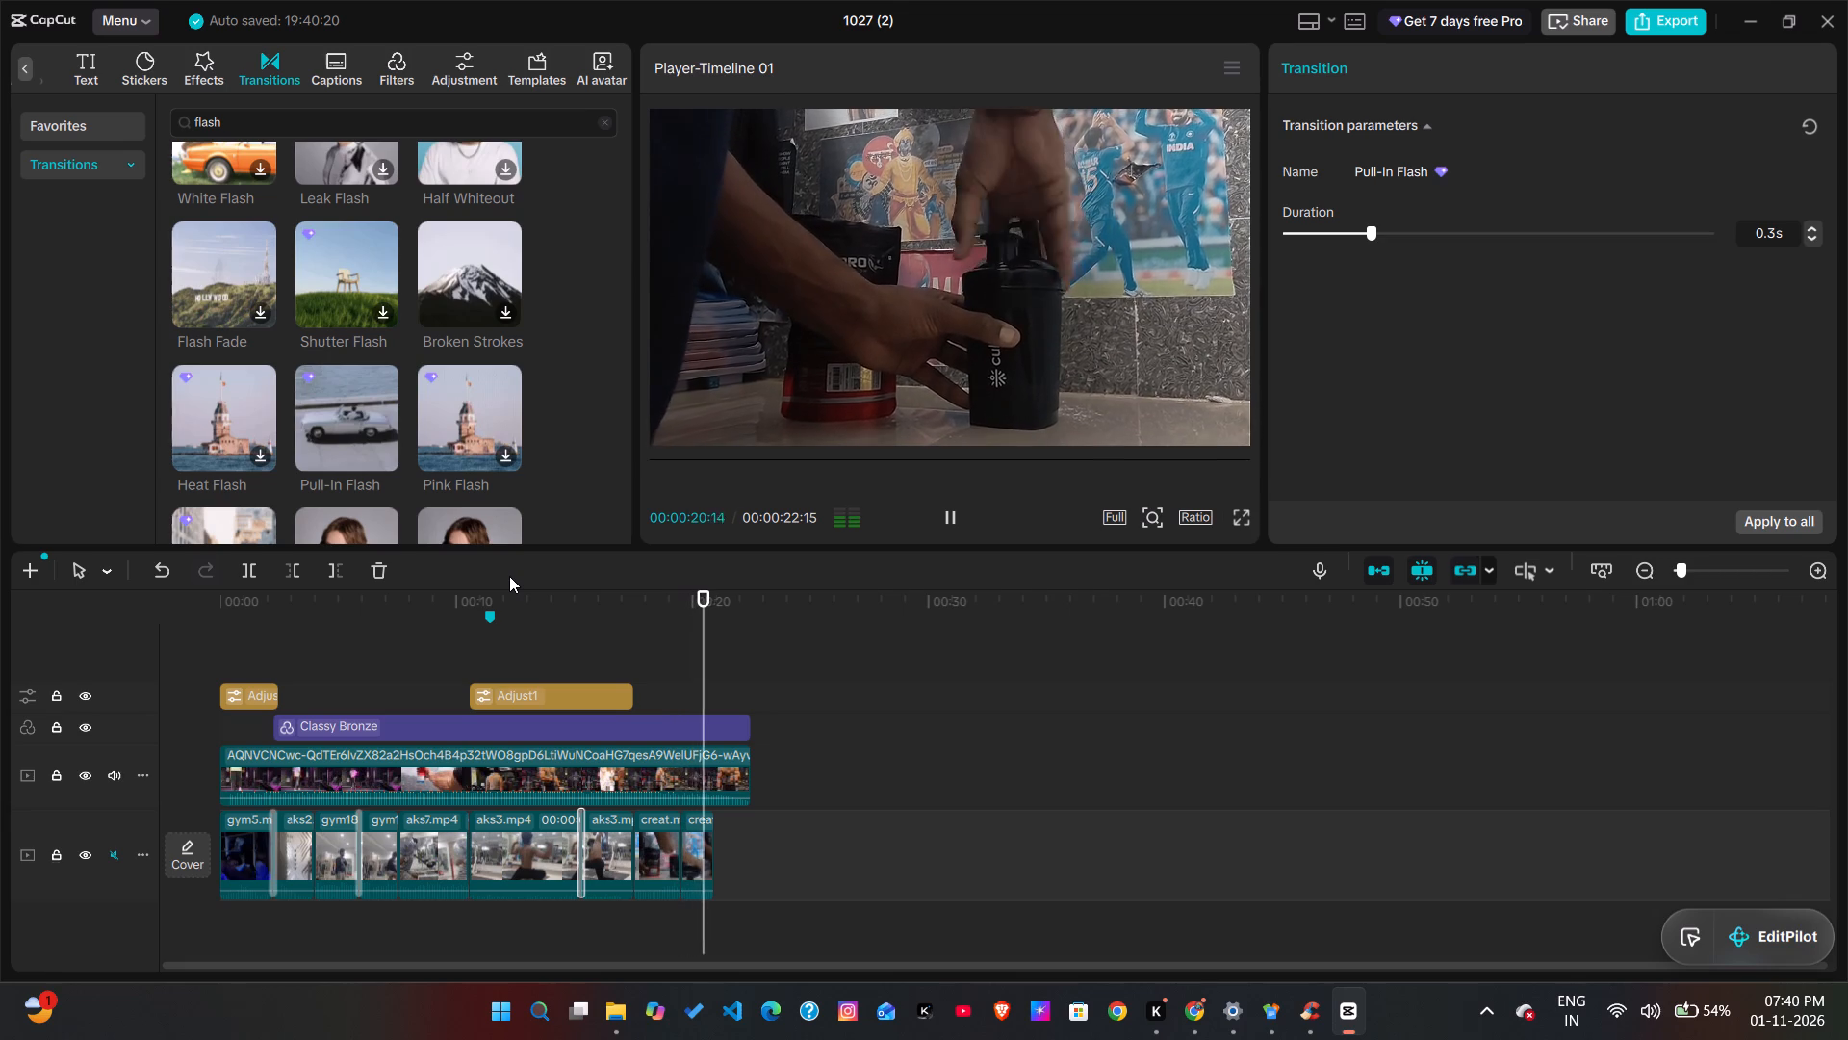
key(space)
key(space)
key(space)
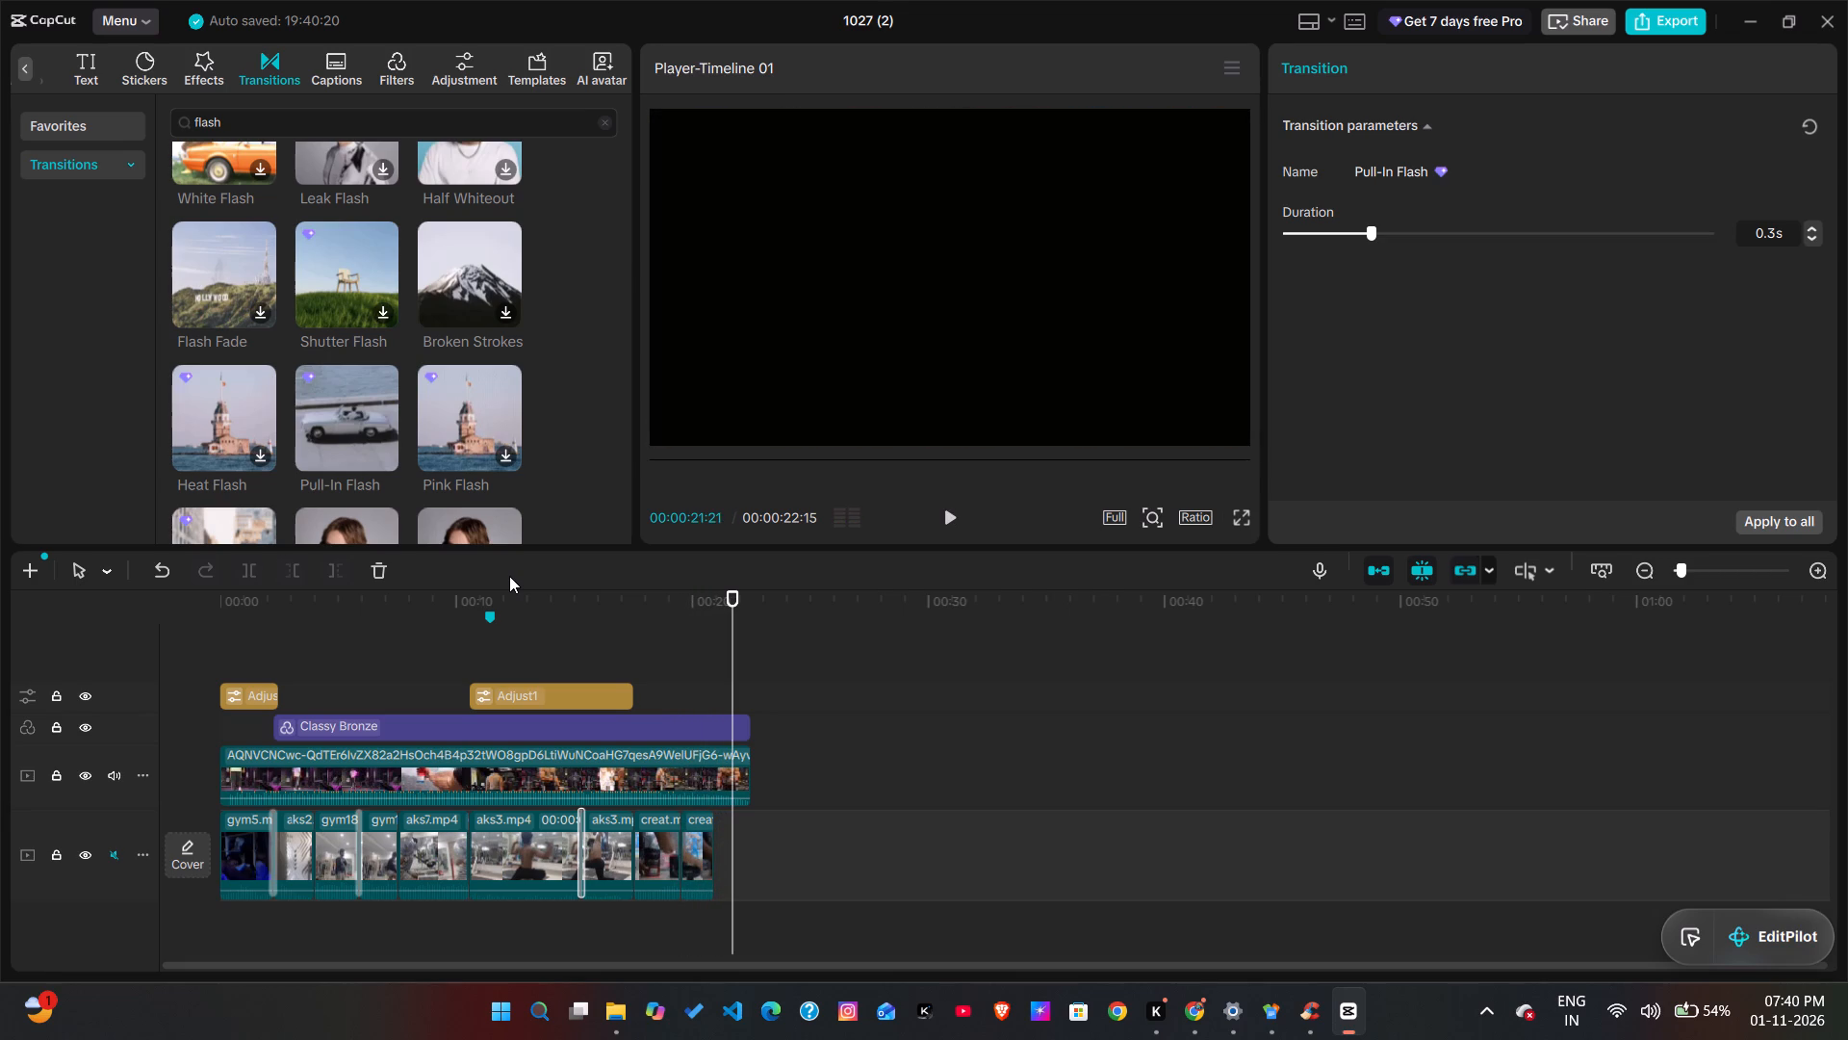
Scrub back and forth through the montage to review the opening, the flexing back pose and the cut near 17 seconds, ending at the start.
drag(736, 631, 231, 721)
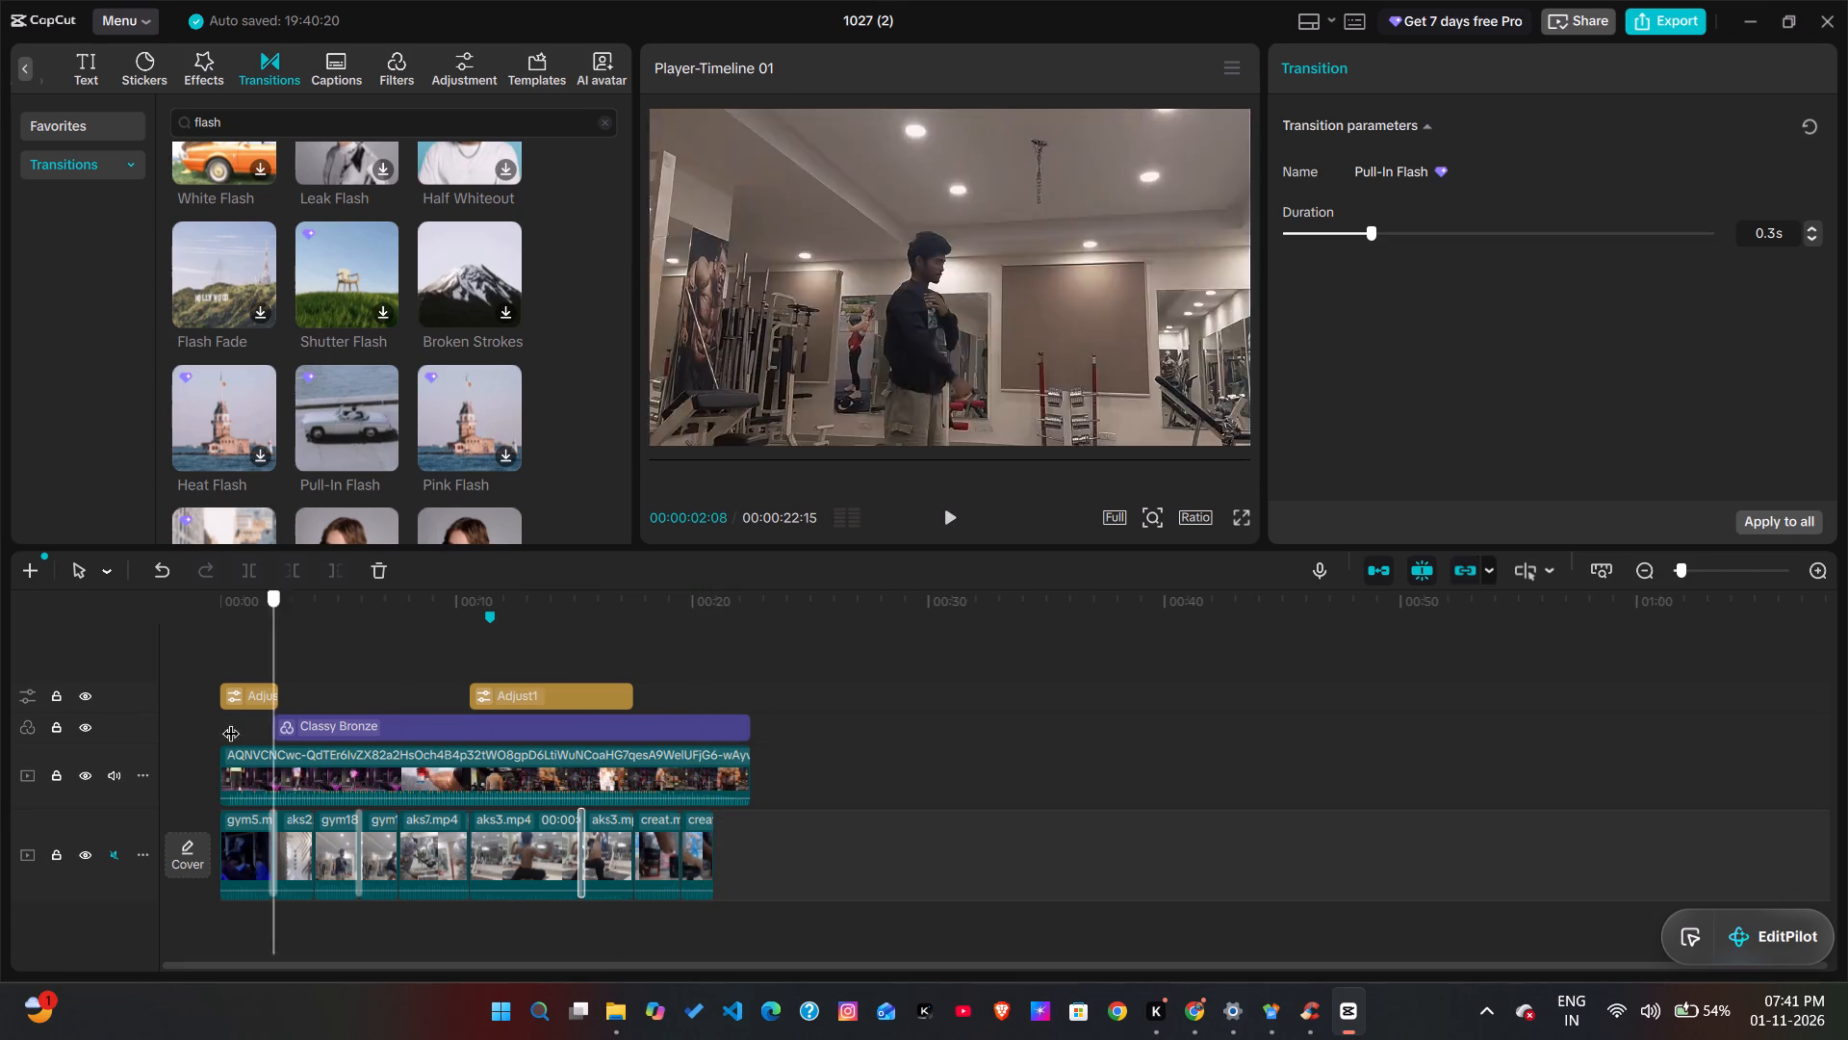
drag(231, 721, 634, 819)
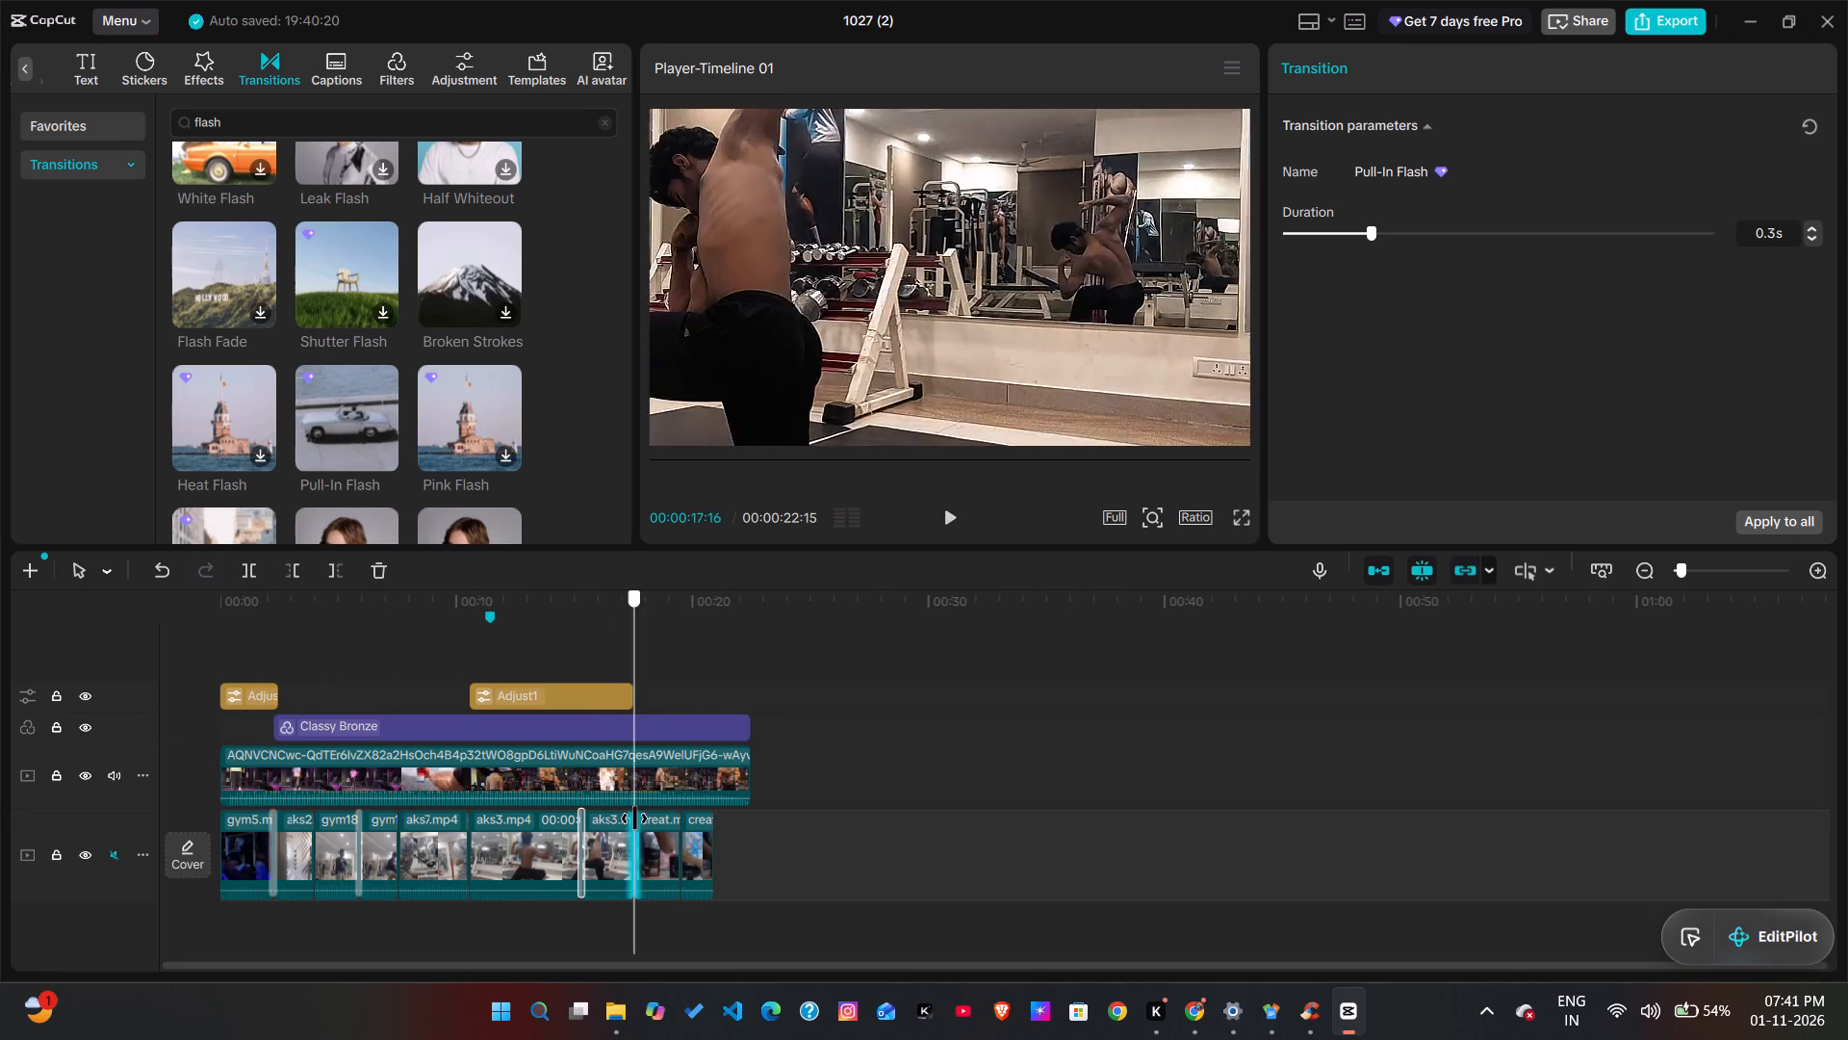
drag(634, 819, 539, 855)
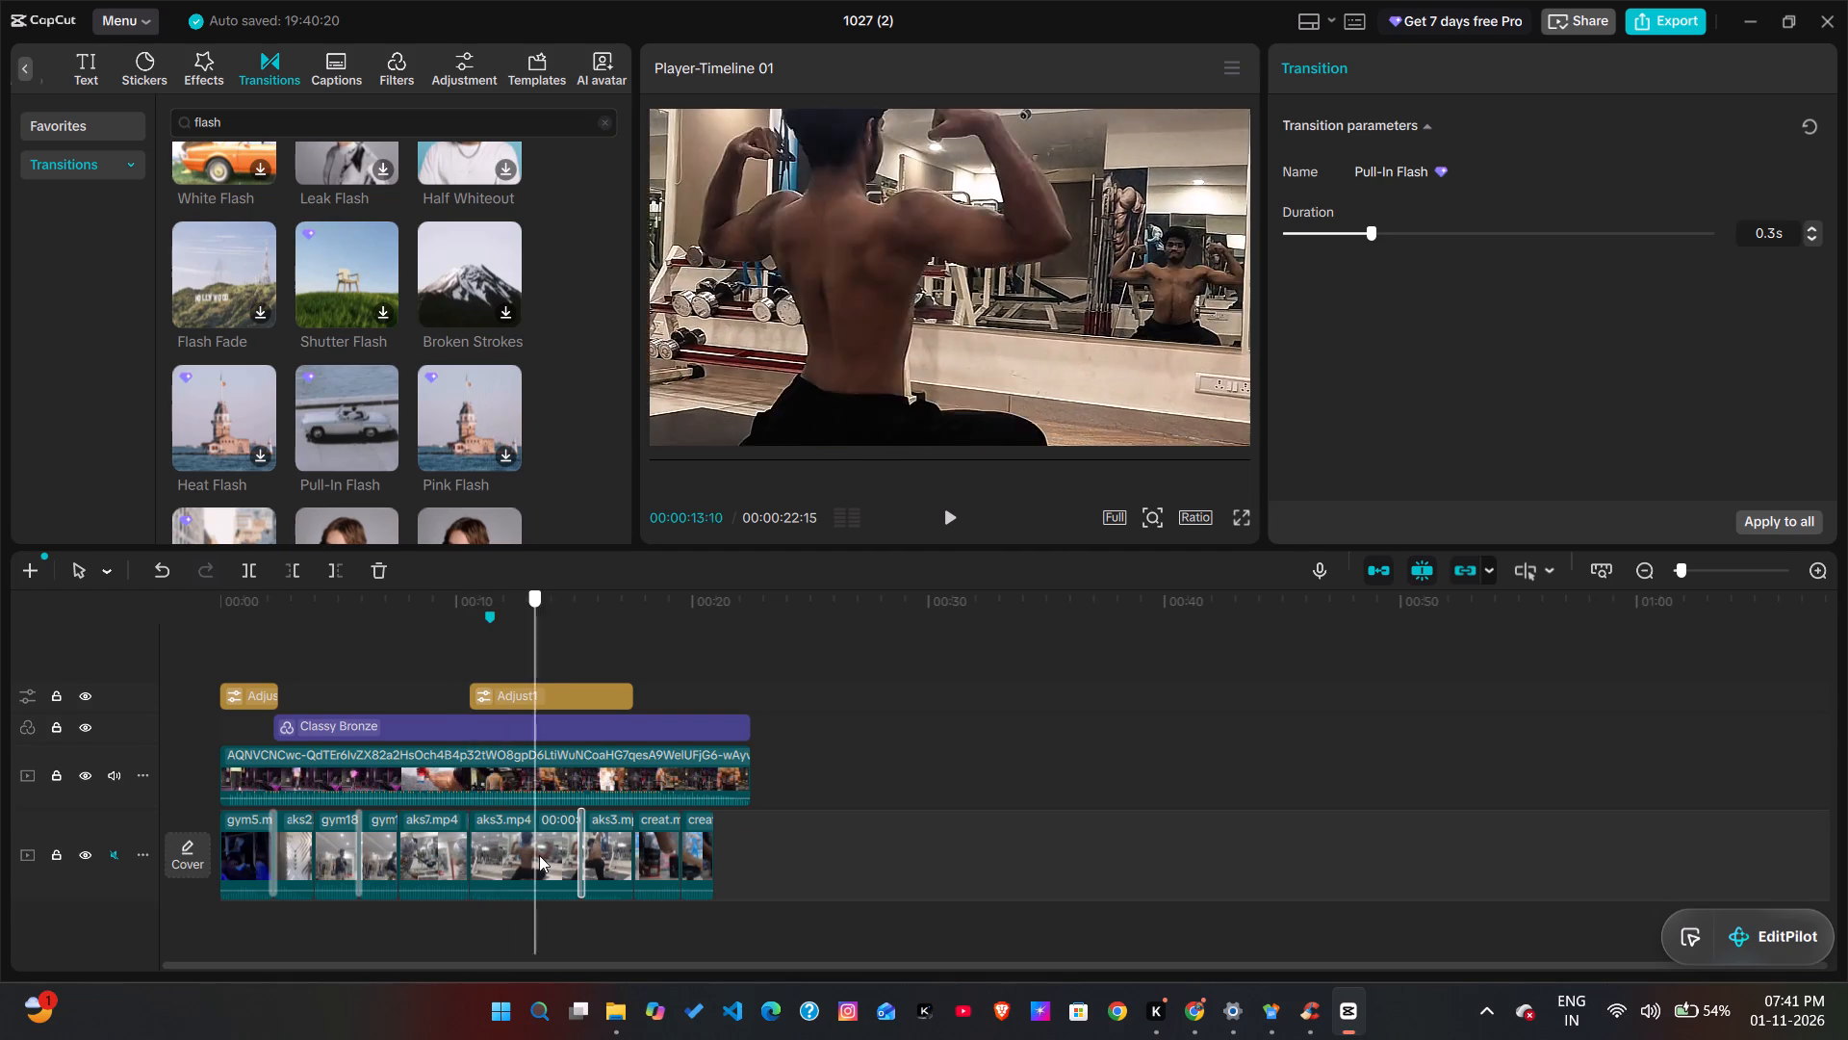
drag(539, 855, 526, 853)
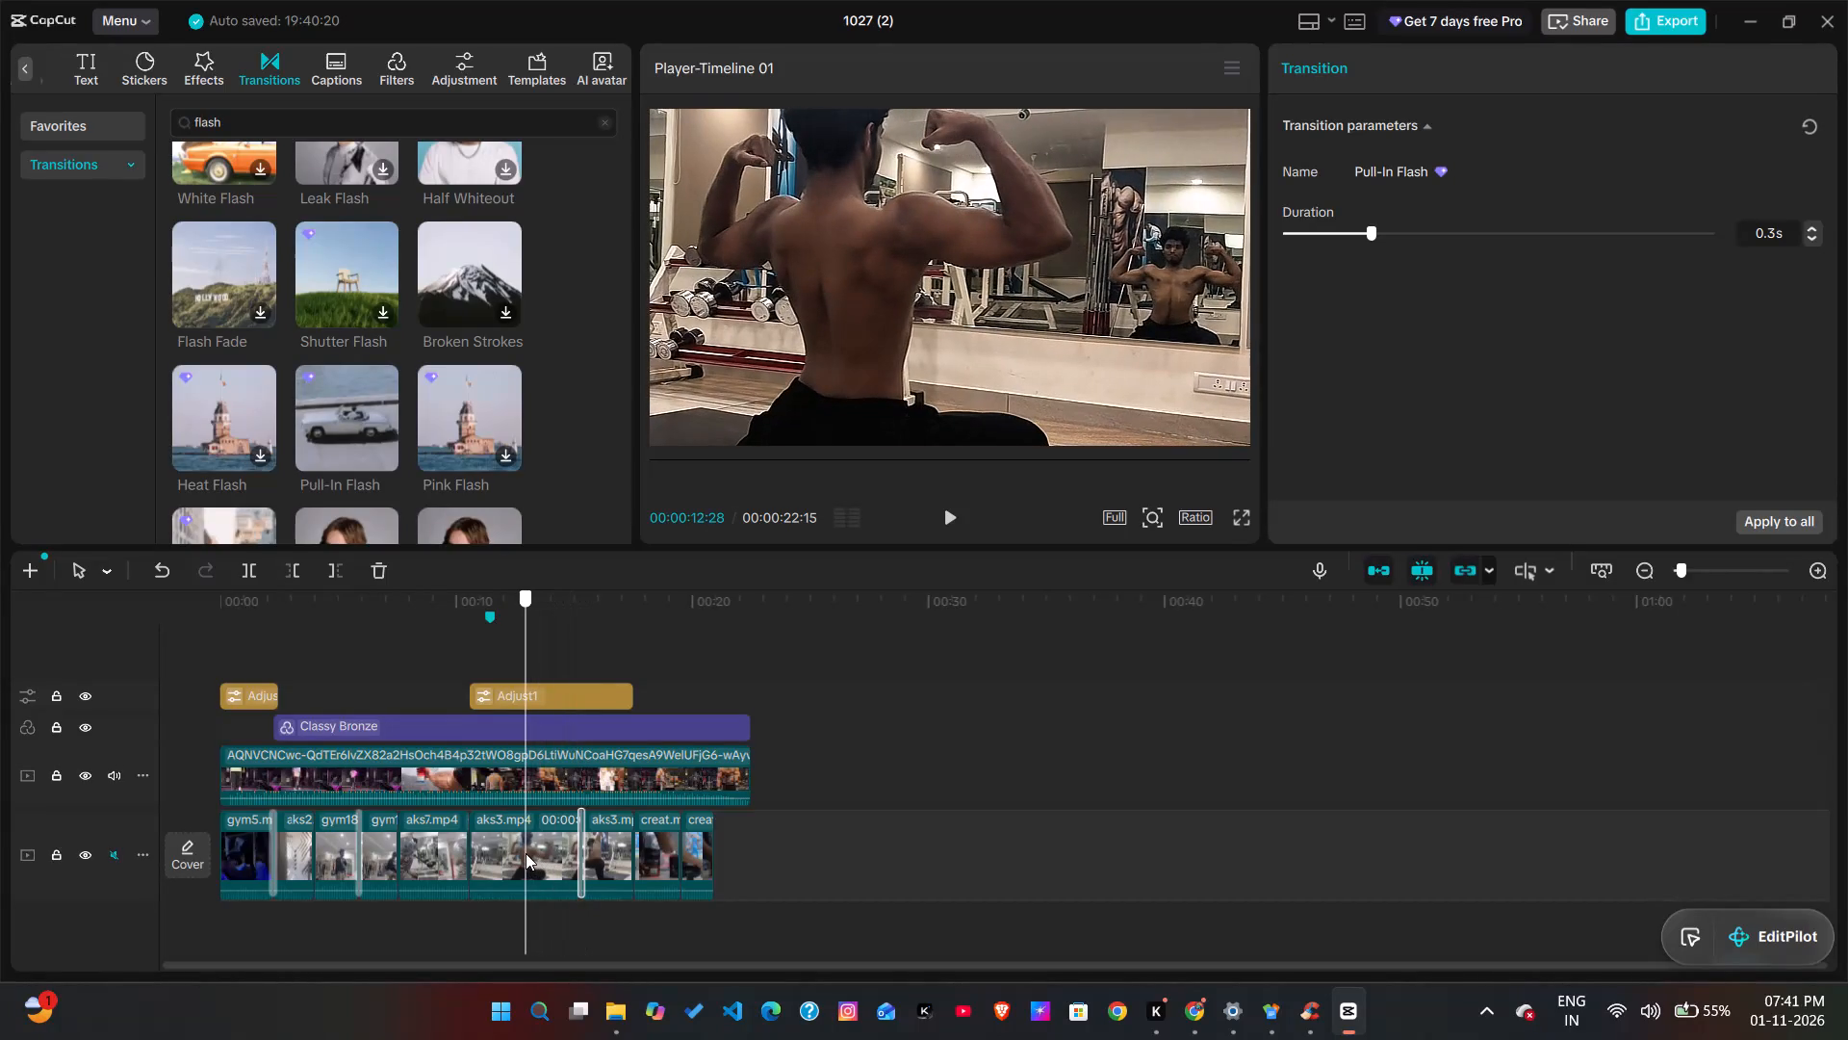
drag(526, 853, 229, 816)
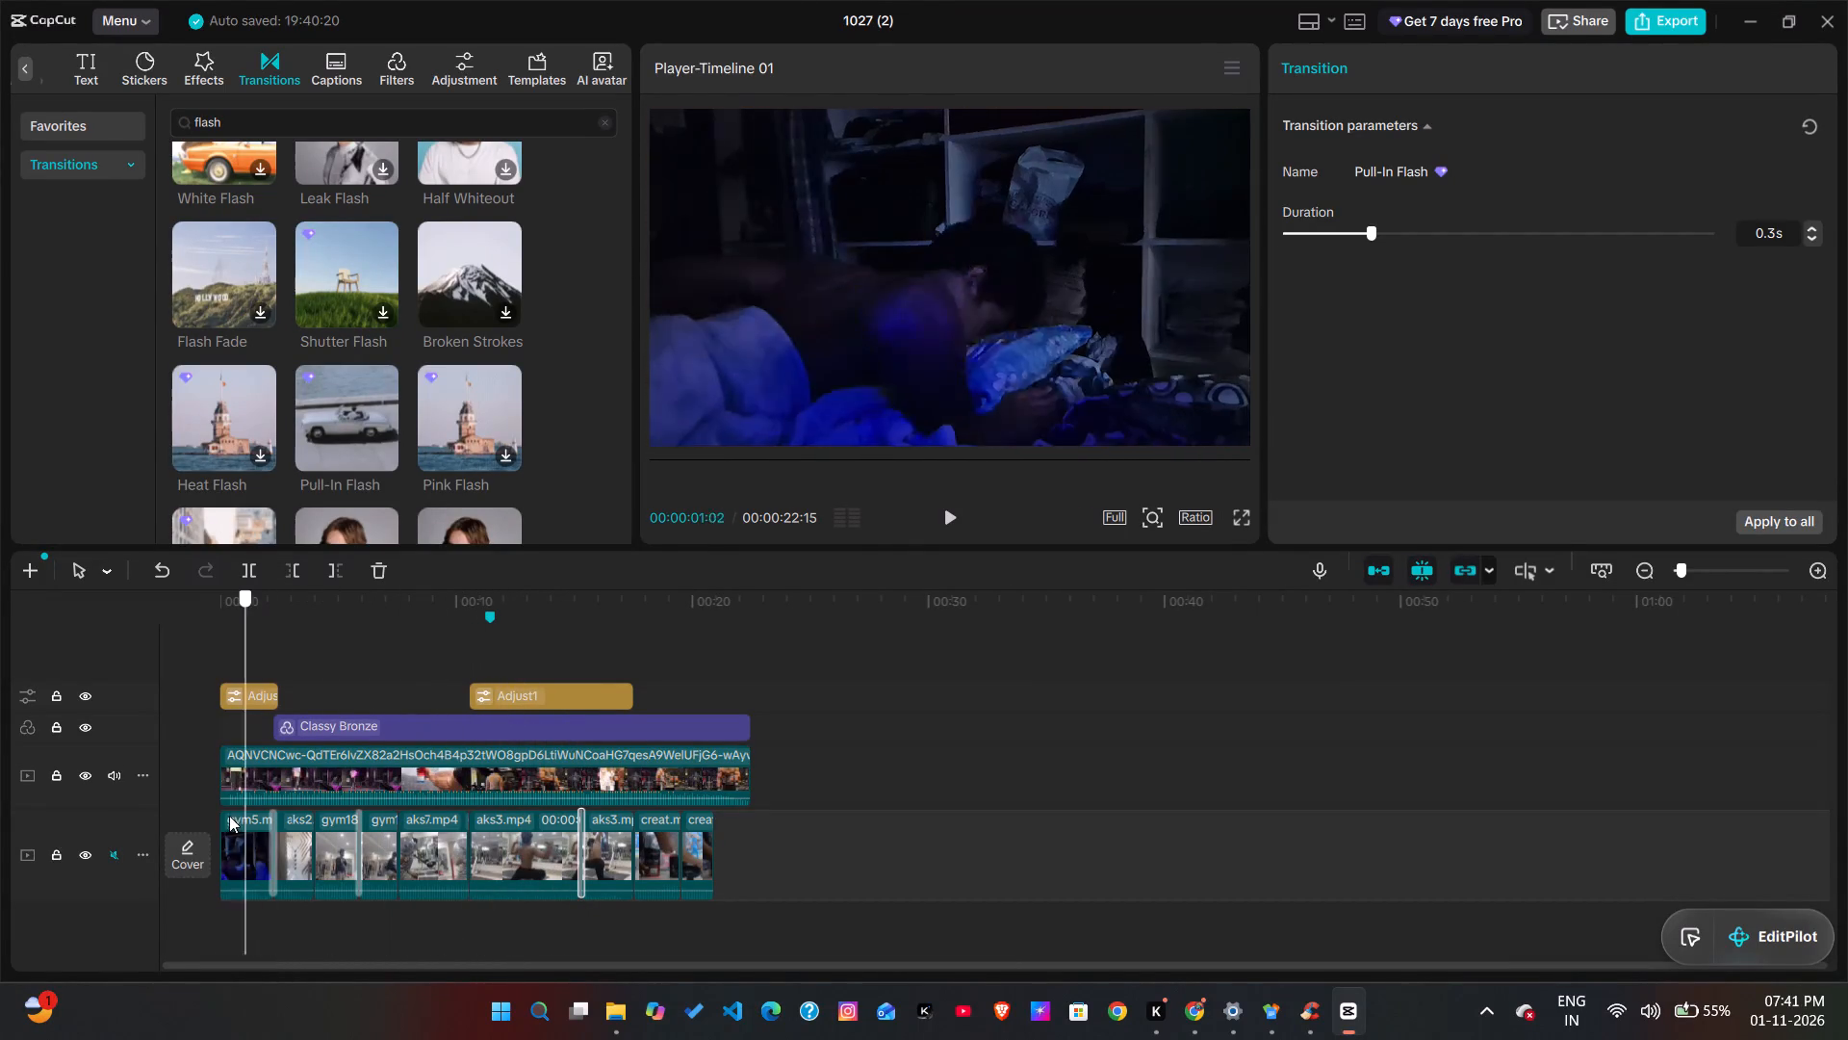
drag(229, 816, 165, 826)
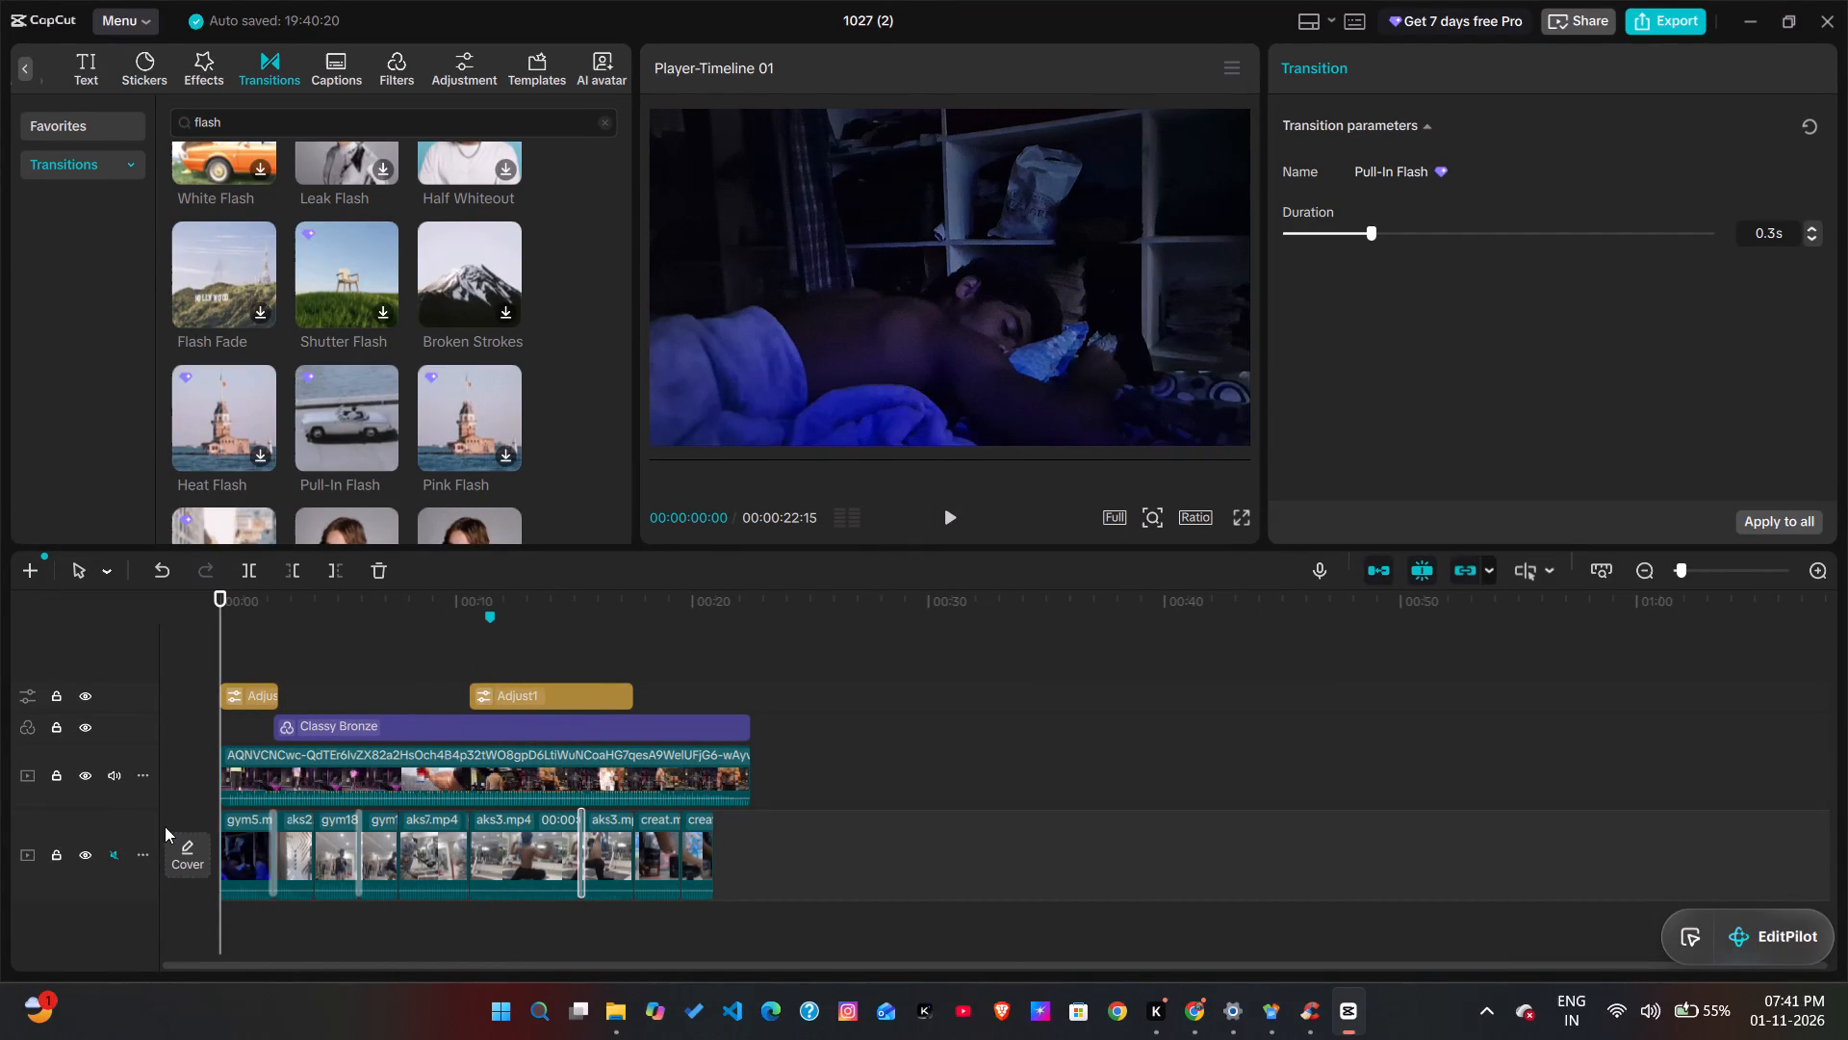
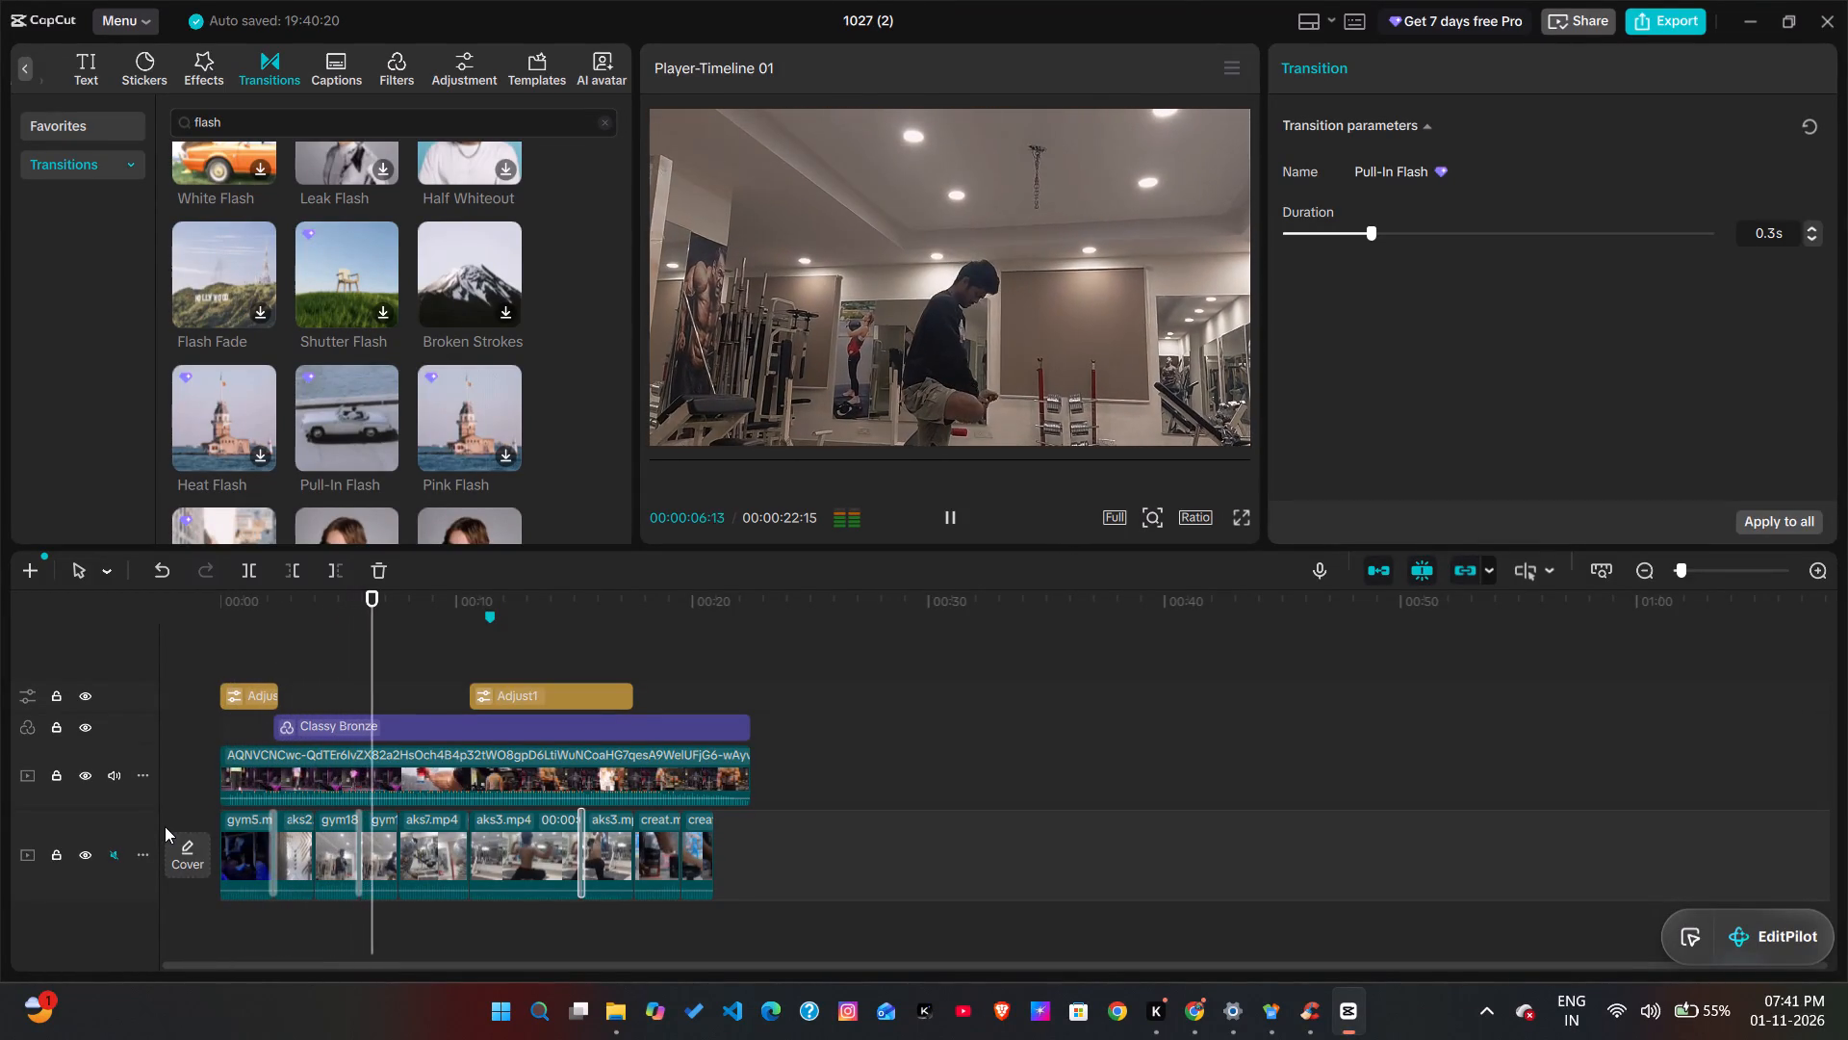
Play and scrub the montage between about 4 and 9 seconds to examine the flash transition near 6 seconds and the surrounding clips.
key(space)
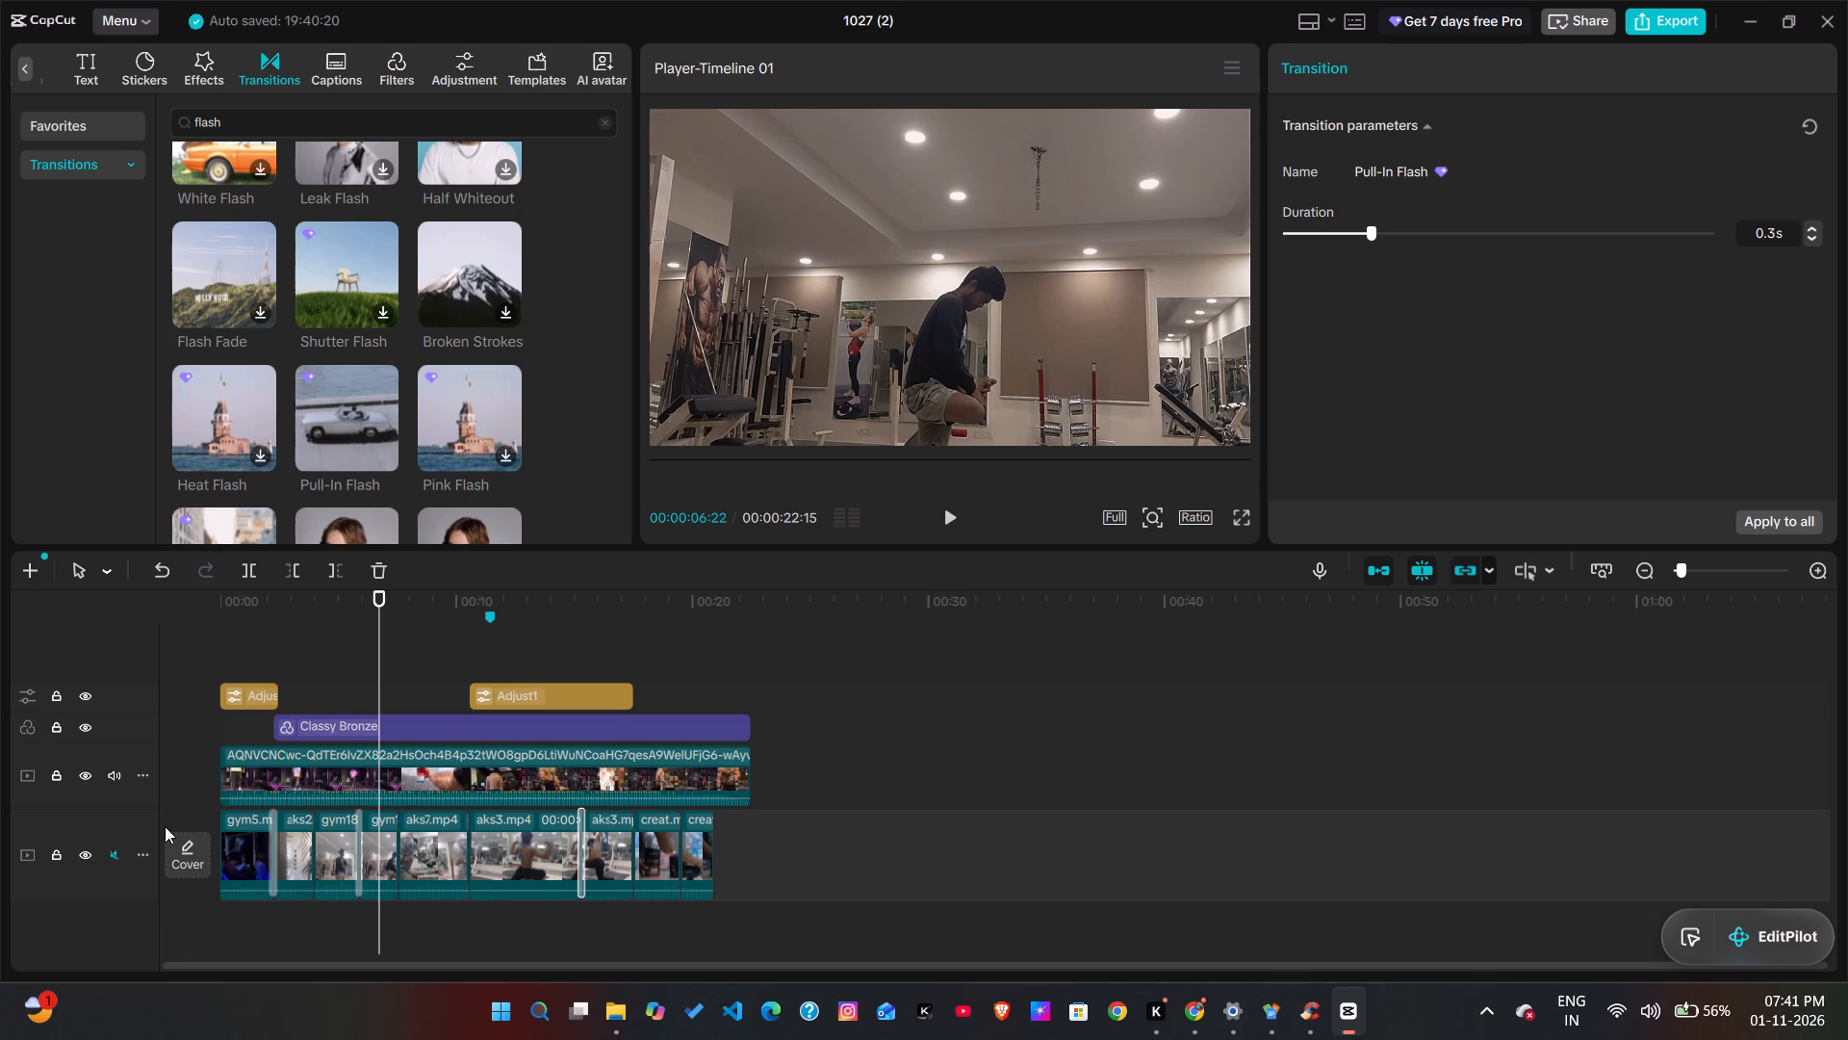
key(space)
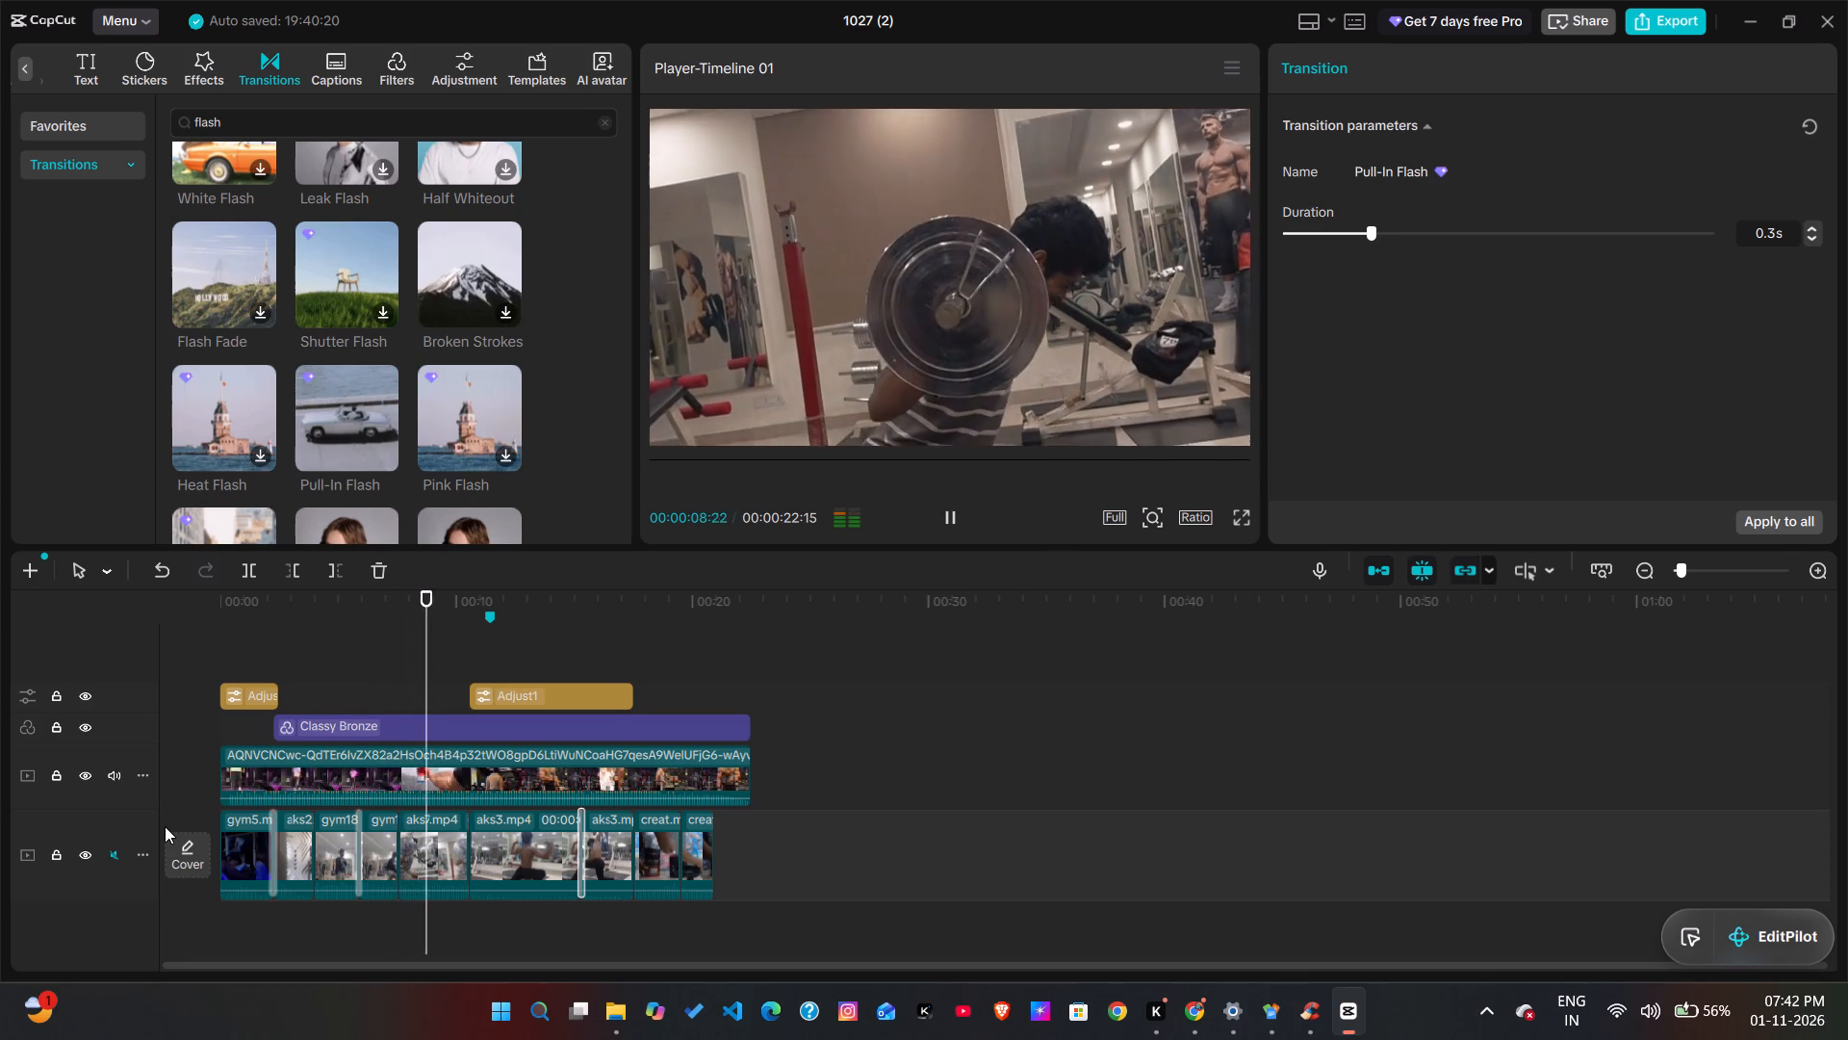
key(space)
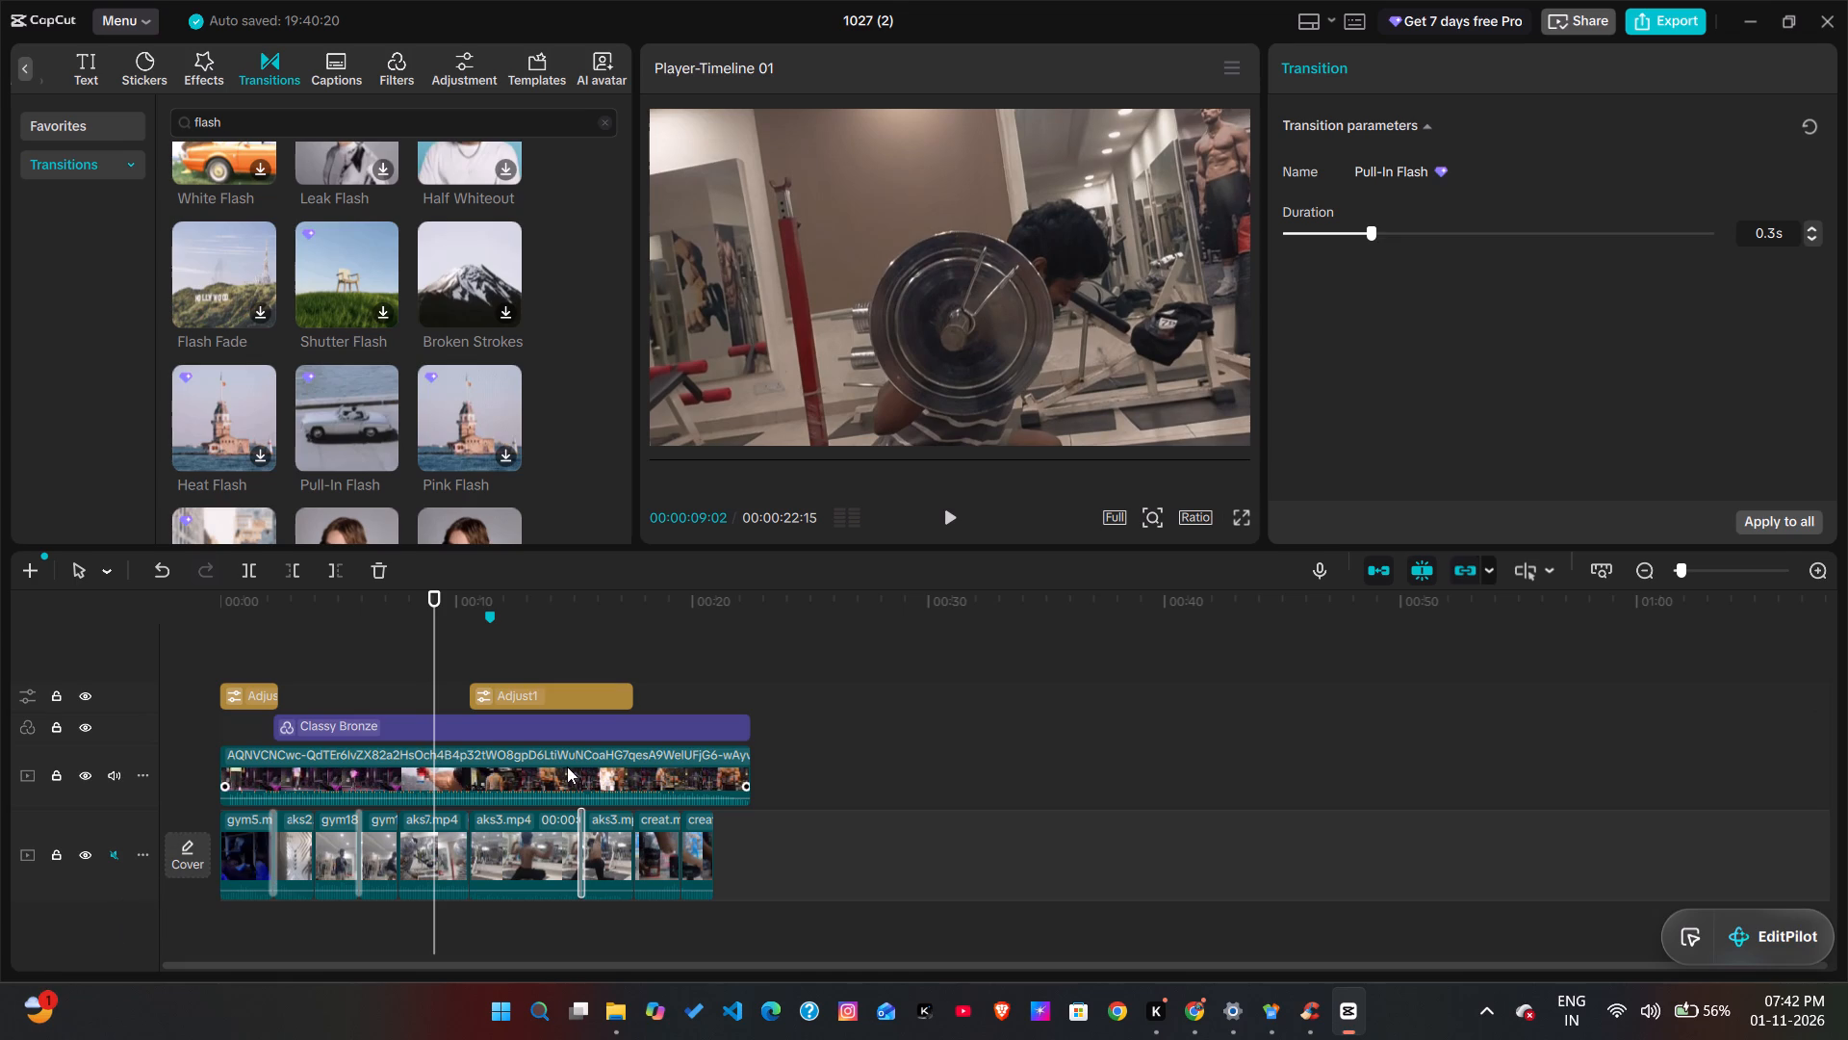
drag(426, 683, 363, 686)
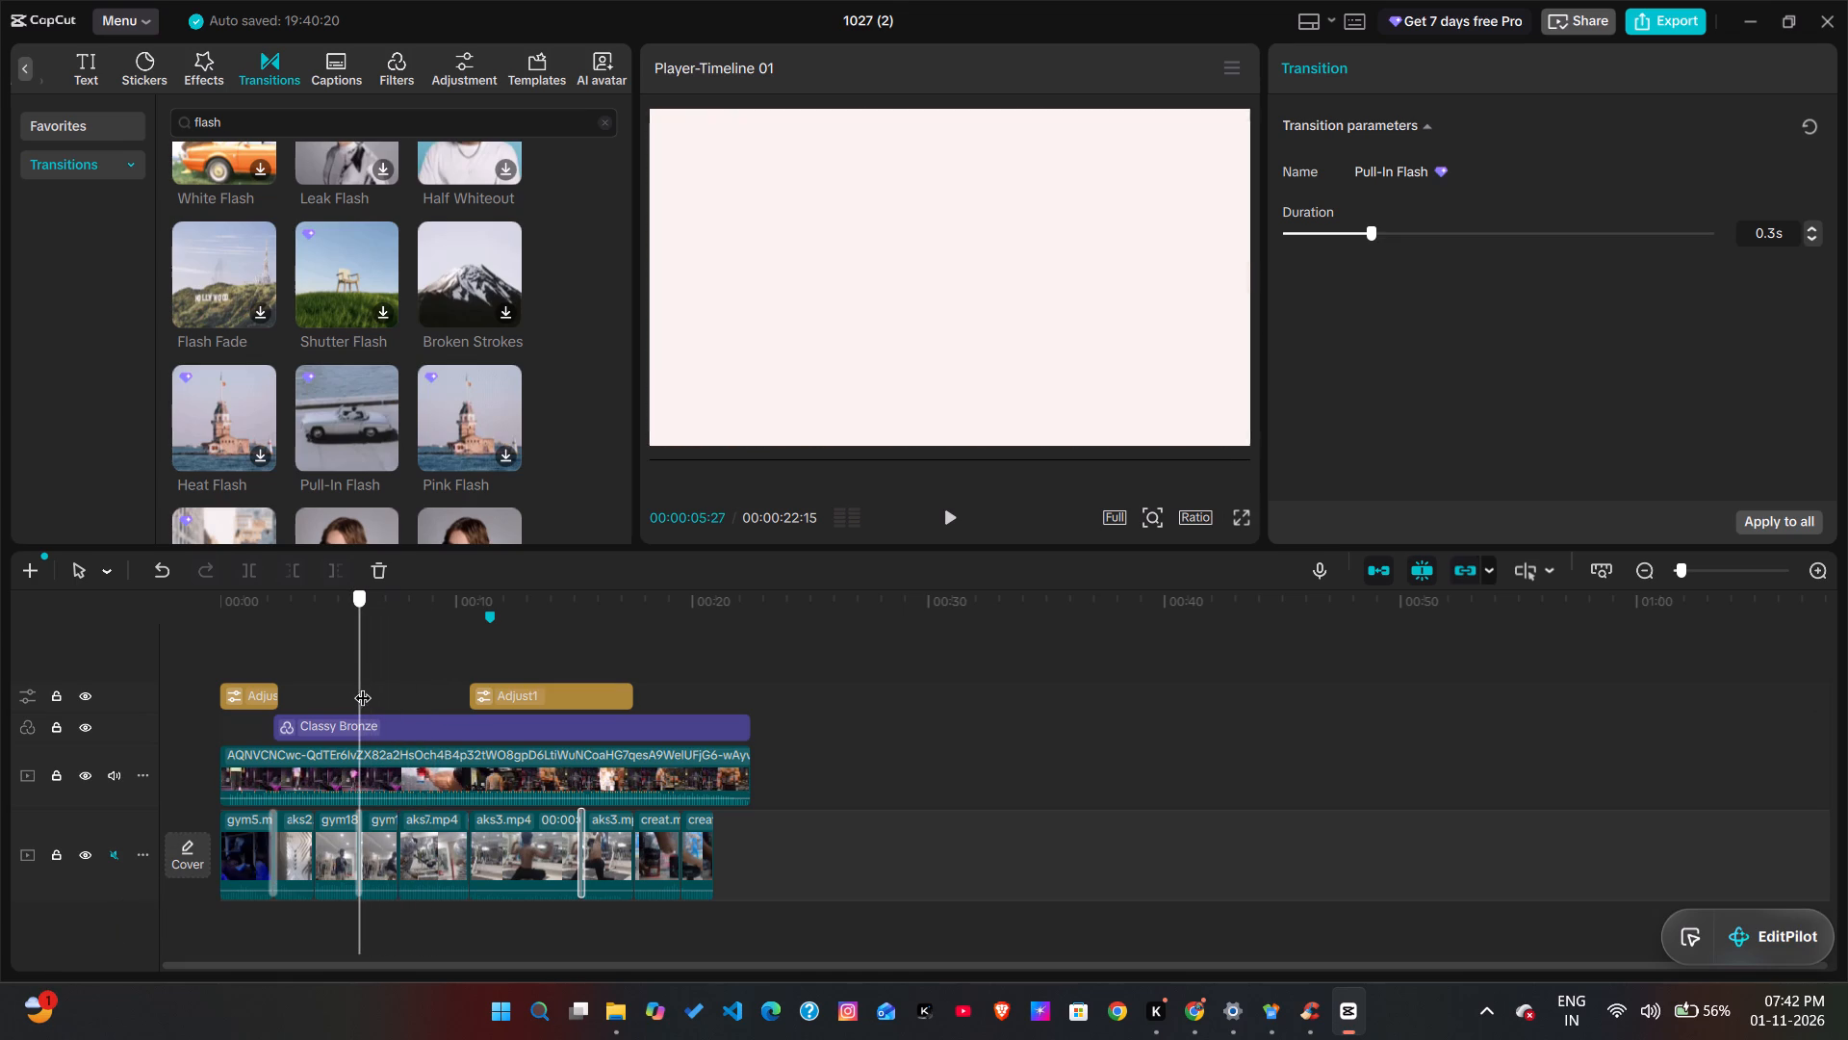
drag(363, 686, 358, 682)
click(358, 682)
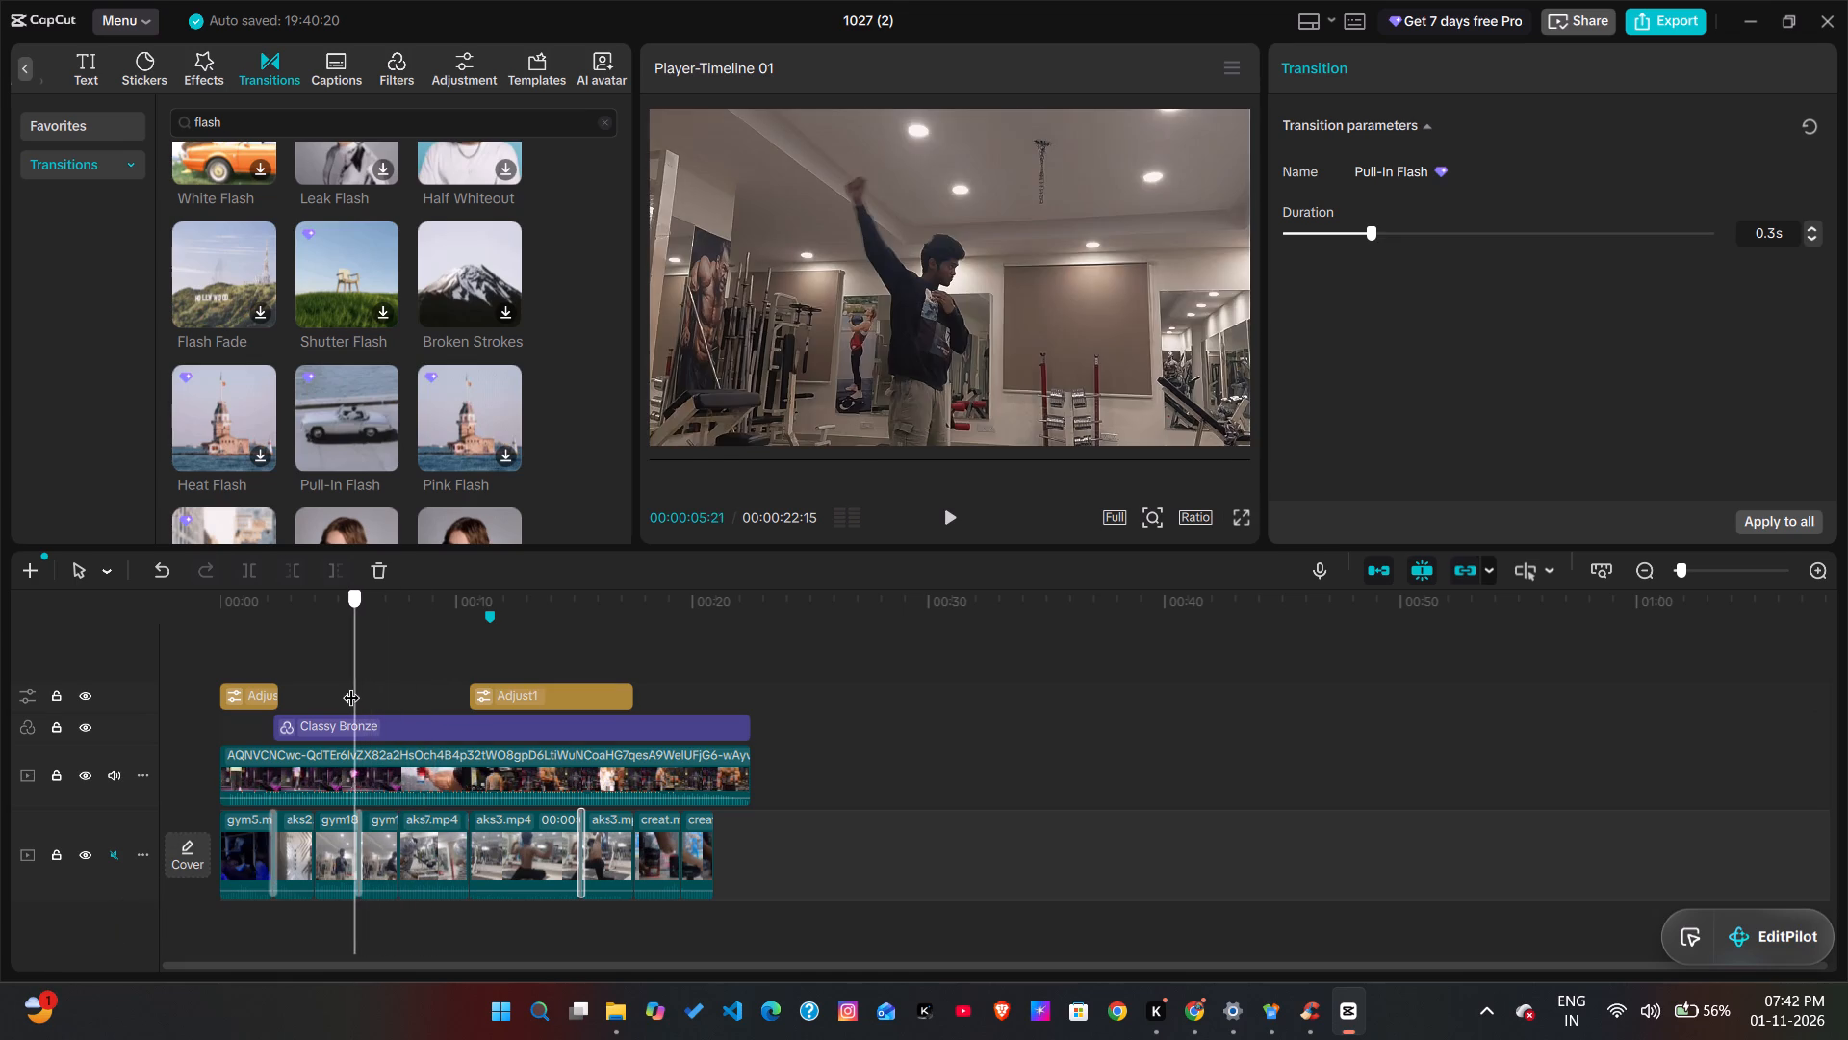
key(space)
key(space)
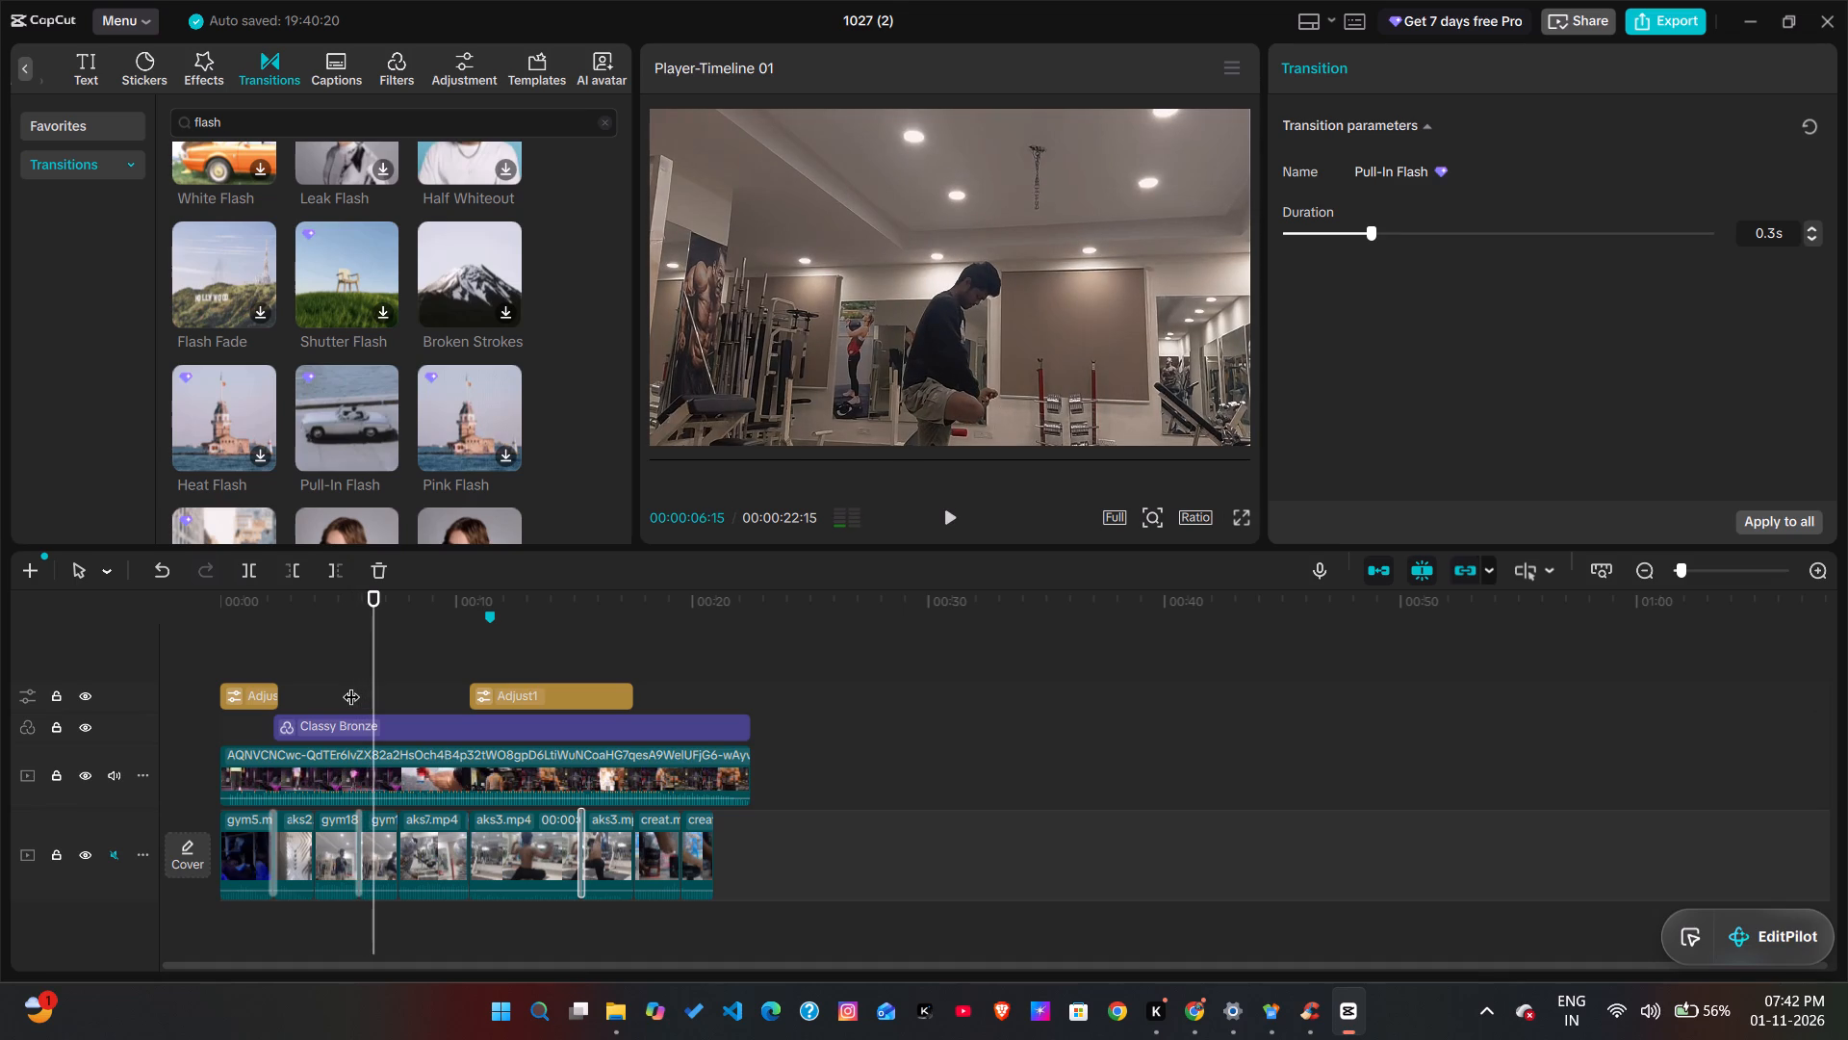
drag(376, 659, 363, 662)
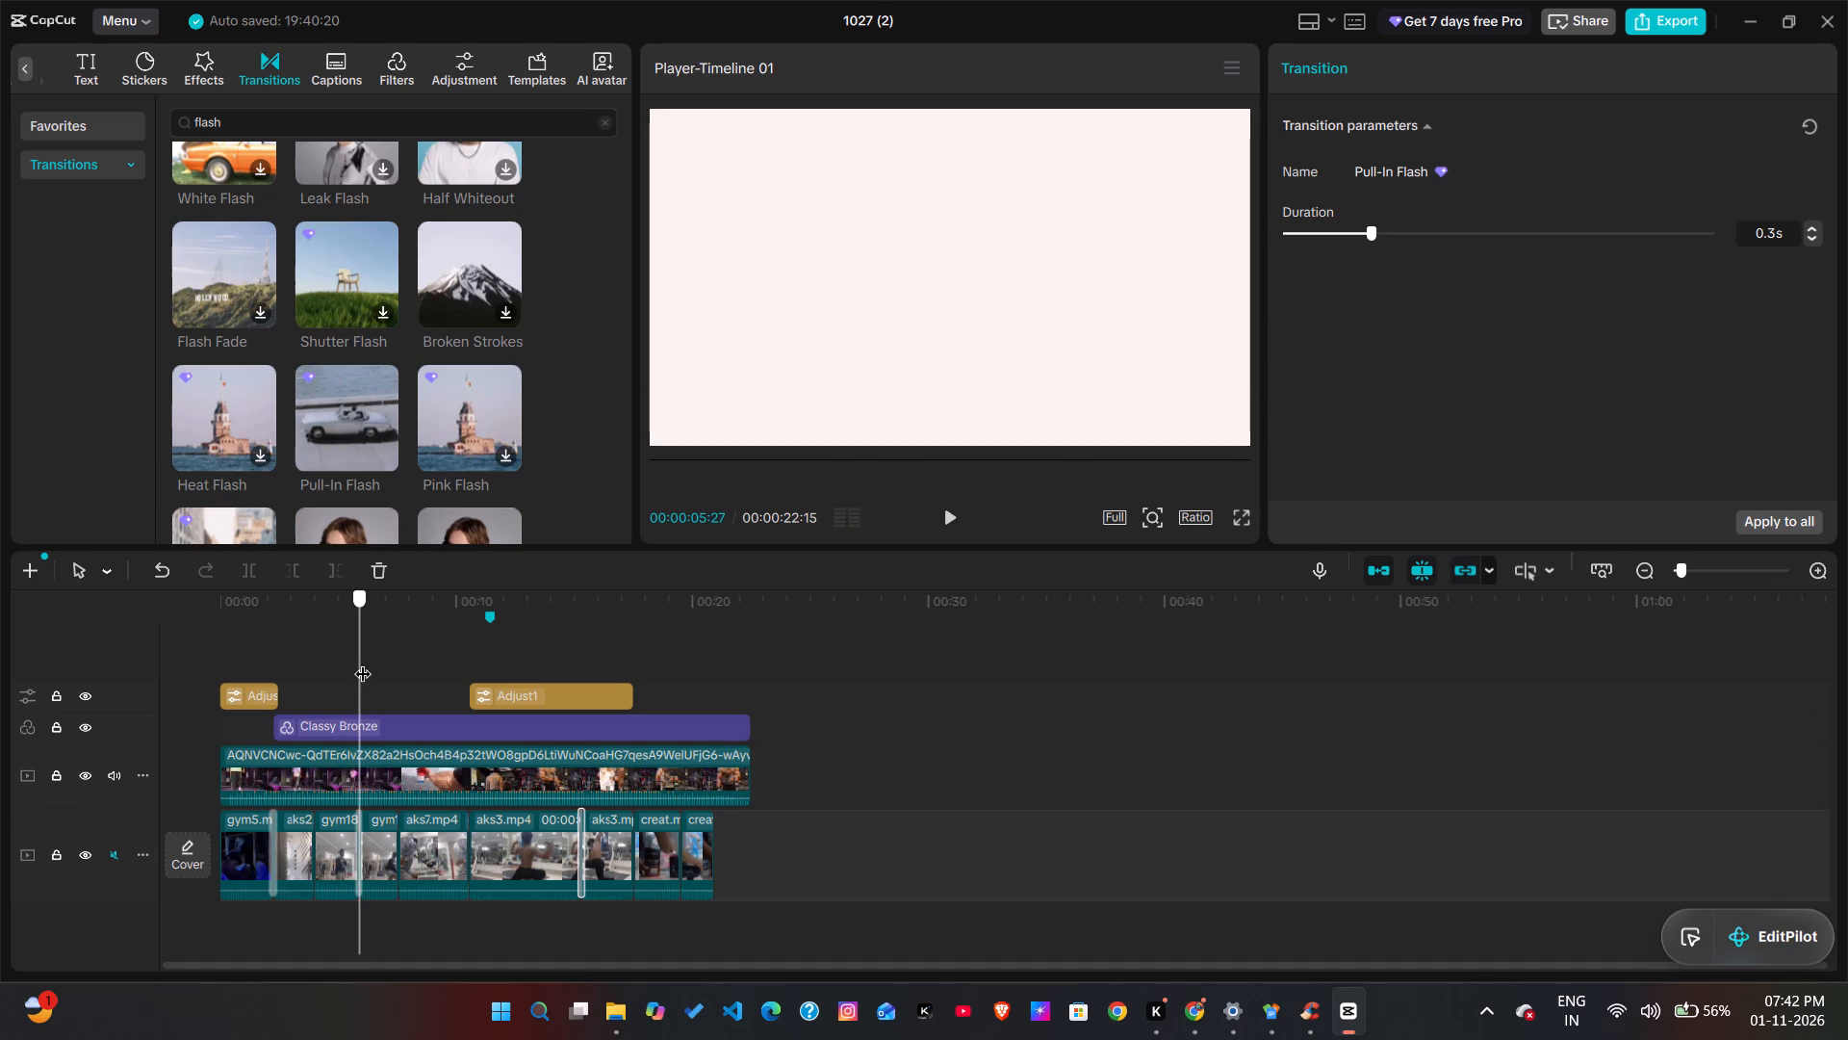
drag(363, 662, 355, 662)
drag(355, 662, 354, 660)
drag(354, 660, 350, 663)
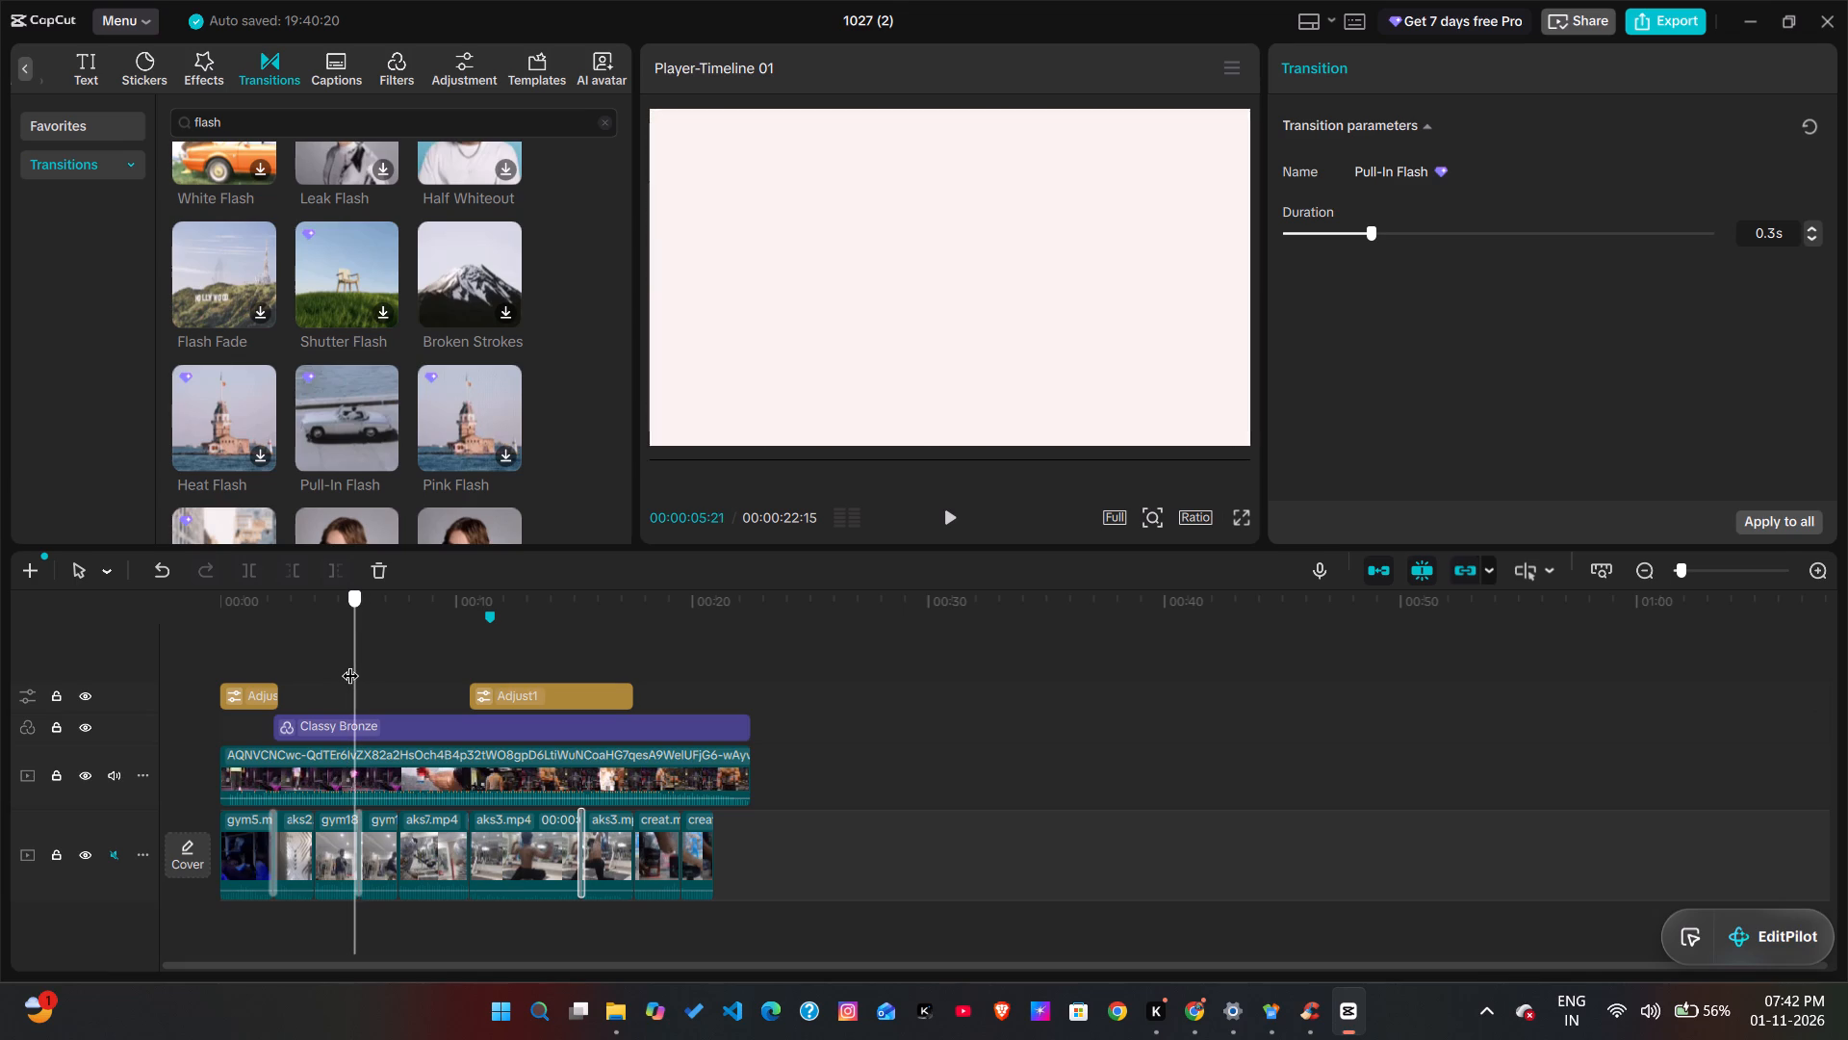
drag(350, 663, 331, 657)
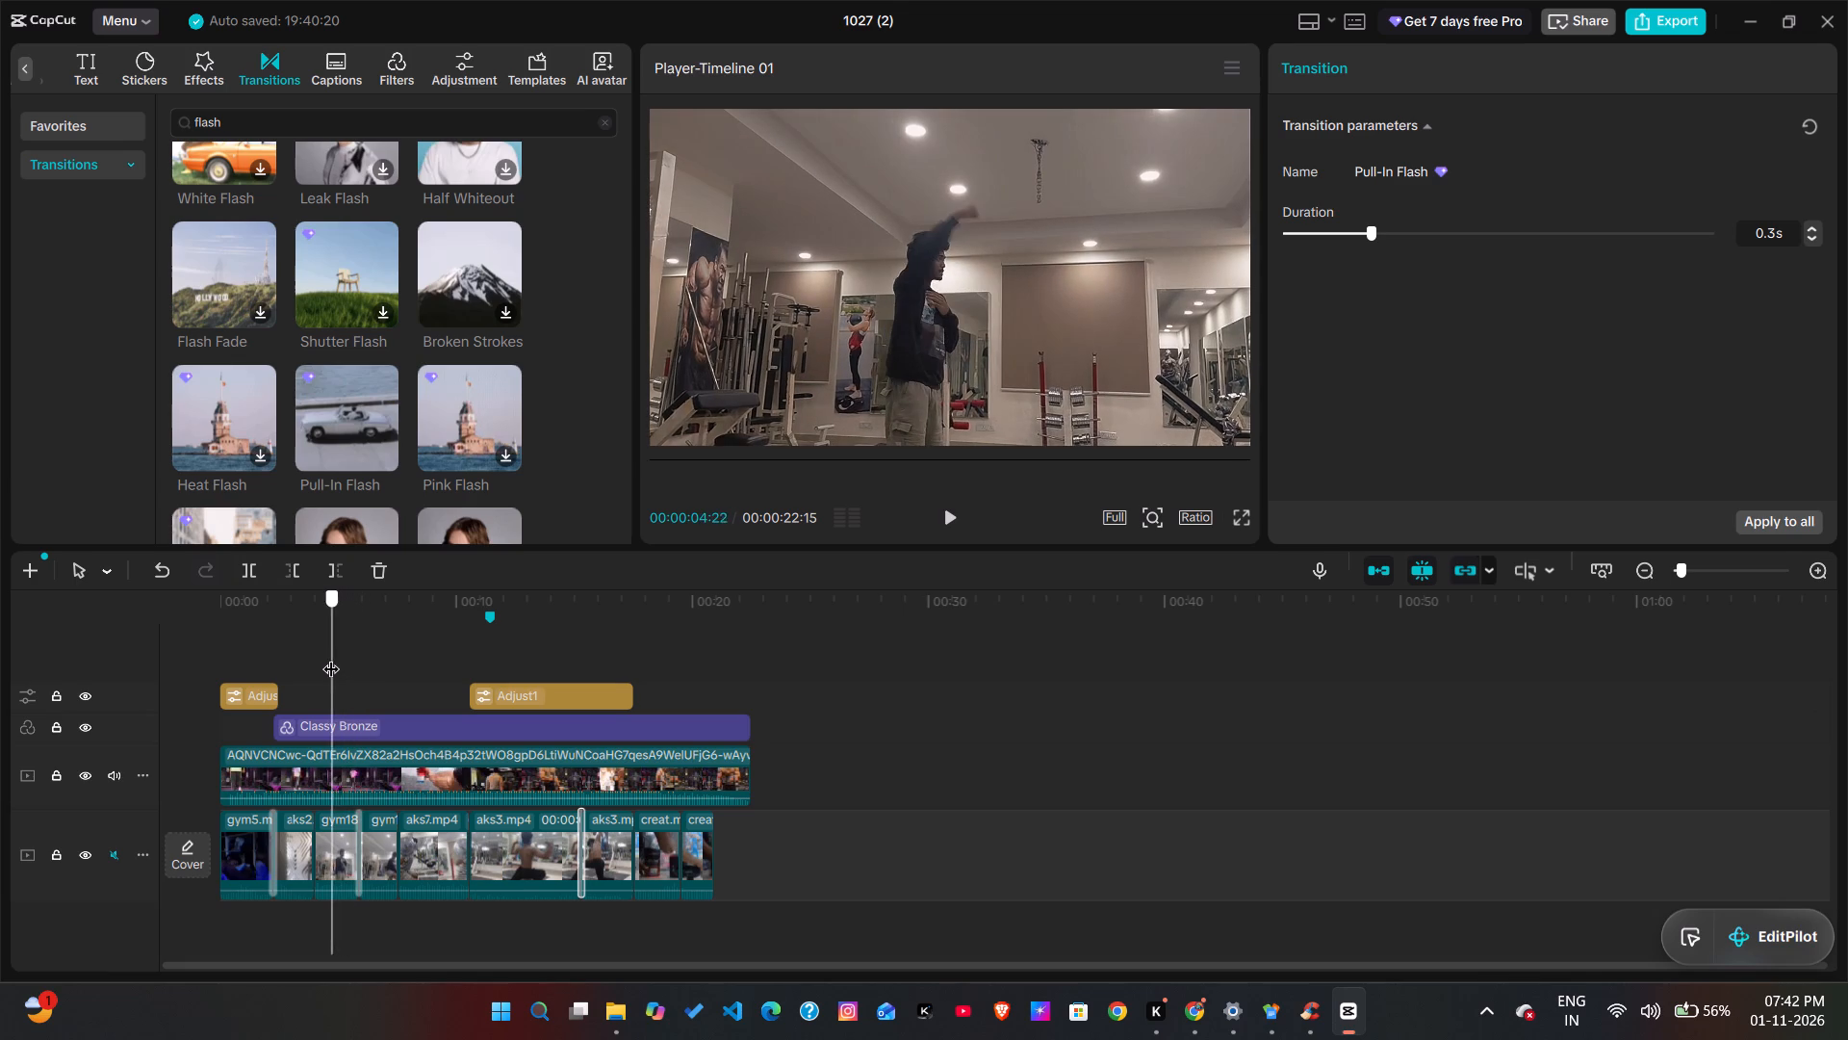
drag(331, 657, 324, 652)
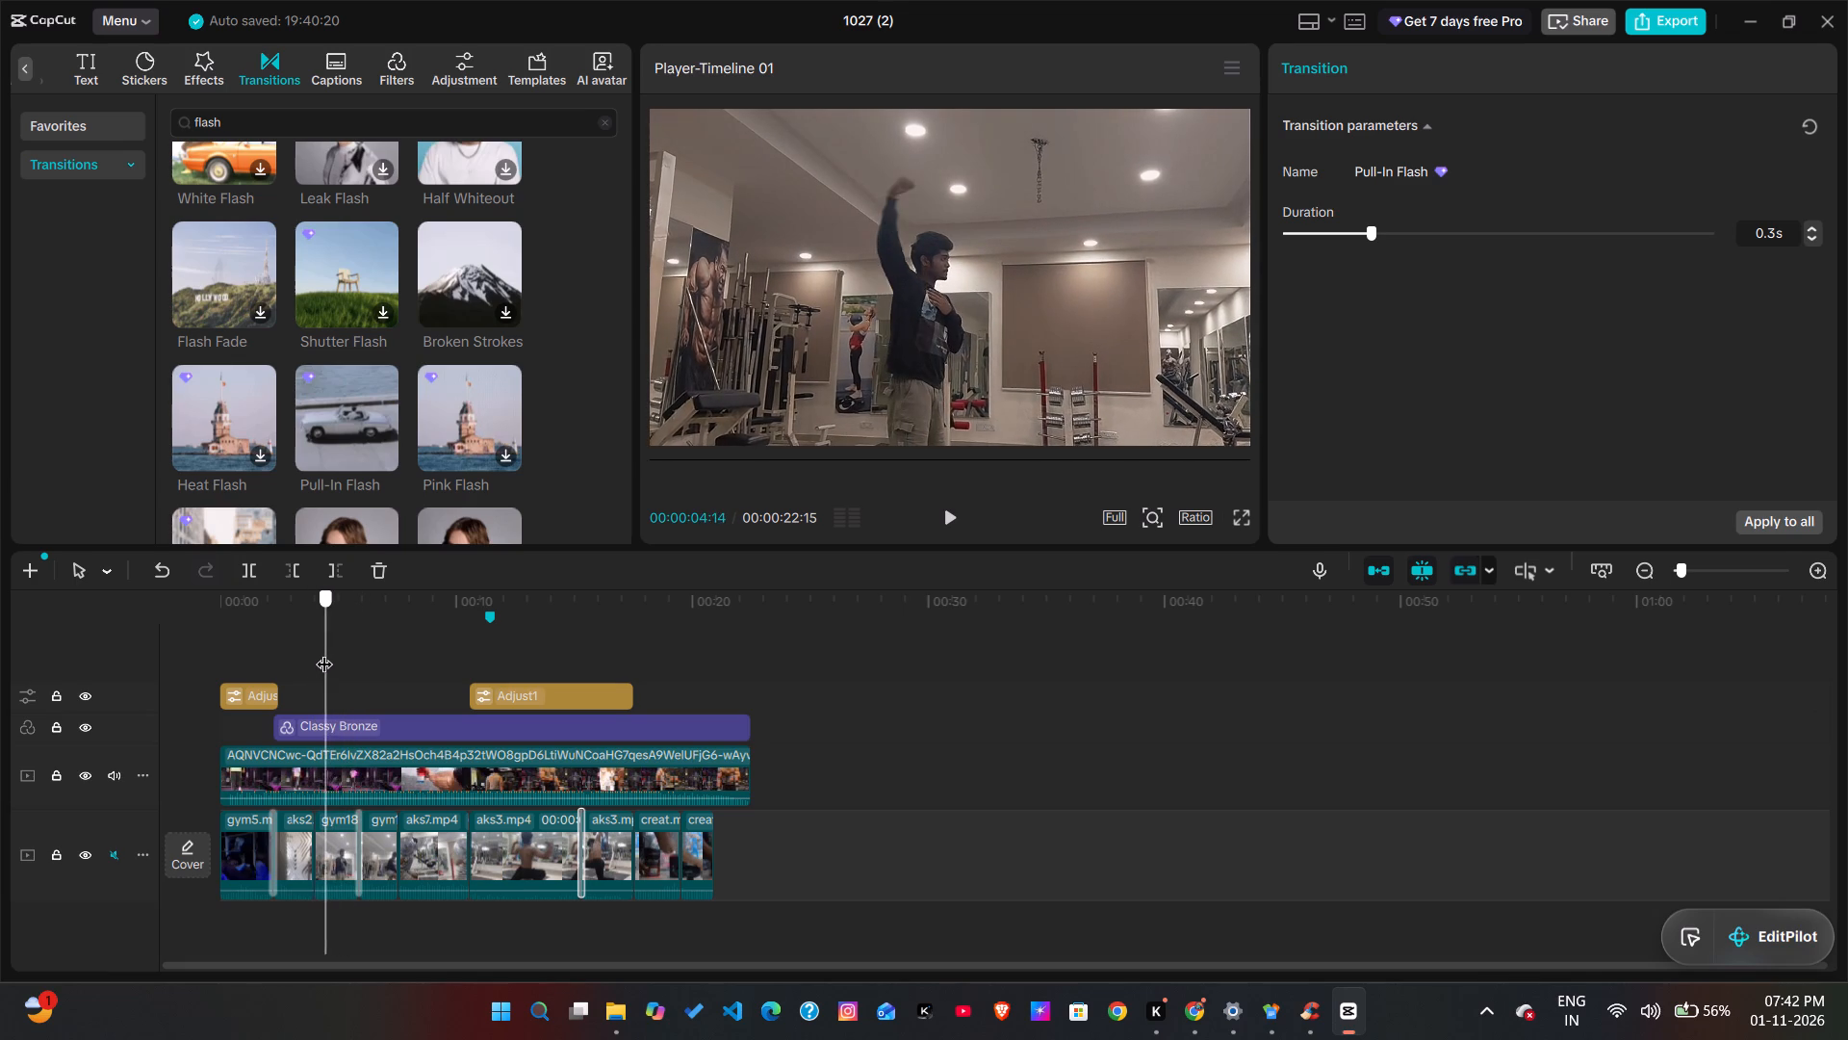
drag(324, 652, 320, 653)
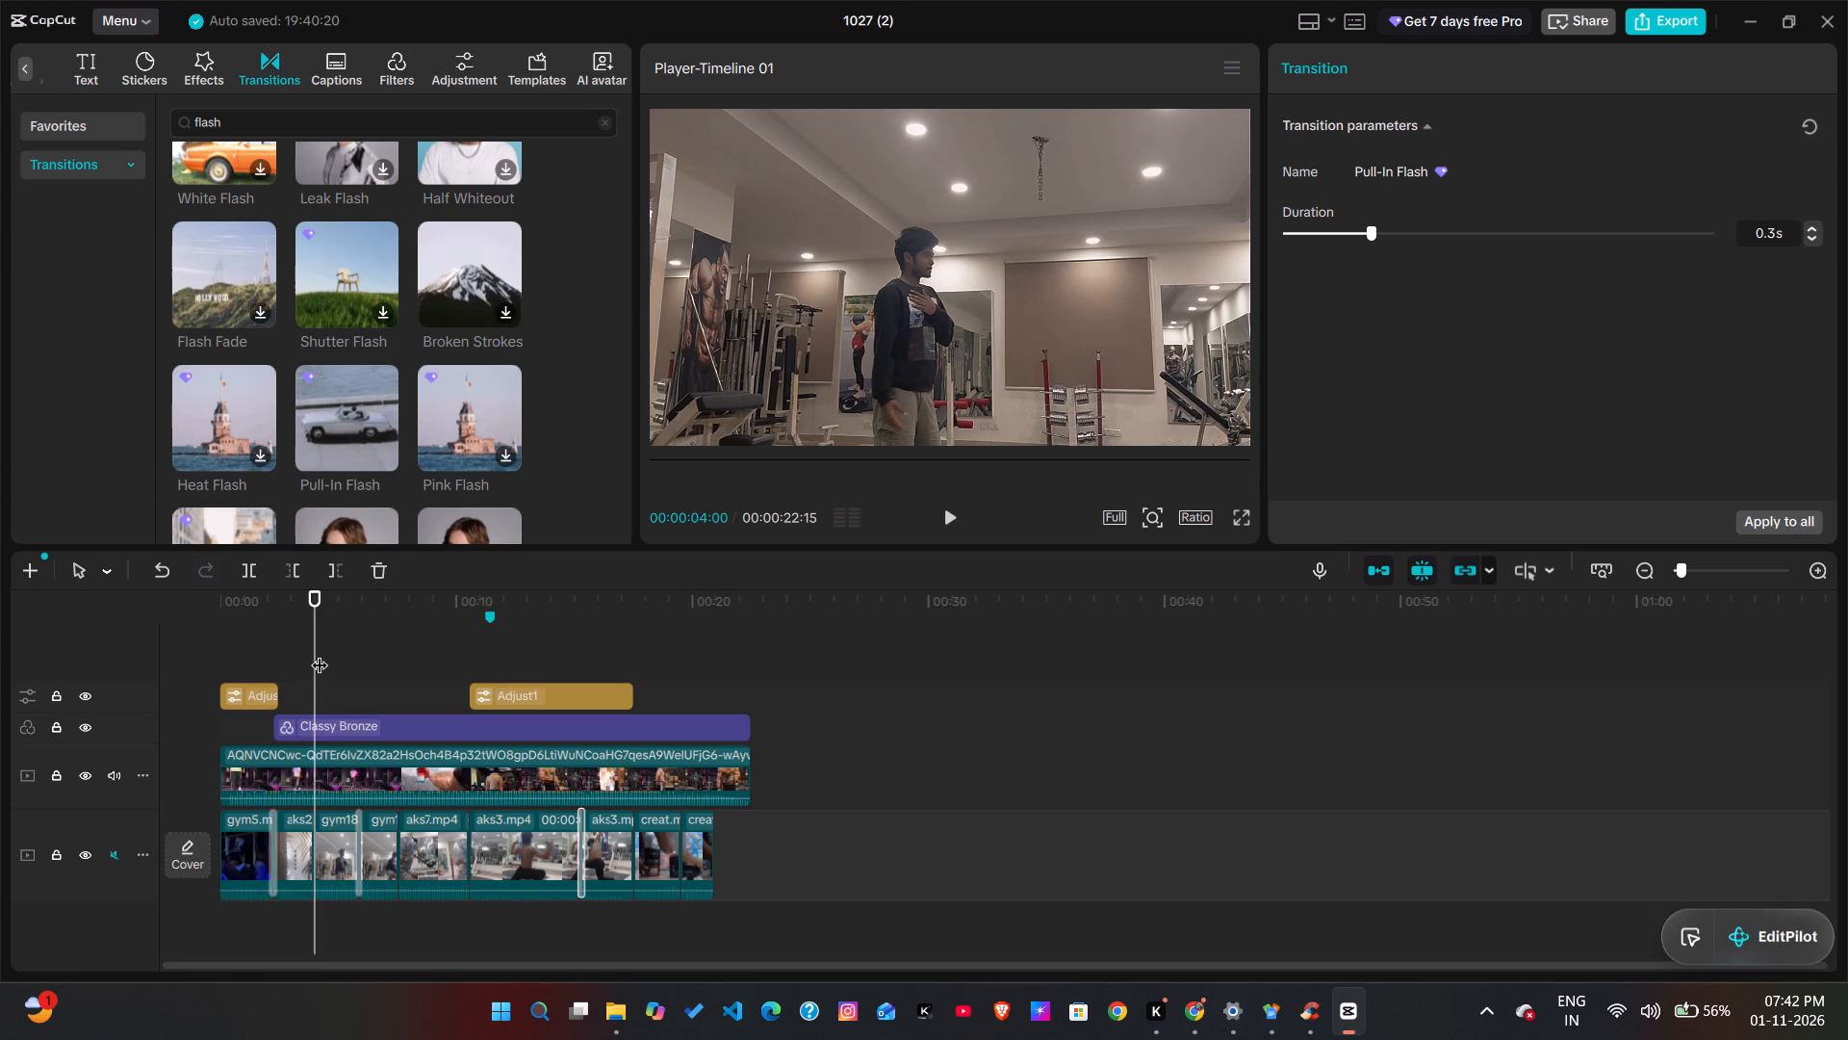
Duplicate the longer reference video on the timeline, placing the copy directly after the original at 22:15.
click(429, 768)
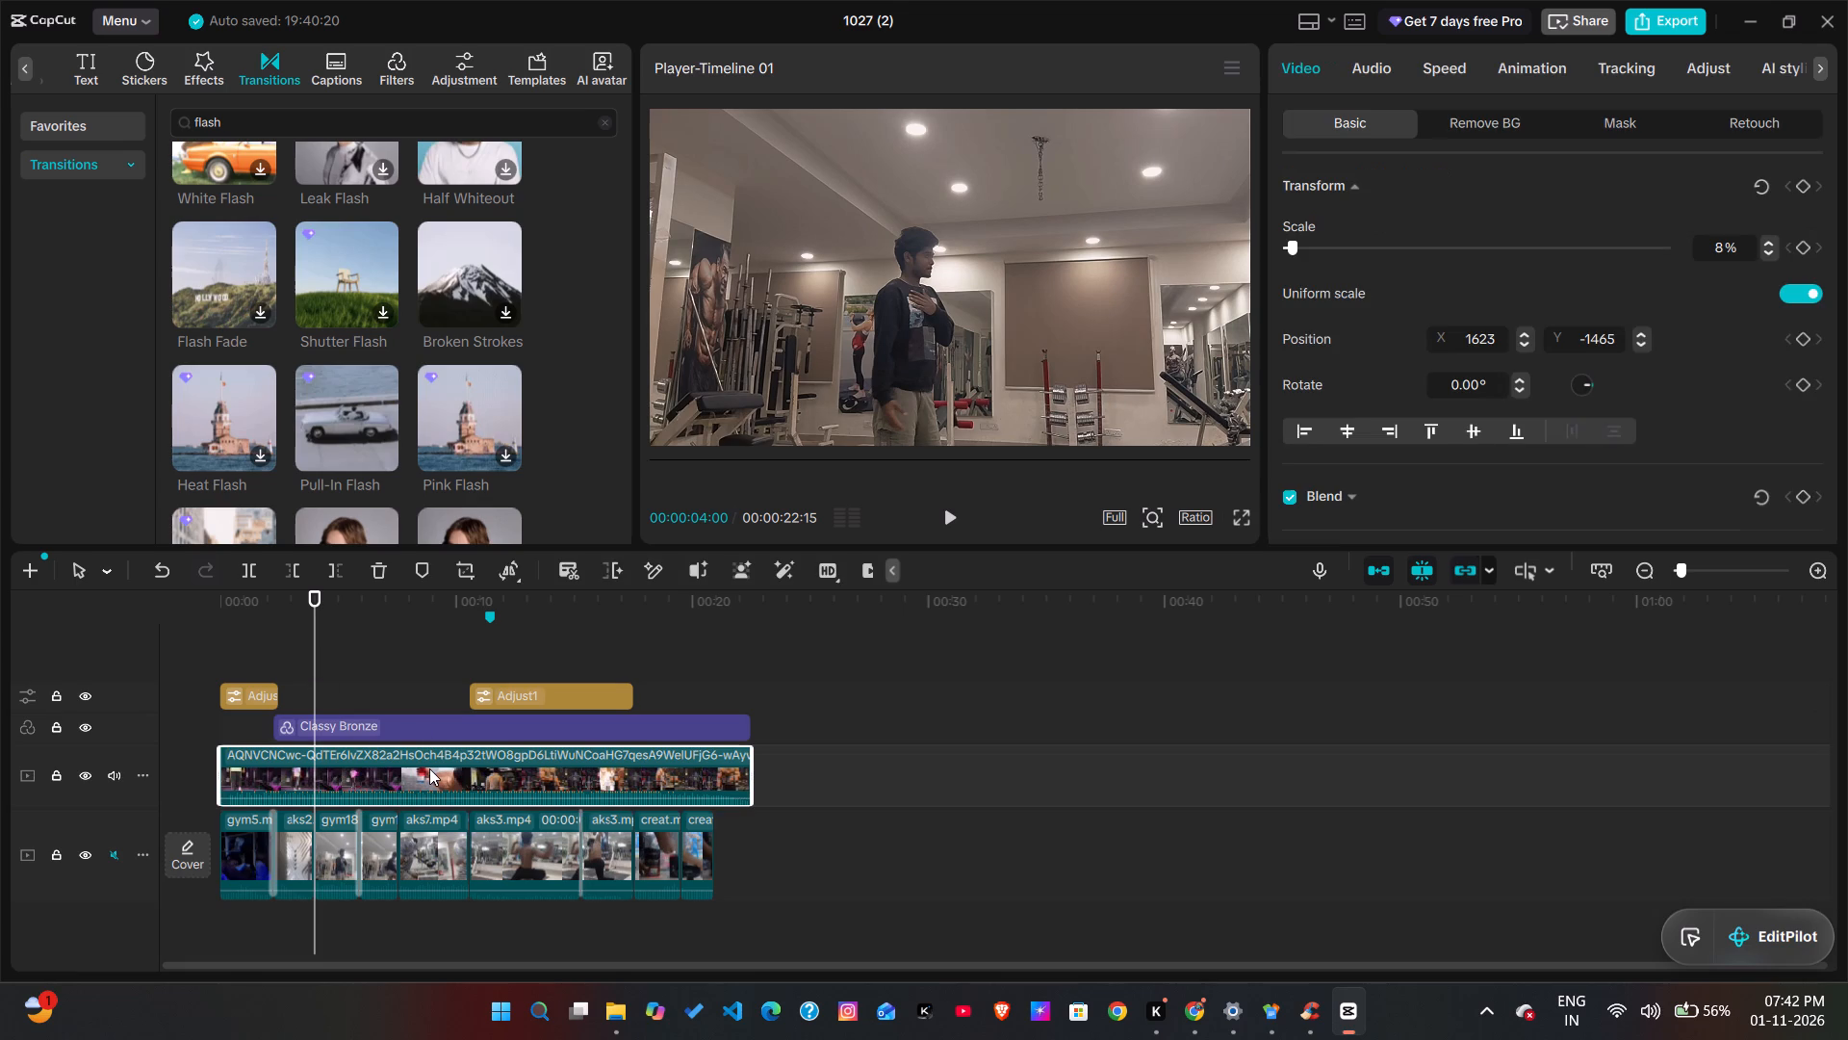
key(ctrl+c)
click(765, 711)
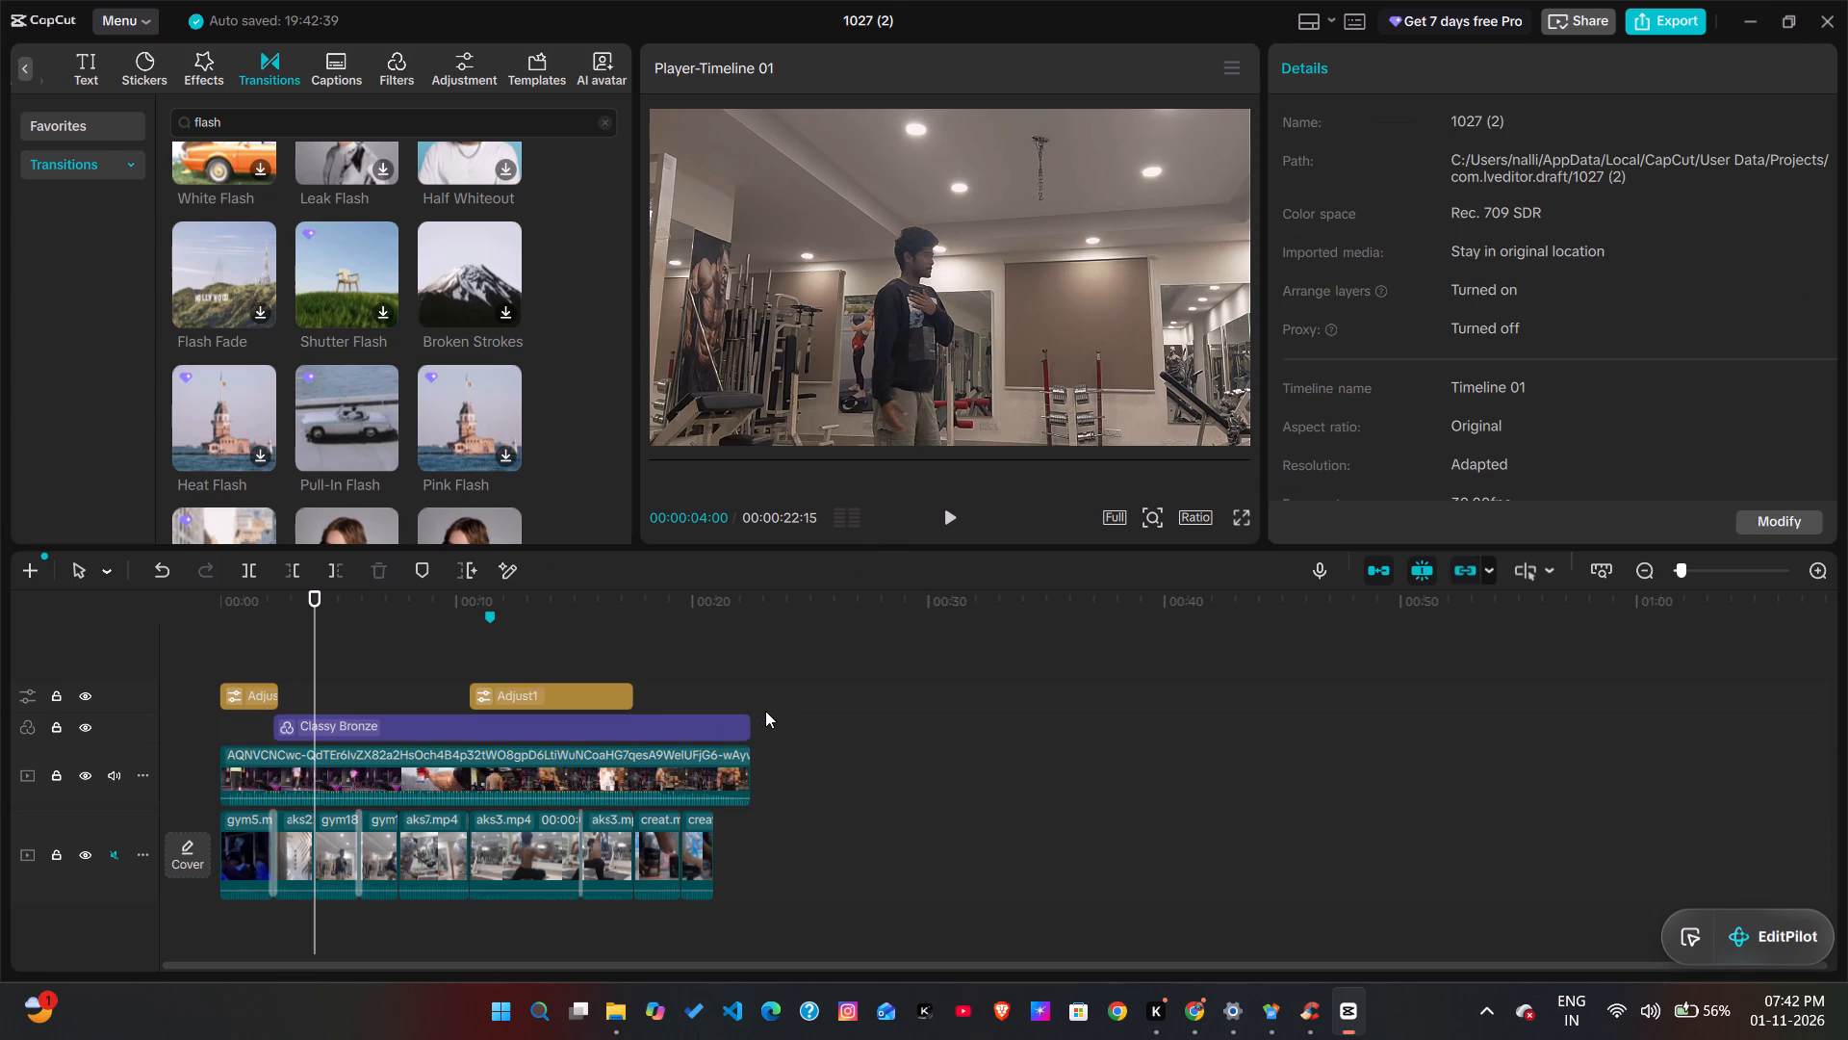
drag(765, 711, 823, 719)
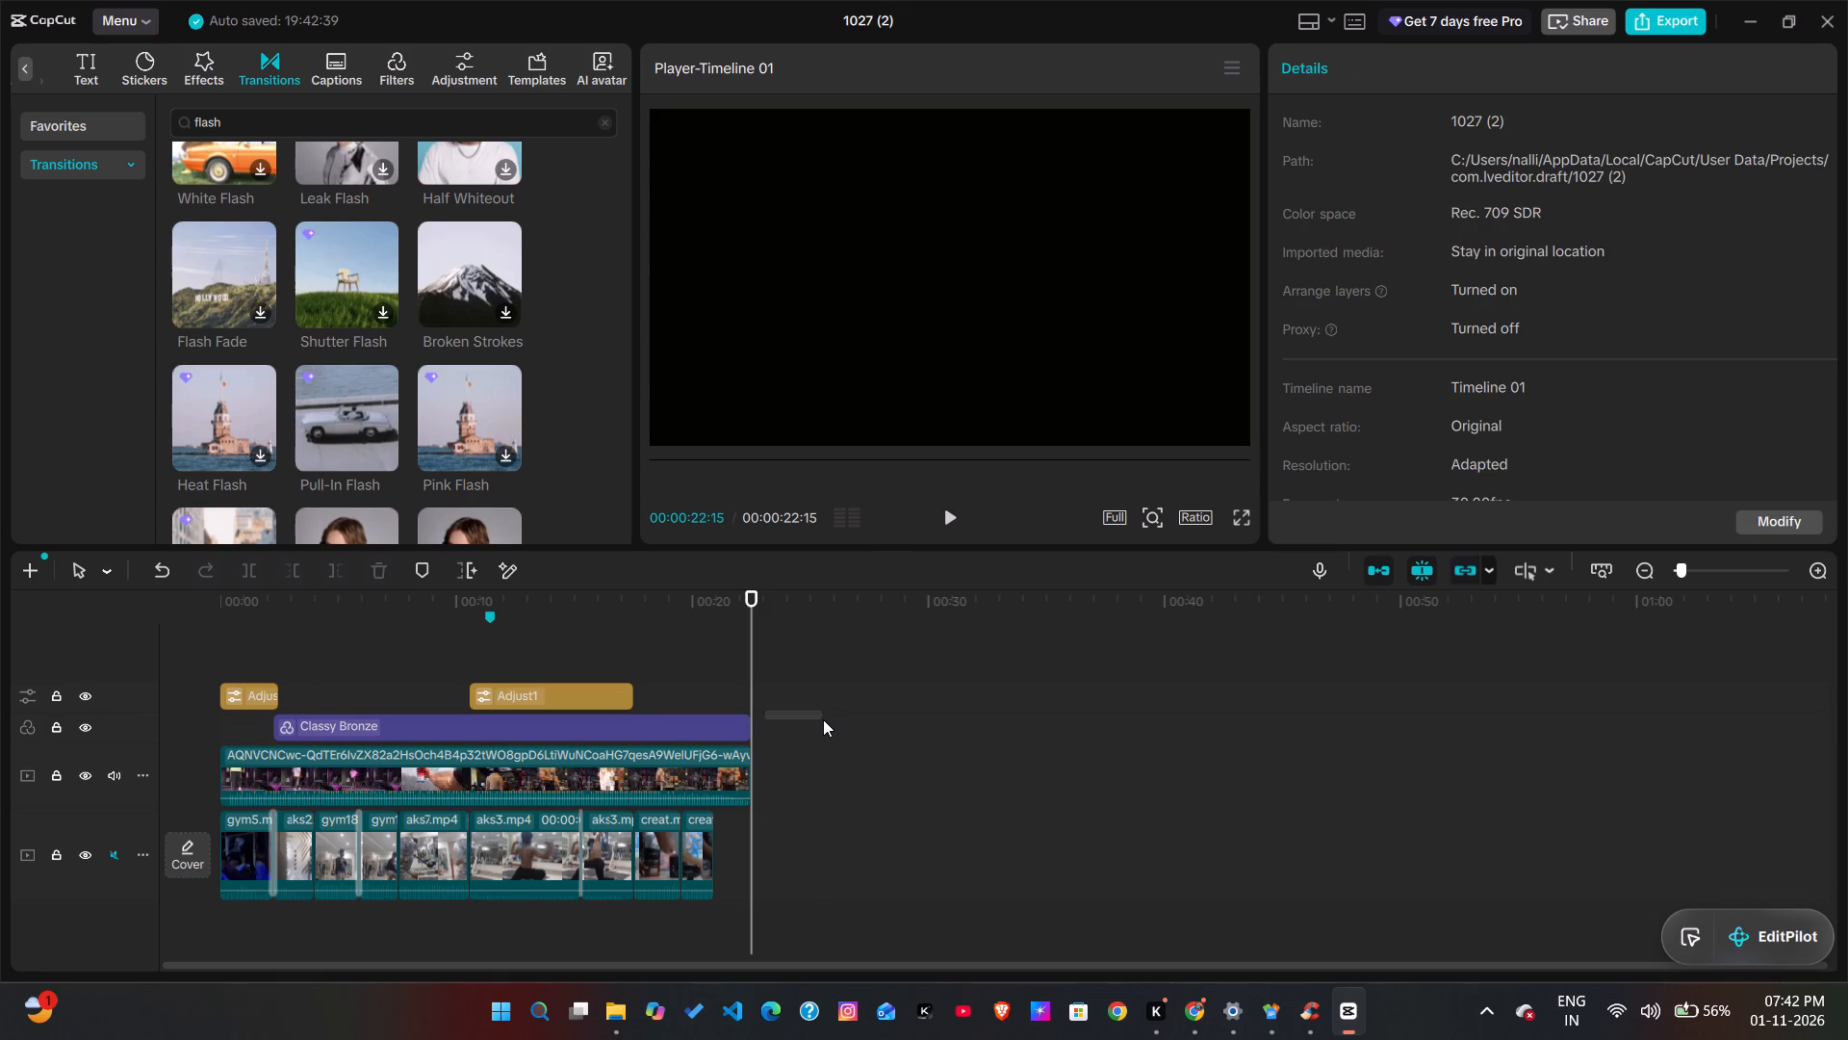
key(ctrl+v)
key(space)
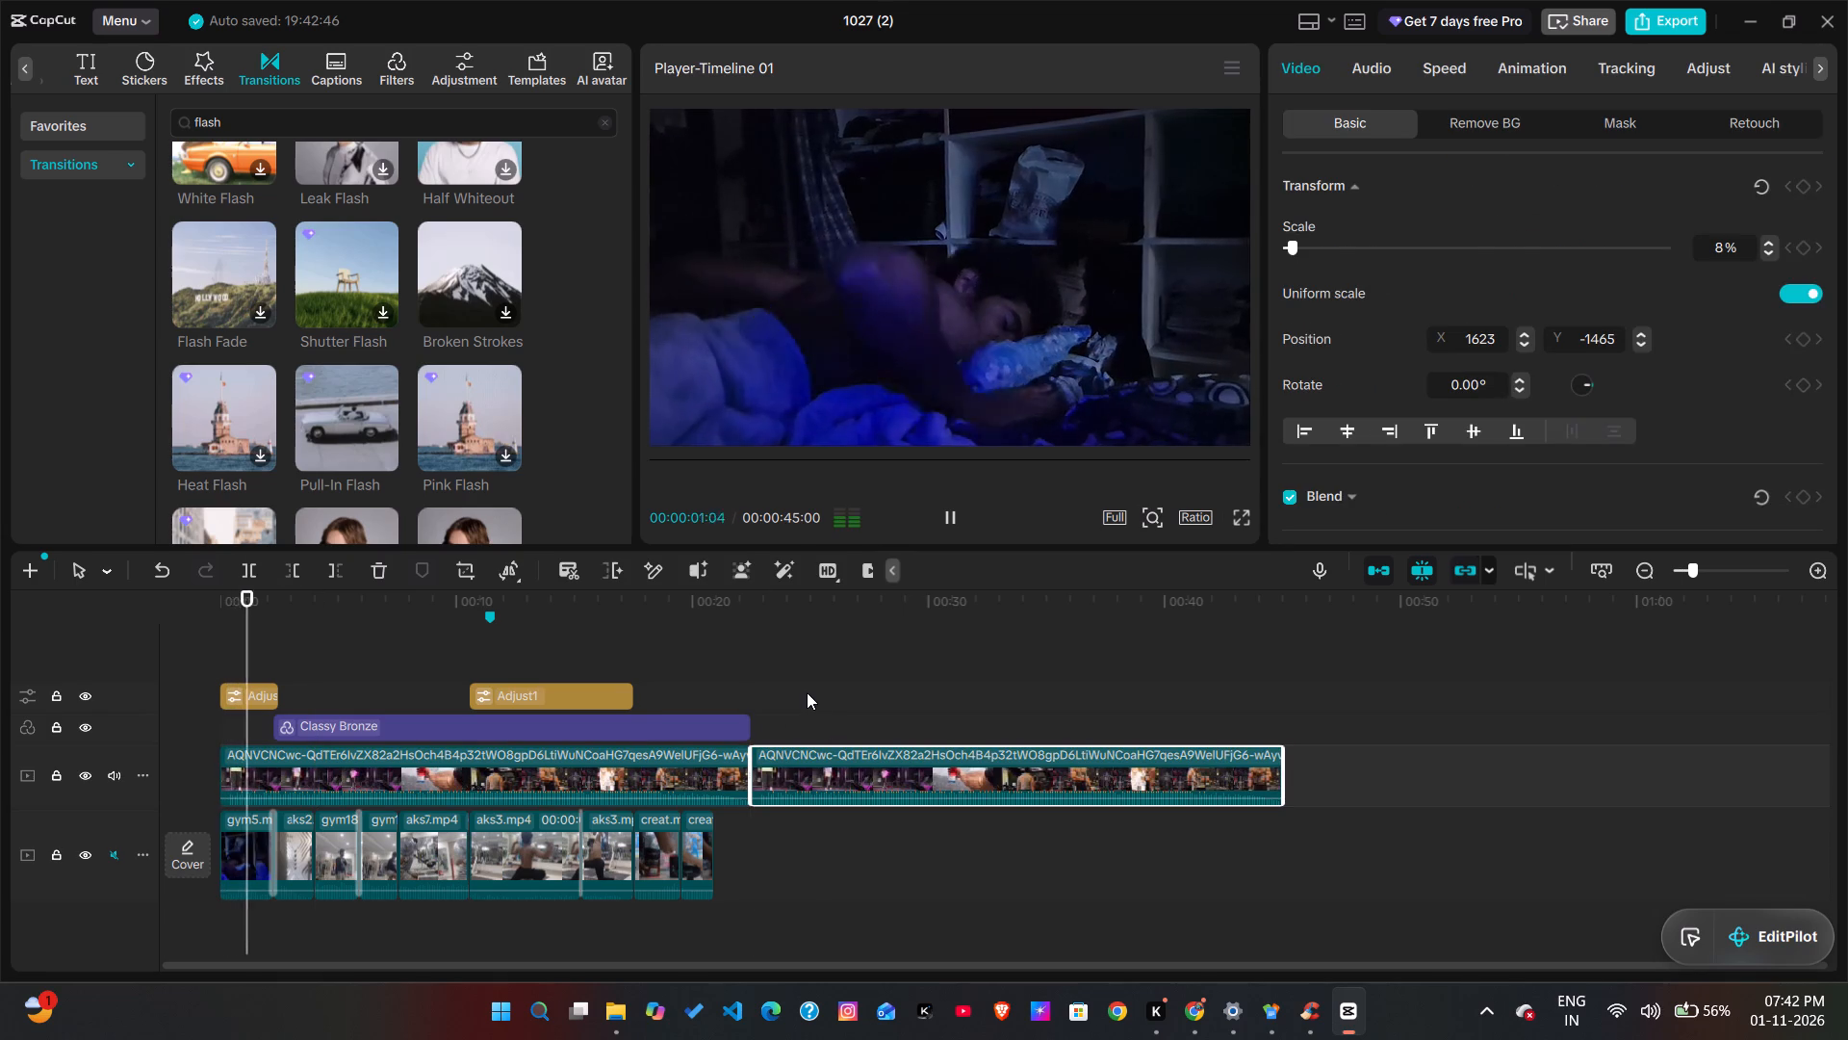
click(807, 692)
drag(807, 692, 783, 692)
key(space)
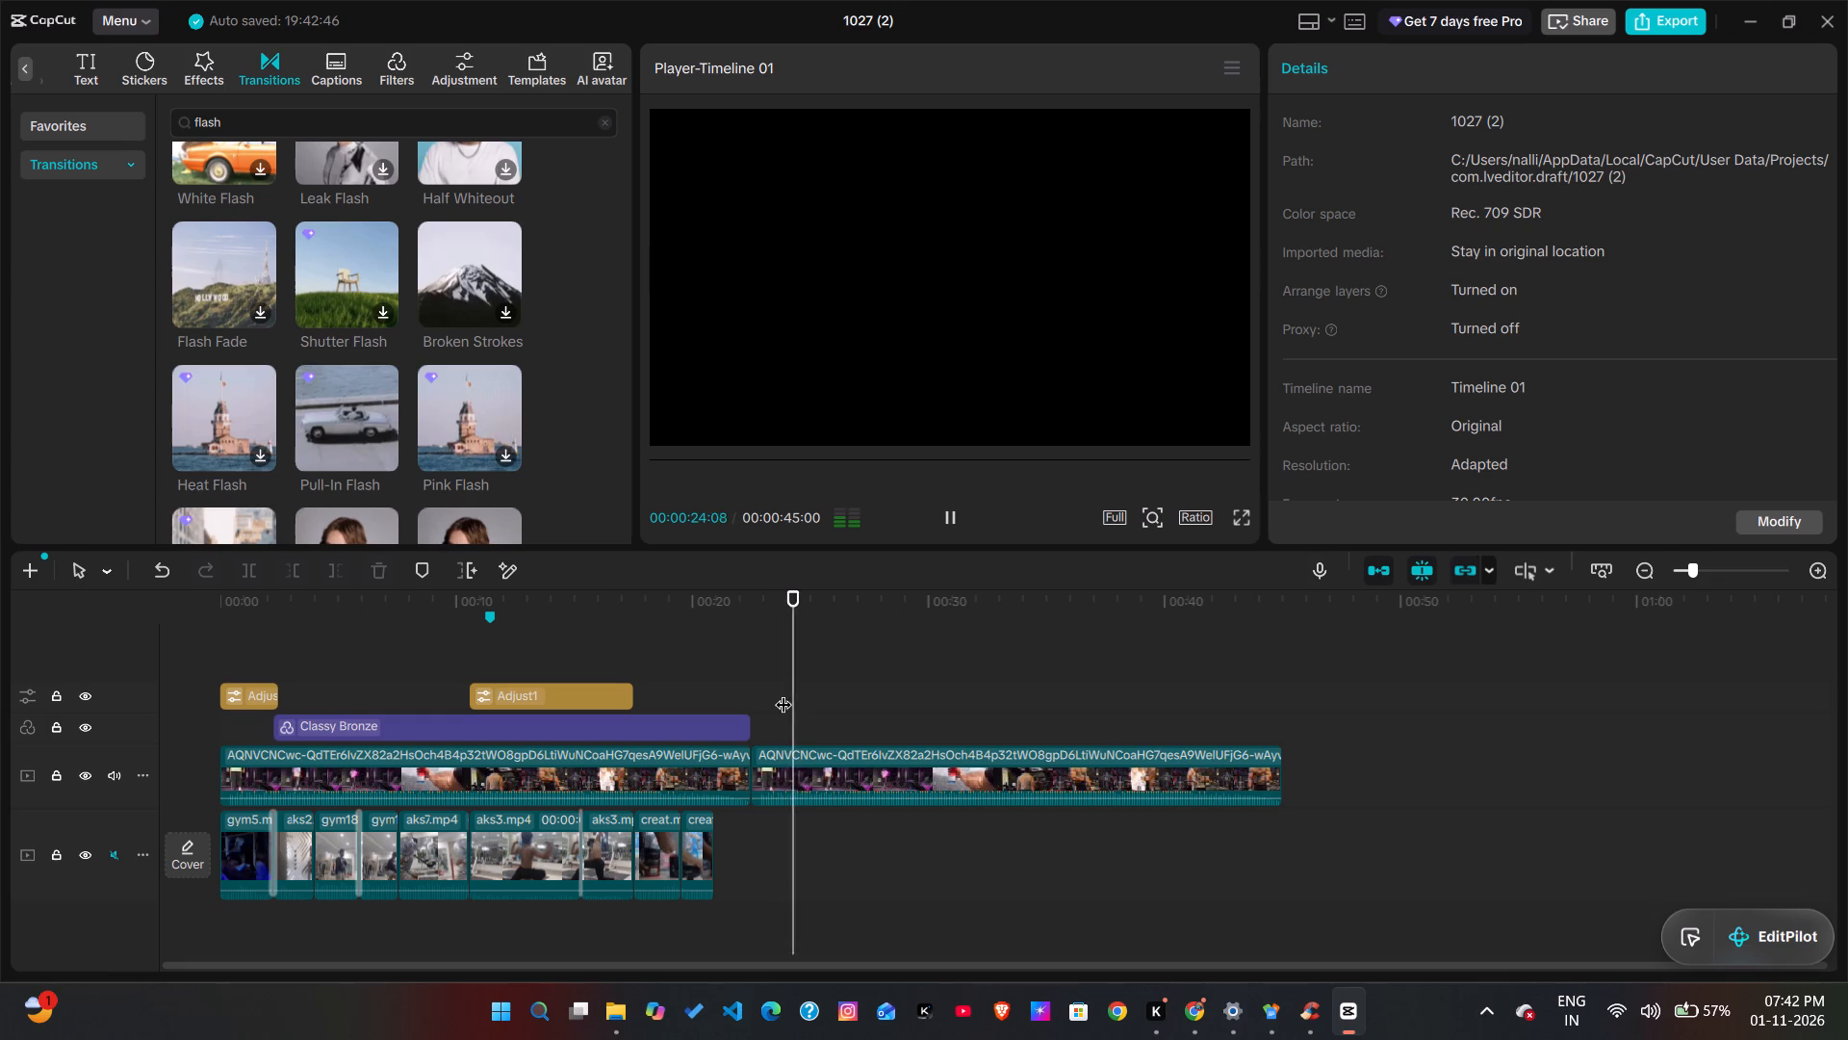
key(space)
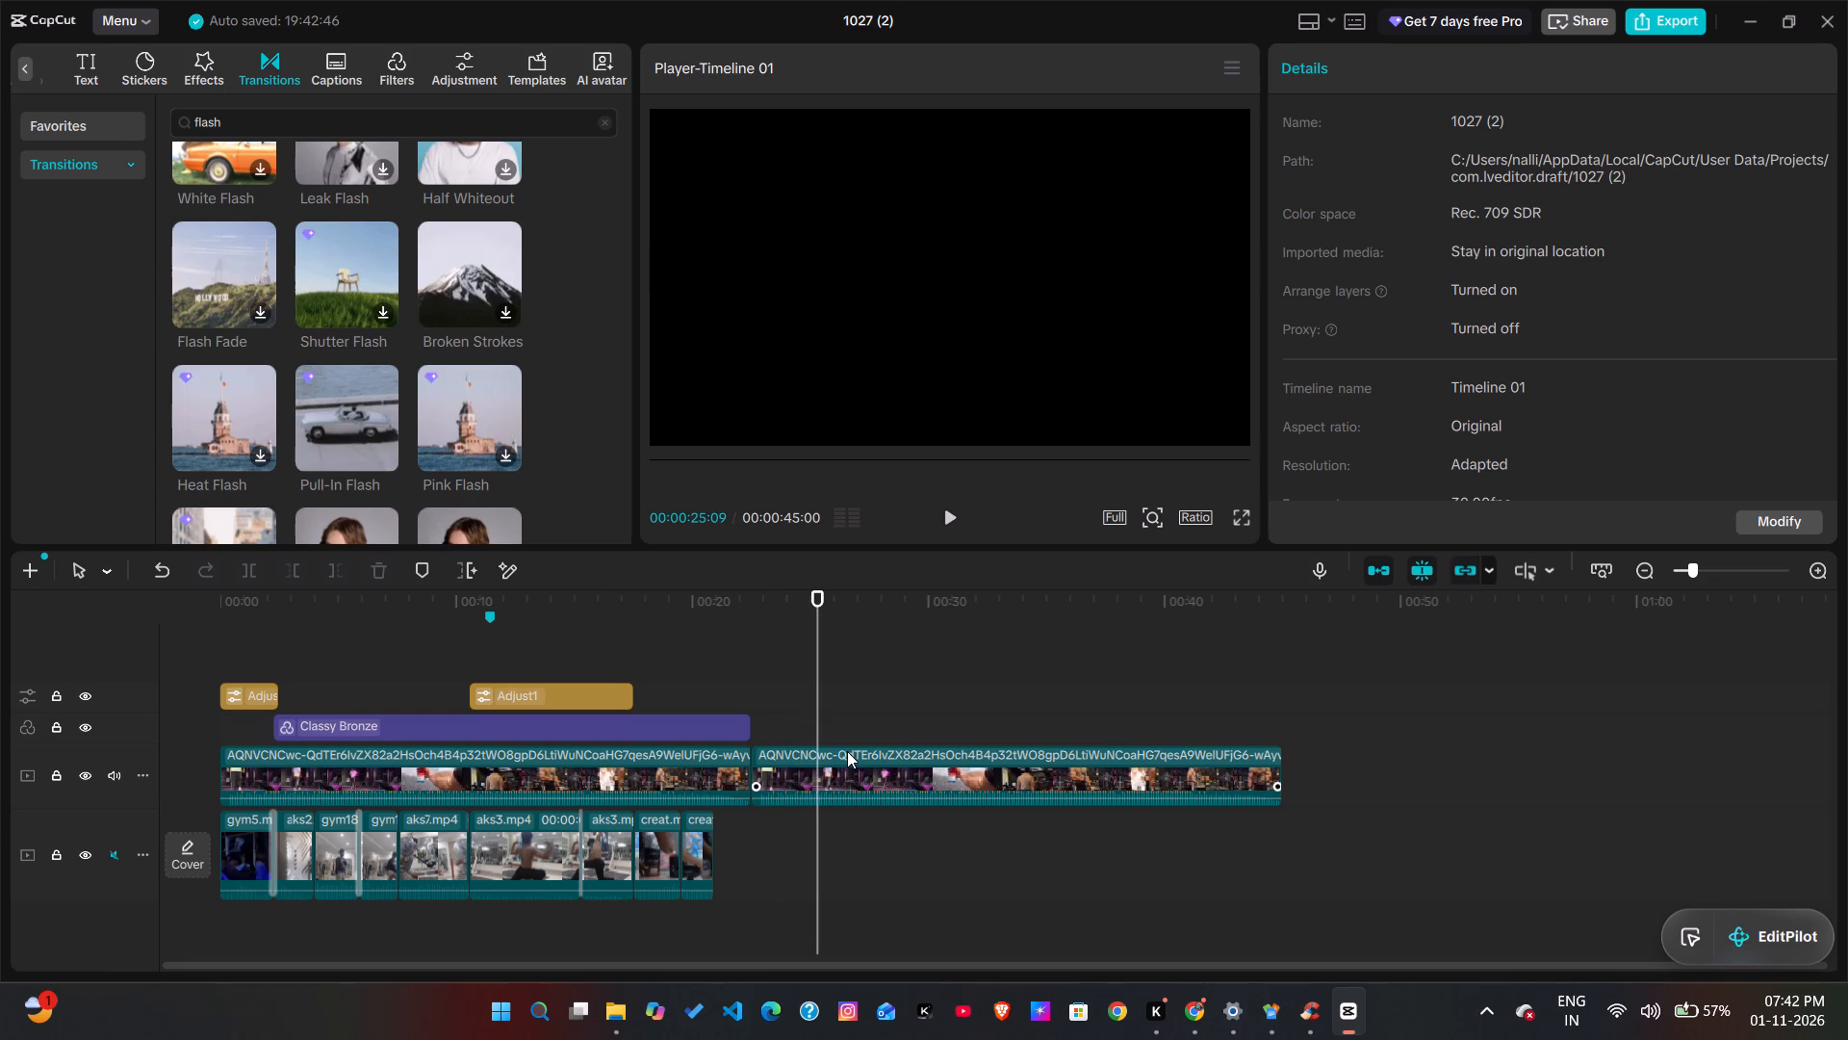
Move the reference video copy onto its own track above the Classy Bronze filter, starting at about 31 seconds.
click(847, 751)
drag(847, 751, 967, 830)
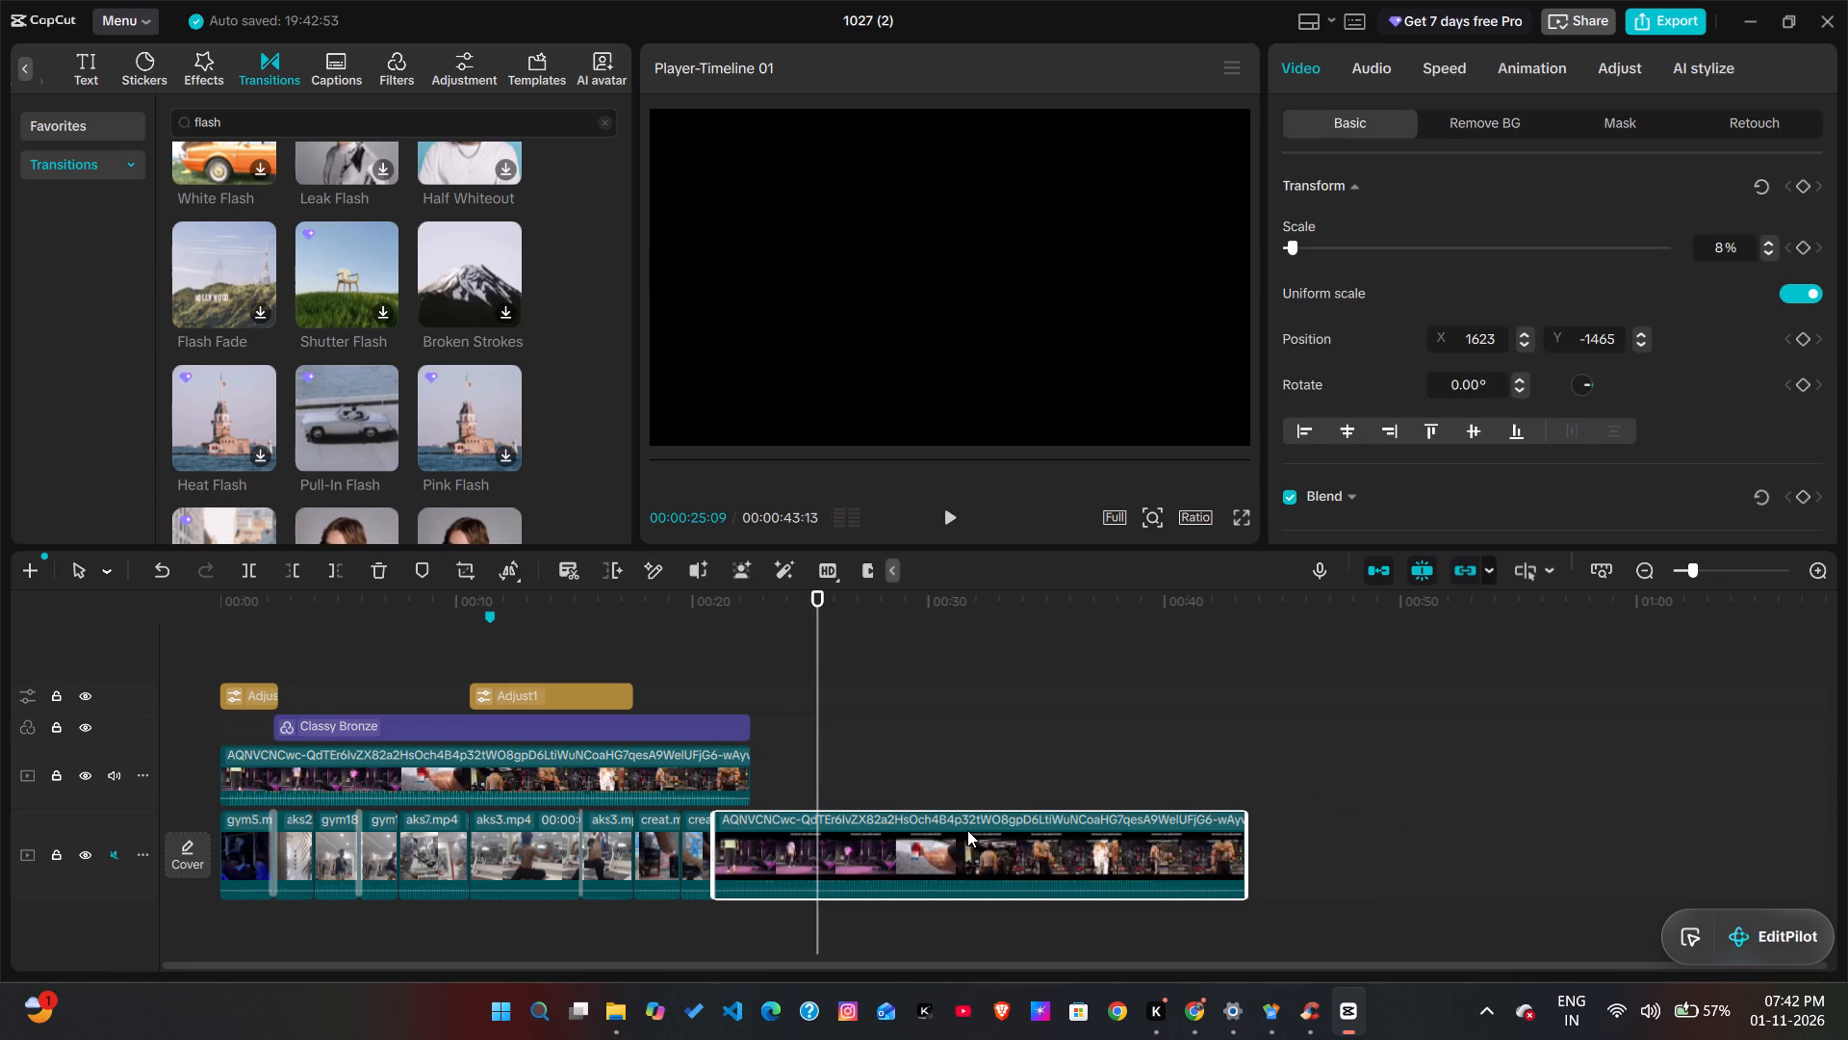
drag(967, 830, 1216, 722)
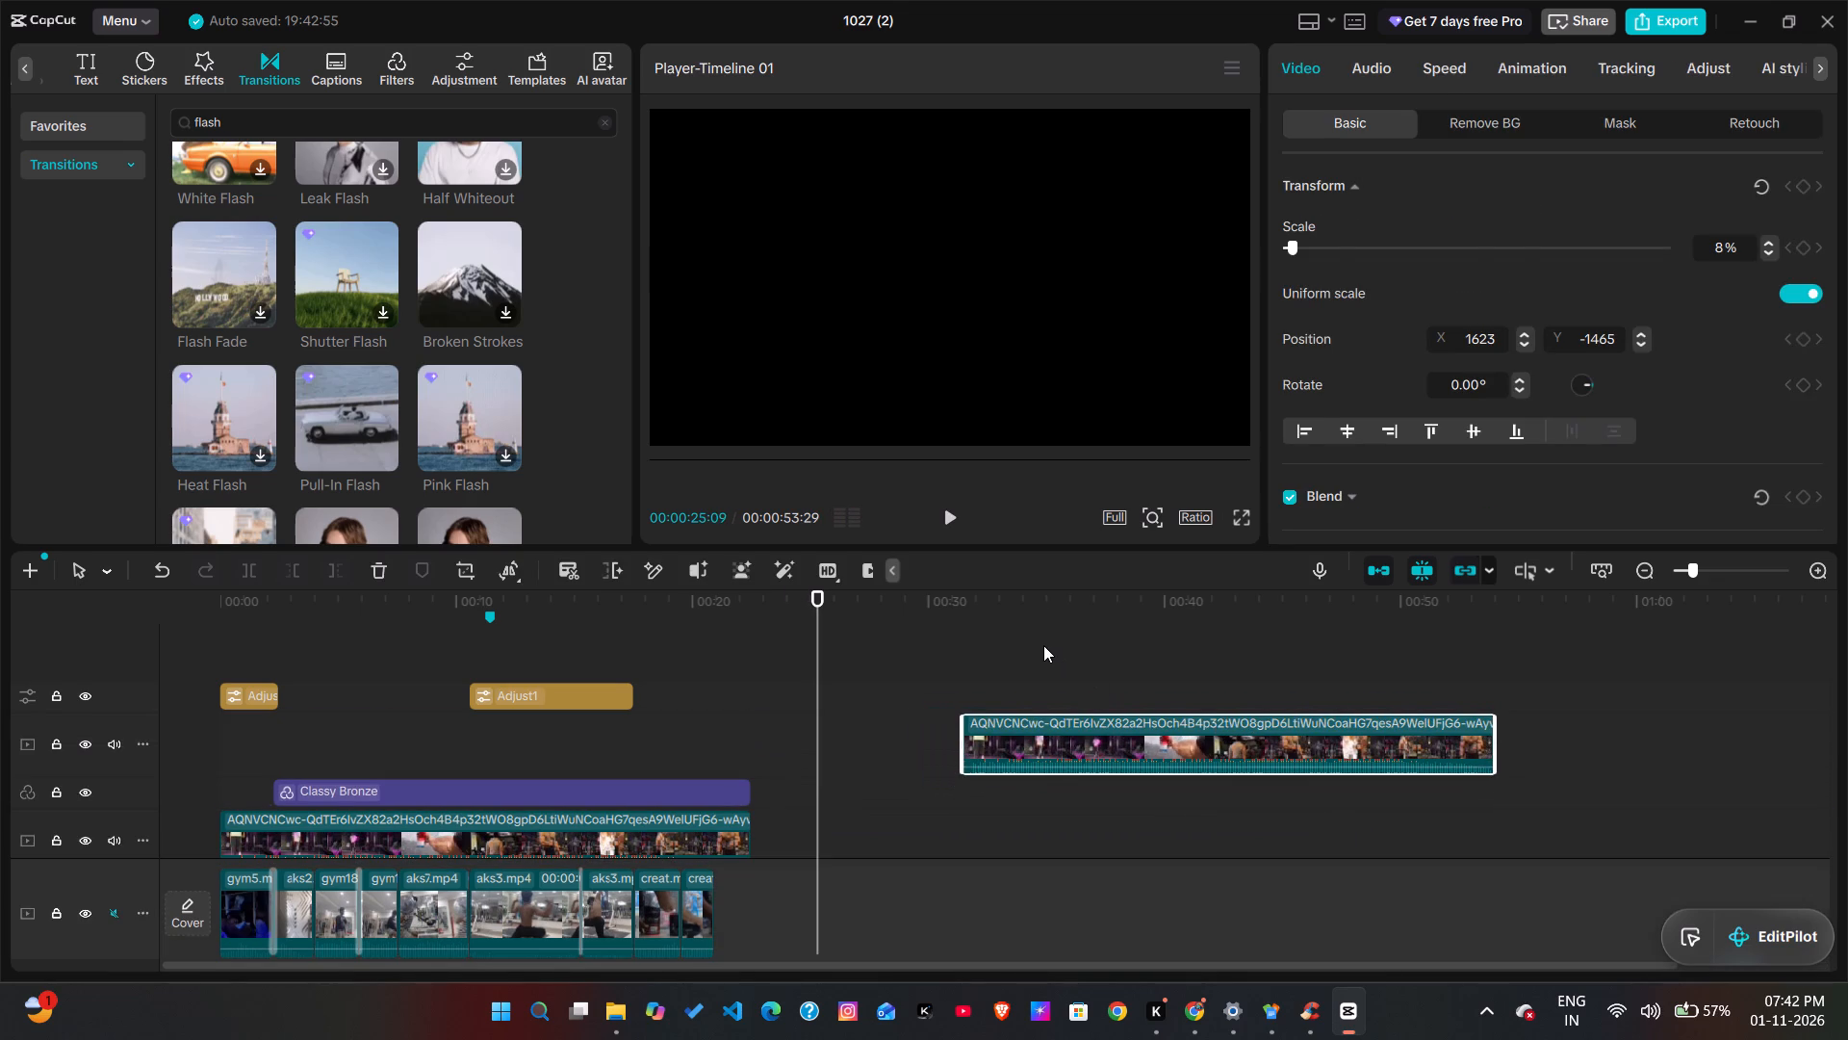
click(1043, 645)
drag(1043, 645, 1023, 641)
key(space)
key(space)
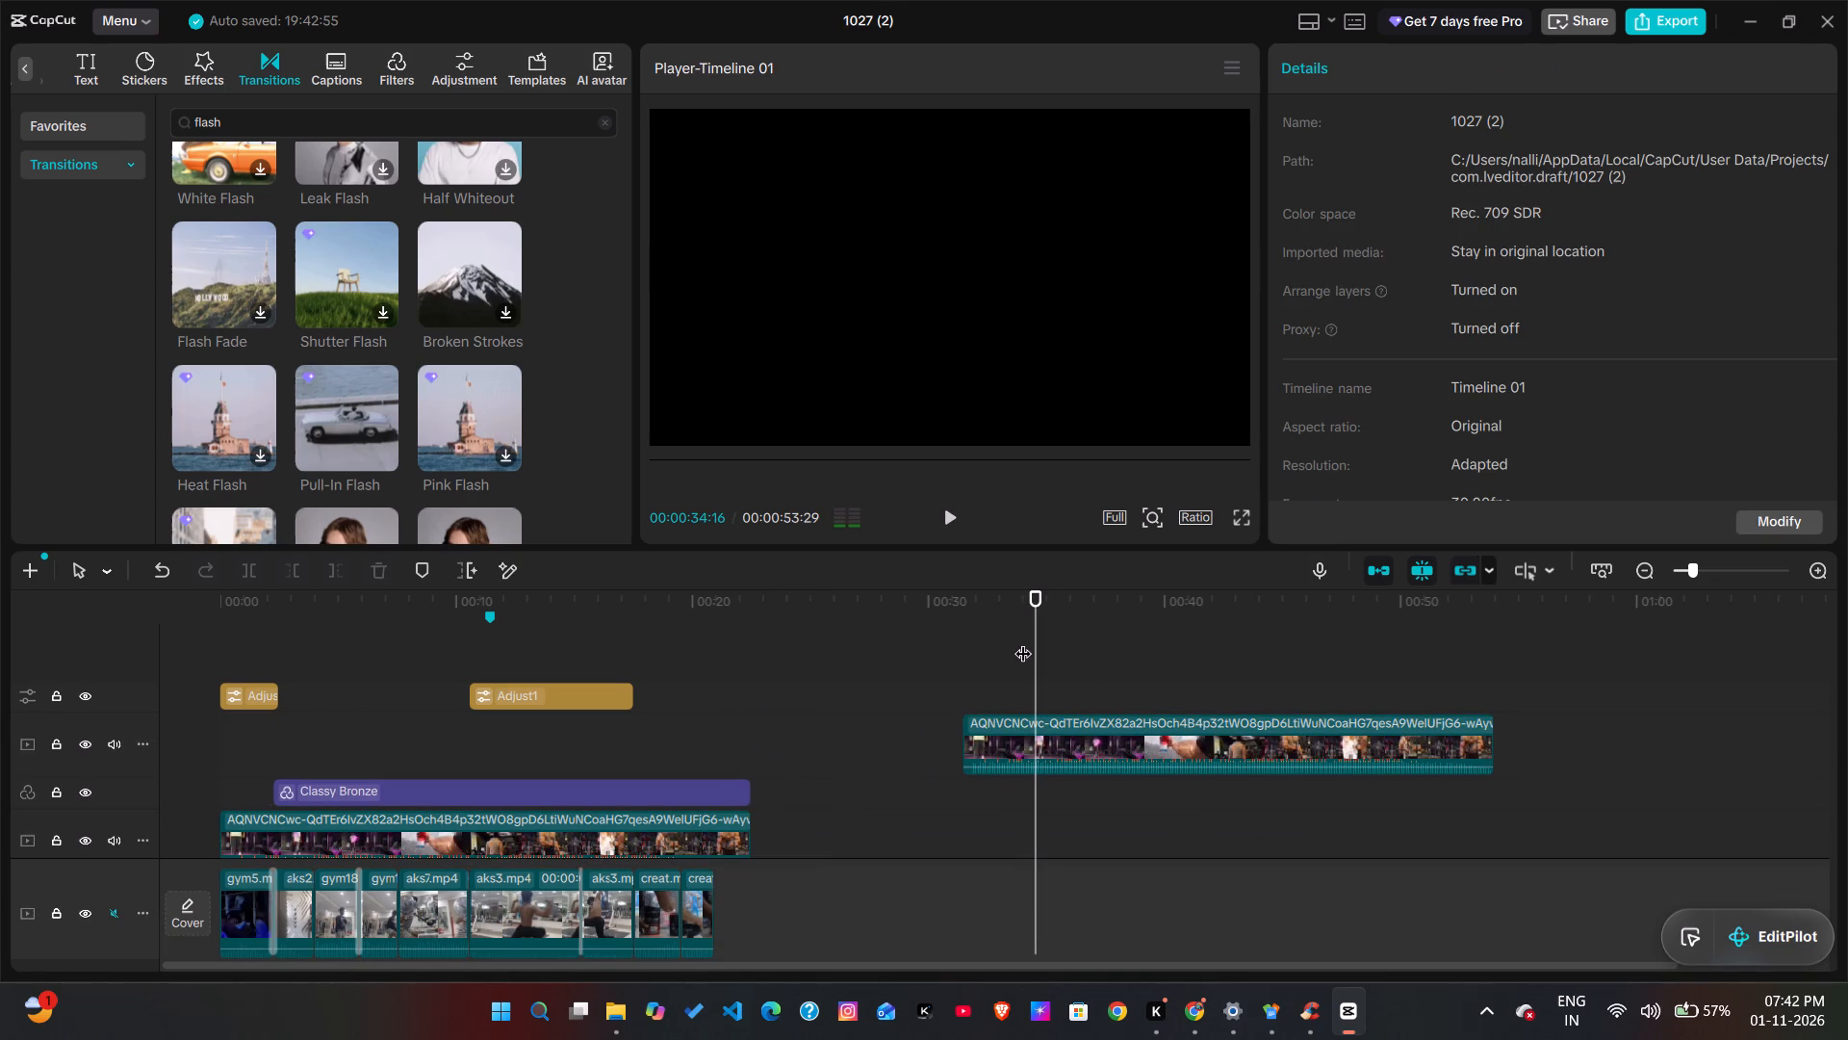
Enlarge the reference video copy to 222% scale and reposition it near the frame's centre, at about X 77, Y -181.
click(1107, 723)
drag(1137, 274, 1147, 568)
click(1154, 727)
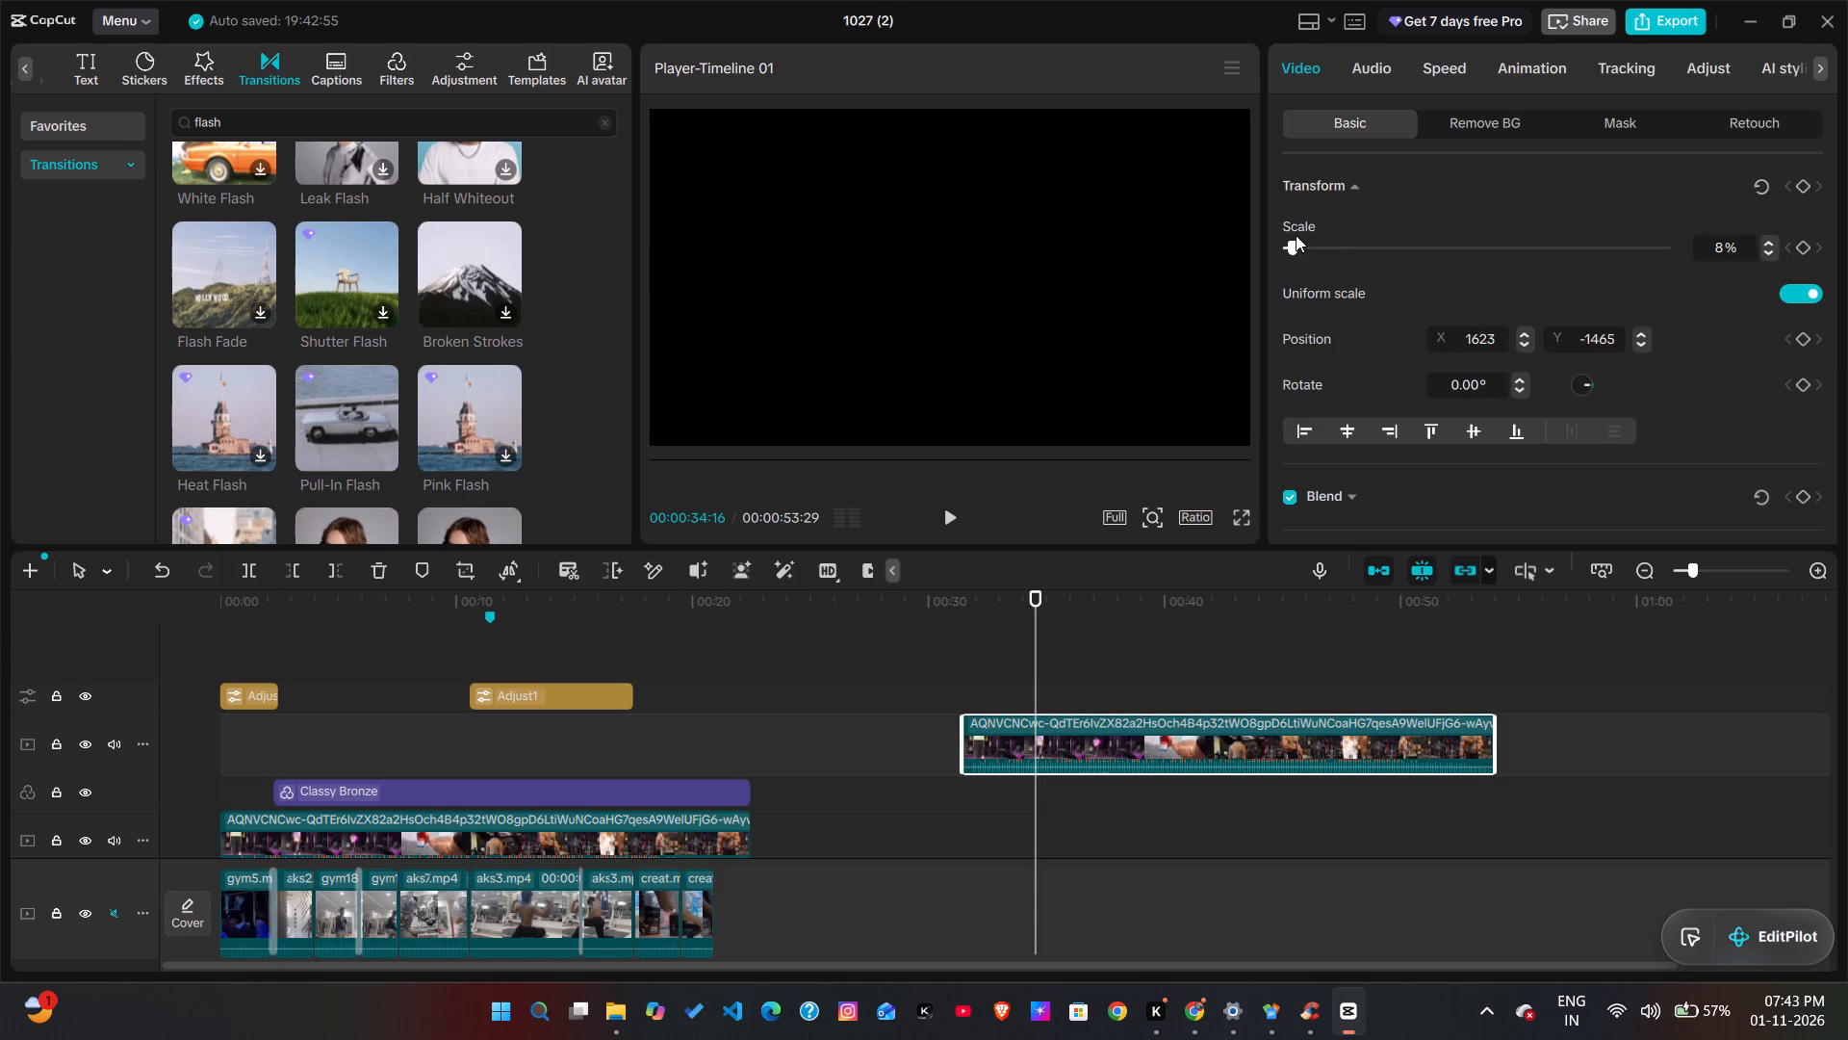
drag(1285, 253, 1455, 256)
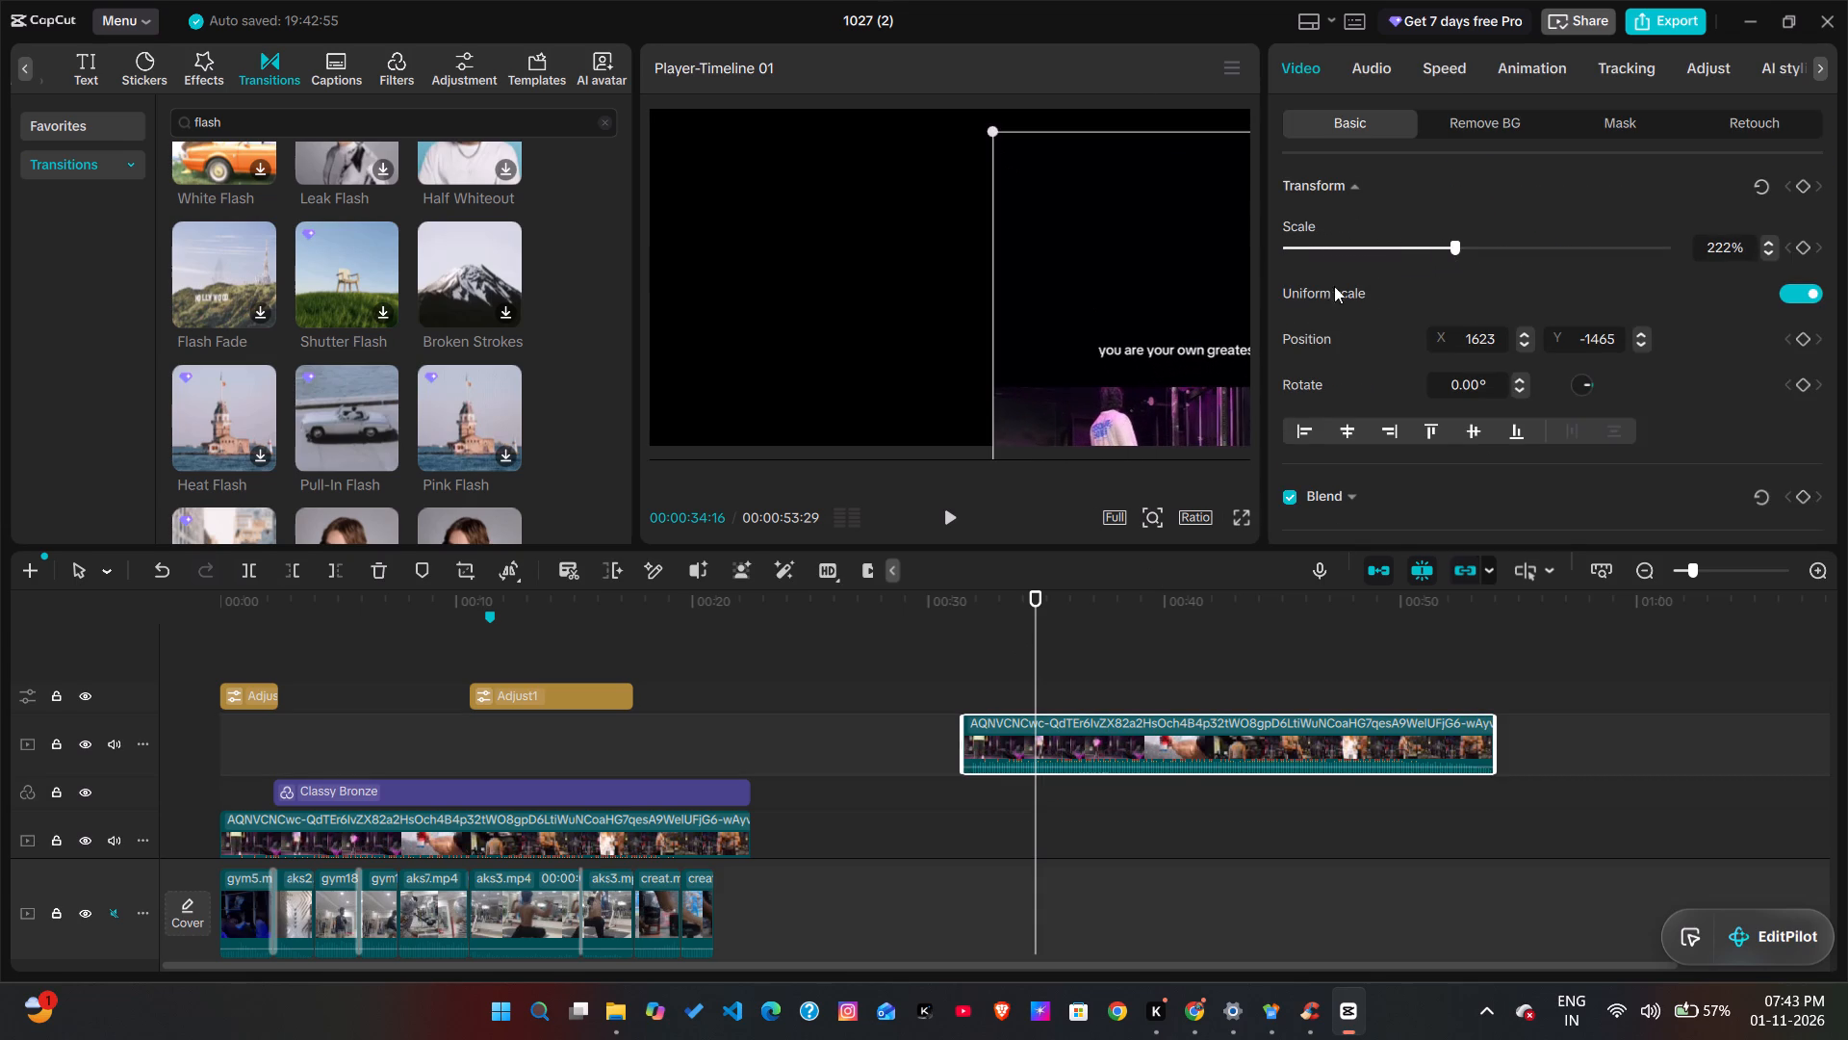
drag(1315, 288, 1209, 304)
drag(1209, 304, 993, 116)
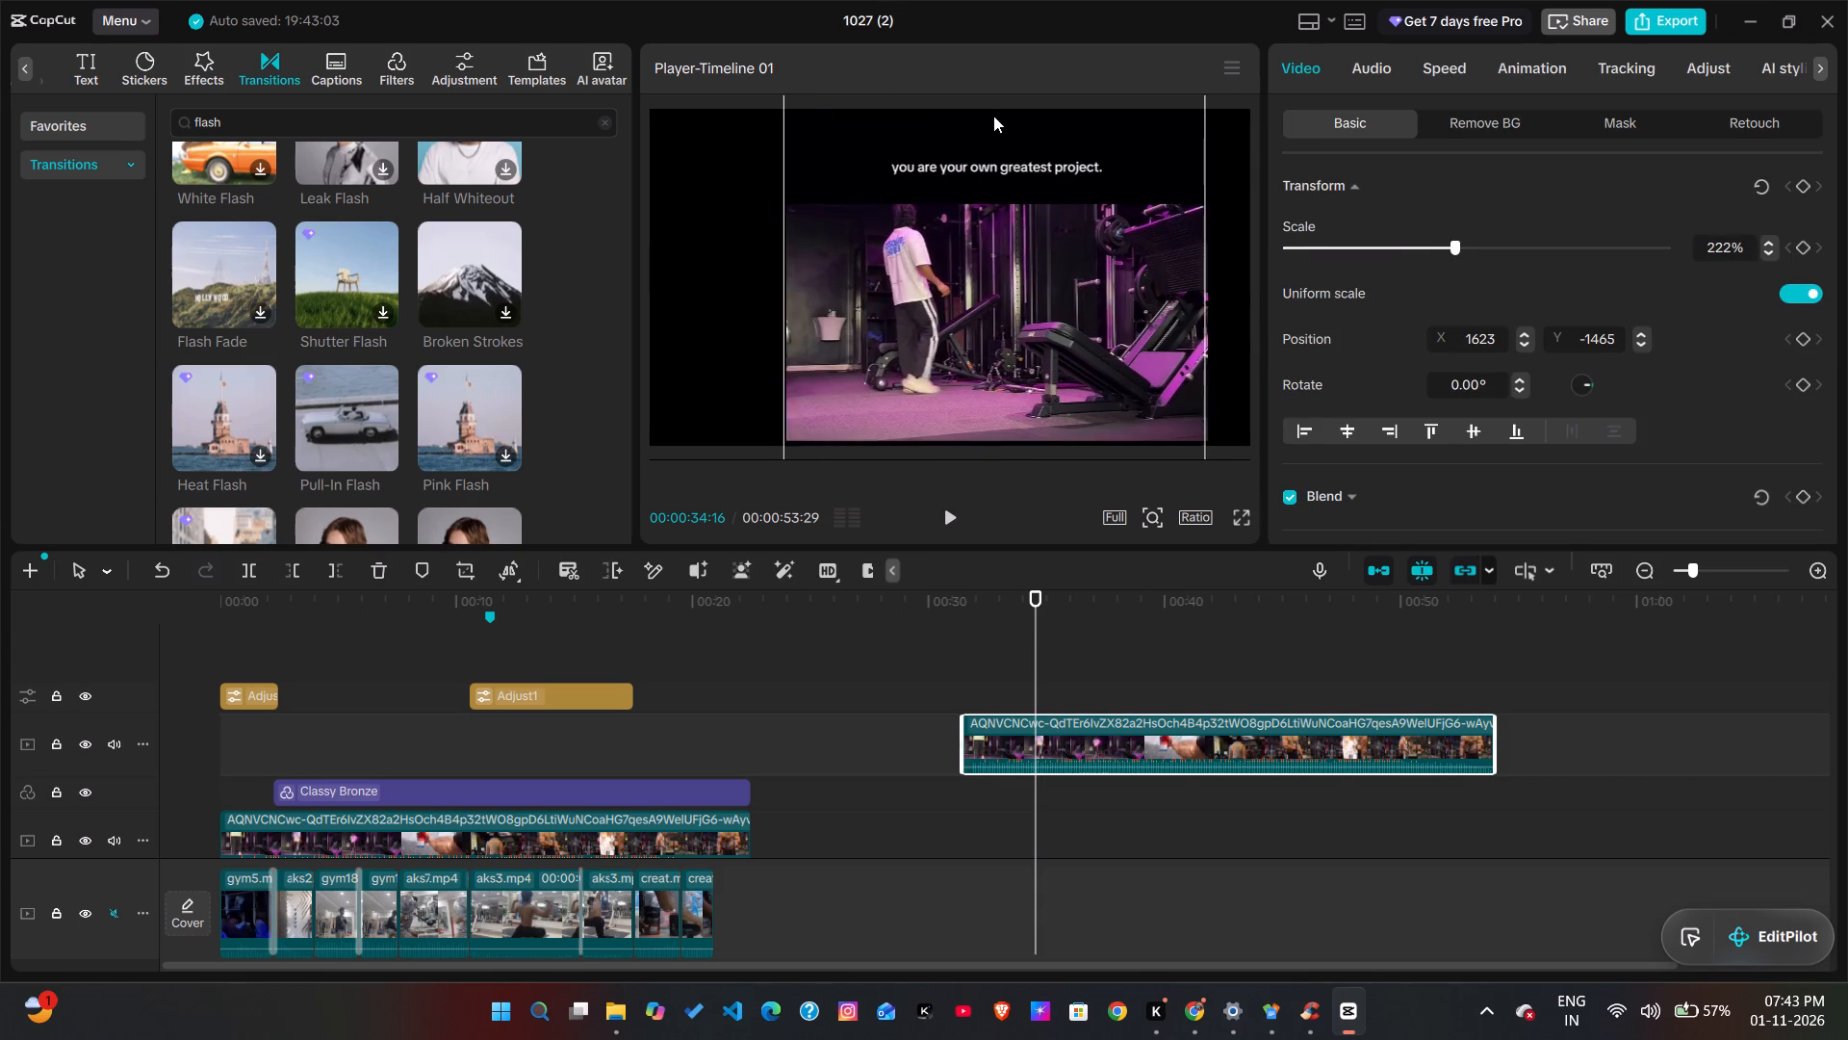
drag(993, 116, 970, 111)
click(969, 265)
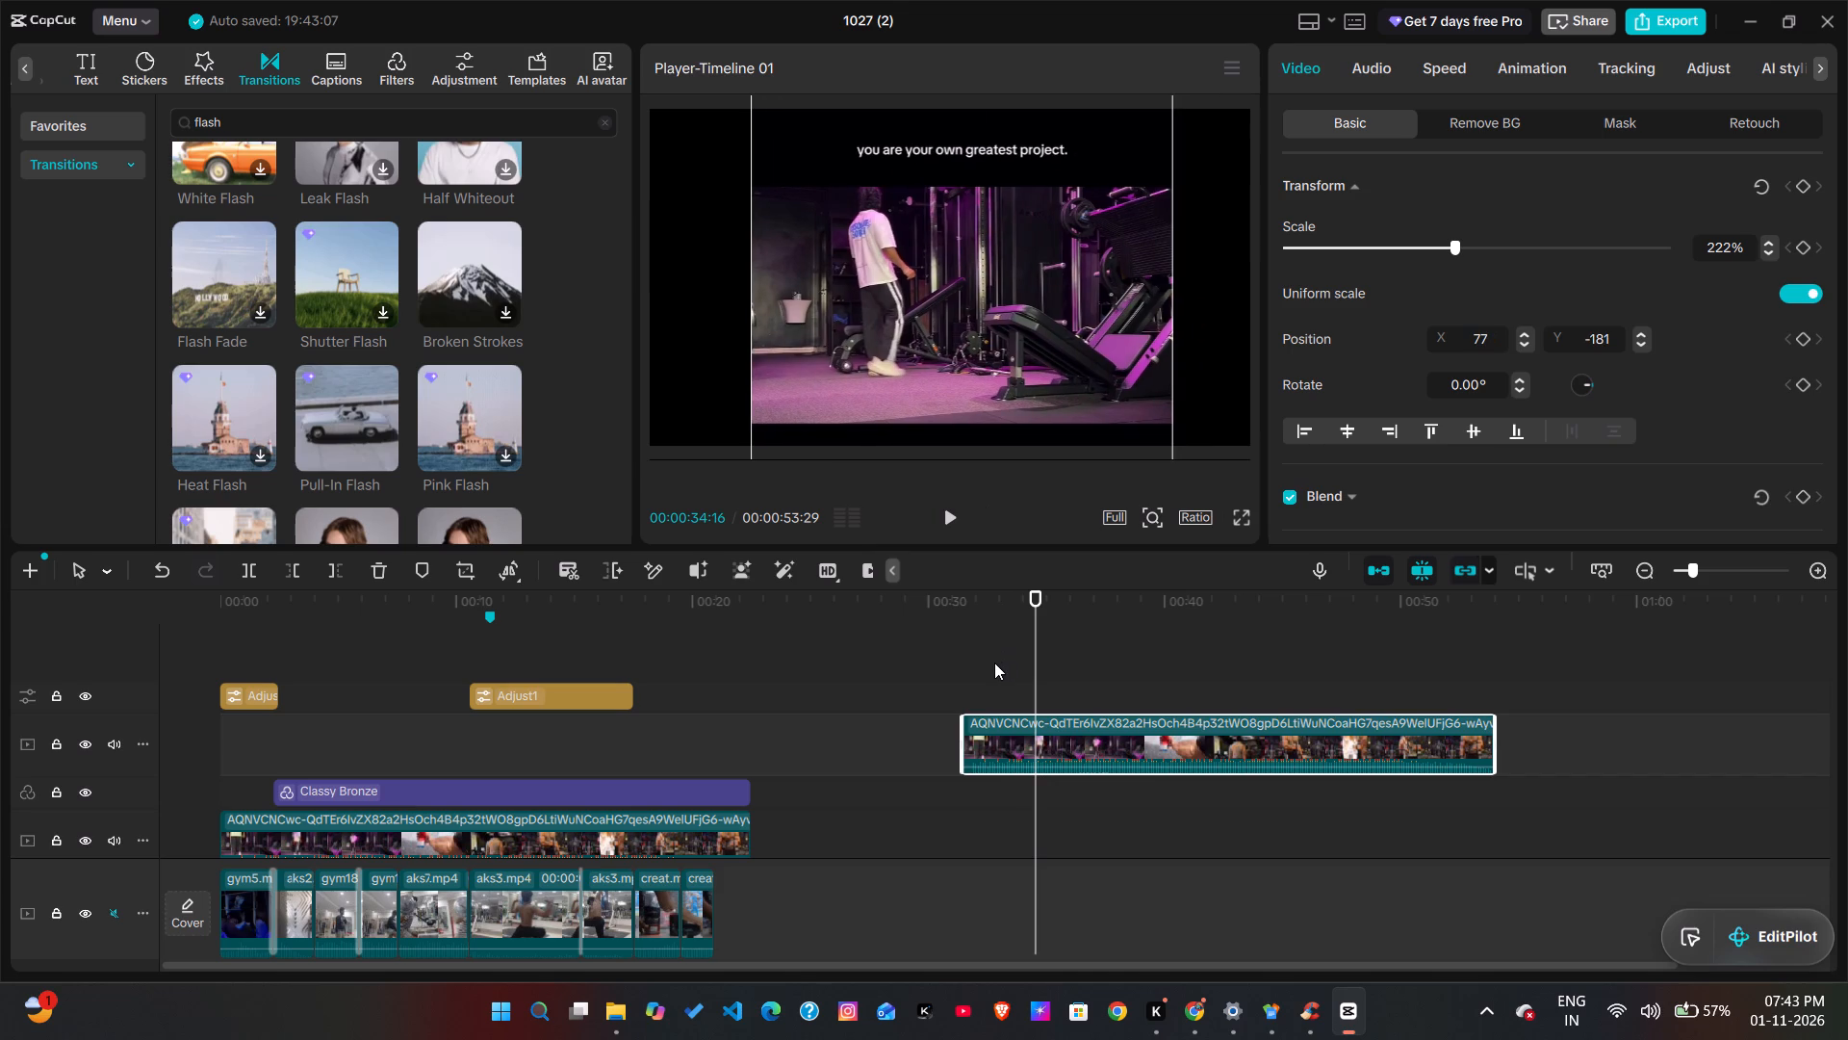
Play the enlarged reference copy from its start to about 41 seconds to examine its cuts and transitions.
click(994, 662)
drag(994, 662, 957, 656)
key(space)
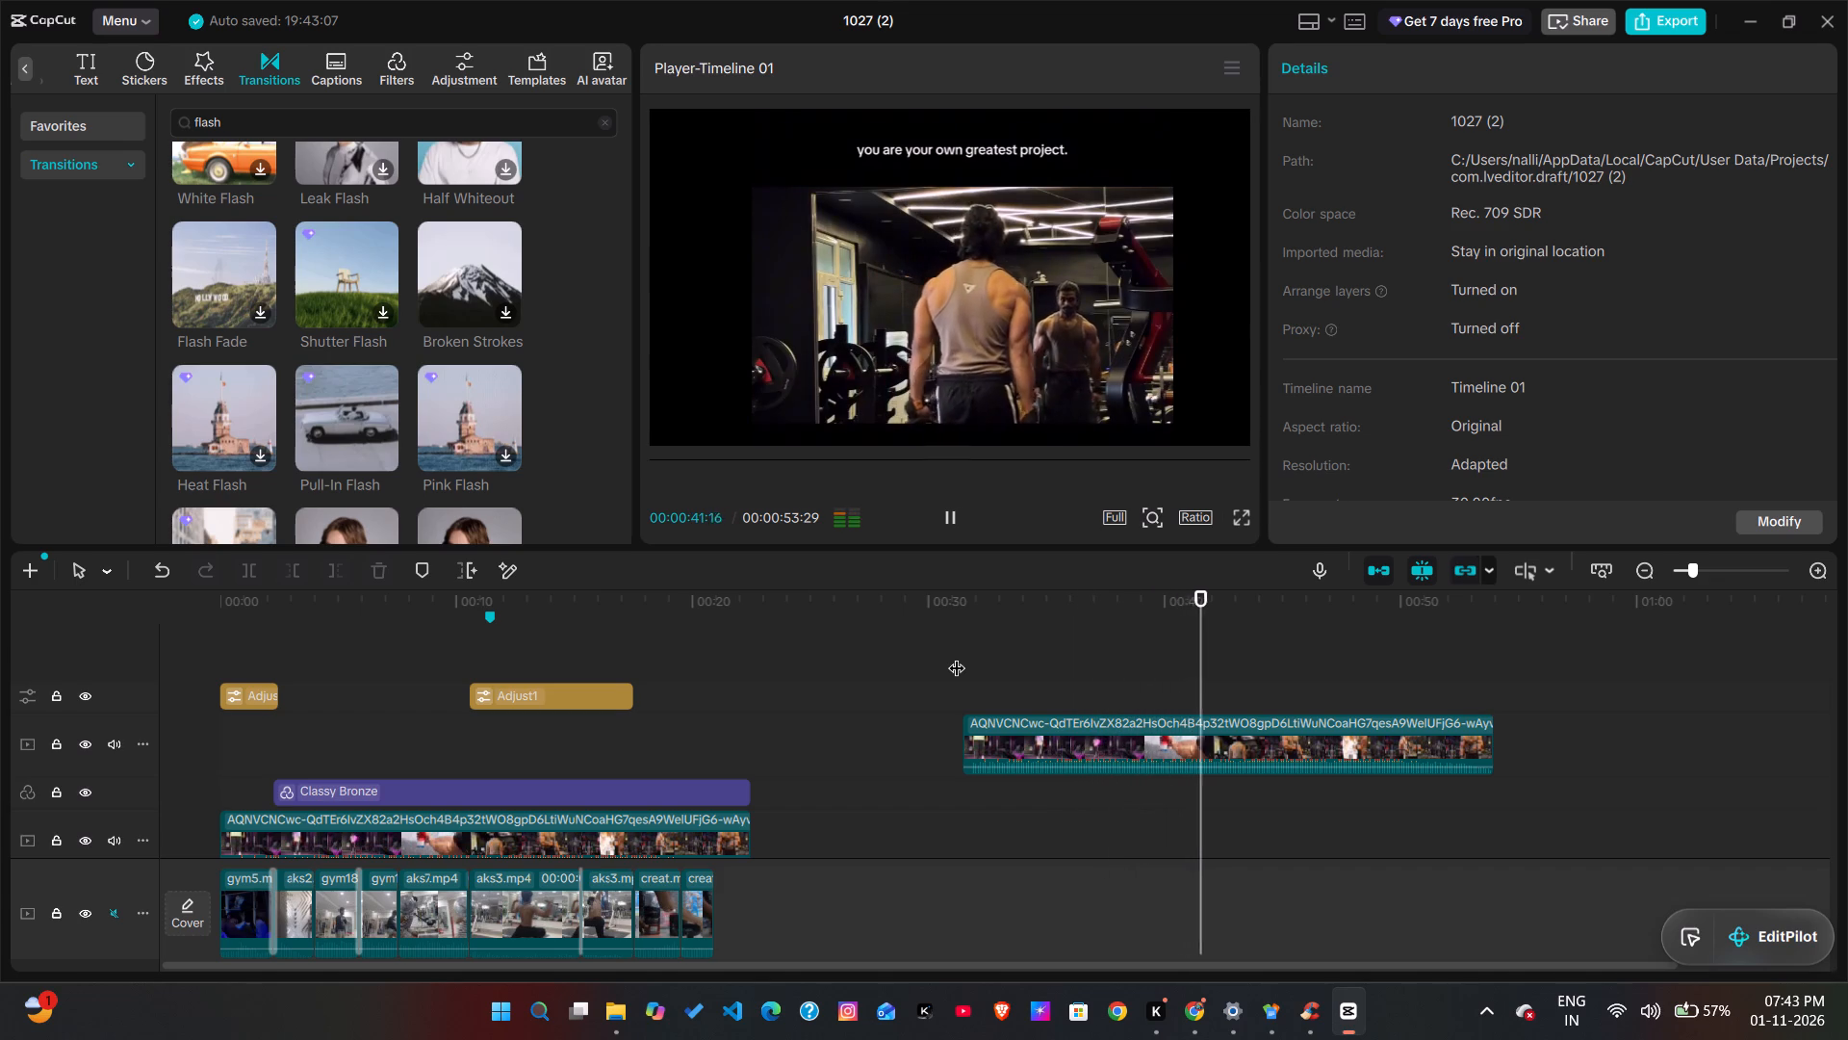
key(space)
Step frame by frame between 40:15 and 41:10 in the reference copy to examine the transition from the seated drinking shot to the lifter's back.
click(1176, 695)
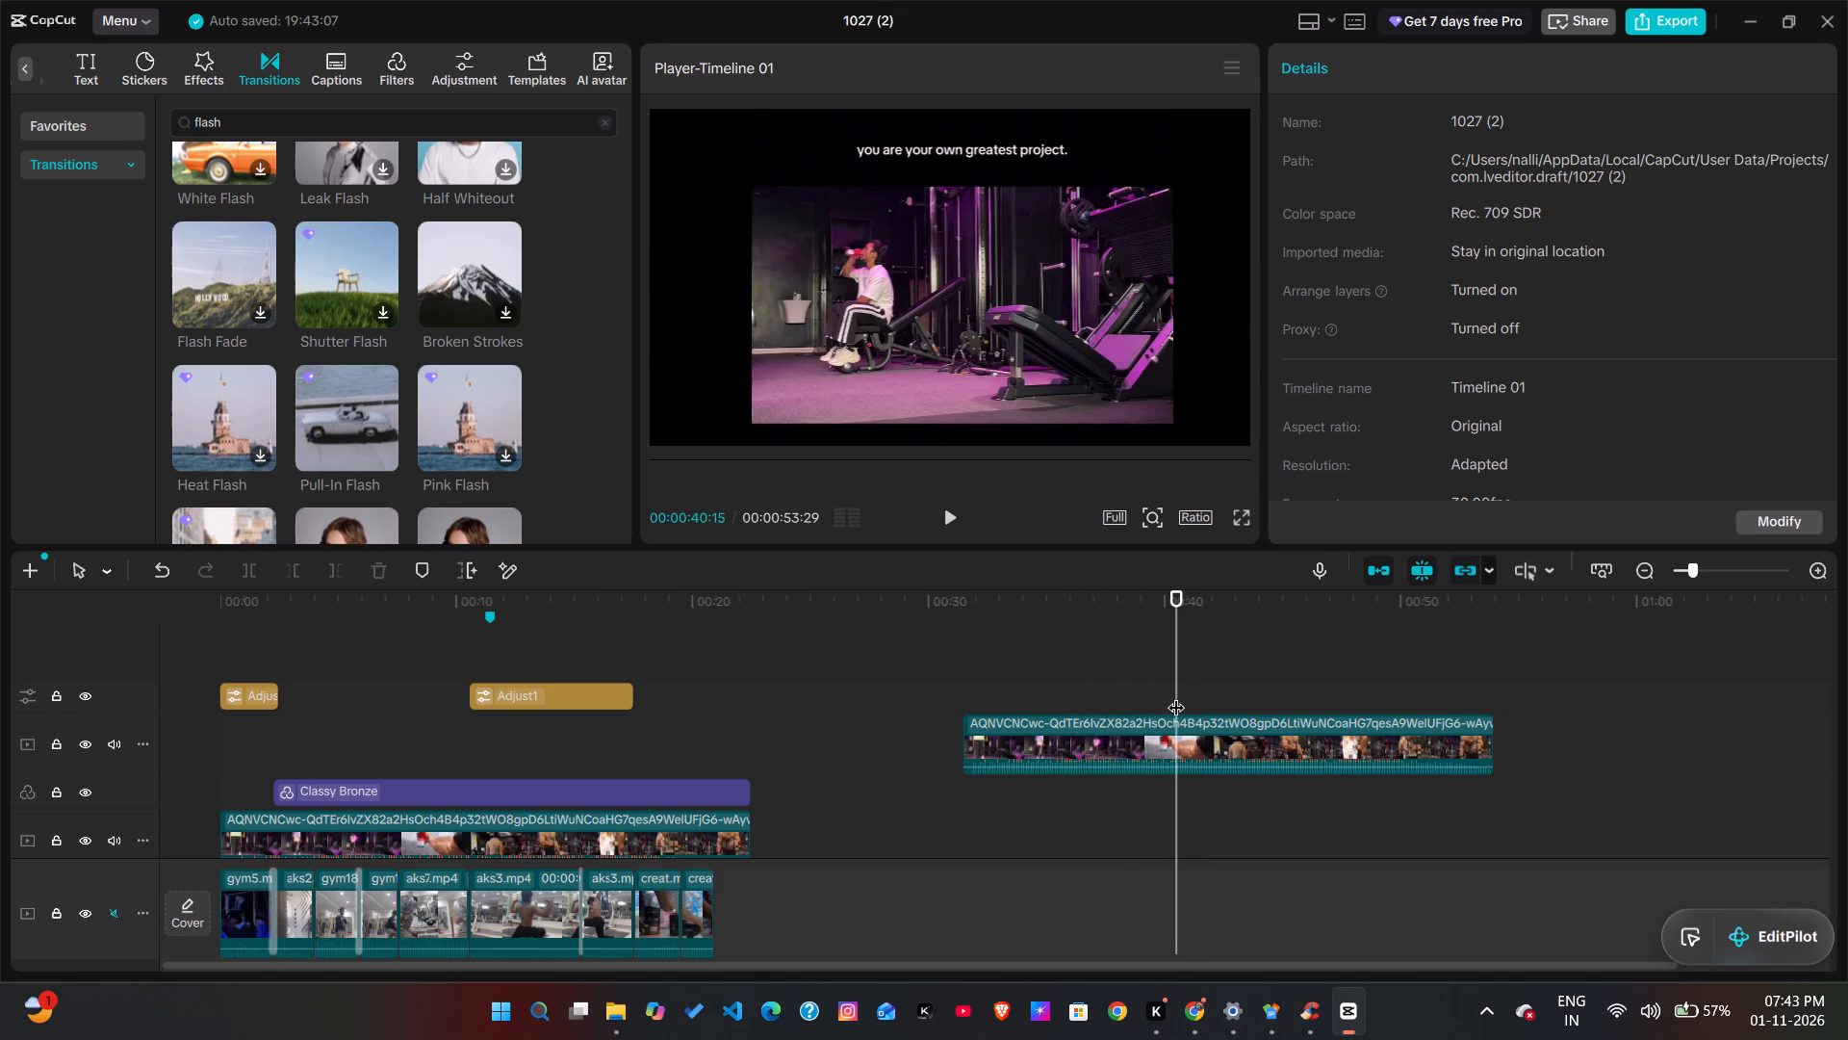
key(Insert)
key(Right)
key(Right)
key(Right)
key(Right)
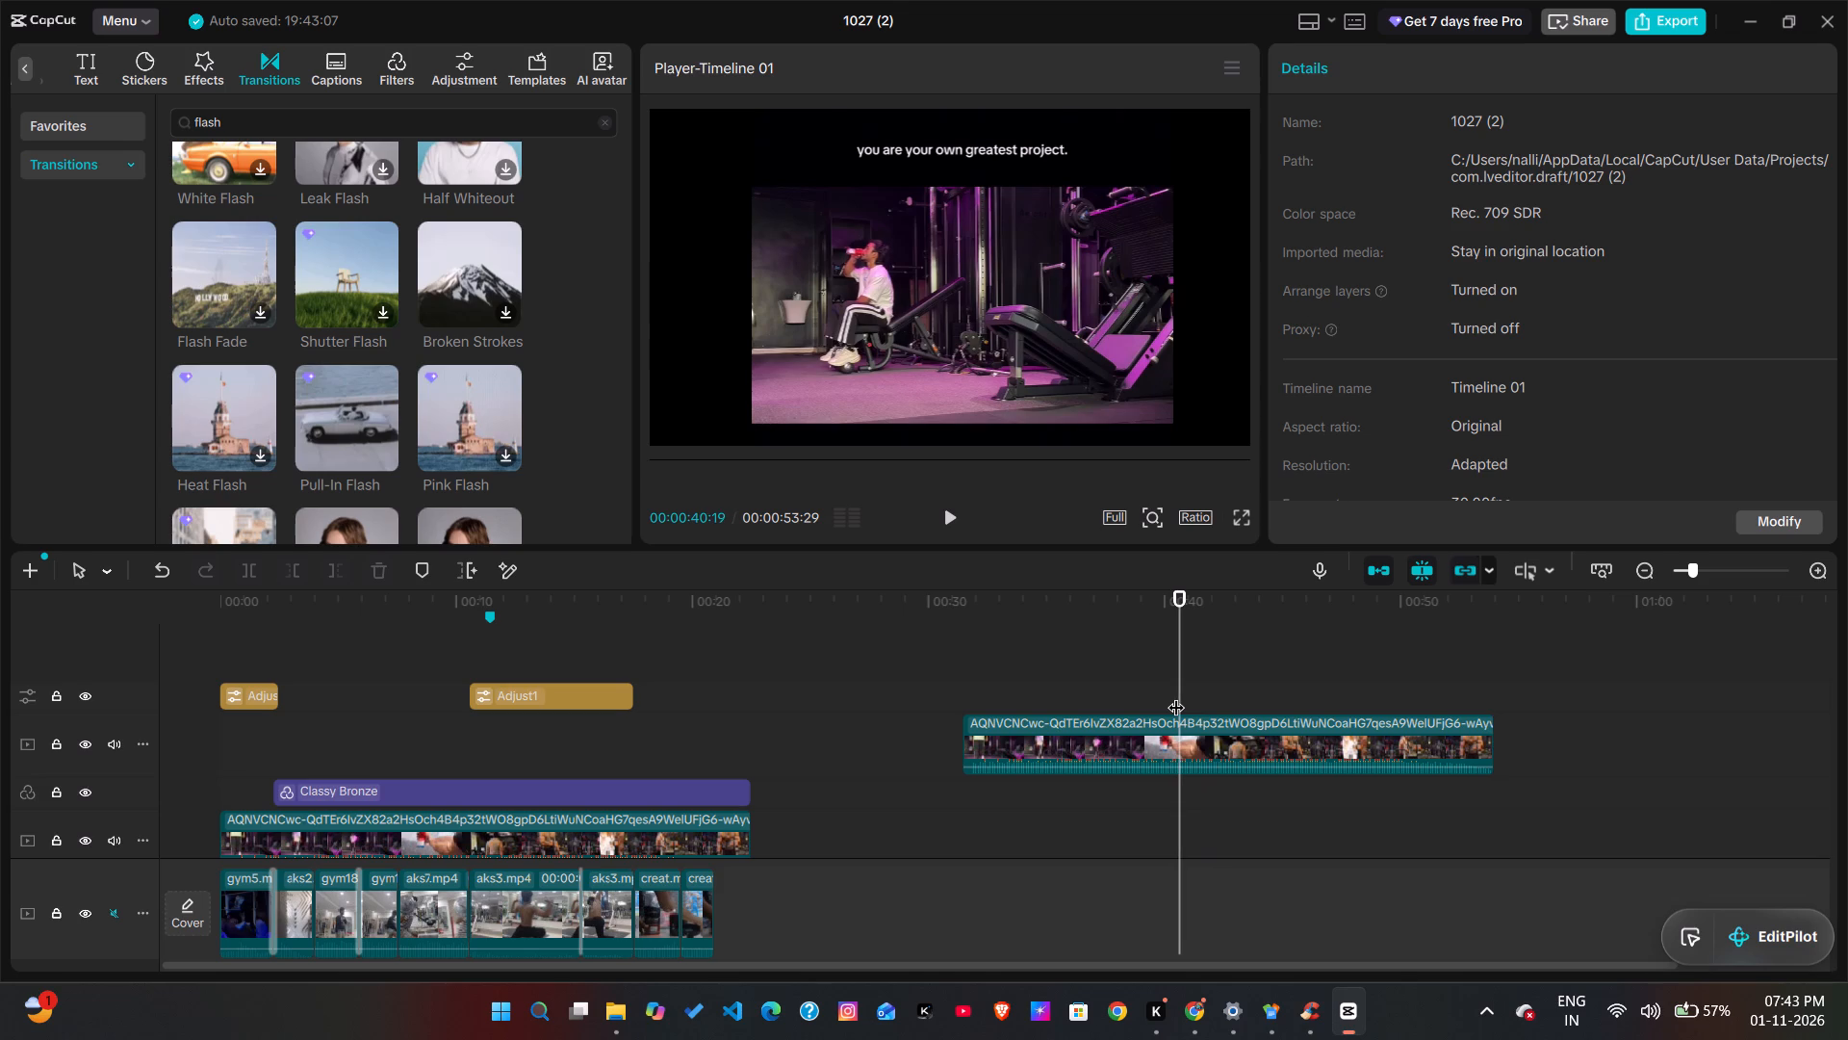
key(Right)
key(Right)
key(Insert)
key(Right)
key(Right)
key(Right)
key(Right)
key(Right)
key(Right)
key(Right)
key(Right)
key(Right)
key(Right)
key(Right)
key(Right)
key(Right)
key(Right)
key(Right)
key(Right)
key(Right)
key(Right)
key(Right)
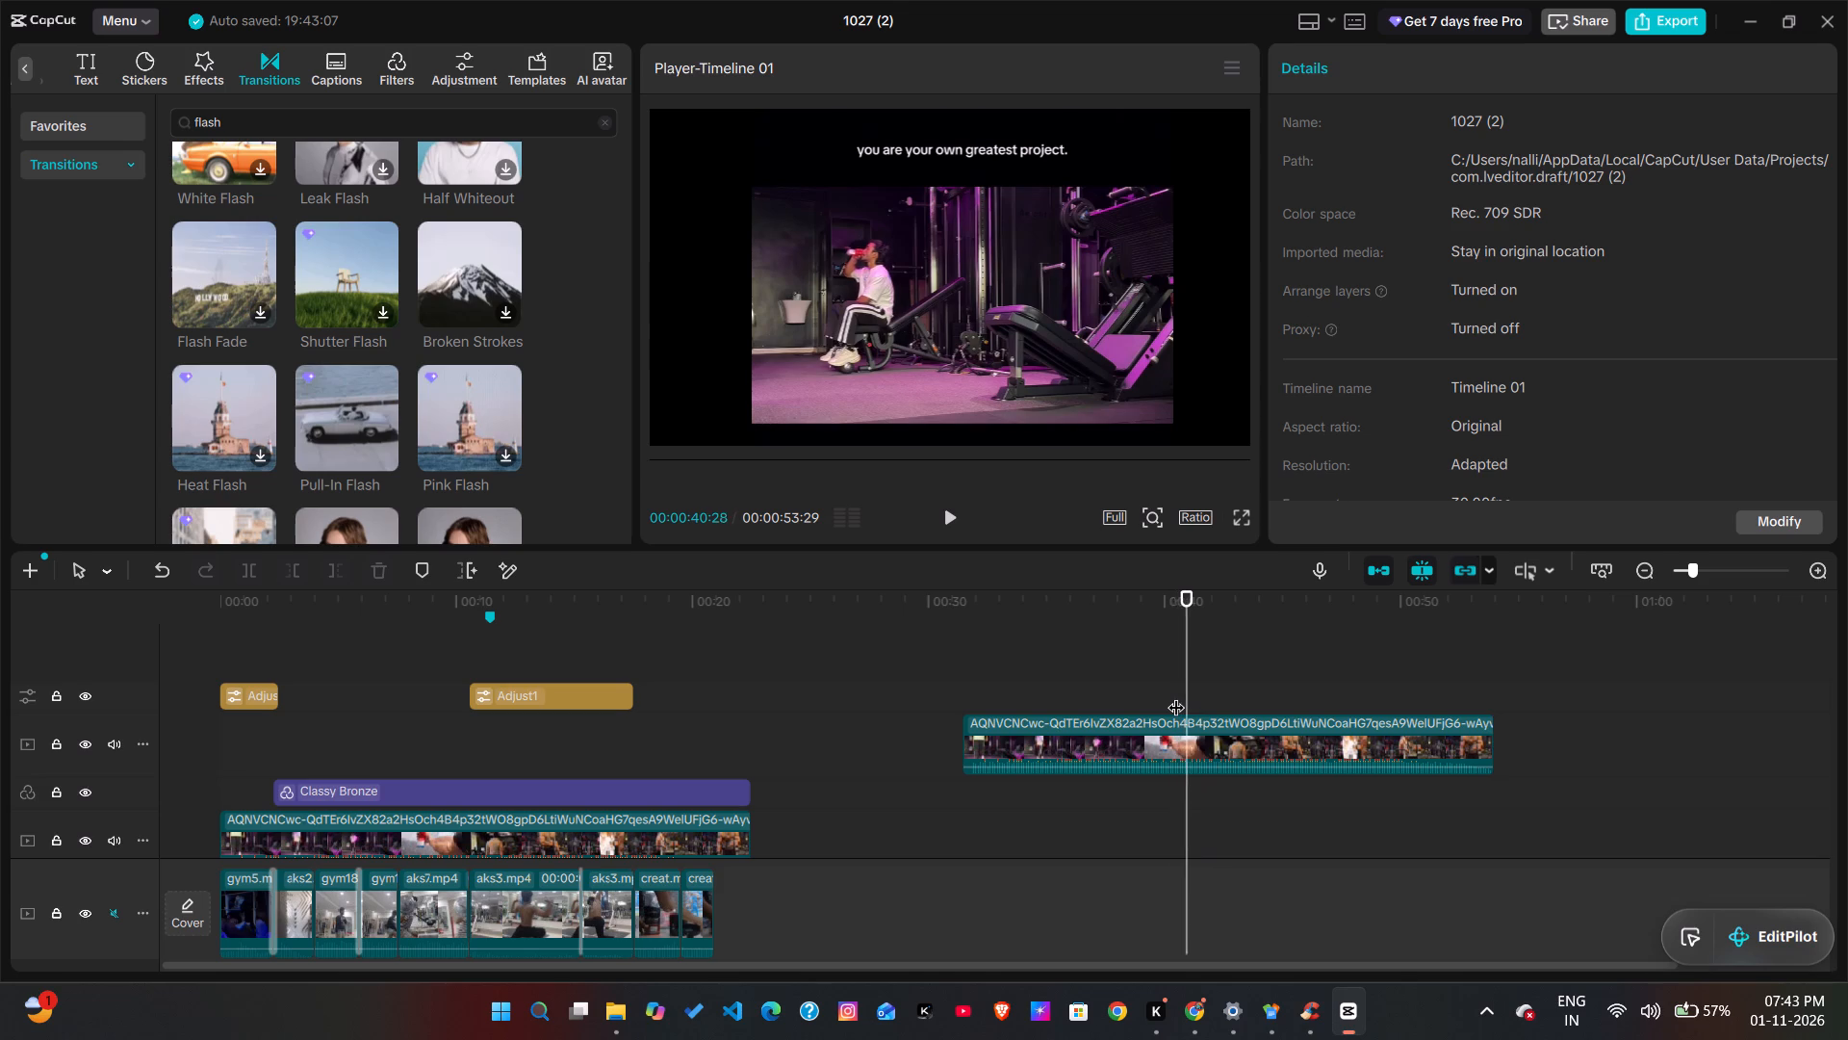
key(Right)
key(Right)
key(Left)
key(Left)
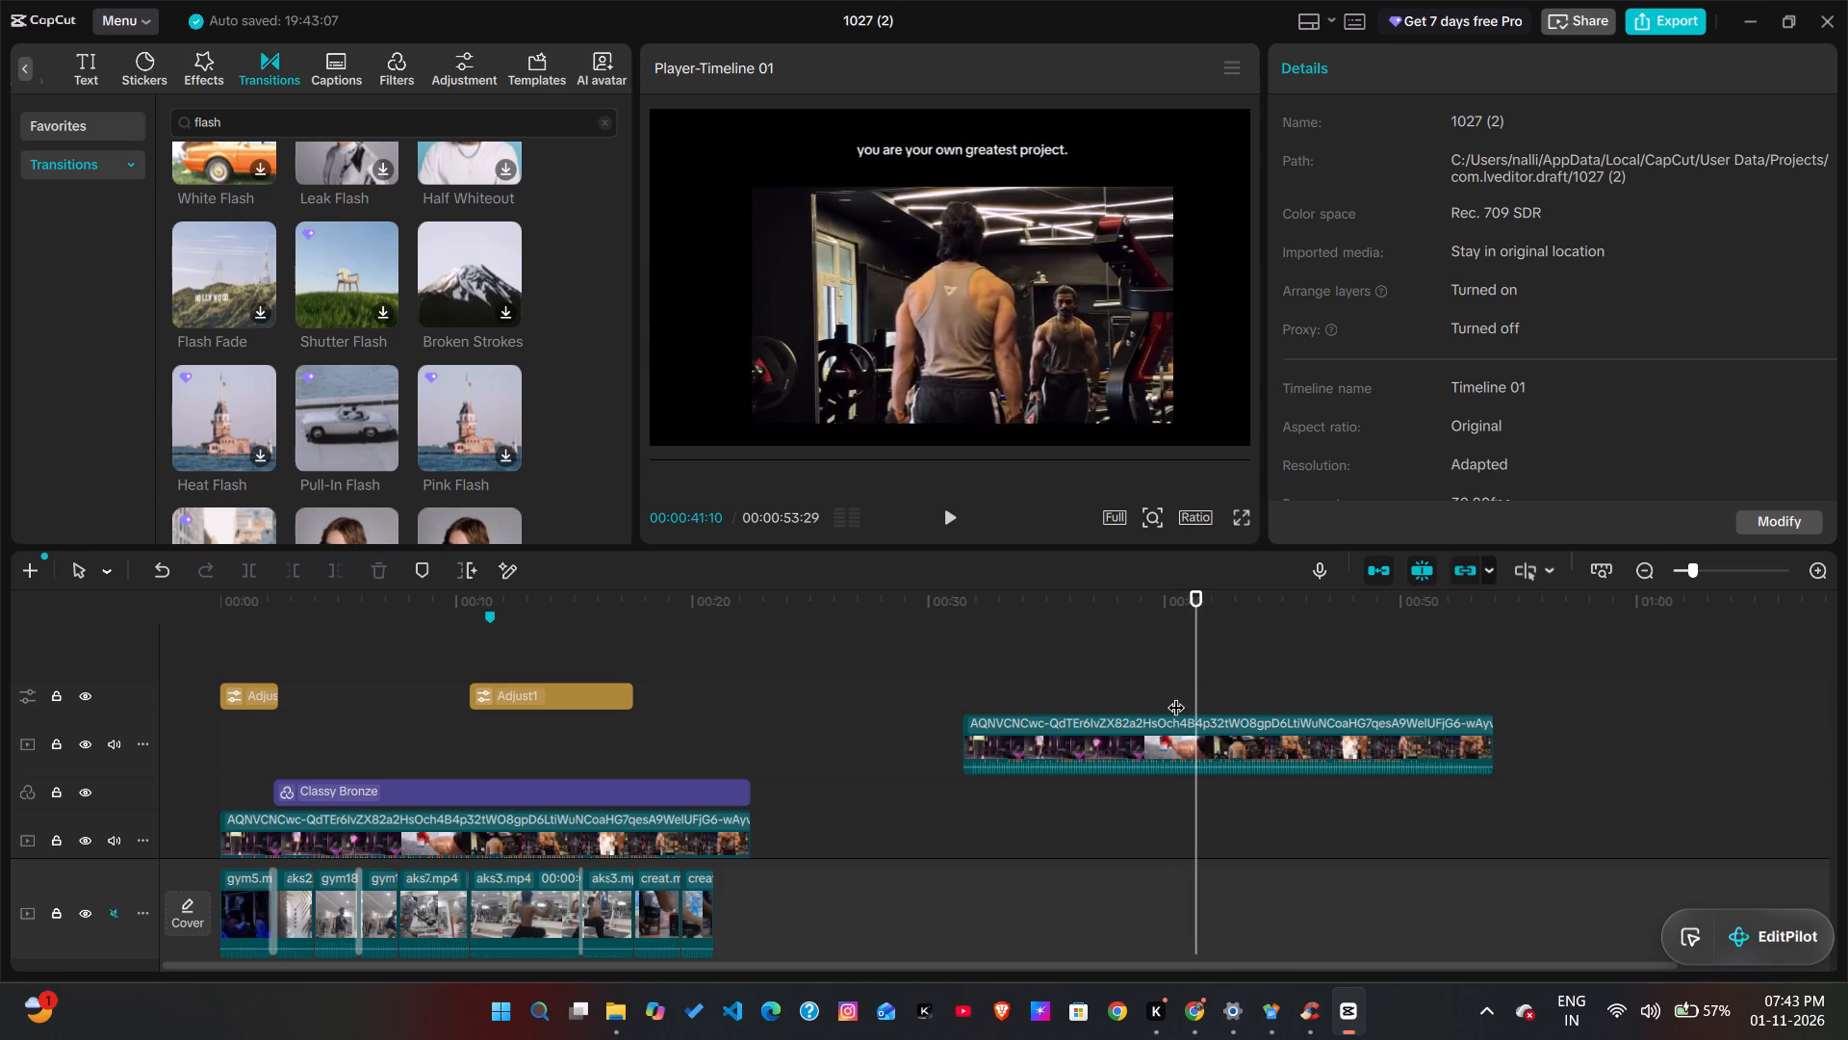
key(Left)
key(Left)
key(Left)
key(Left)
key(Left)
key(Left)
key(Left)
key(Left)
key(Left)
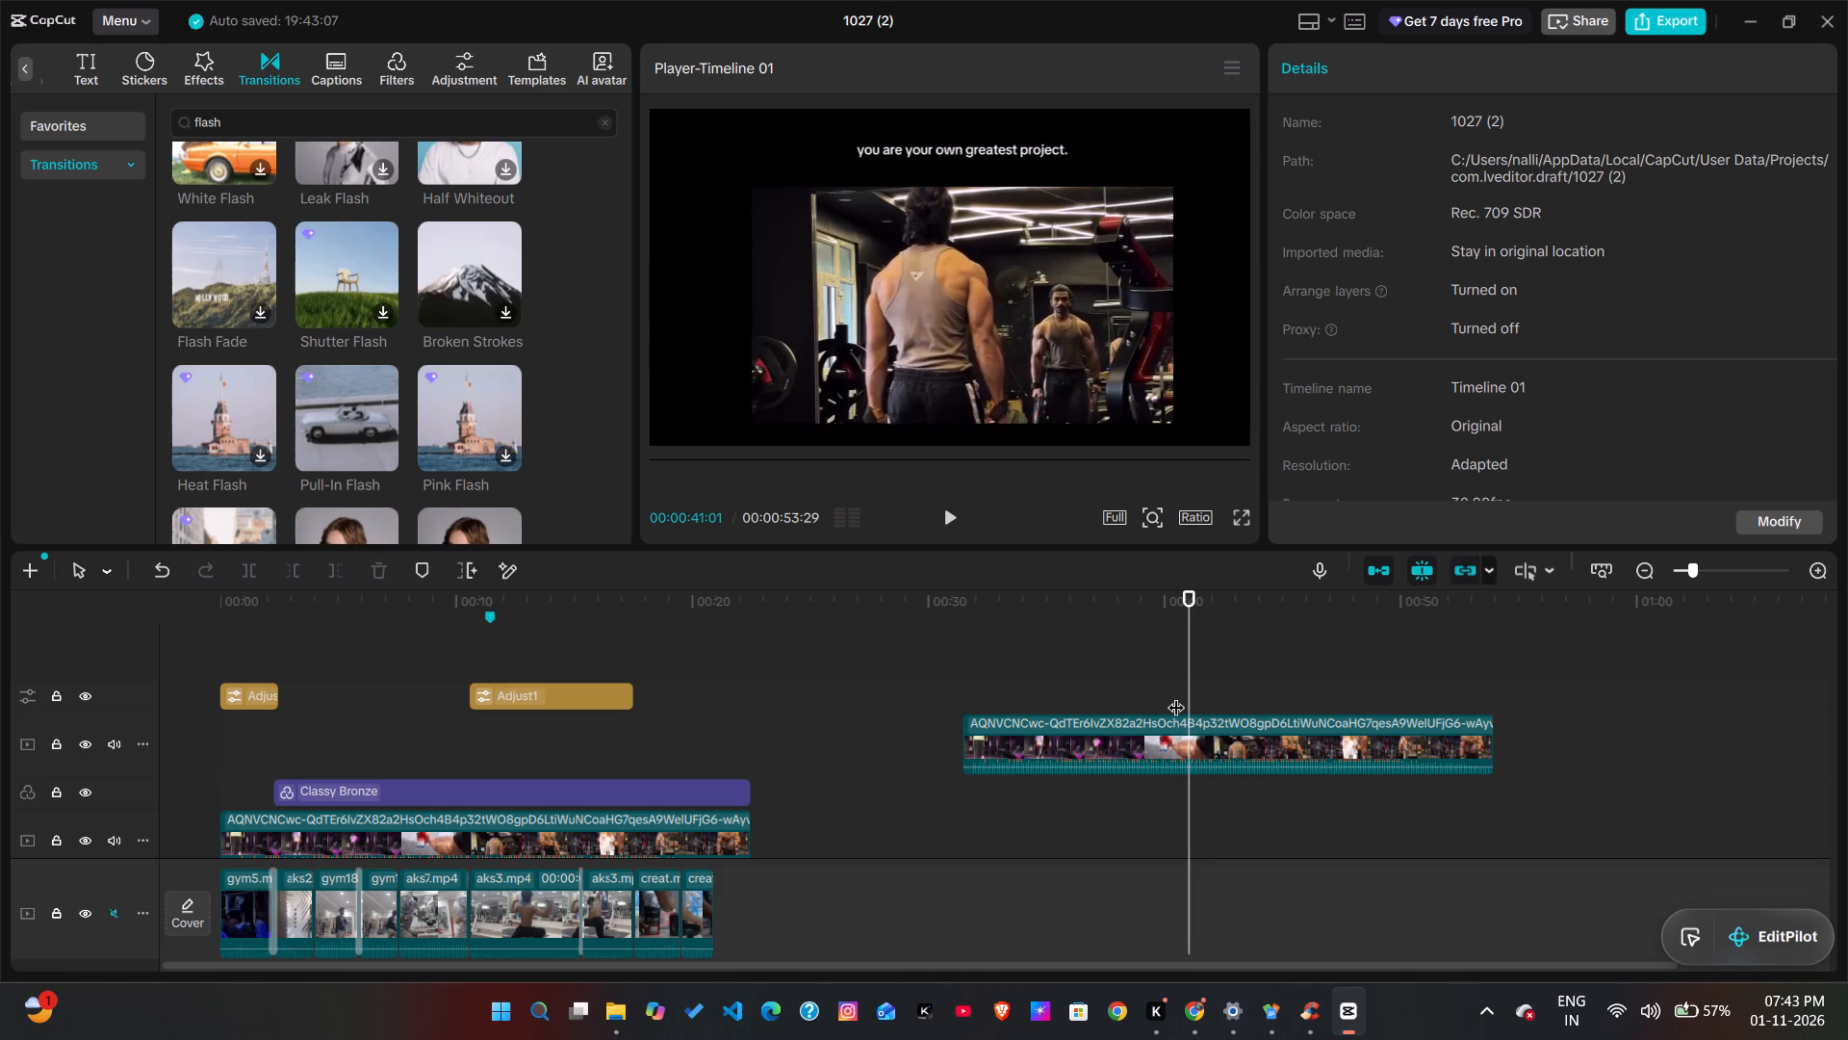
key(Left)
key(Left)
key(Left)
key(Left)
key(Left)
key(Left)
key(Left)
key(Left)
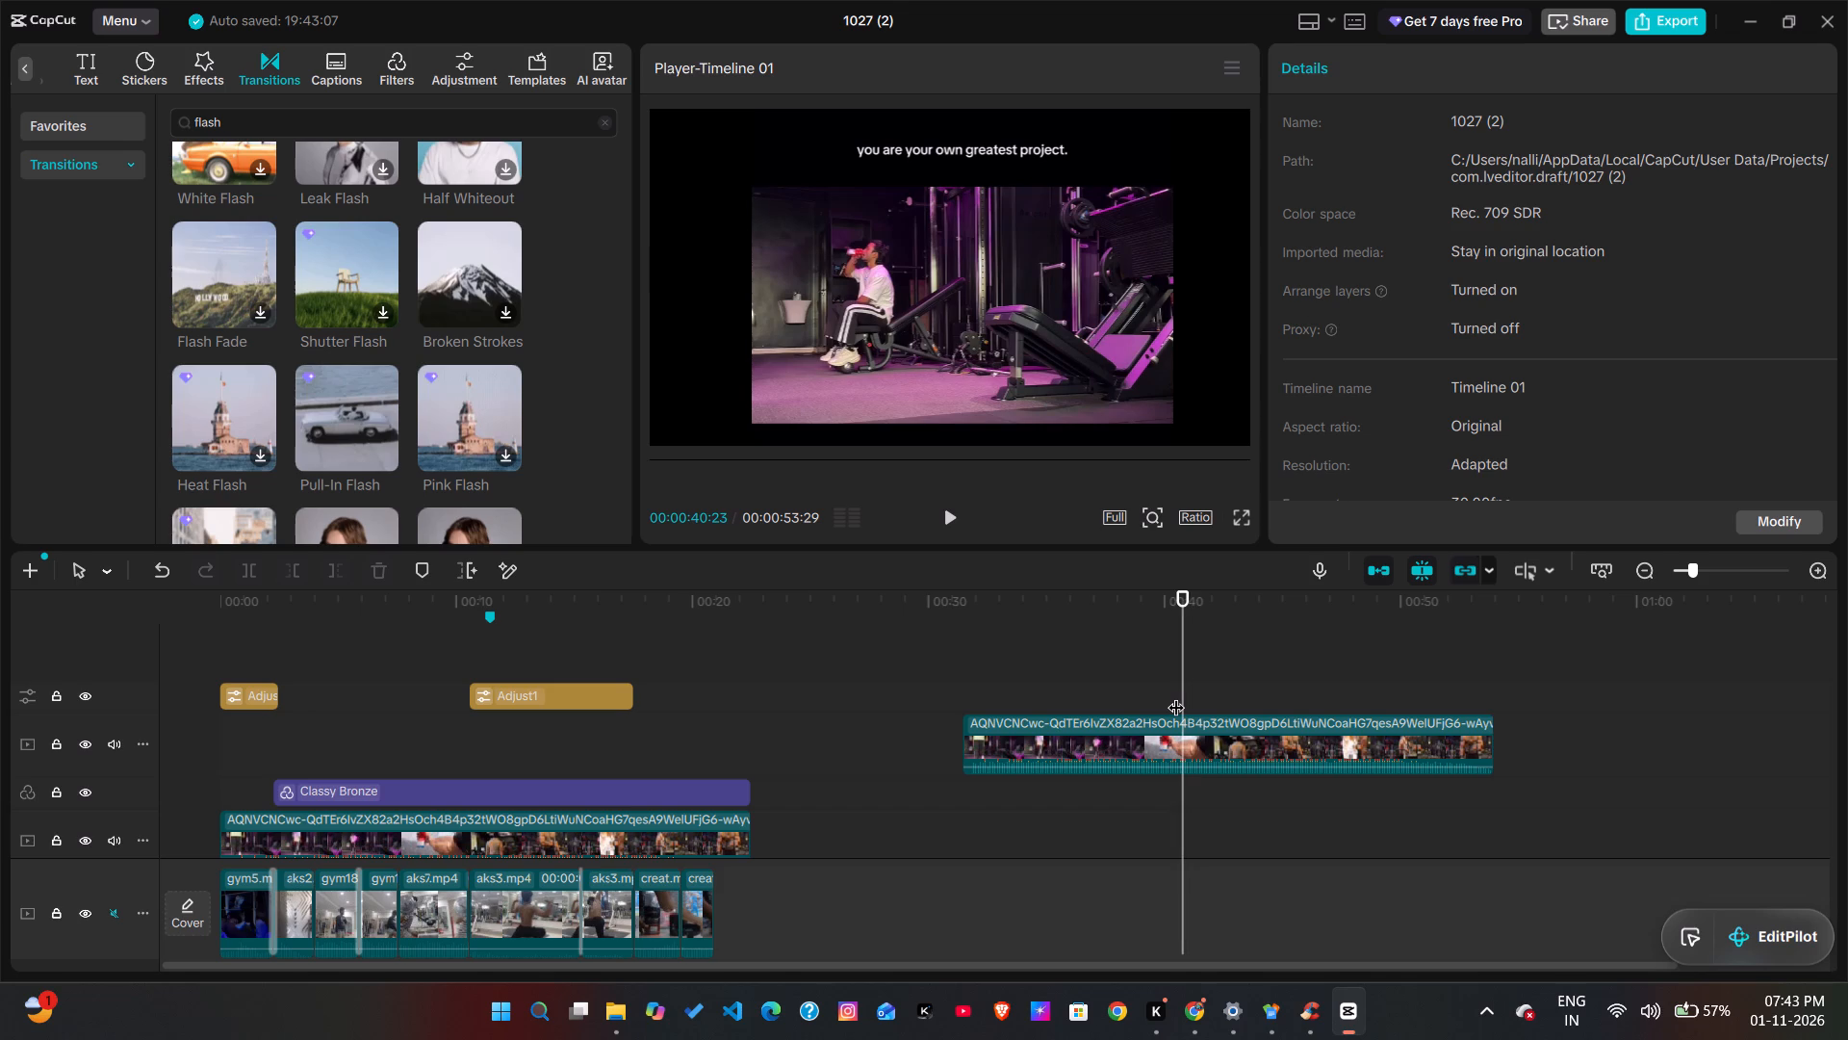
key(Right)
key(Right)
key(Right)
key(Left)
key(Left)
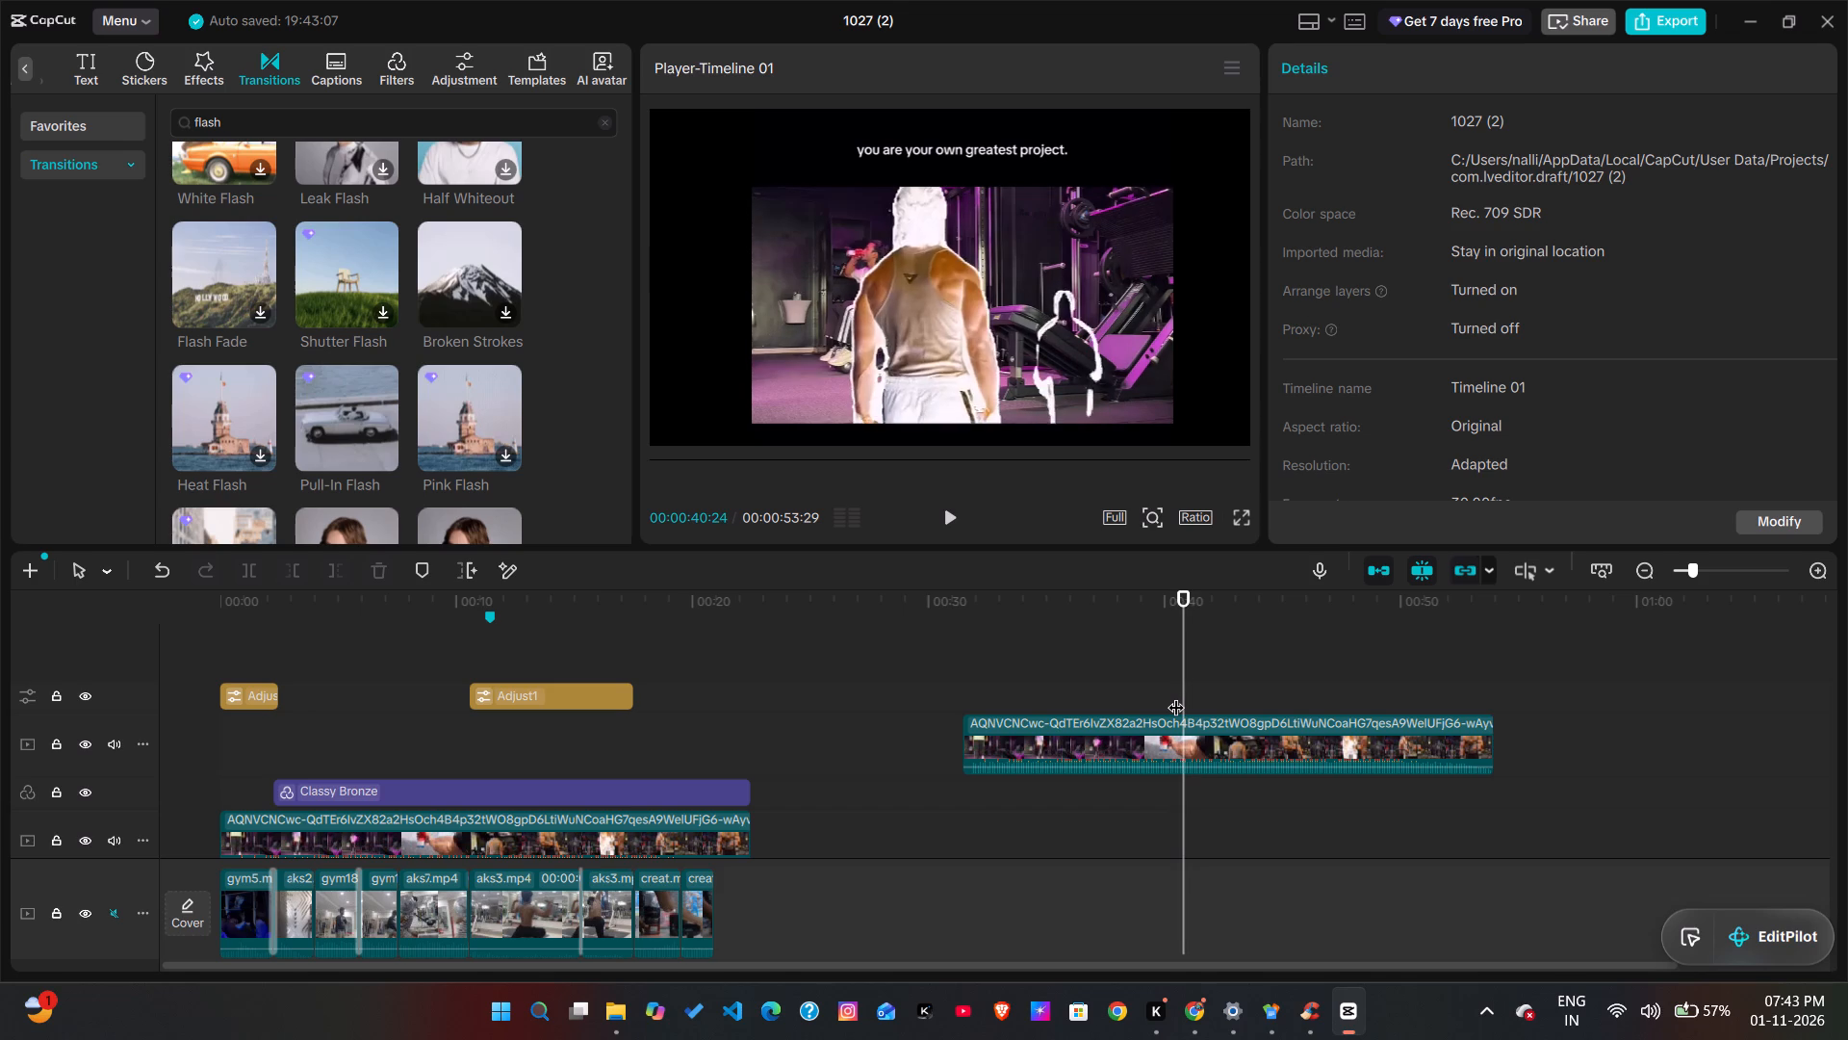
Step frame by frame between 40:24 and about 38:23 in the reference copy to examine how the red can shot enters.
key(Left)
key(Left)
key(Left)
key(Left)
key(Left)
key(Left)
key(Left)
key(Left)
key(Left)
key(Left)
key(Left)
key(Left)
key(Left)
key(Left)
key(Left)
key(Left)
key(Left)
key(Left)
key(Left)
key(Left)
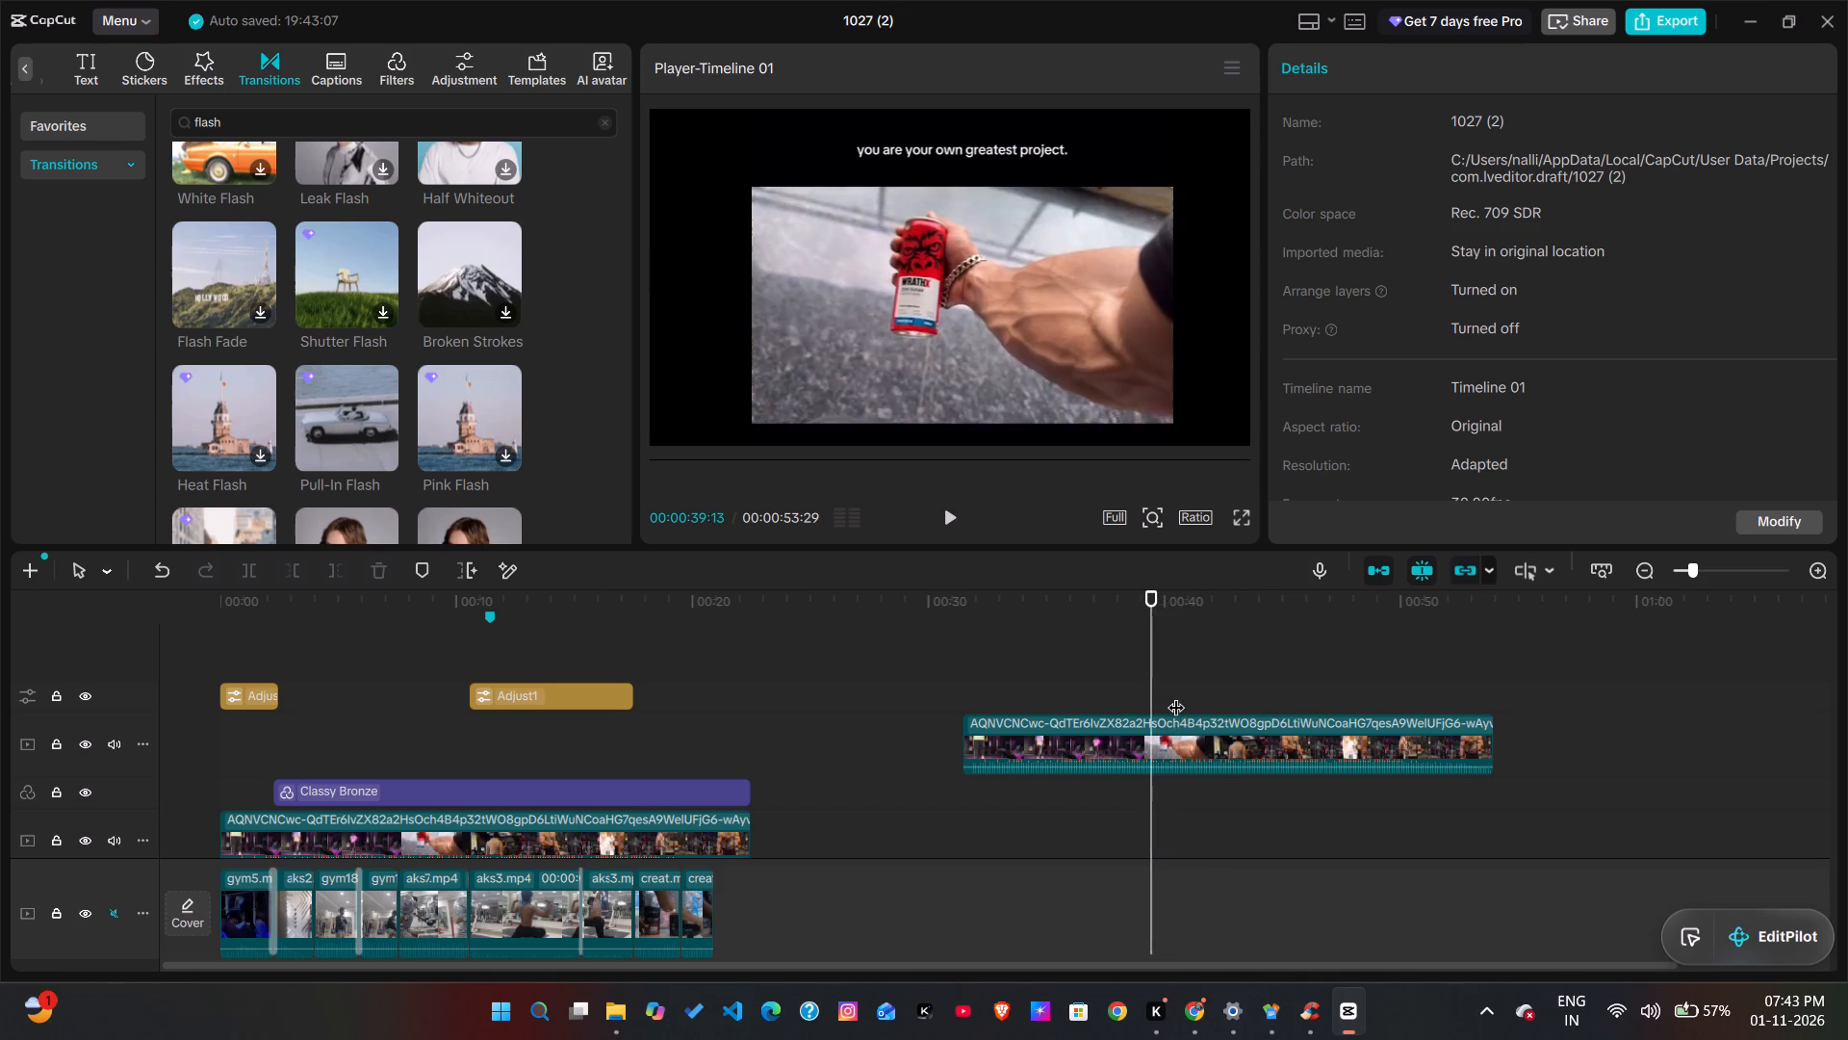
key(Left)
key(Left)
key(Left)
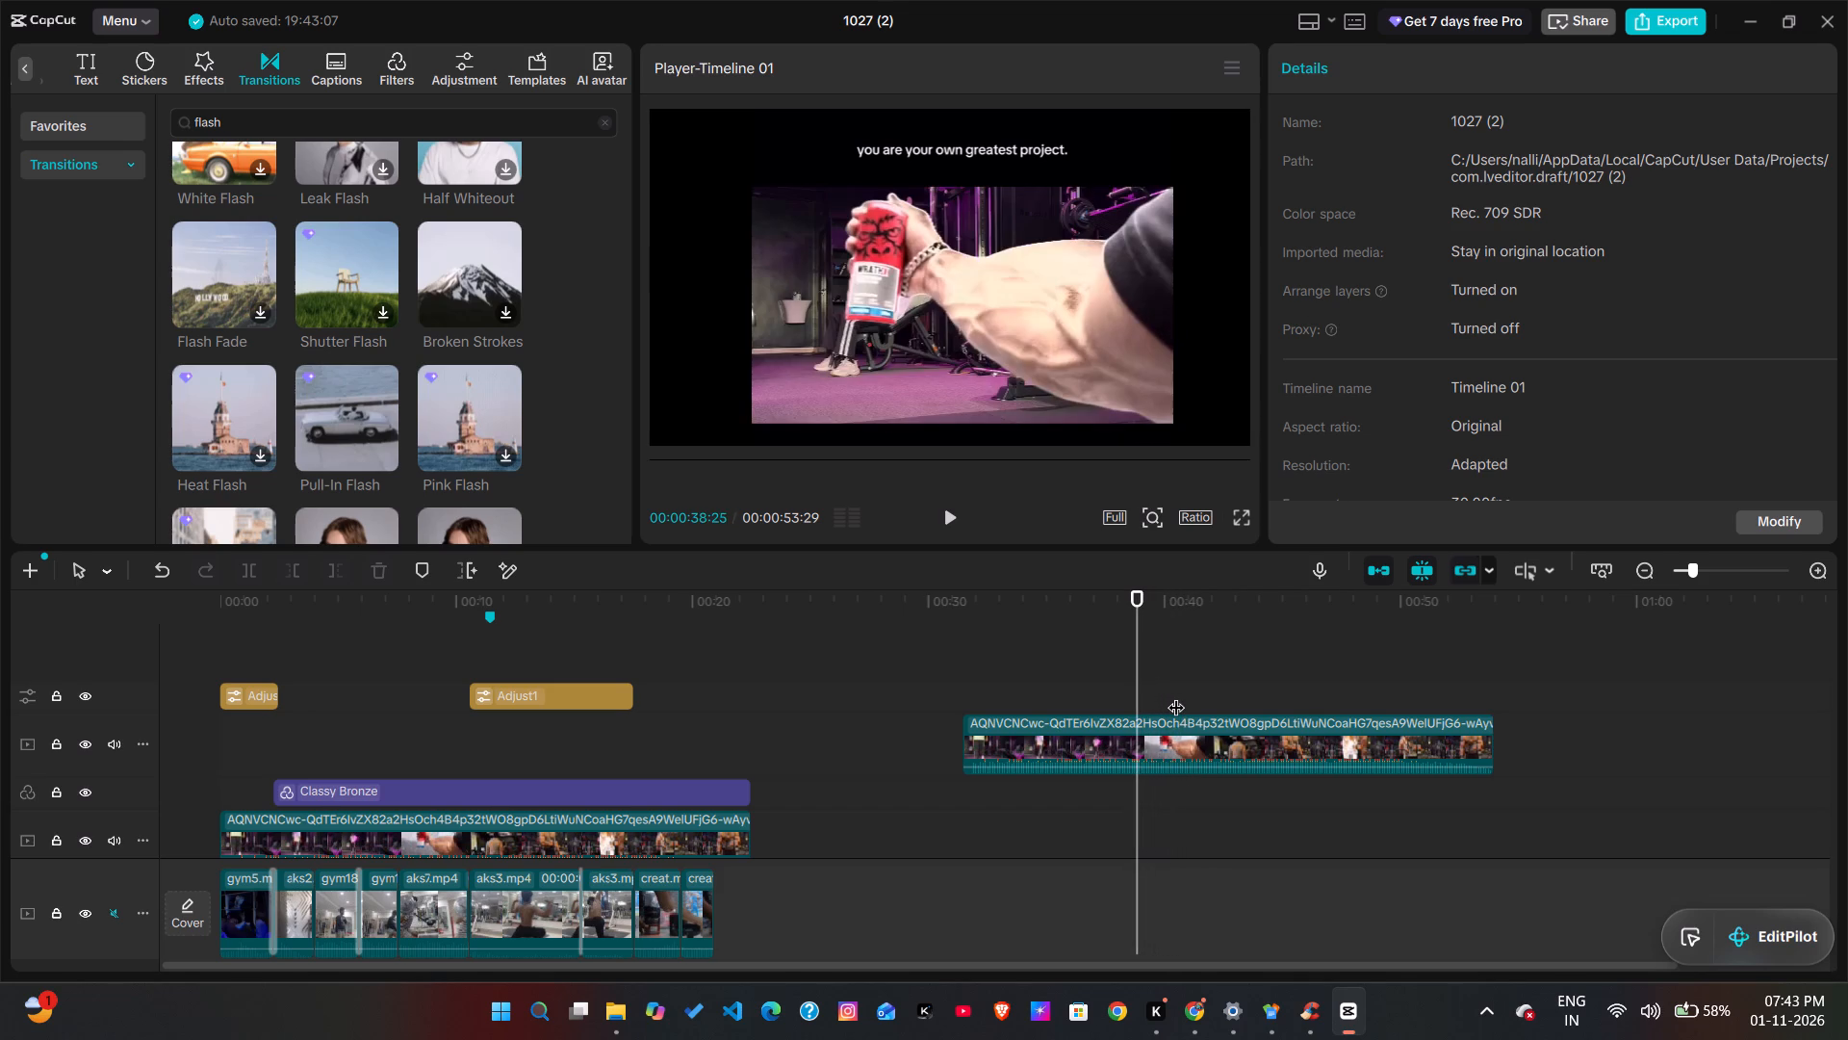
key(Left)
key(Left)
key(Left)
key(Left)
key(Left)
key(Right)
key(Right)
key(Right)
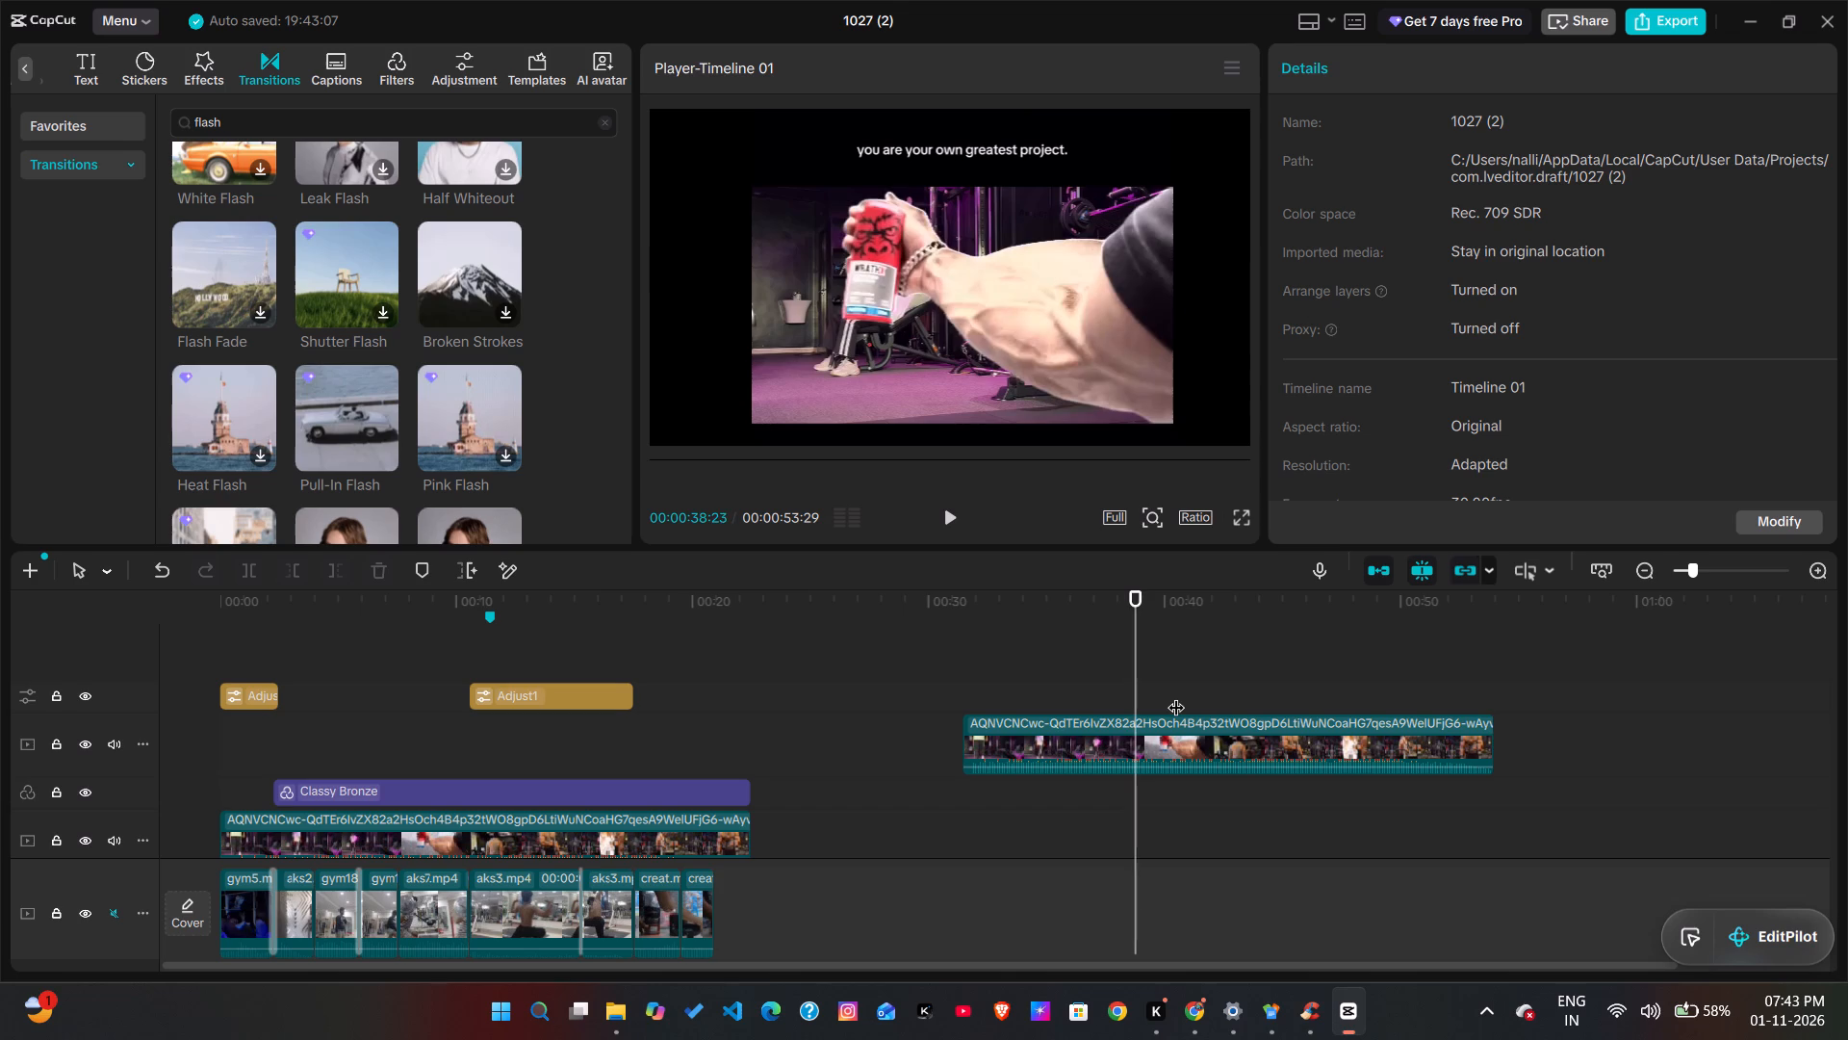
key(Right)
key(Right)
key(Right)
key(Right)
key(Right)
key(Left)
key(Left)
key(Left)
key(Left)
key(Left)
key(Left)
key(Left)
key(Left)
key(Left)
key(Left)
key(Left)
key(Left)
key(Left)
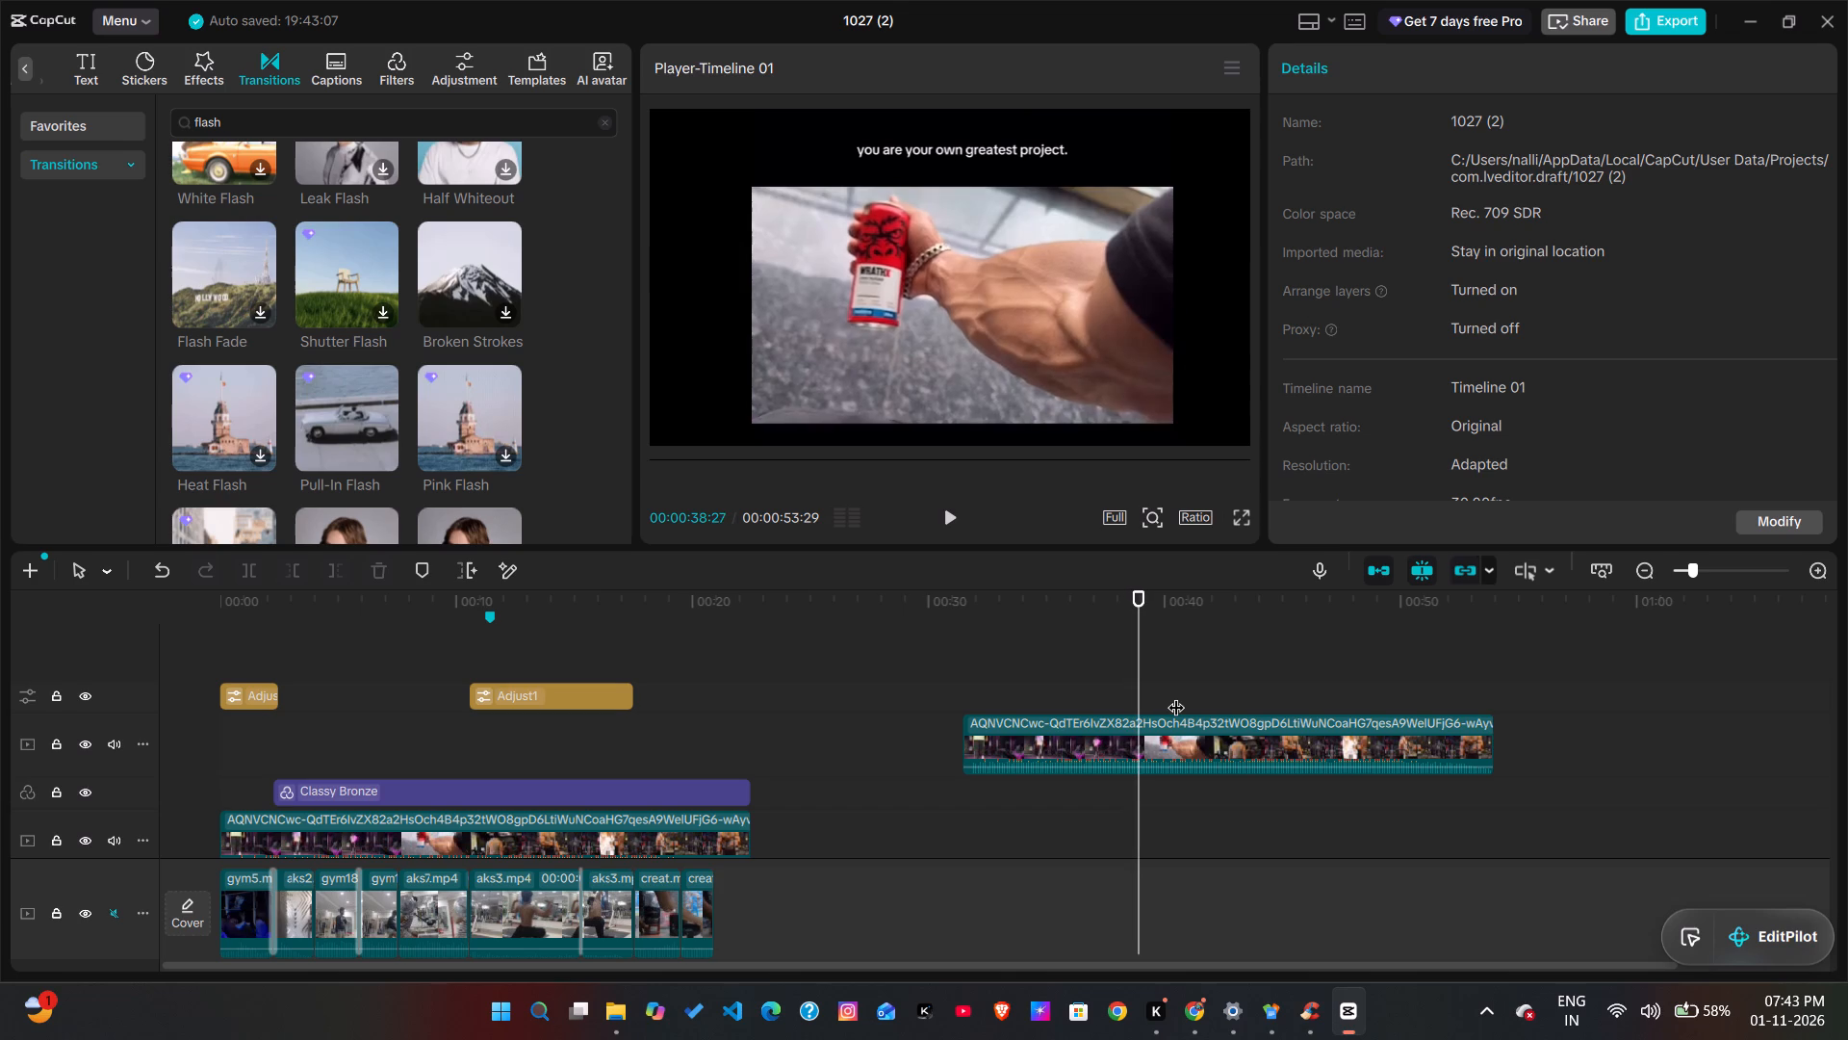
Step frame by frame between 38:27 and 35:21 in the reference copy to examine the cutout transitions of the seated and standing lifter.
key(Left)
key(Left)
key(Left)
key(Left)
key(Left)
key(Left)
key(Left)
key(Left)
key(Left)
key(Left)
key(Left)
key(Left)
key(Left)
key(Left)
key(Left)
key(Left)
key(Left)
key(Left)
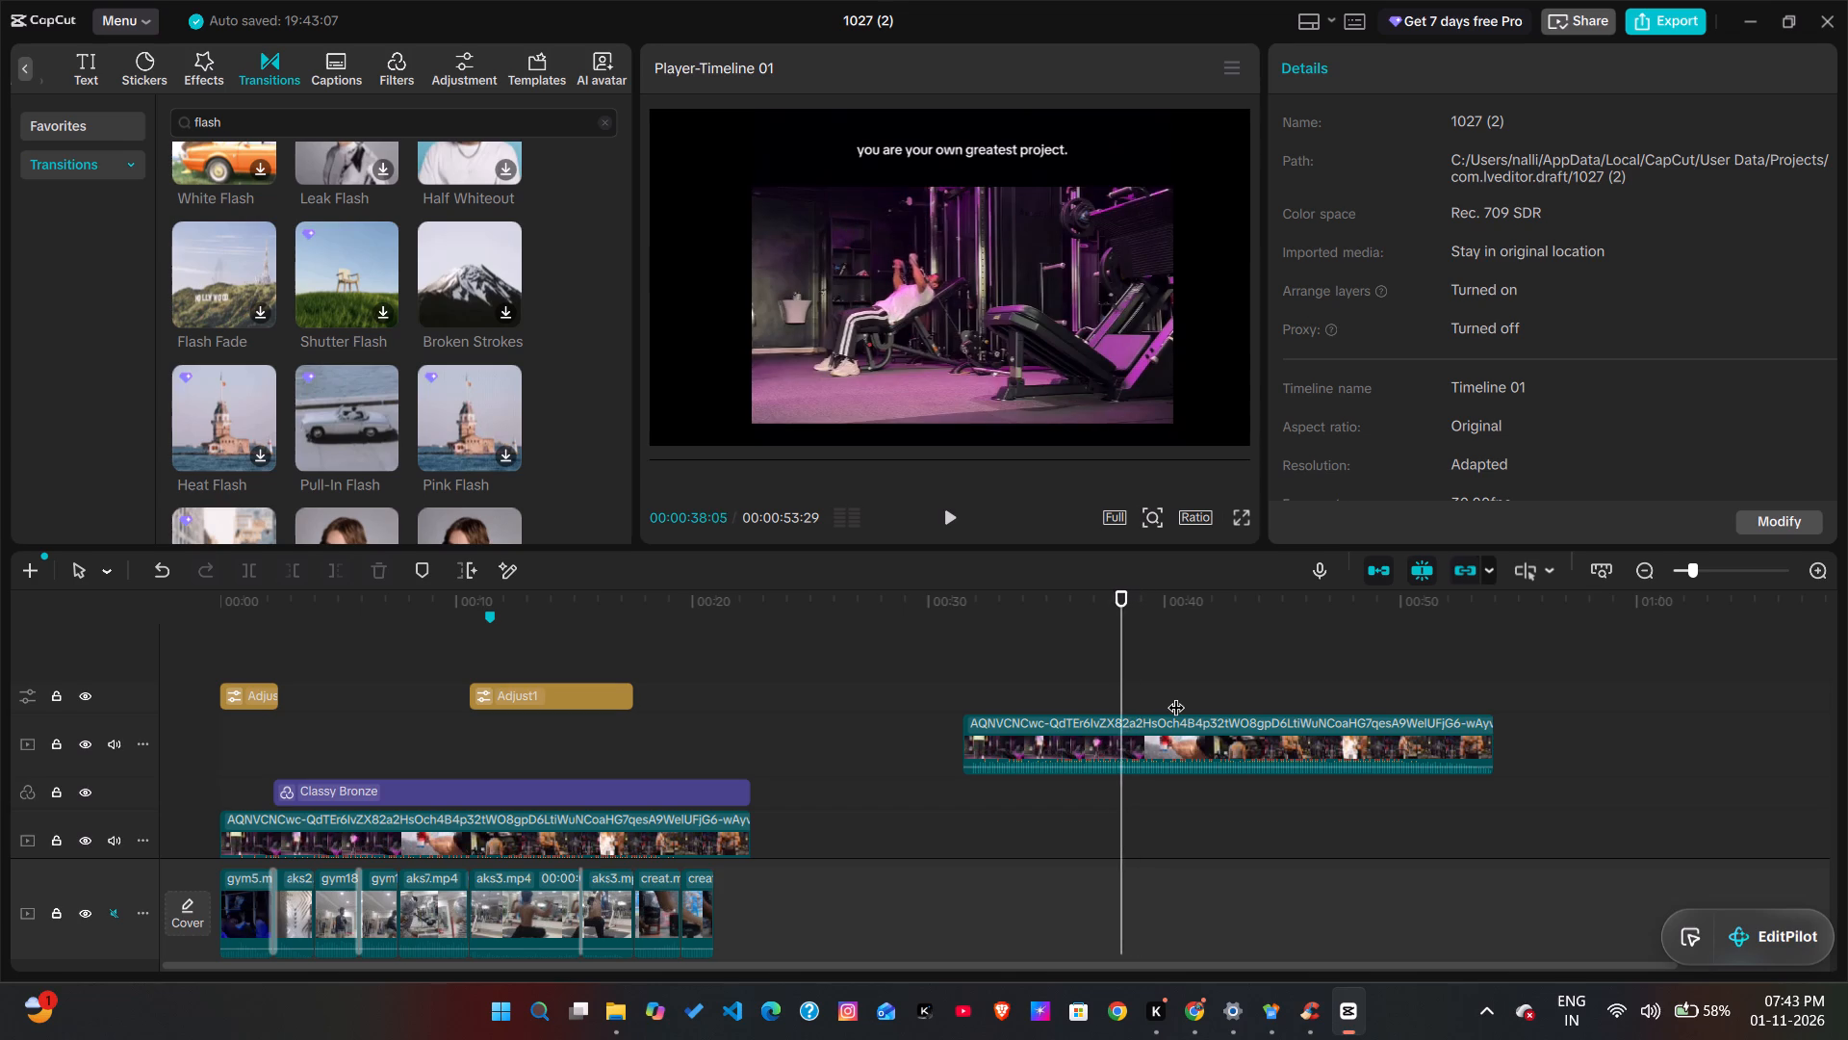
key(Left)
key(Left)
key(Left)
key(Left)
key(Left)
key(Left)
key(Left)
key(Left)
key(Left)
key(Left)
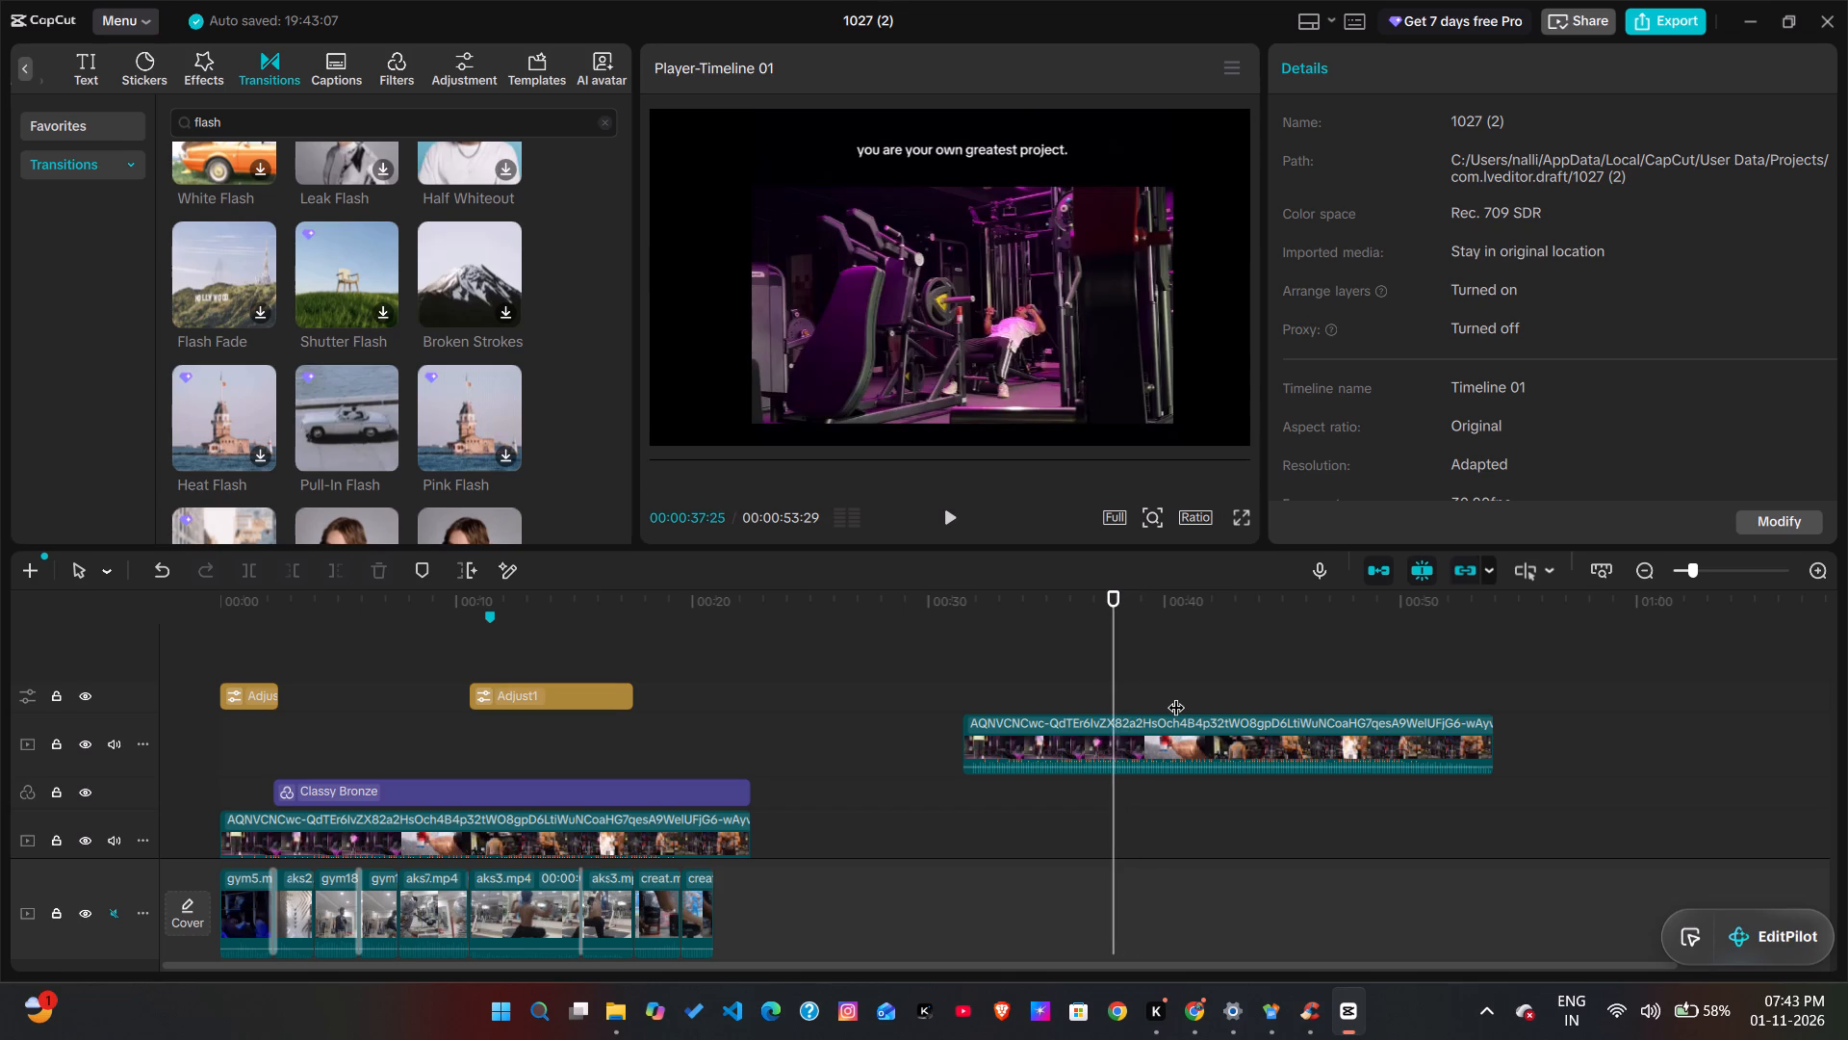
key(Left)
key(Left)
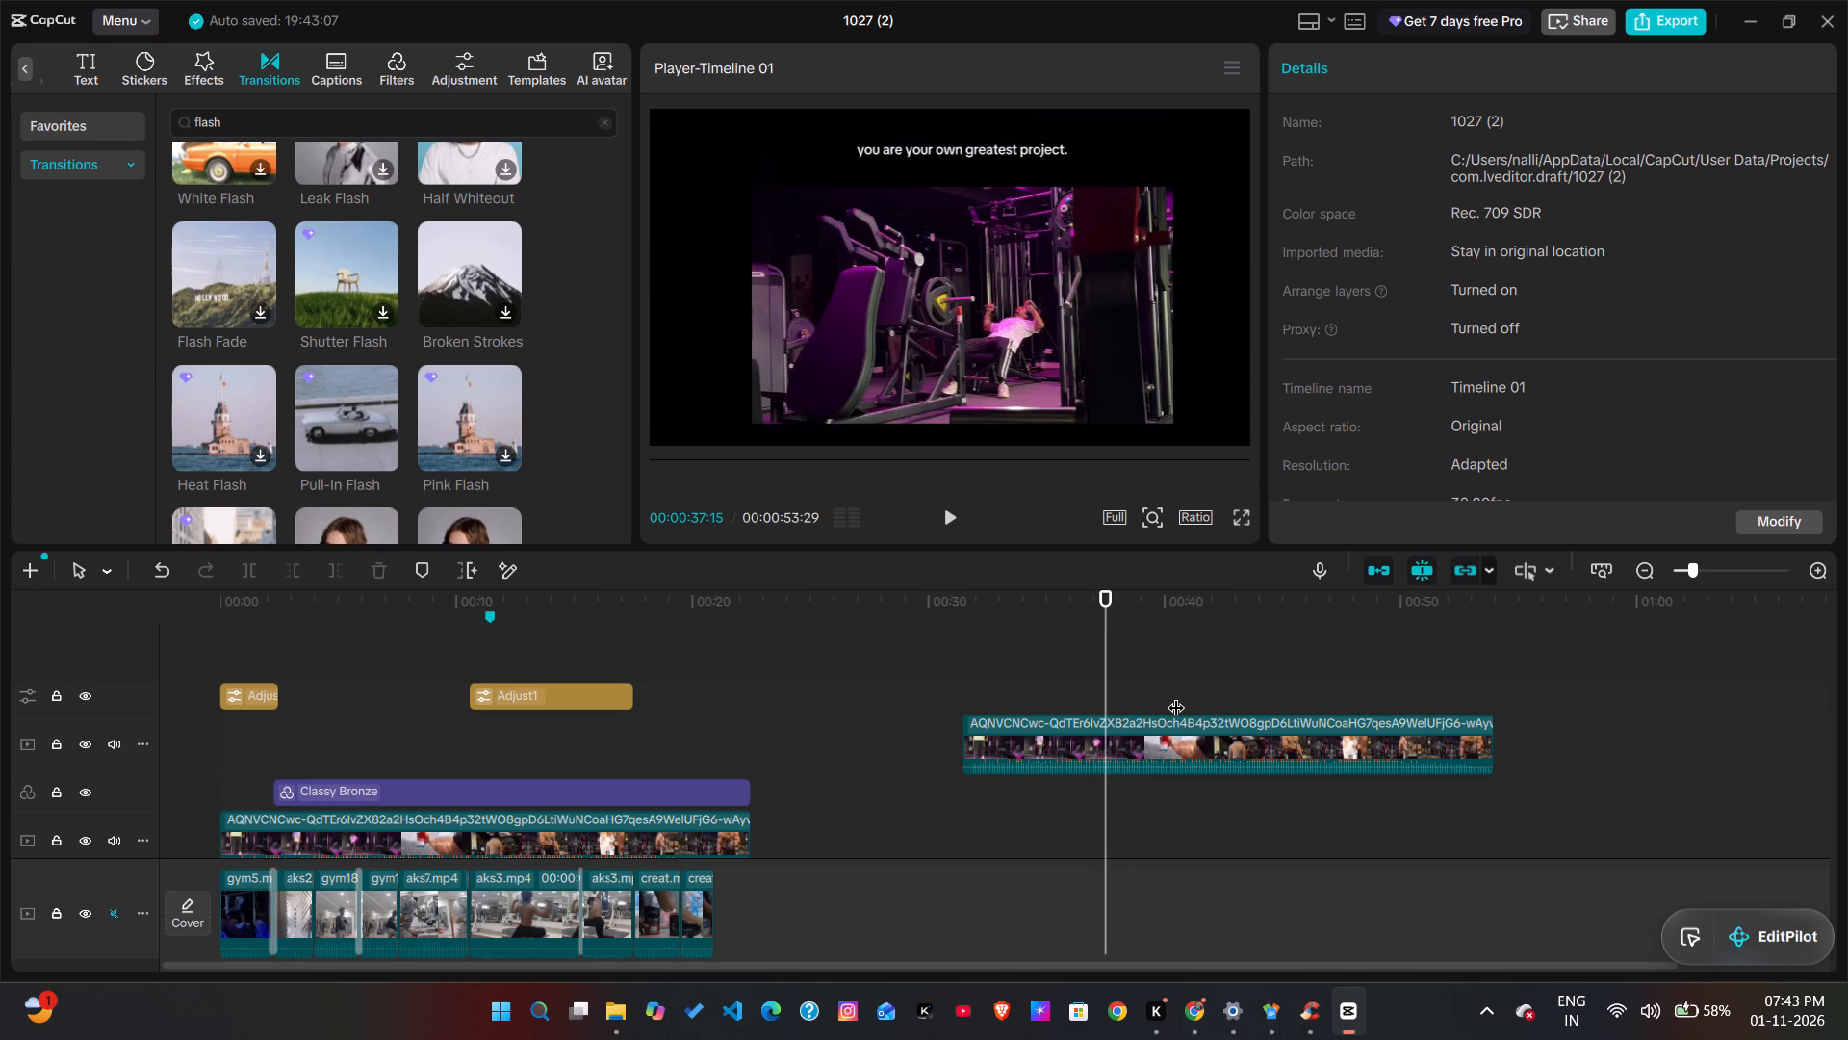
key(Left)
key(Left)
key(Left)
key(Left)
key(Left)
key(Left)
key(Left)
key(Left)
key(Left)
key(Left)
key(Left)
key(Left)
key(Left)
key(Left)
key(Left)
key(Left)
key(Left)
key(Left)
key(Left)
key(Left)
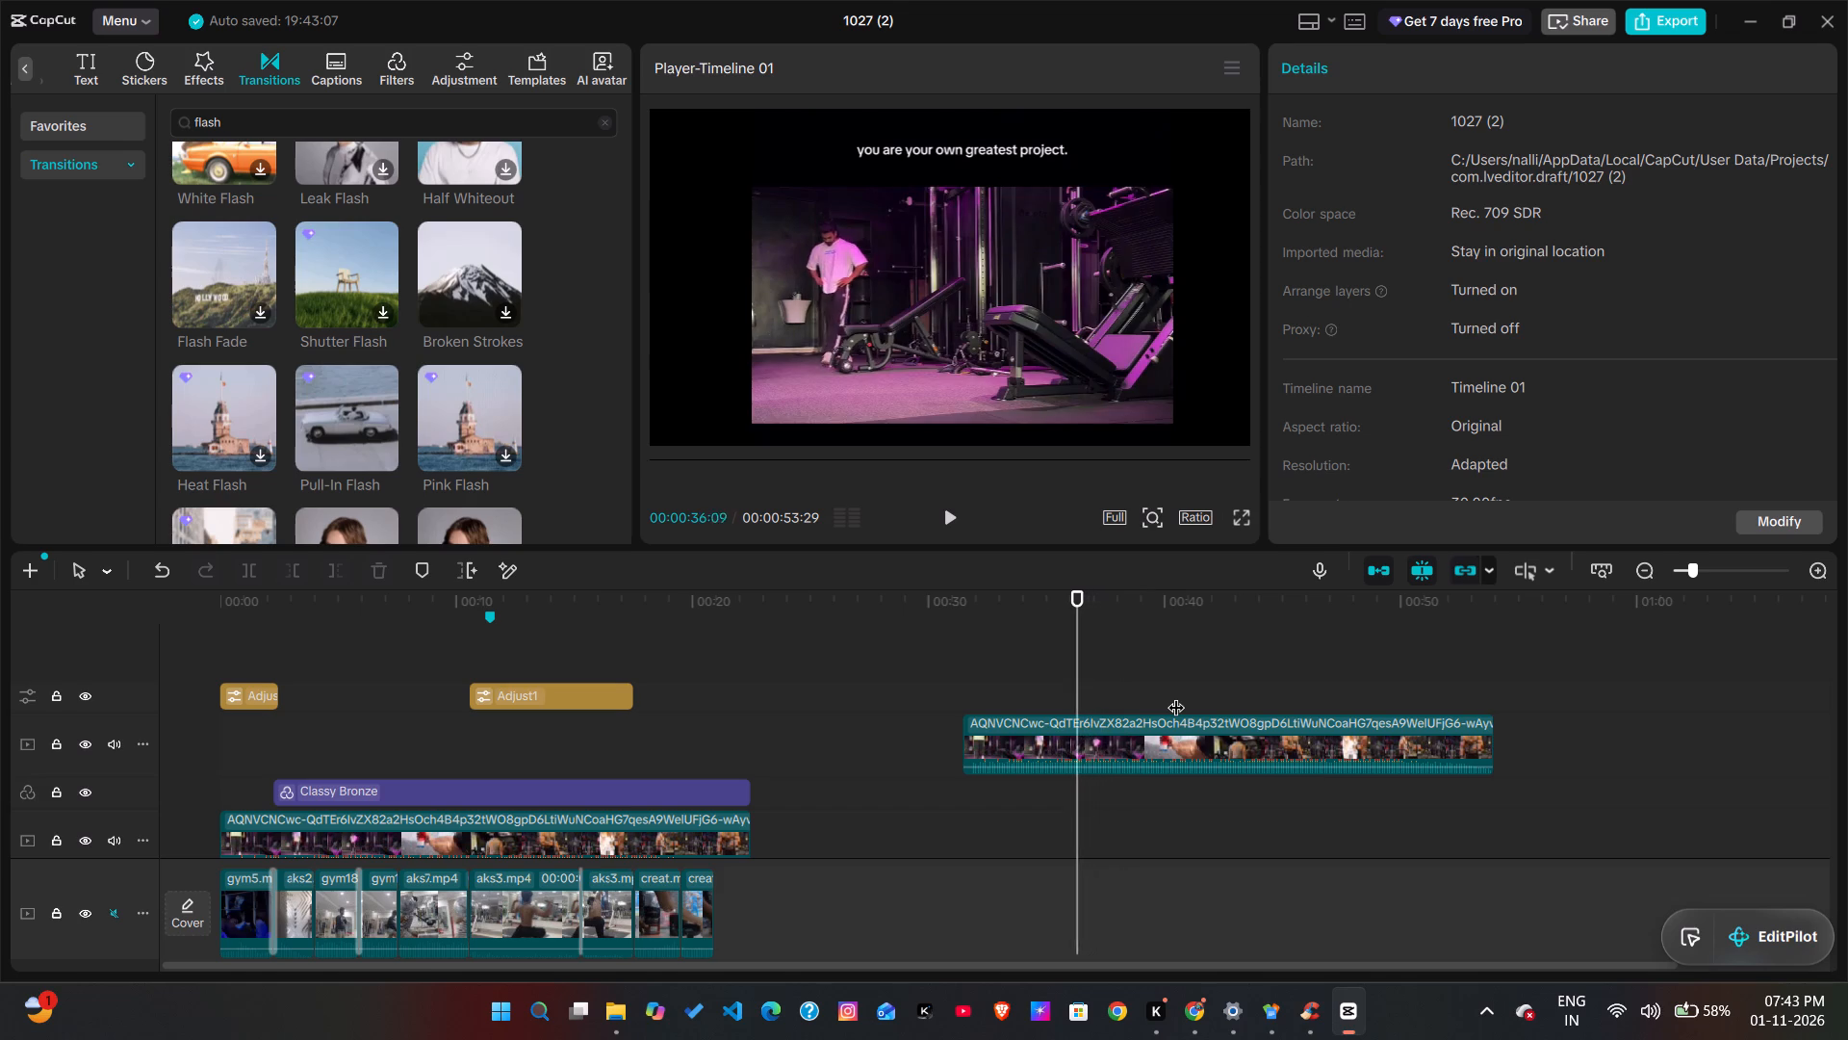
key(Left)
key(Left)
key(Left)
key(Left)
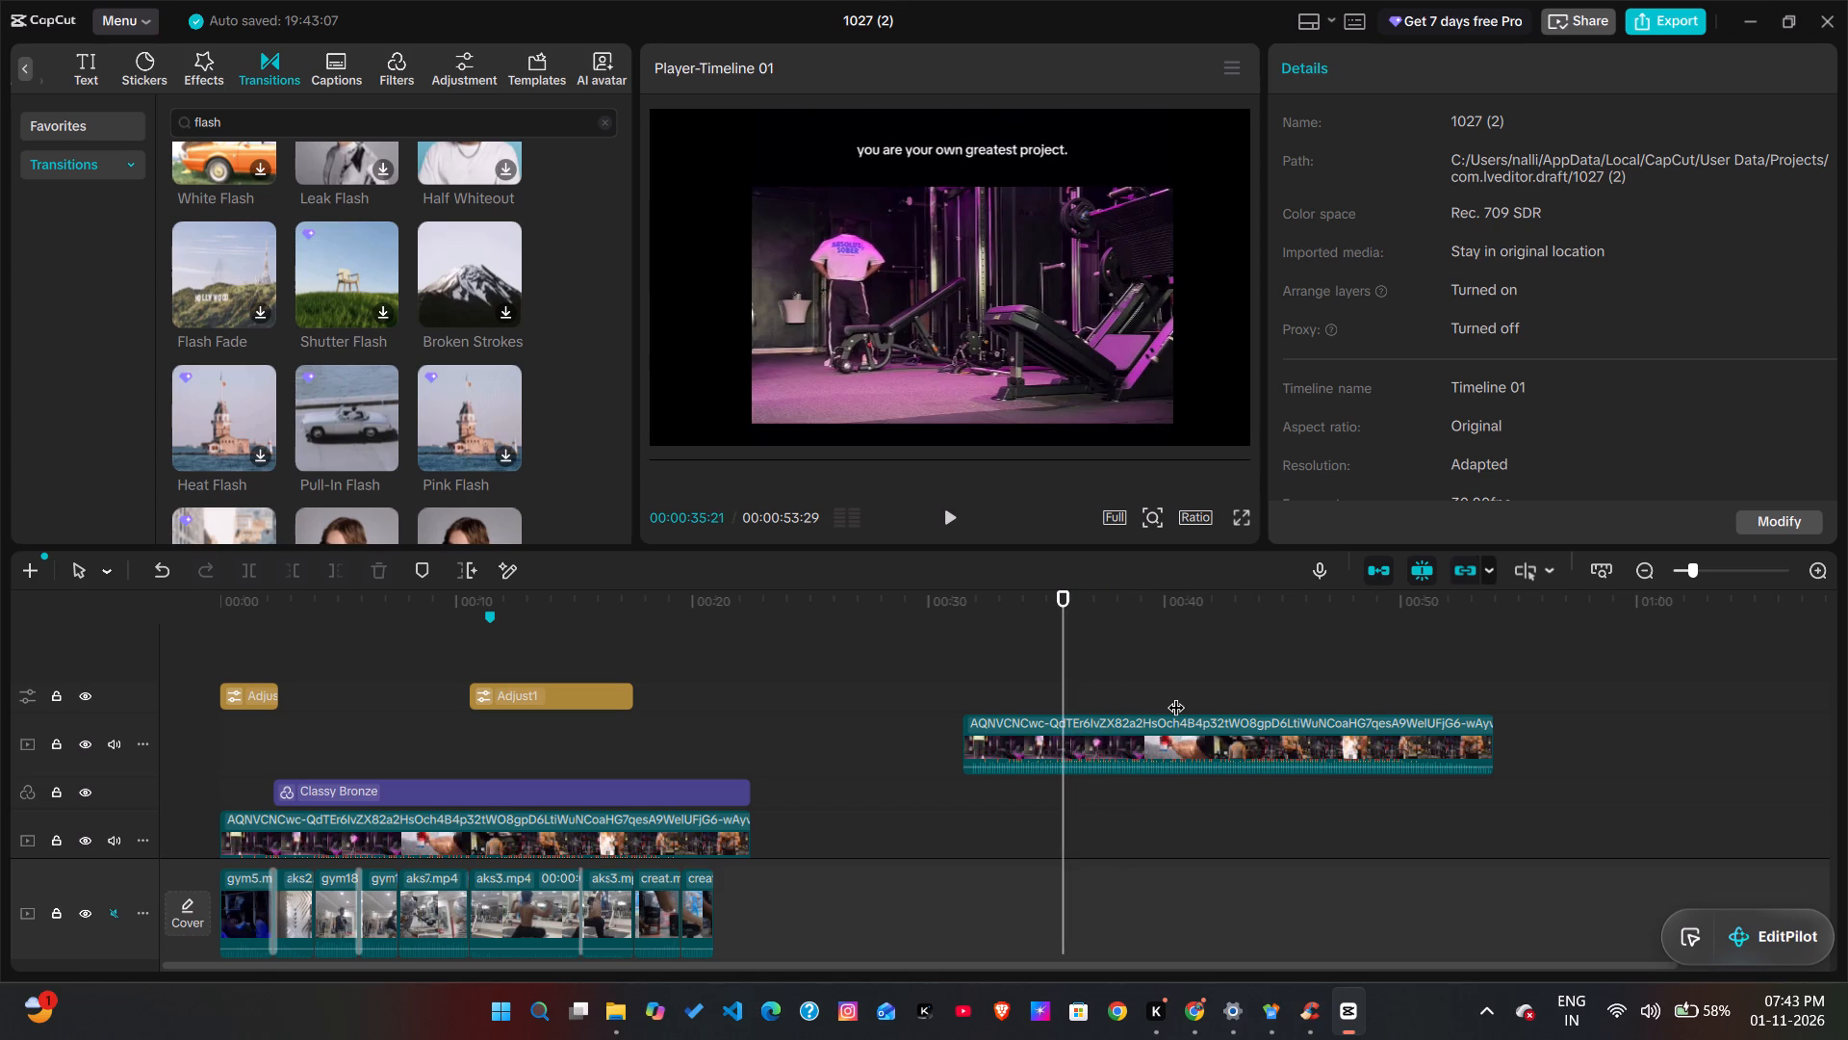
key(Right)
key(Right)
key(Right)
key(Right)
key(Right)
key(Right)
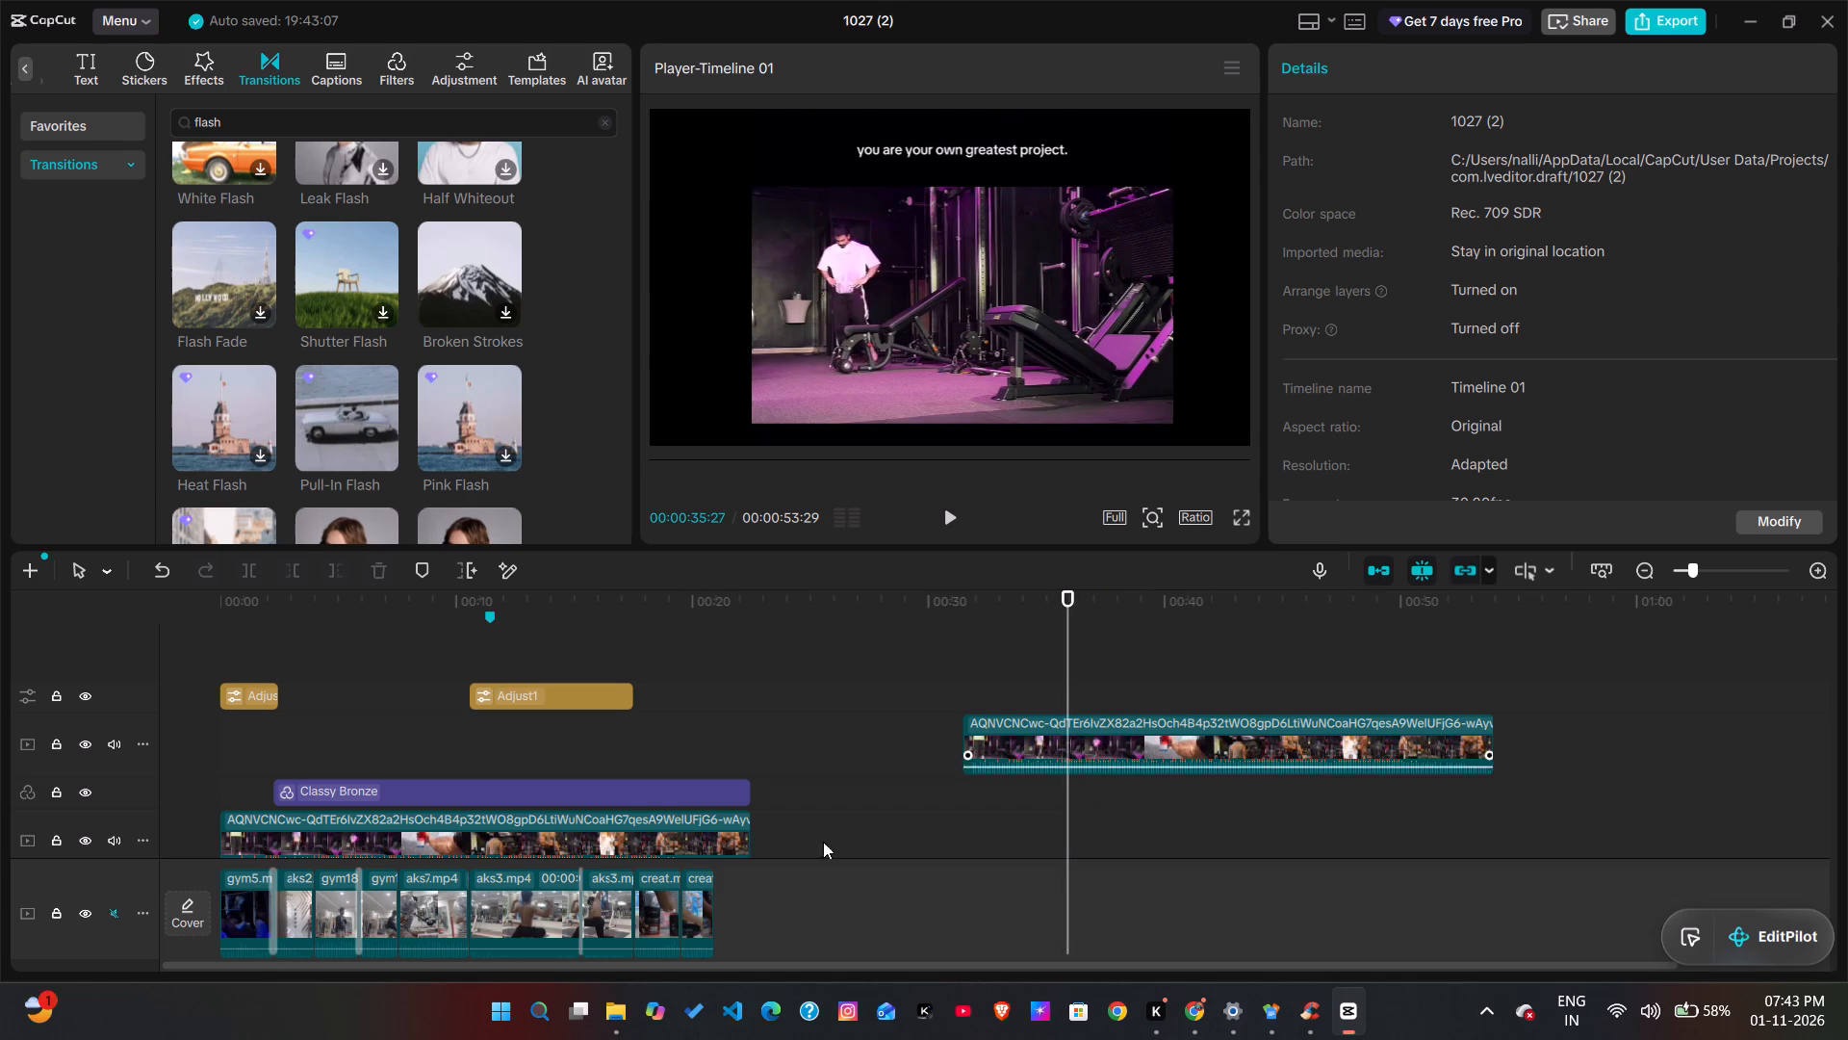
Move the first reference video, the Classy Bronze filter and both adjustment clips up together, freeing track space directly above the main clips.
scroll(637, 848, down, 2)
click(458, 691)
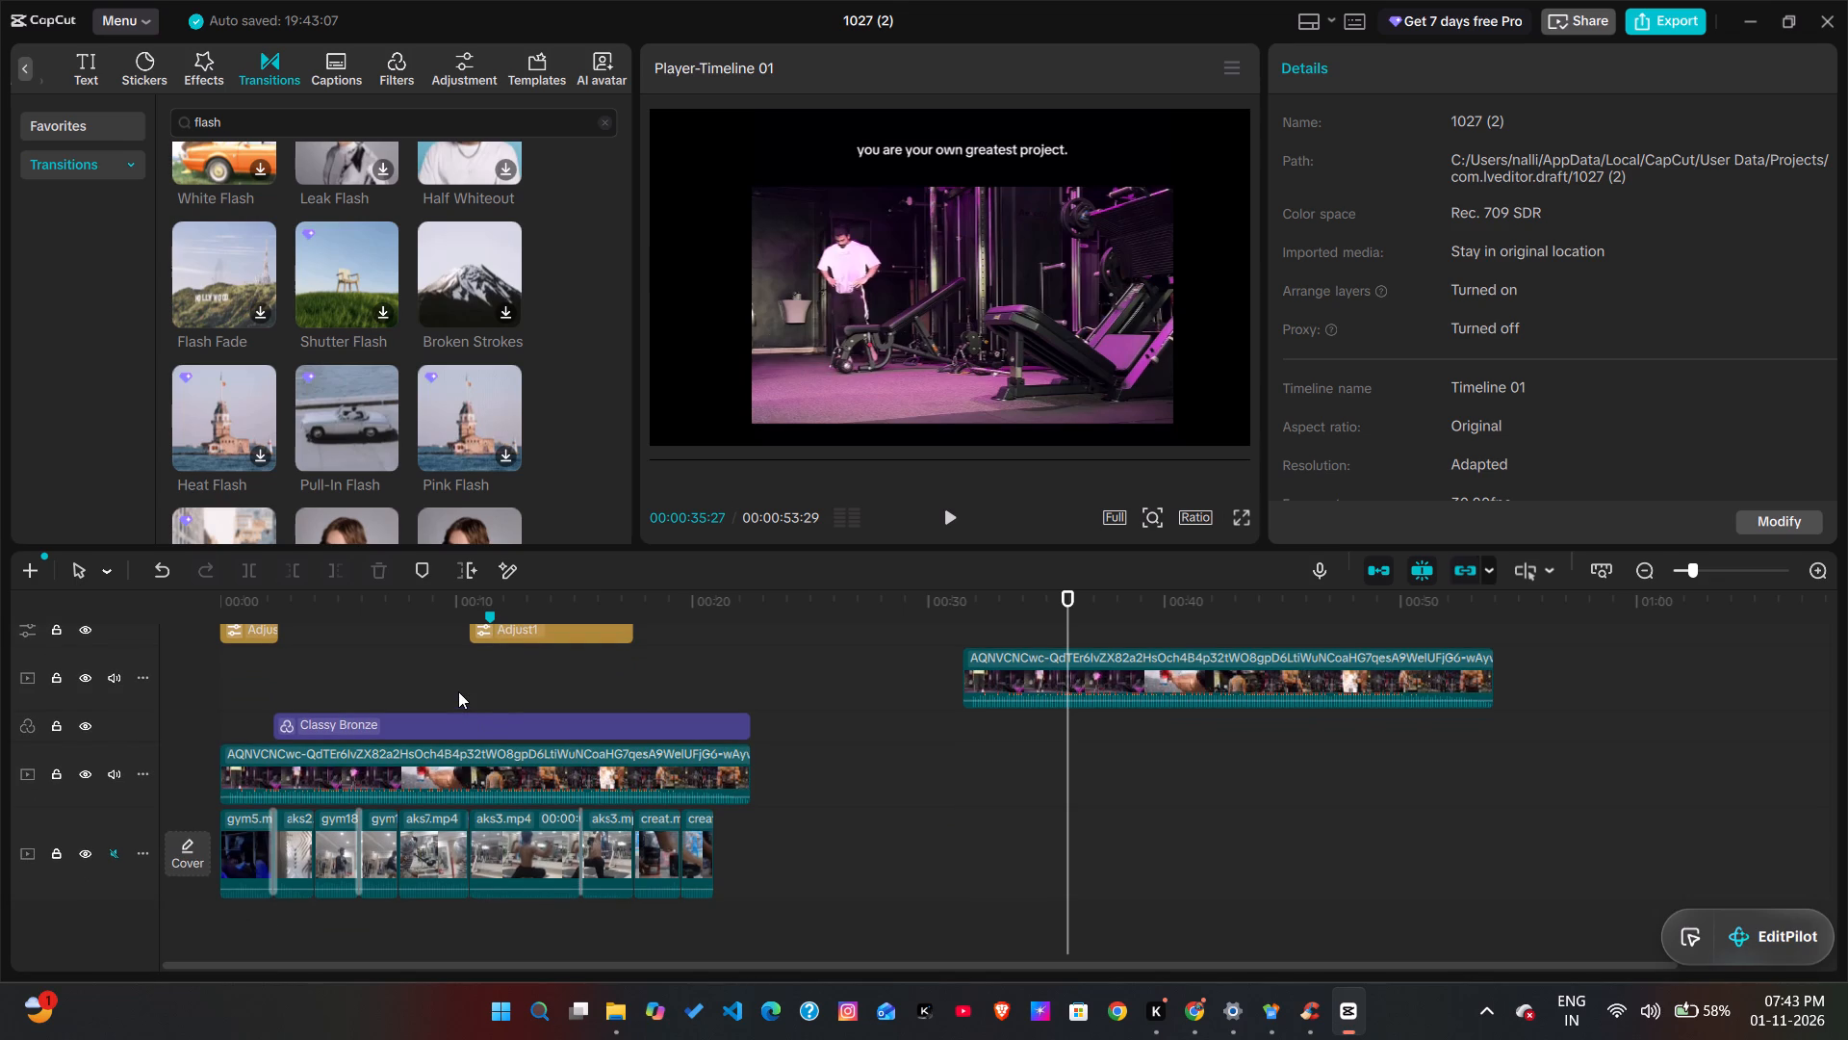
drag(774, 788, 282, 633)
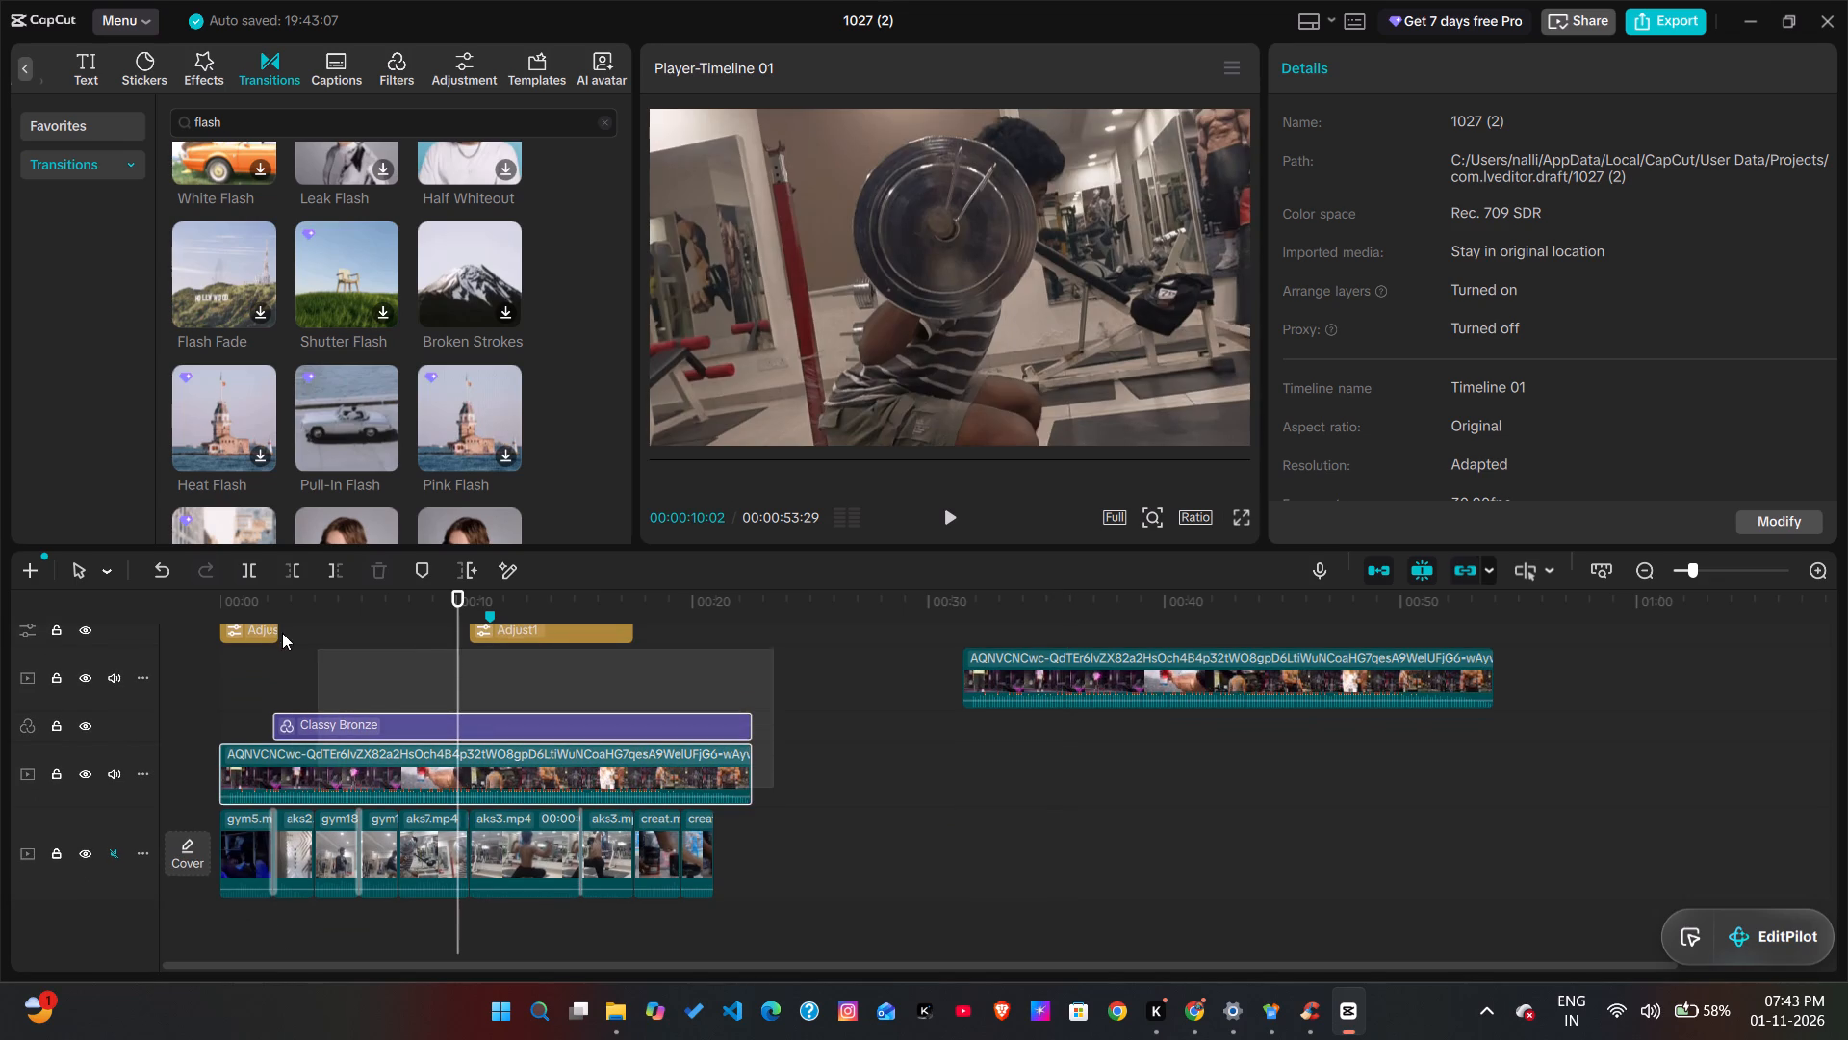
drag(282, 633, 242, 610)
drag(367, 749, 368, 697)
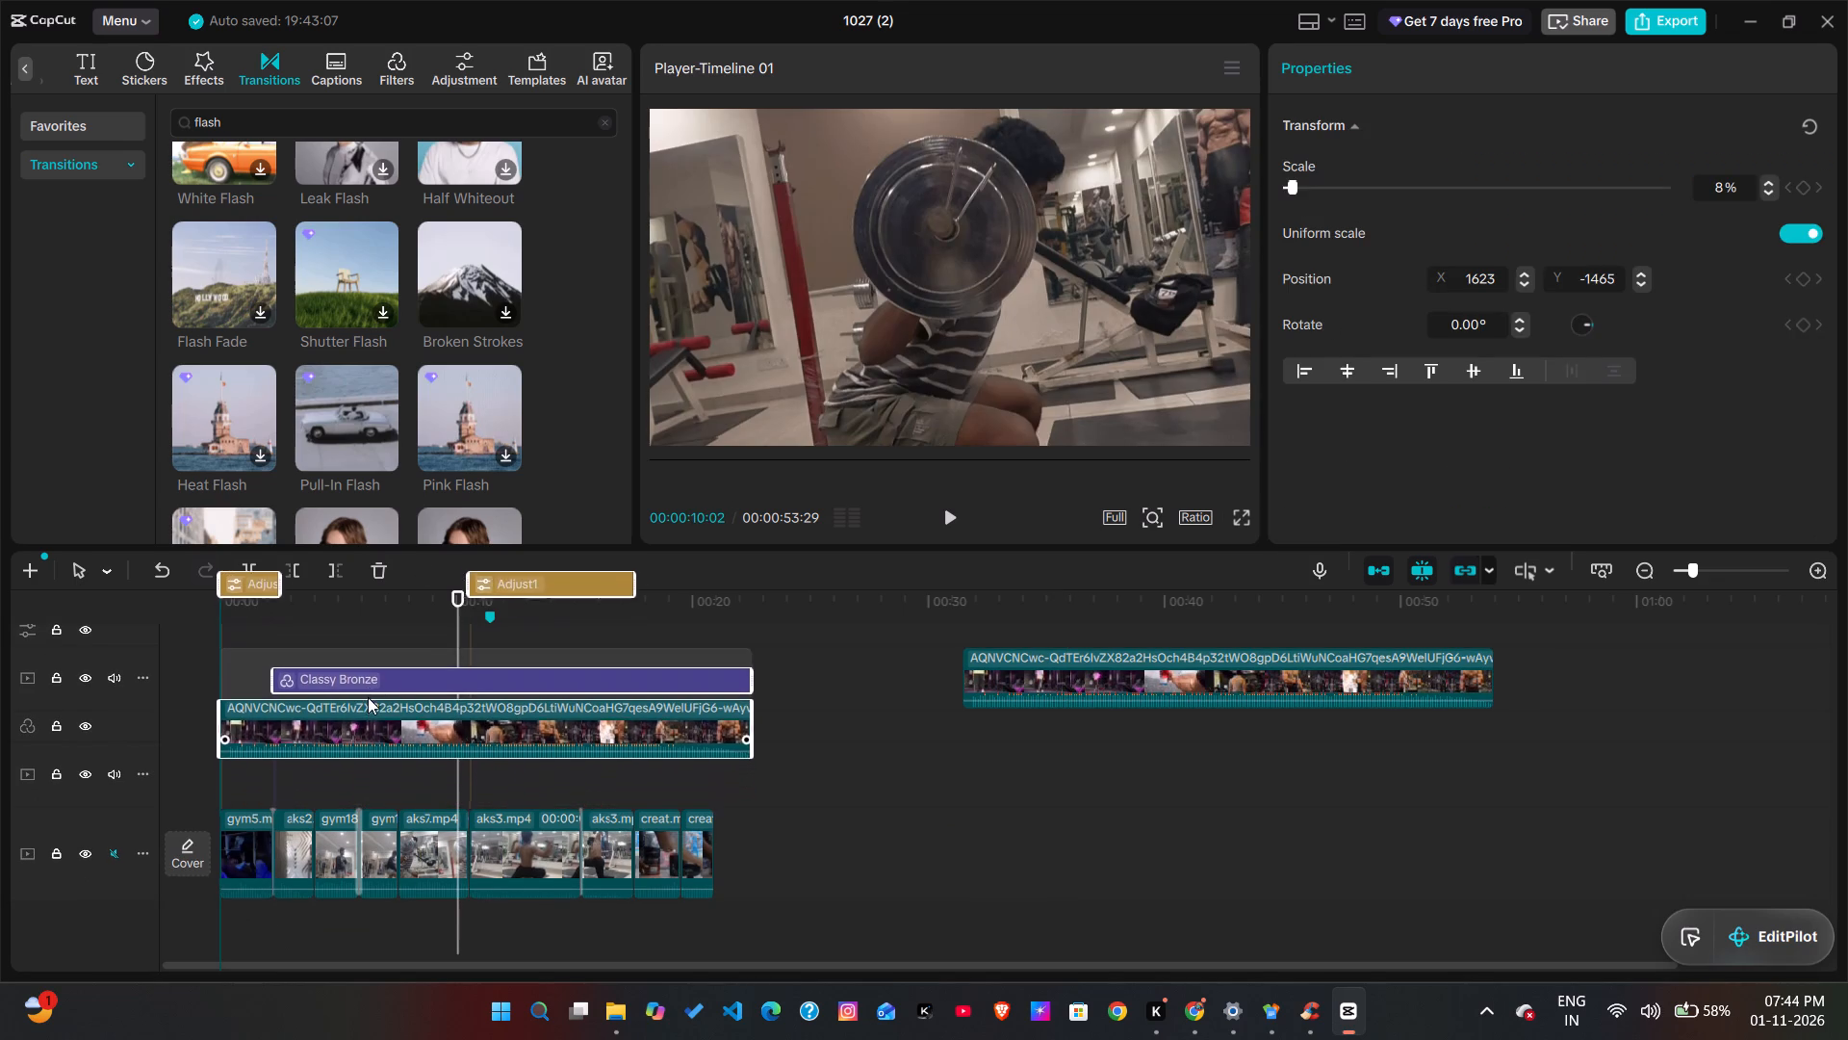
drag(368, 697, 371, 664)
drag(417, 772, 420, 695)
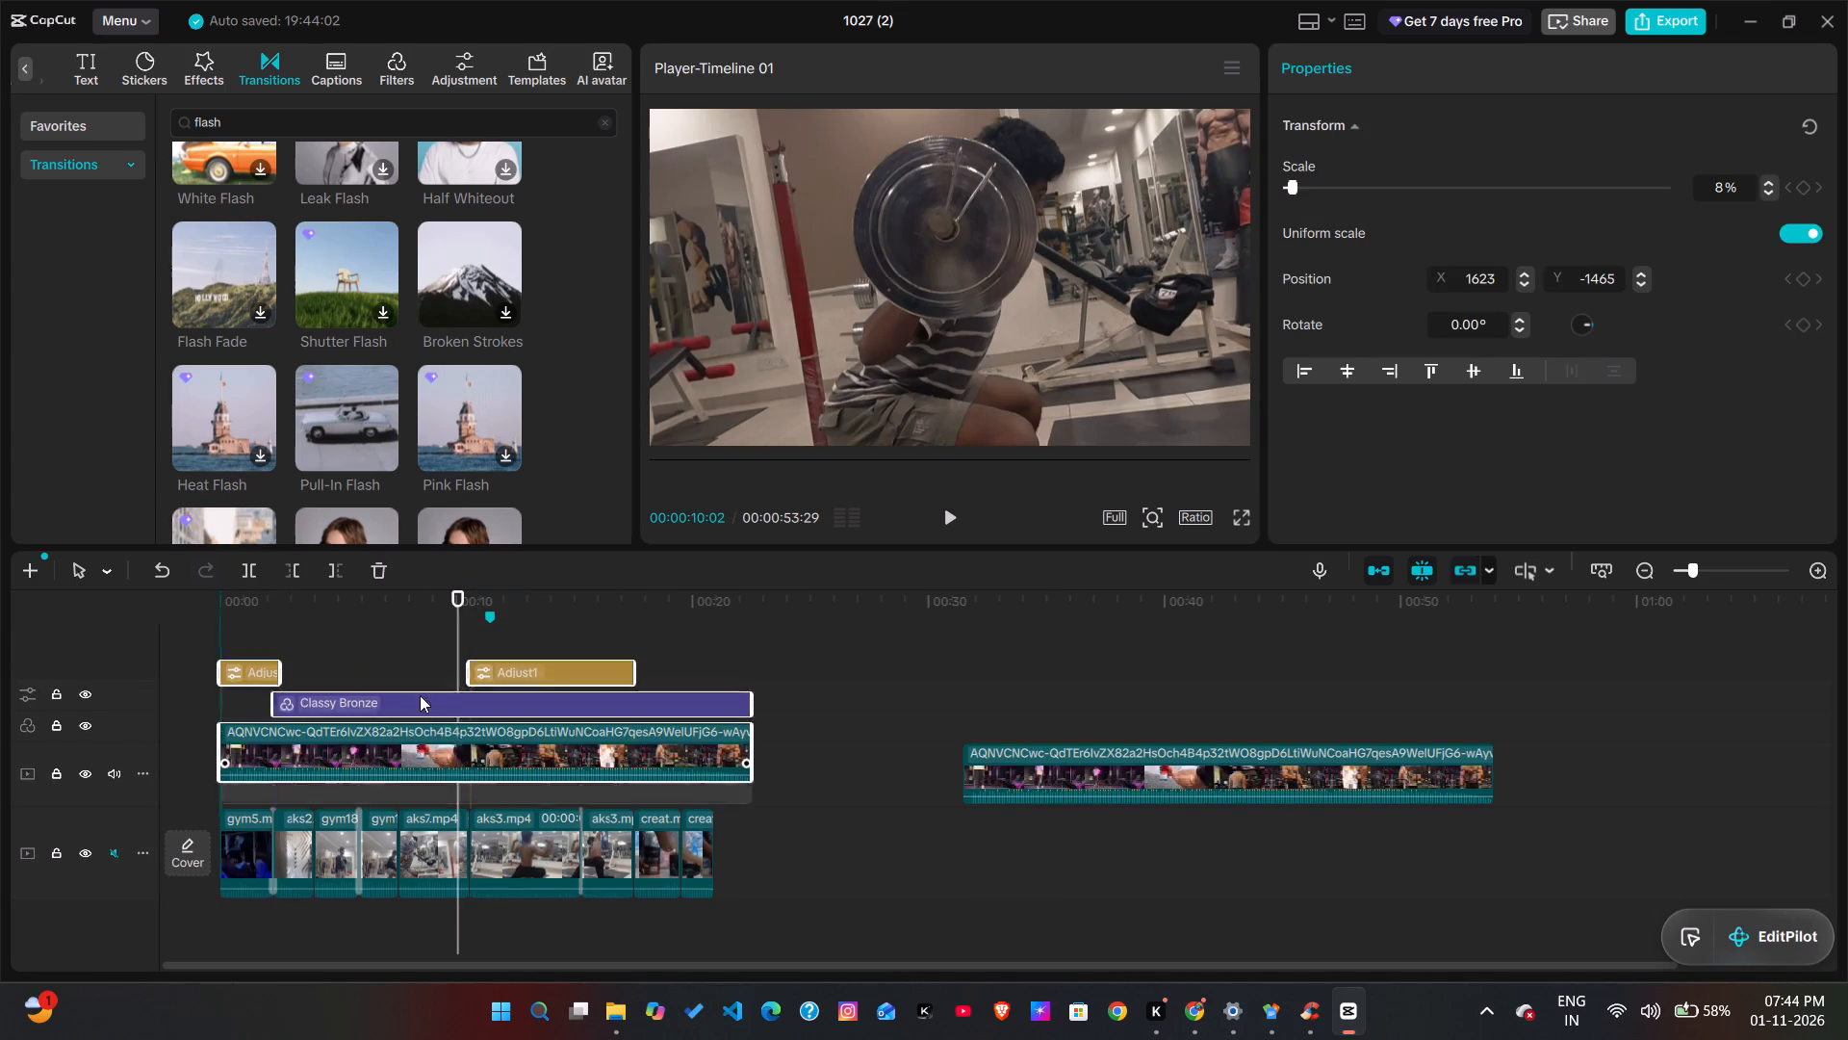
drag(420, 695, 420, 673)
click(495, 830)
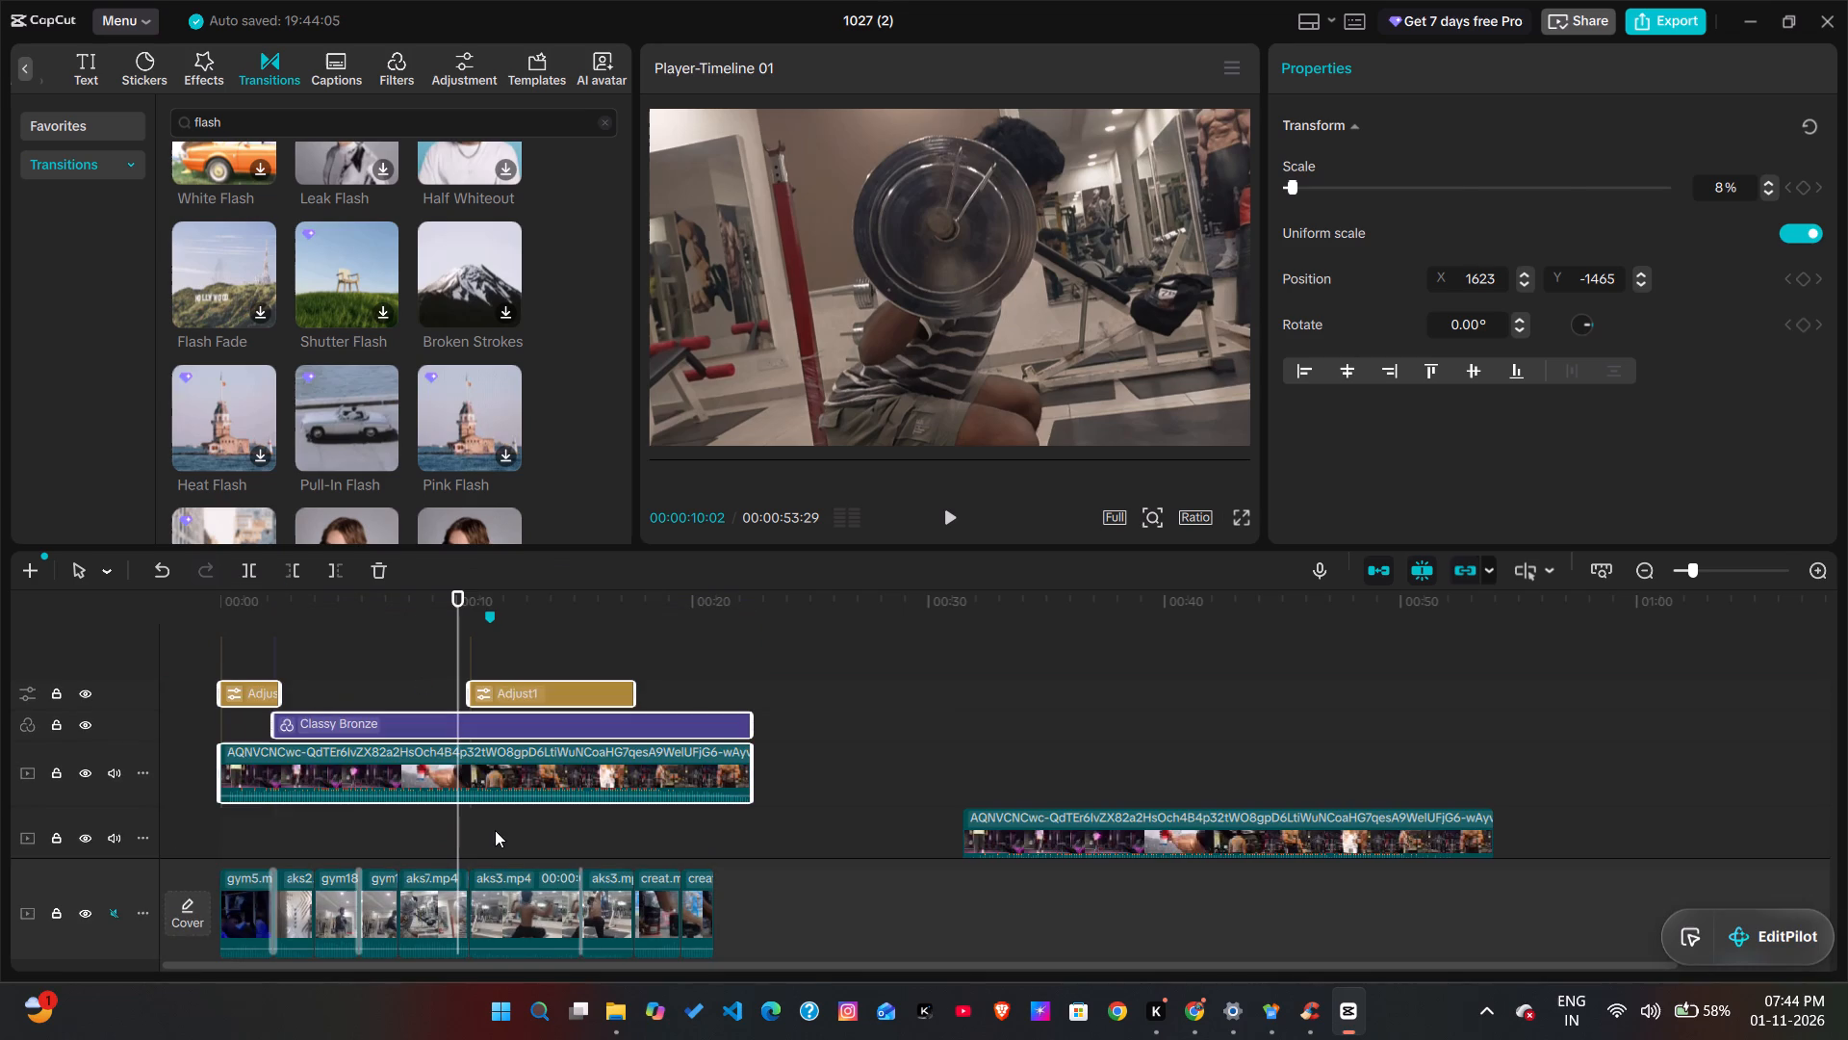
Delete the Basic Flash transition at about 5:27 in the main gym footage.
scroll(495, 830, down, 1)
drag(492, 751, 360, 739)
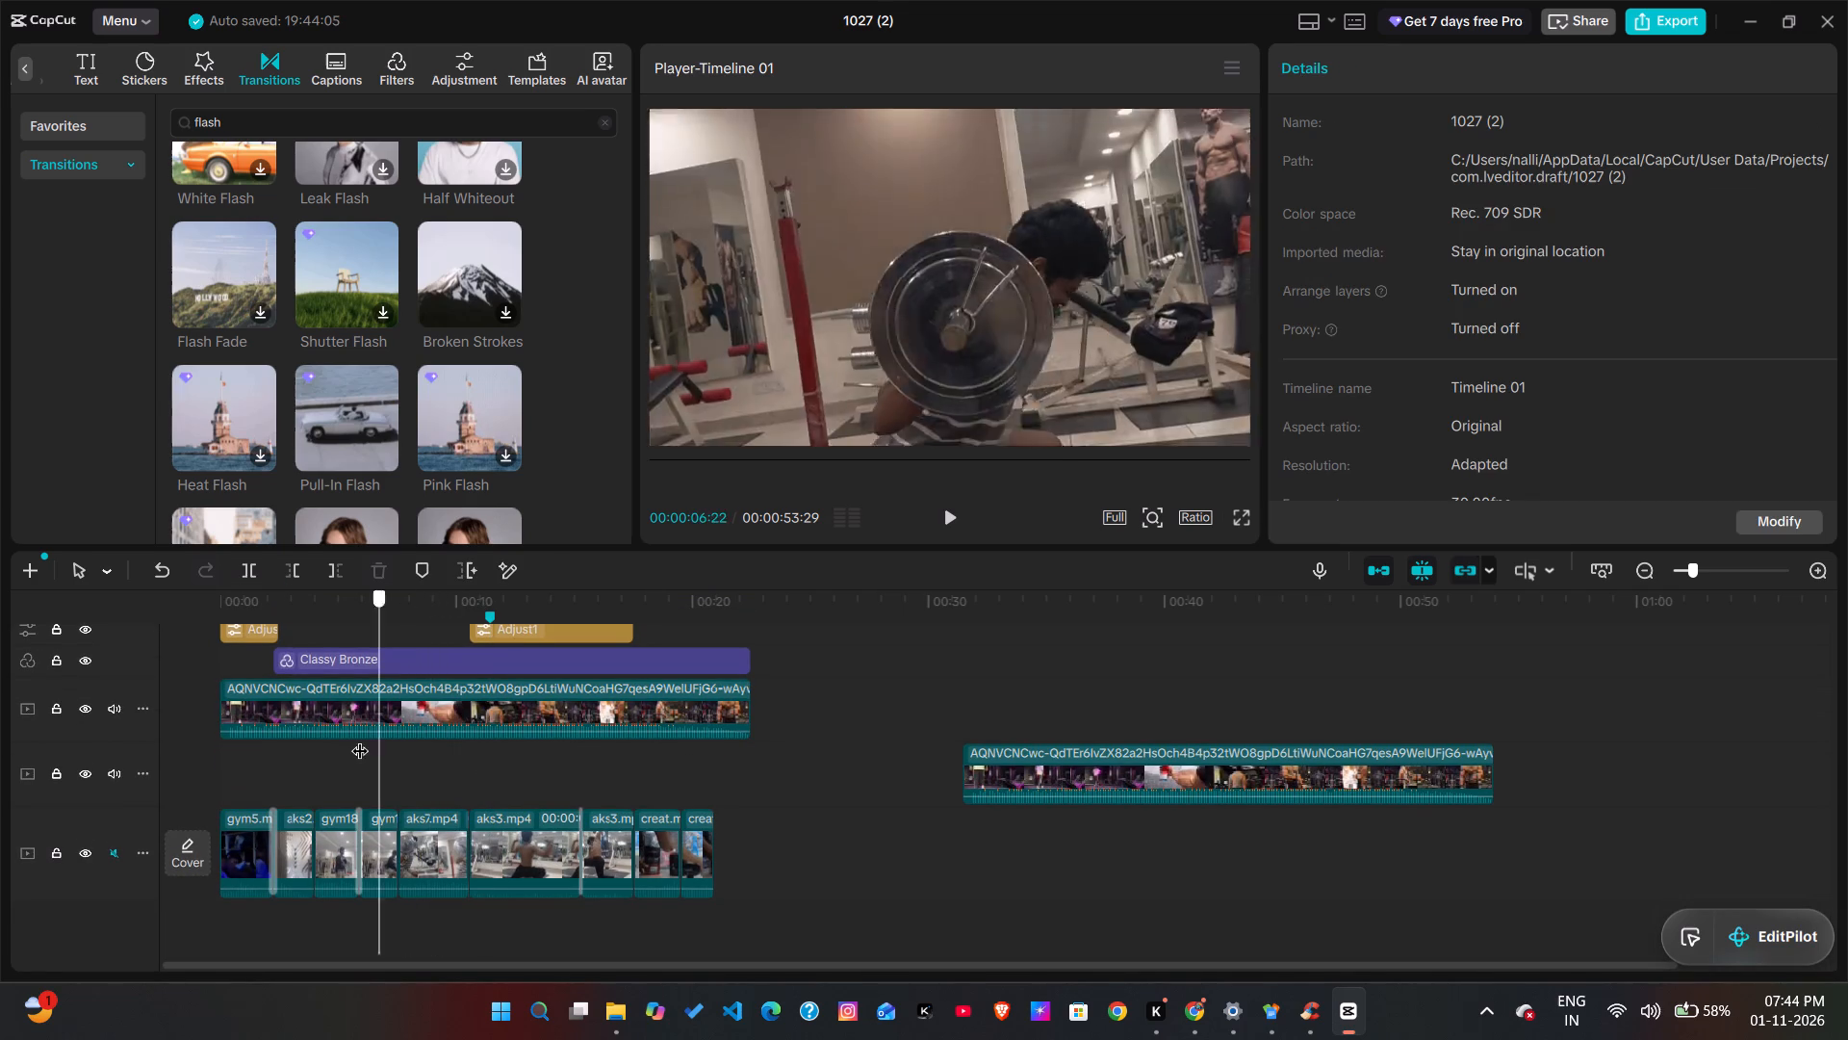
drag(360, 739, 351, 737)
click(344, 738)
click(345, 744)
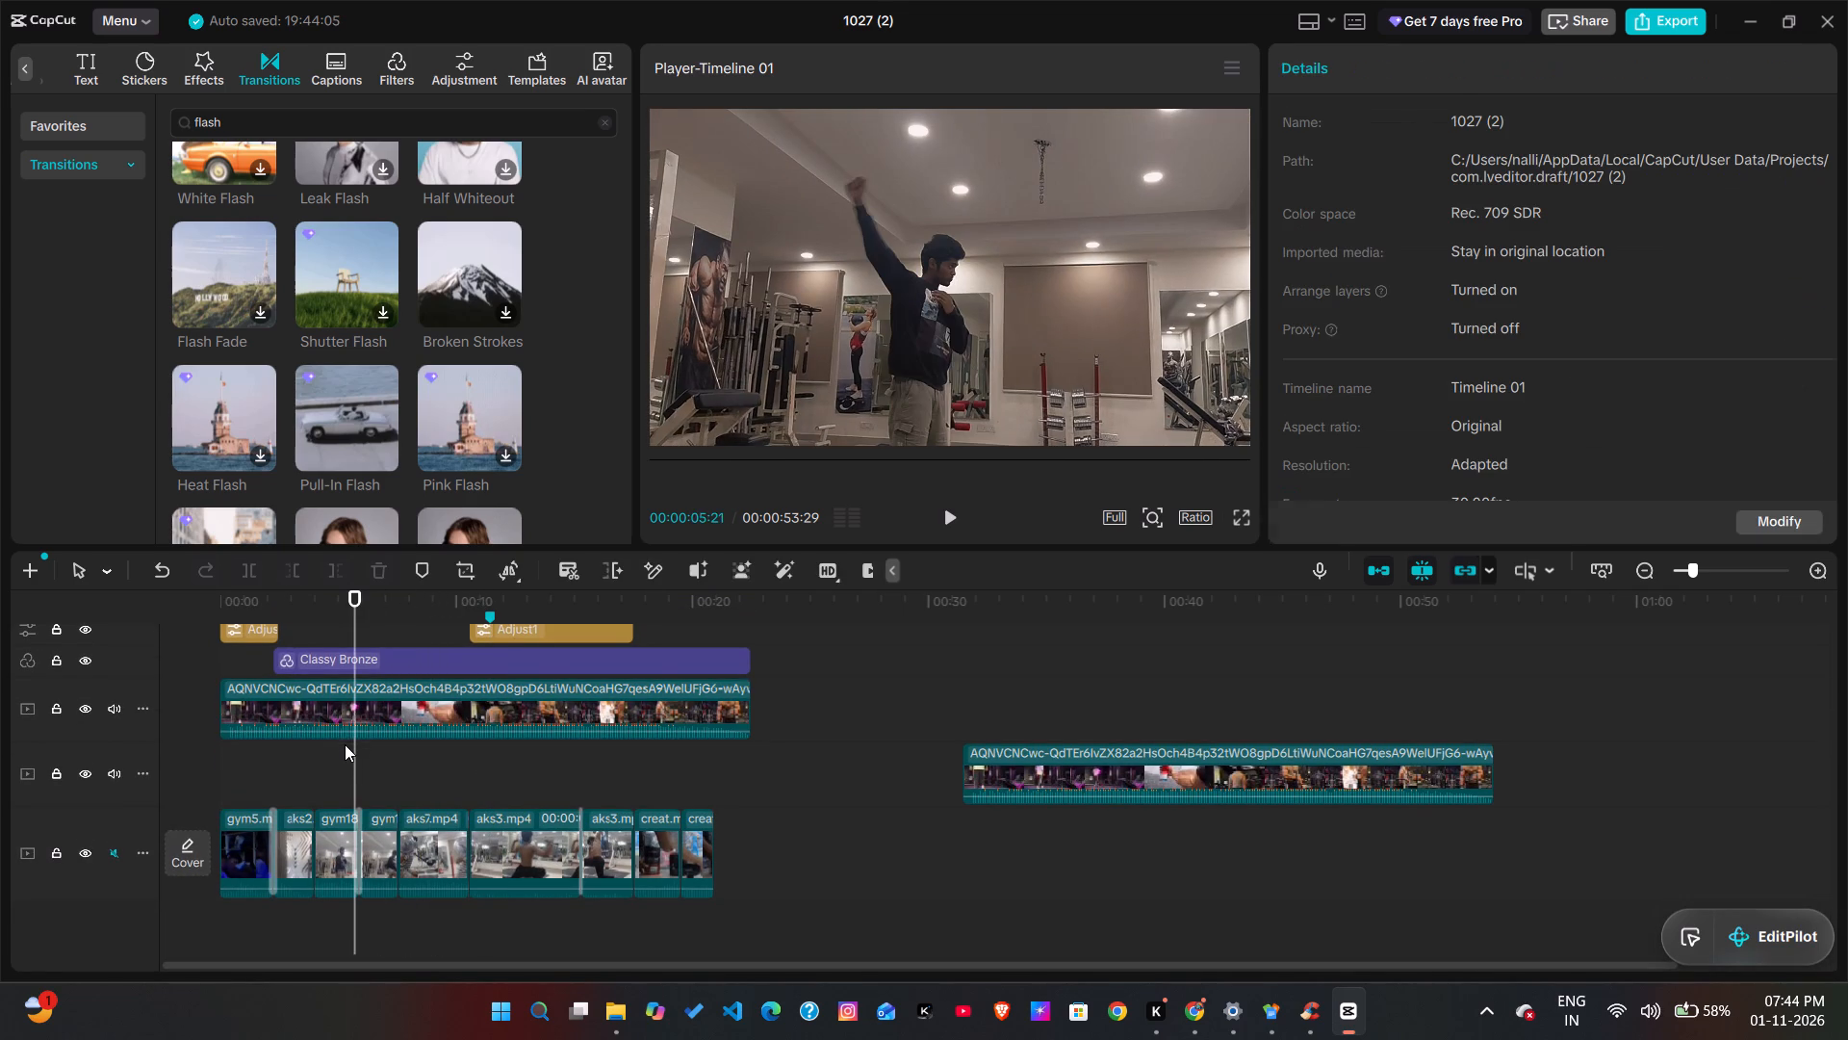
click(347, 769)
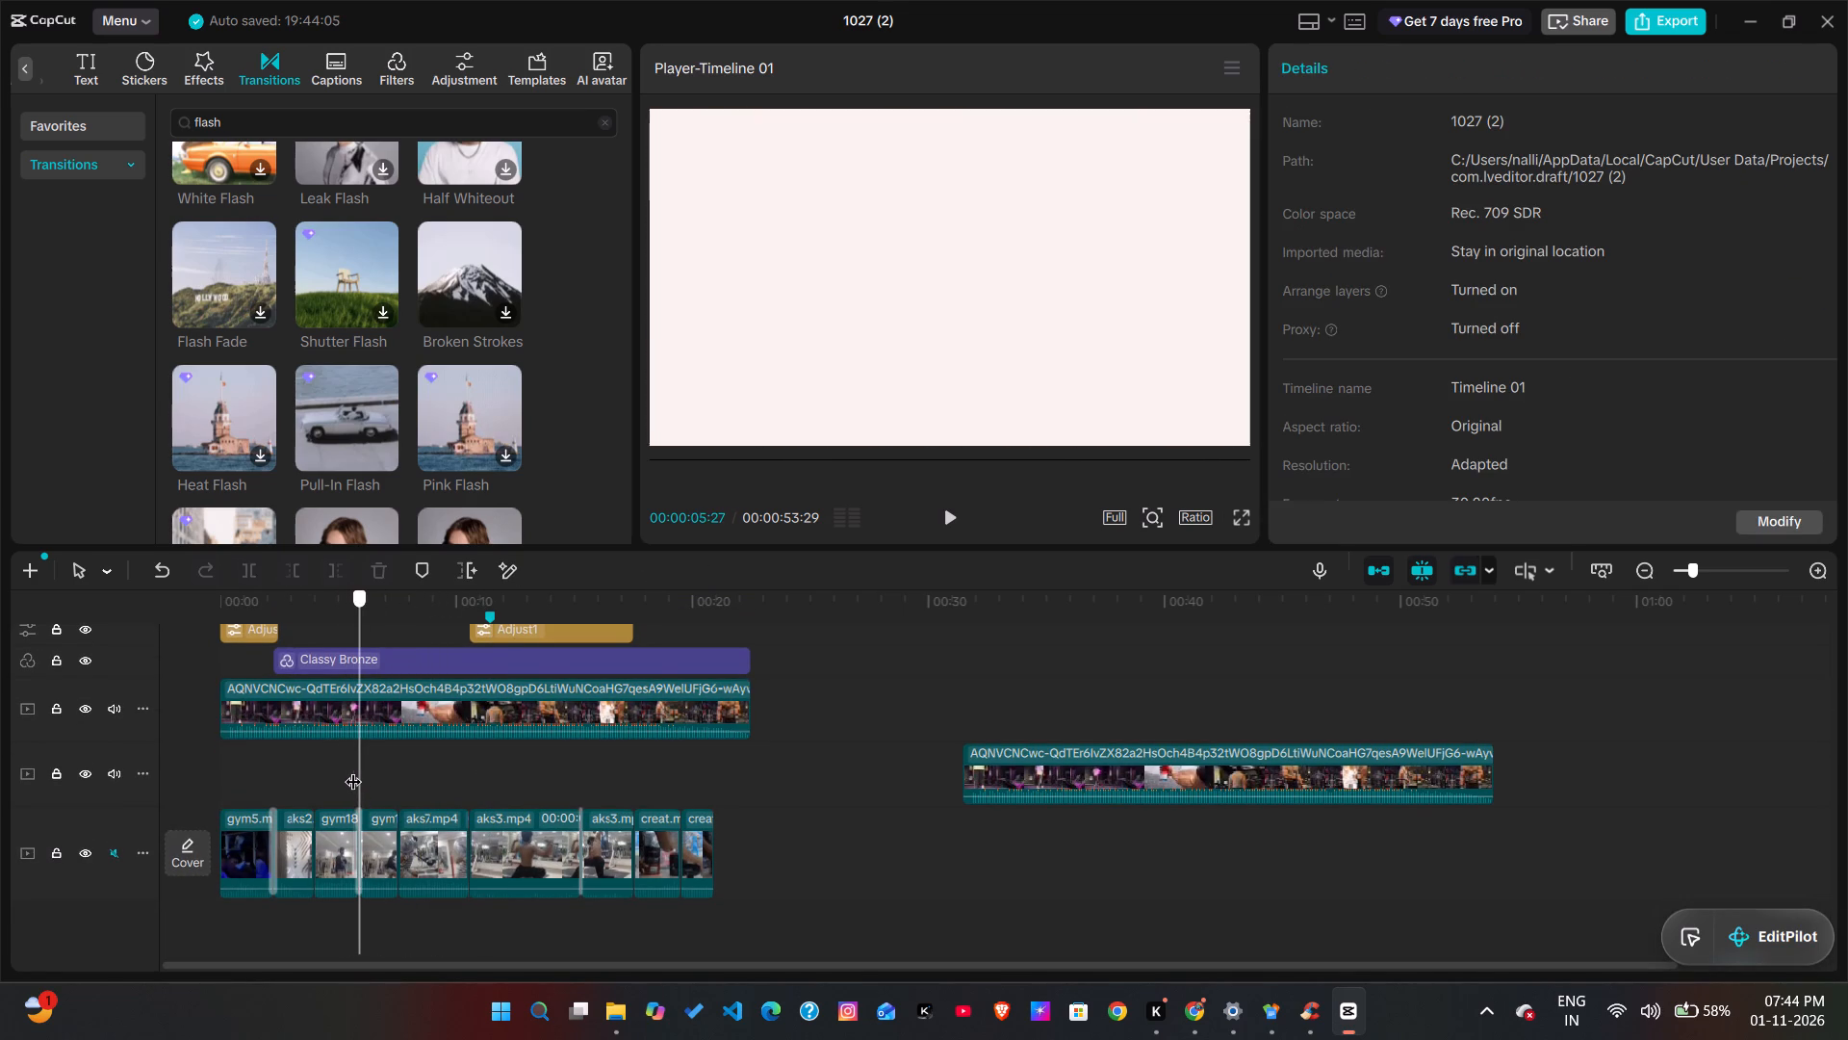
click(361, 822)
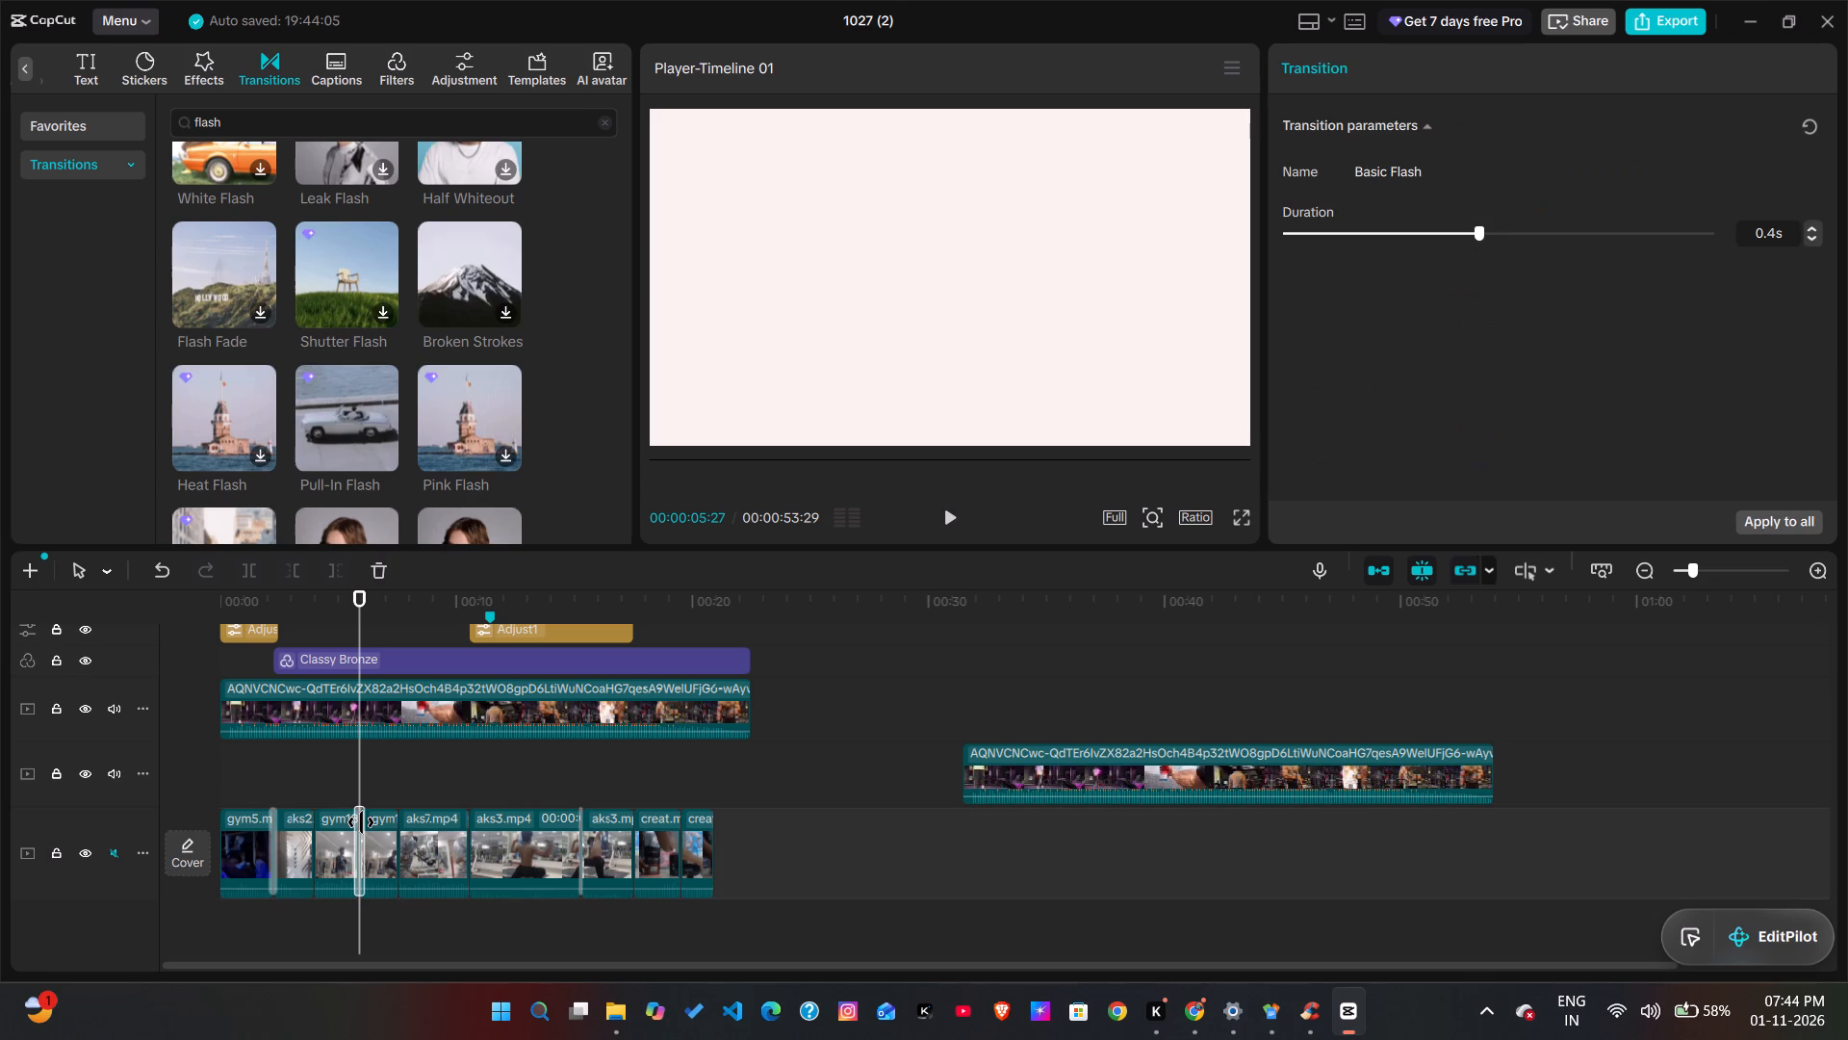
key(Delete)
Duplicate the gym clip that starts at 5:27 onto the track directly above the main footage, starting at the same time.
click(369, 836)
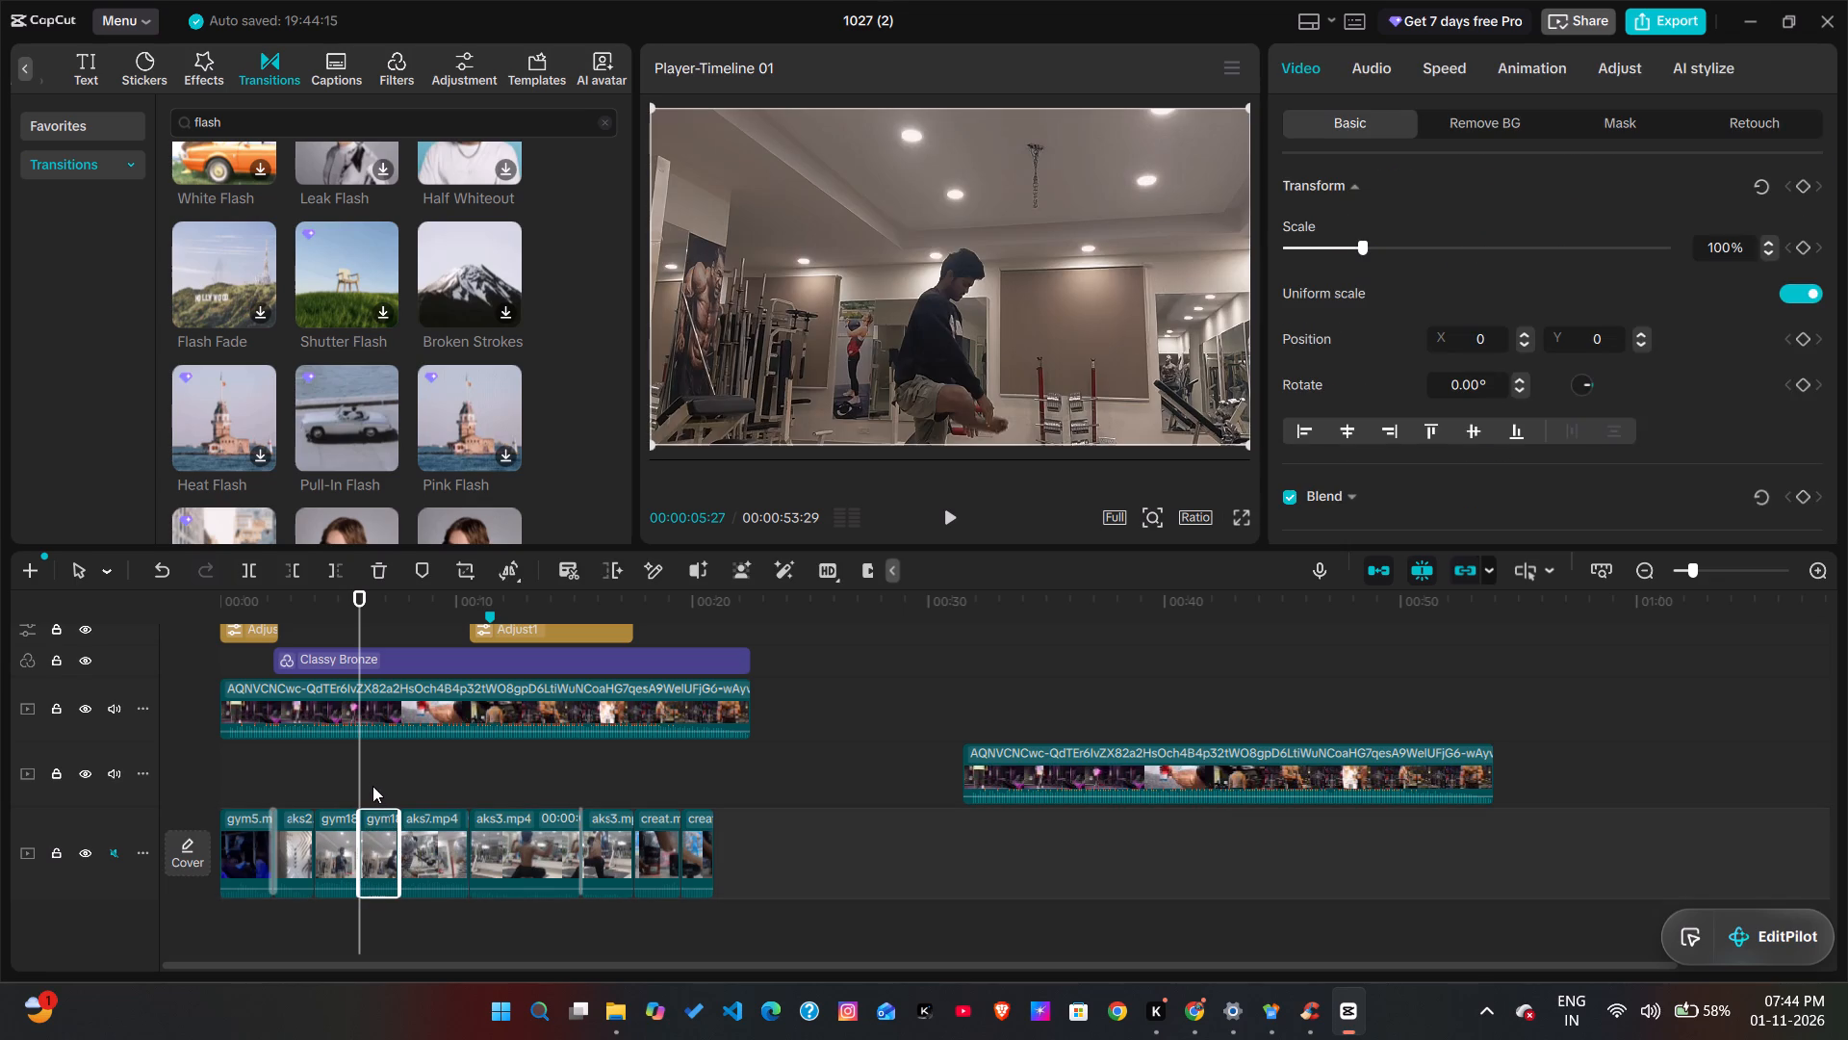
key(ctrl+c)
key(ctrl+v)
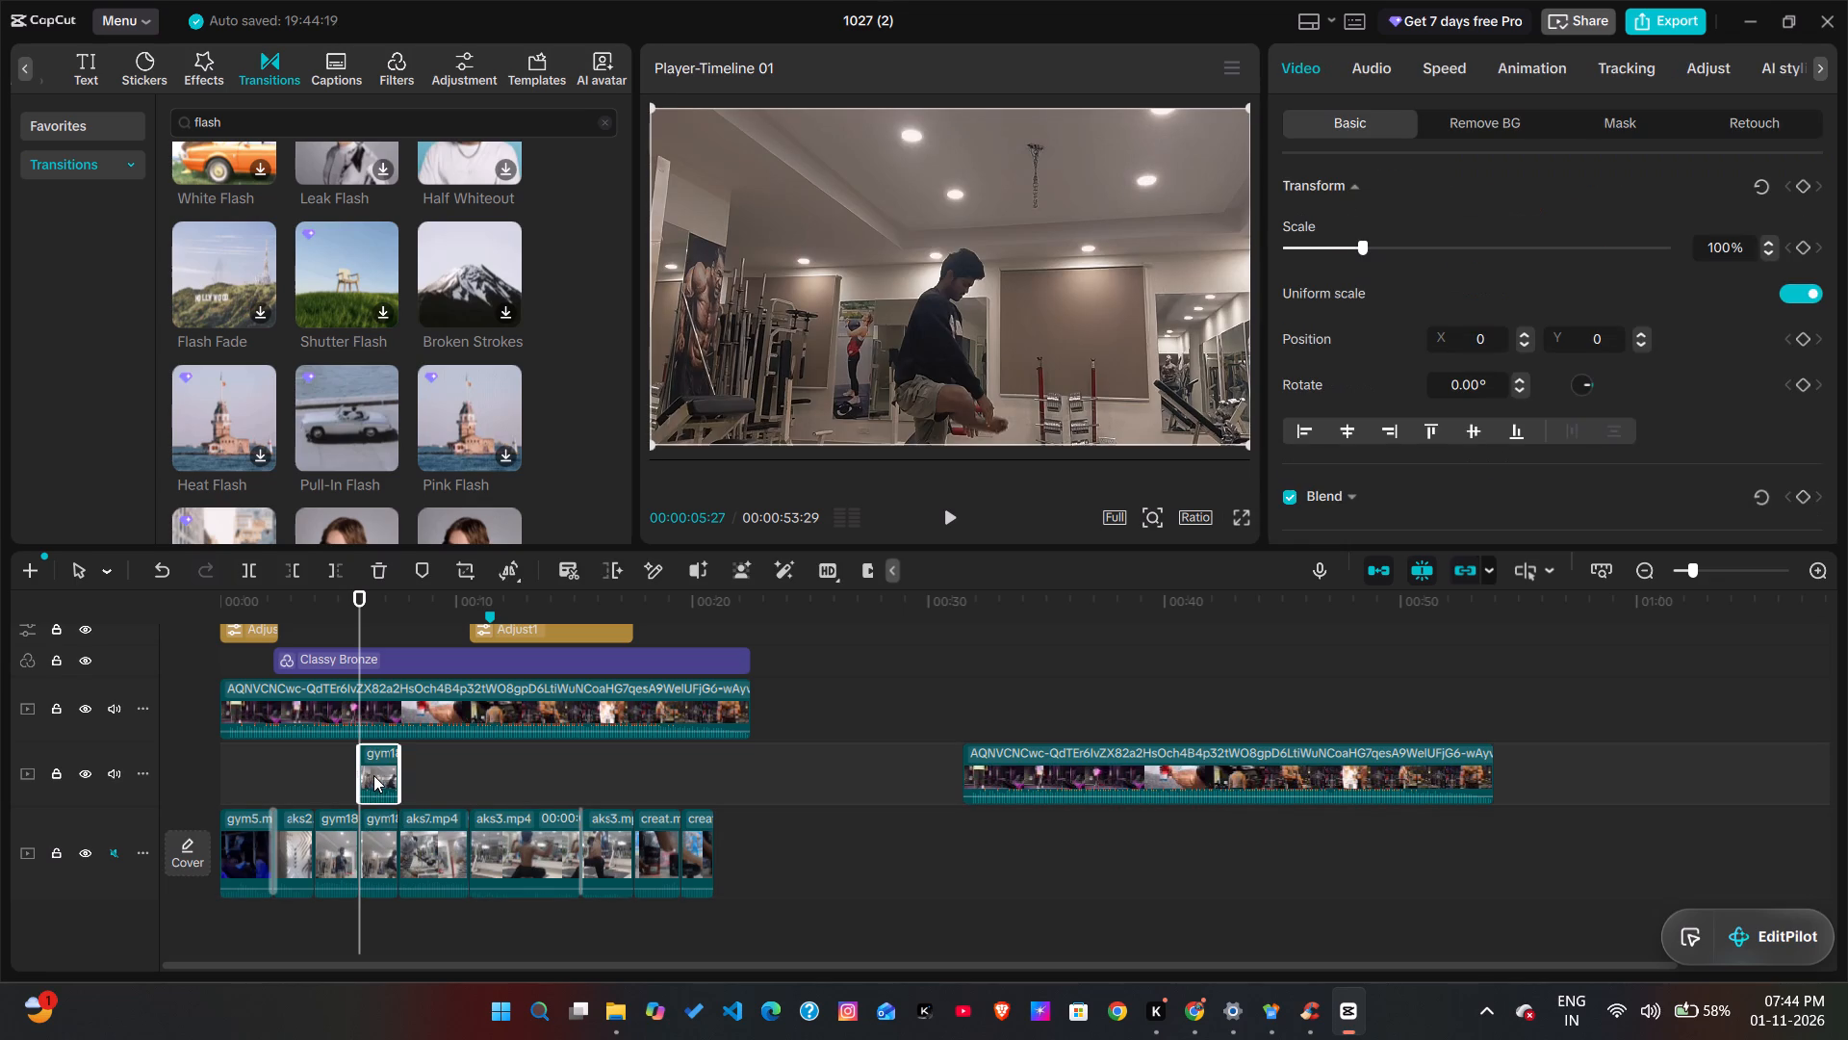
click(471, 568)
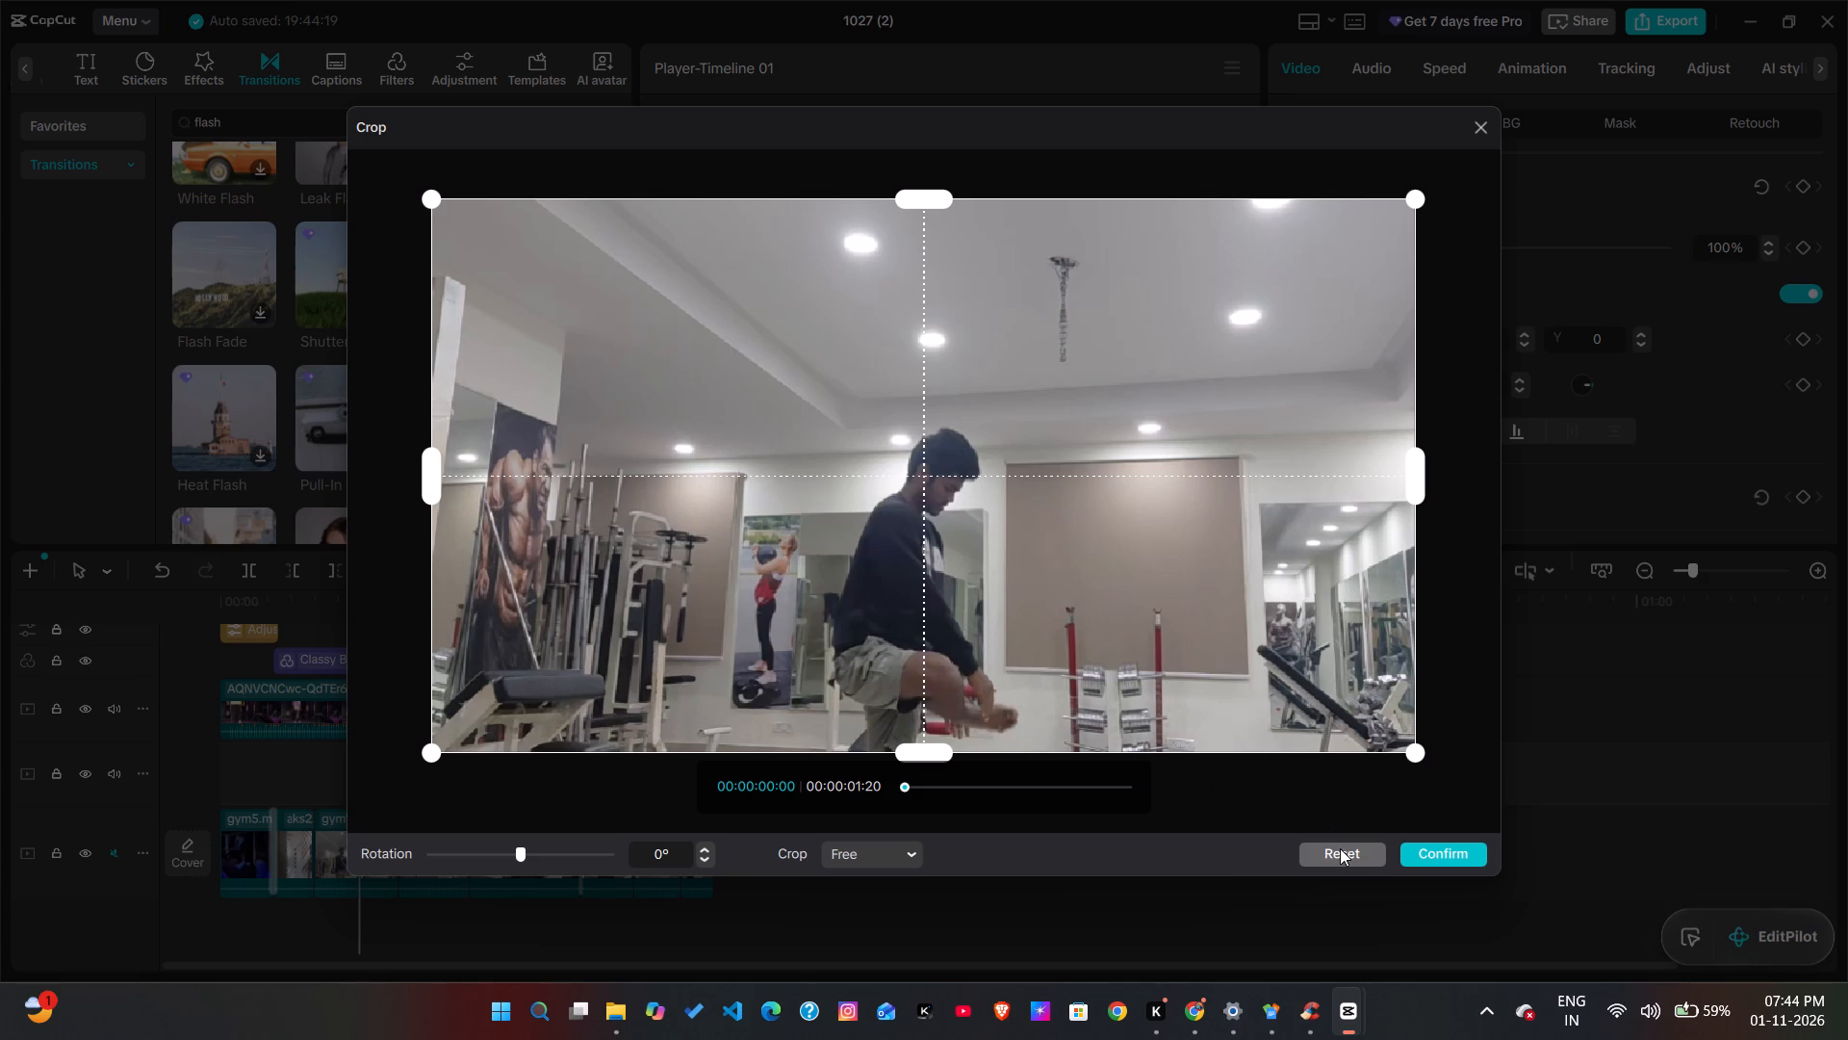
click(1440, 862)
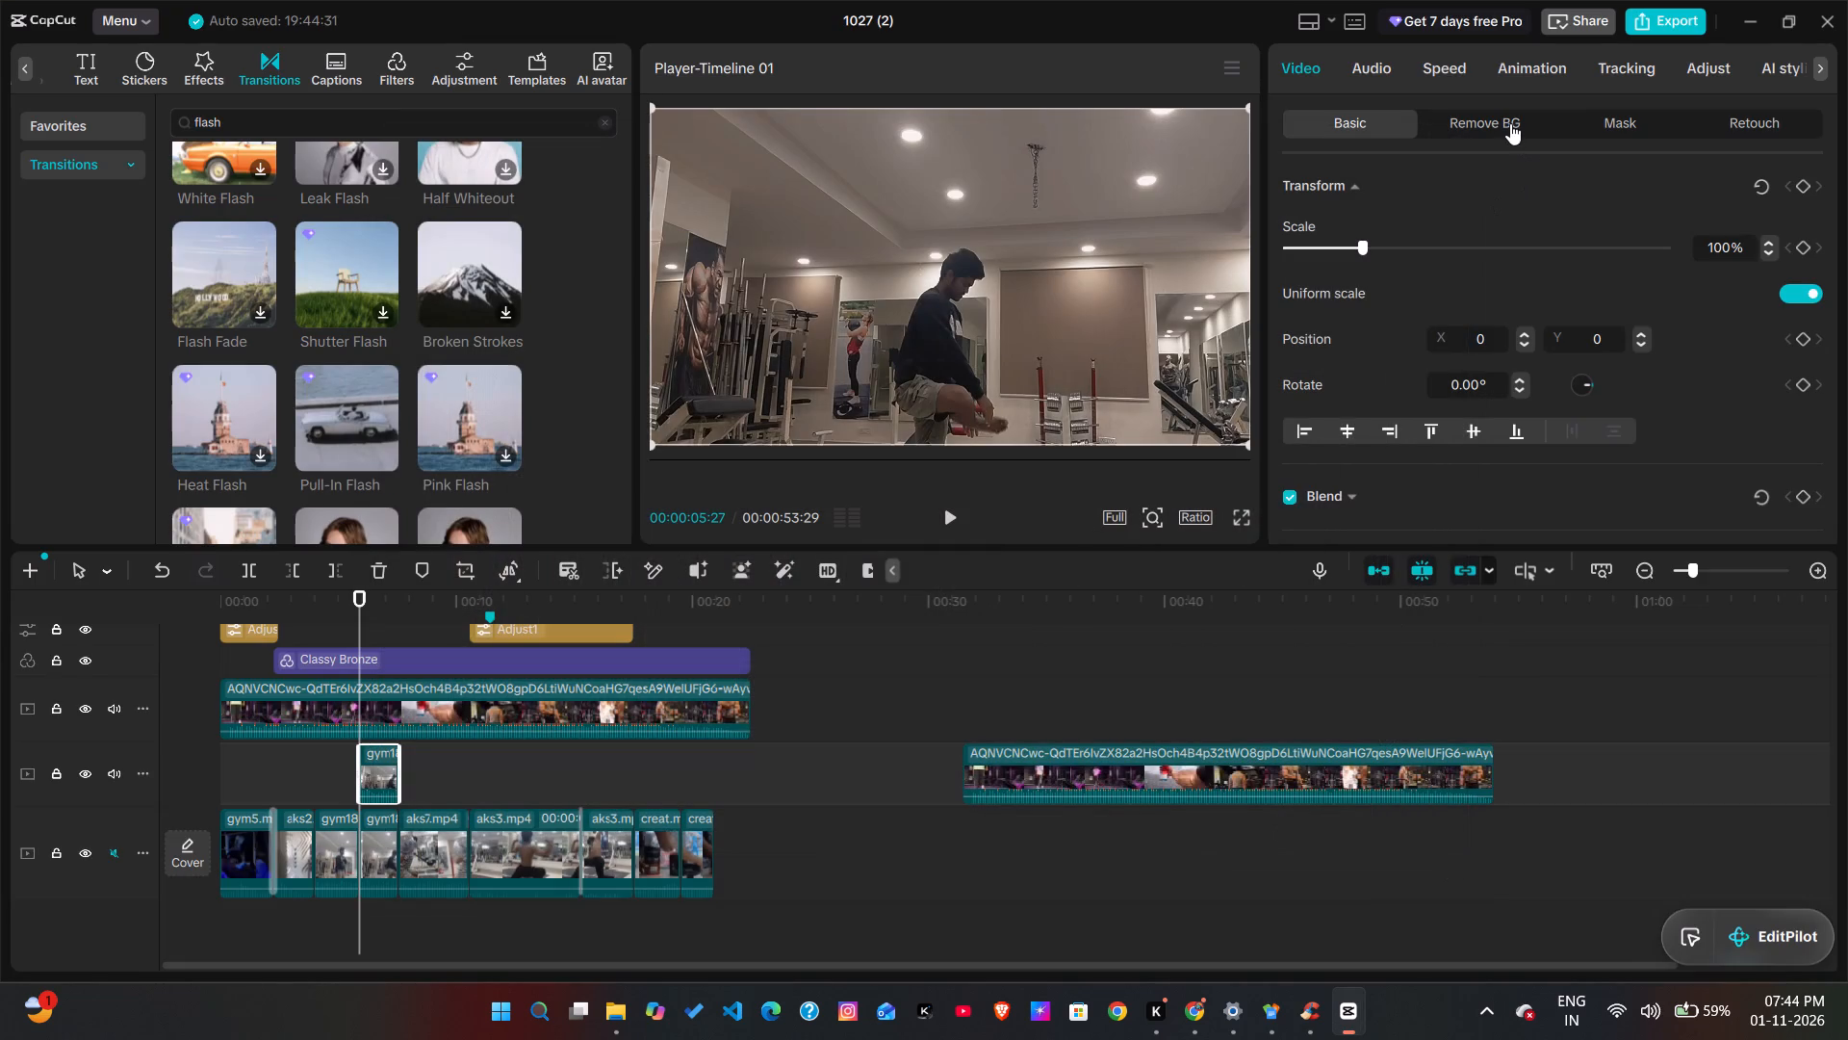
Apply automatic background removal to the duplicated gym clip at 5:27.
click(1510, 123)
click(1288, 196)
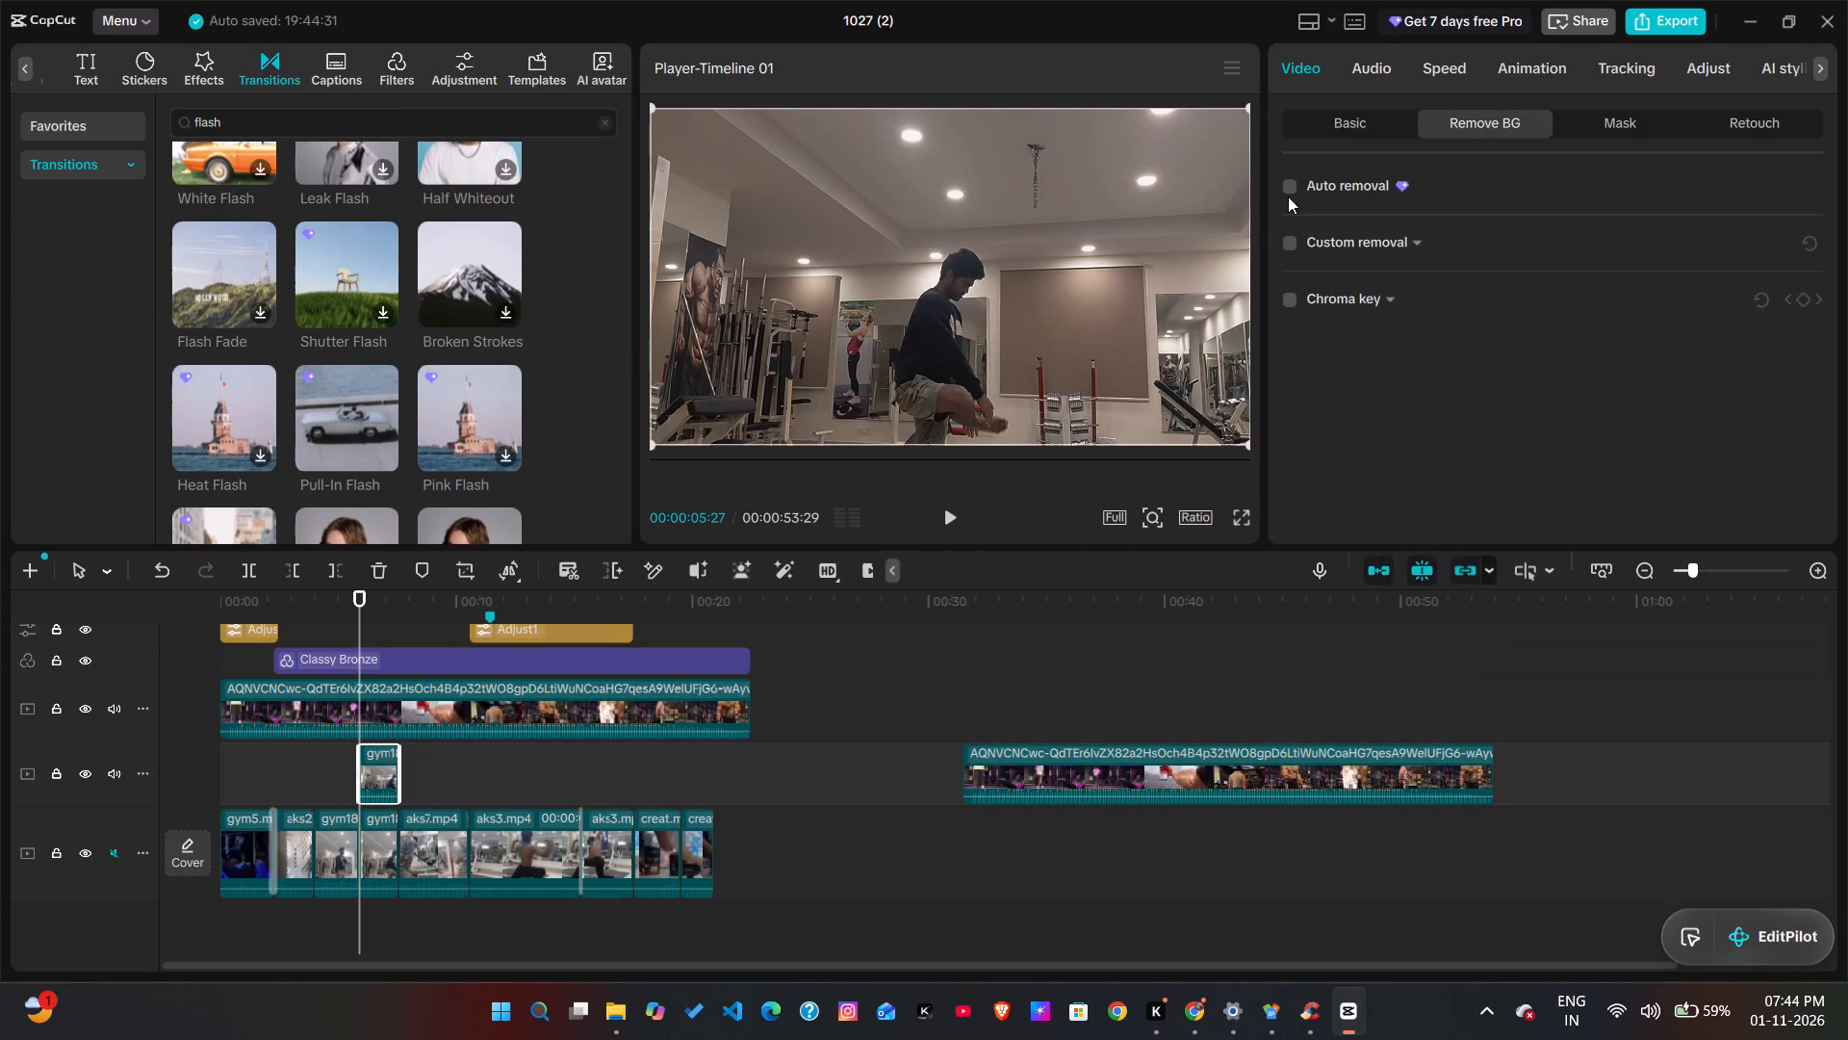
click(1286, 186)
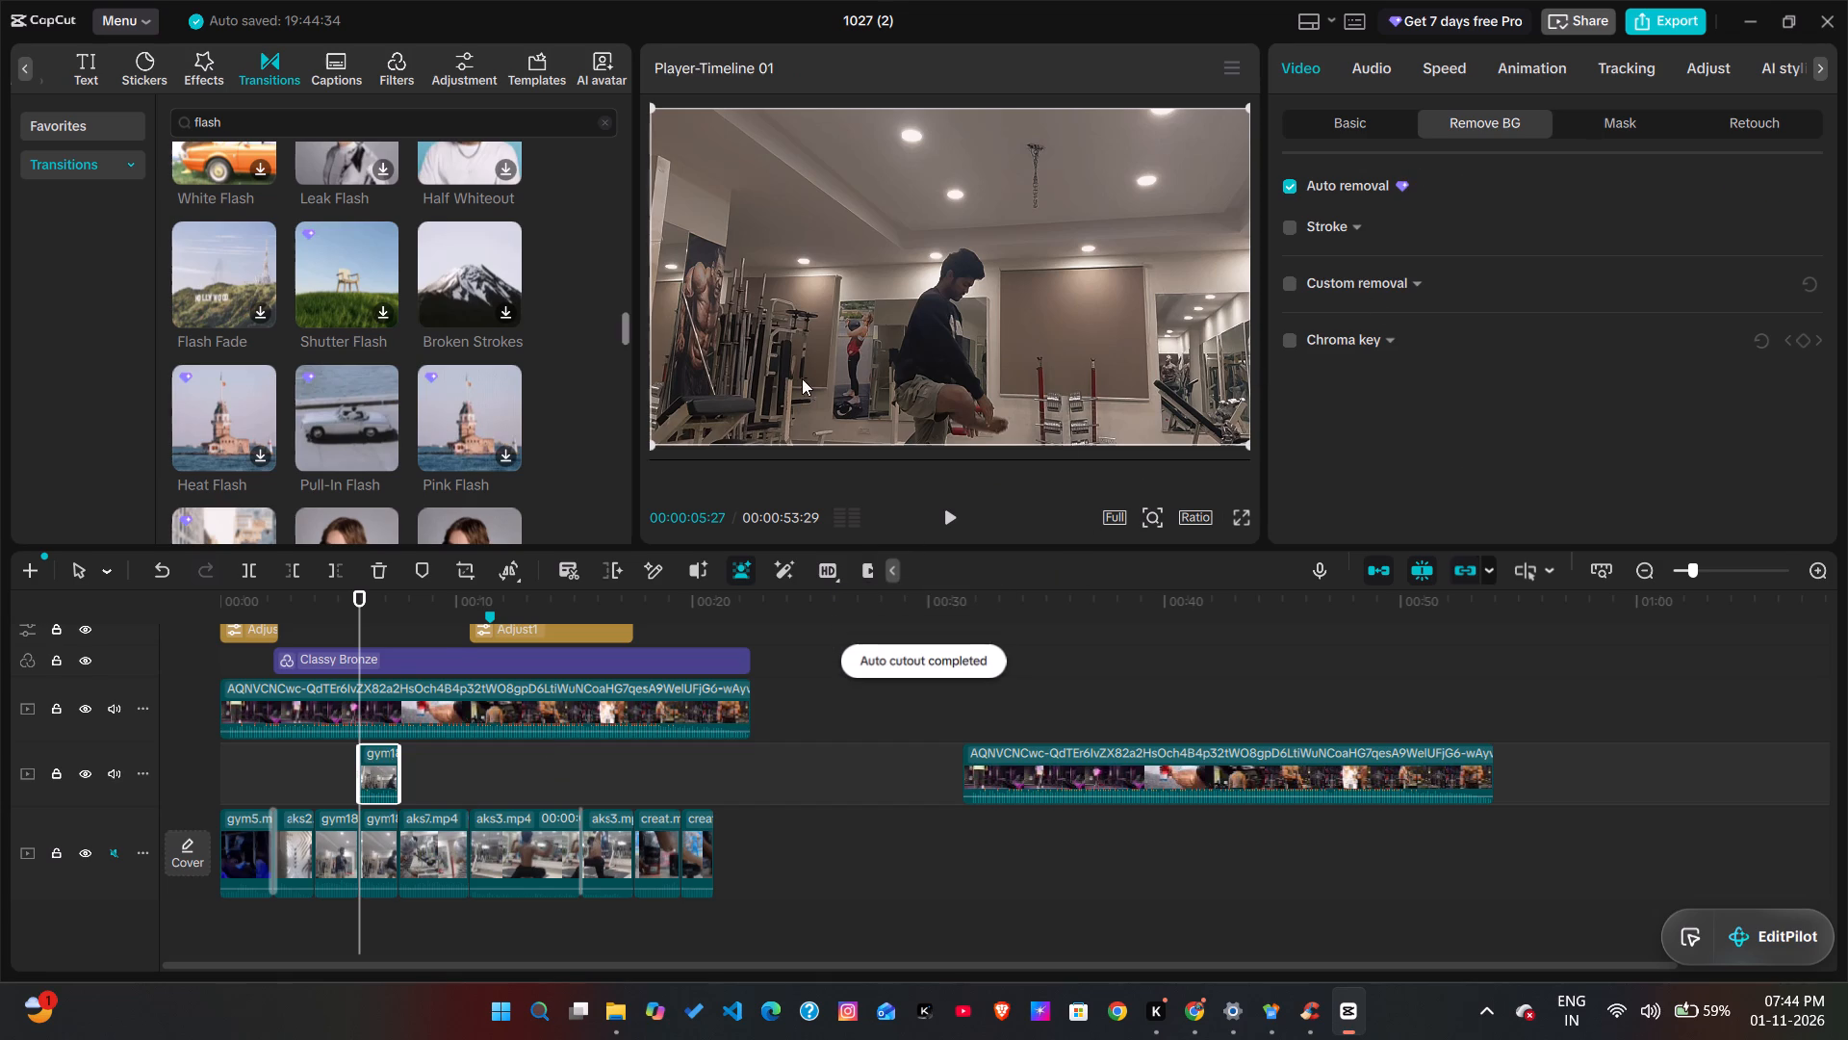
click(823, 319)
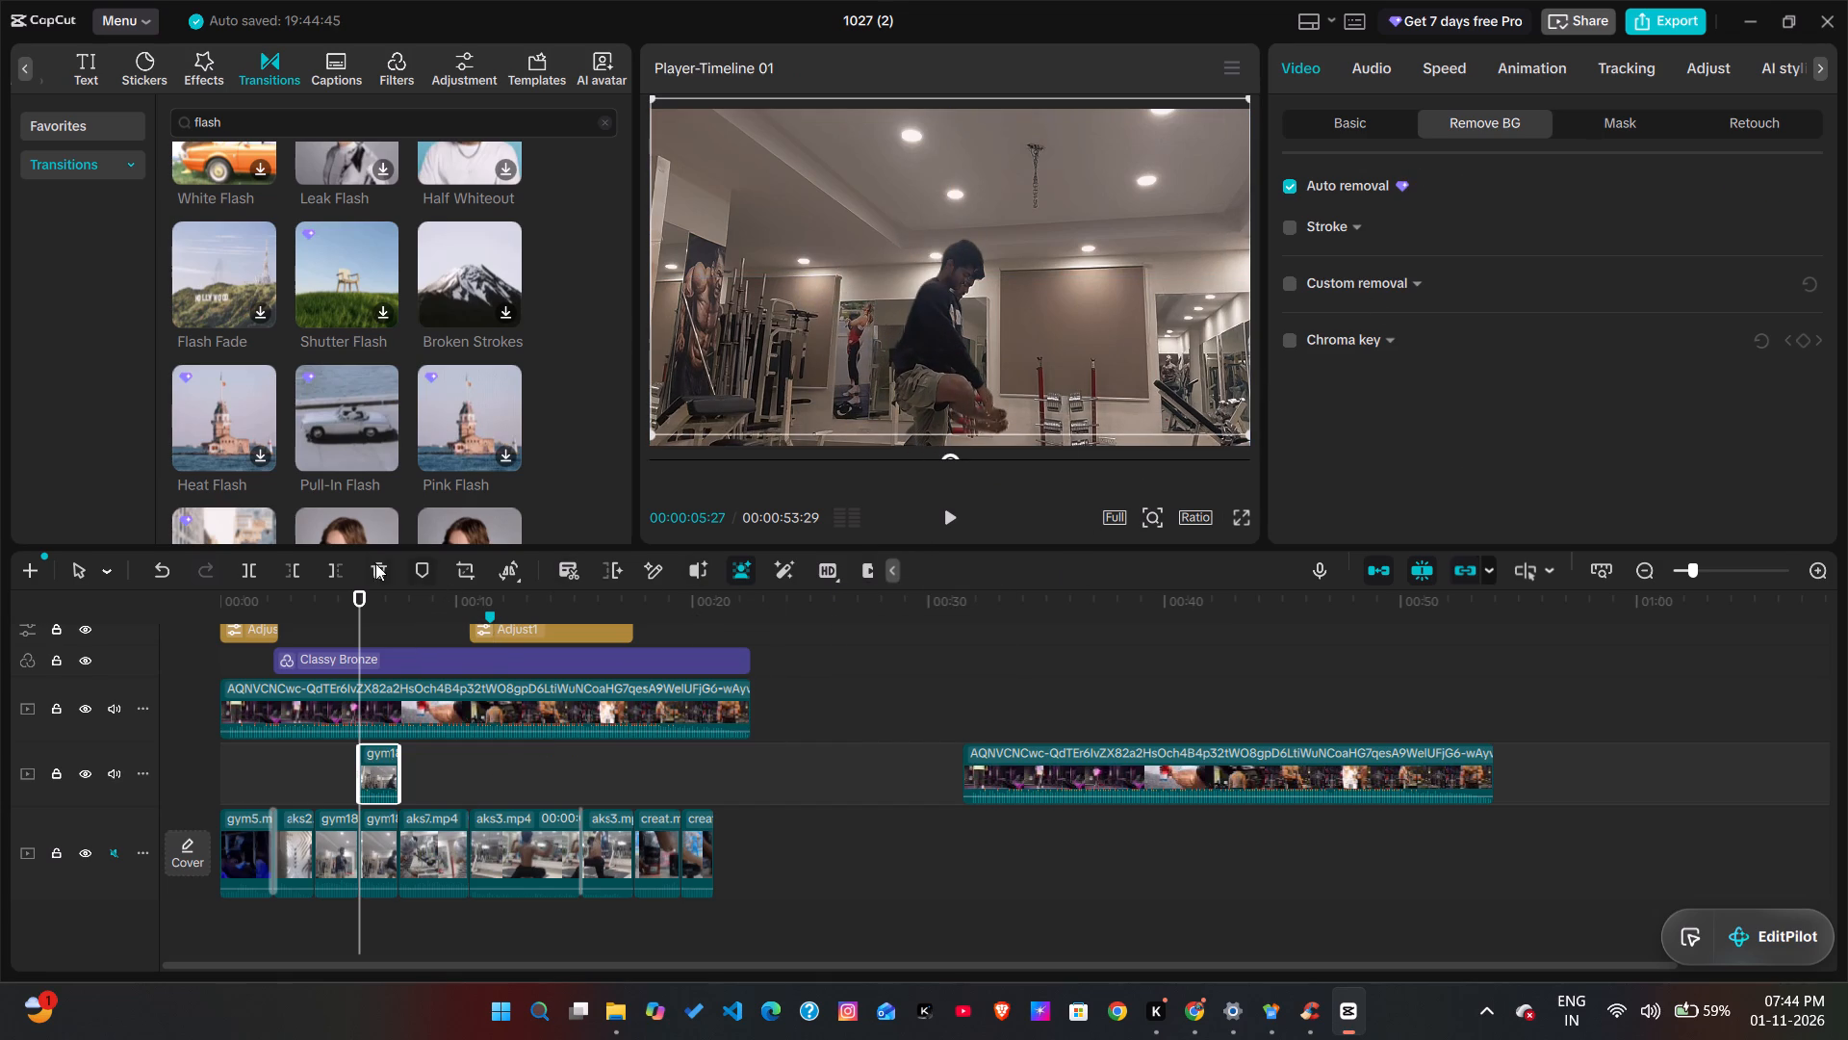
Crop the duplicated clip with a free crop tightly around the man, from just above his head to the frame's bottom edge.
click(456, 568)
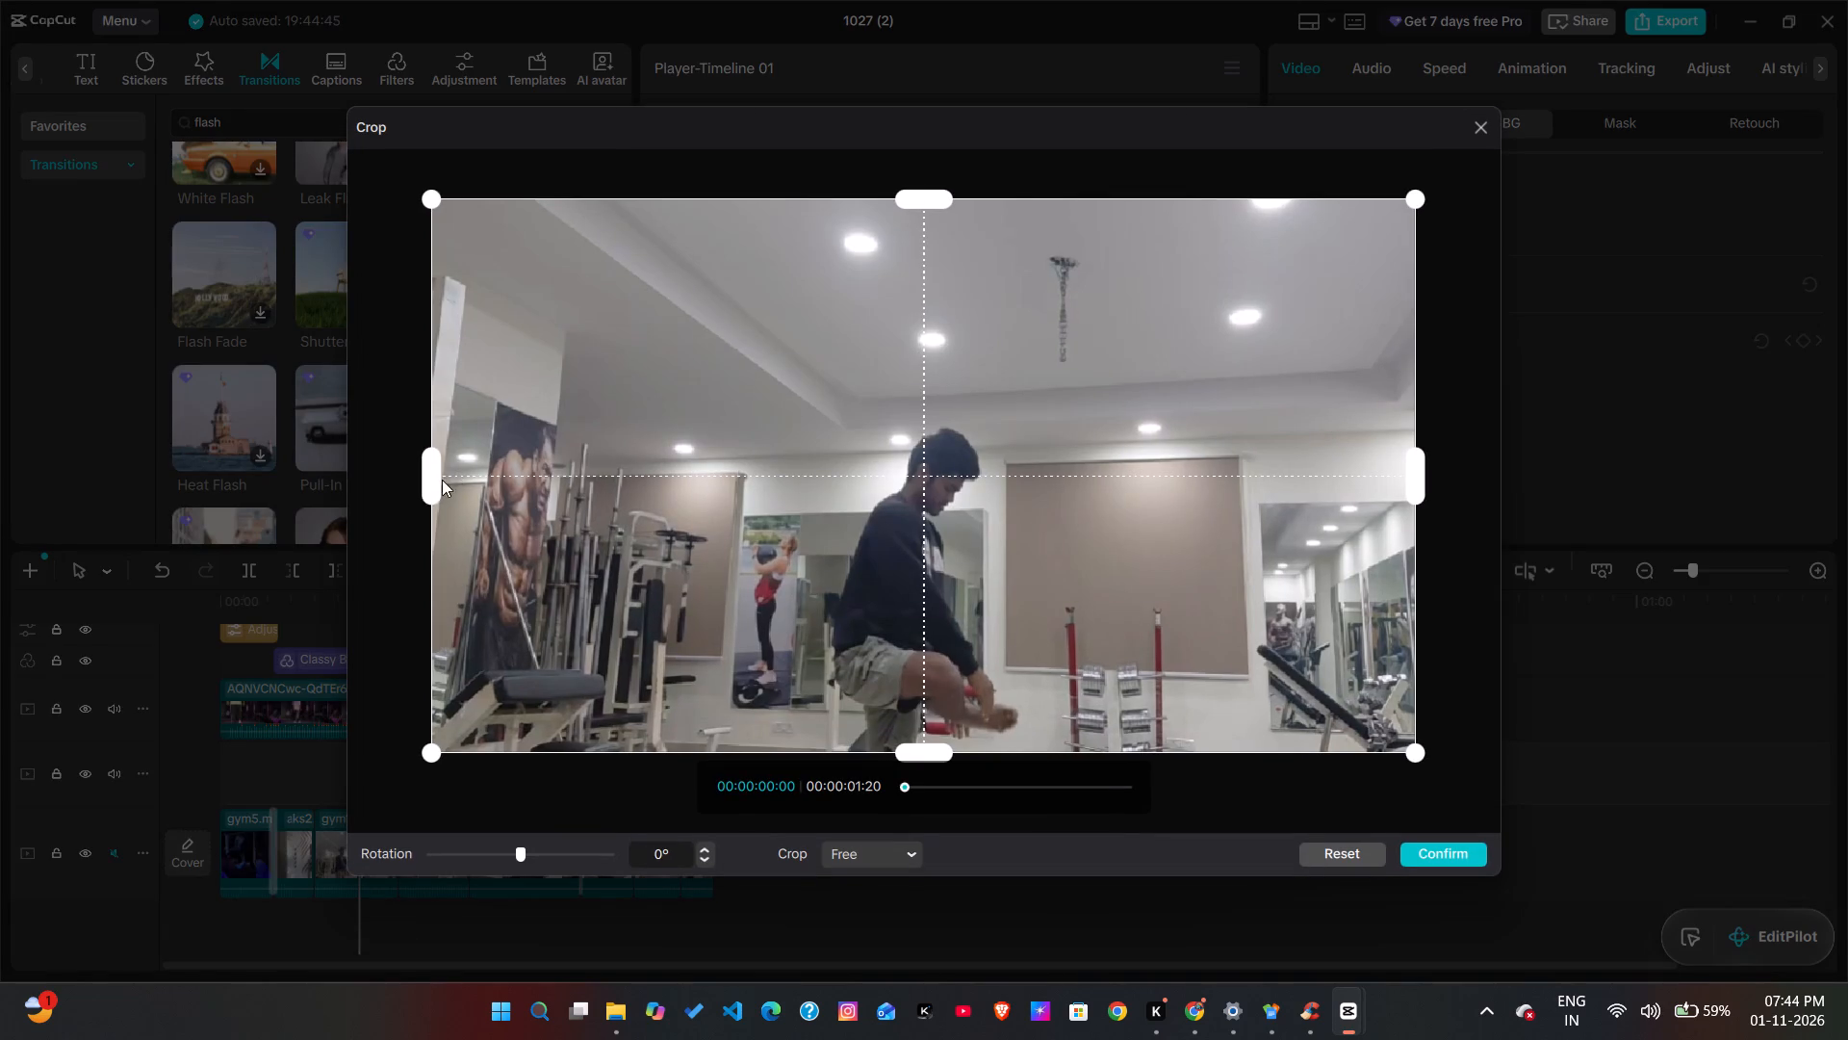
drag(434, 482, 807, 481)
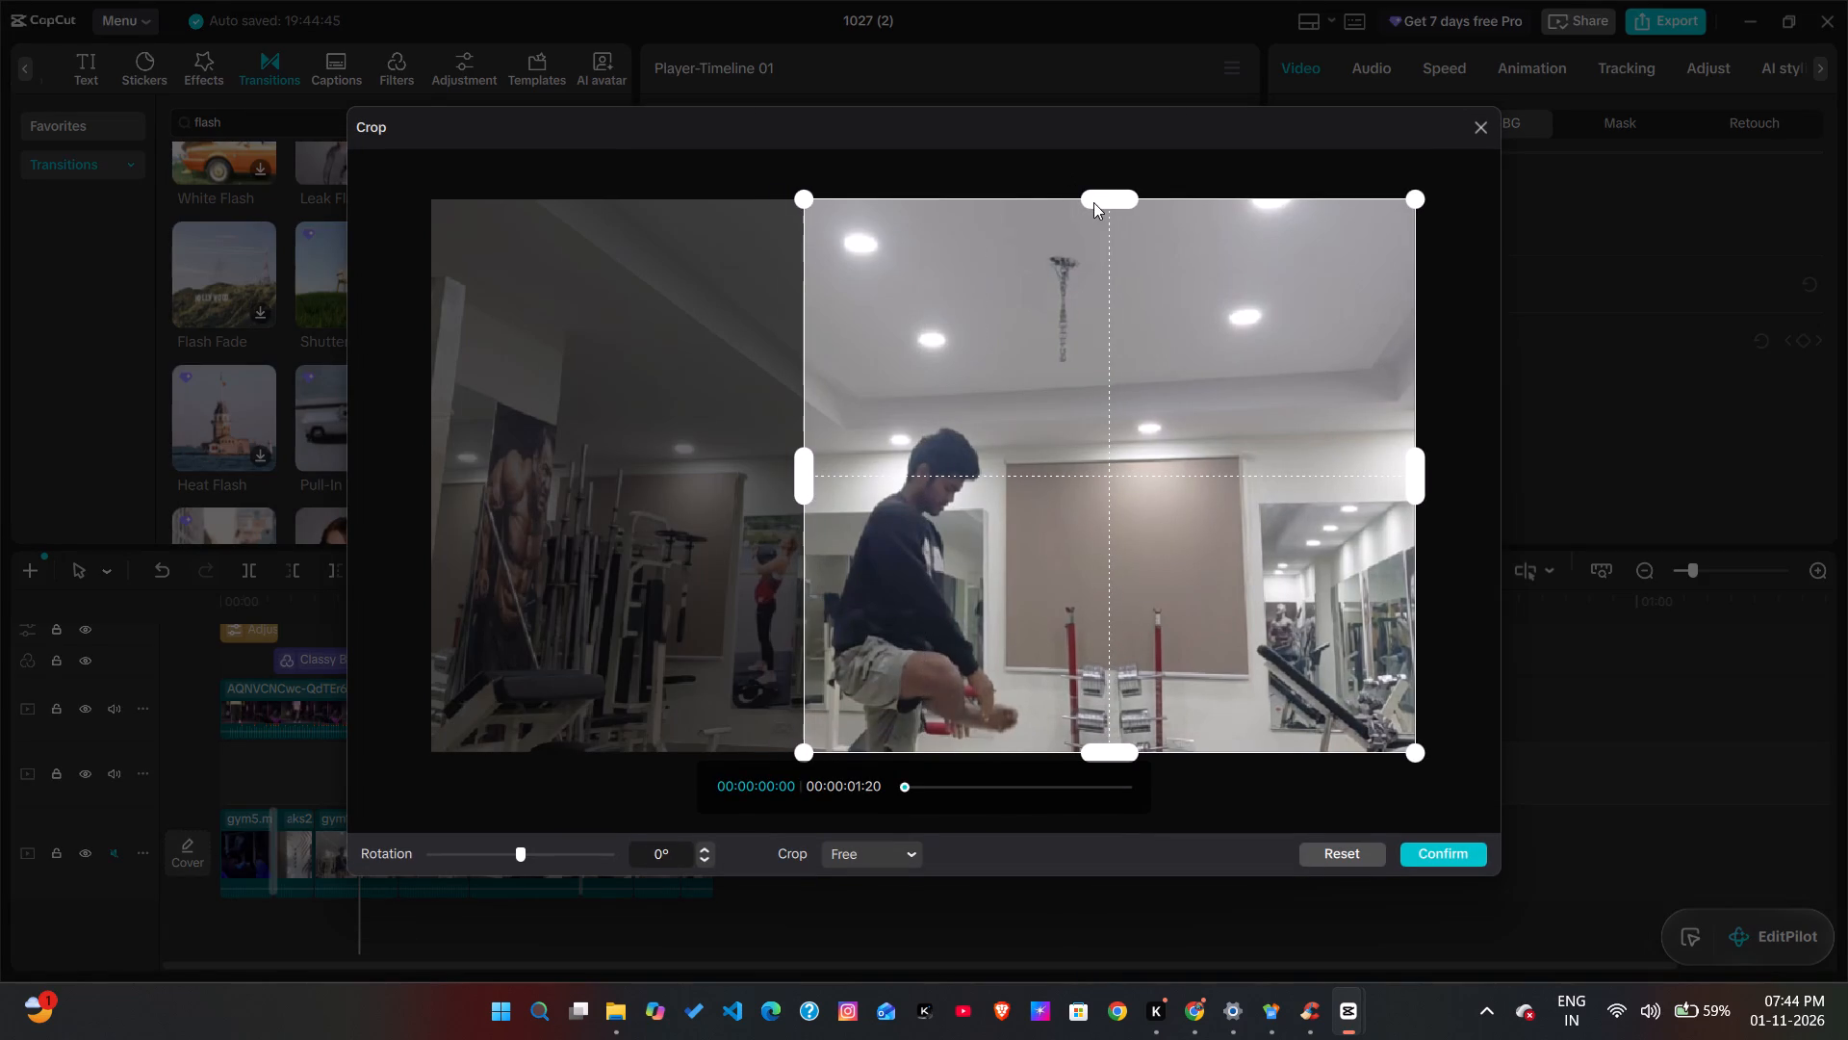
drag(1093, 202, 1081, 439)
drag(1117, 443, 1117, 417)
drag(1419, 584, 1118, 611)
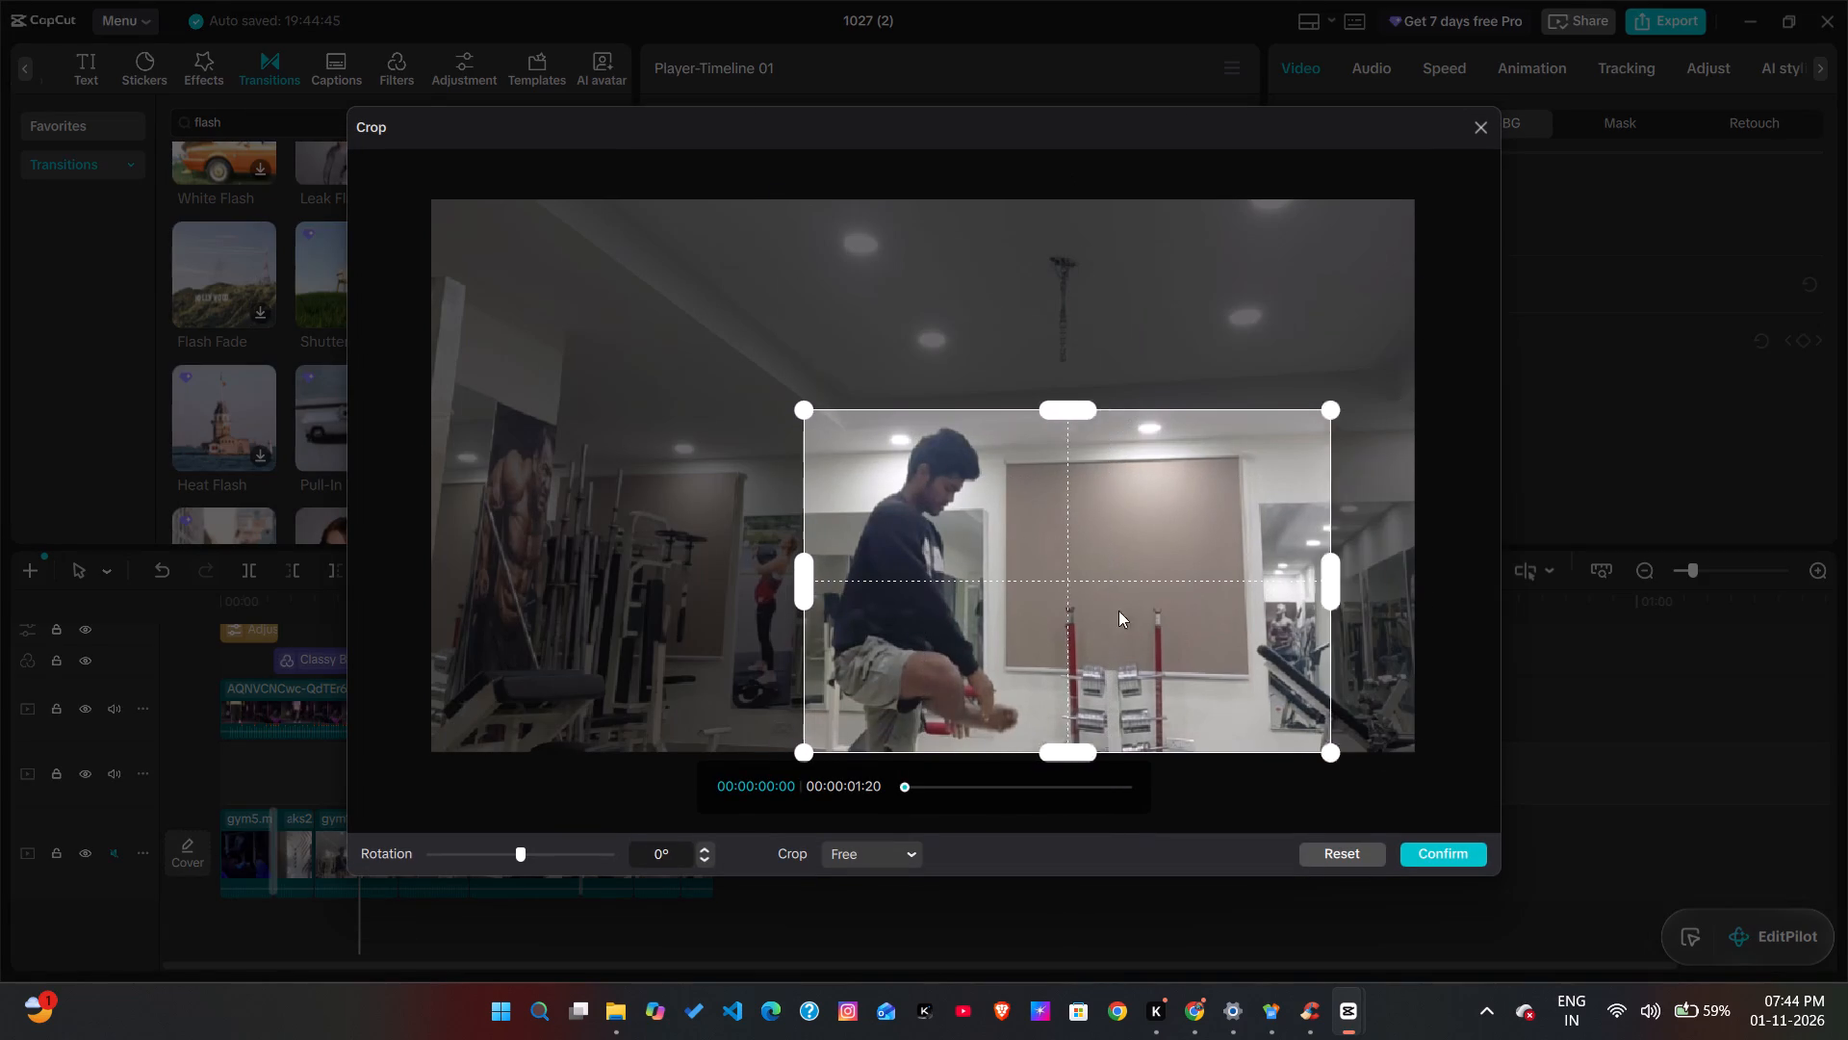
drag(1118, 611, 1015, 584)
click(1453, 853)
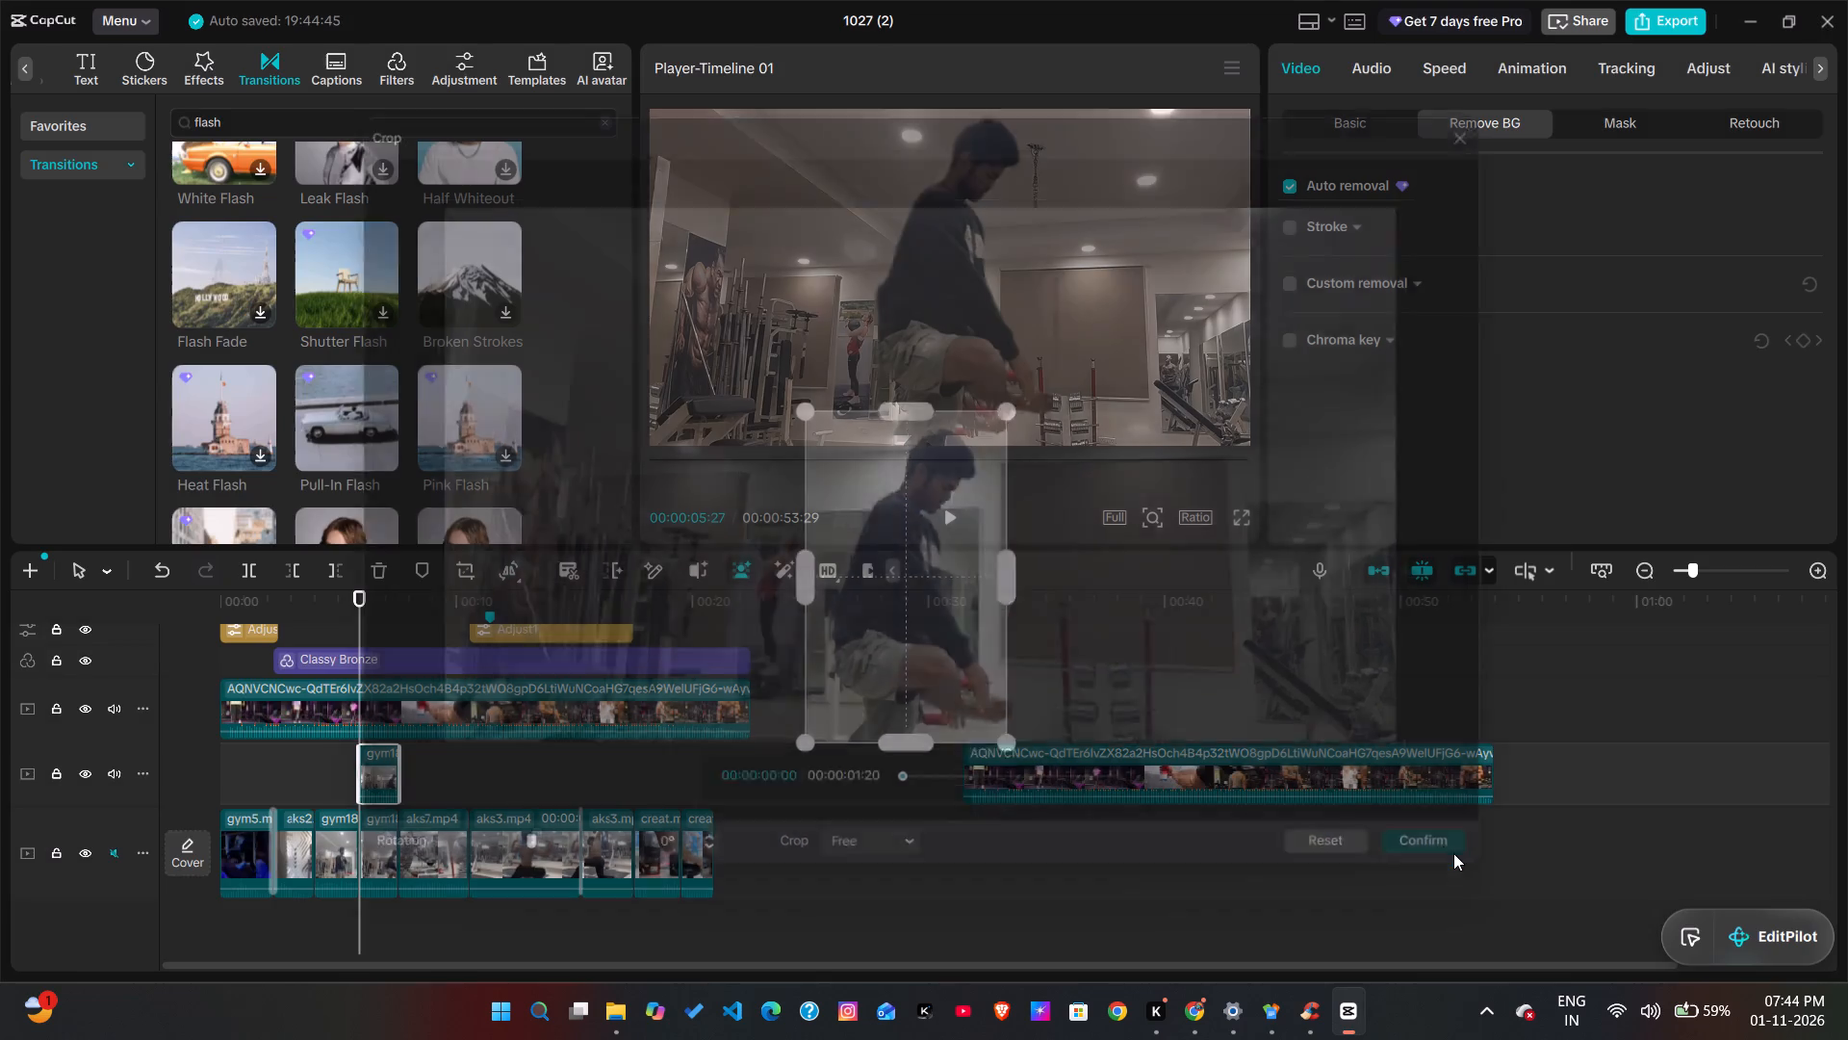
Scale the cropped cutout down and align it over the man's original figure at the bottom centre of the frame.
click(1031, 366)
drag(1031, 366, 1033, 389)
drag(1050, 452, 1015, 422)
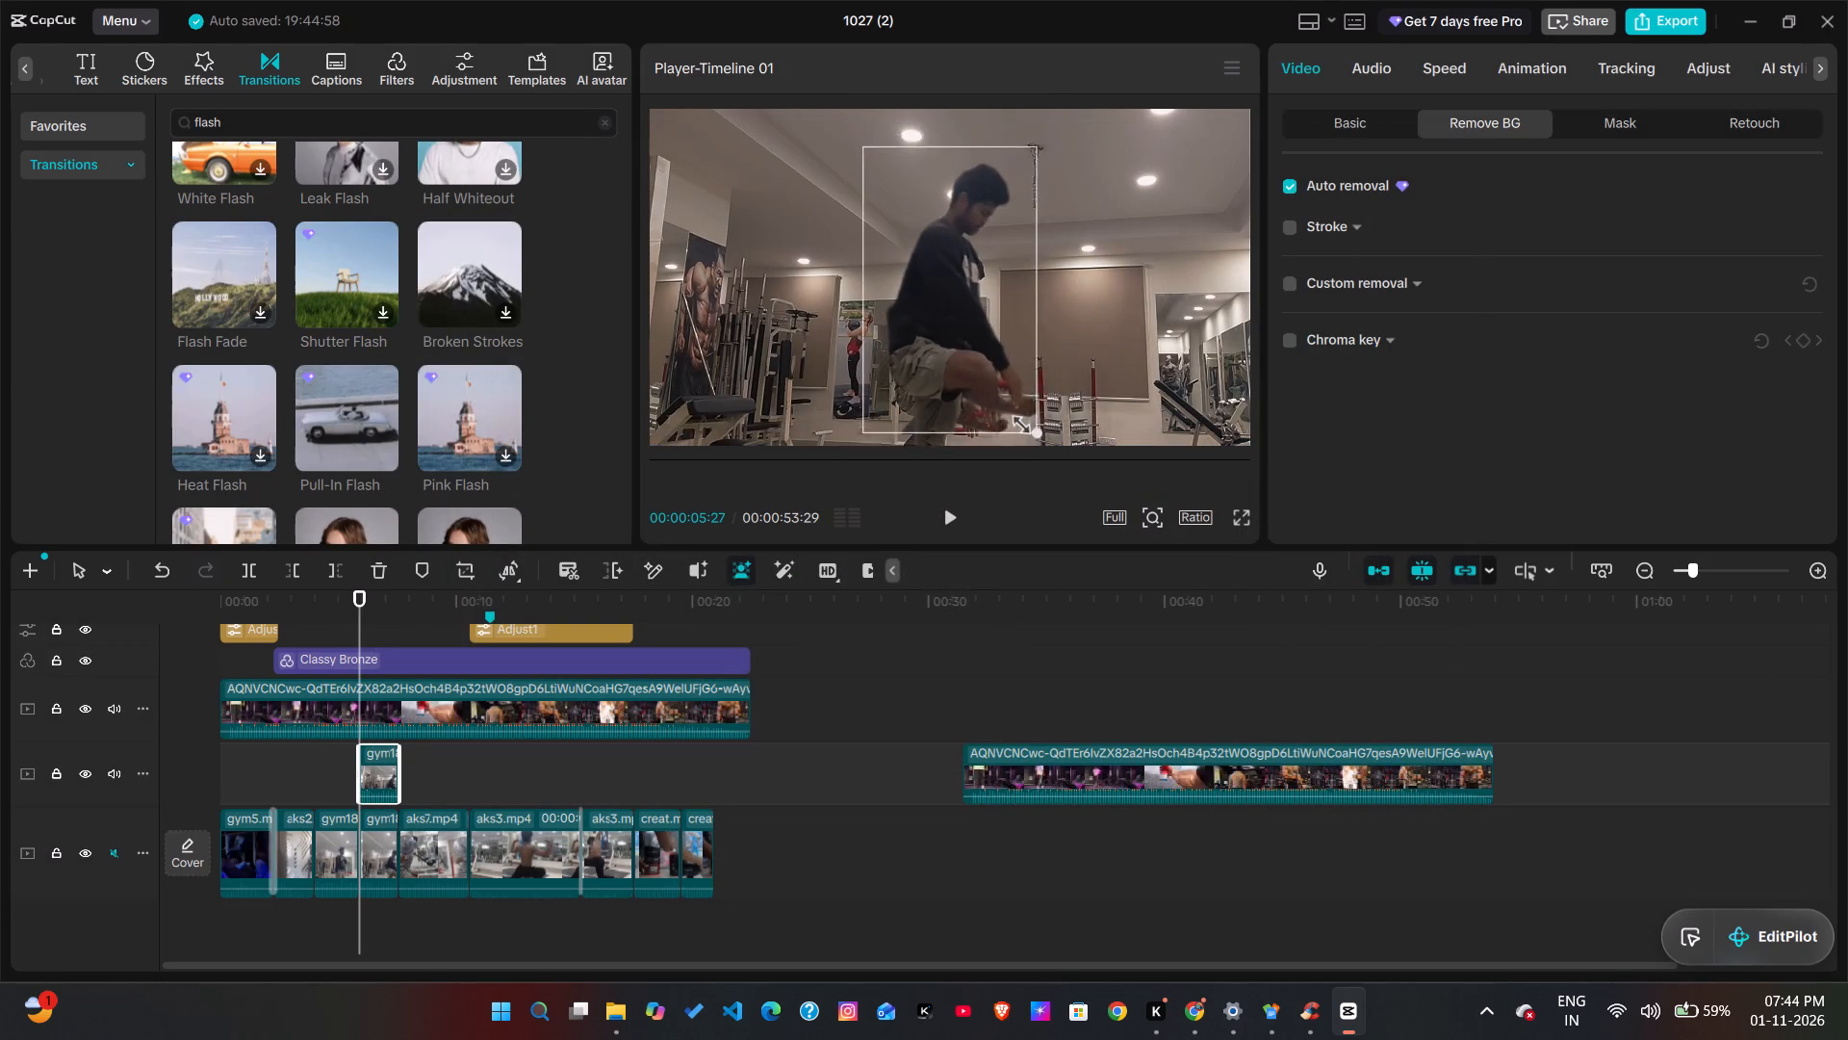
drag(1015, 422, 956, 387)
drag(950, 301, 939, 353)
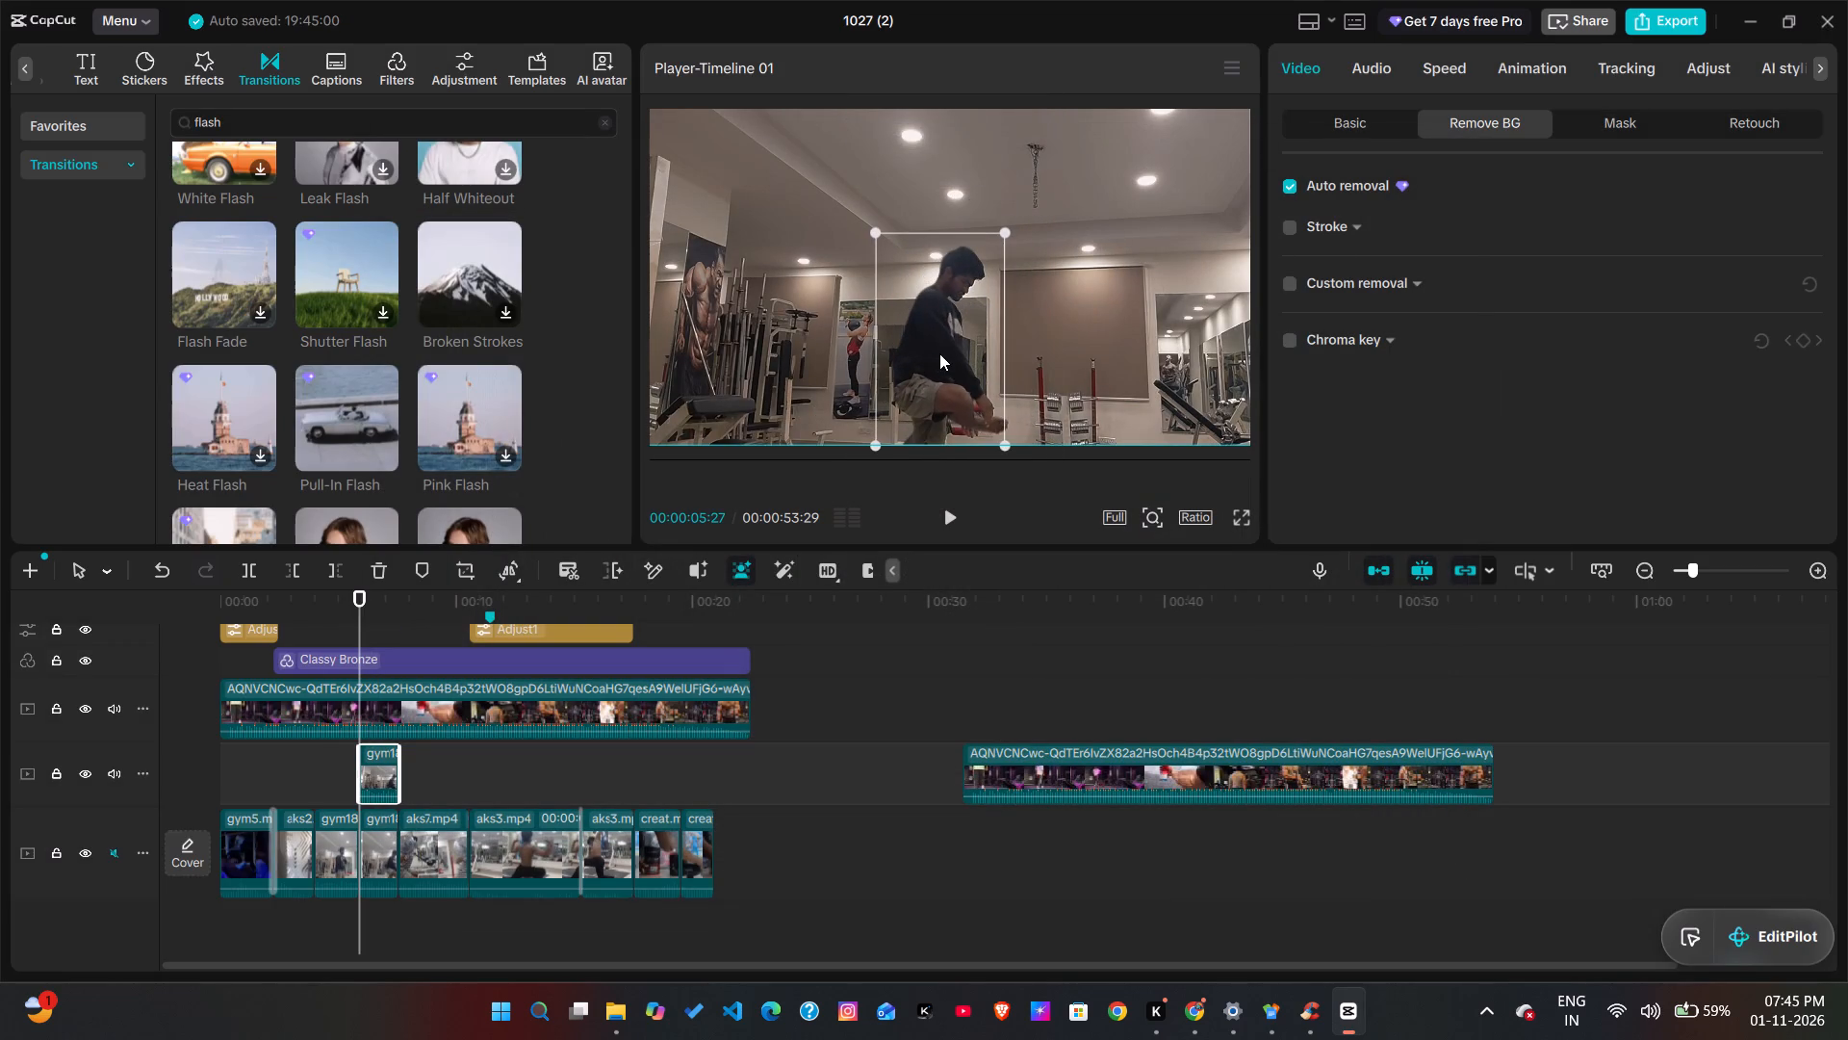
drag(939, 353, 929, 353)
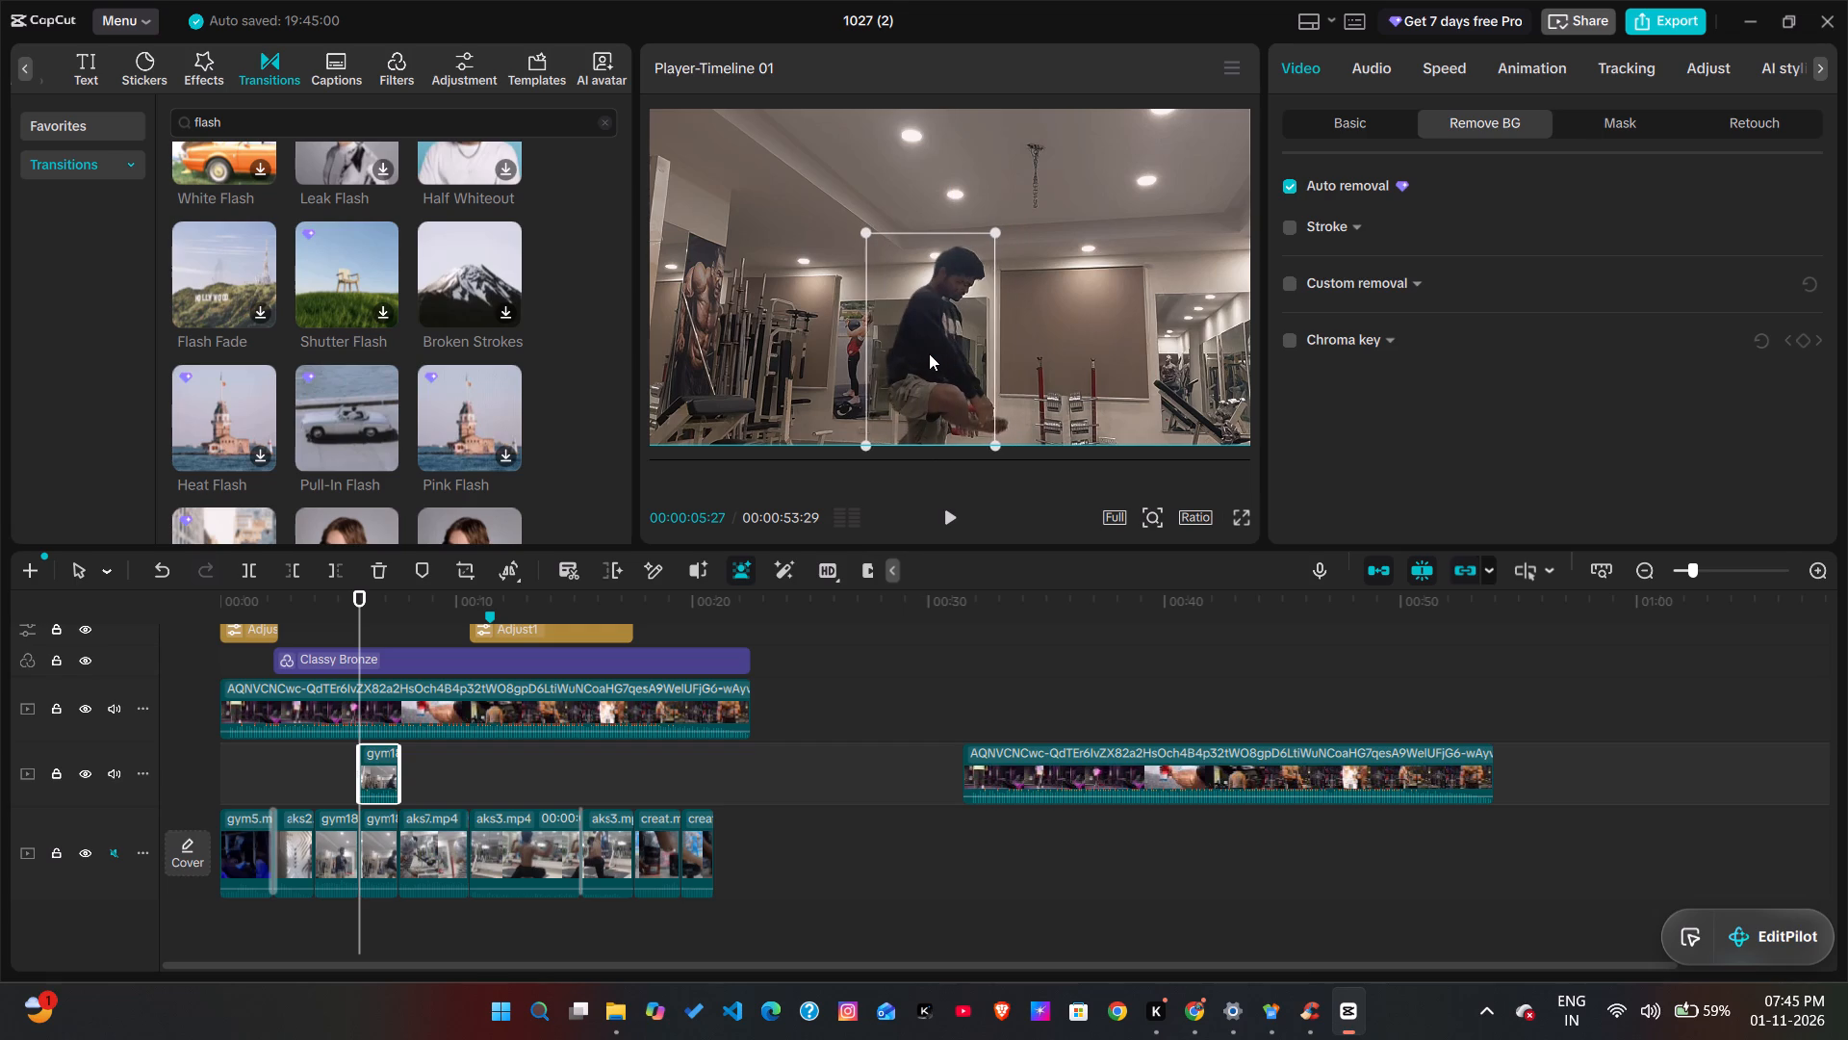
drag(929, 353, 945, 351)
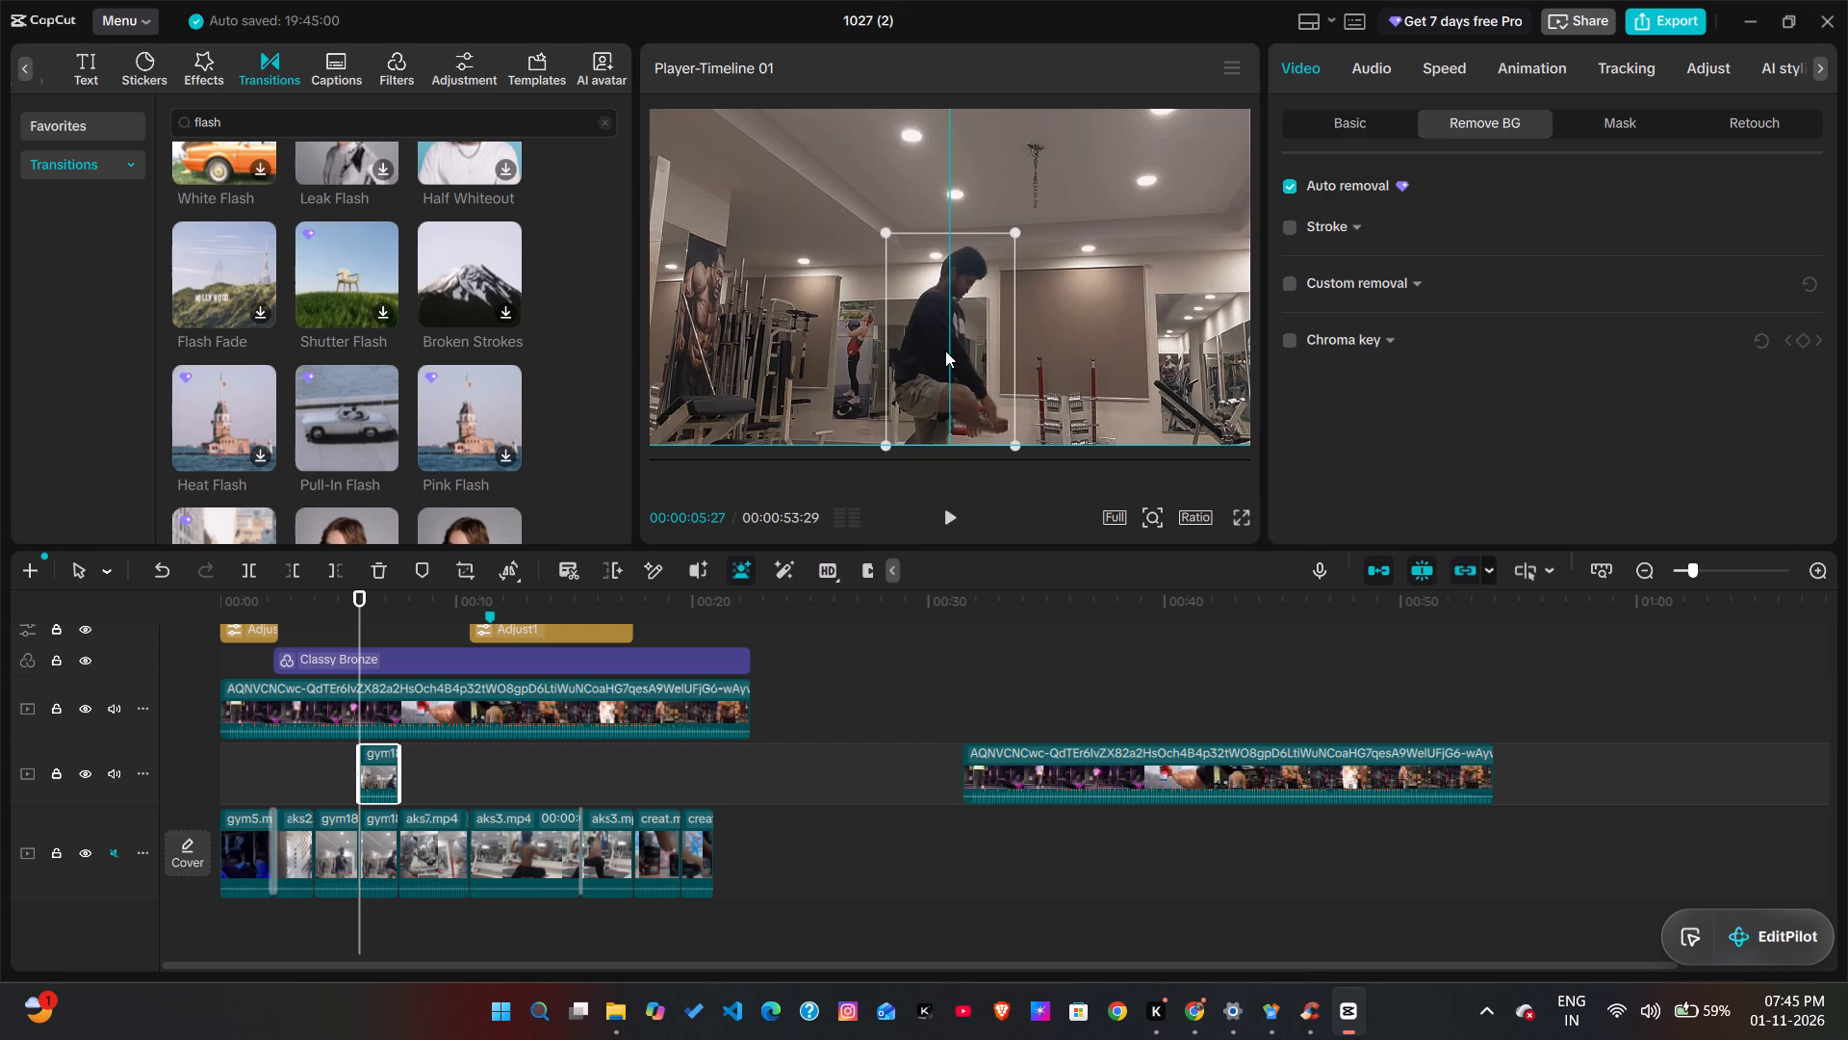
drag(945, 351, 938, 351)
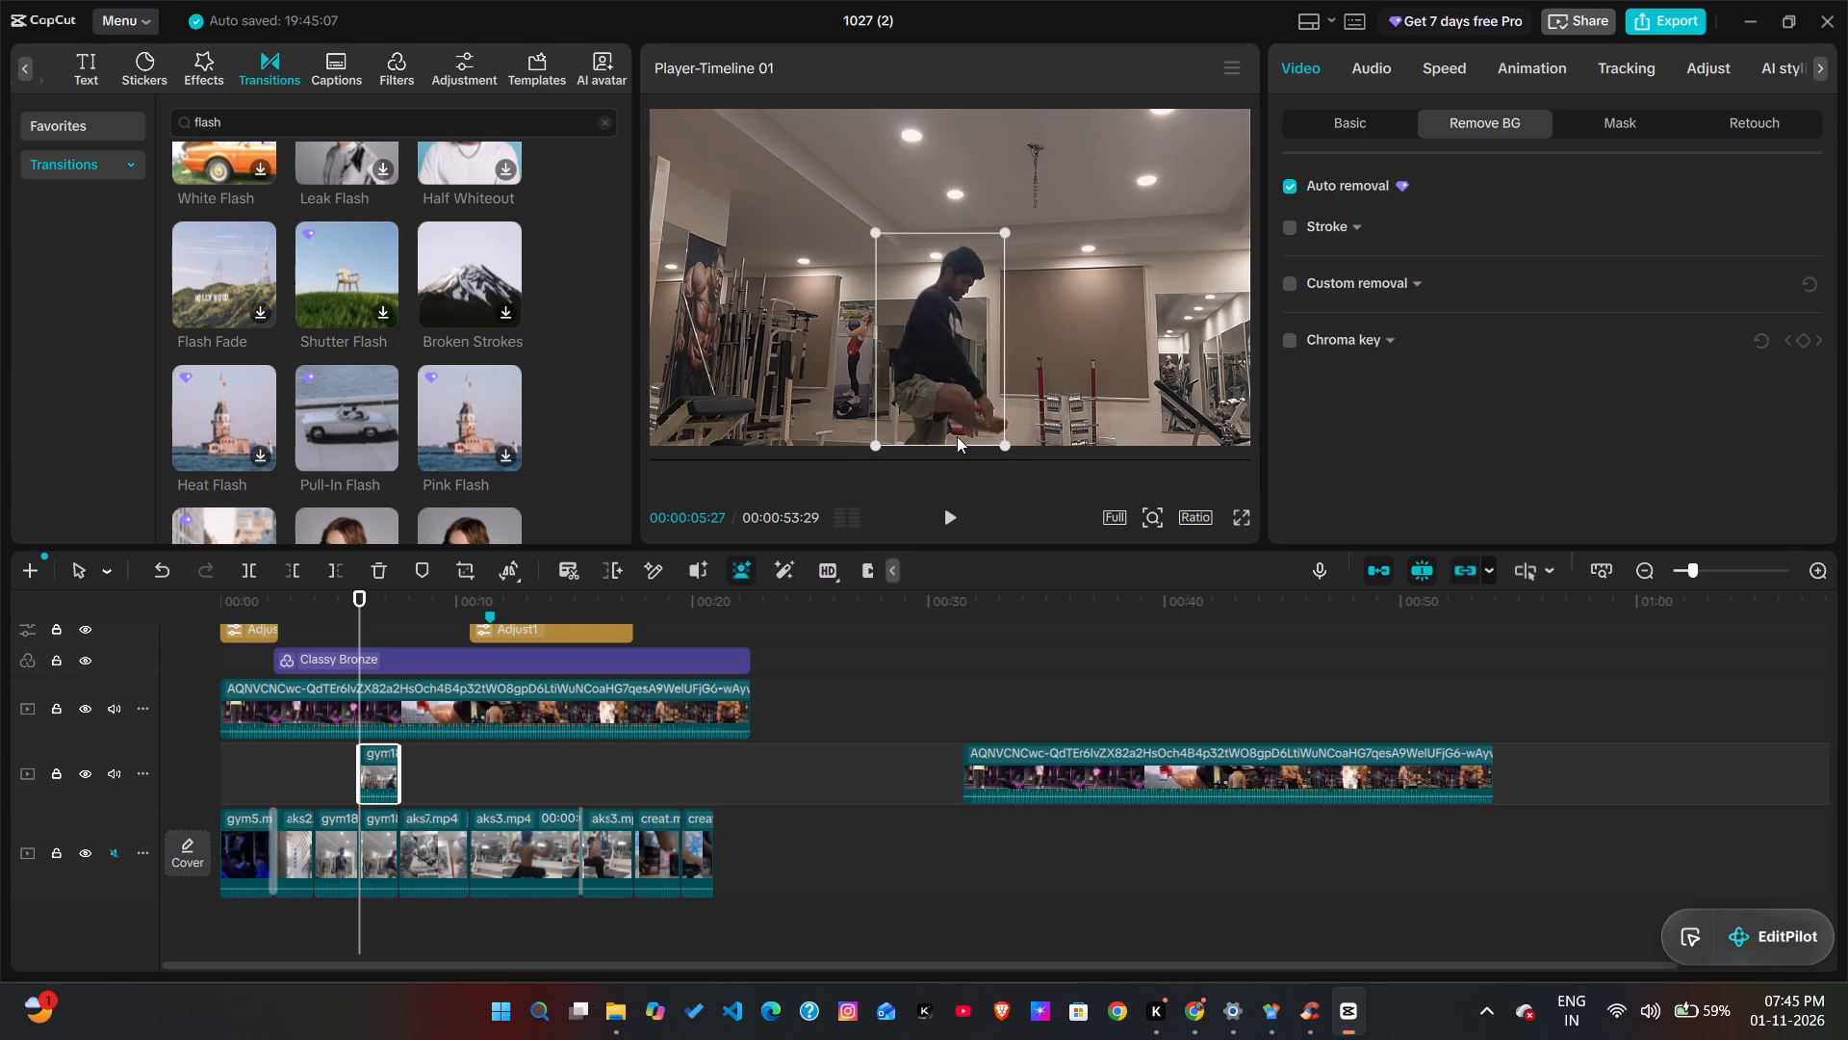
Preview the cutout overlay over the gym footage from 5:27 and return to the clip's start.
click(988, 485)
key(space)
key(space)
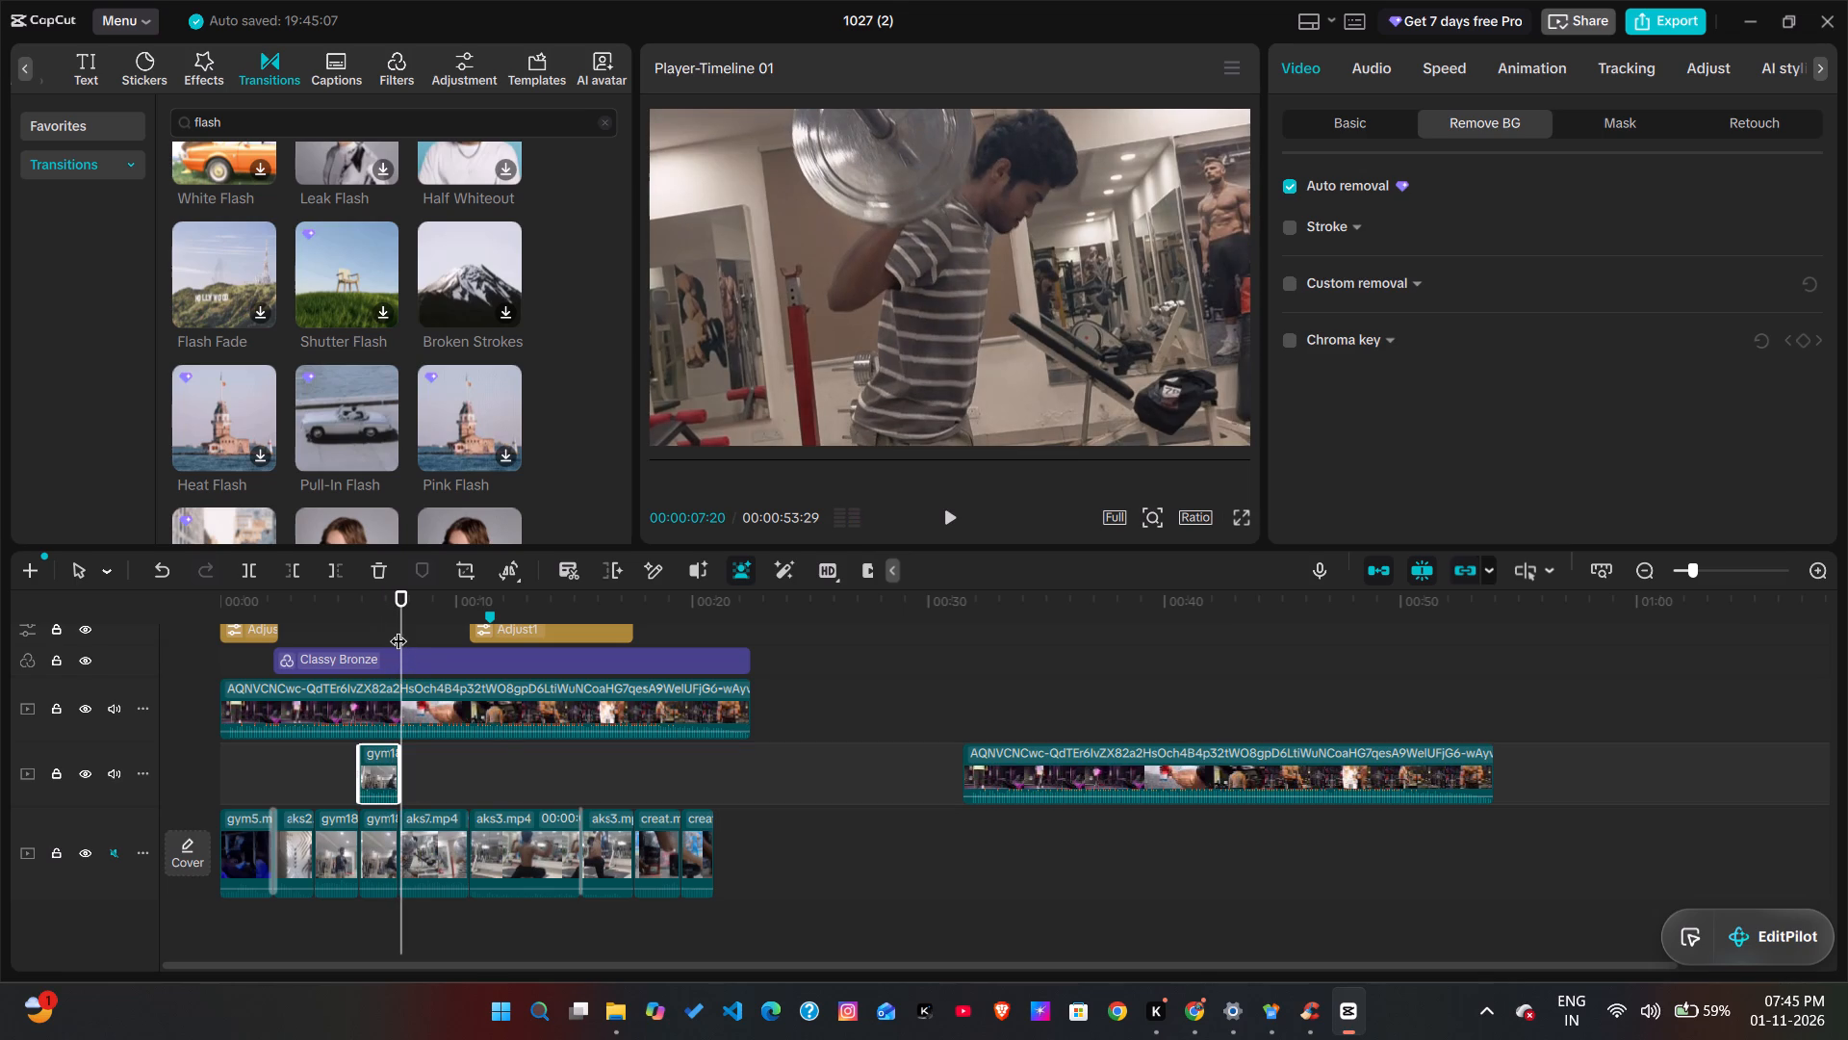
drag(398, 629, 364, 618)
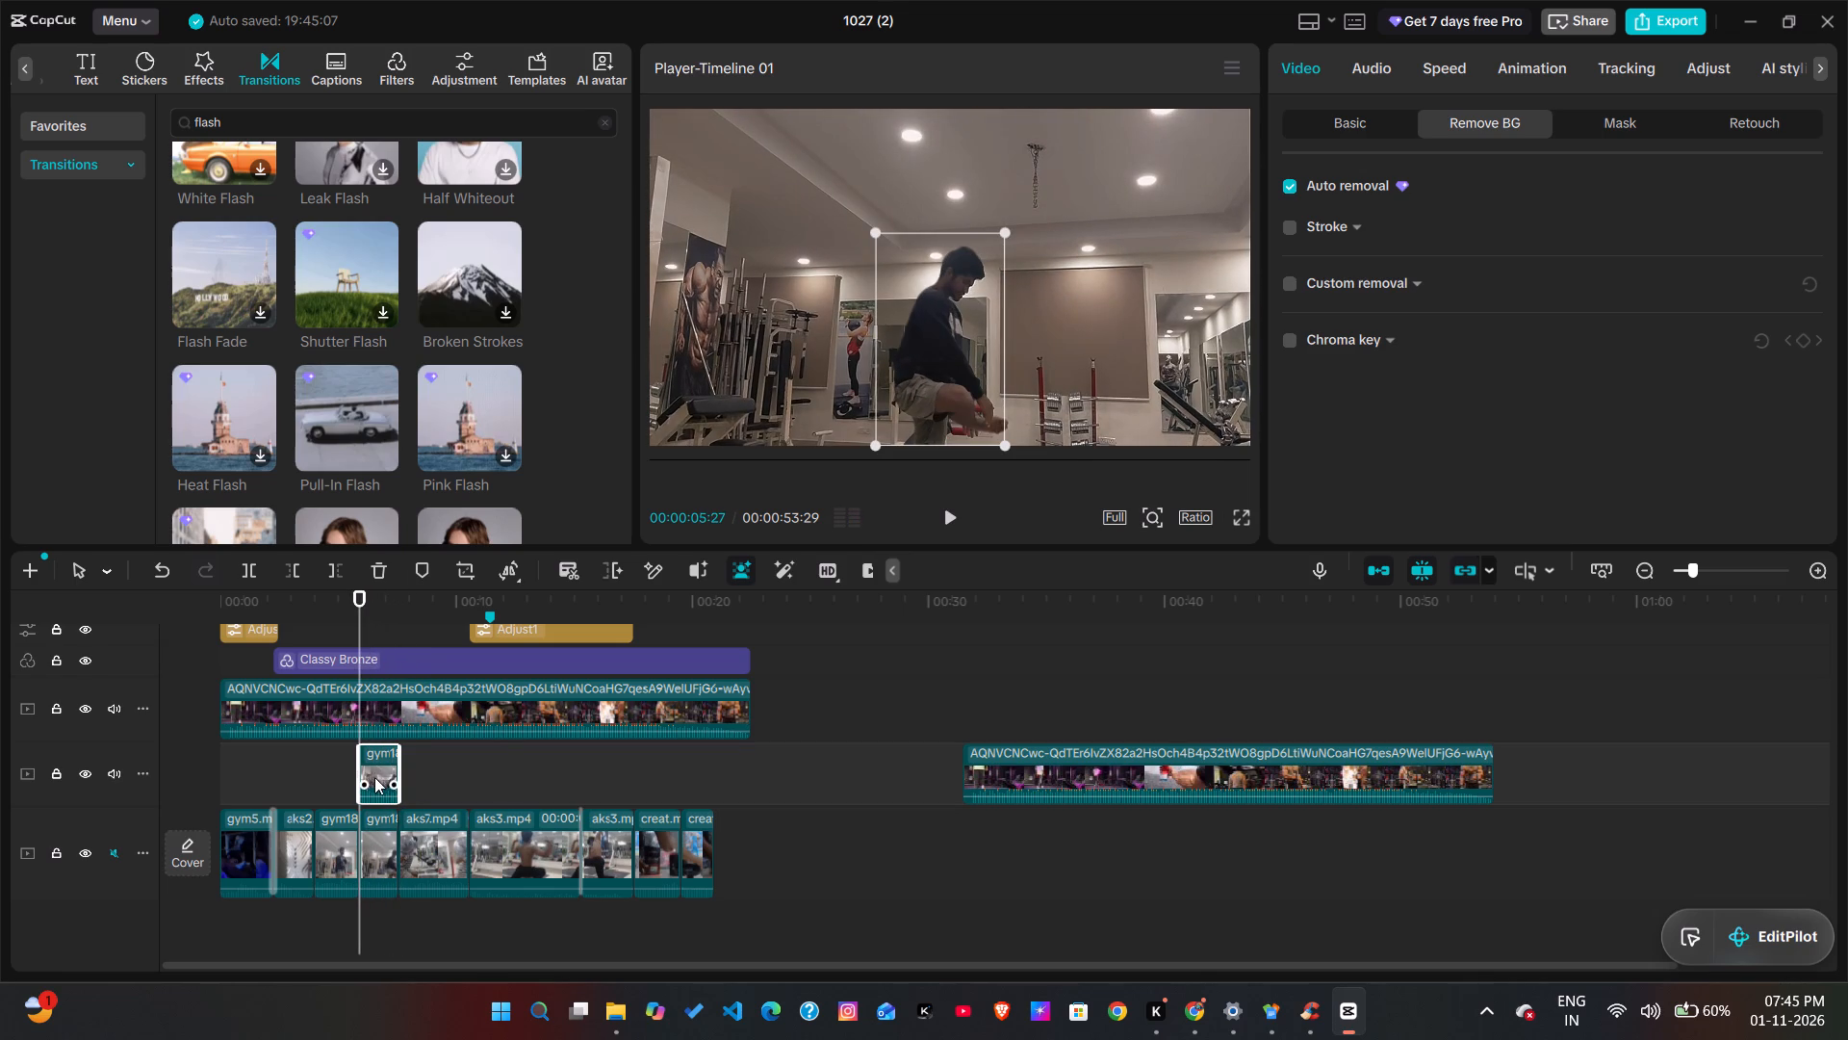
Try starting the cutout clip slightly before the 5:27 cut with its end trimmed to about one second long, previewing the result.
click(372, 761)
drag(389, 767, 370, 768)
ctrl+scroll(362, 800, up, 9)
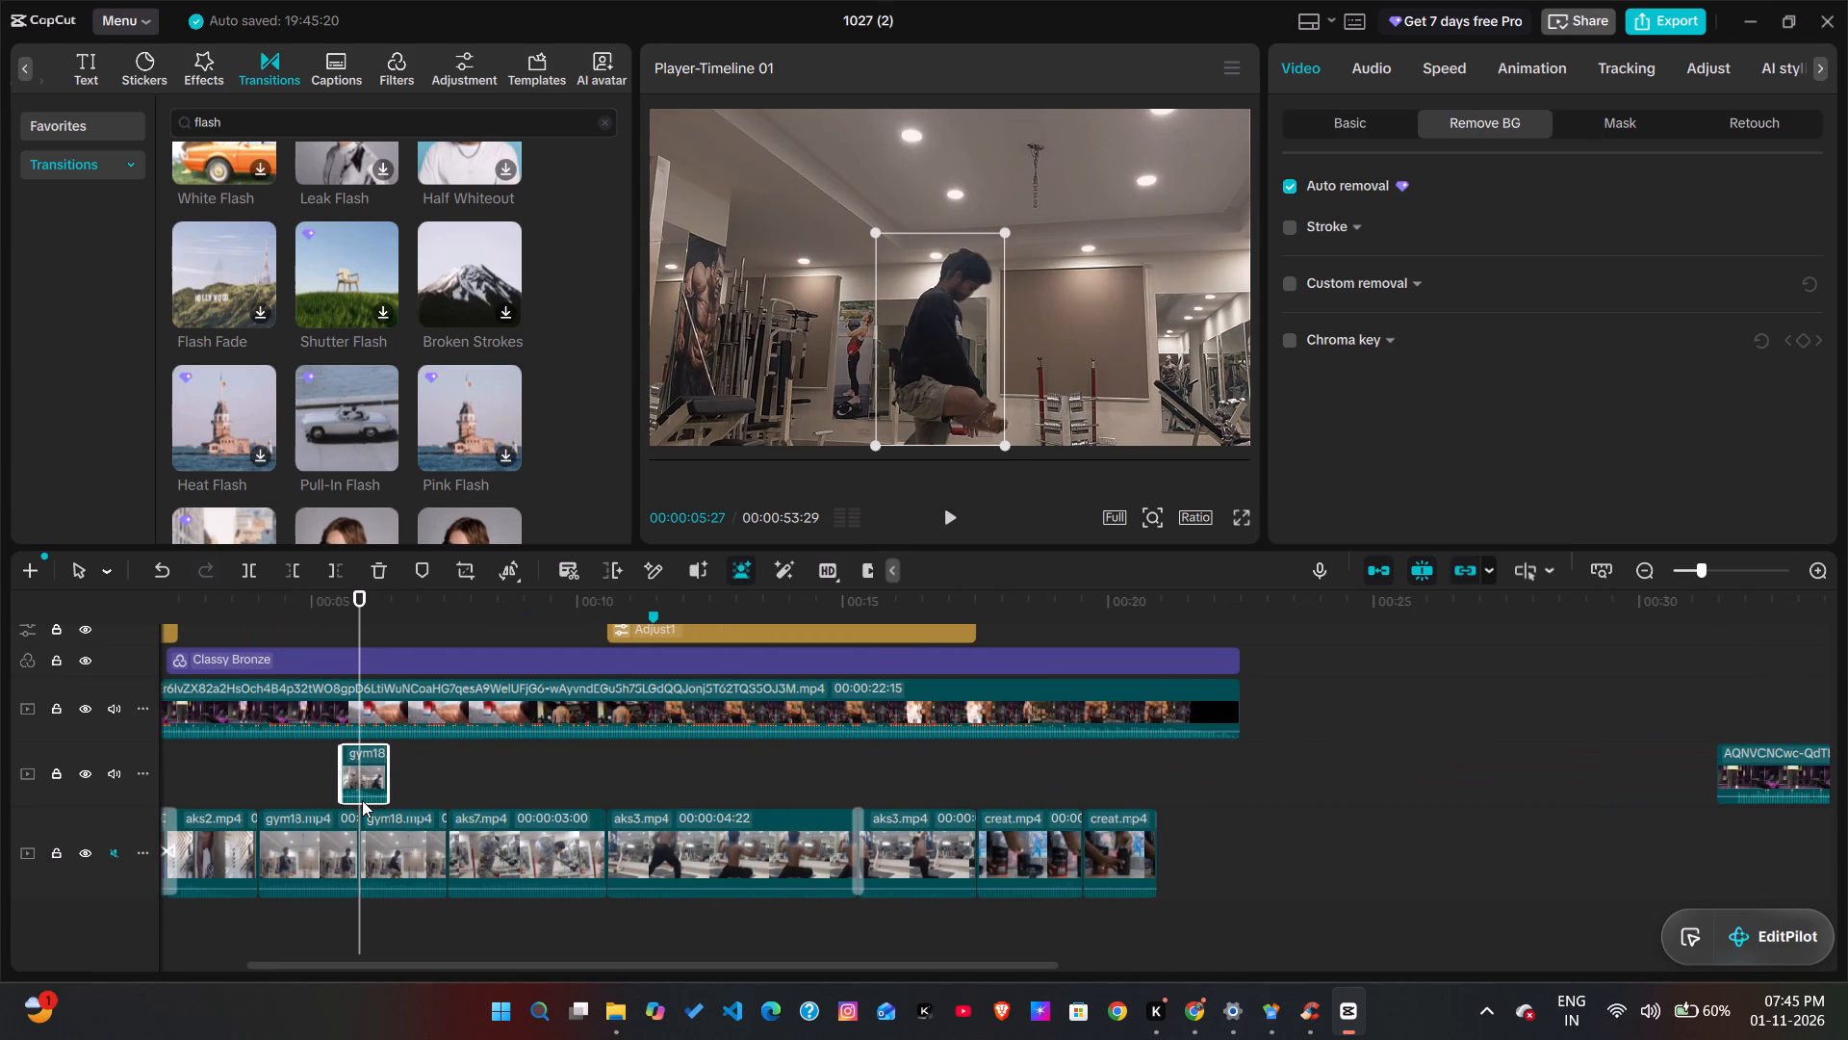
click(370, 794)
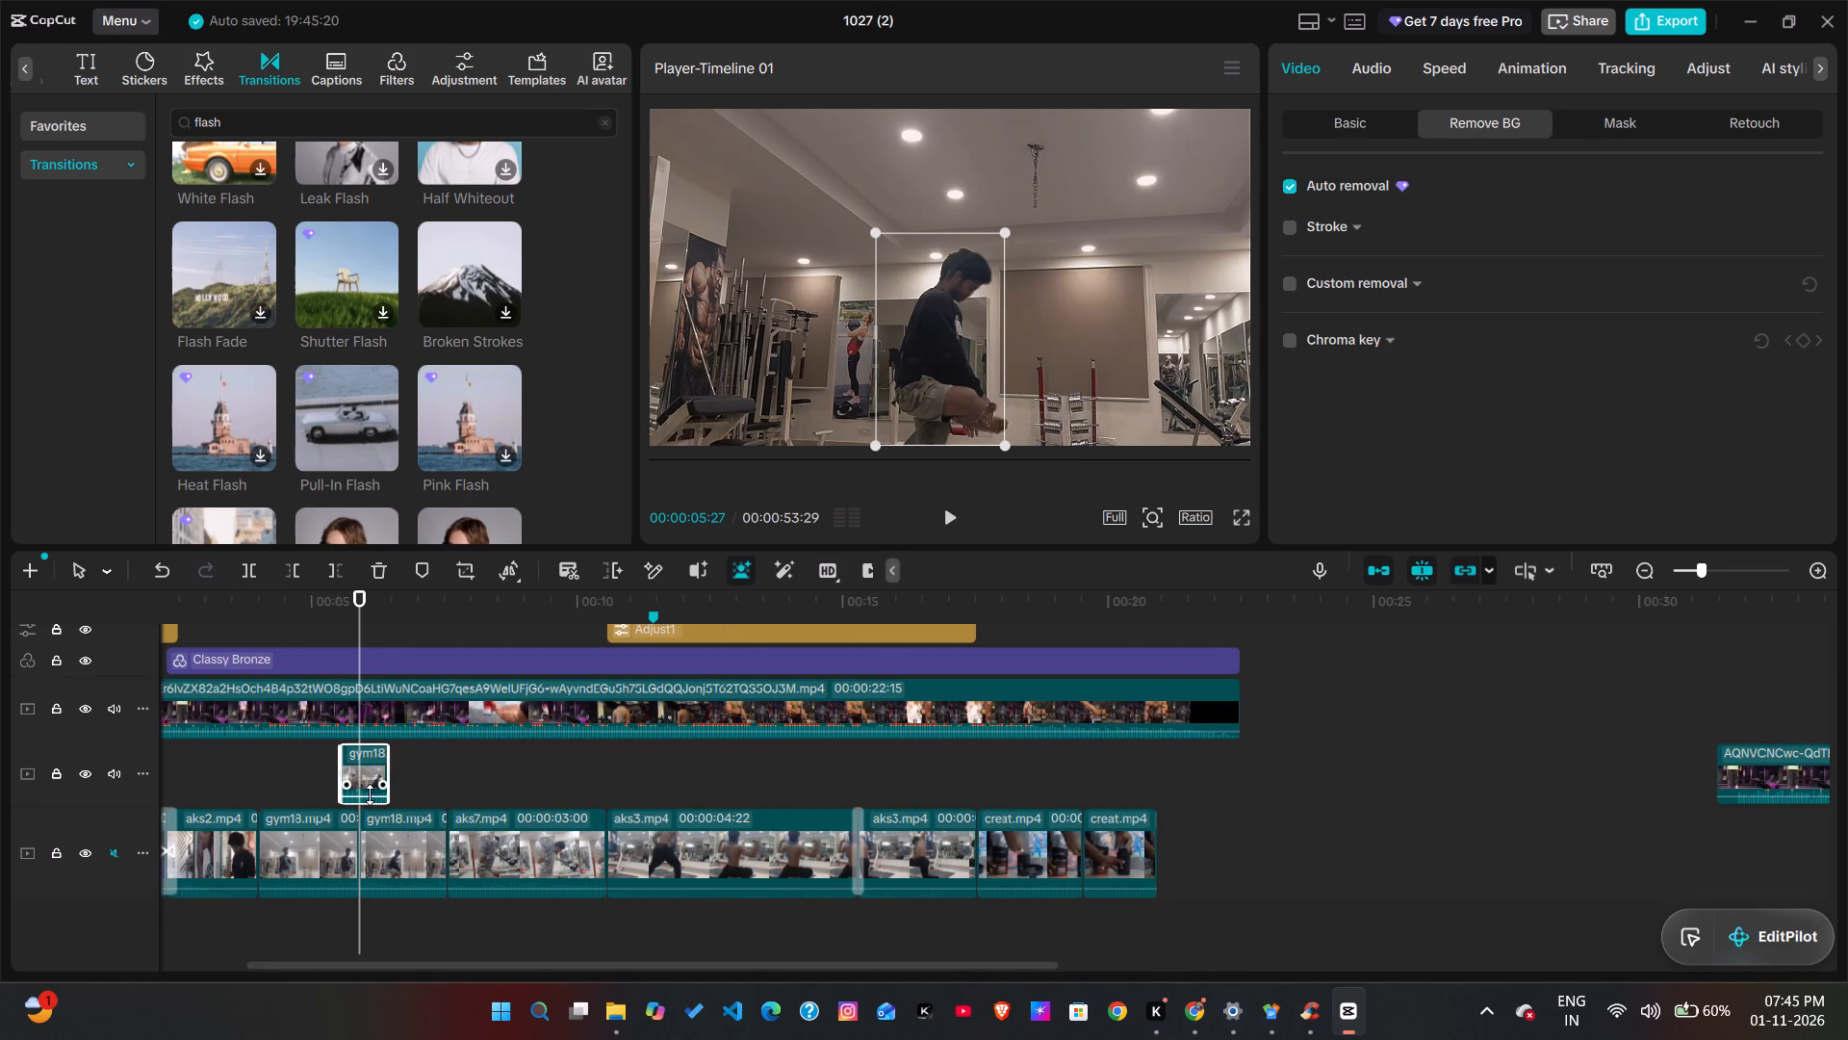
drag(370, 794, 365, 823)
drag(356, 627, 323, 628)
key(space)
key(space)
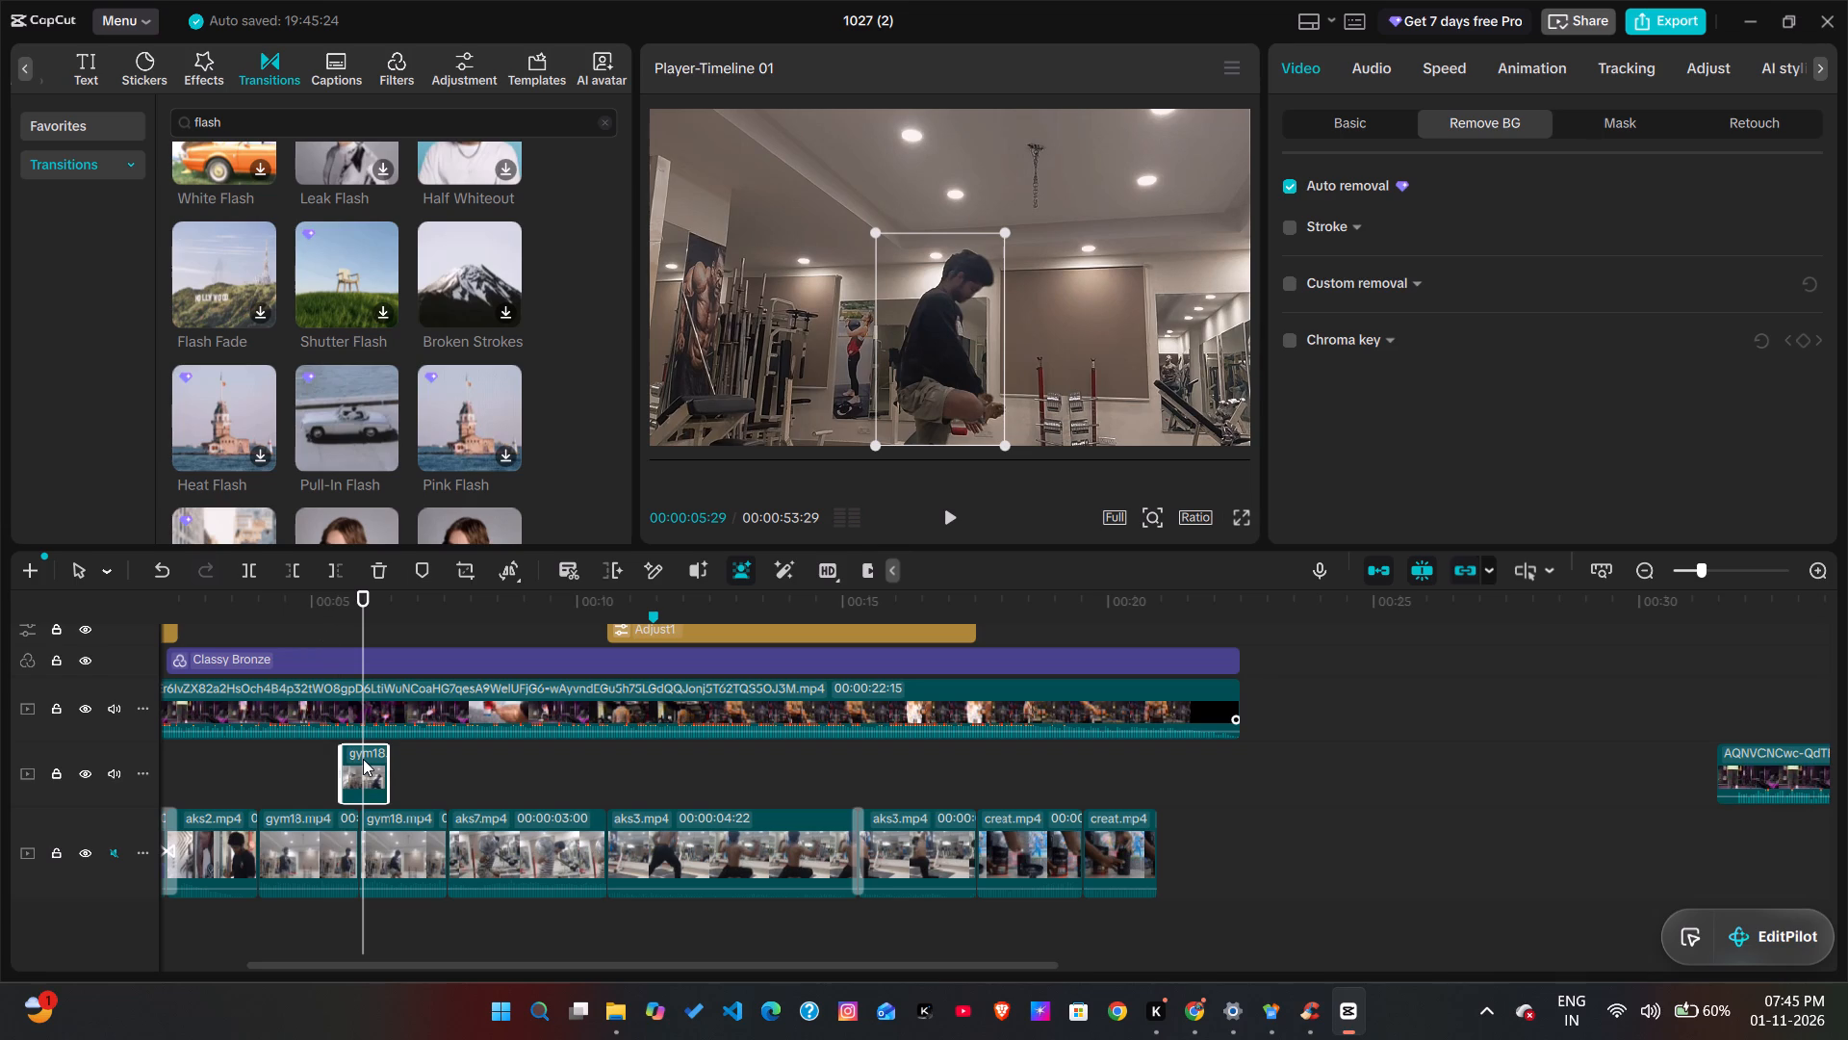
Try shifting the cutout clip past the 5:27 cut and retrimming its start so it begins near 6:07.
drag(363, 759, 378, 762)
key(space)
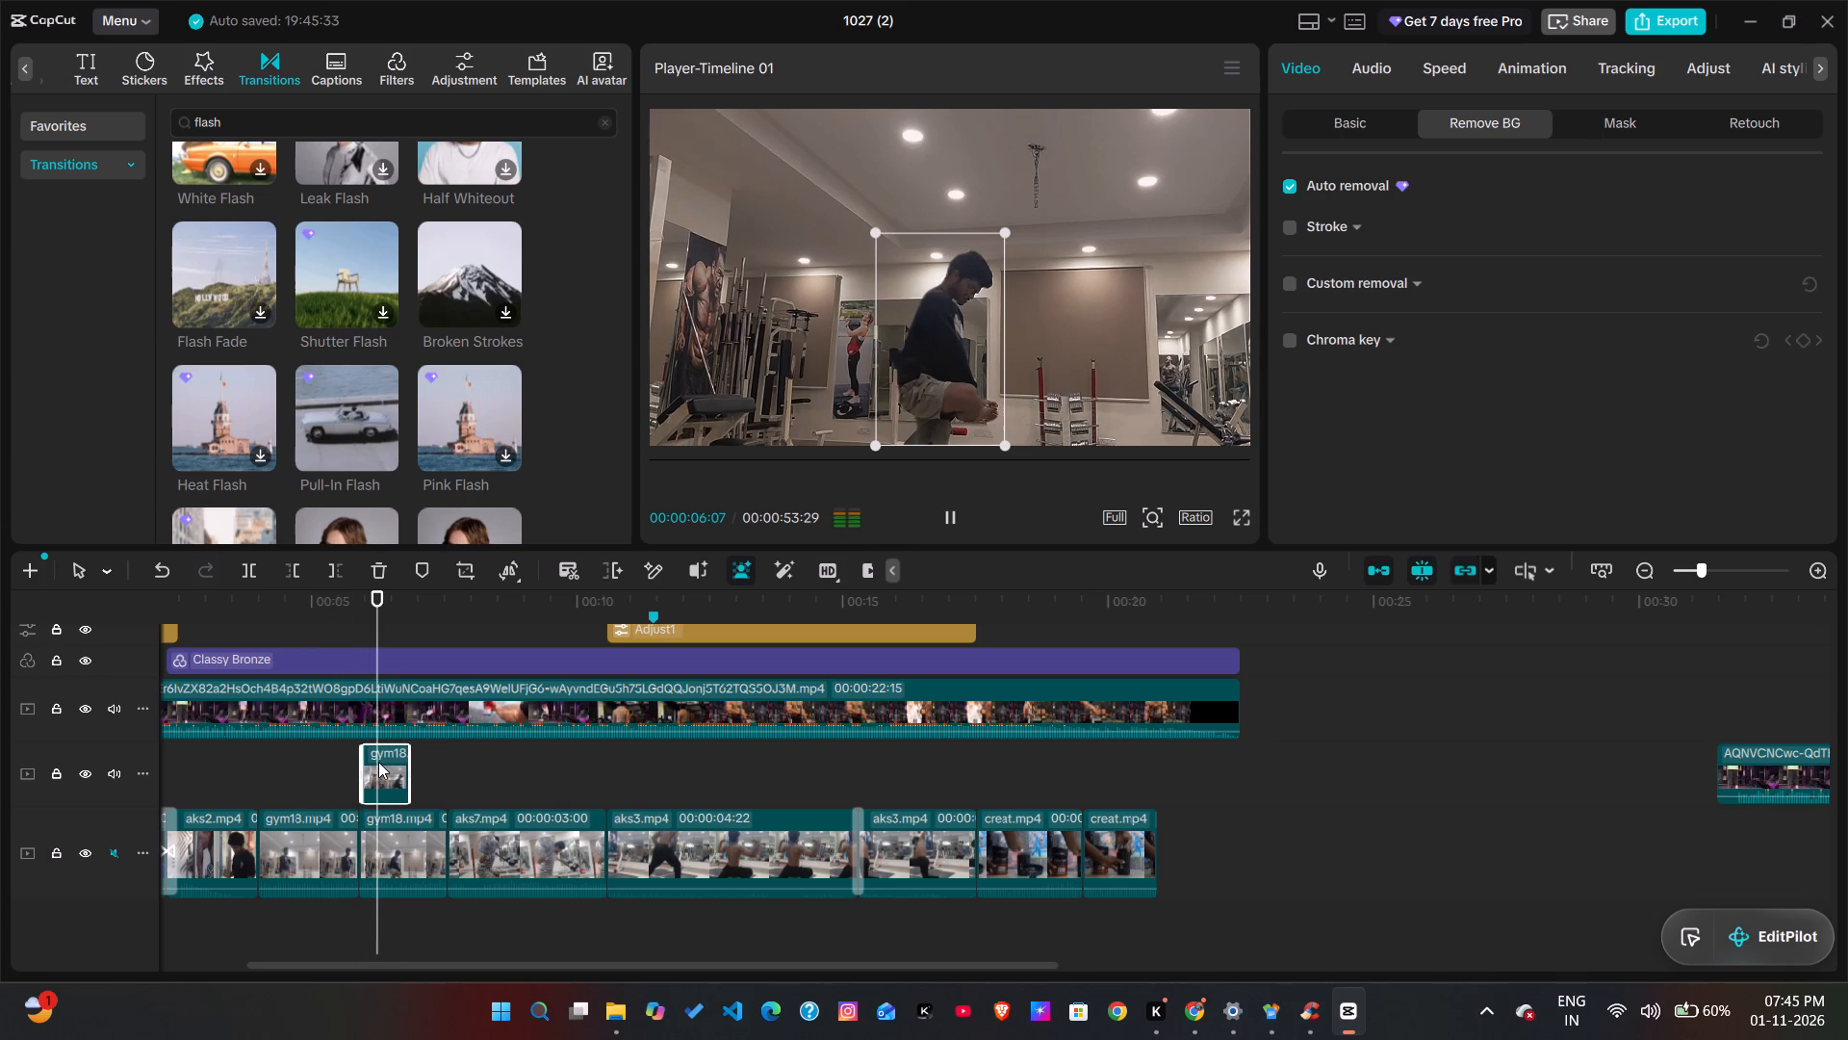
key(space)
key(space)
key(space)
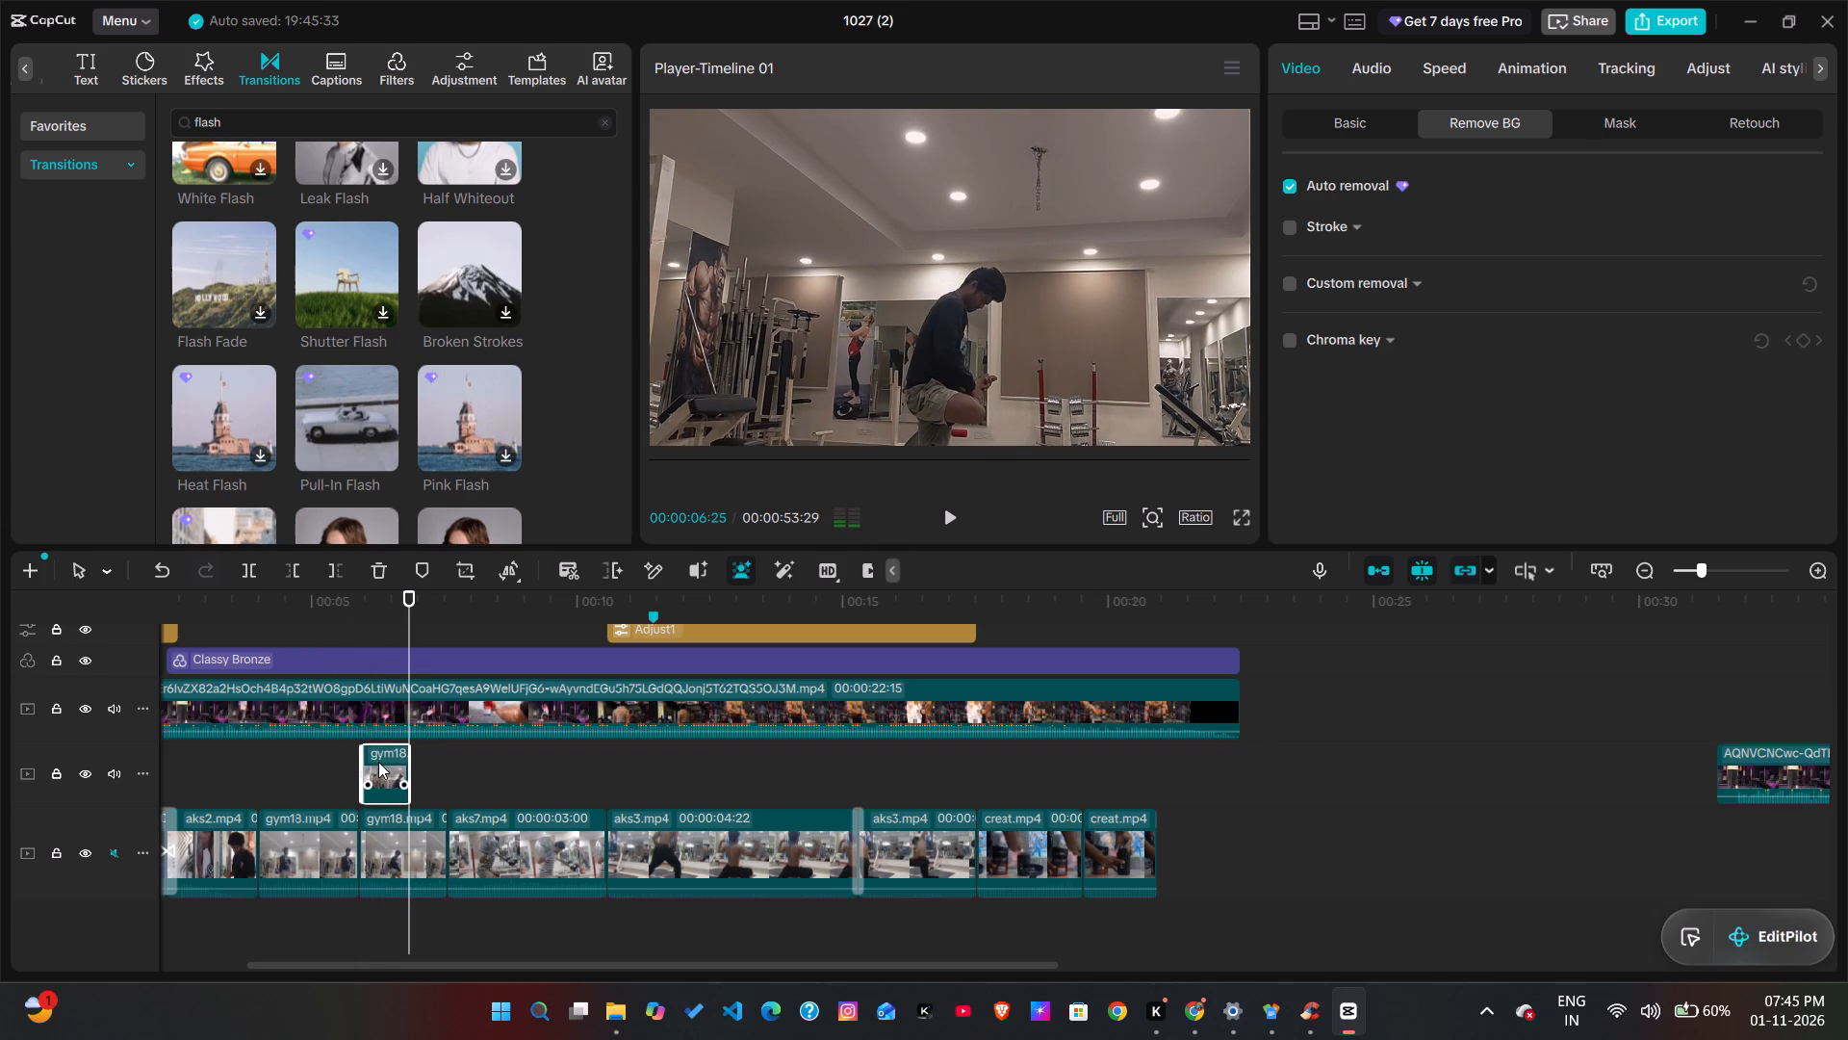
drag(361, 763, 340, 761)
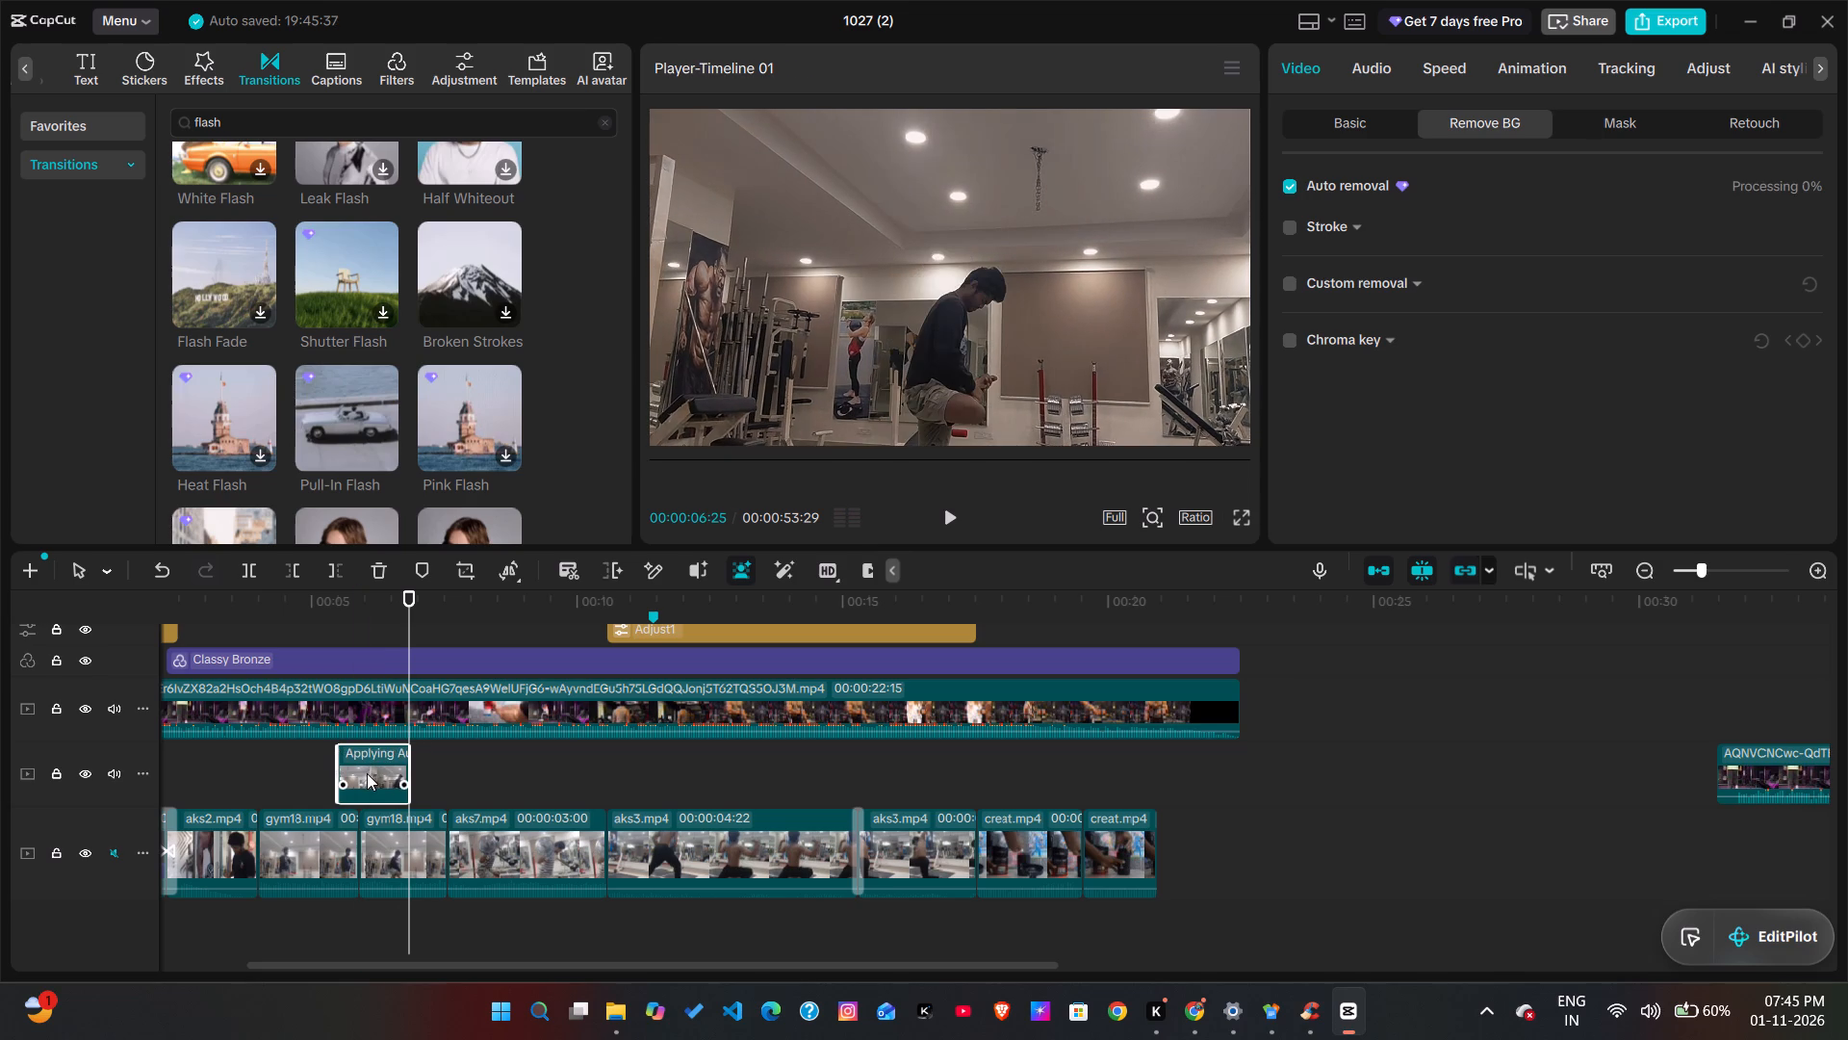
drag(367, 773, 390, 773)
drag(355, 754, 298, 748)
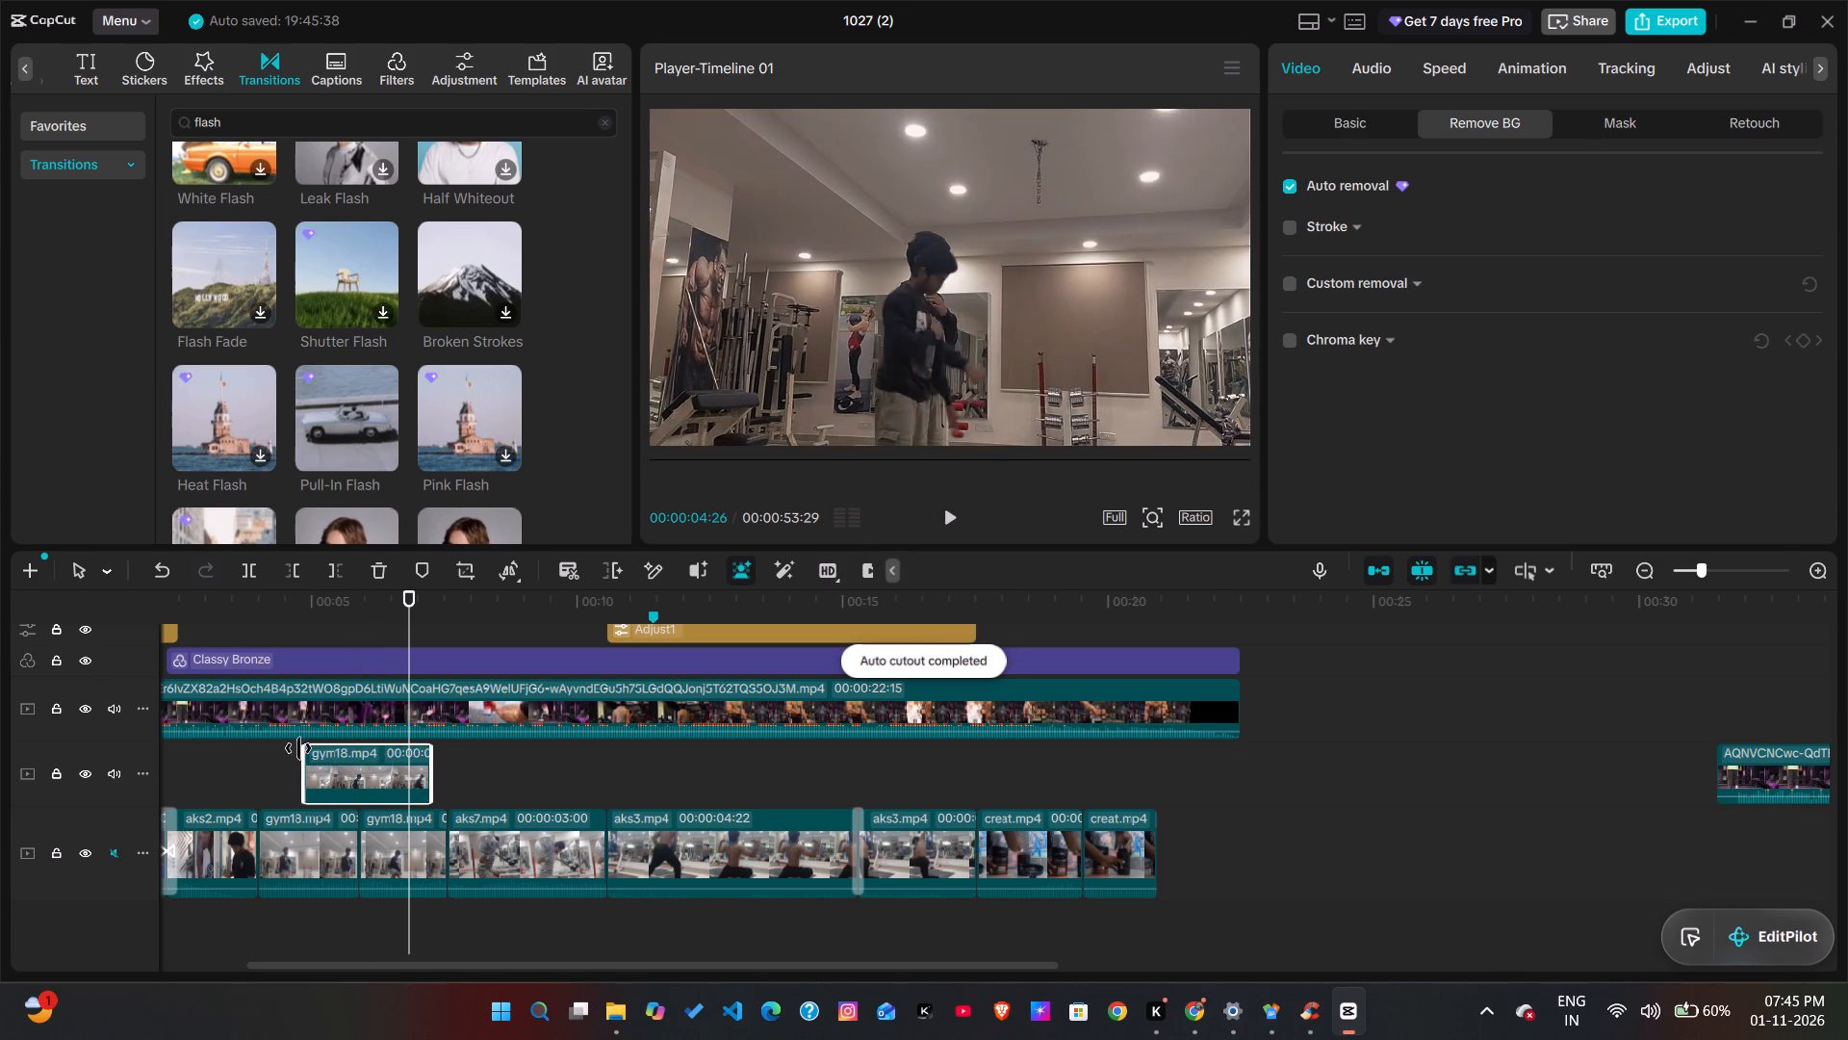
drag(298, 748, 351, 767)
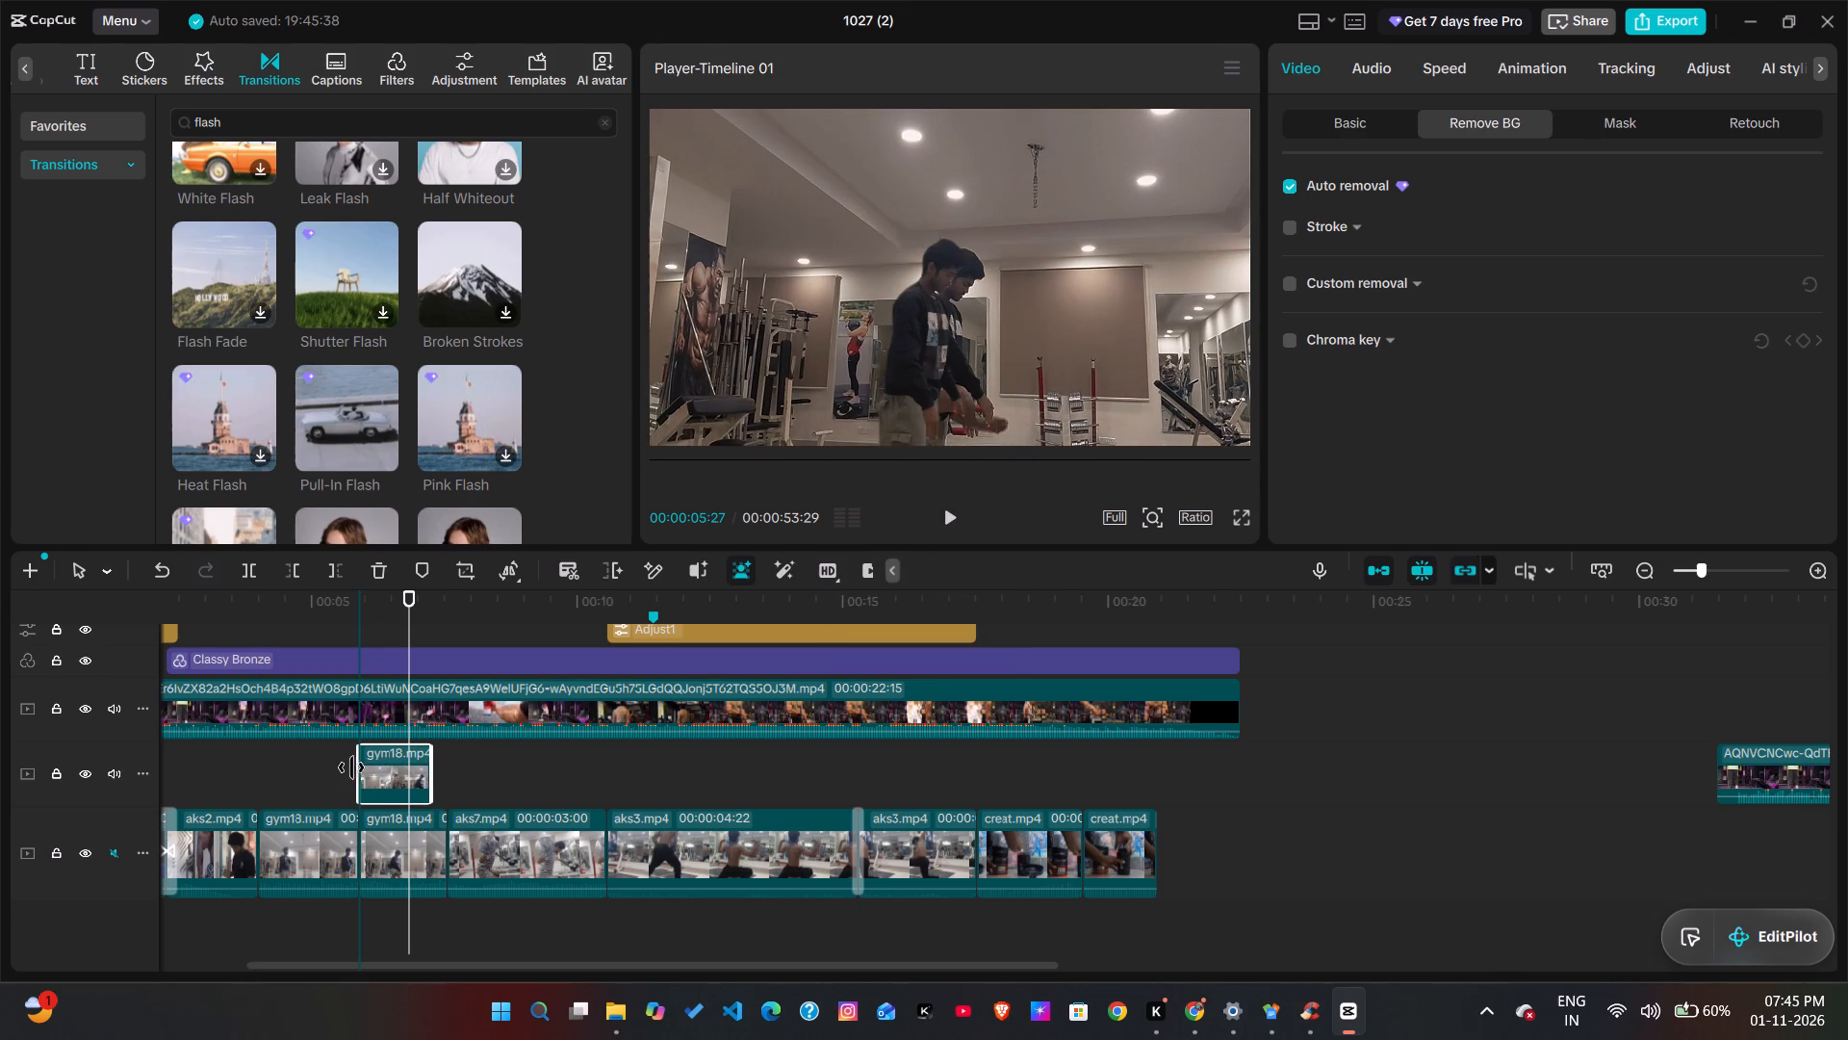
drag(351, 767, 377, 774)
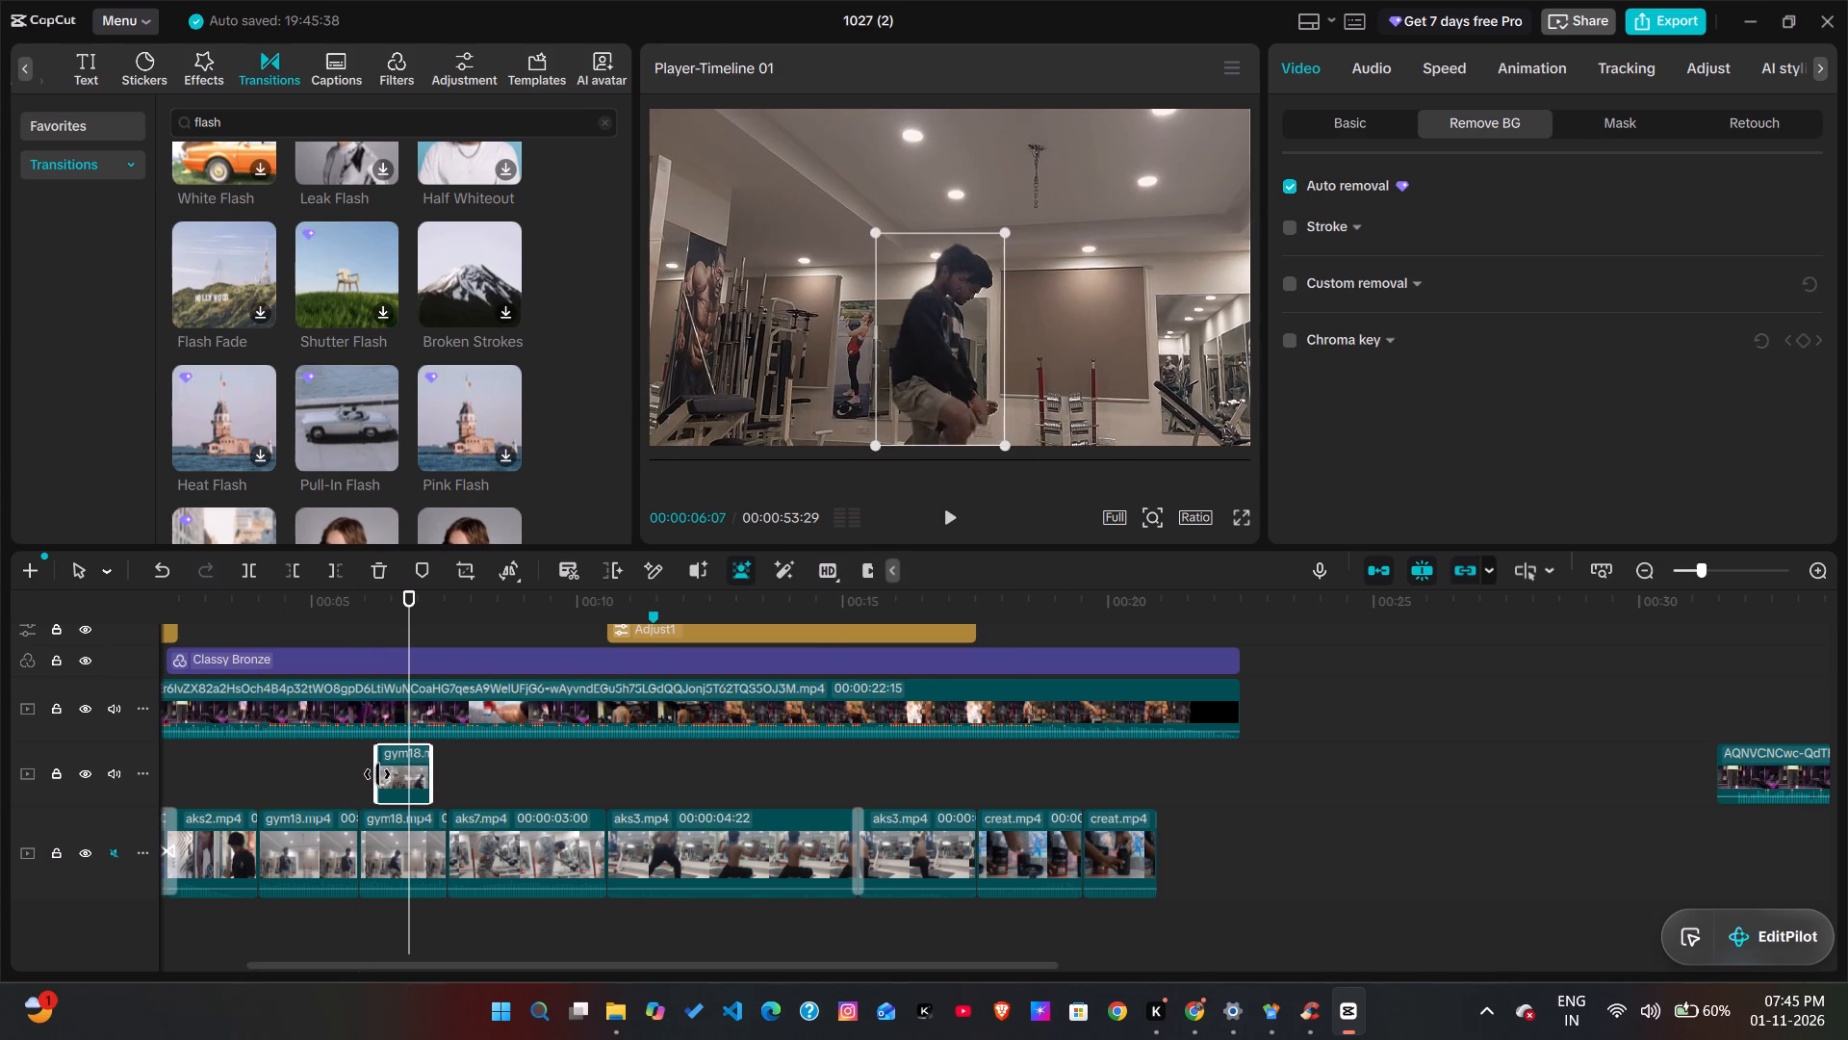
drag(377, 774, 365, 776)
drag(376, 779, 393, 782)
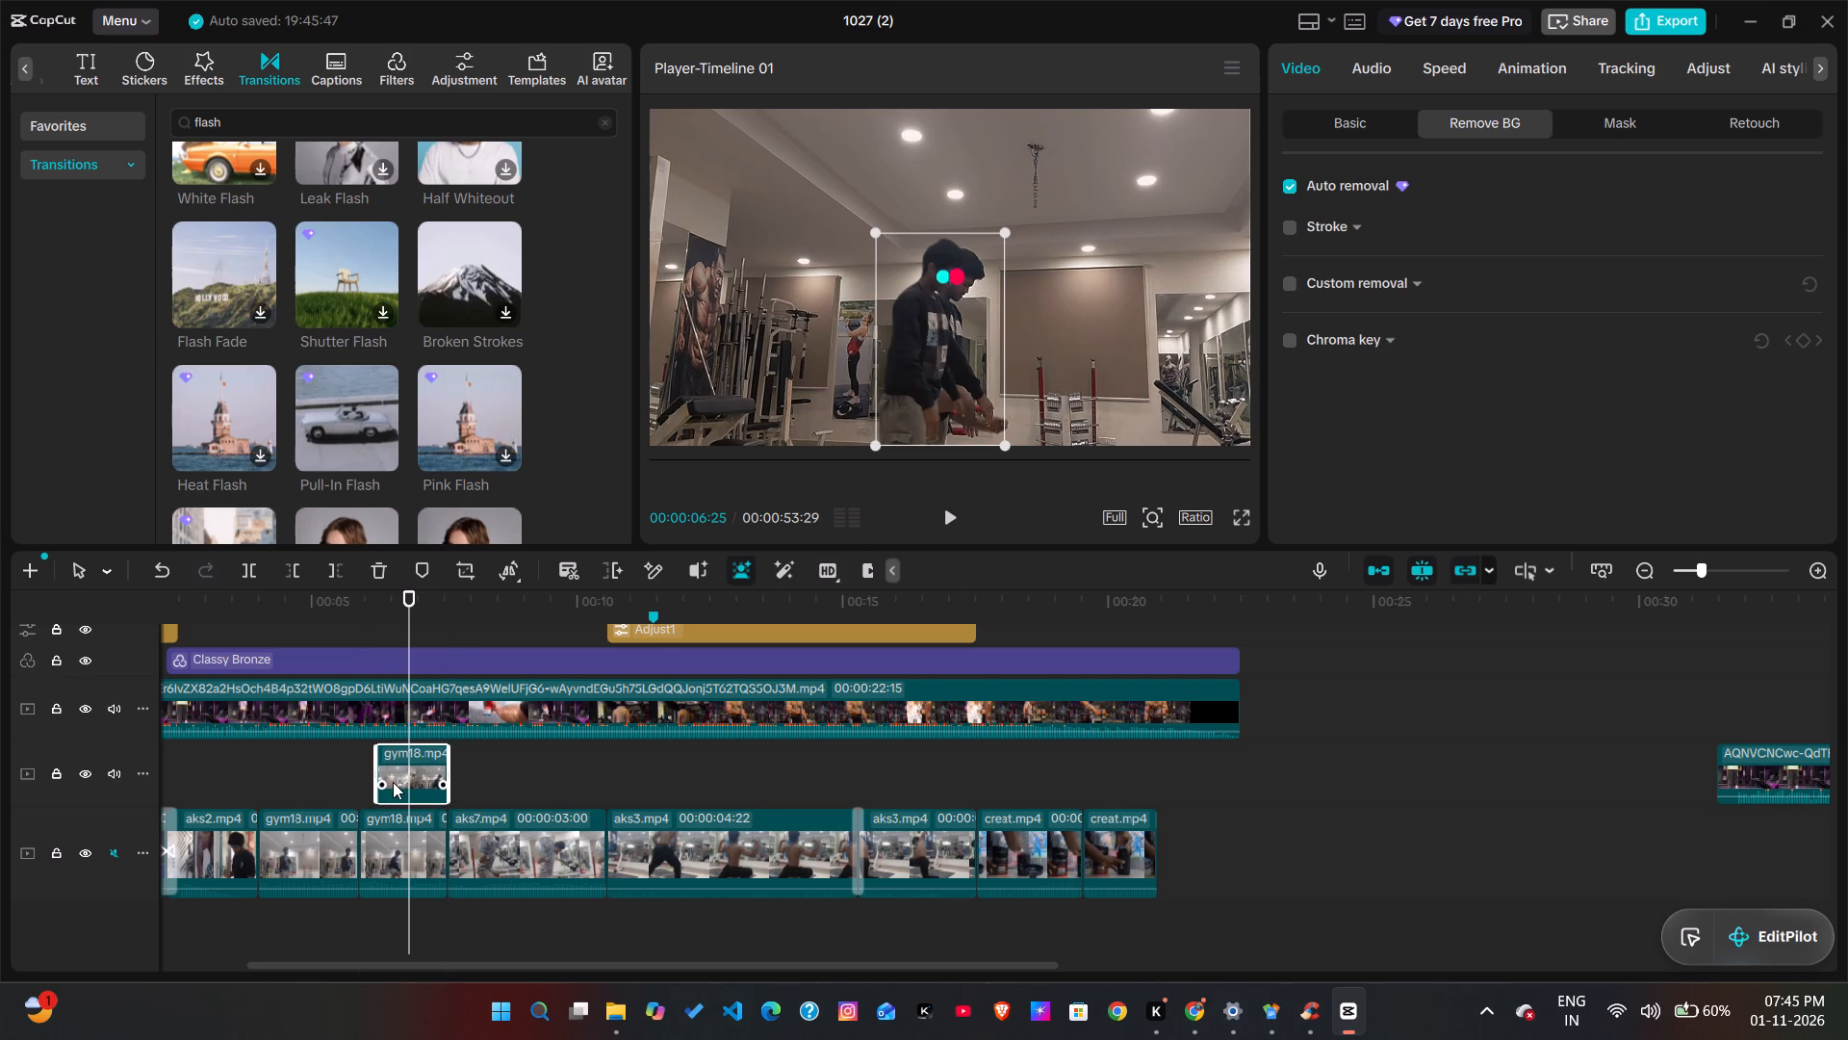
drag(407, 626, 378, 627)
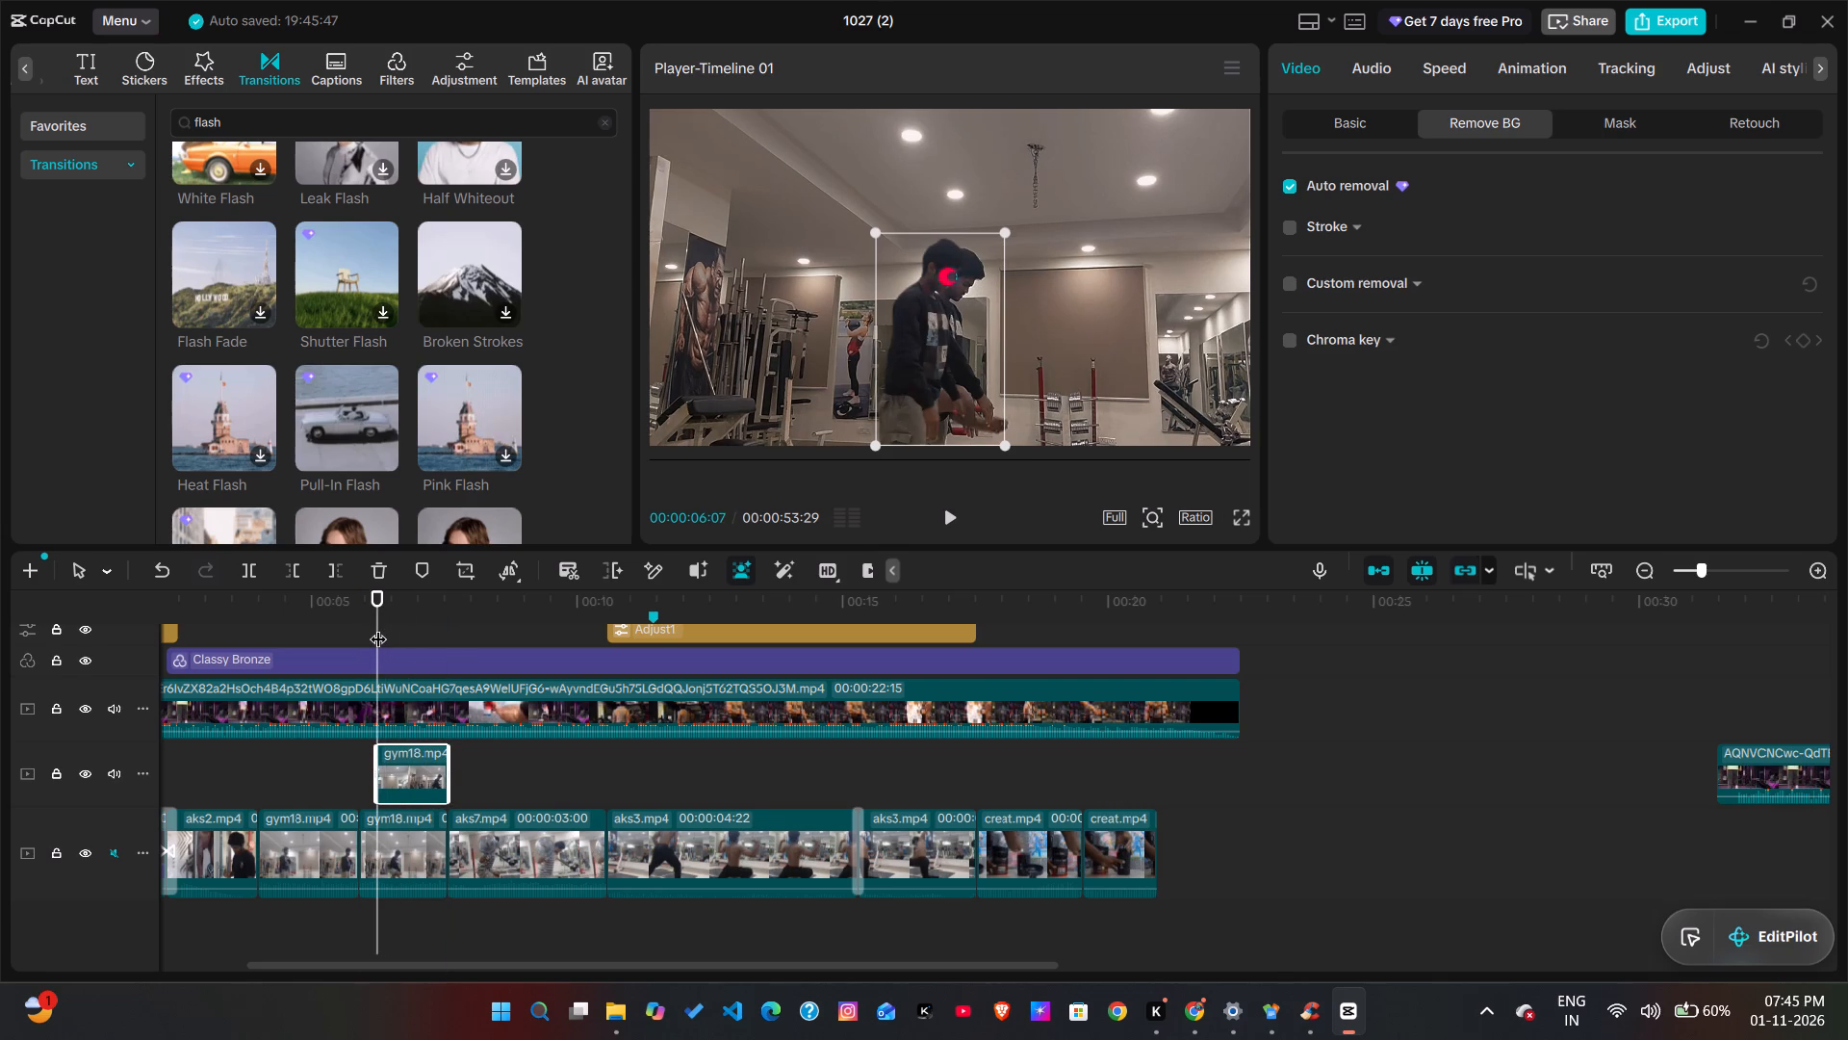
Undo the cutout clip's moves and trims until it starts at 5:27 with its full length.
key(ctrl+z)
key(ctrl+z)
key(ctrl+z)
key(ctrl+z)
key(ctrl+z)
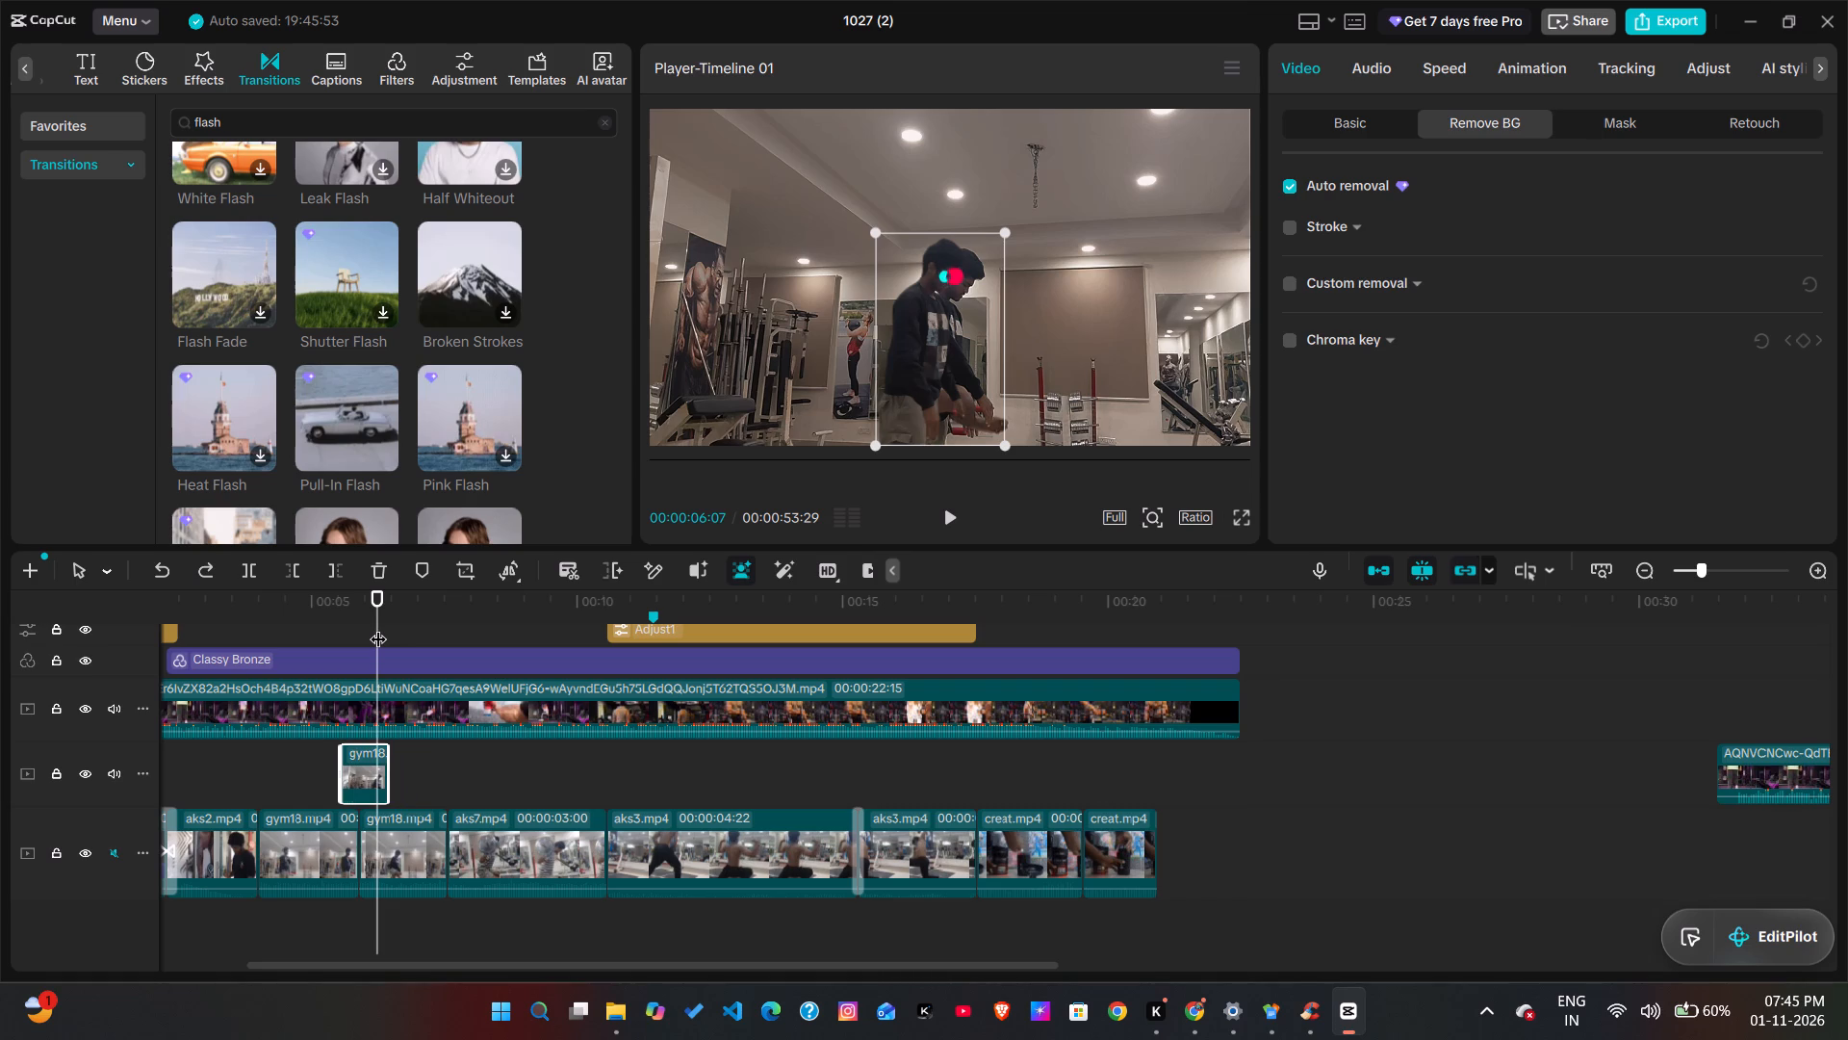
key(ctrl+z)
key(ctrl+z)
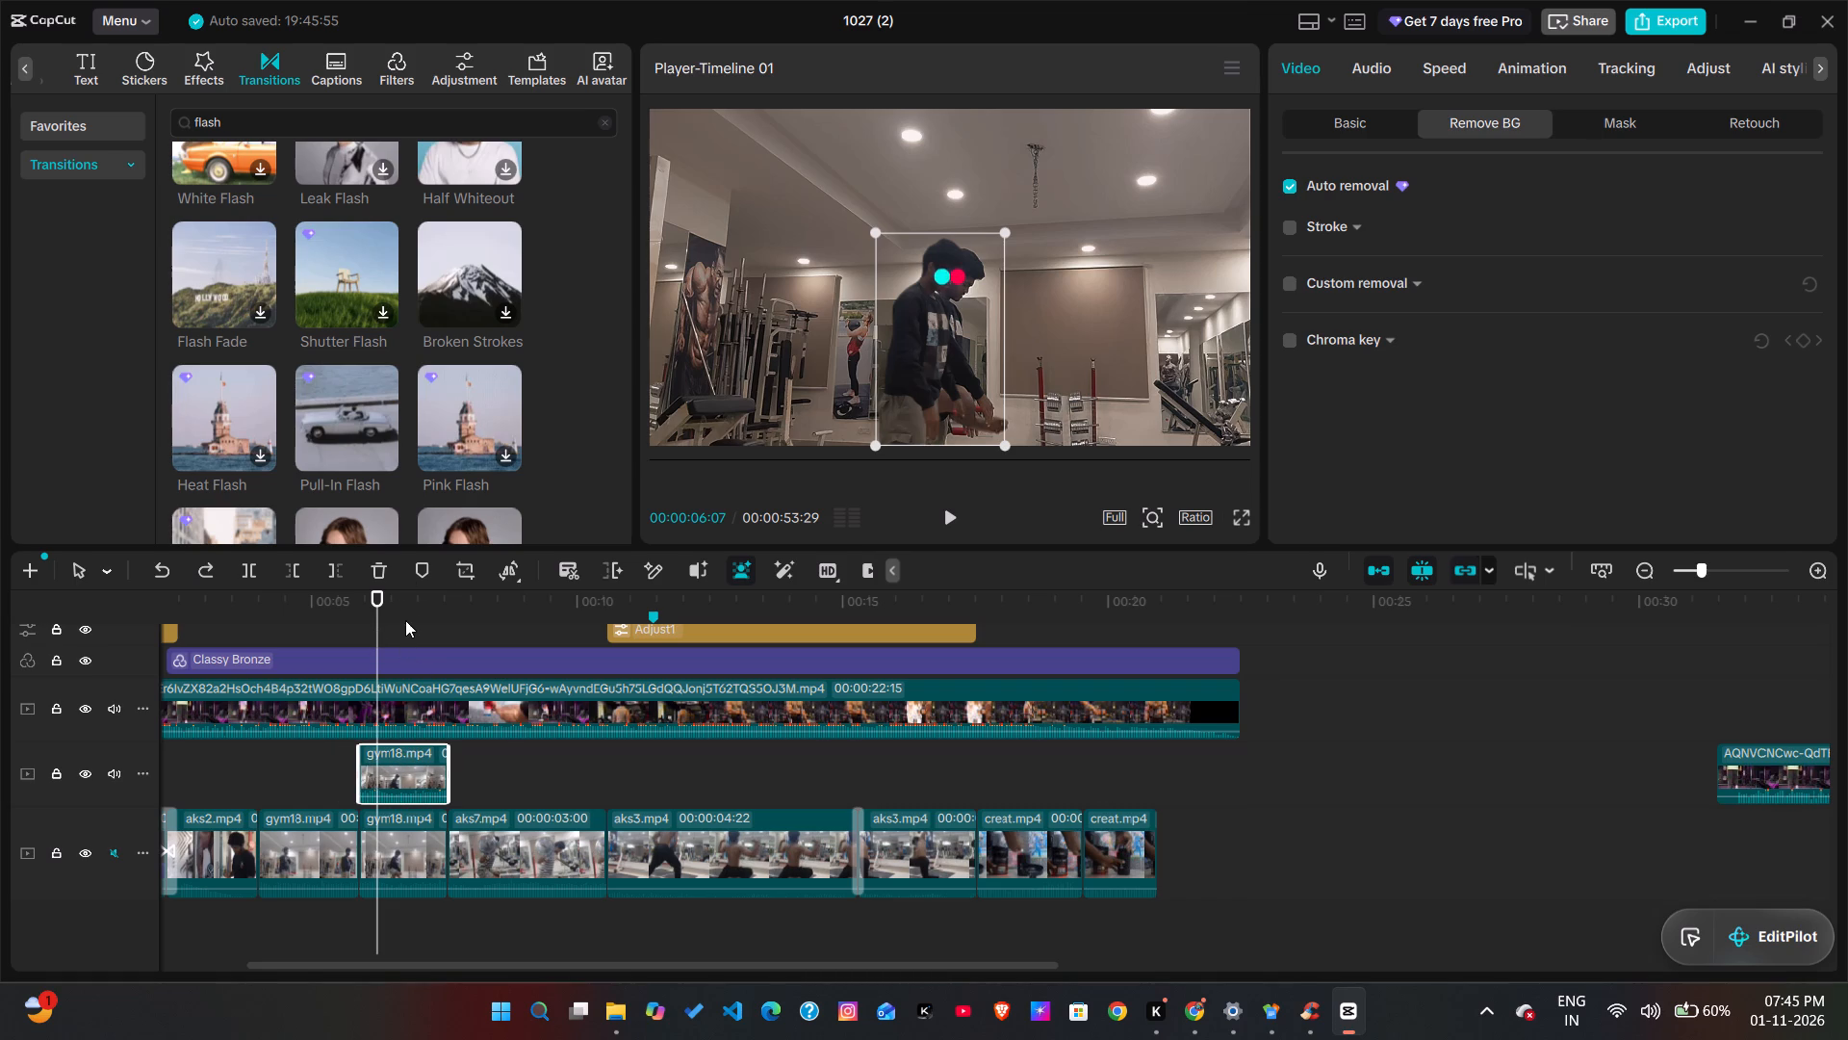
Play the footage from just before the 5:27 cut to check how the full-length cutout overlay appears.
drag(378, 628, 357, 628)
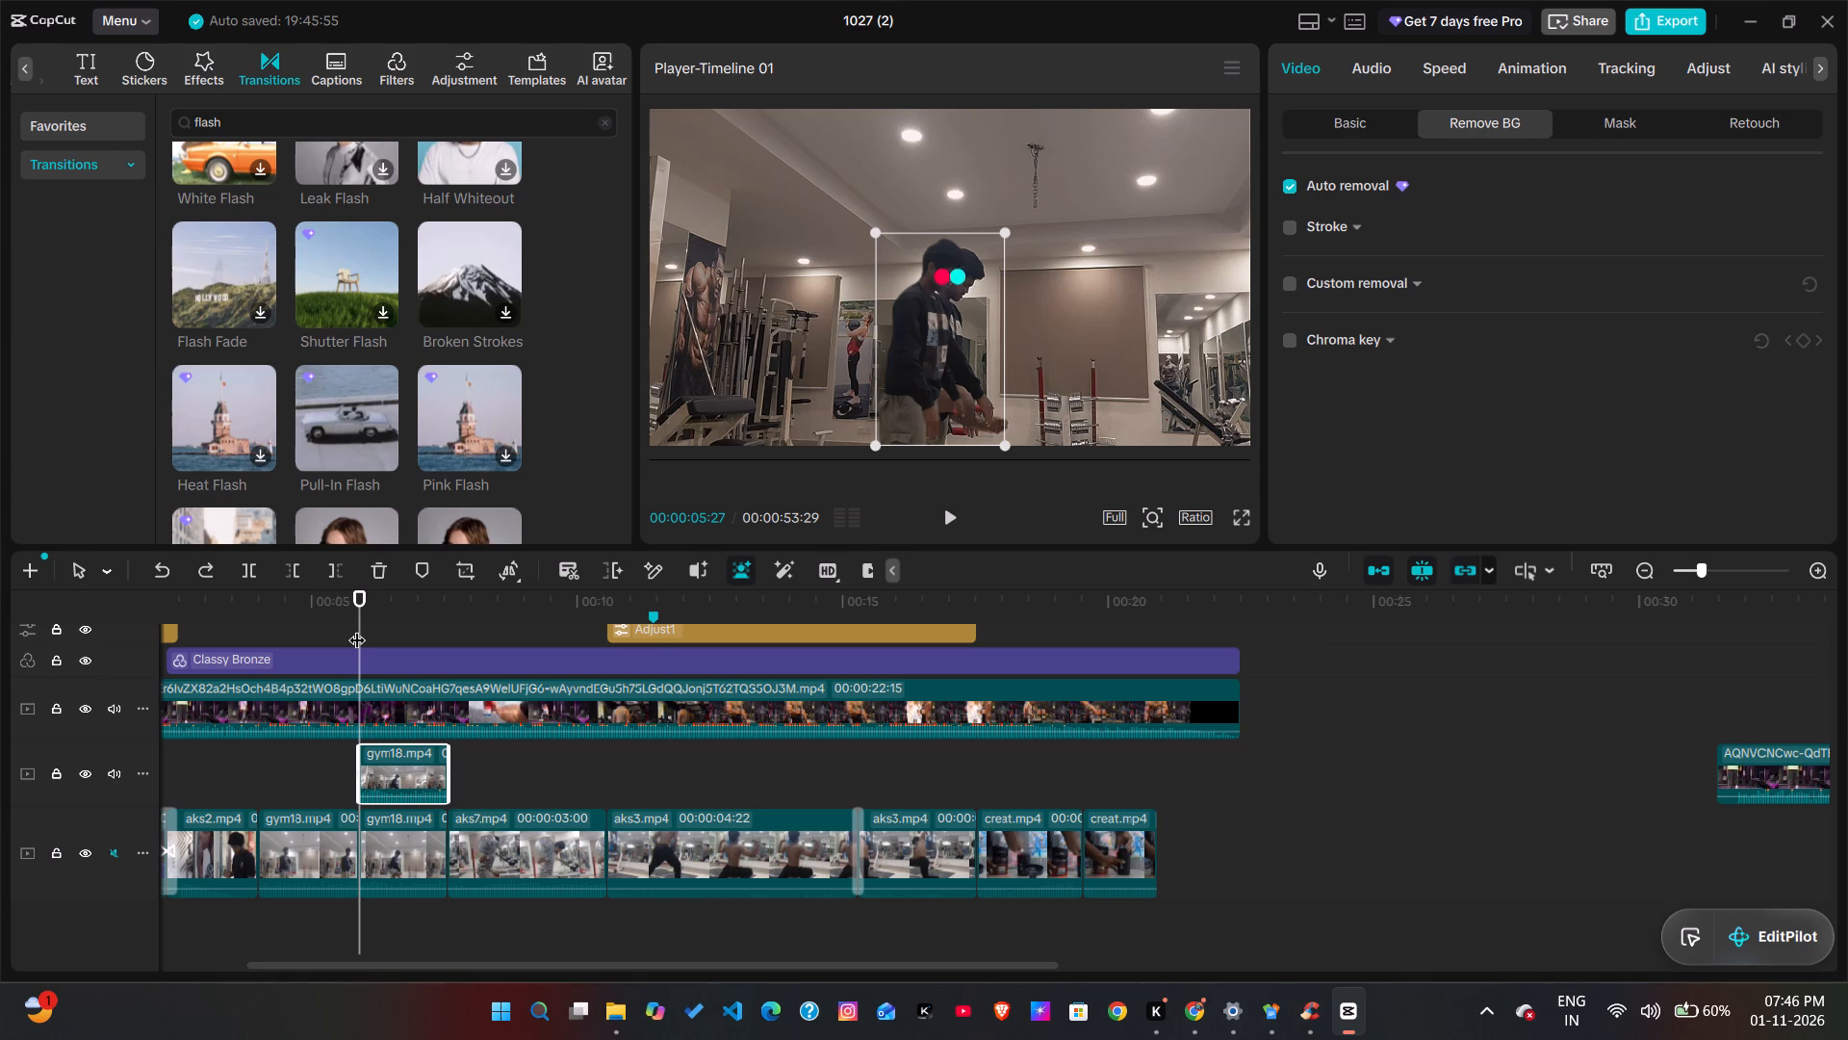
key(space)
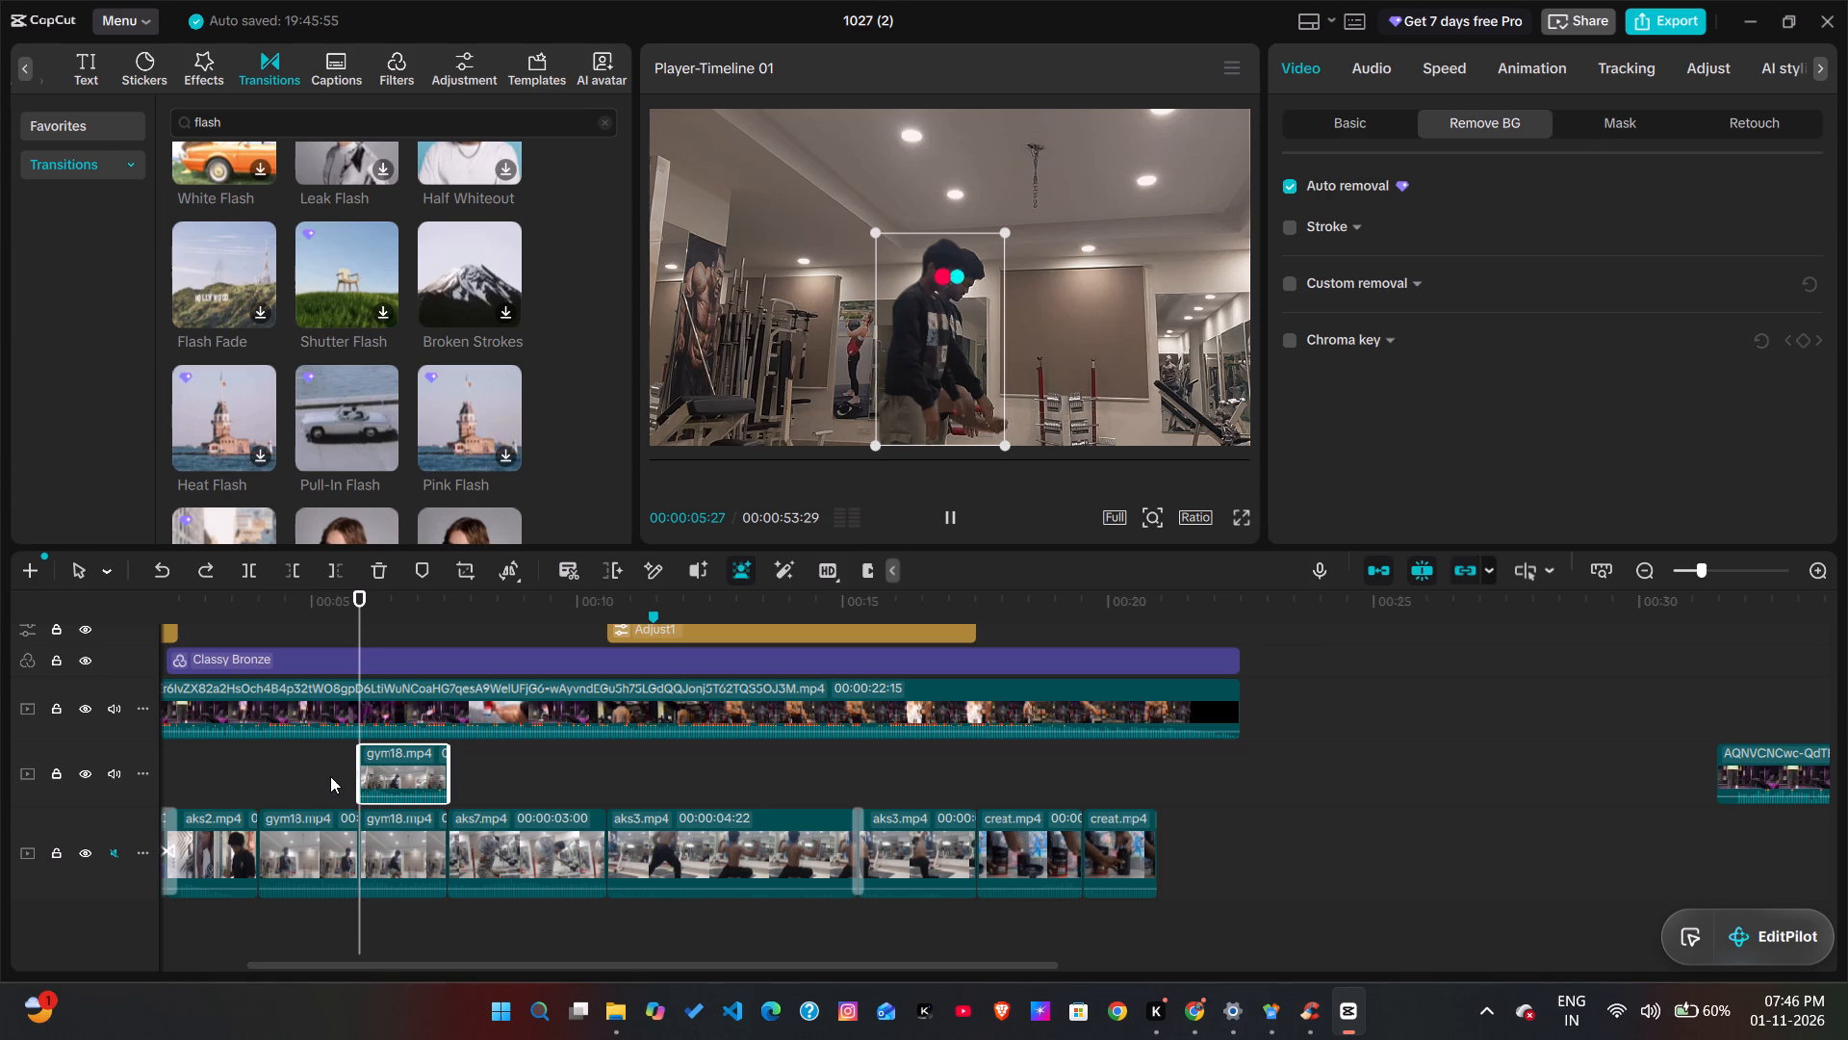
click(330, 776)
key(space)
key(space)
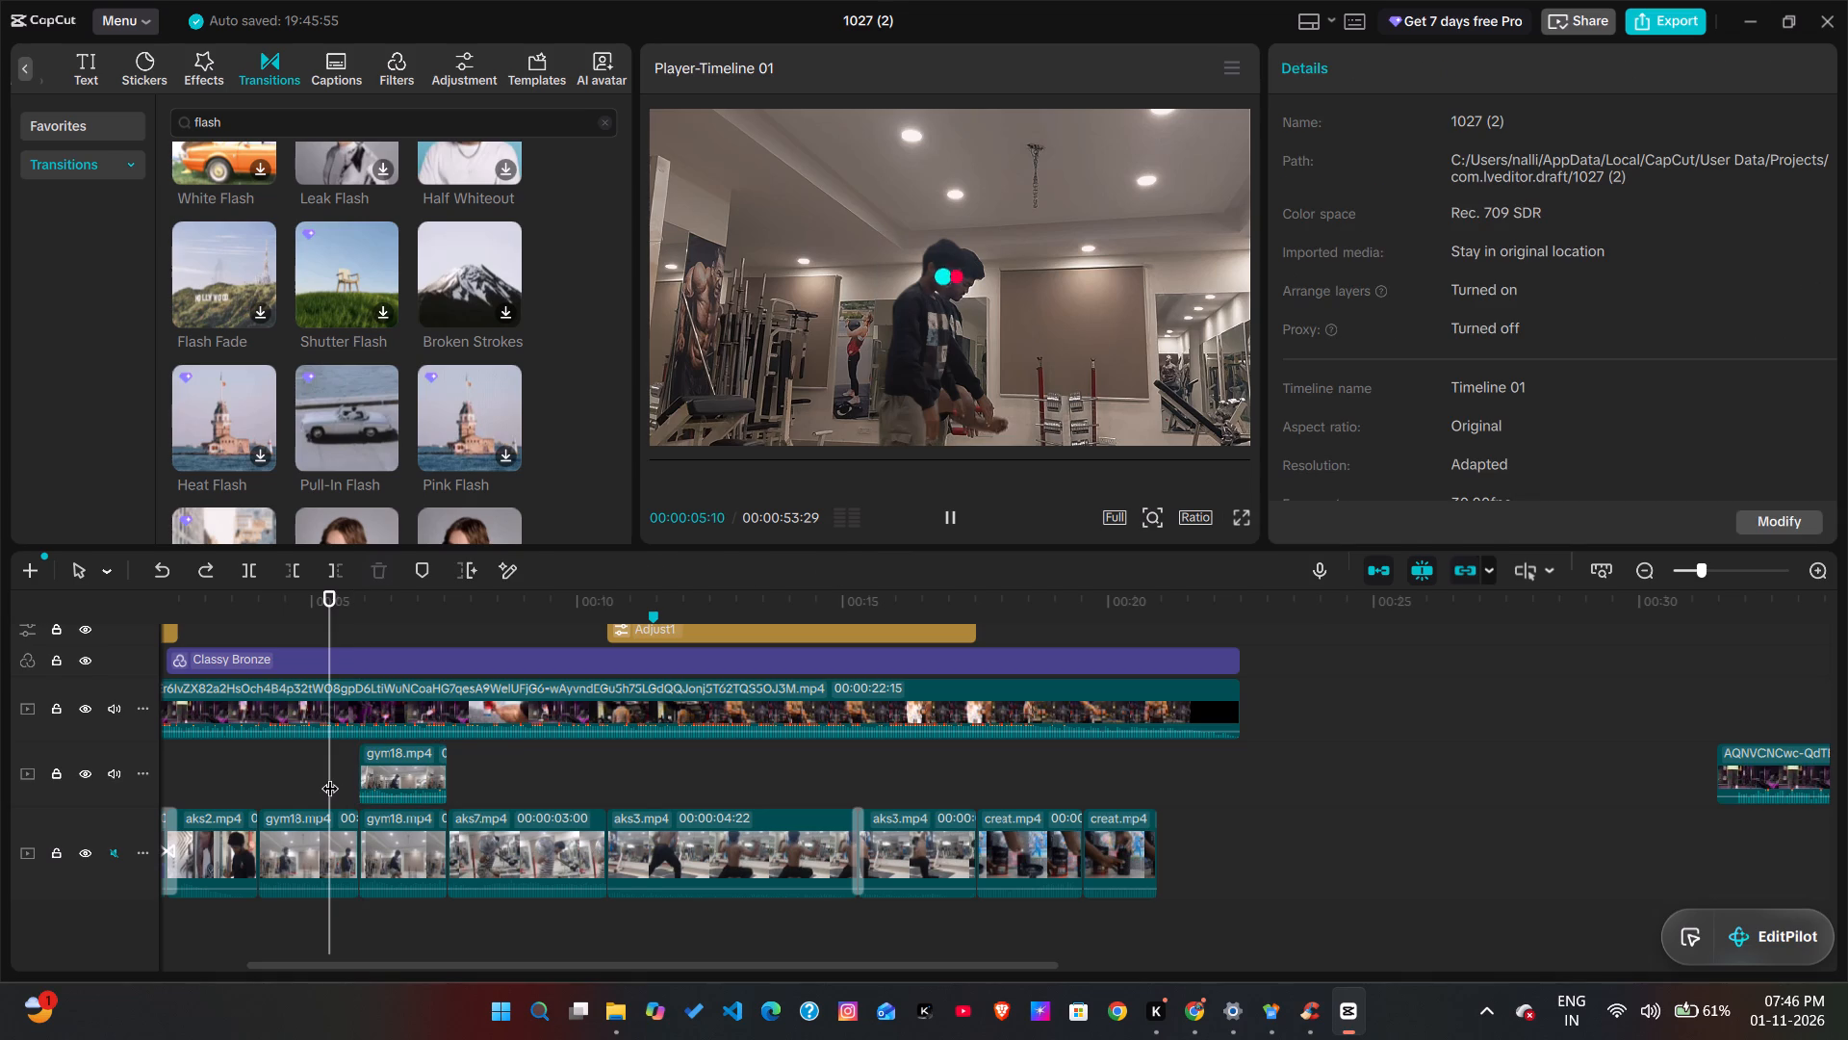
key(space)
key(space)
key(space)
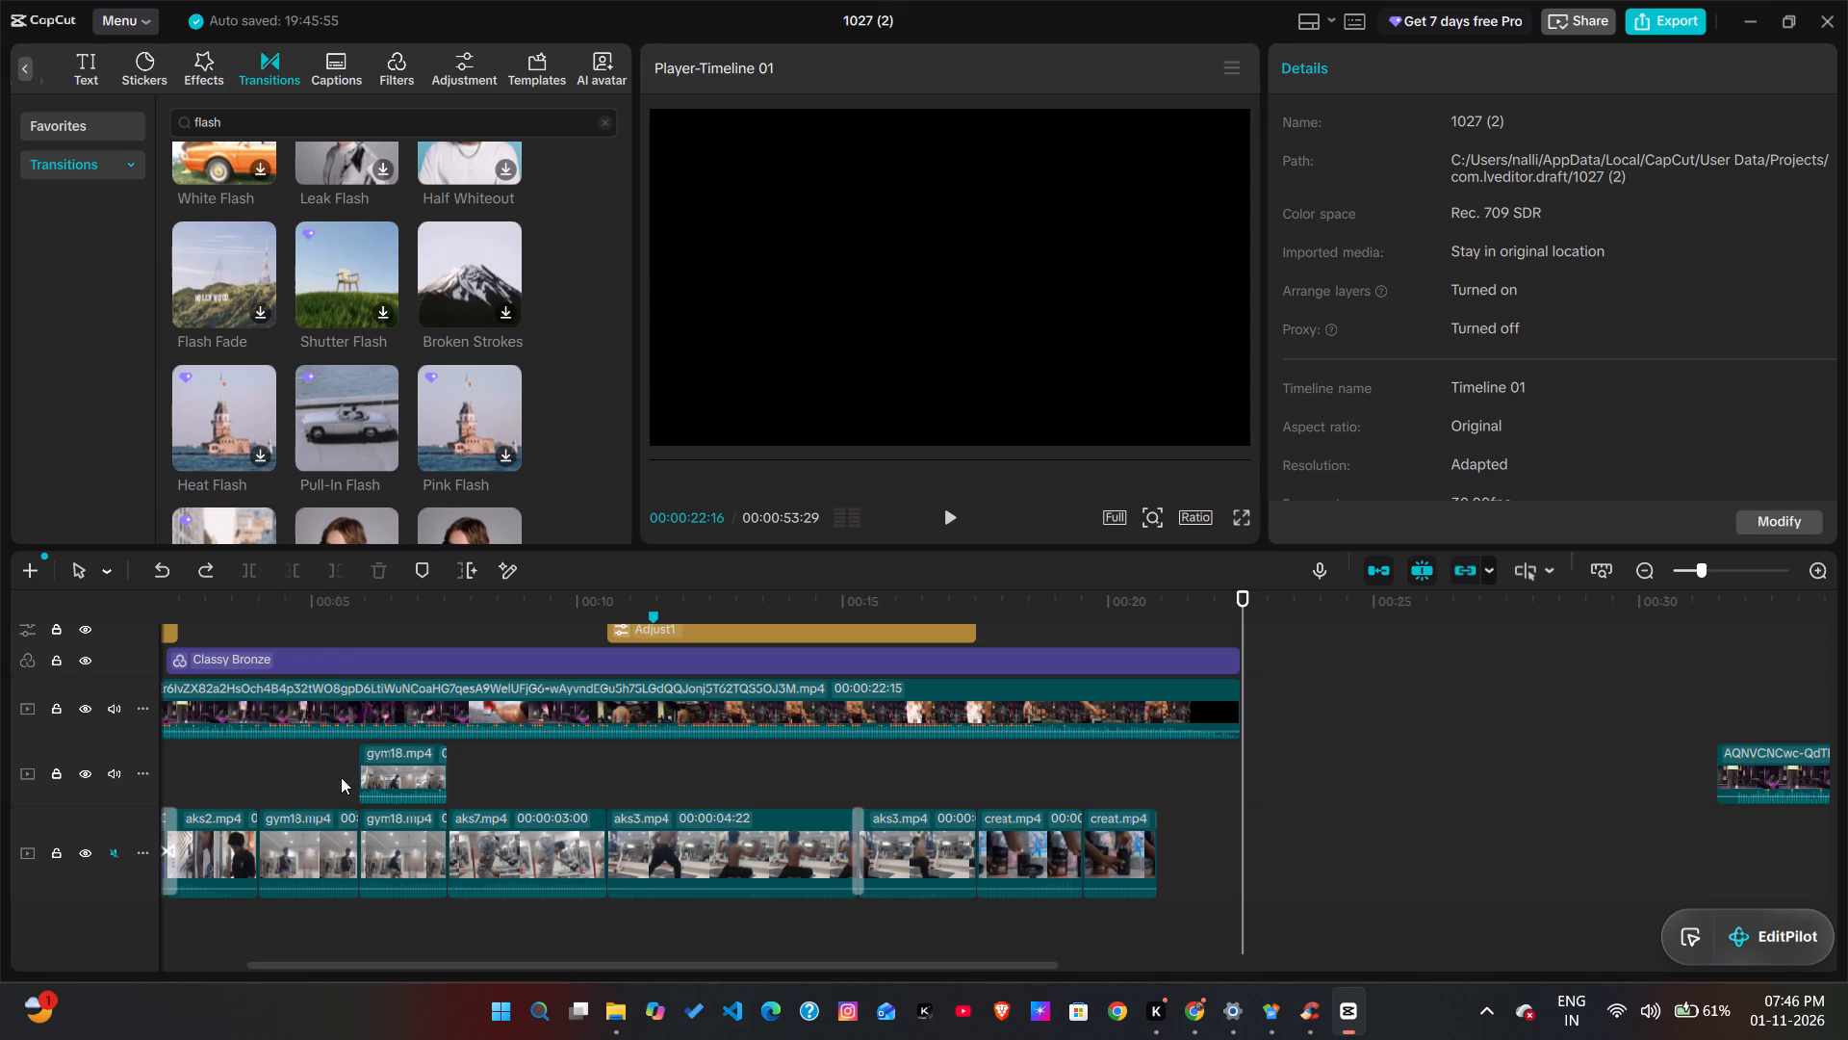
click(360, 766)
click(340, 763)
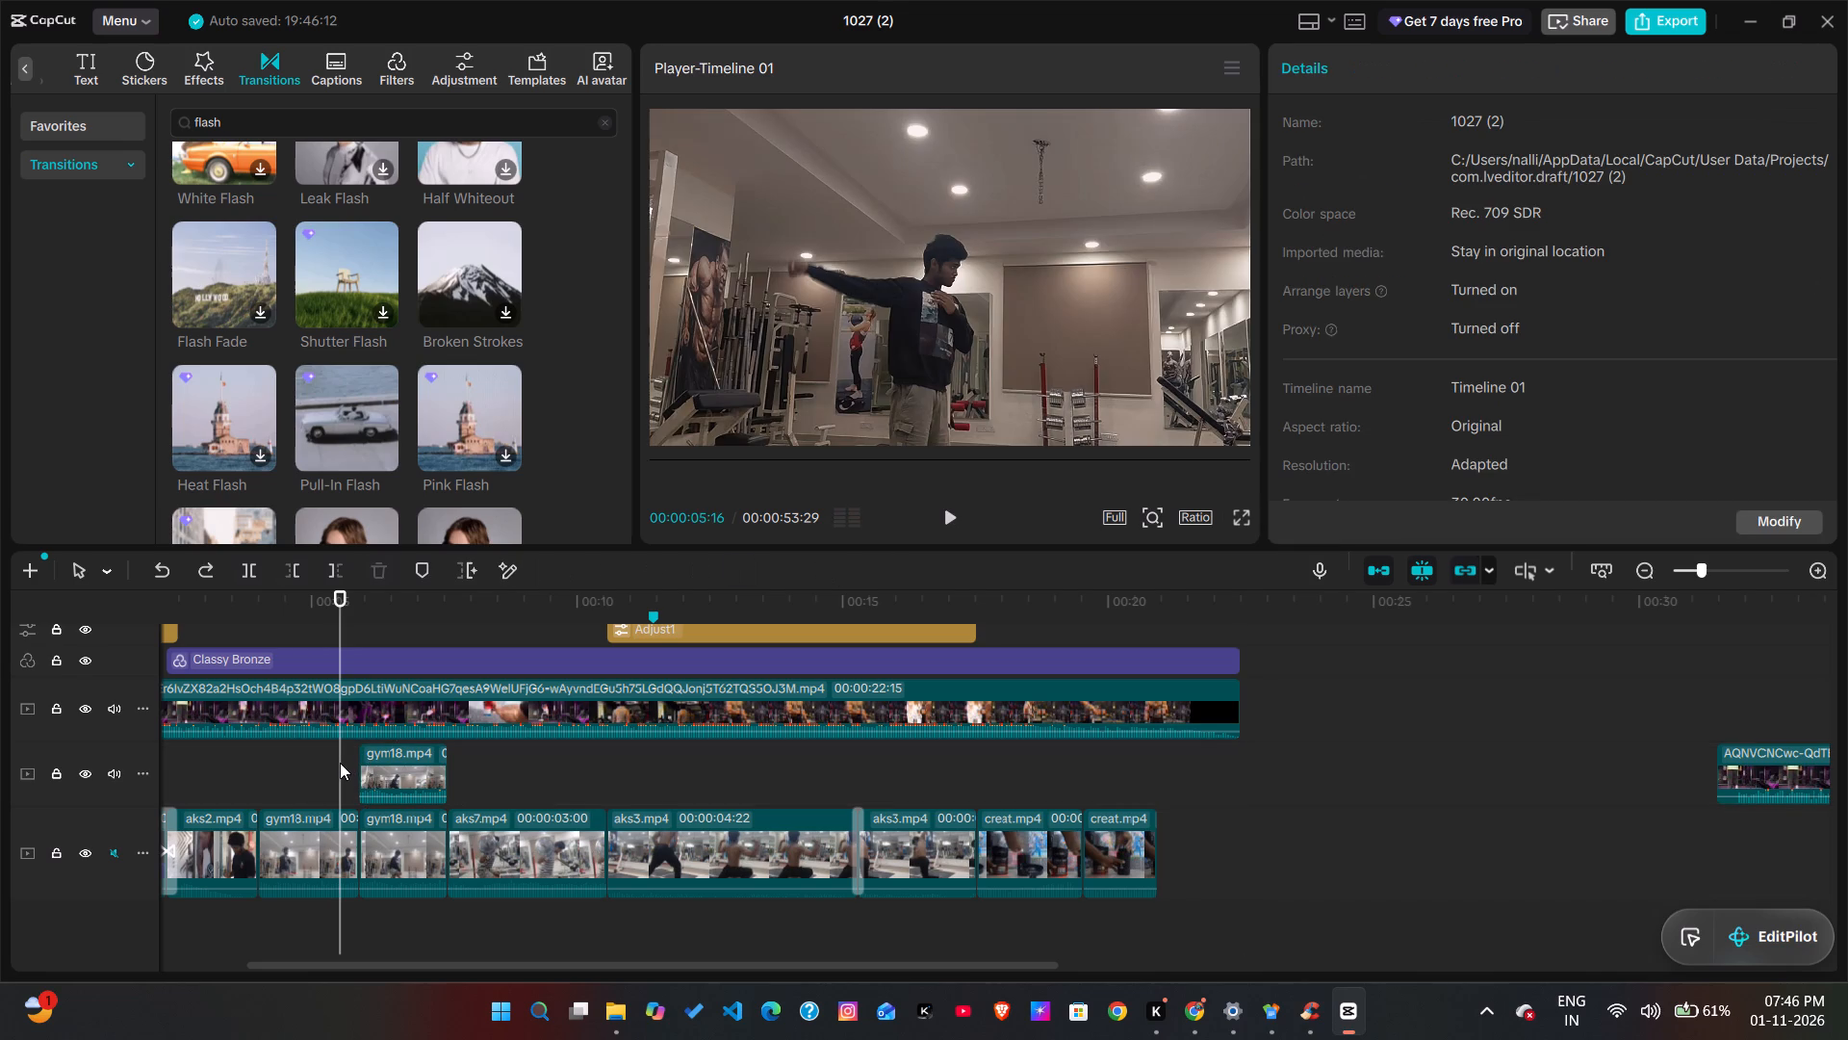
drag(340, 763, 348, 767)
key(space)
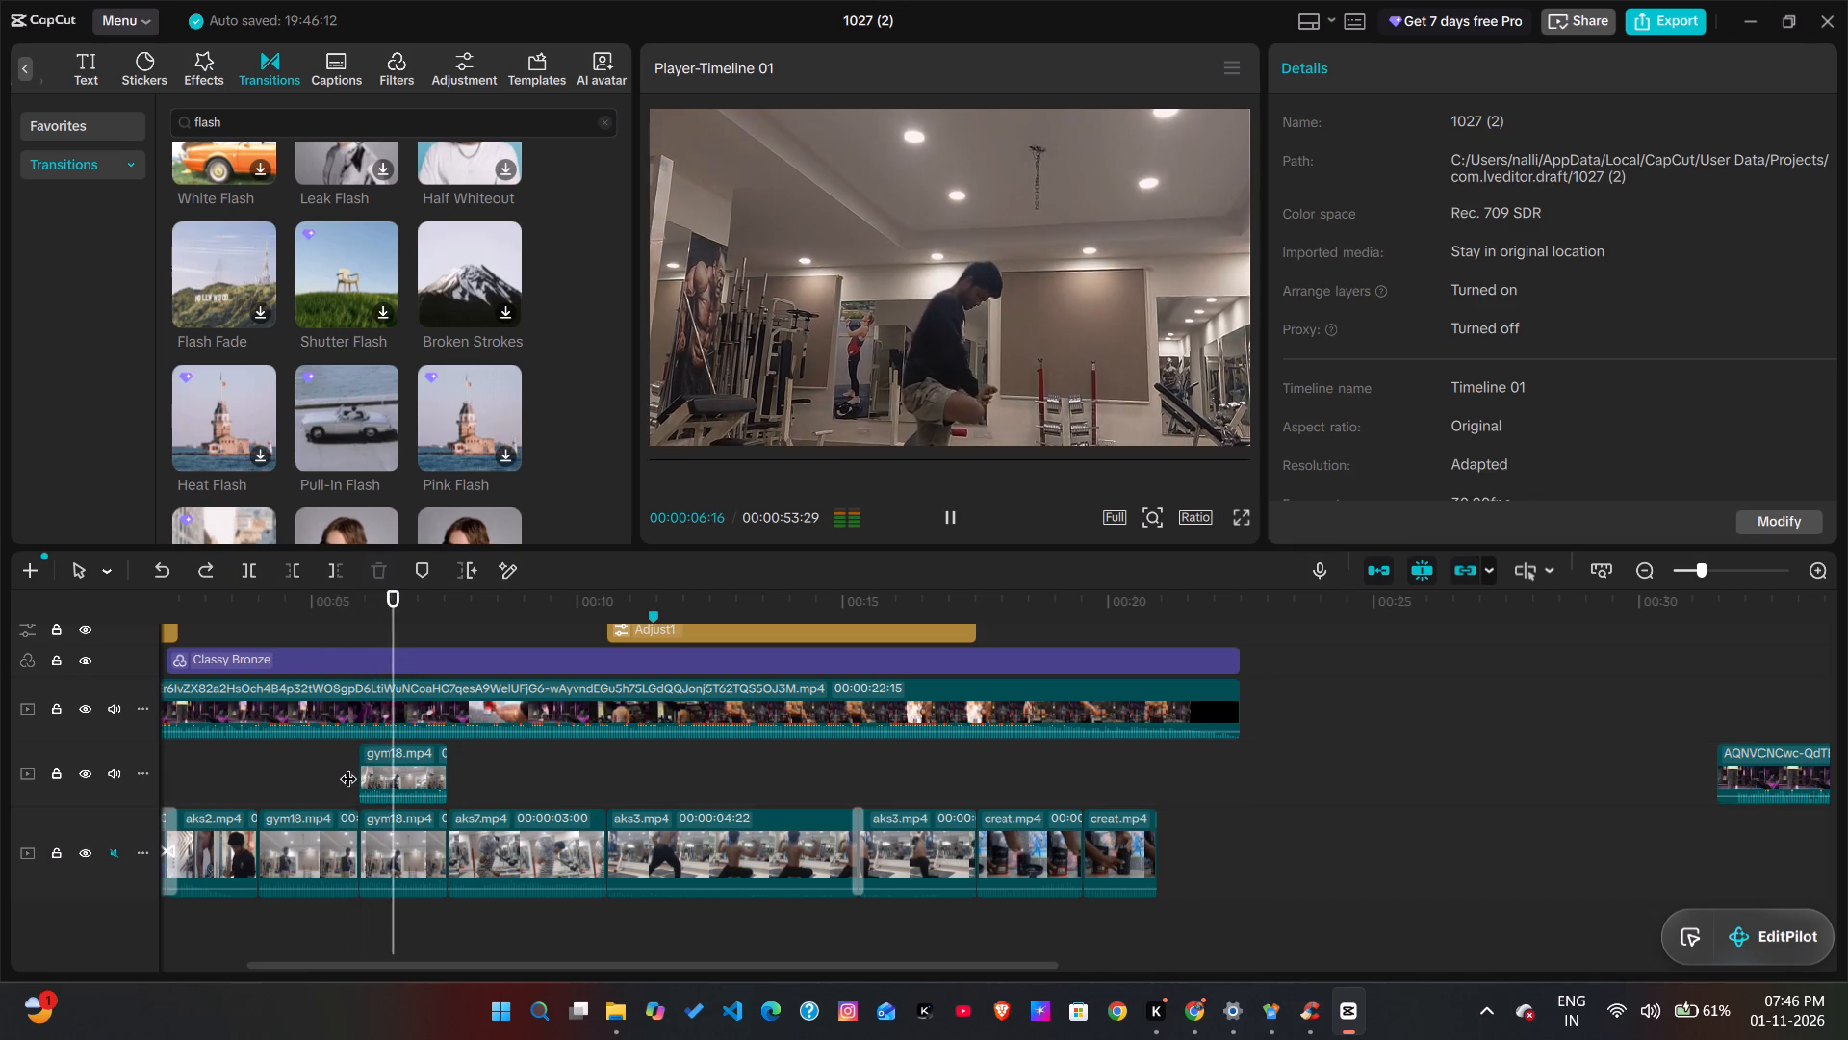
key(space)
Move the cutout clip earlier to start at about 5:19, ahead of the cut, and trim its end to about 6:04.
drag(403, 766, 398, 767)
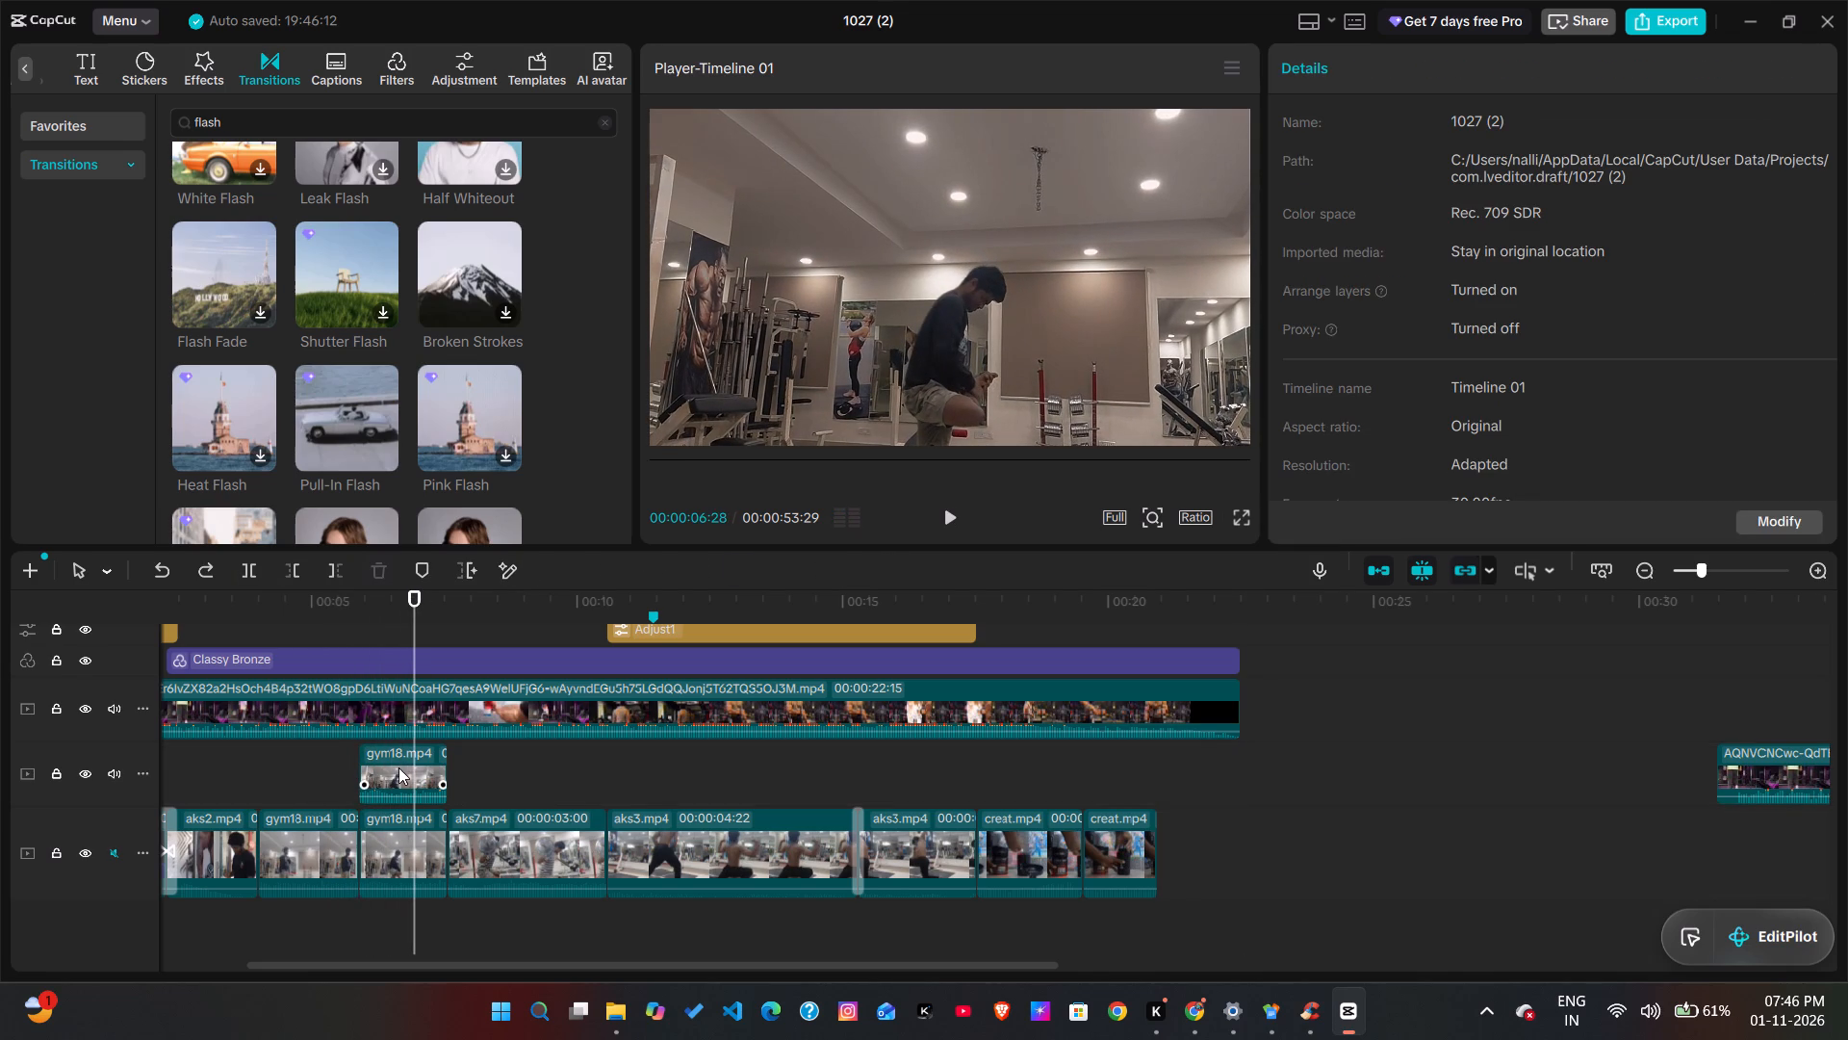
drag(398, 767, 394, 767)
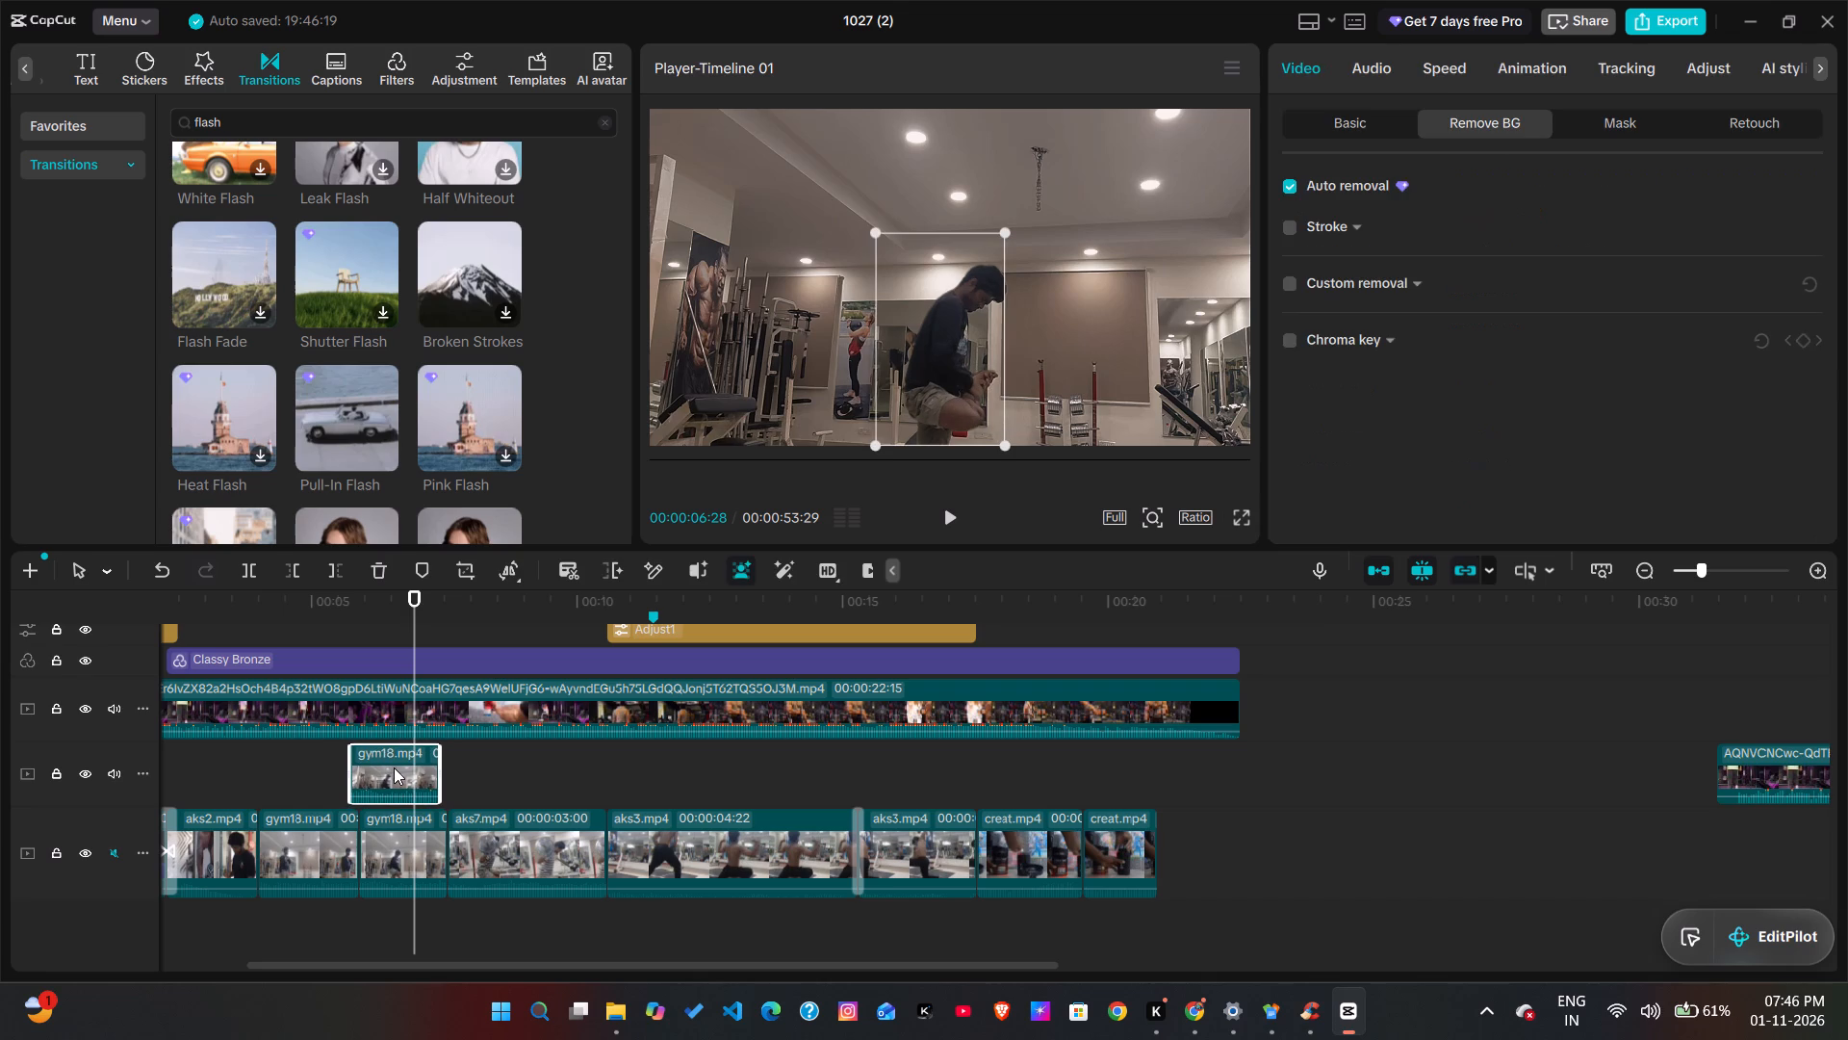
click(394, 767)
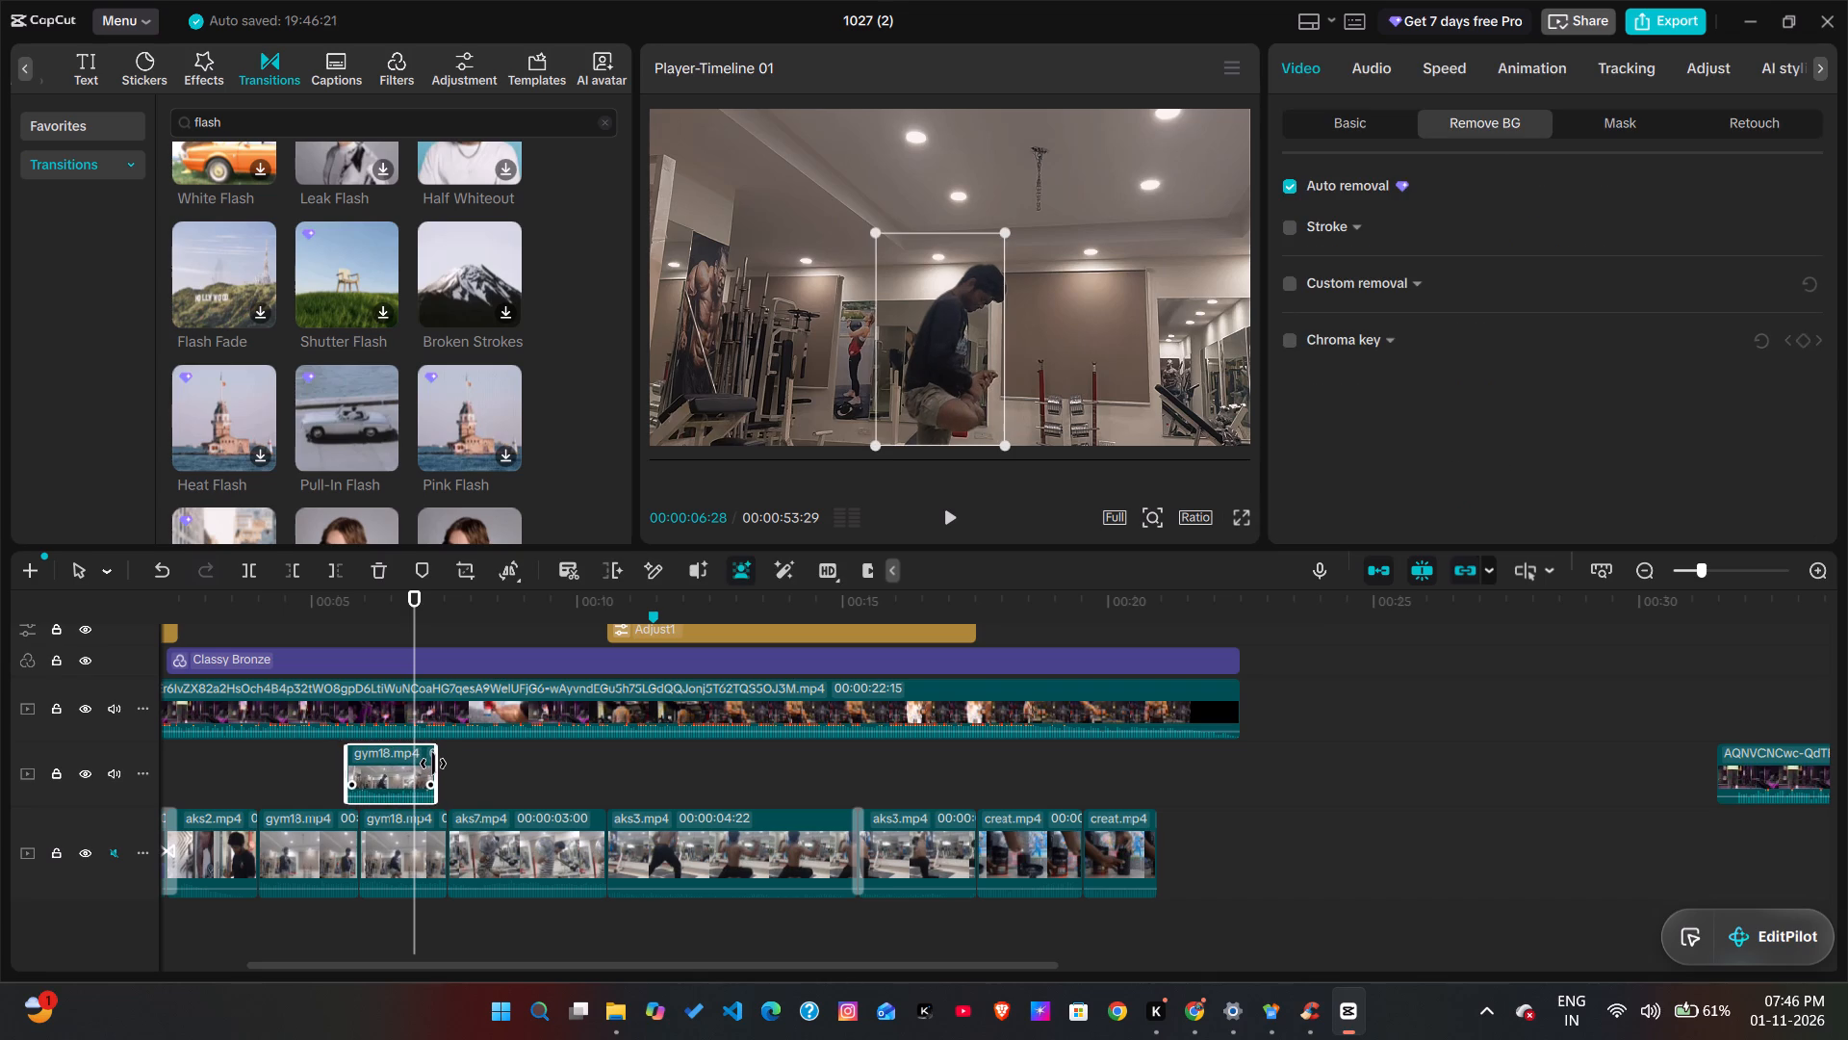
drag(433, 765, 377, 762)
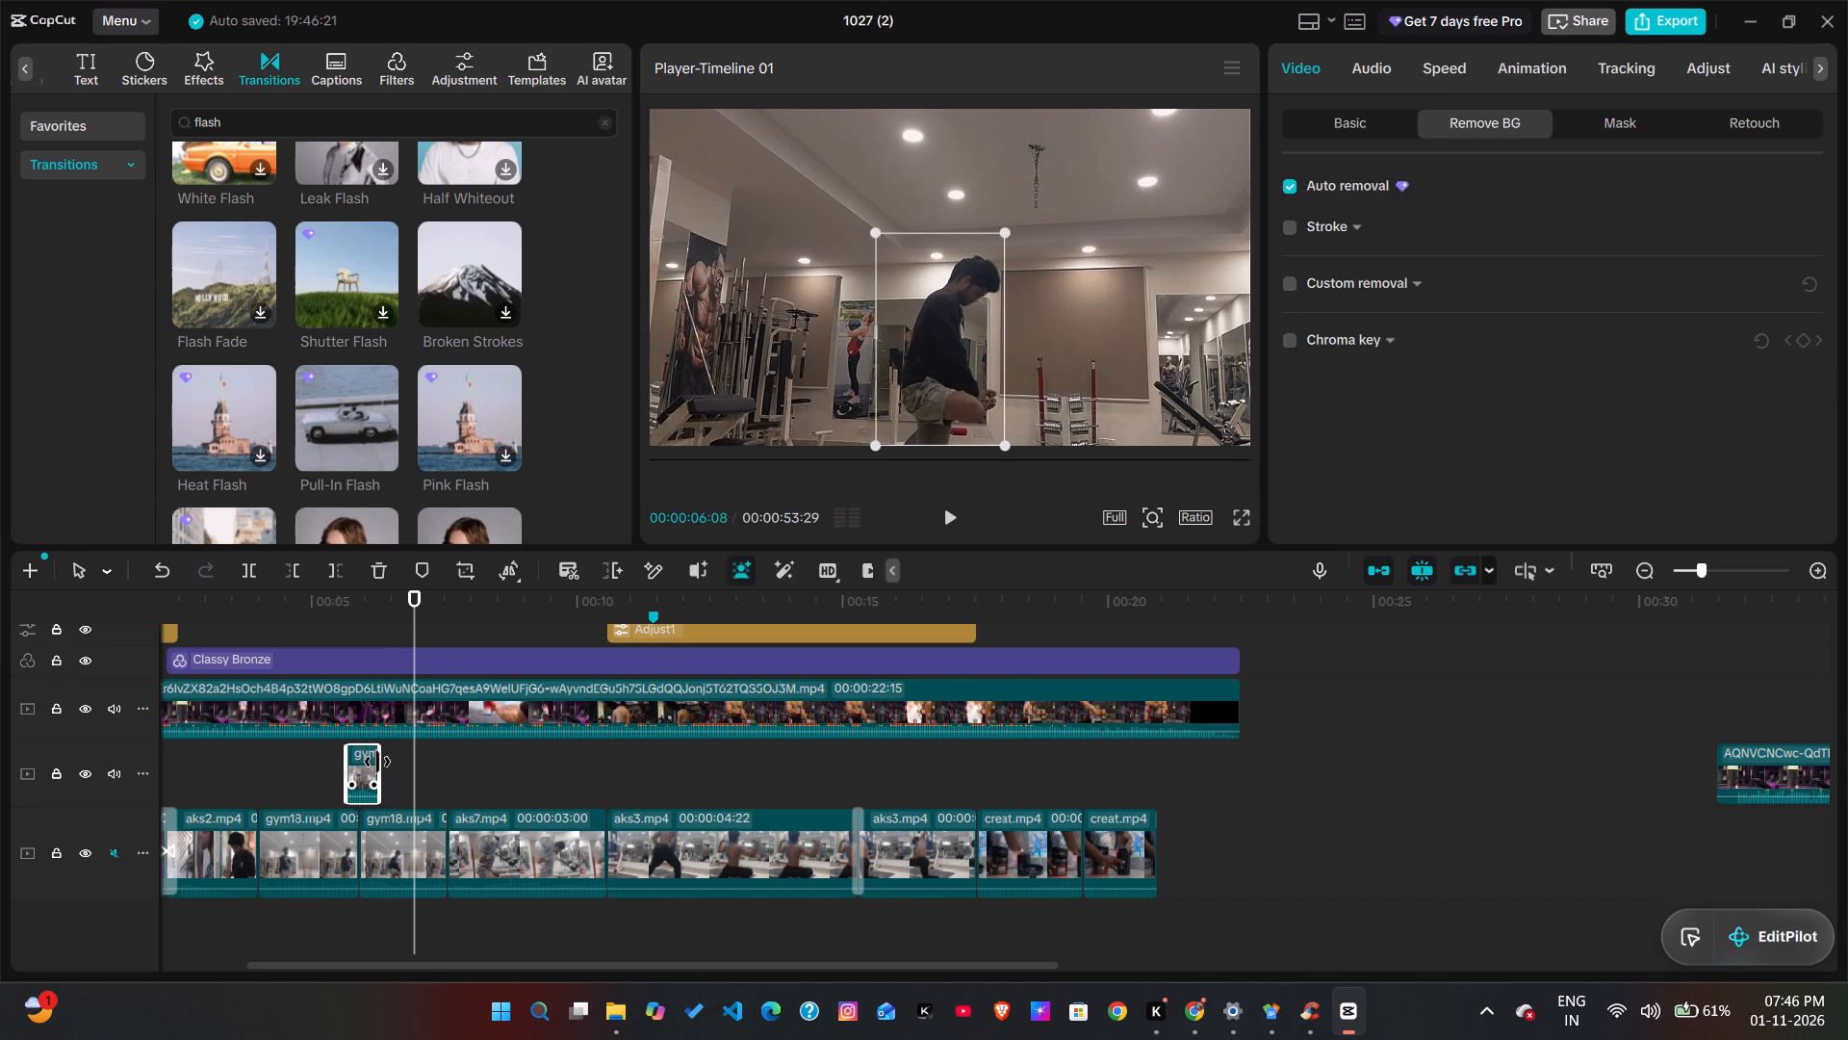
drag(377, 762, 370, 764)
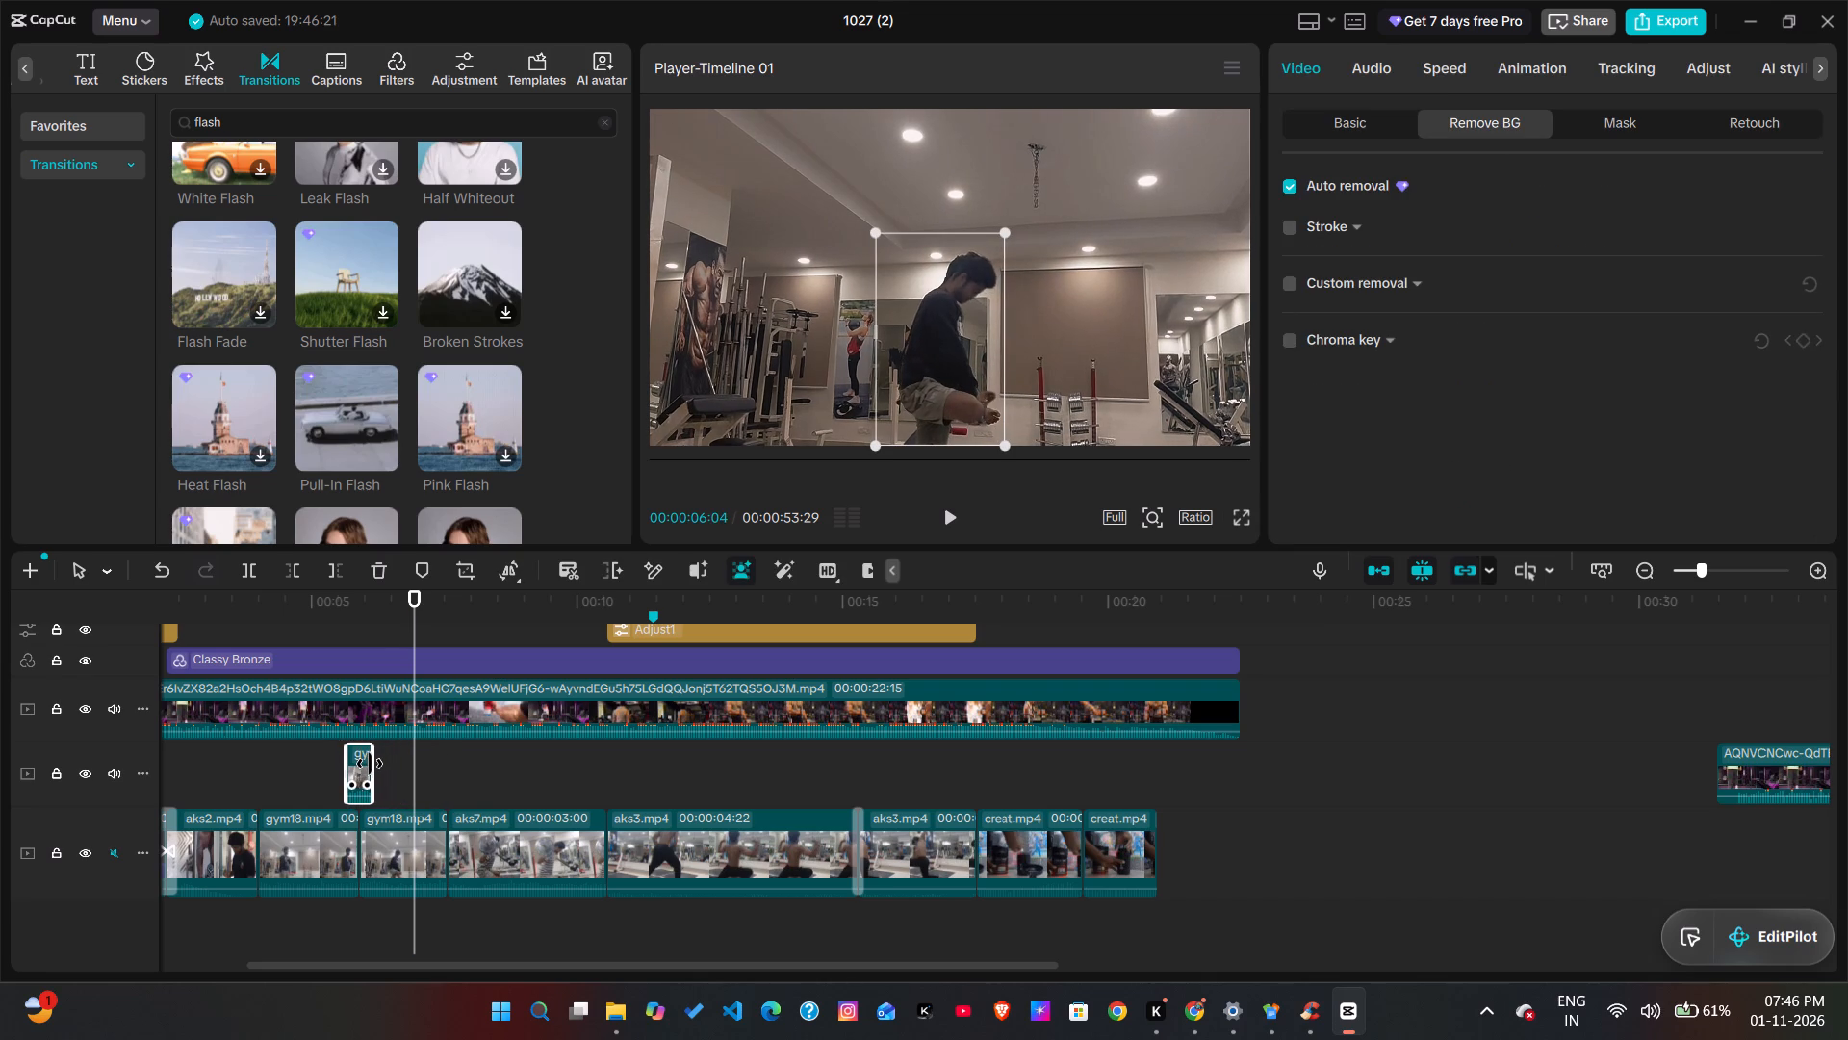
drag(370, 764, 370, 765)
Lower the shortened cutout clip's volume to -∞ dB.
drag(359, 796, 358, 804)
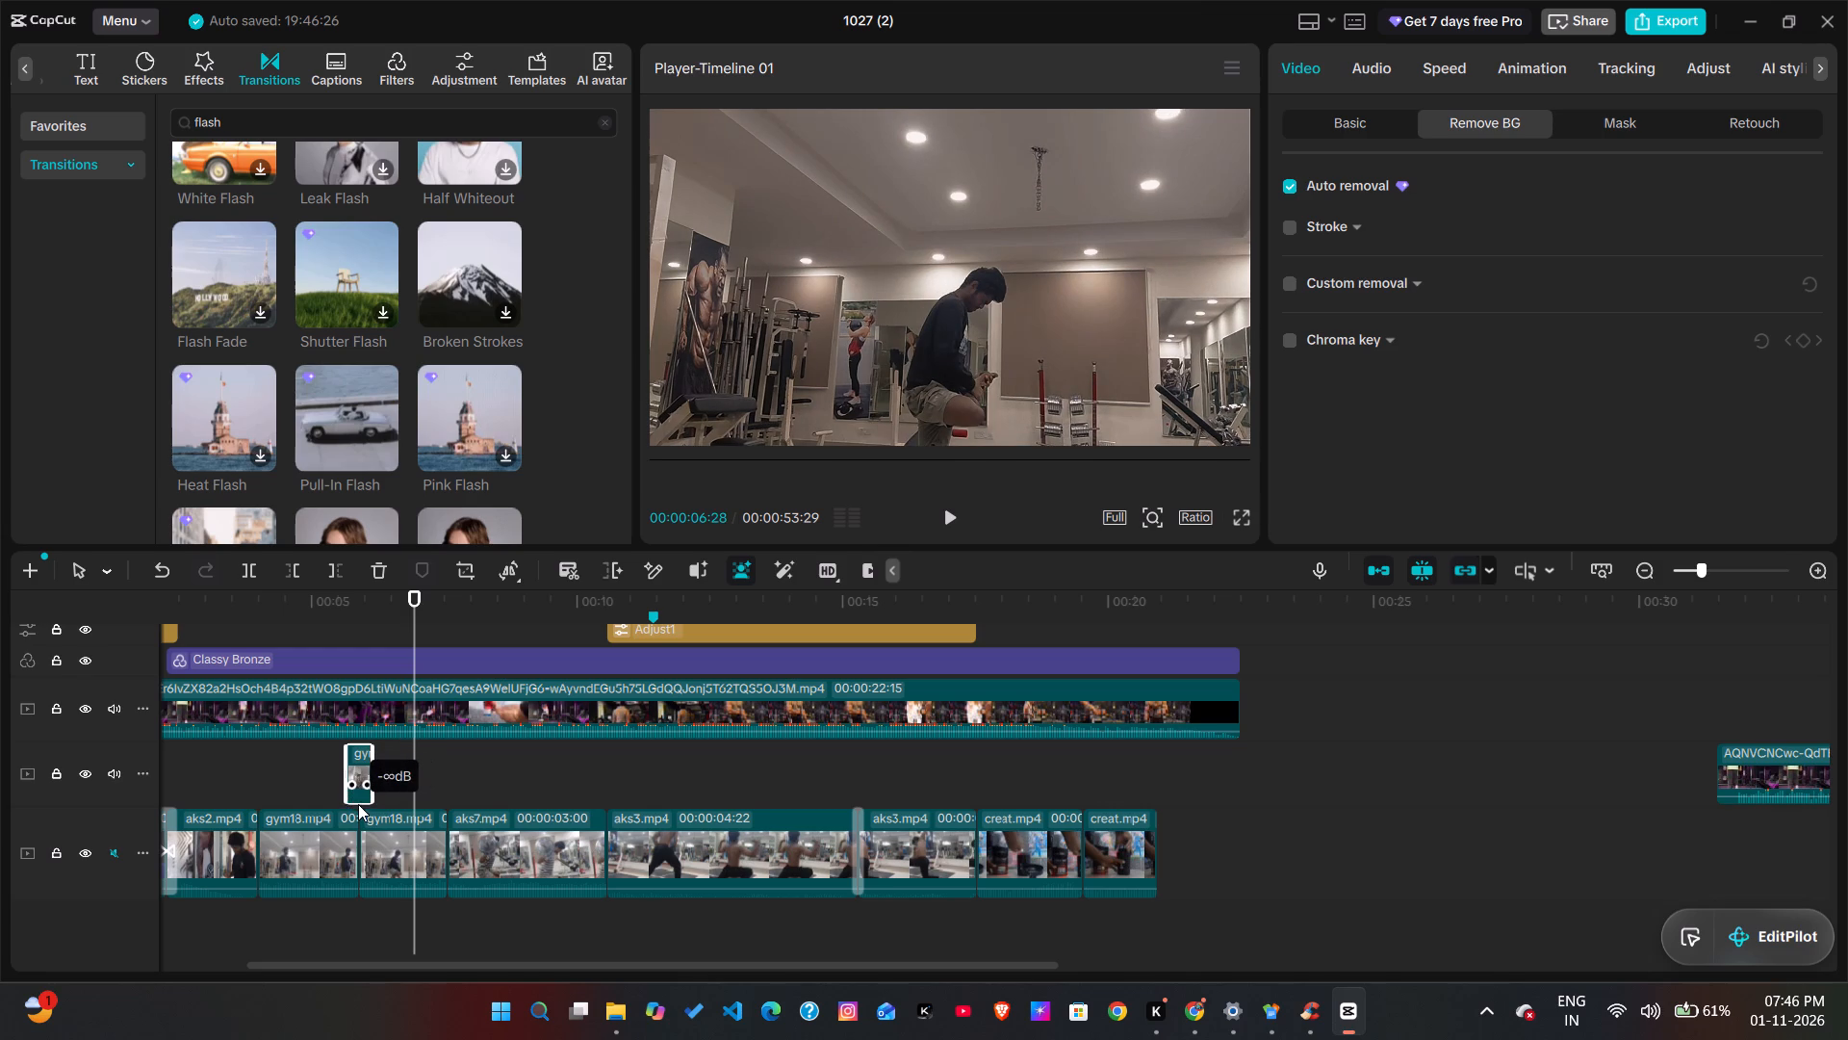
drag(358, 804, 358, 805)
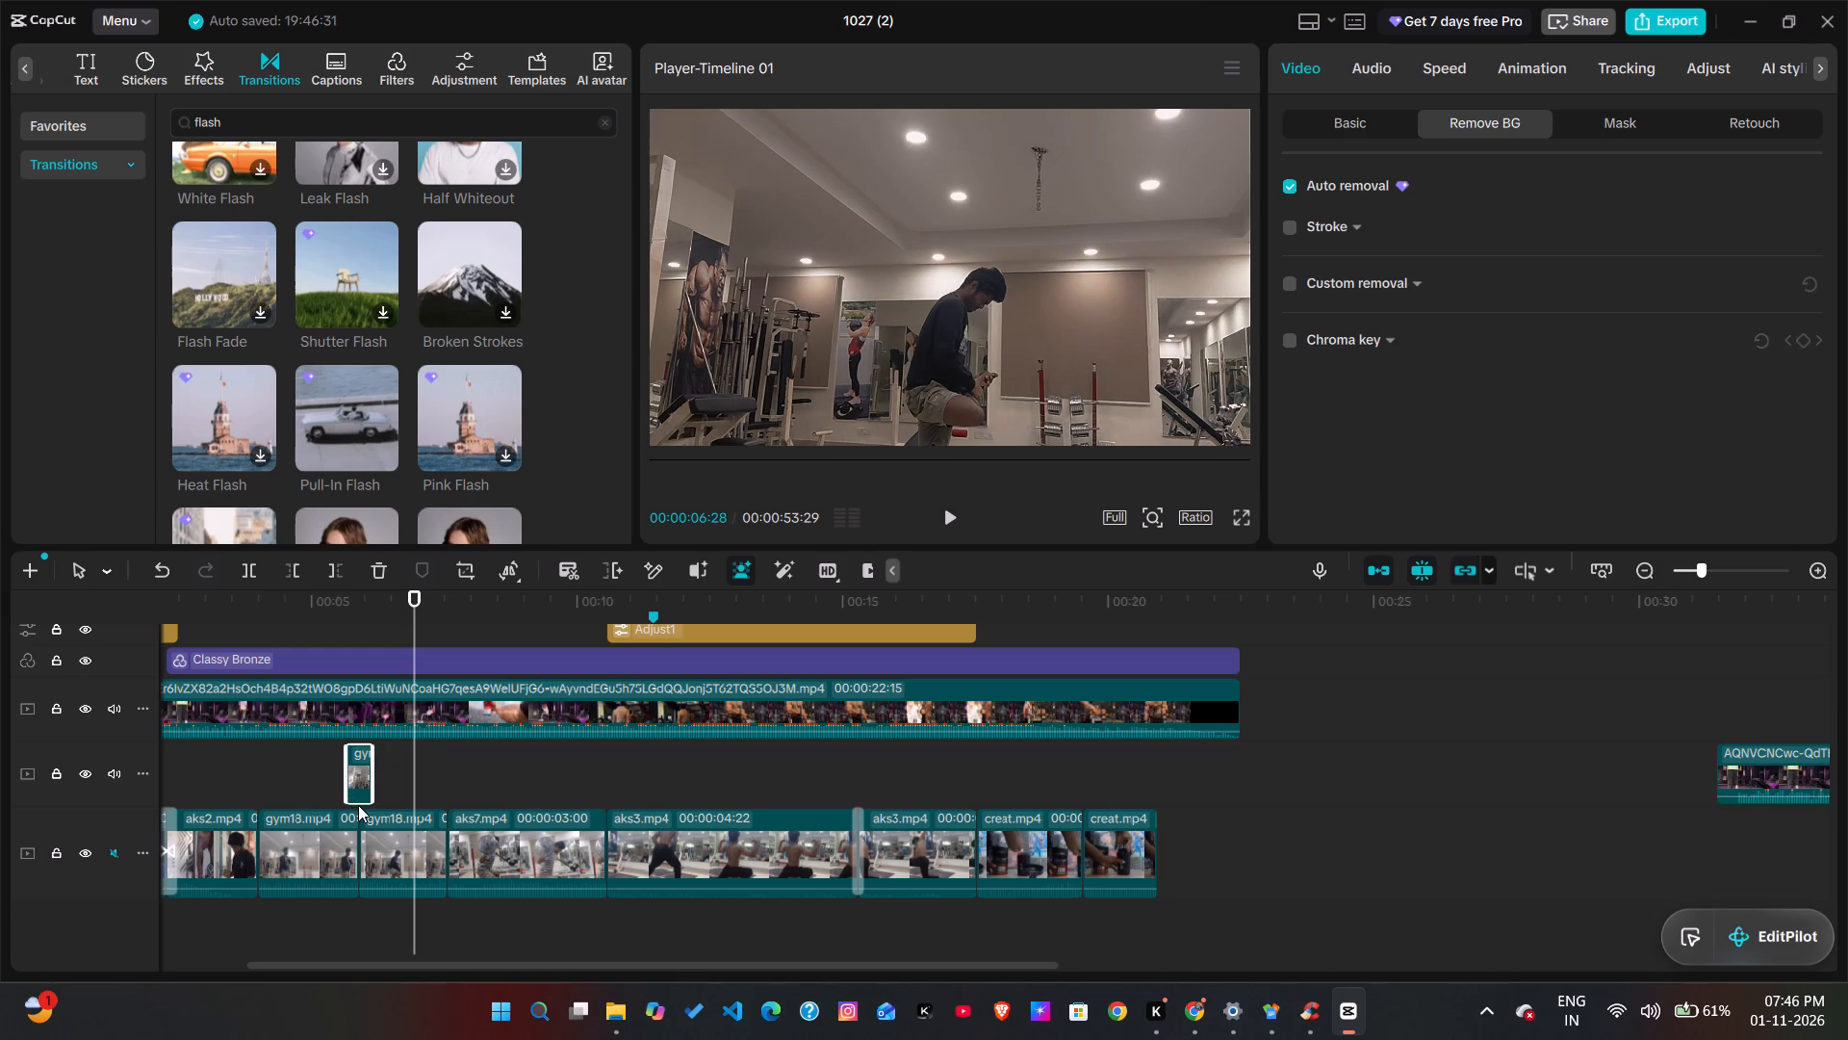
Search the filter library for "white".
click(382, 56)
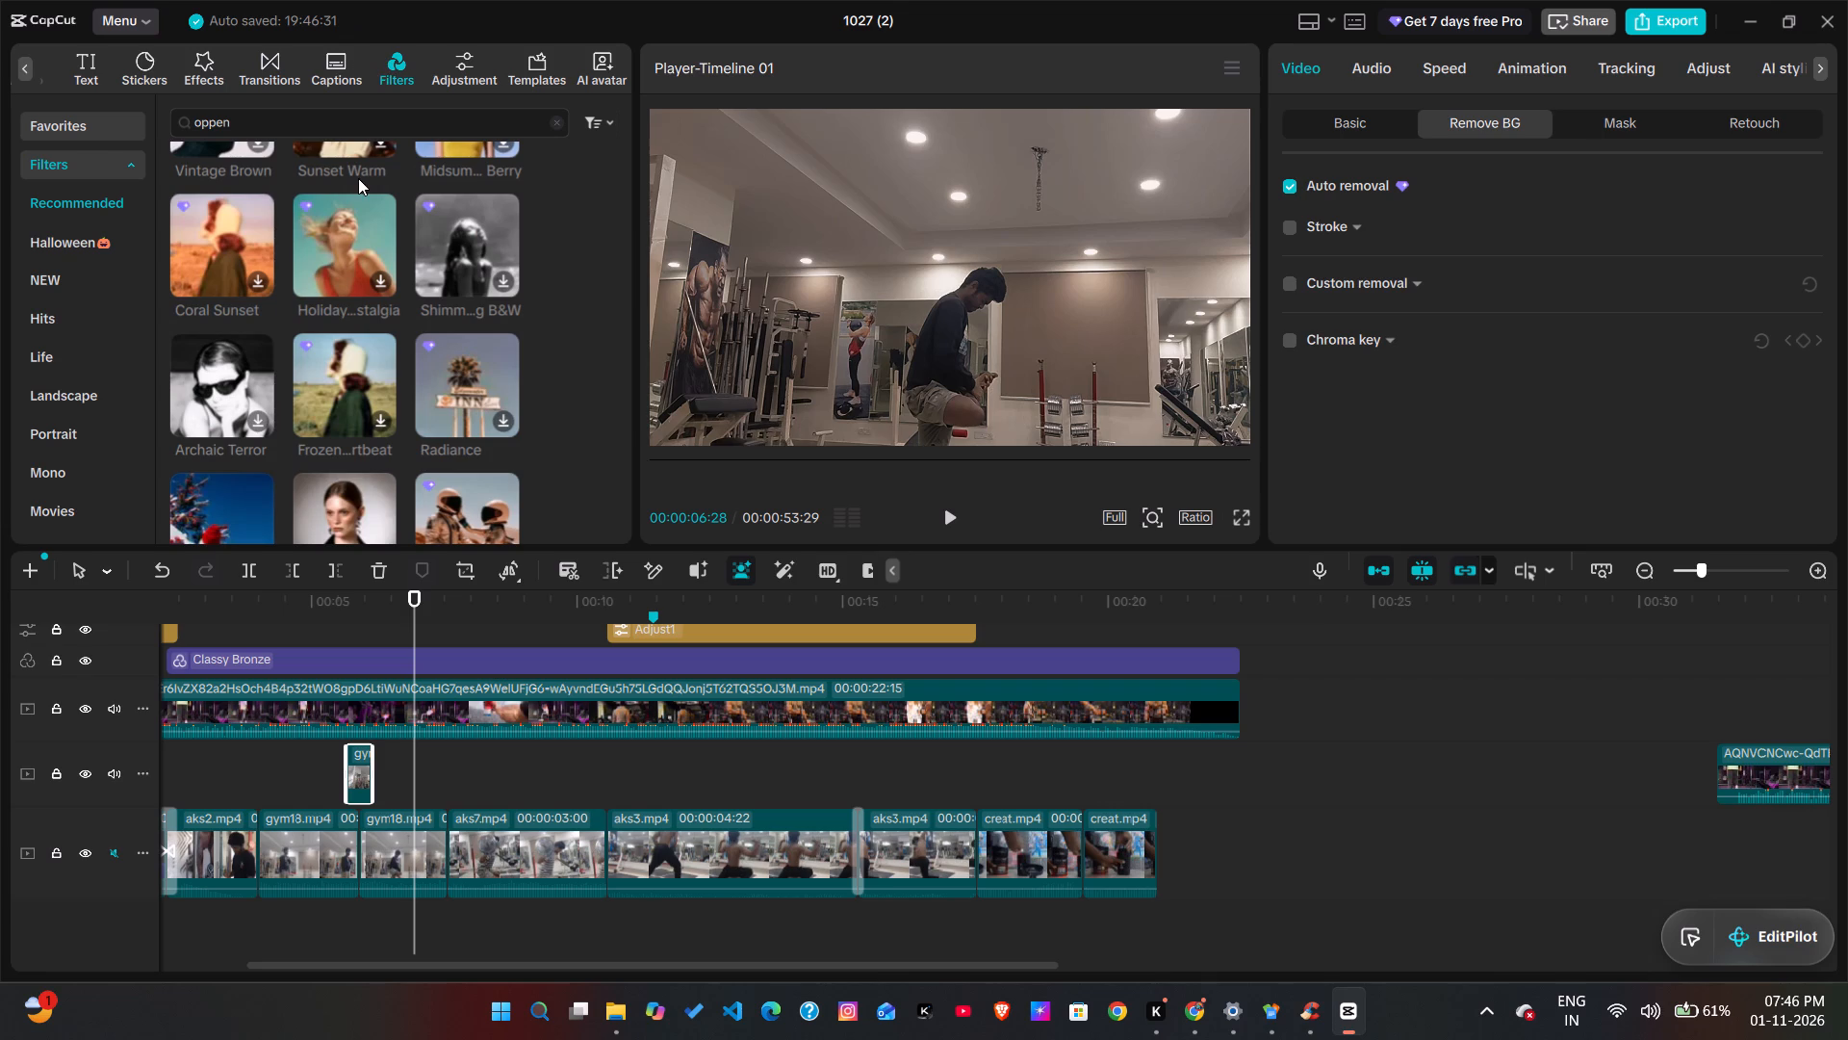
scroll(358, 178, up, 5)
click(294, 123)
drag(294, 123, 202, 117)
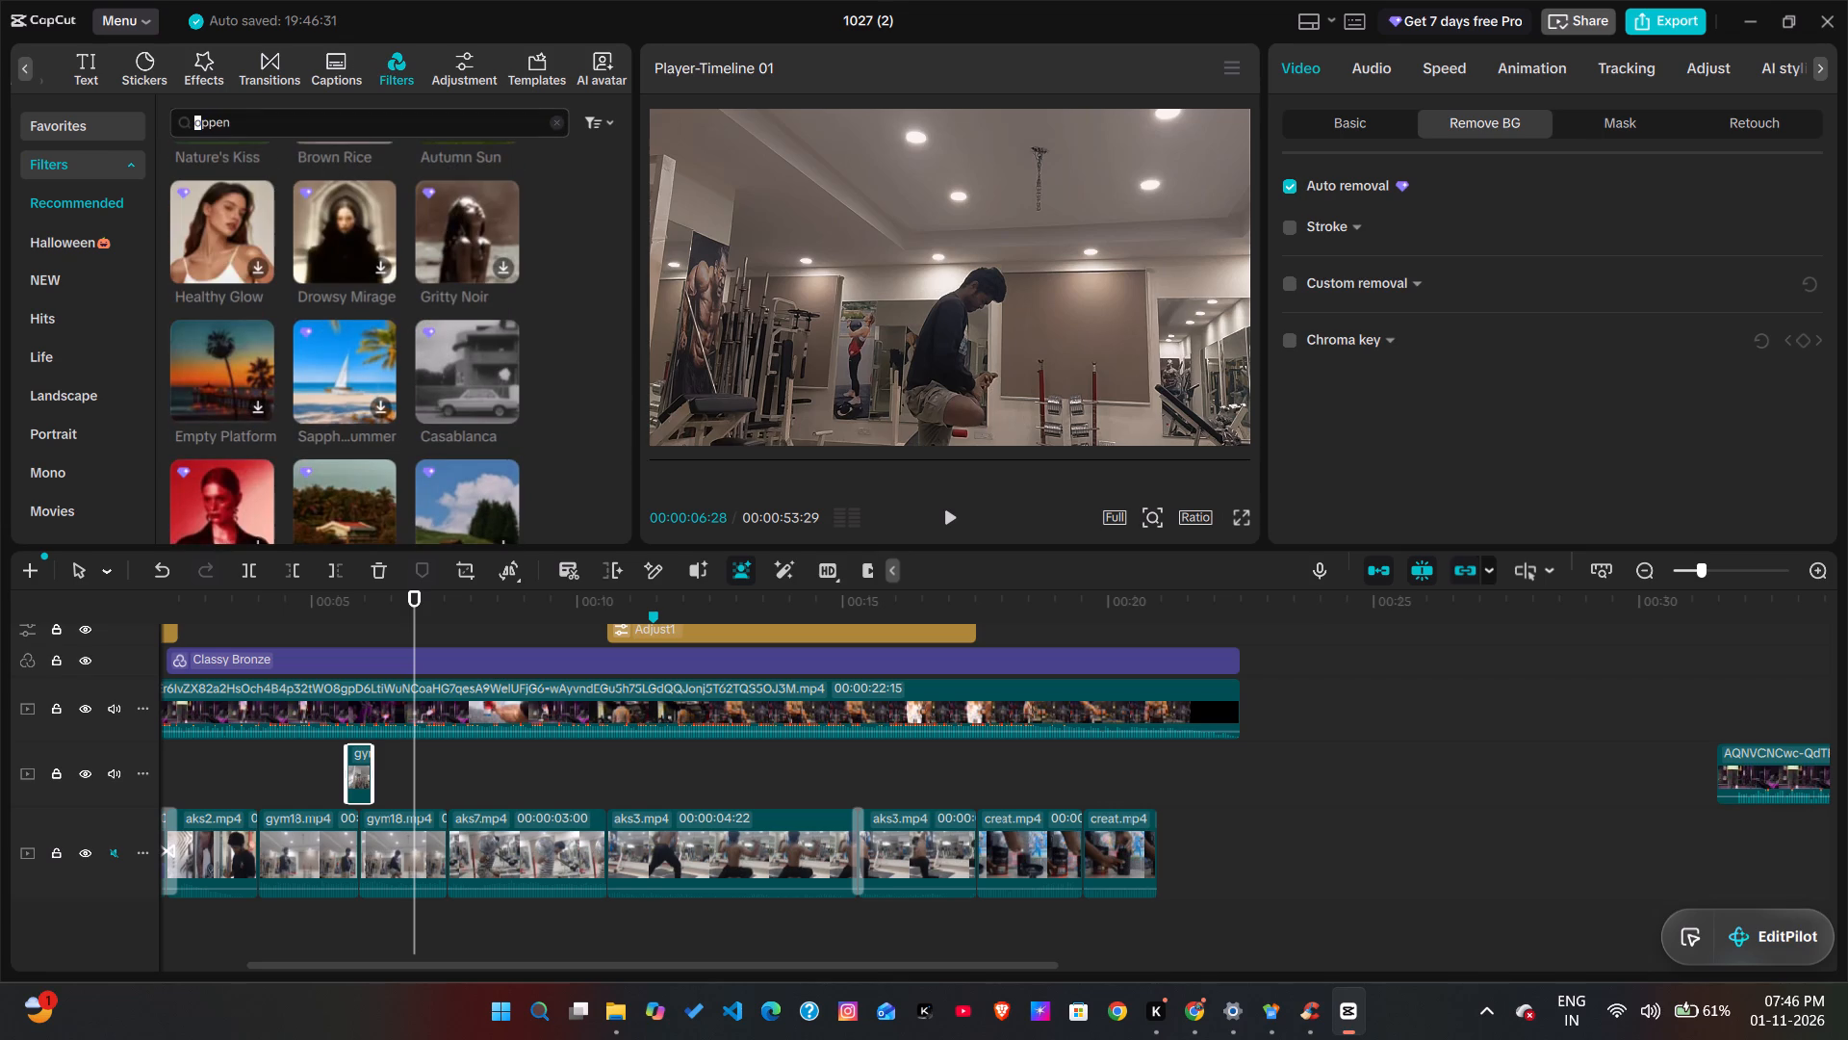
triple_click(202, 117)
text(whi)
key(BackSpace)
key(BackSpace)
text(hite)
key(Return)
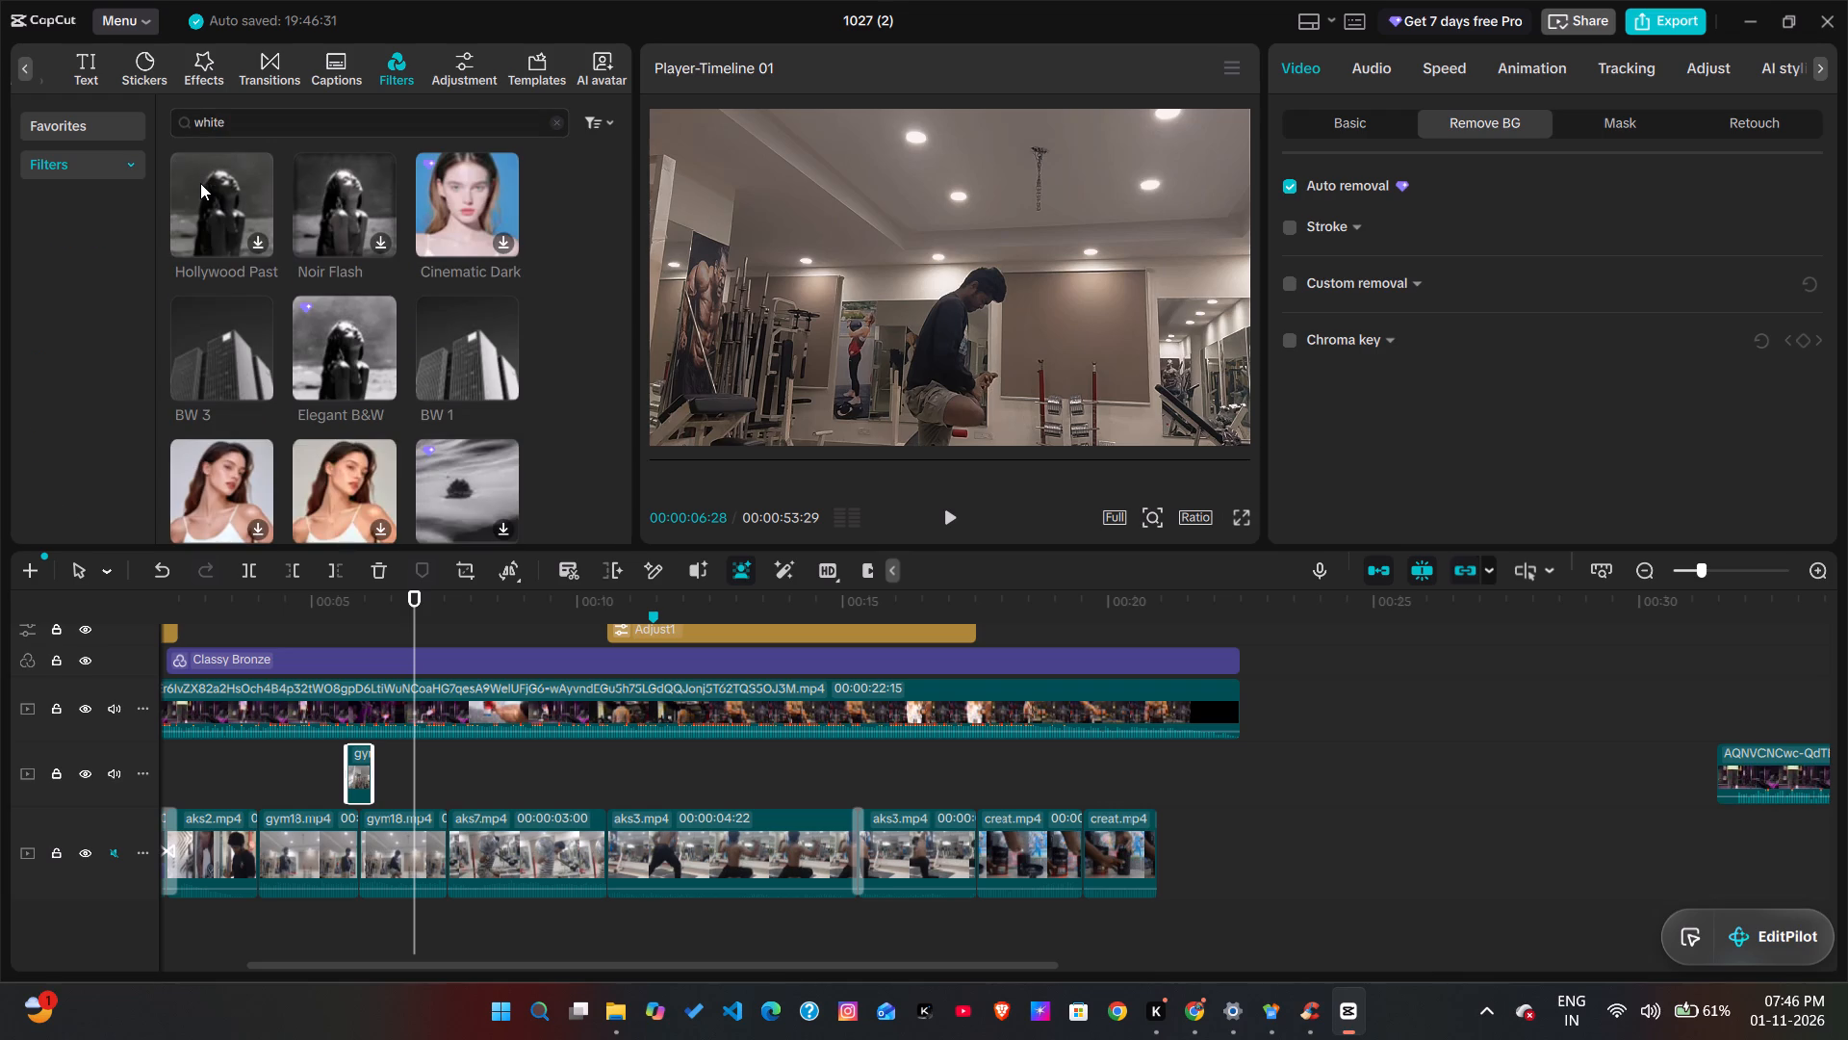
Preview the Noir Flash, Cinematic Dark, BW 1, Glow, Cold Ivory and Hollywood Past filters on the footage, rechecking Noir Flash.
click(327, 190)
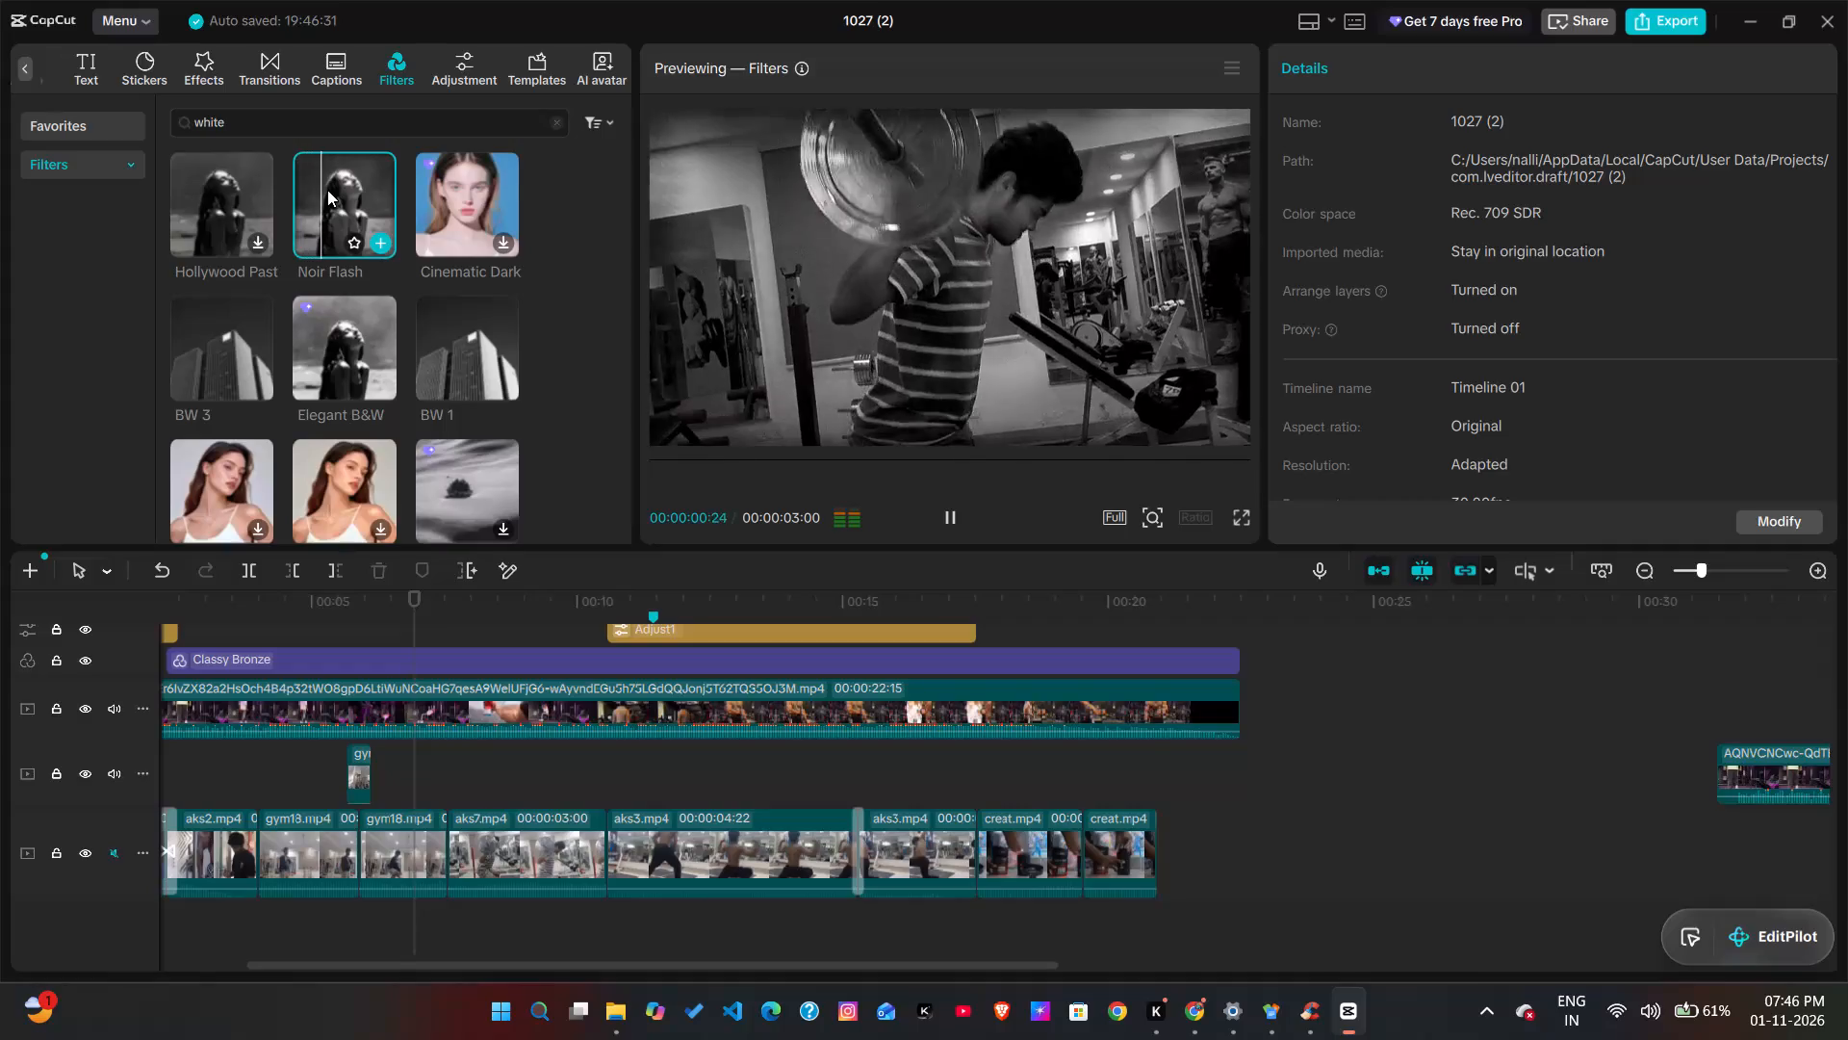
click(455, 195)
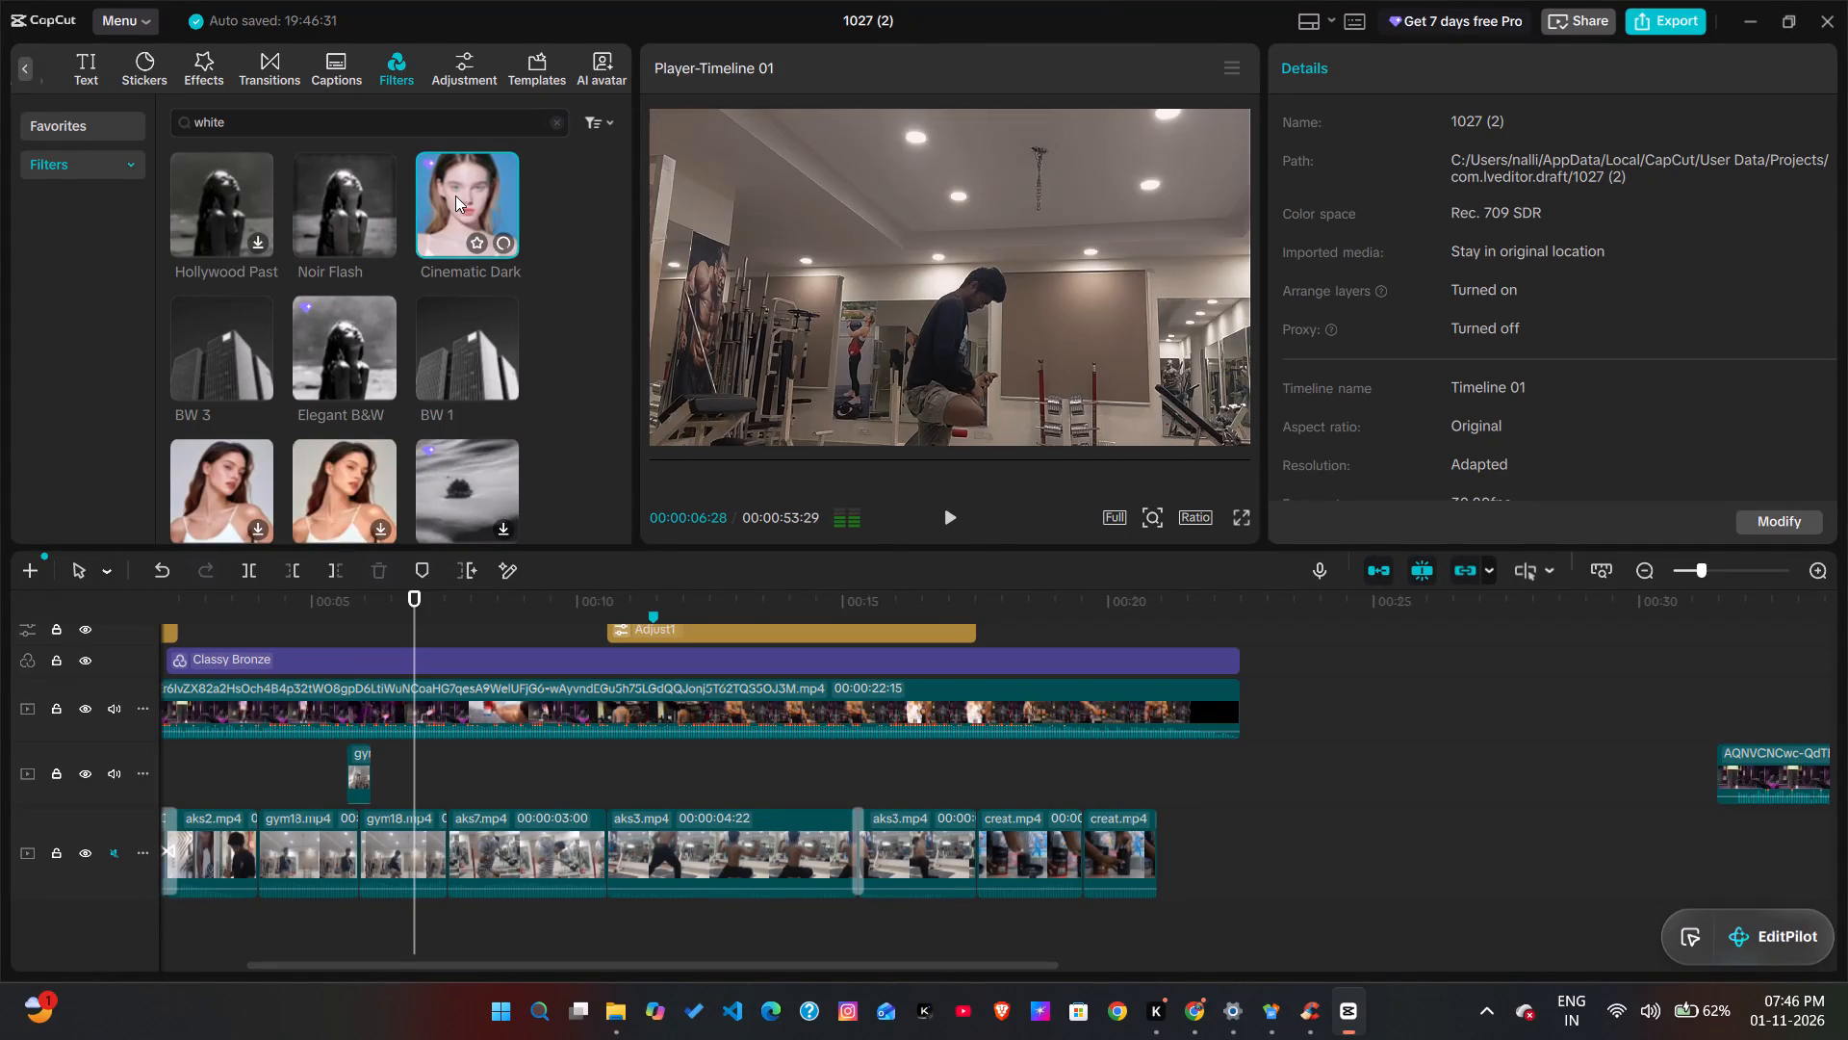
click(463, 308)
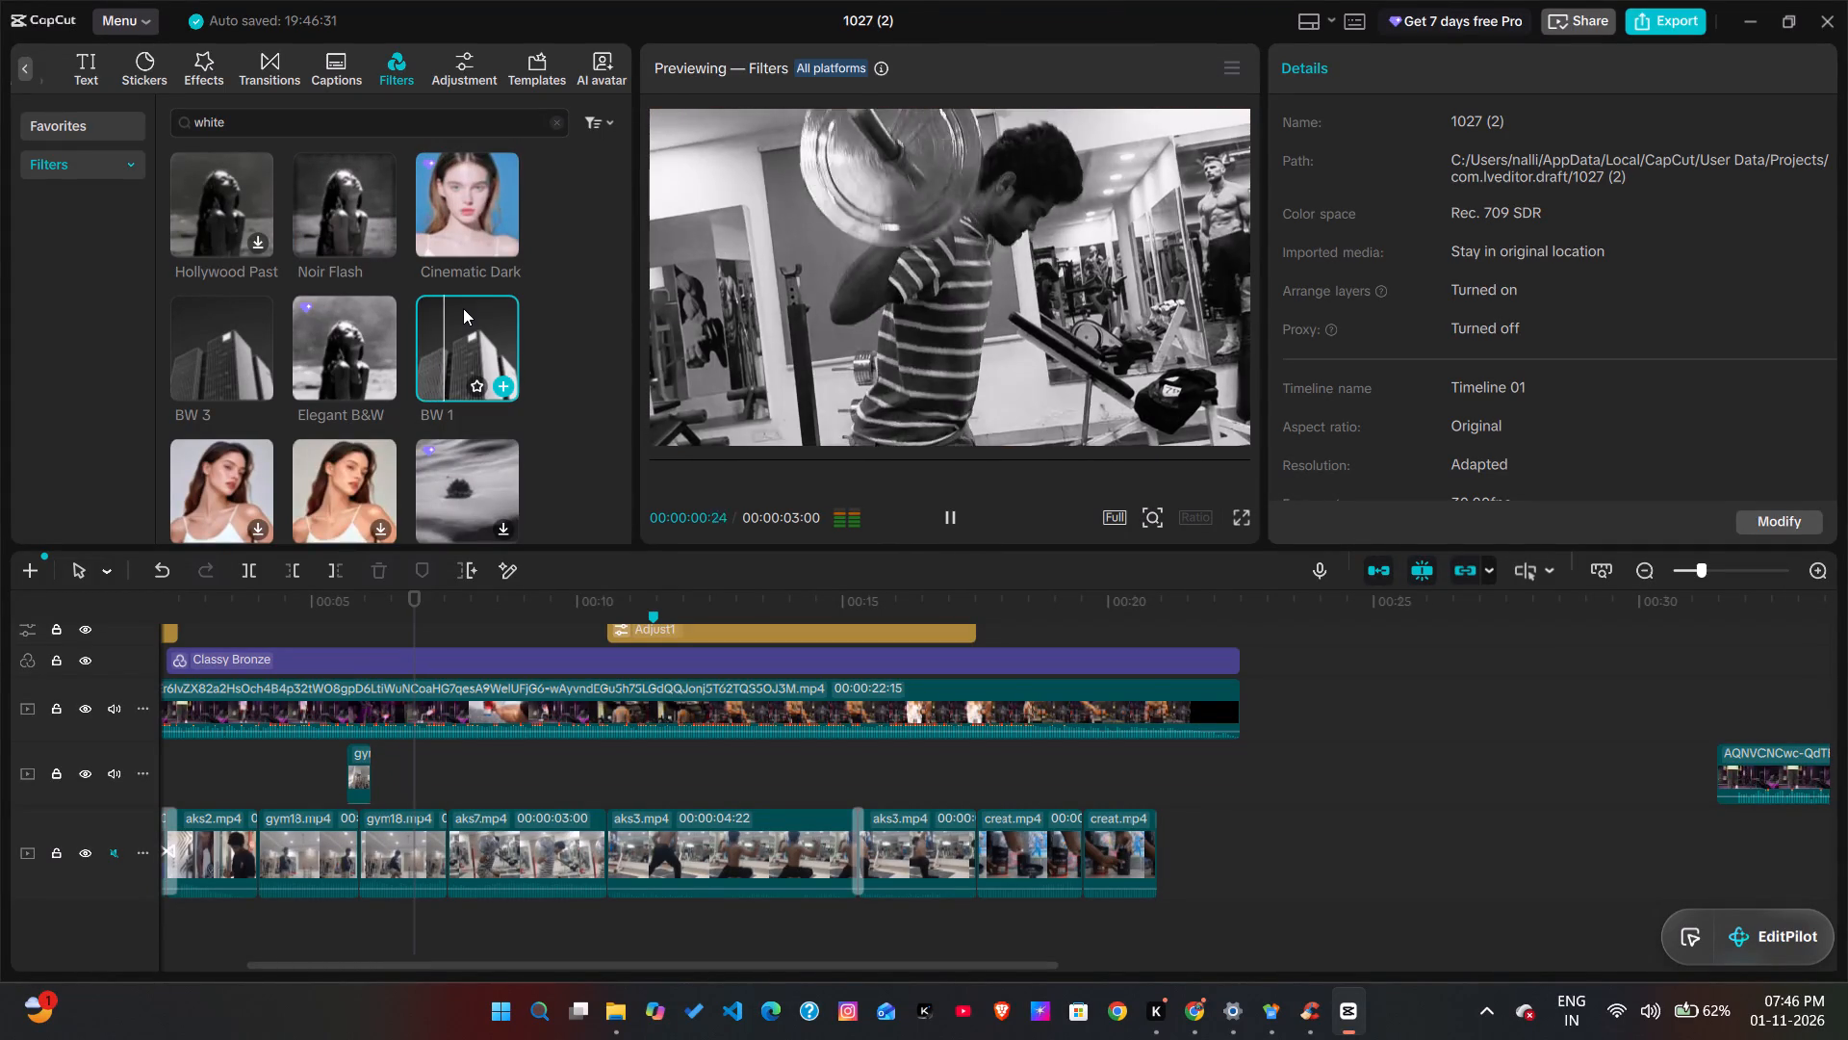
scroll(421, 346, down, 1)
click(372, 325)
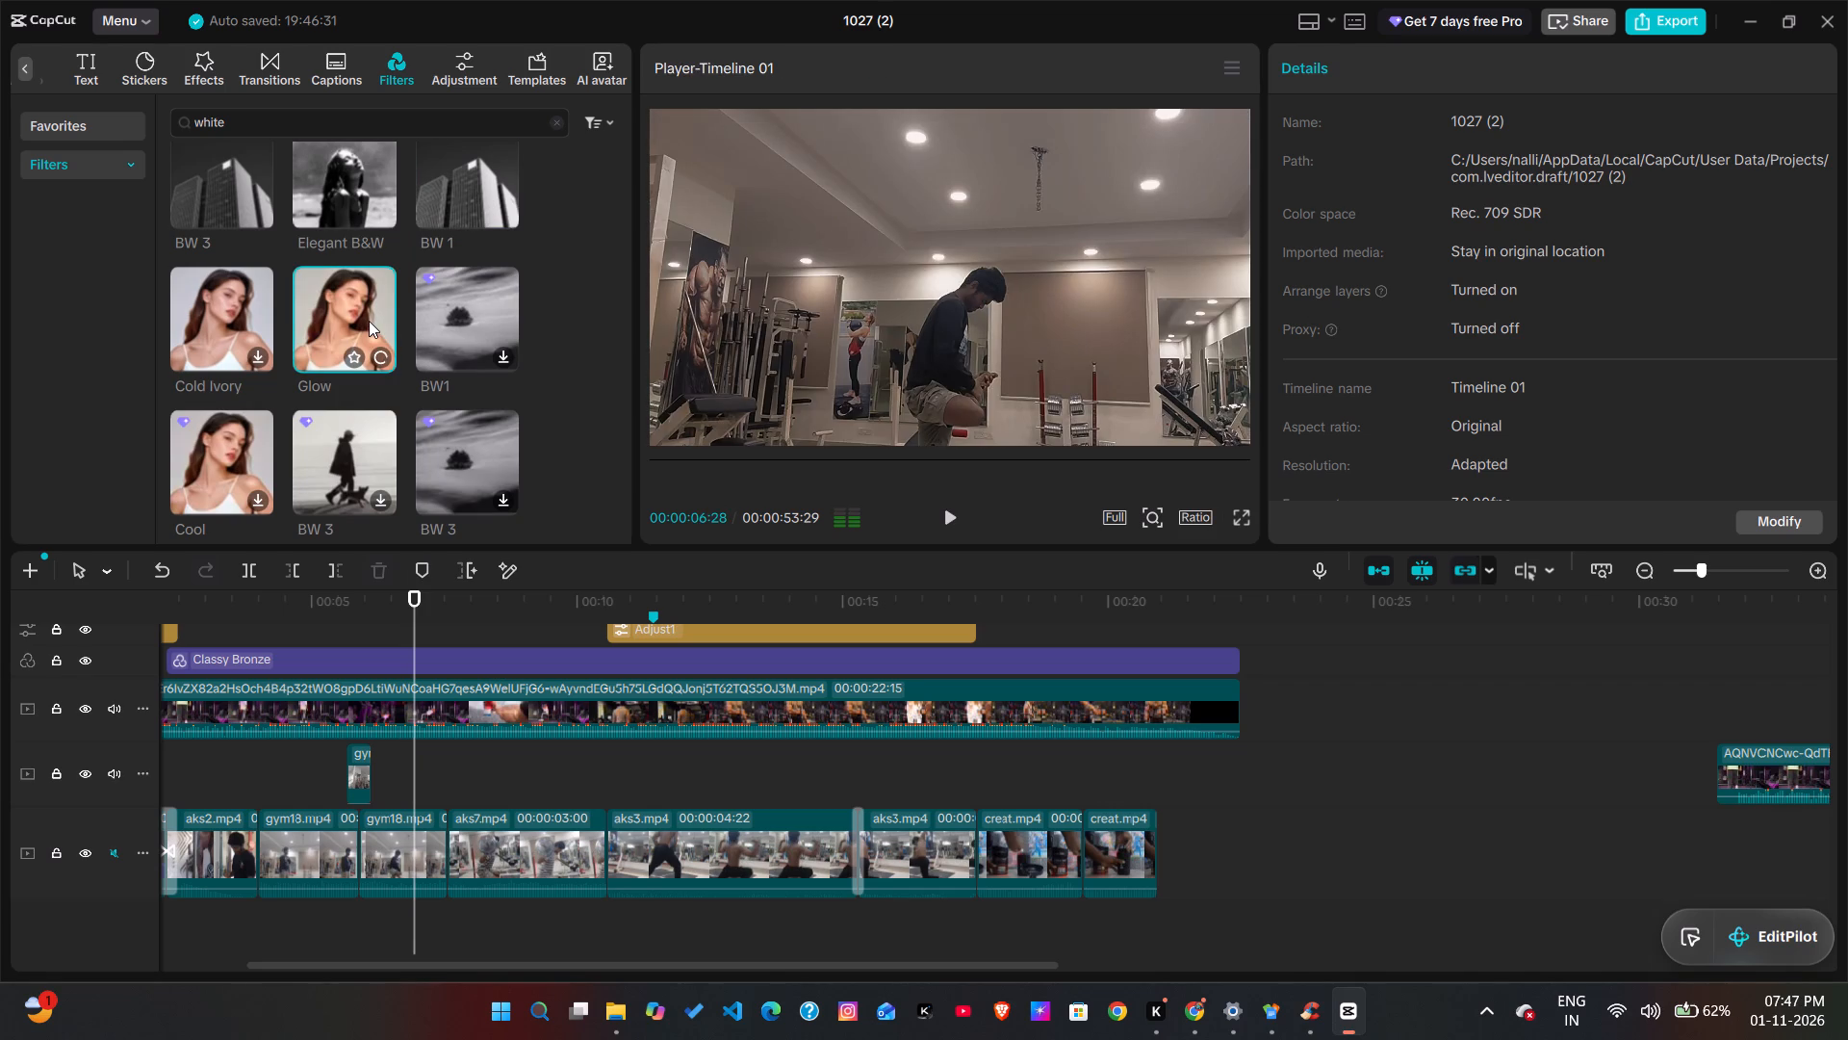
click(236, 319)
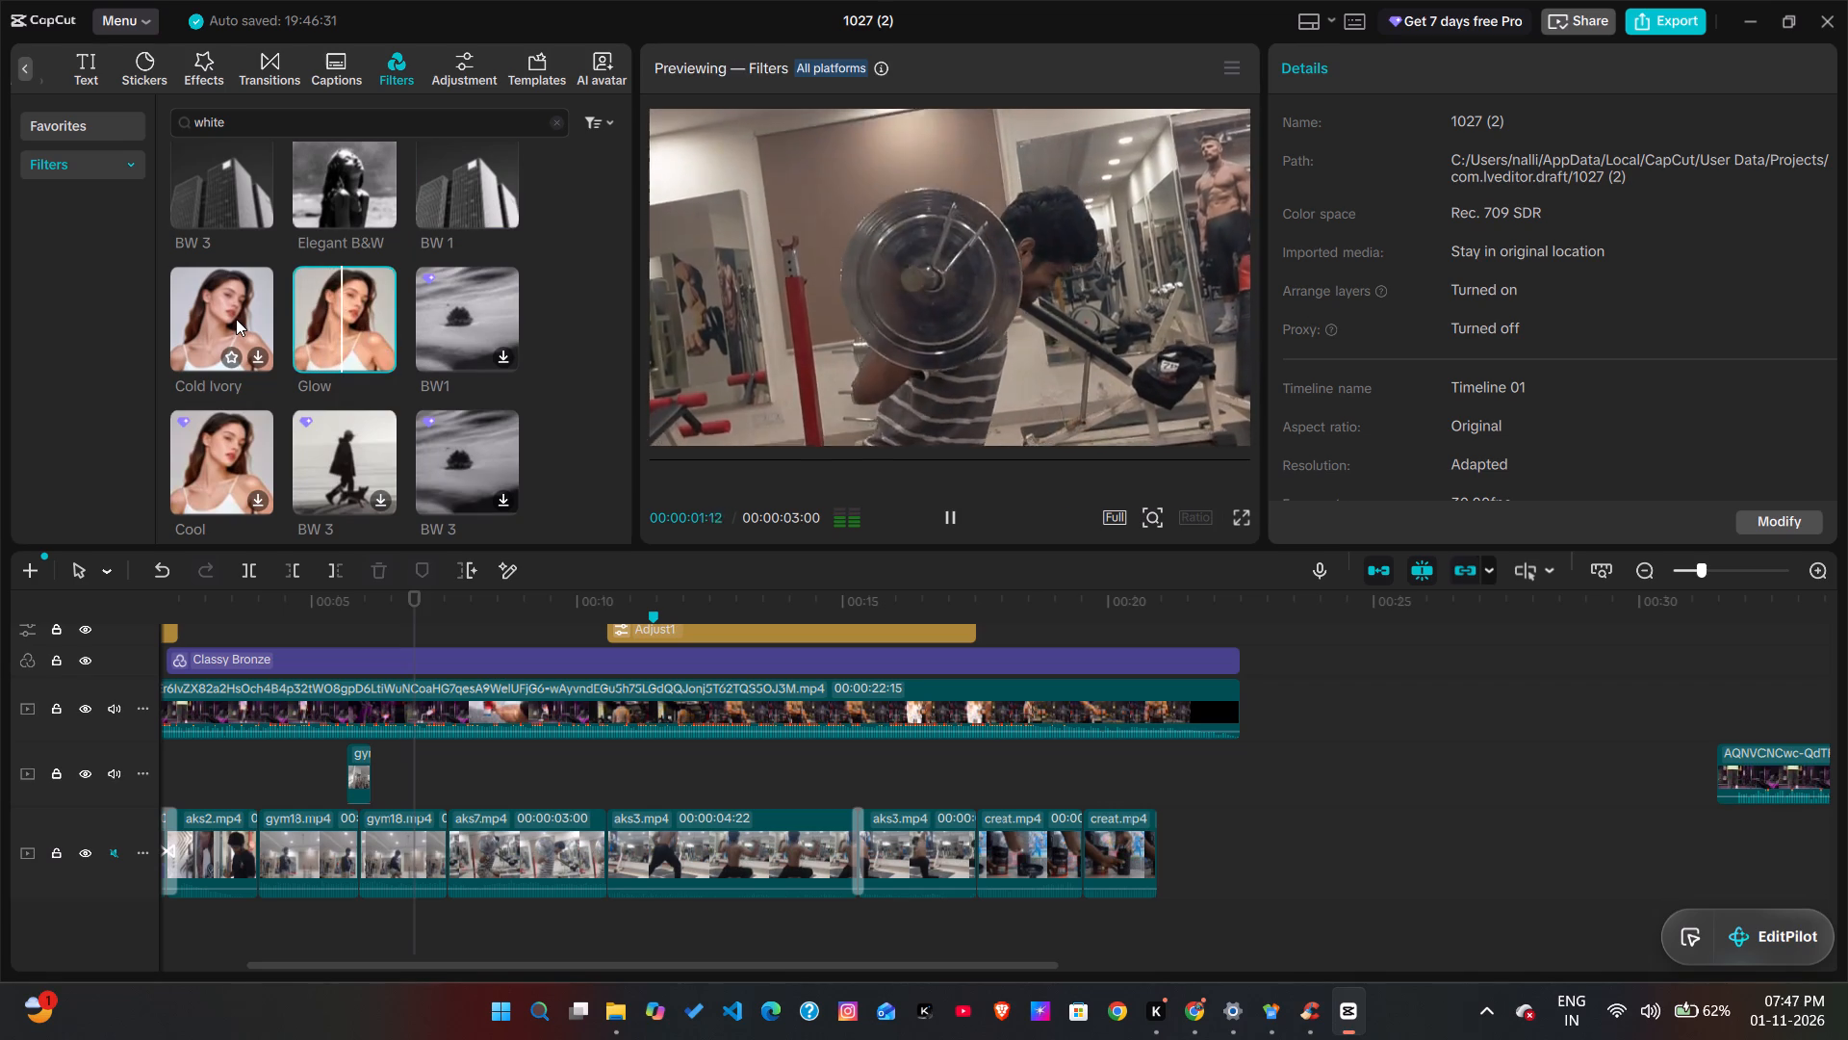
scroll(236, 319, up, 1)
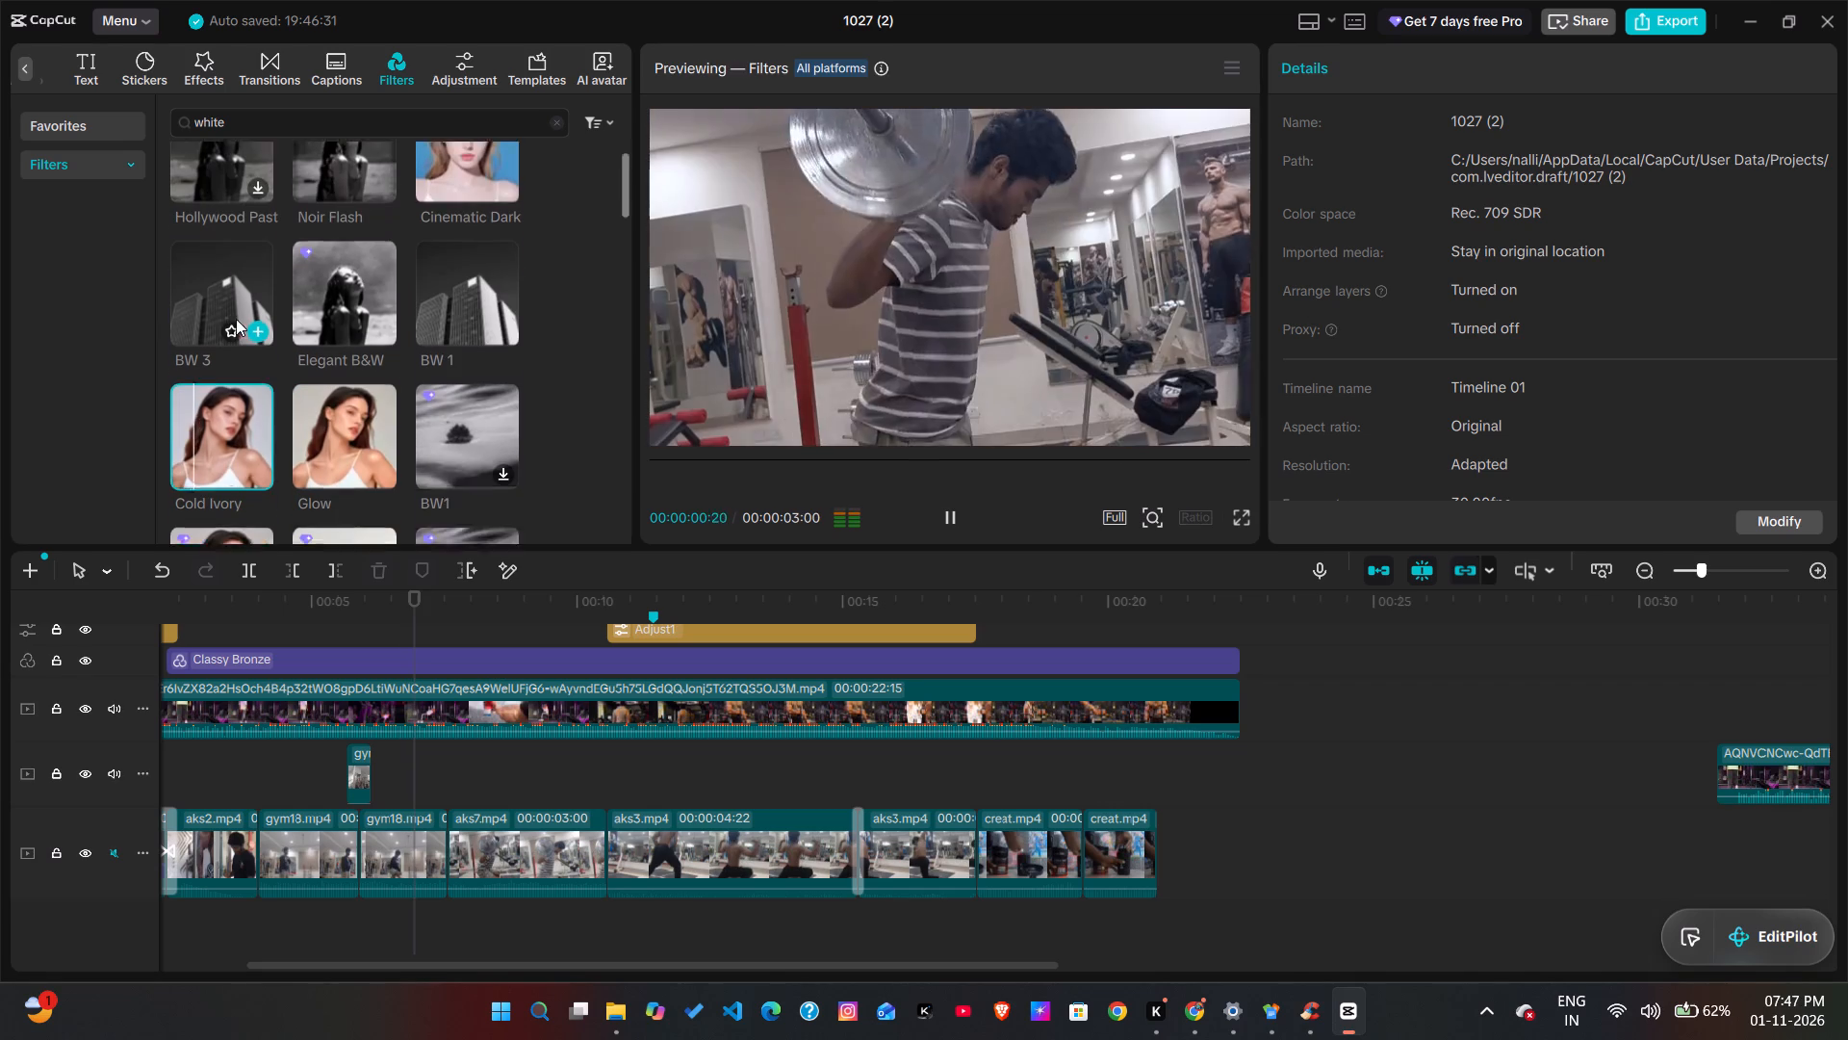
scroll(236, 319, up, 1)
click(226, 218)
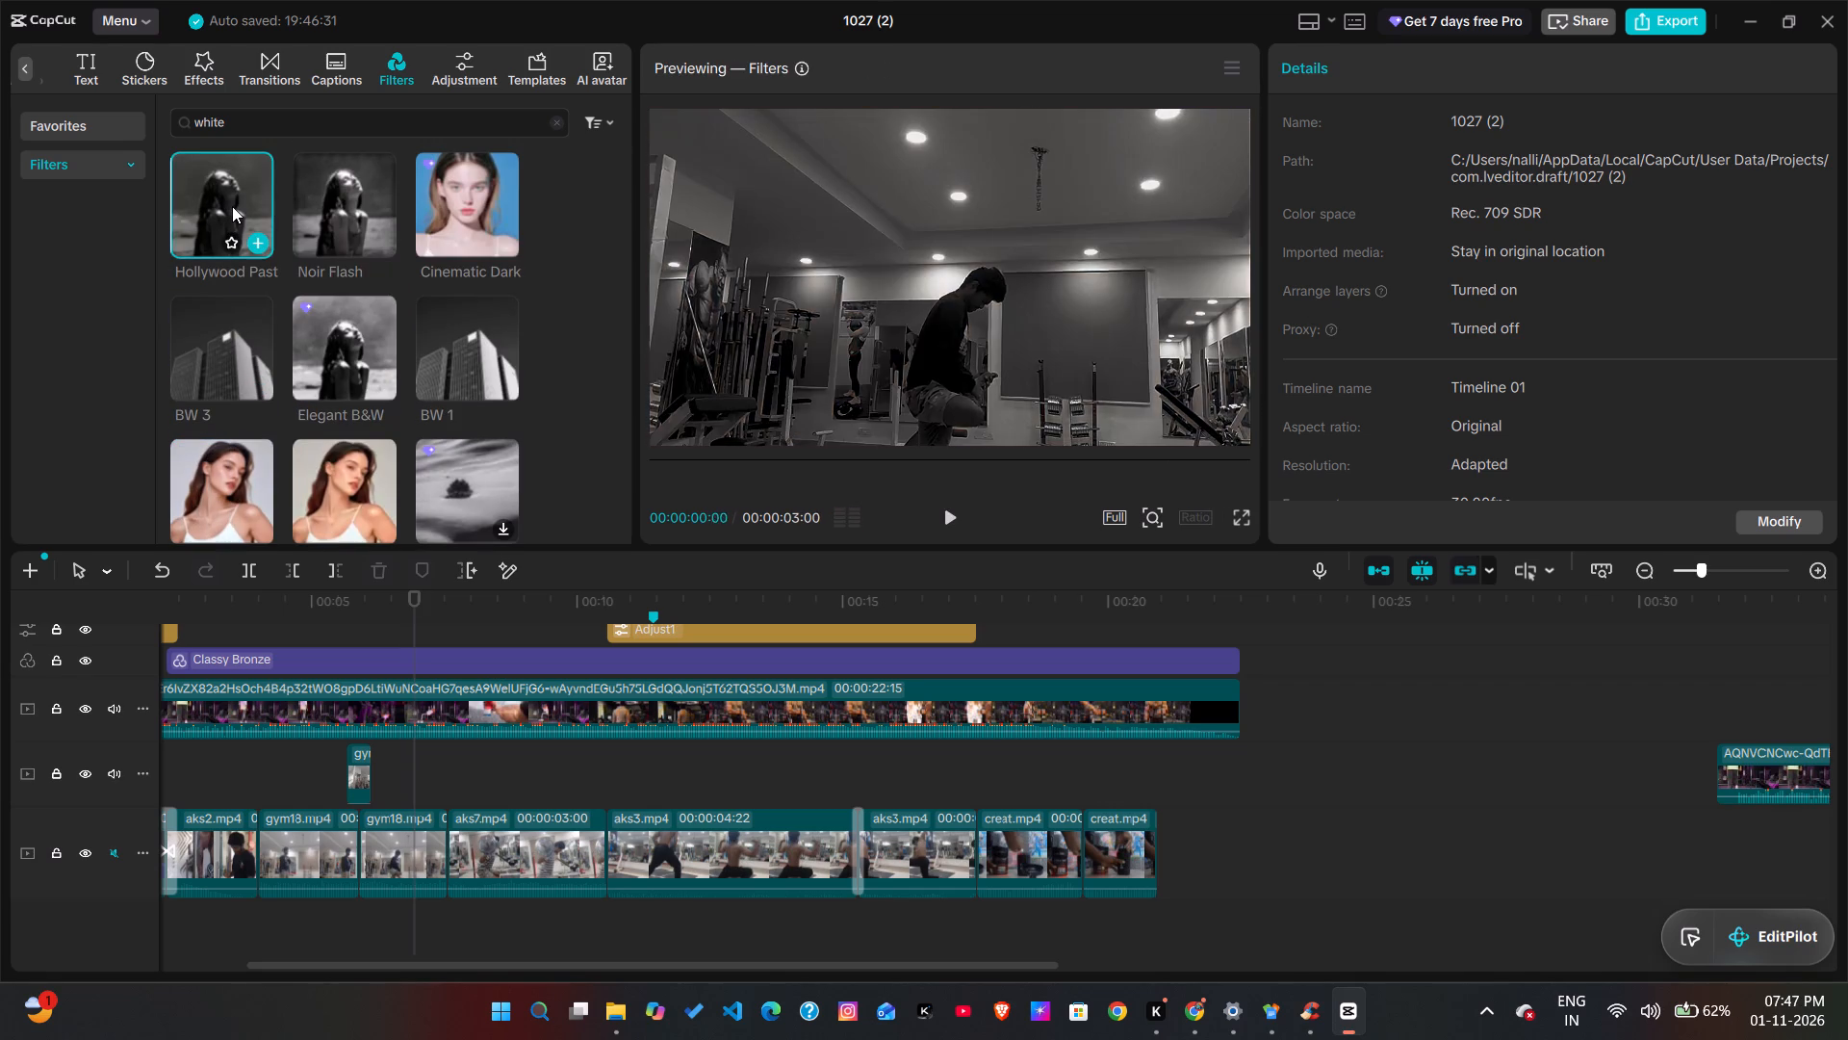
click(333, 184)
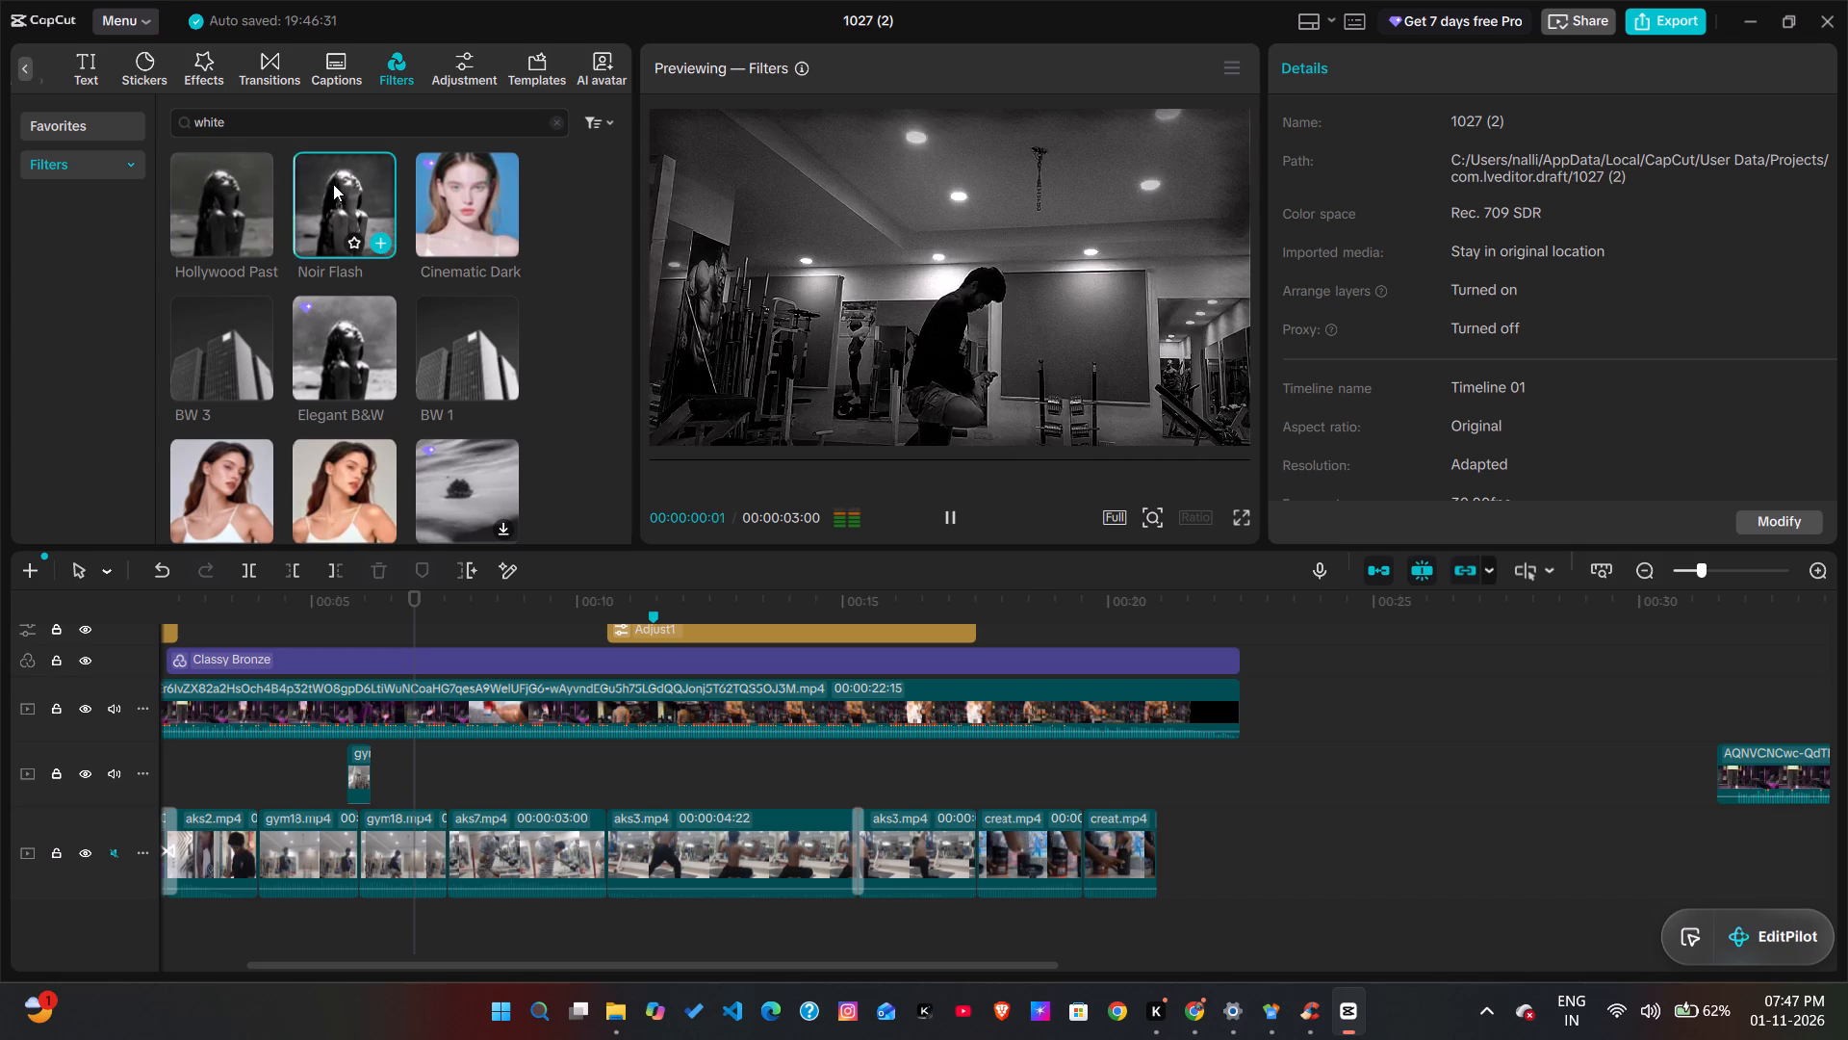
Preview the BW 2, Snow Blue and Archaic Terror filters on the gym footage.
scroll(333, 184, down, 1)
scroll(440, 173, up, 1)
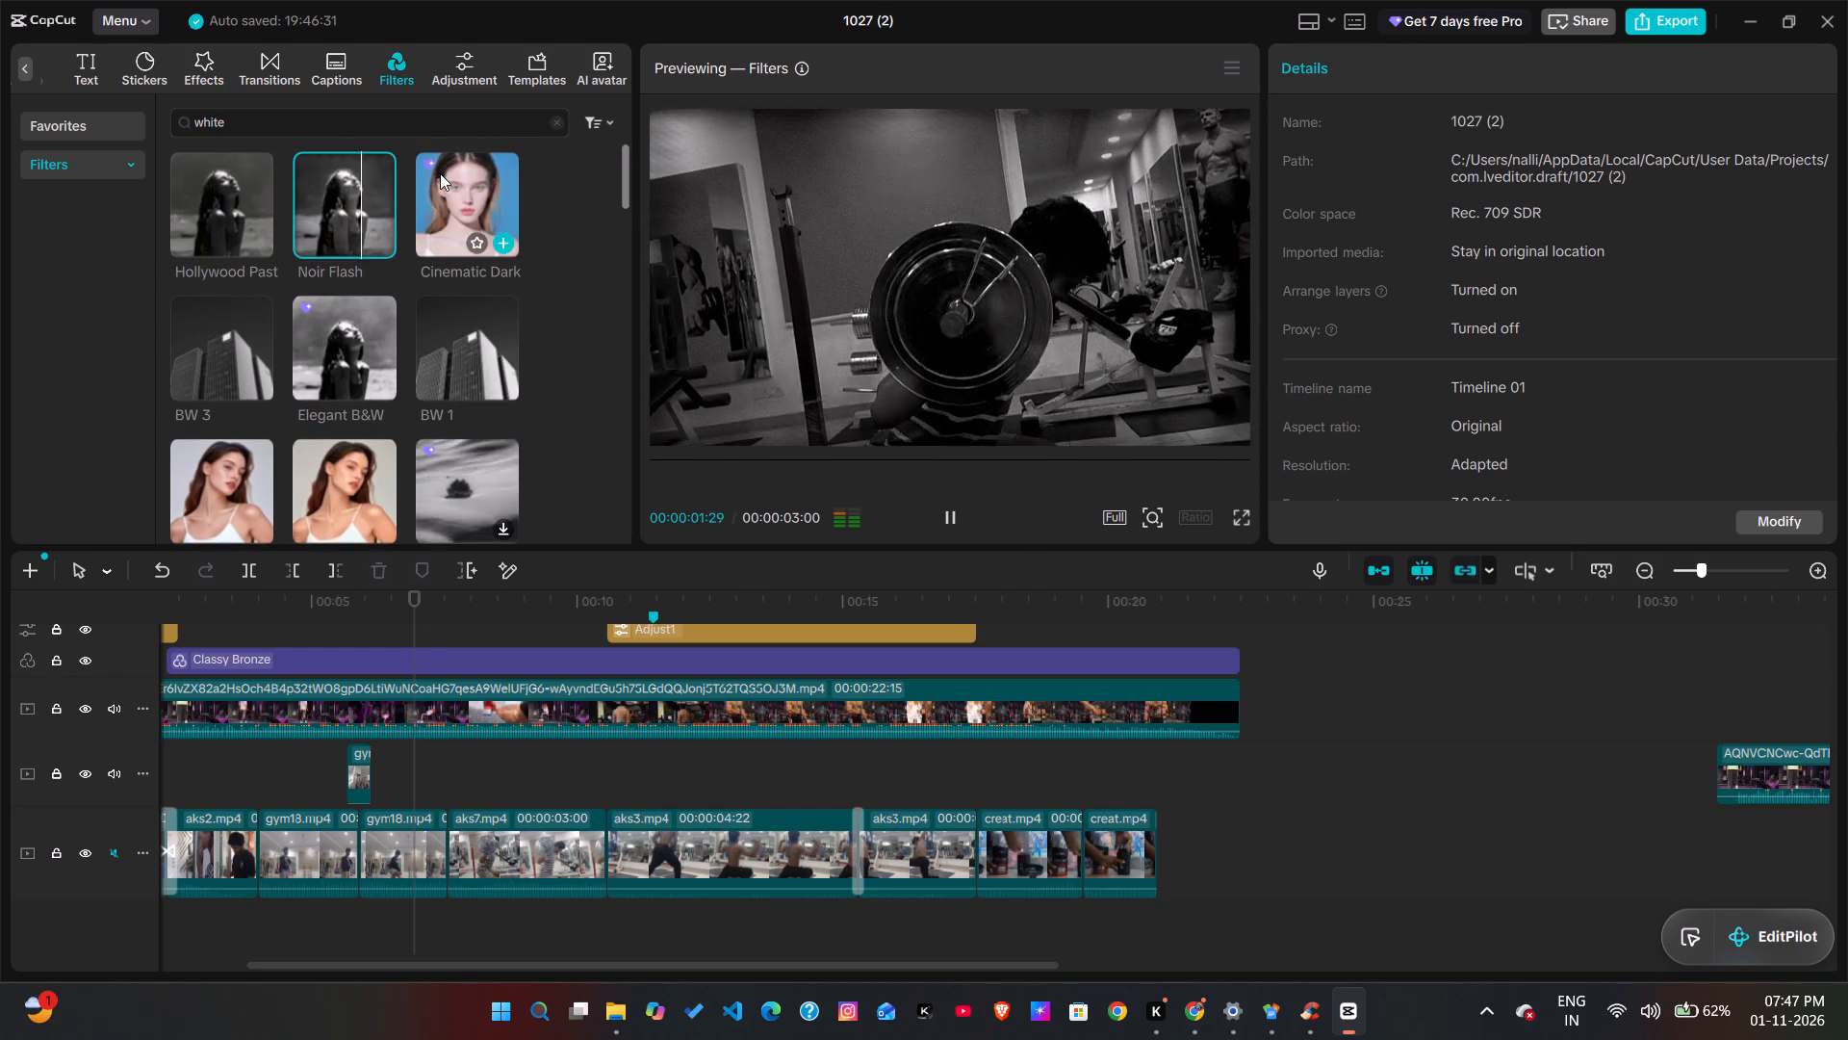
scroll(443, 187, down, 1)
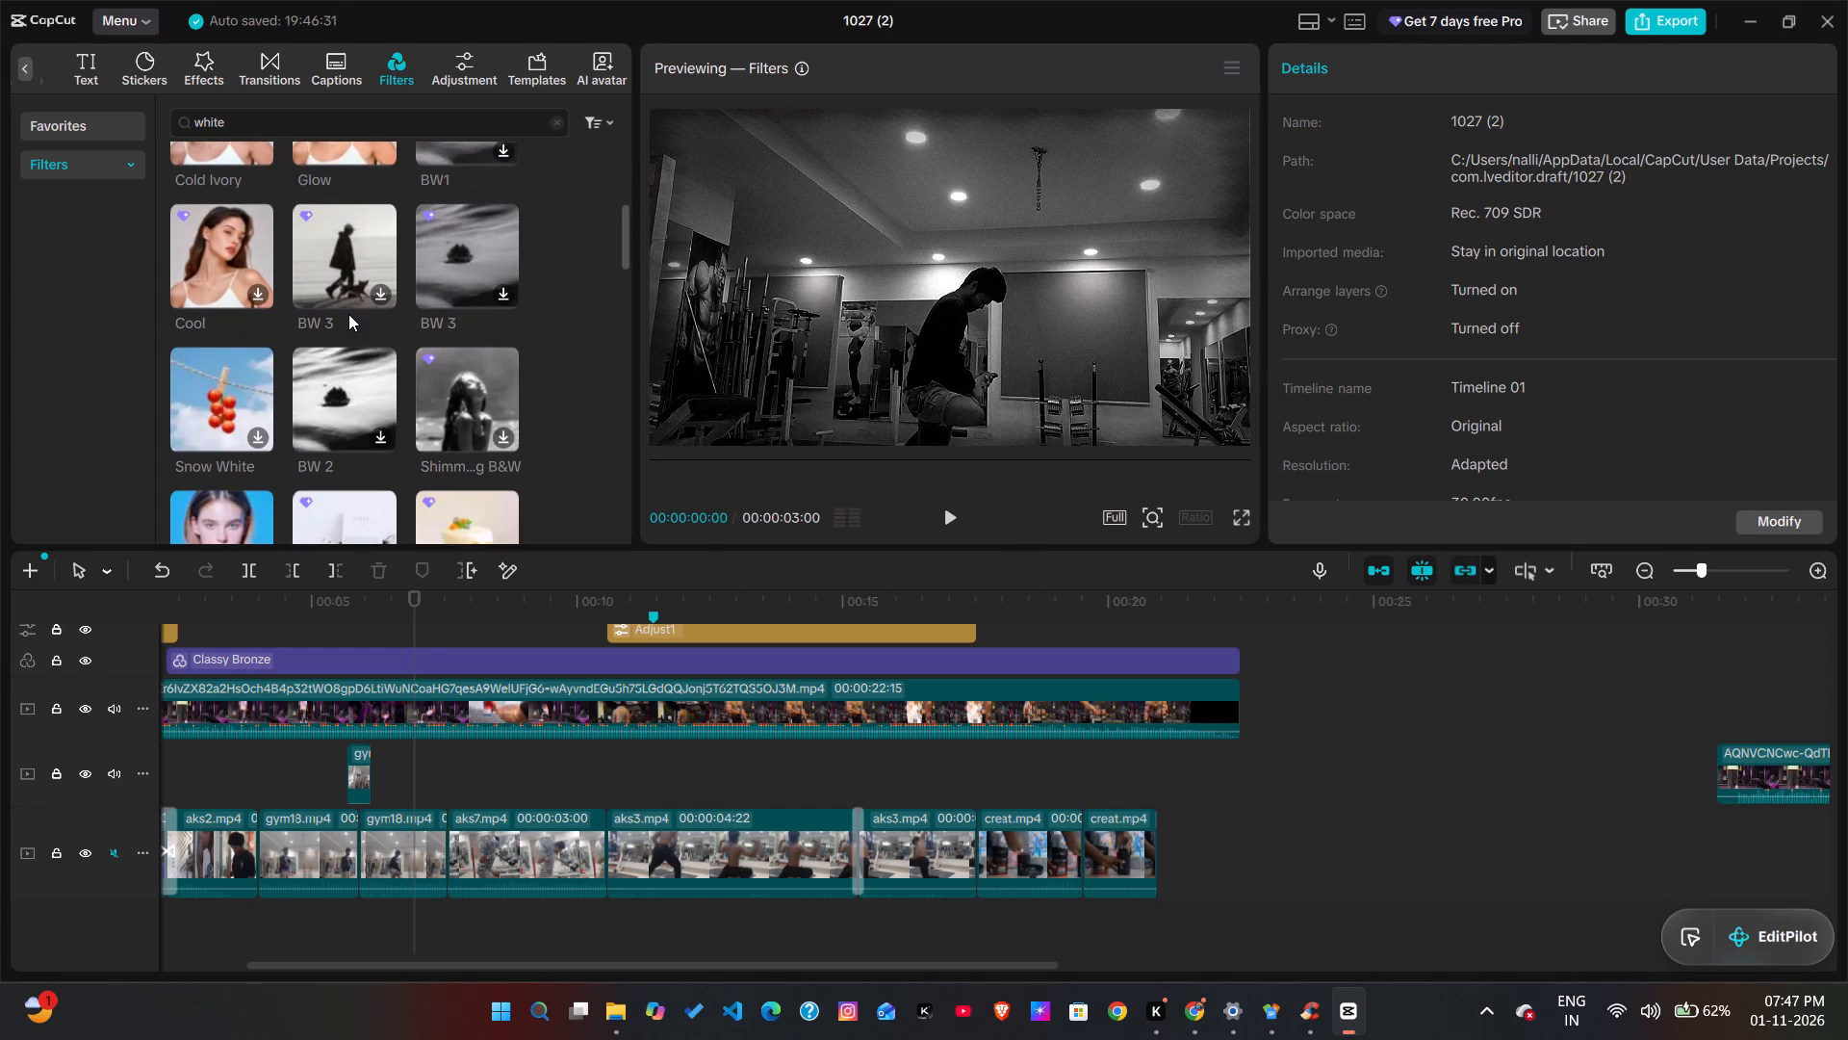
click(321, 394)
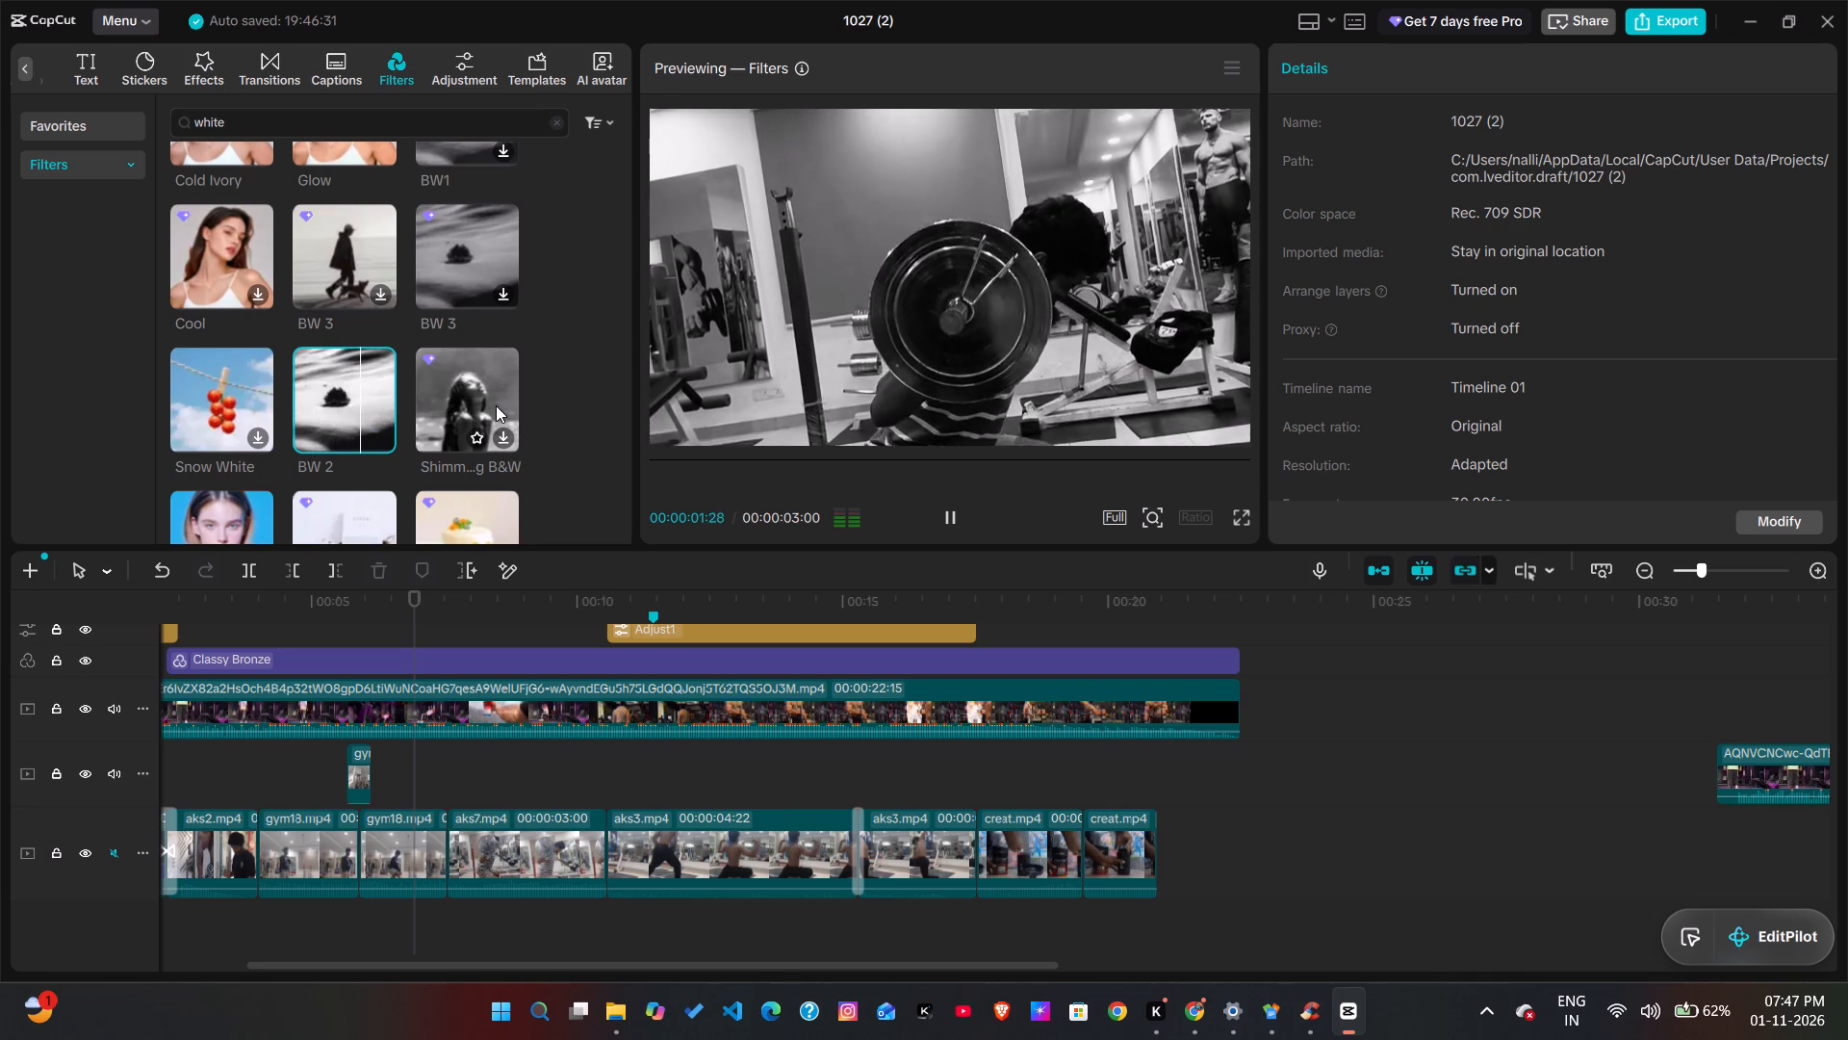
scroll(496, 405, down, 1)
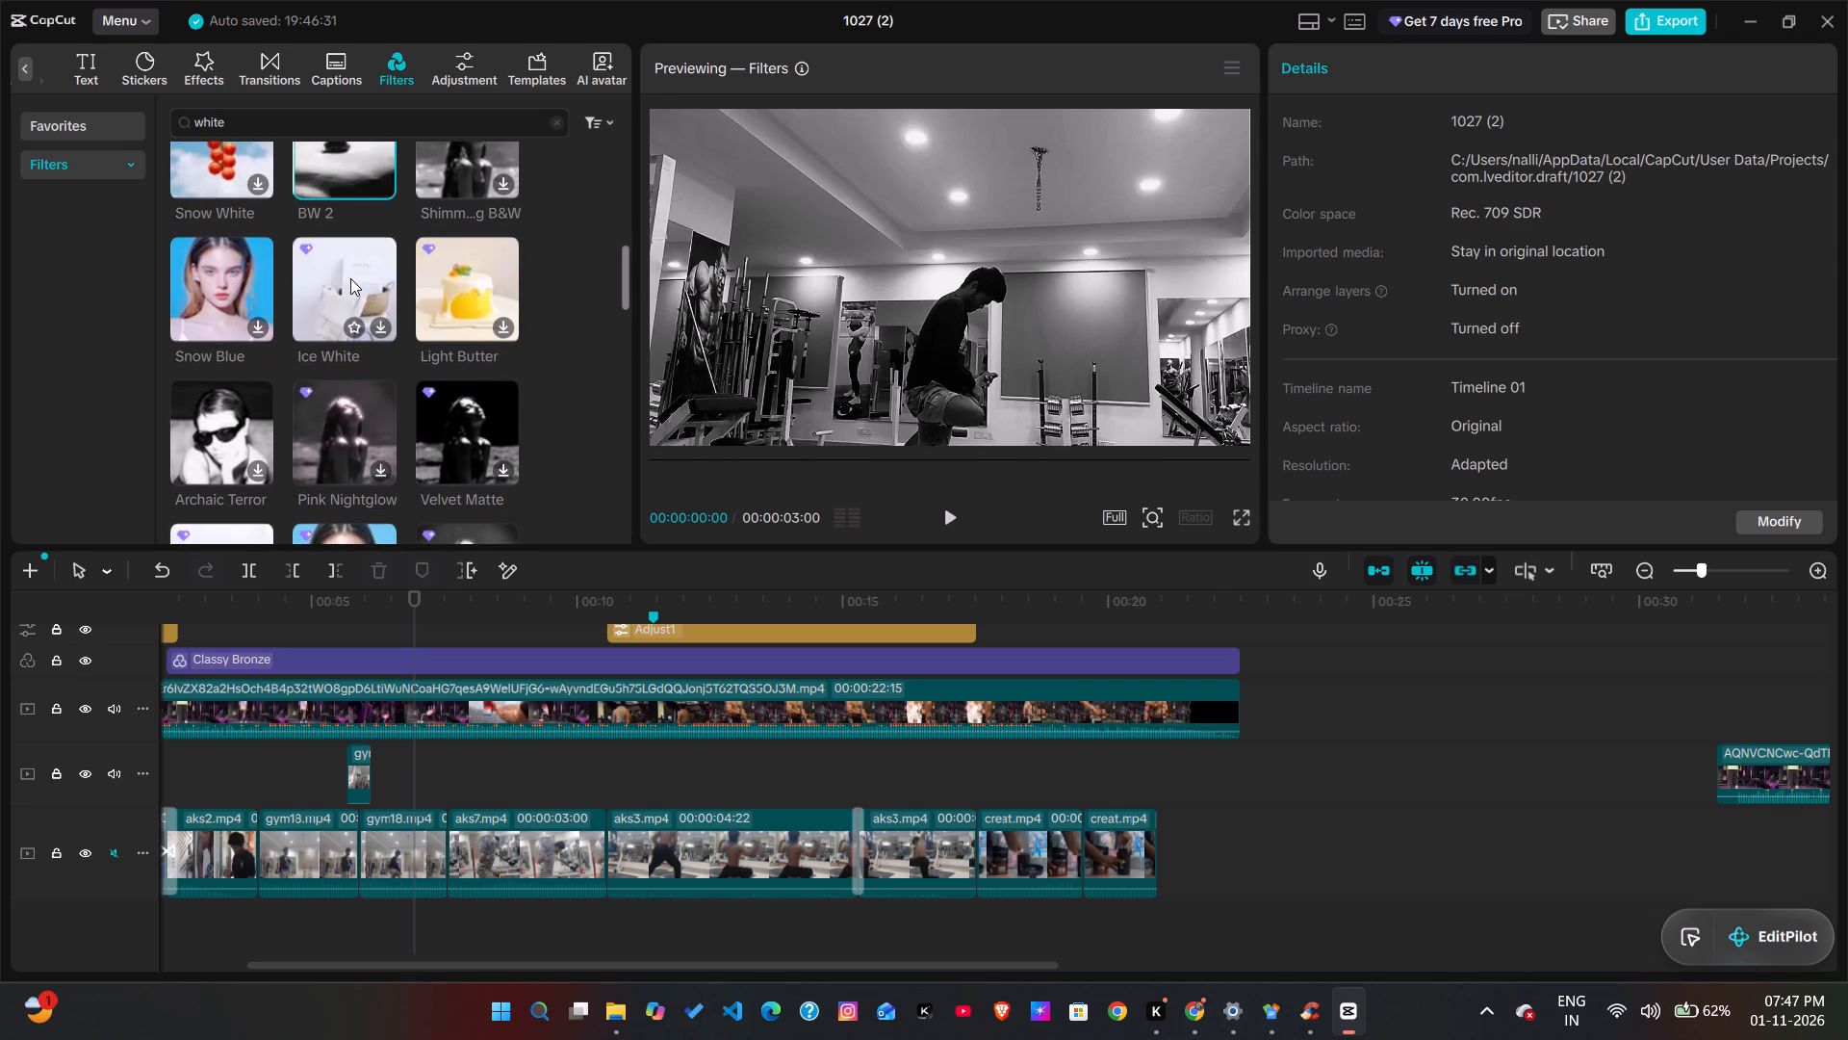
click(241, 288)
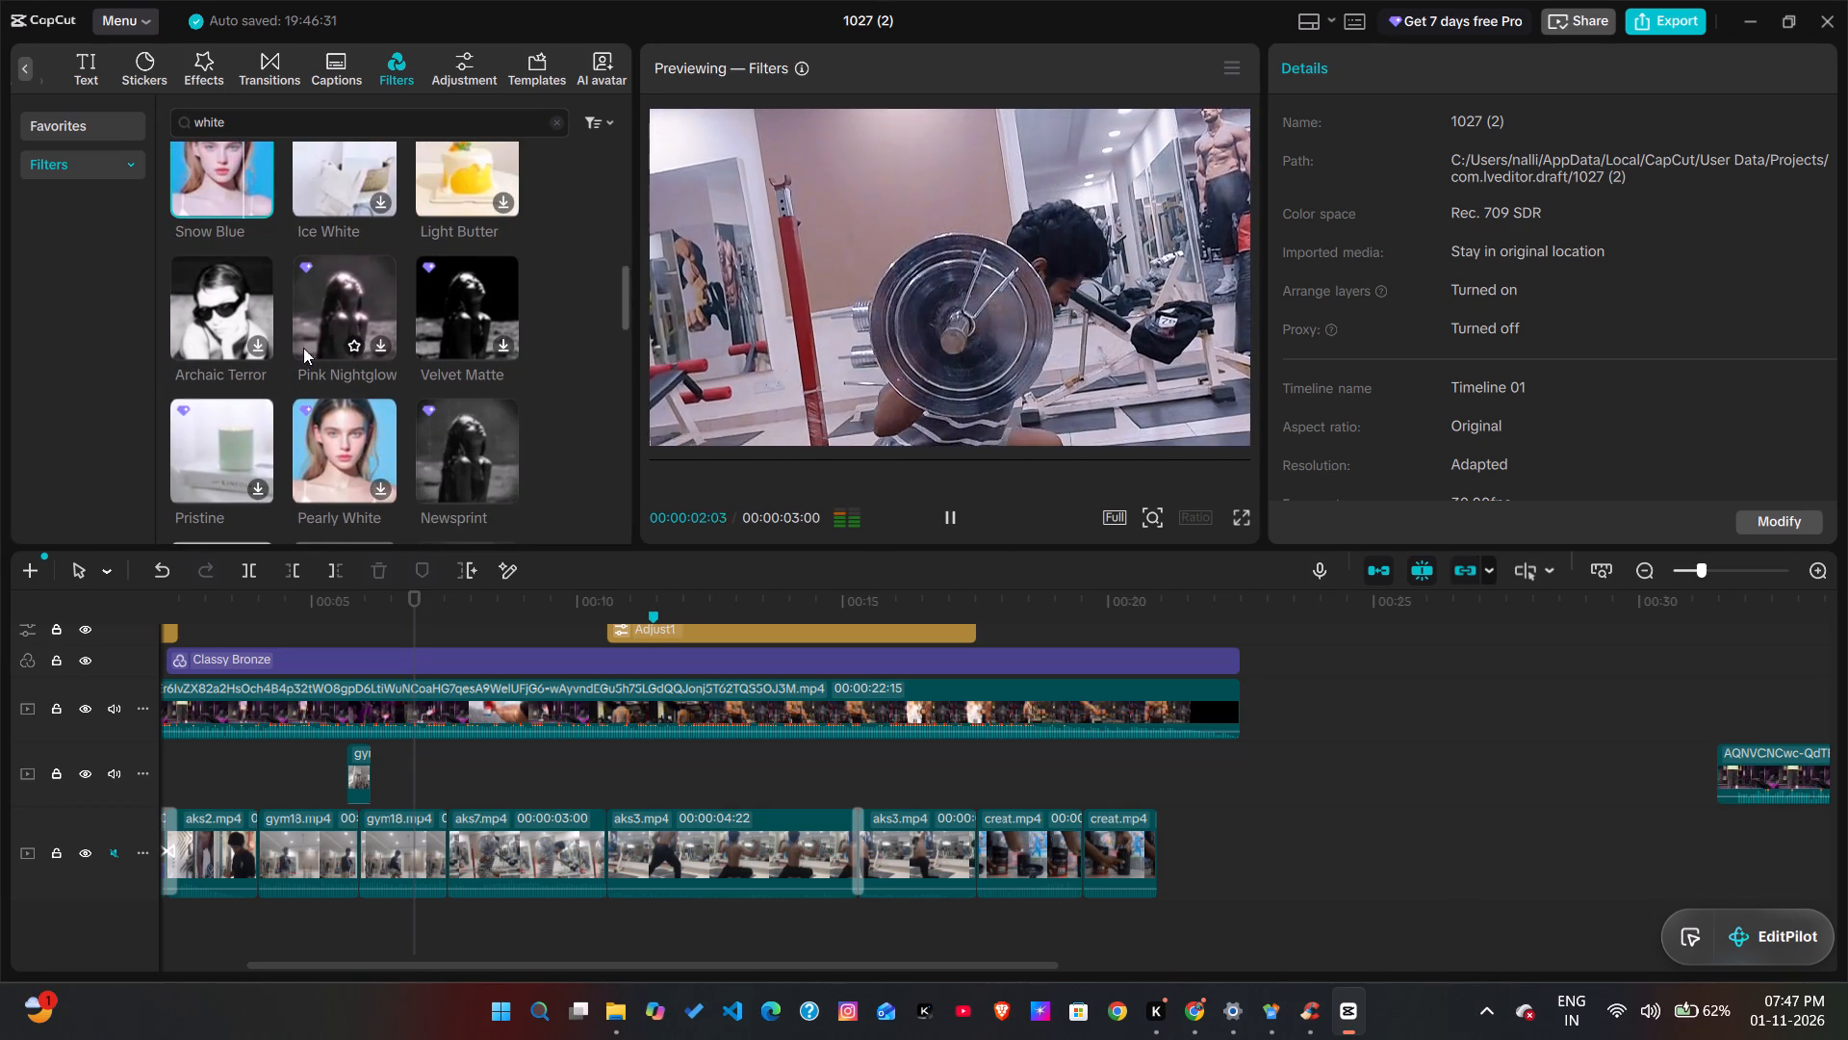
click(251, 302)
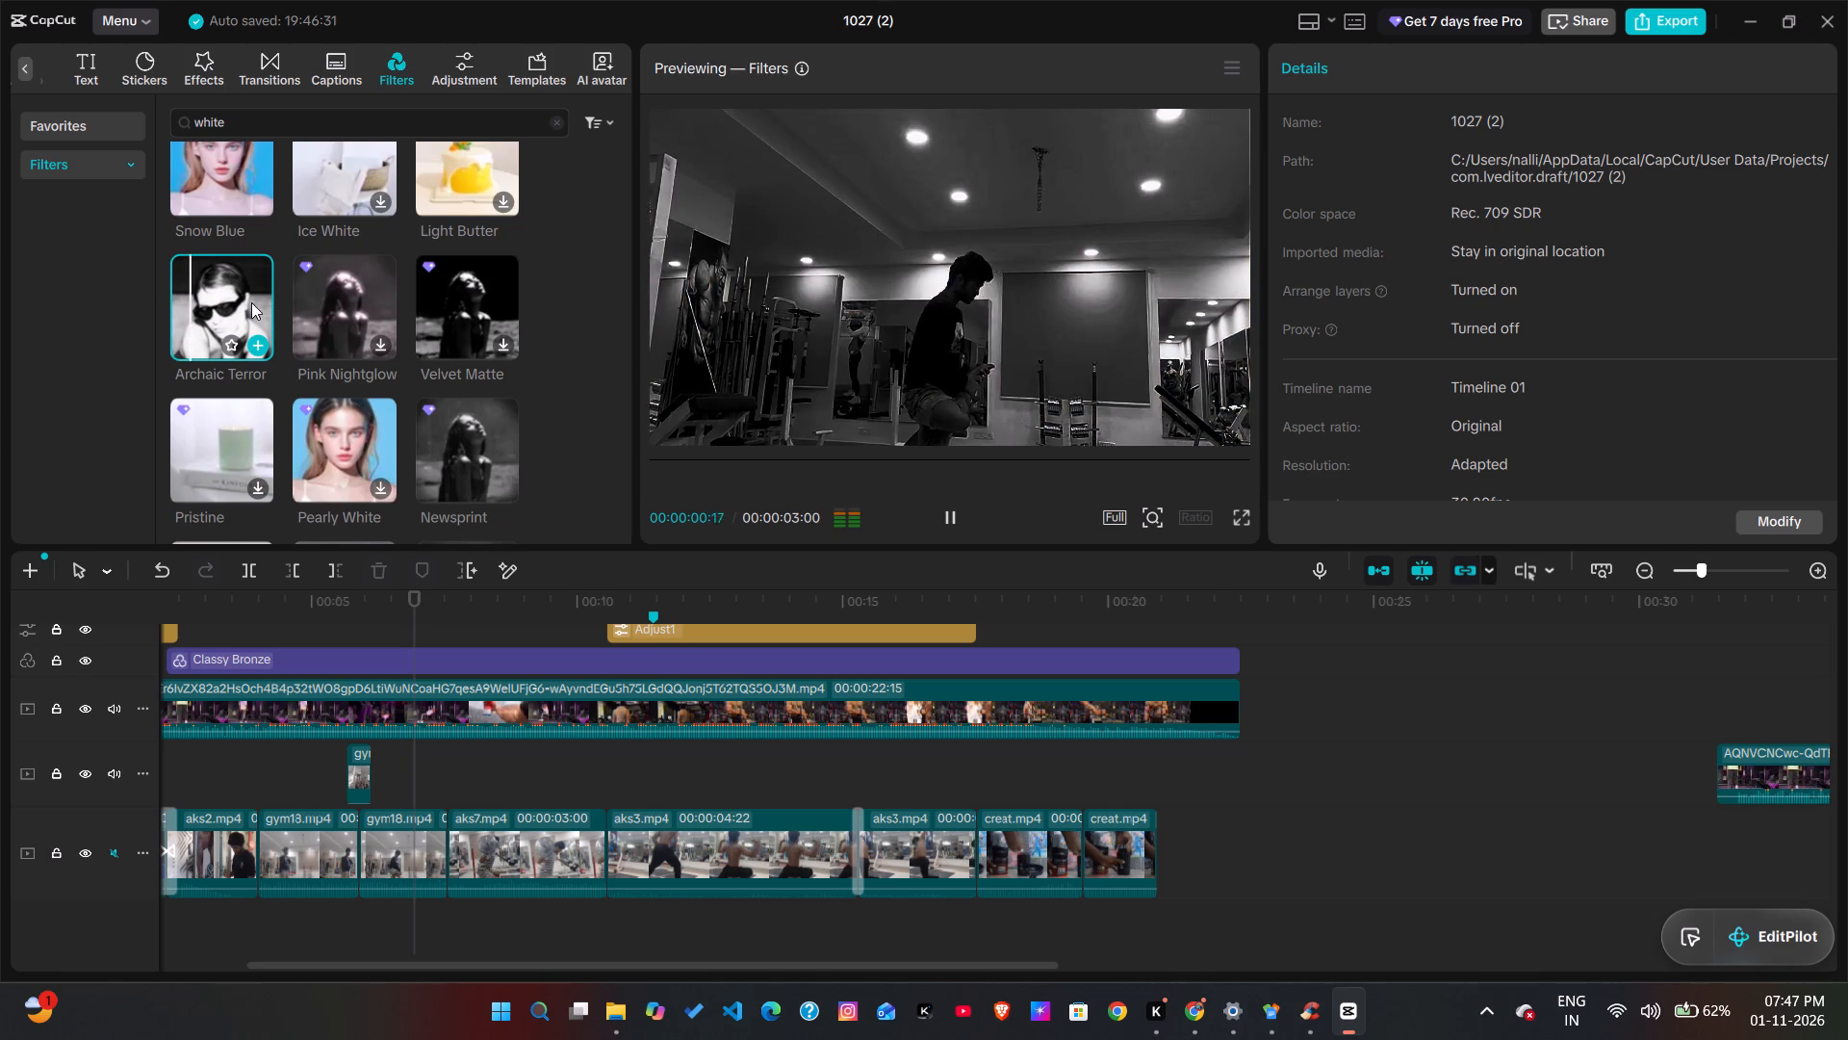
Preview the Green Nightglow, B&W Film Glow and Ice White filters on the gym footage.
scroll(313, 315, down, 1)
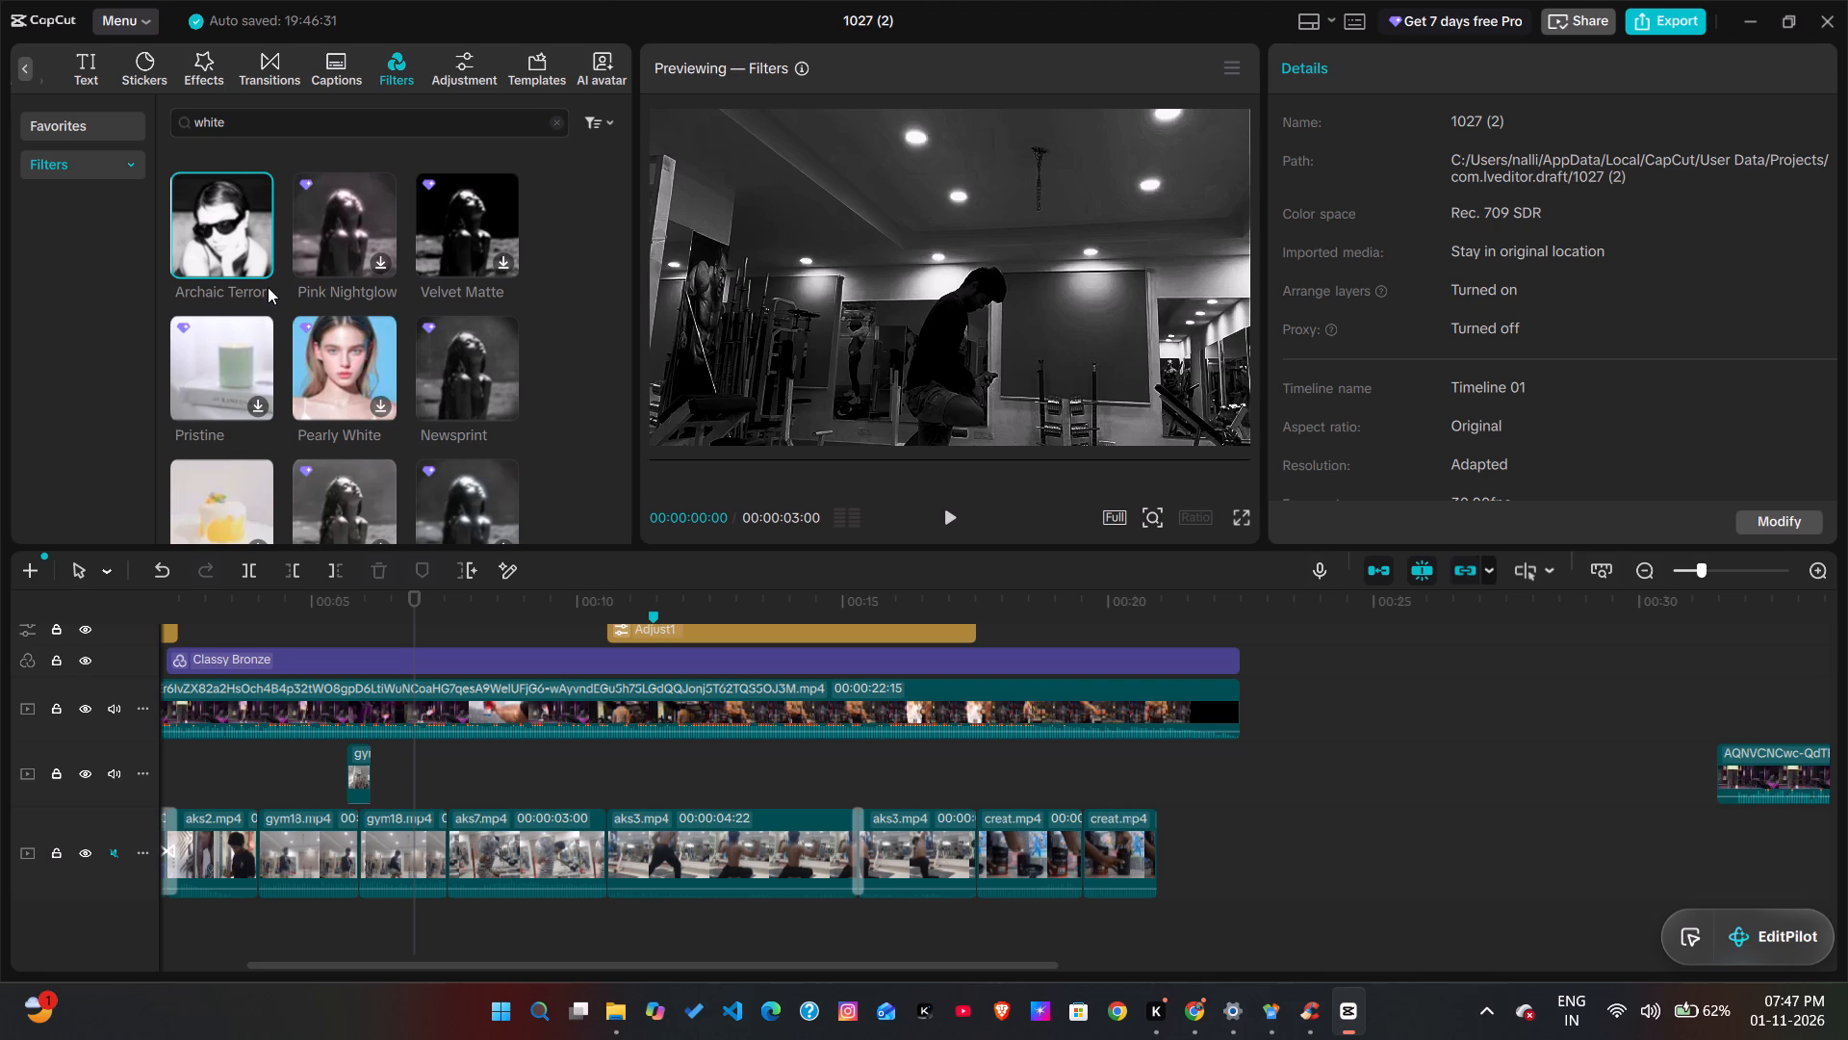
scroll(268, 287, down, 1)
click(223, 296)
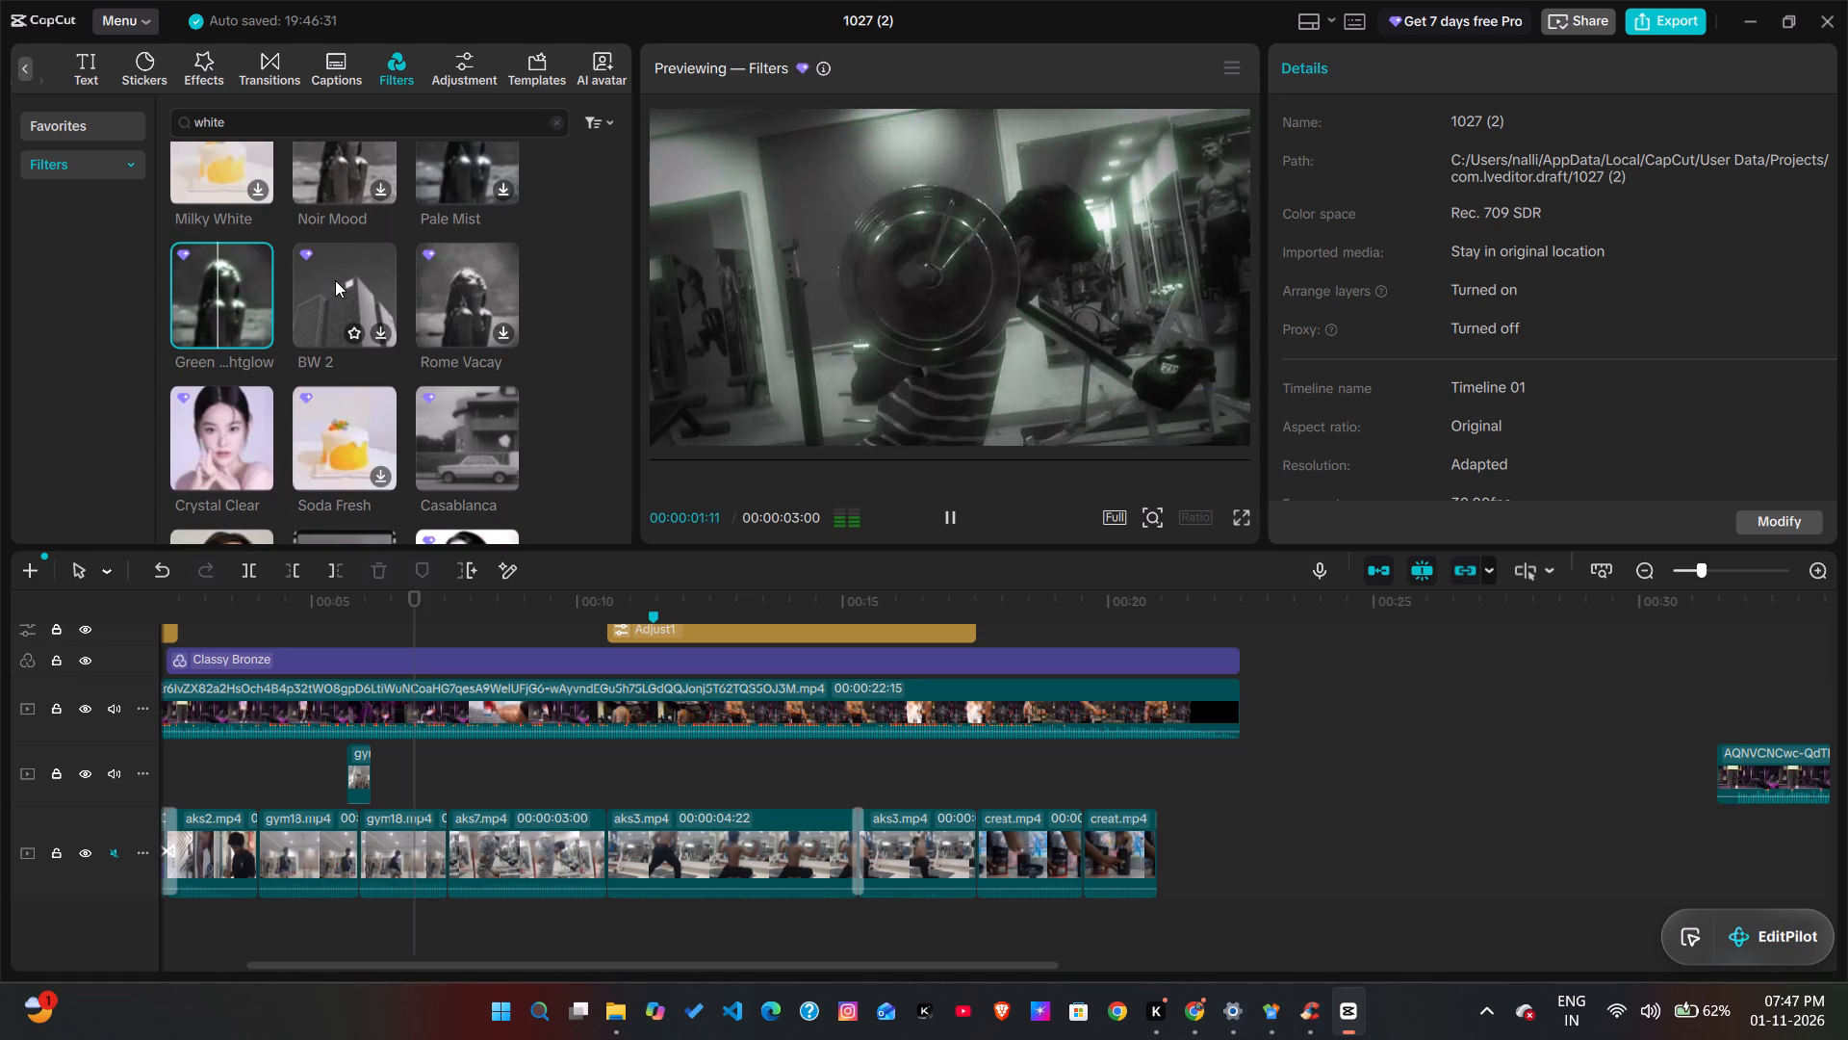
scroll(457, 342, down, 1)
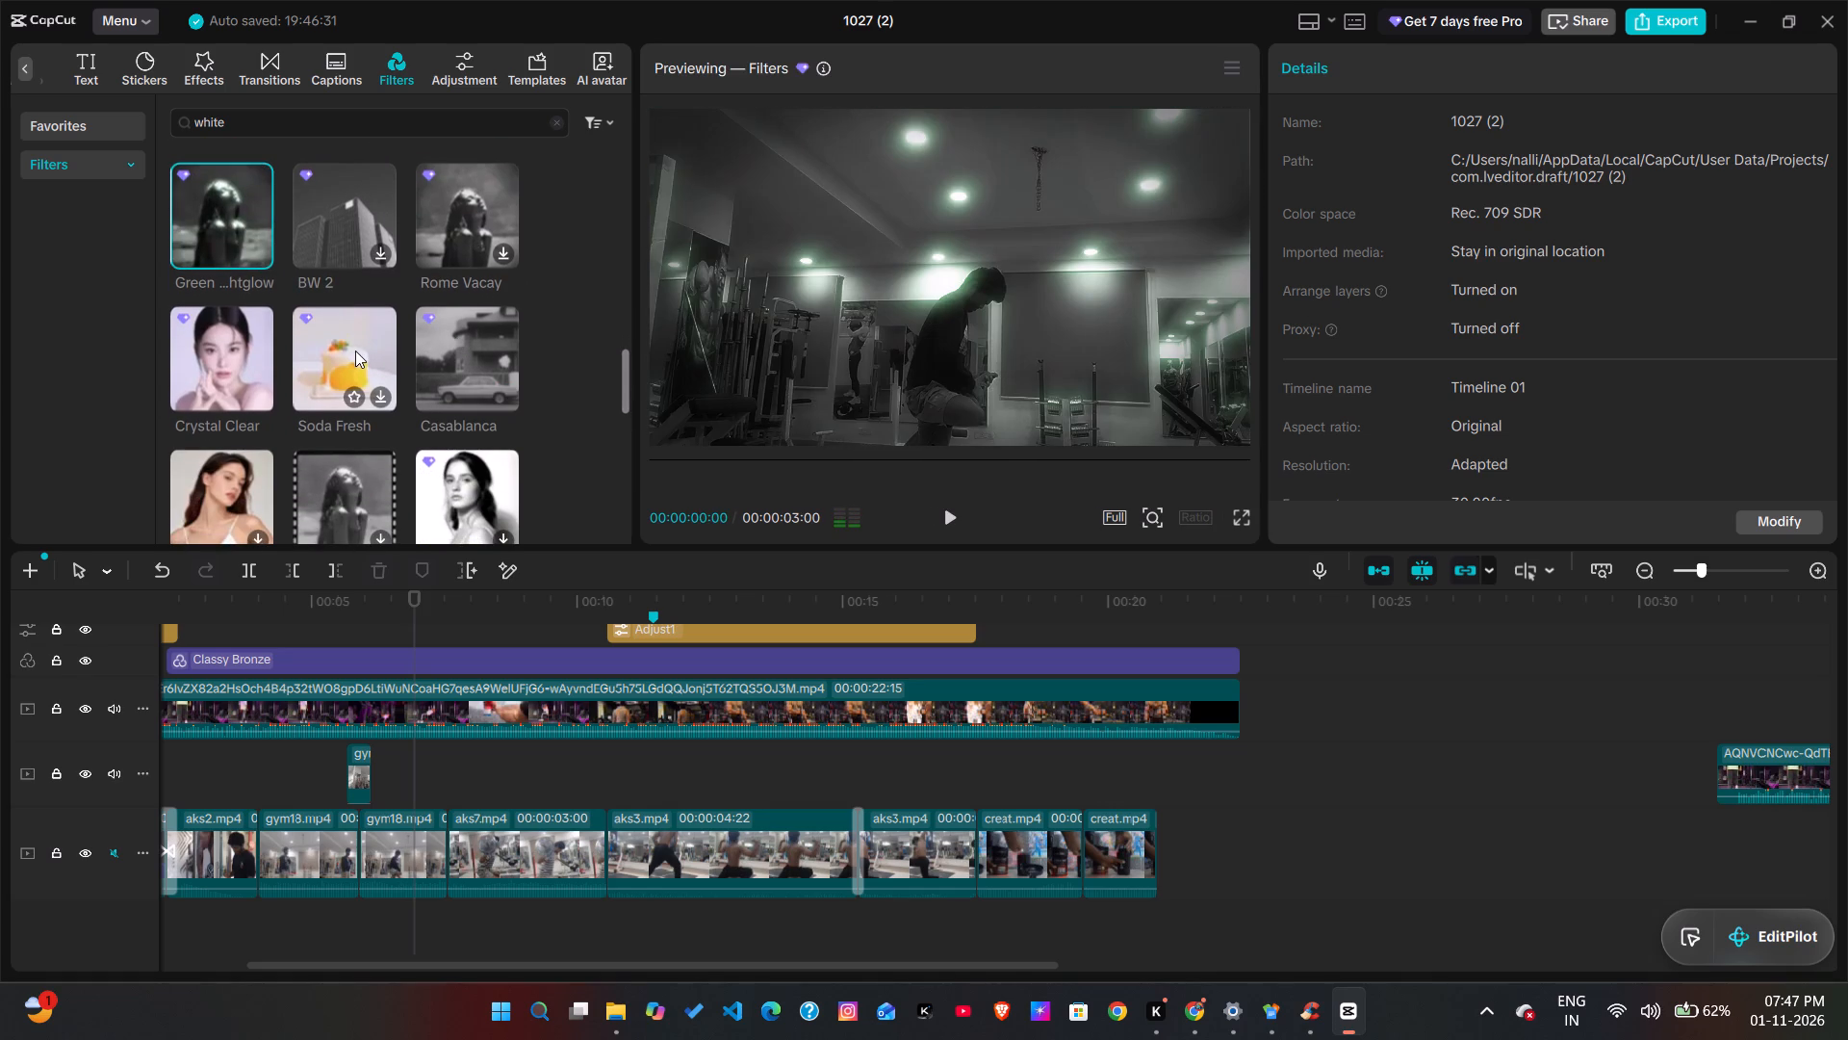
scroll(355, 351, down, 1)
click(364, 328)
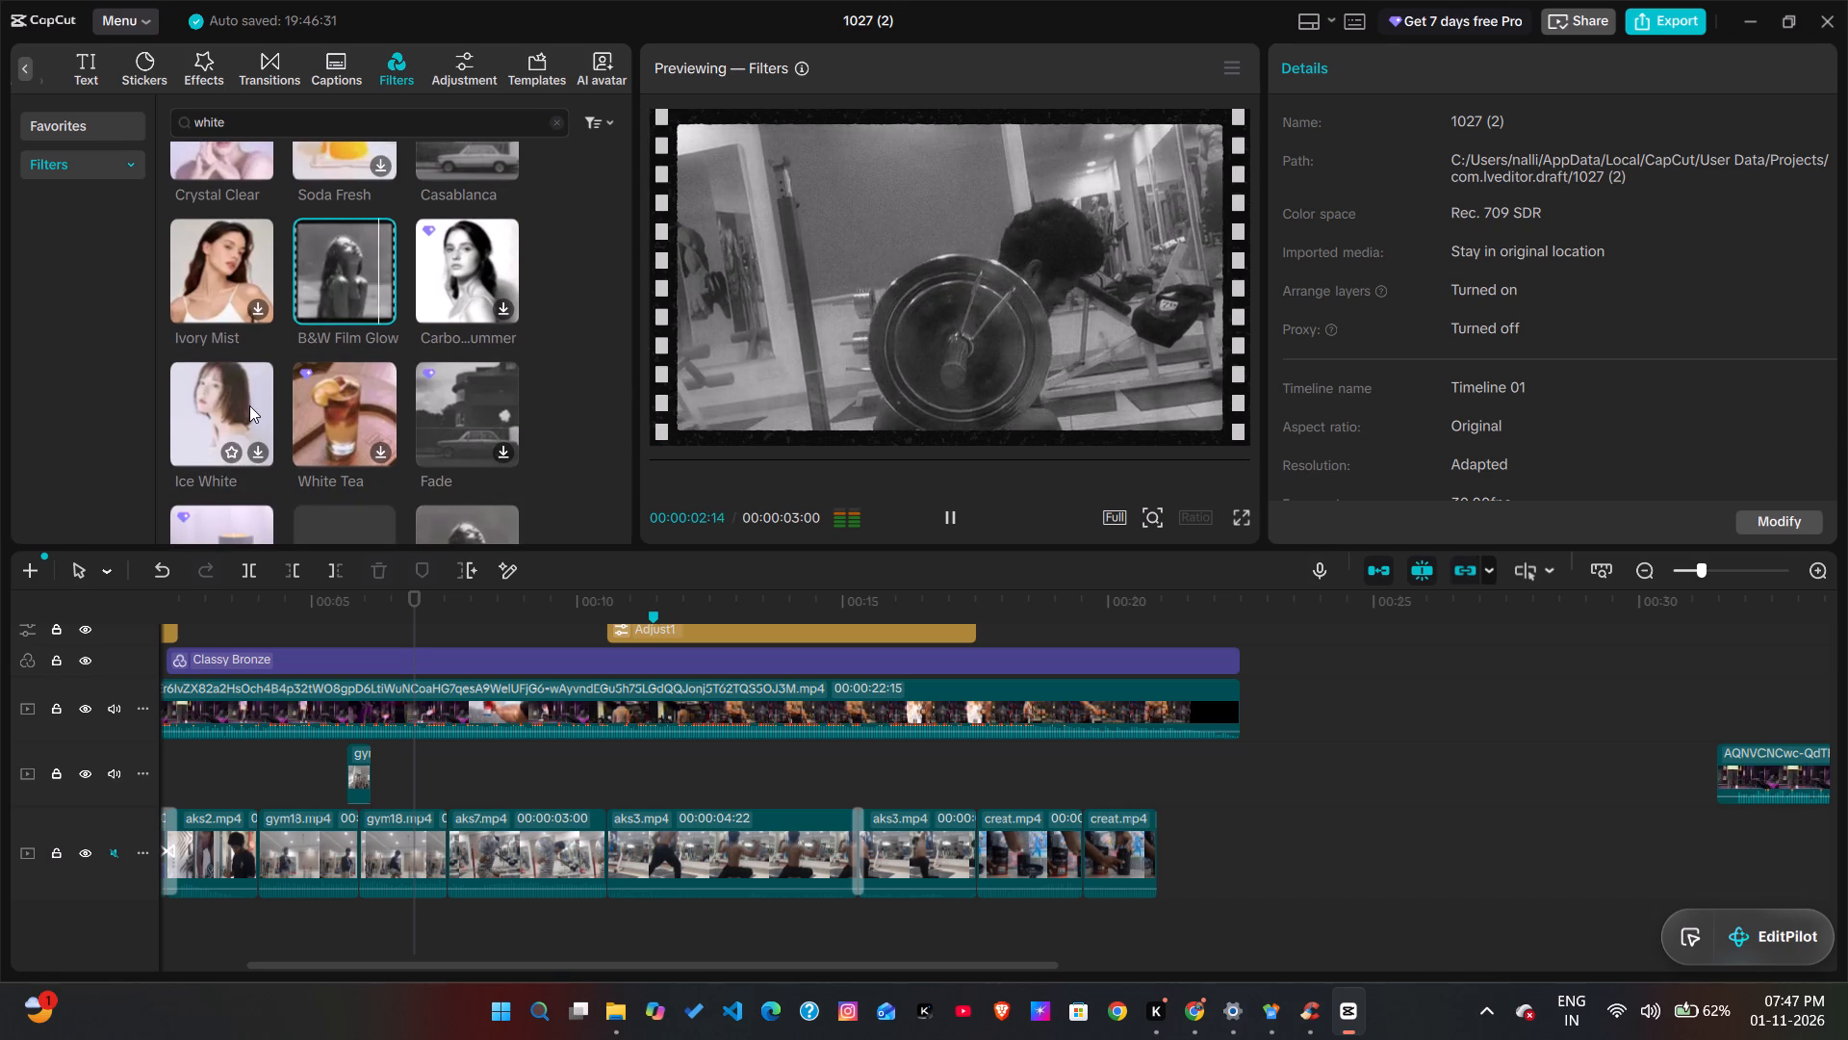
click(249, 405)
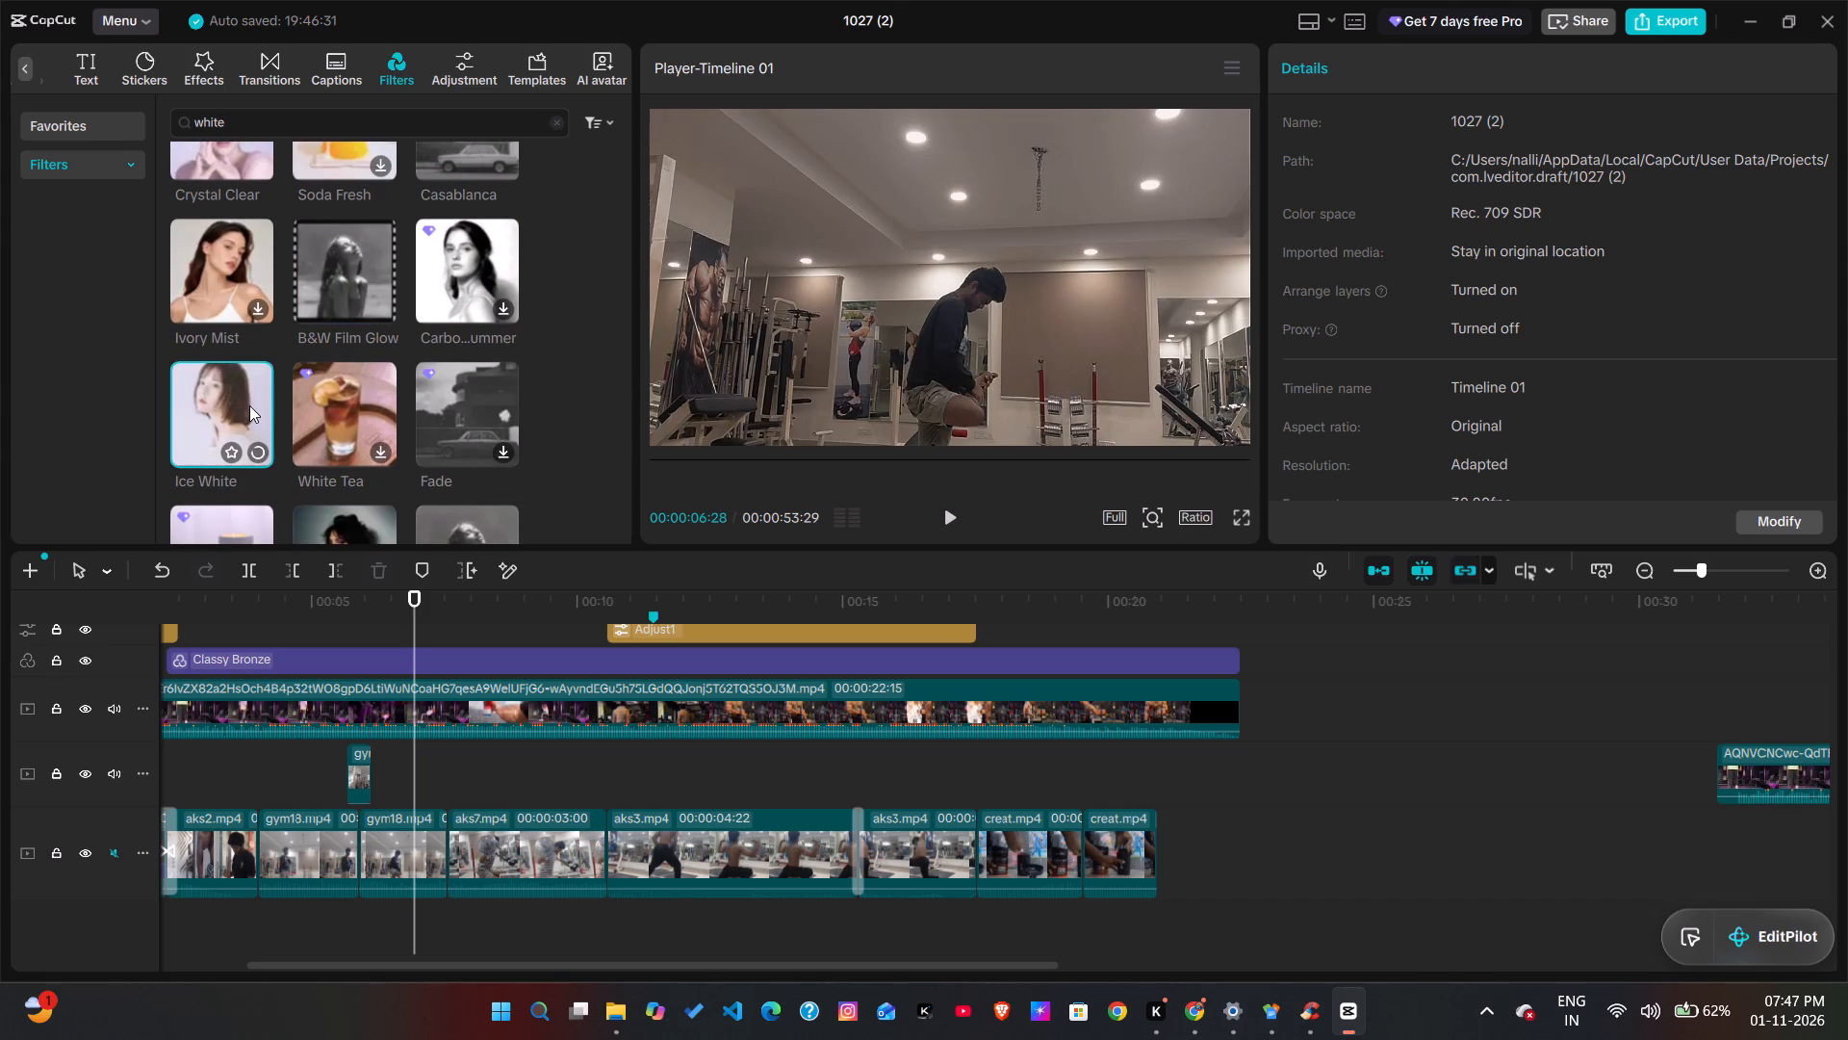
Compare the Carbon Summer, Pale Mist and Ice White filters by previewing them on the gym footage.
scroll(249, 405, down, 1)
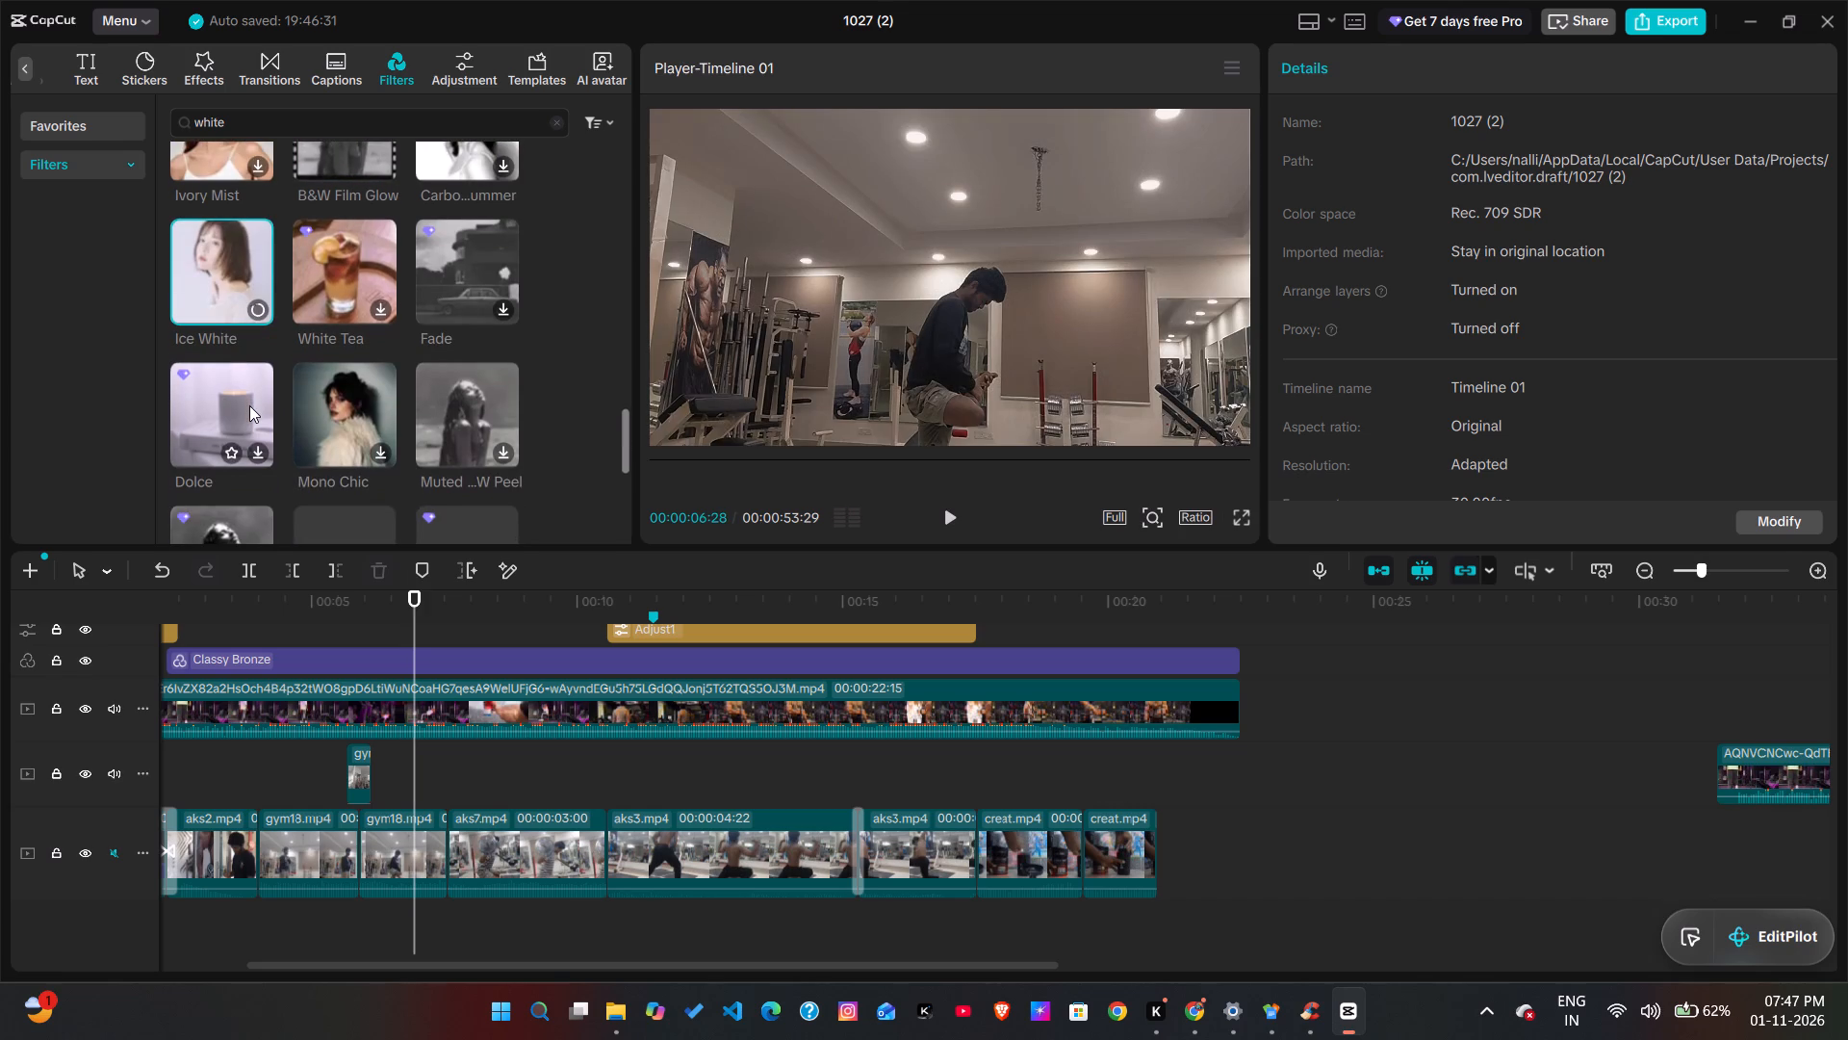
scroll(245, 390, down, 1)
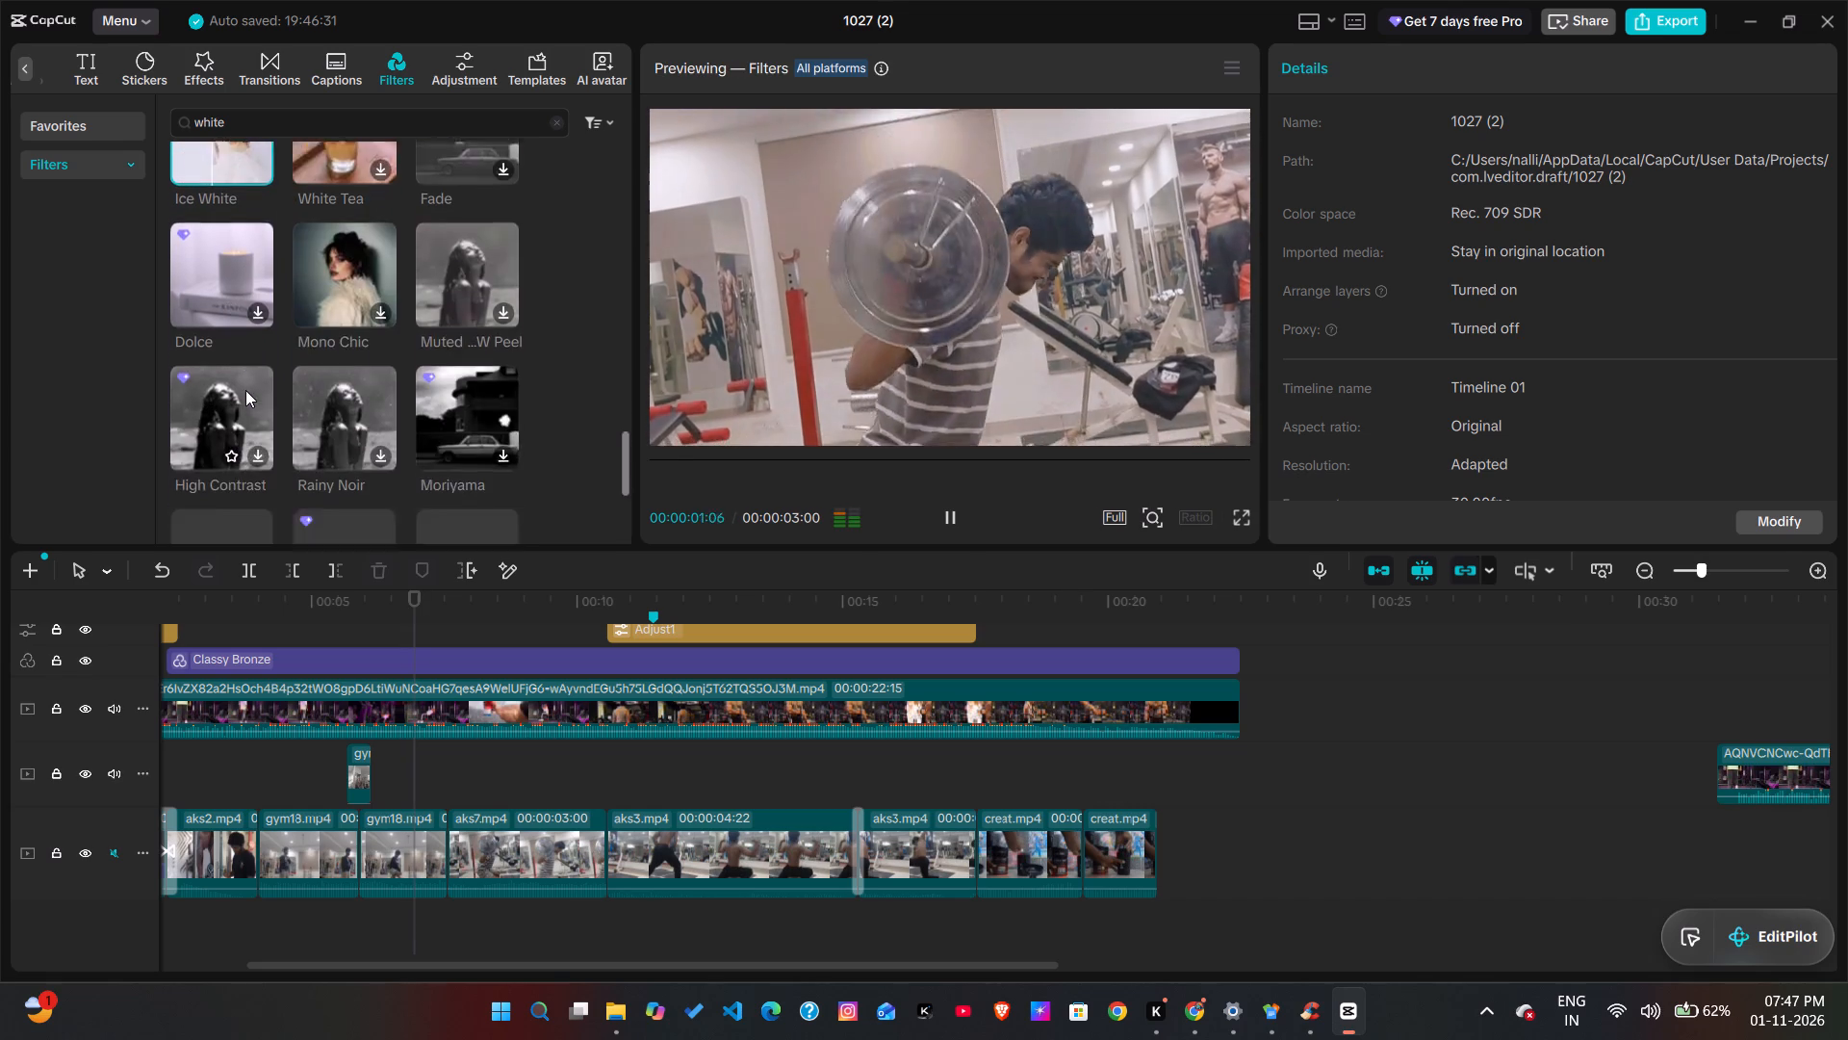
scroll(245, 390, down, 1)
scroll(245, 390, up, 1)
click(450, 280)
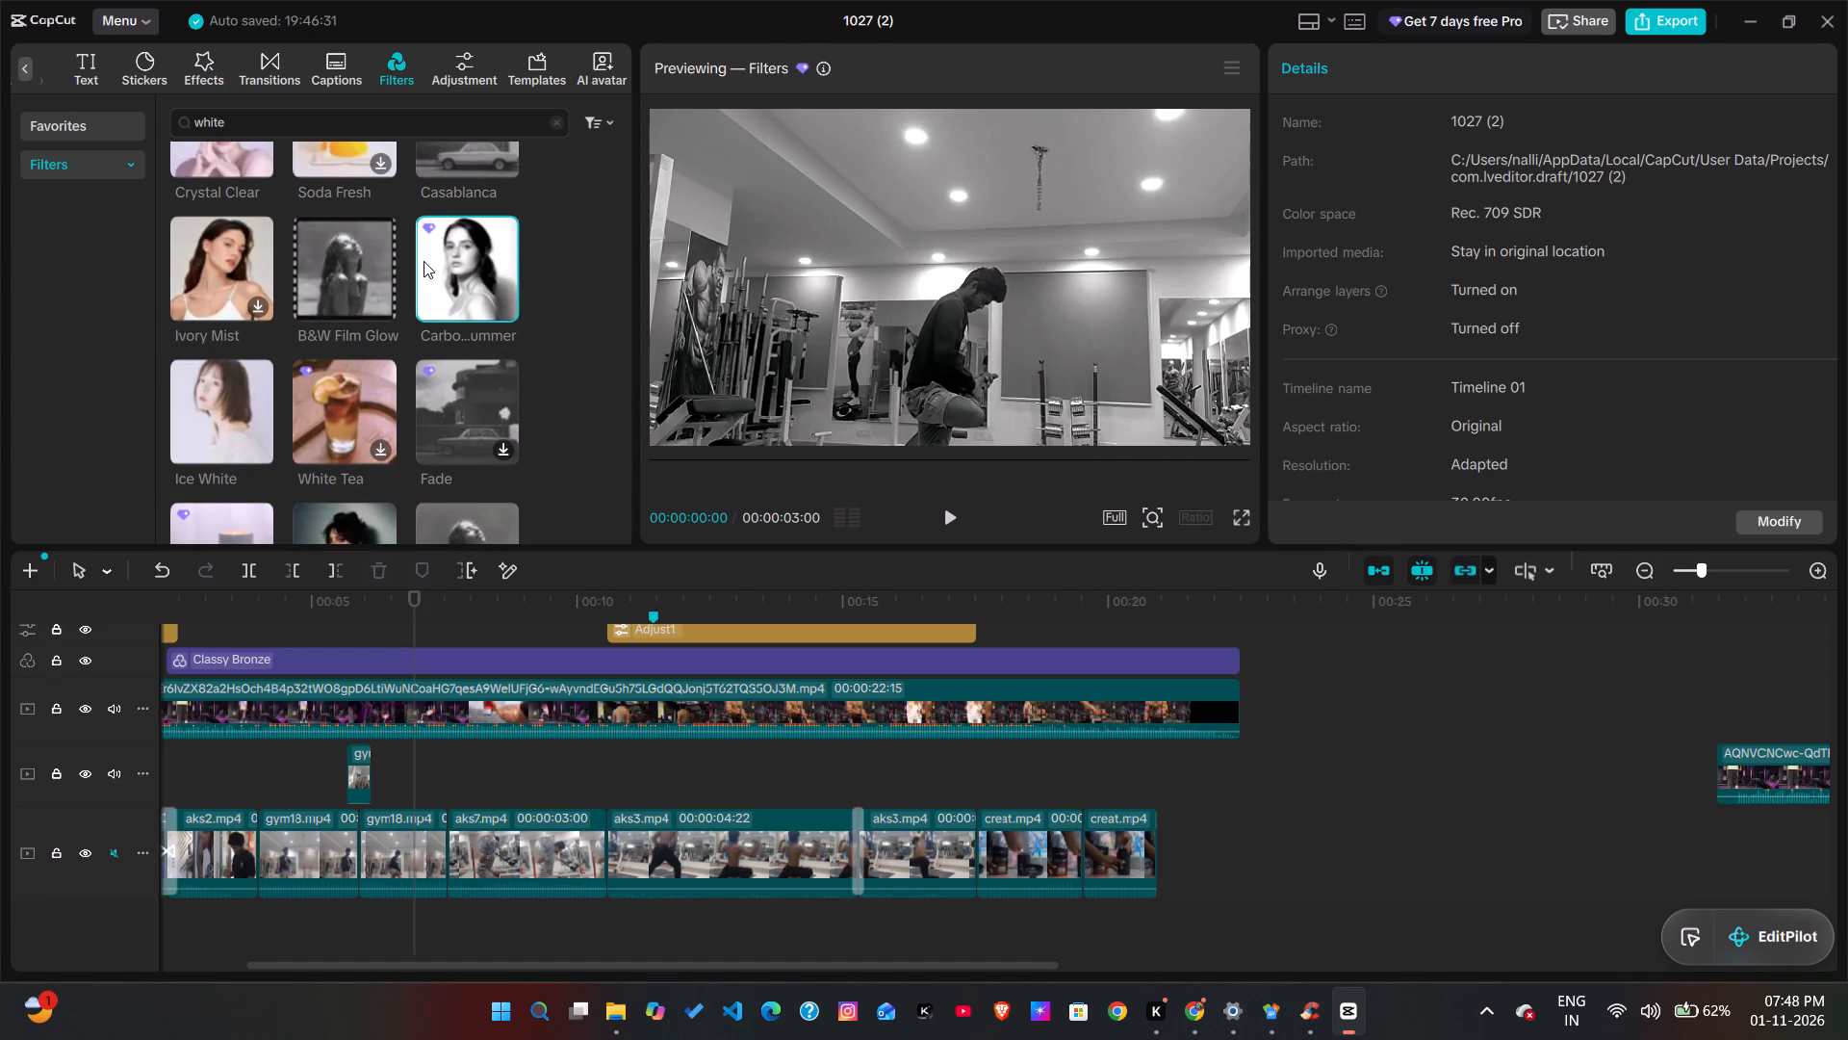
scroll(423, 261, up, 2)
scroll(440, 373, down, 1)
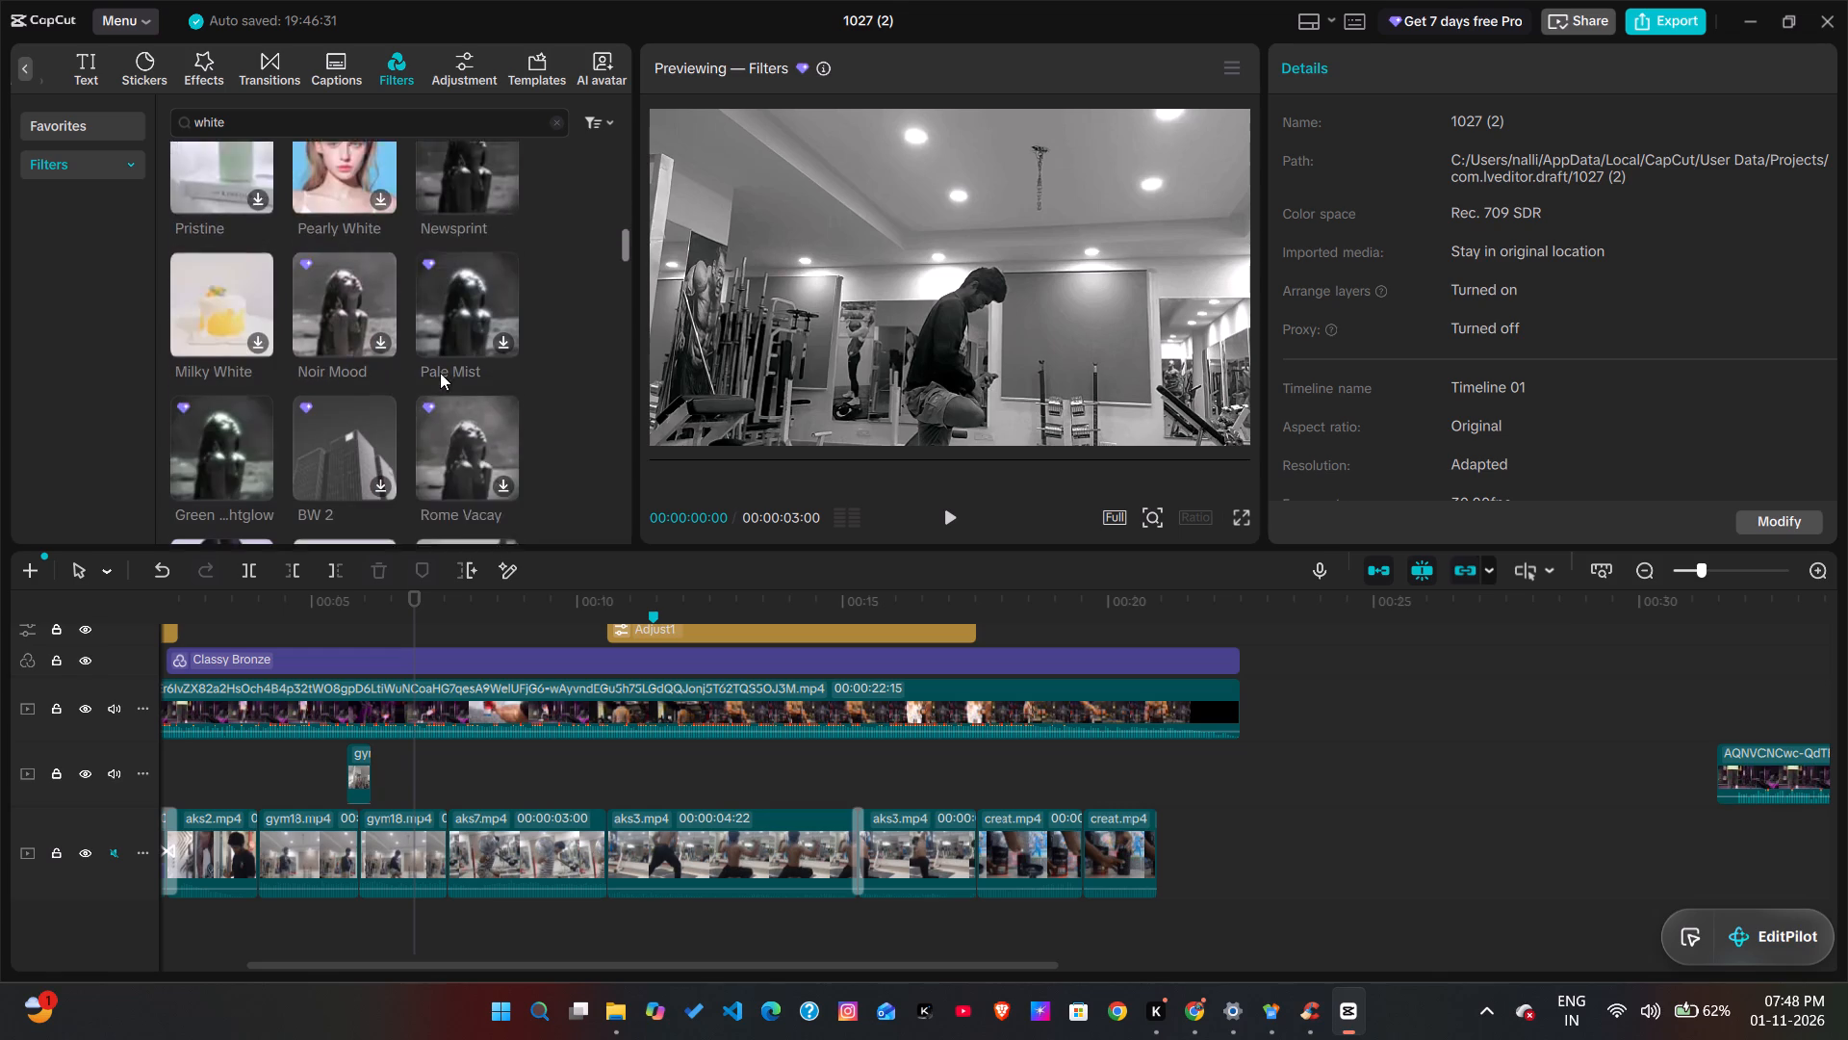
scroll(440, 373, down, 1)
scroll(471, 413, up, 1)
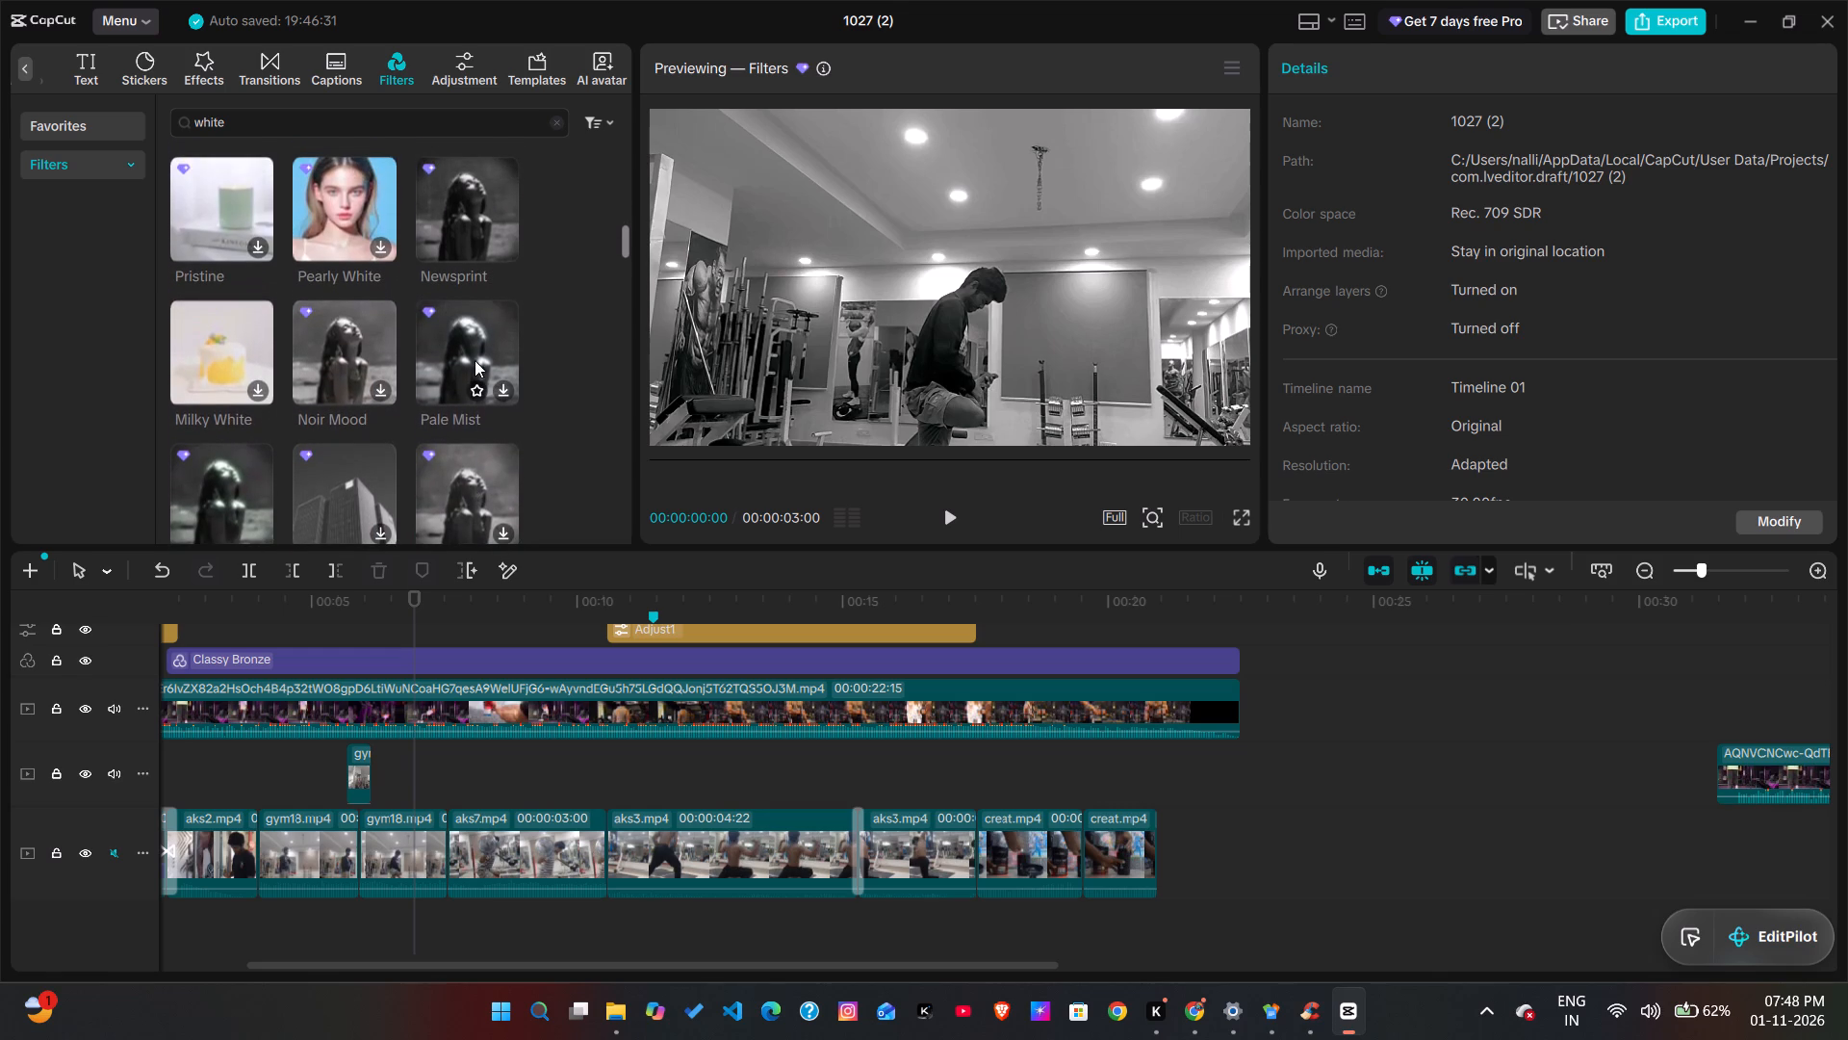
click(477, 323)
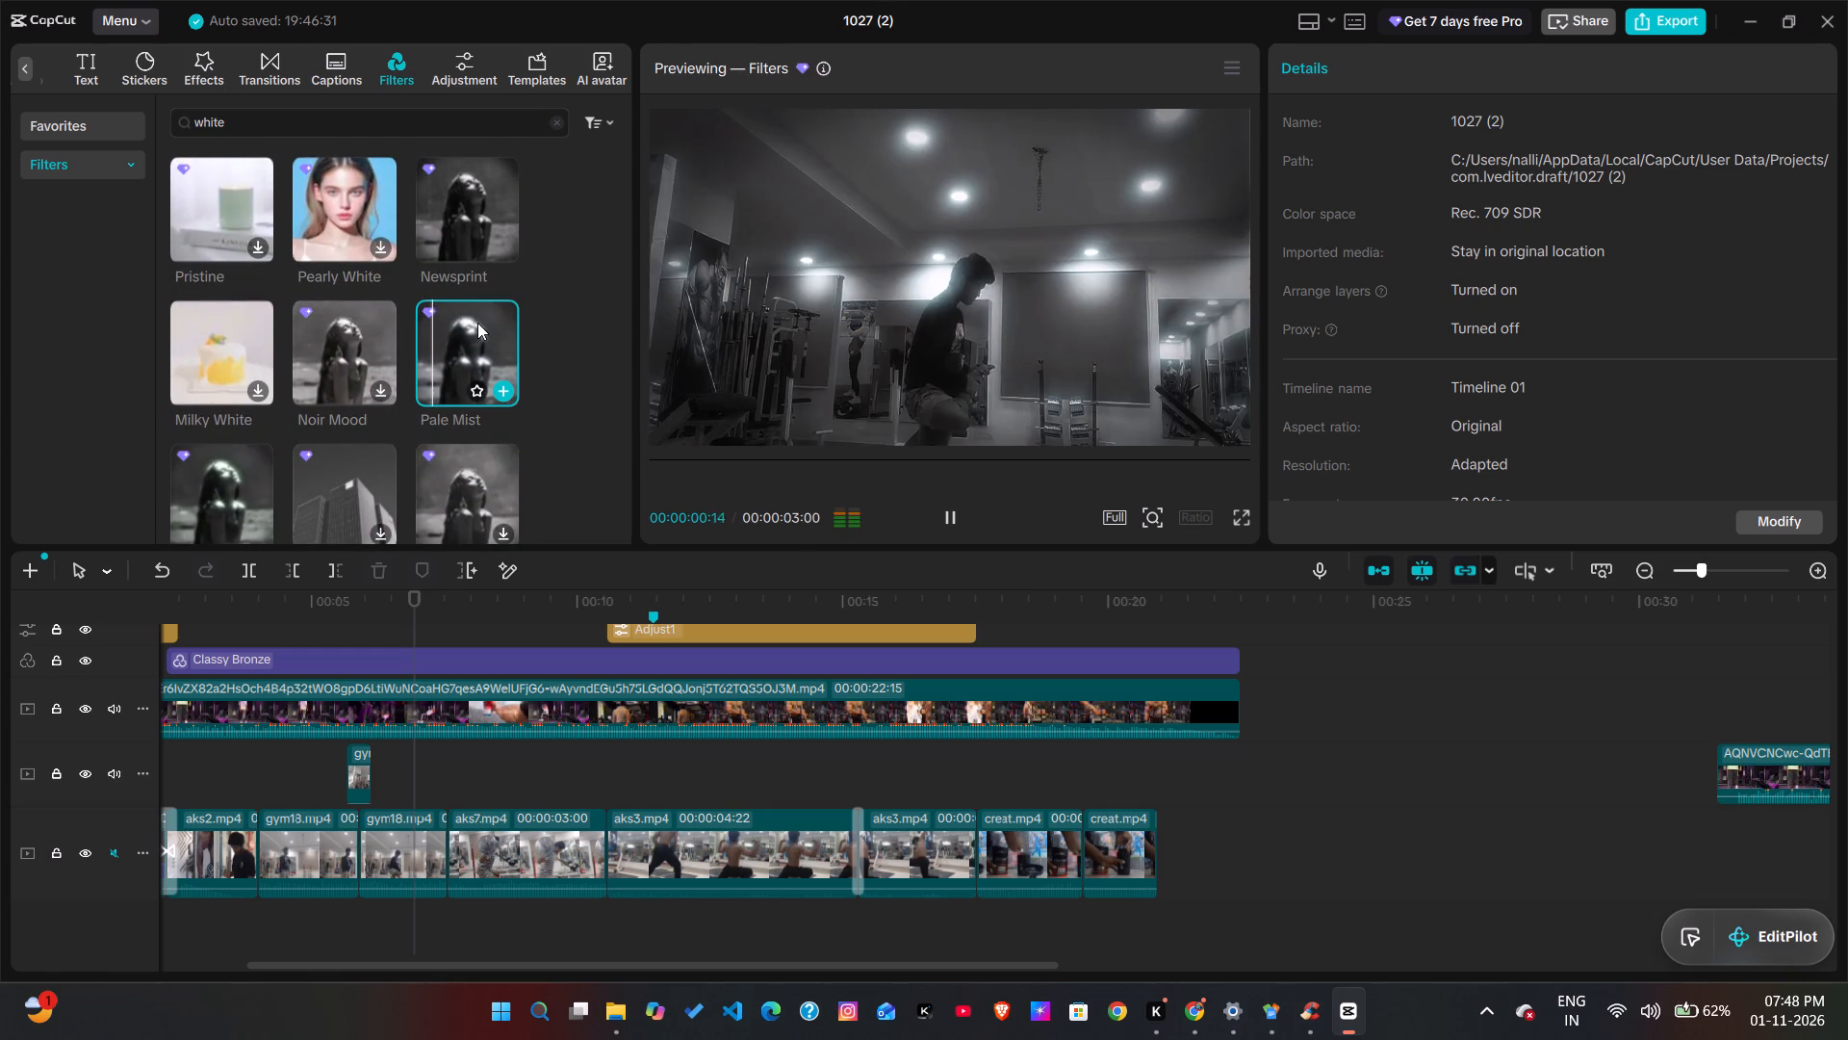
scroll(454, 389, down, 1)
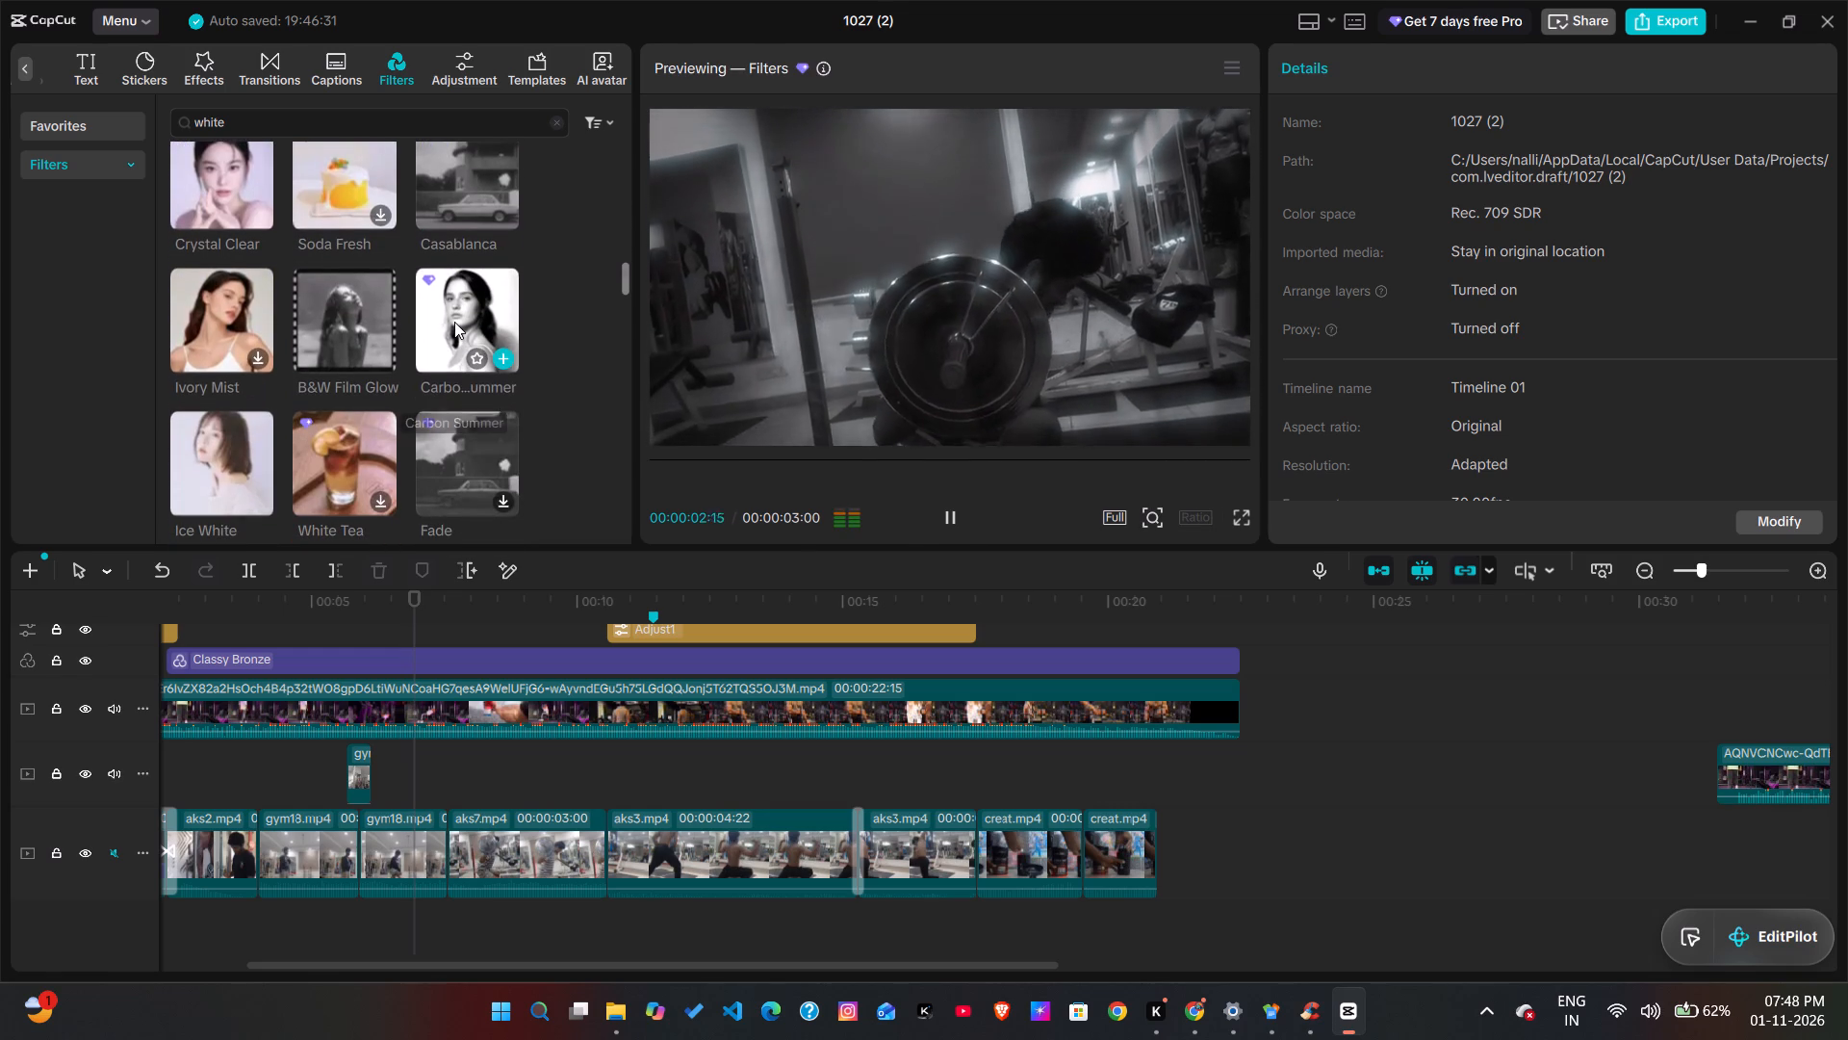
click(454, 322)
click(227, 453)
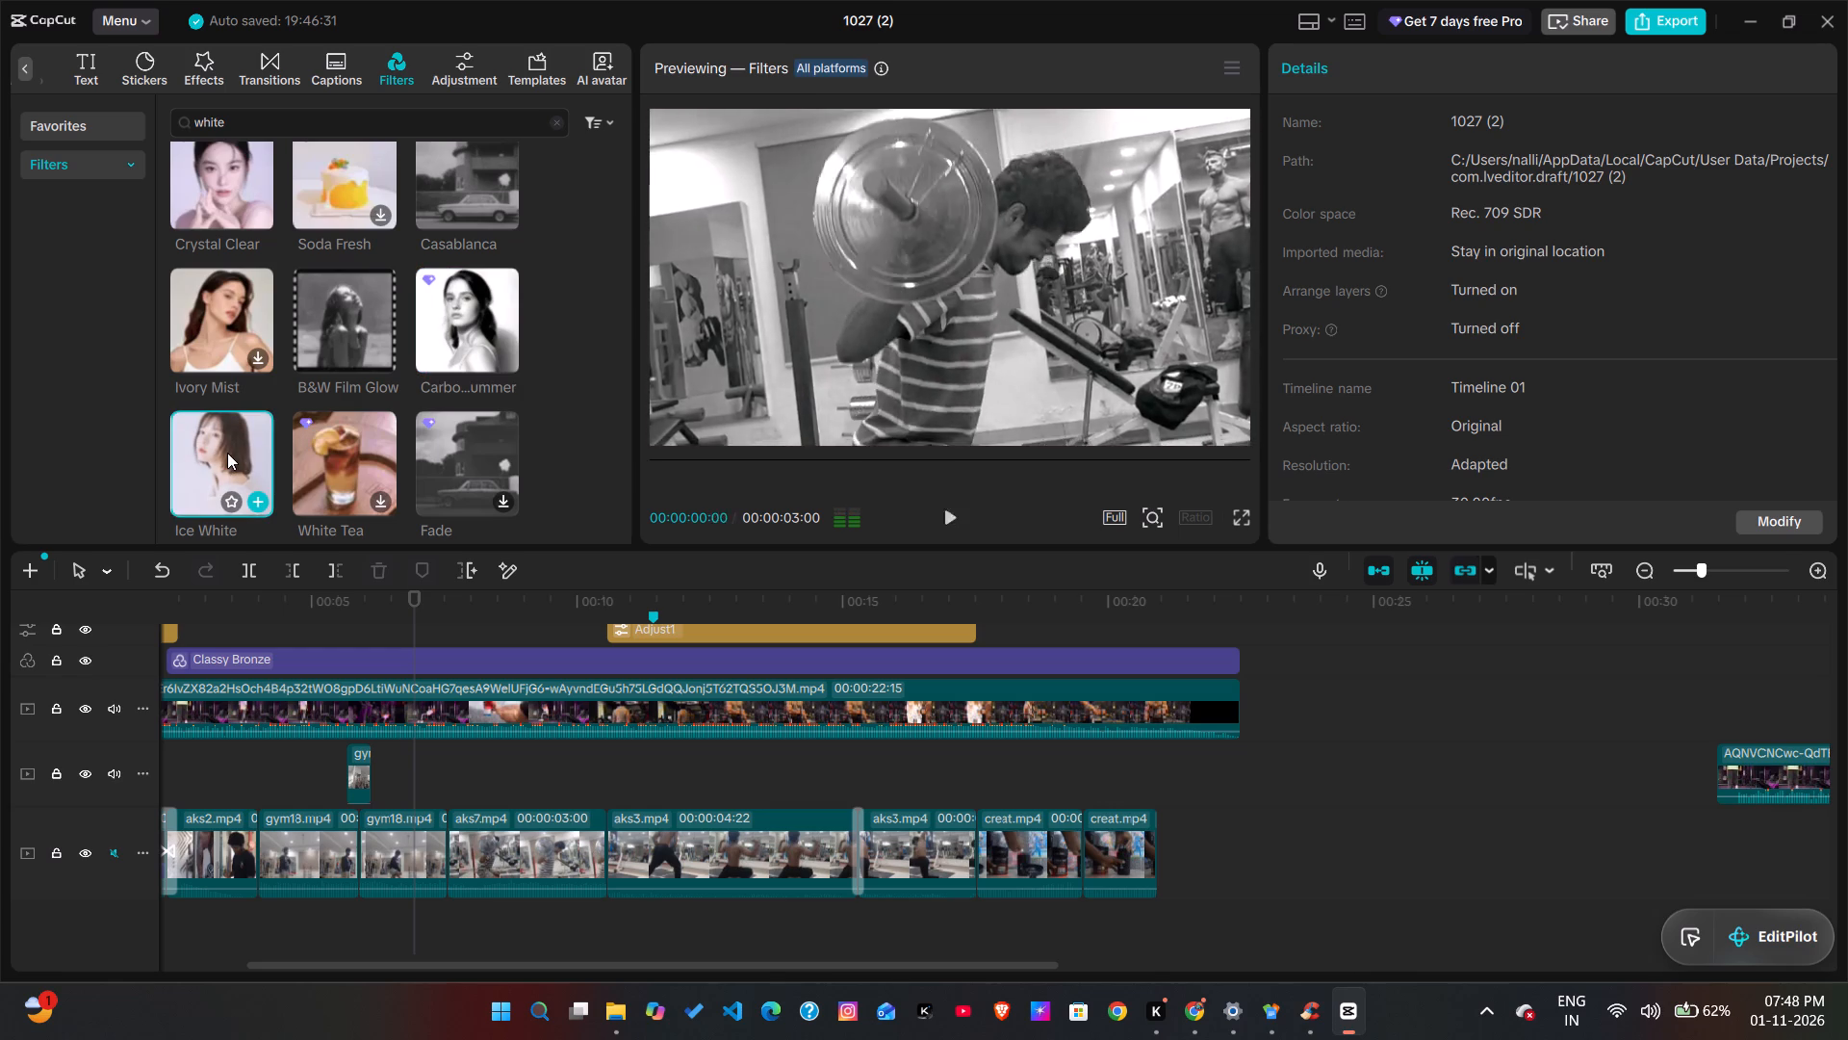
Browse further through the remaining filters found for "white" for a suitable look.
scroll(227, 453, down, 1)
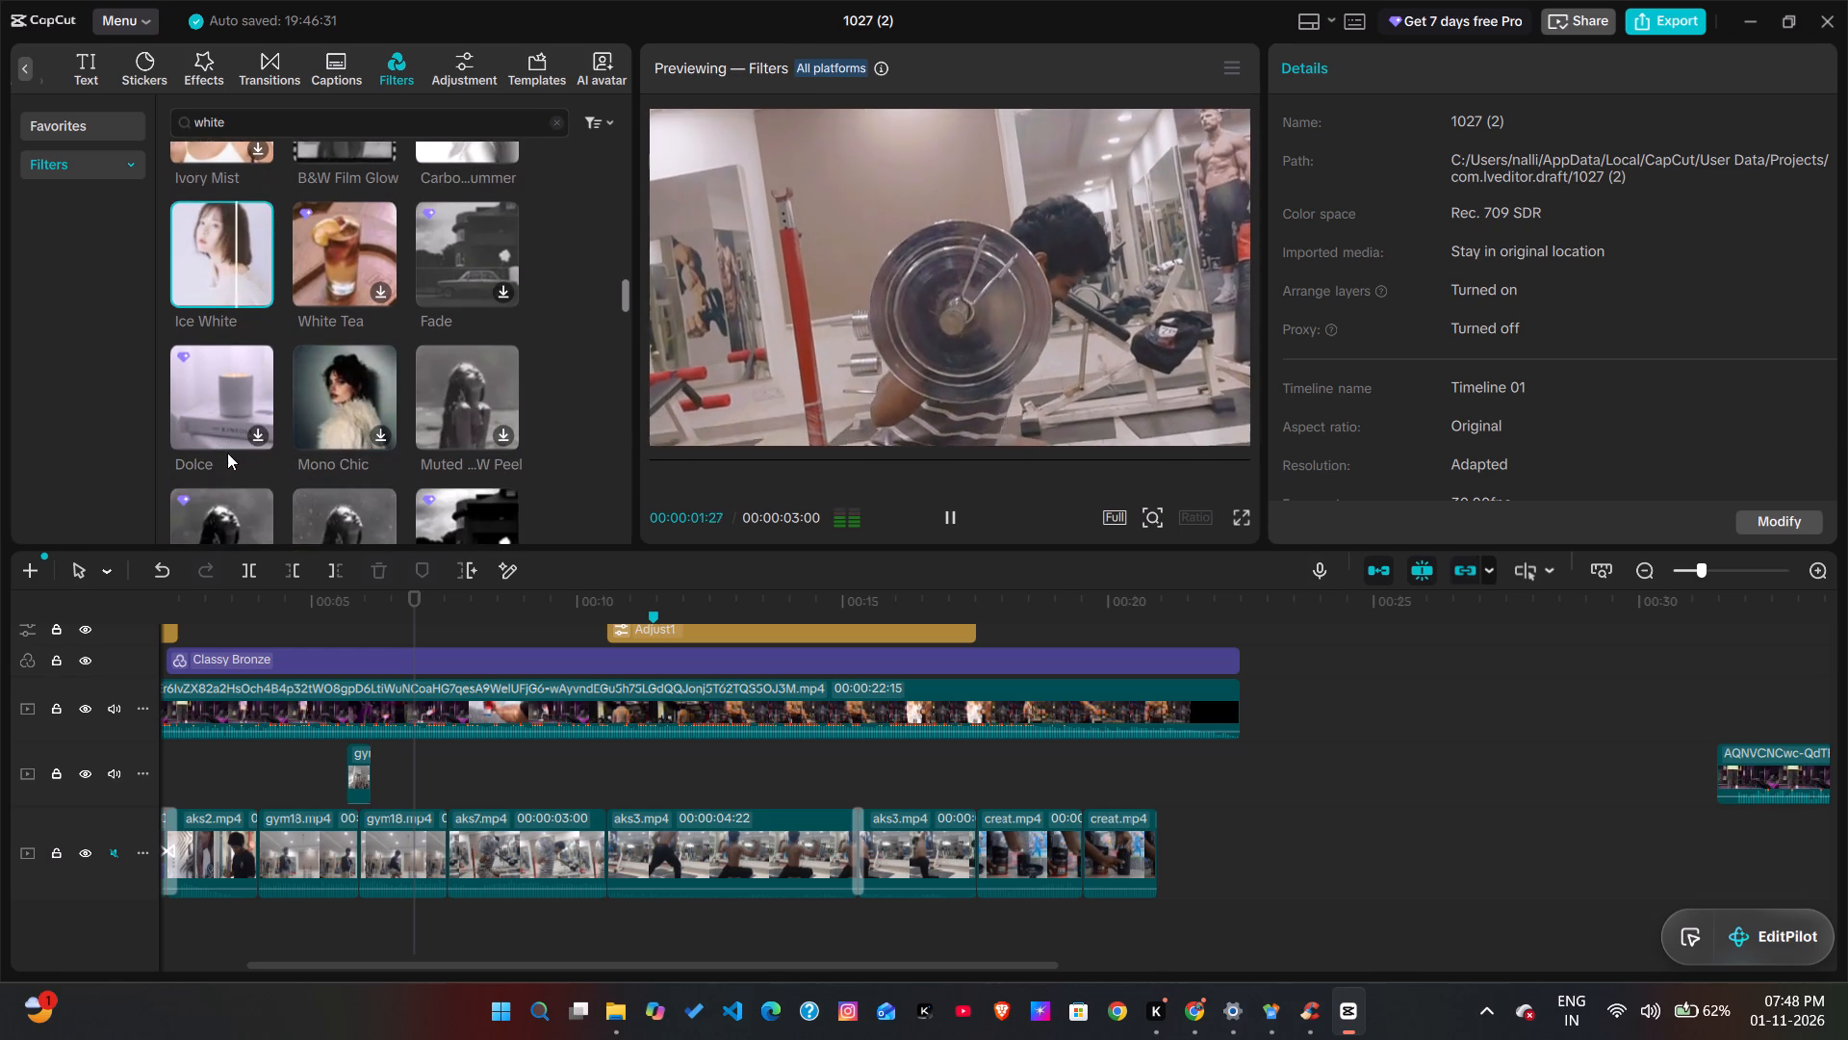
scroll(227, 453, down, 2)
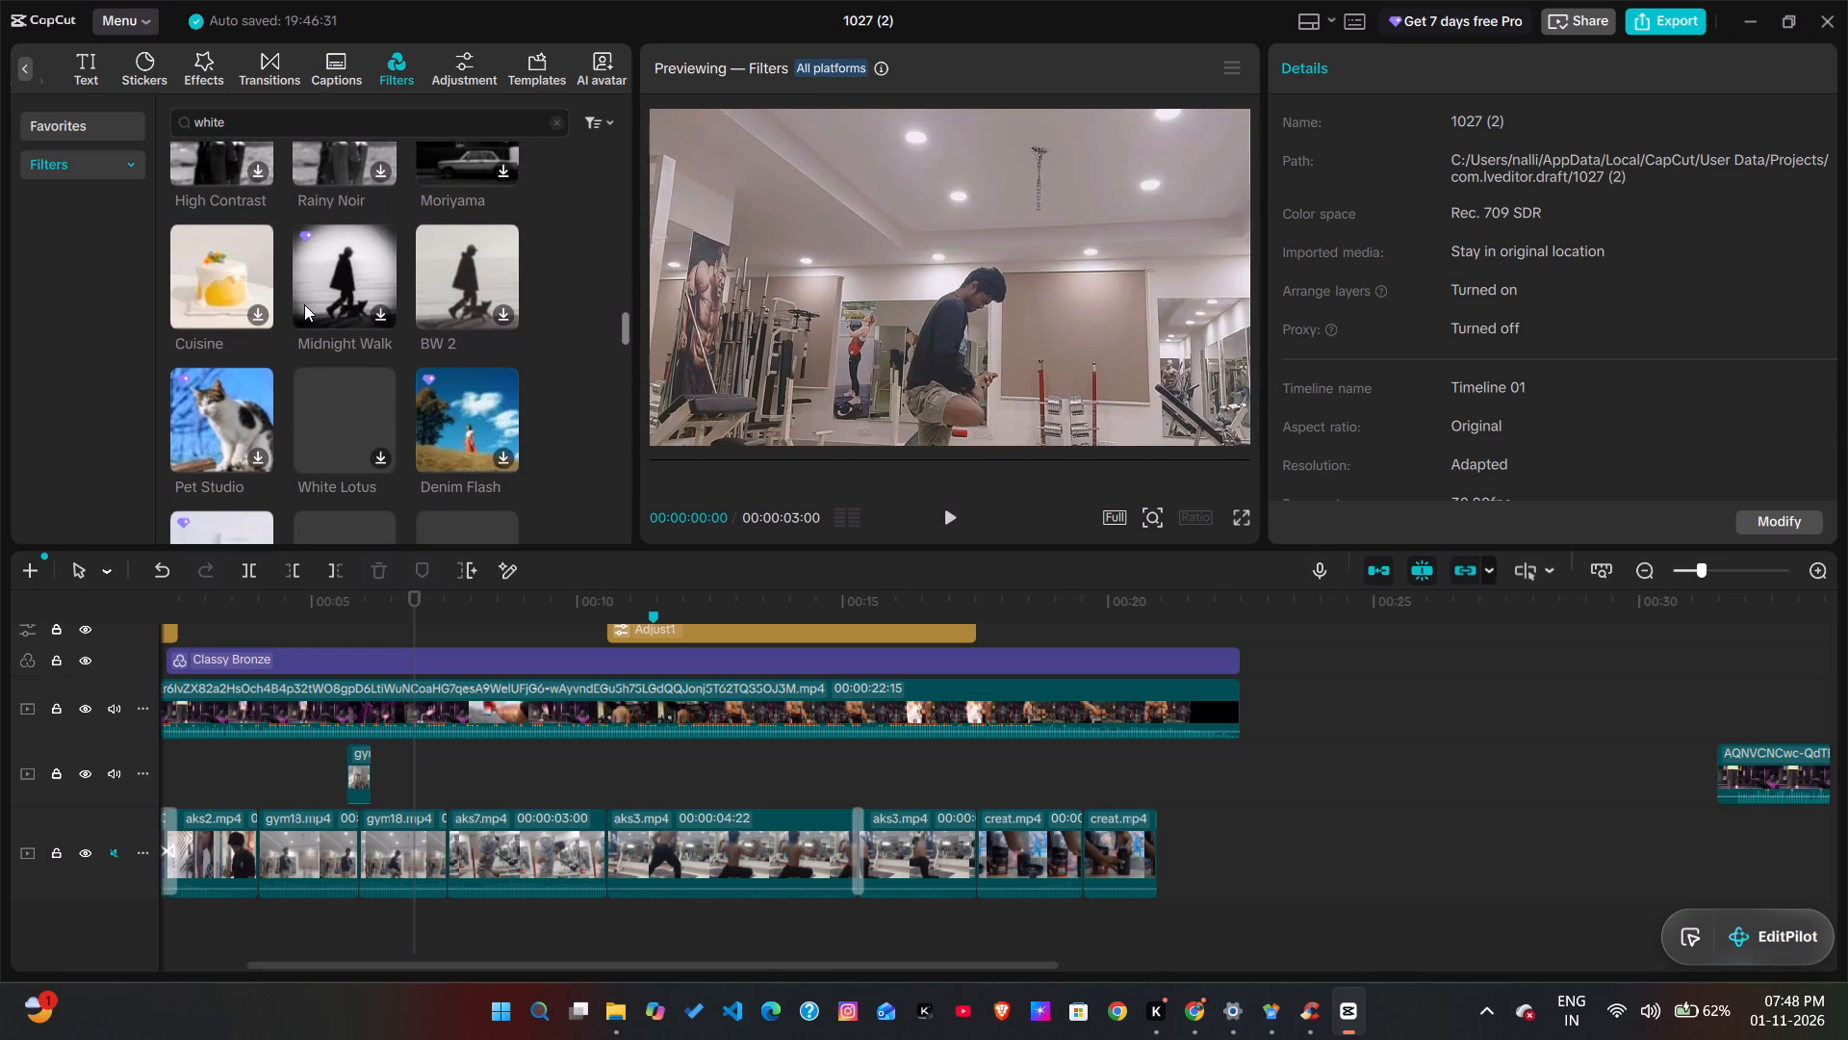
scroll(339, 323, down, 2)
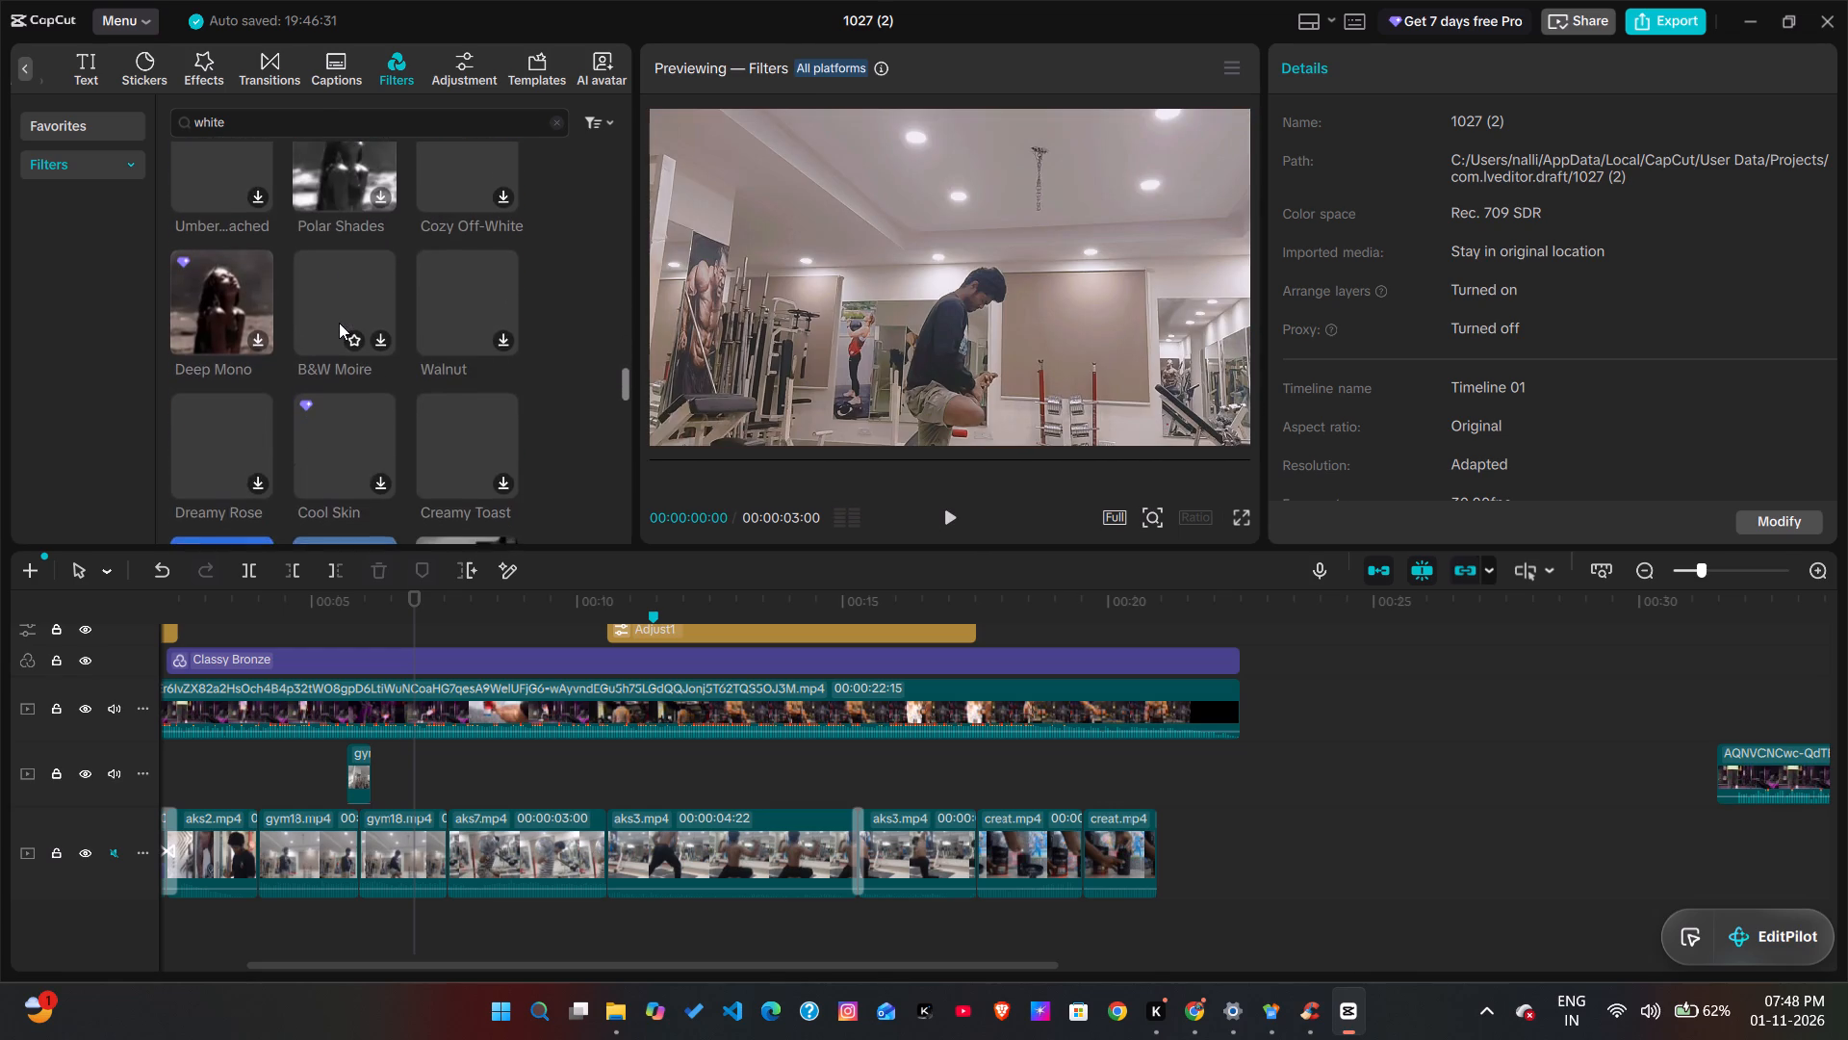
scroll(339, 323, down, 1)
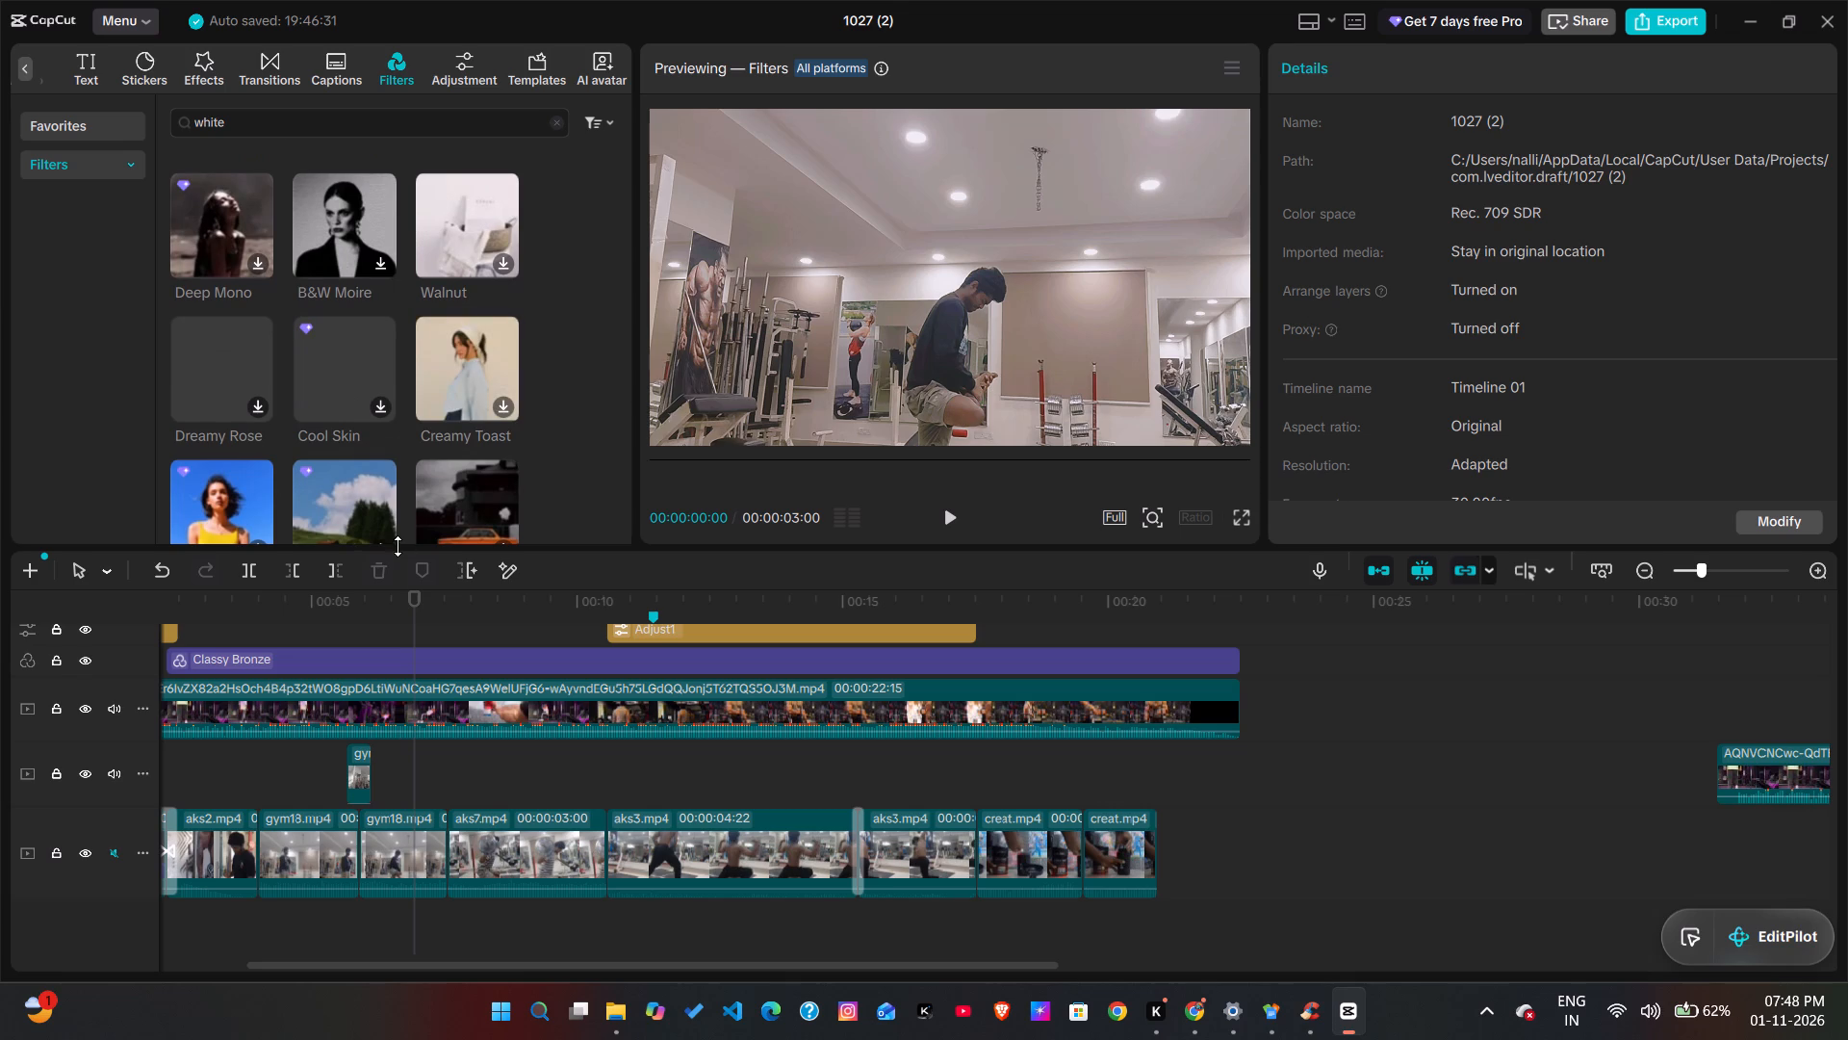
click(408, 769)
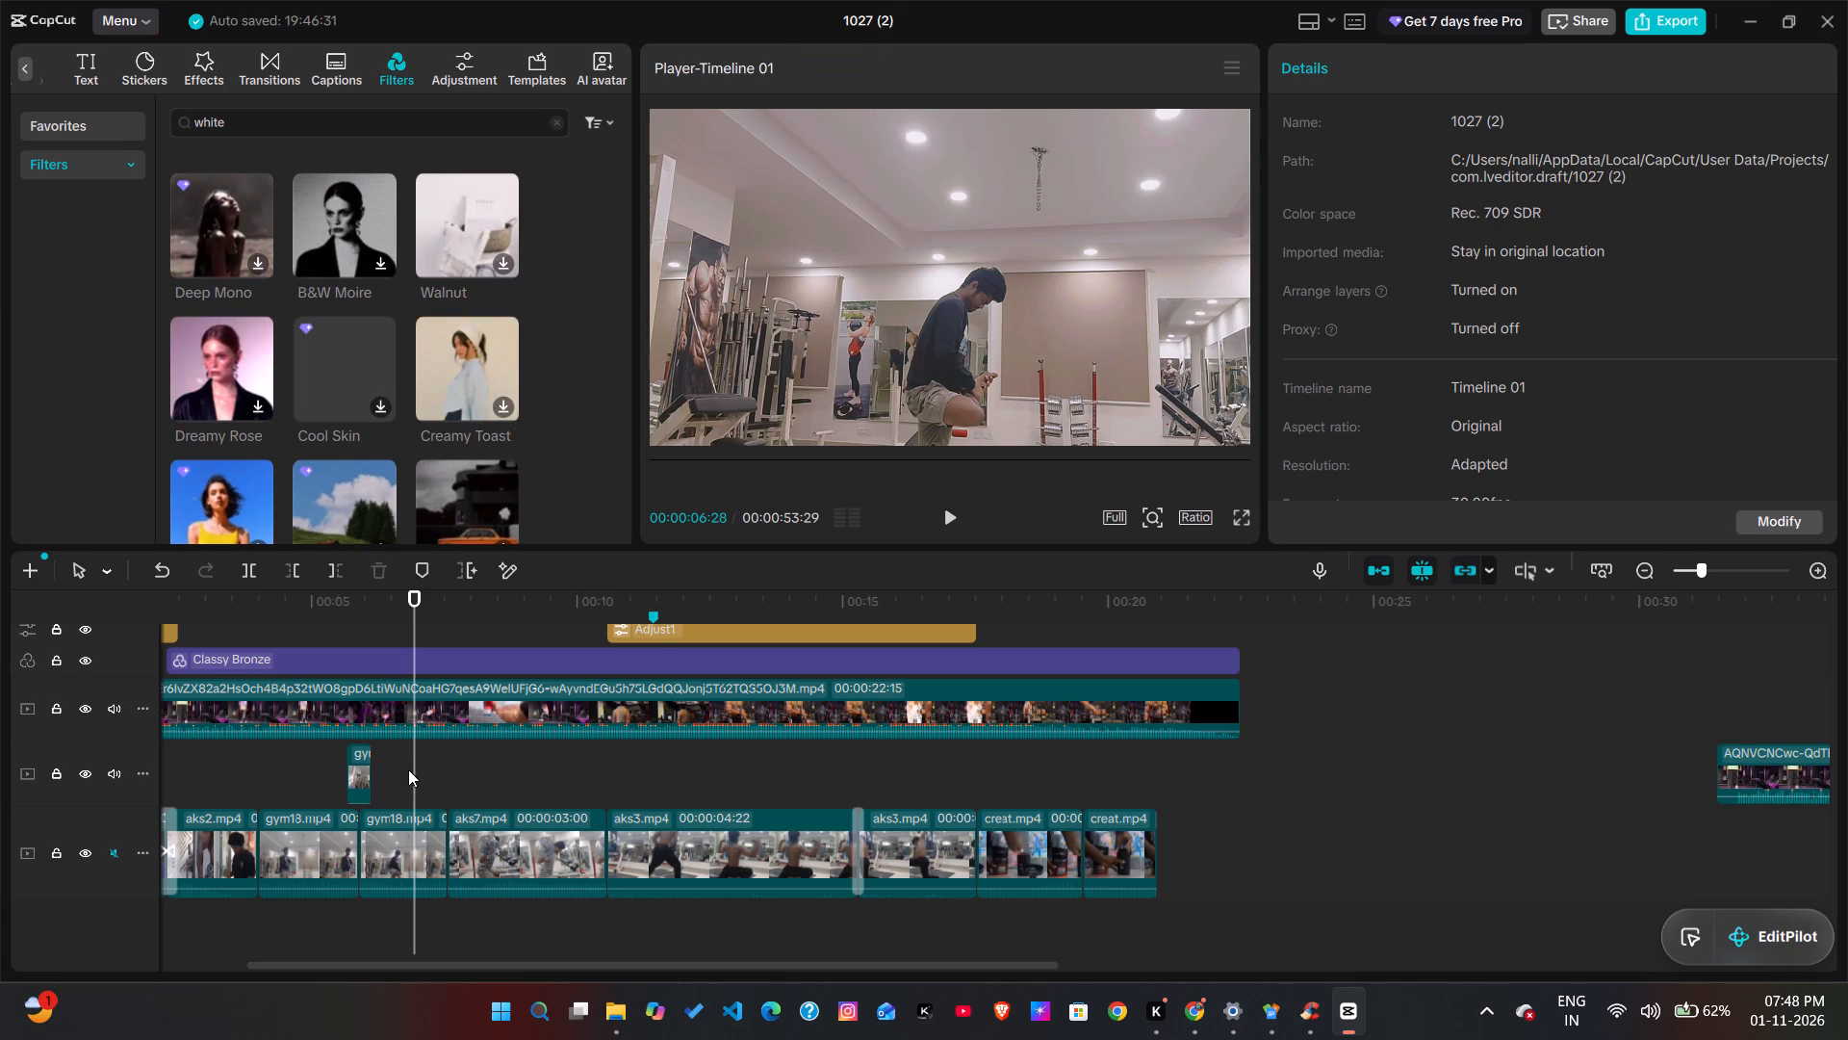
Apply the Brighten In entrance animation to the short gym18.mp4 cutout clip and play it back.
drag(408, 769, 359, 760)
click(359, 760)
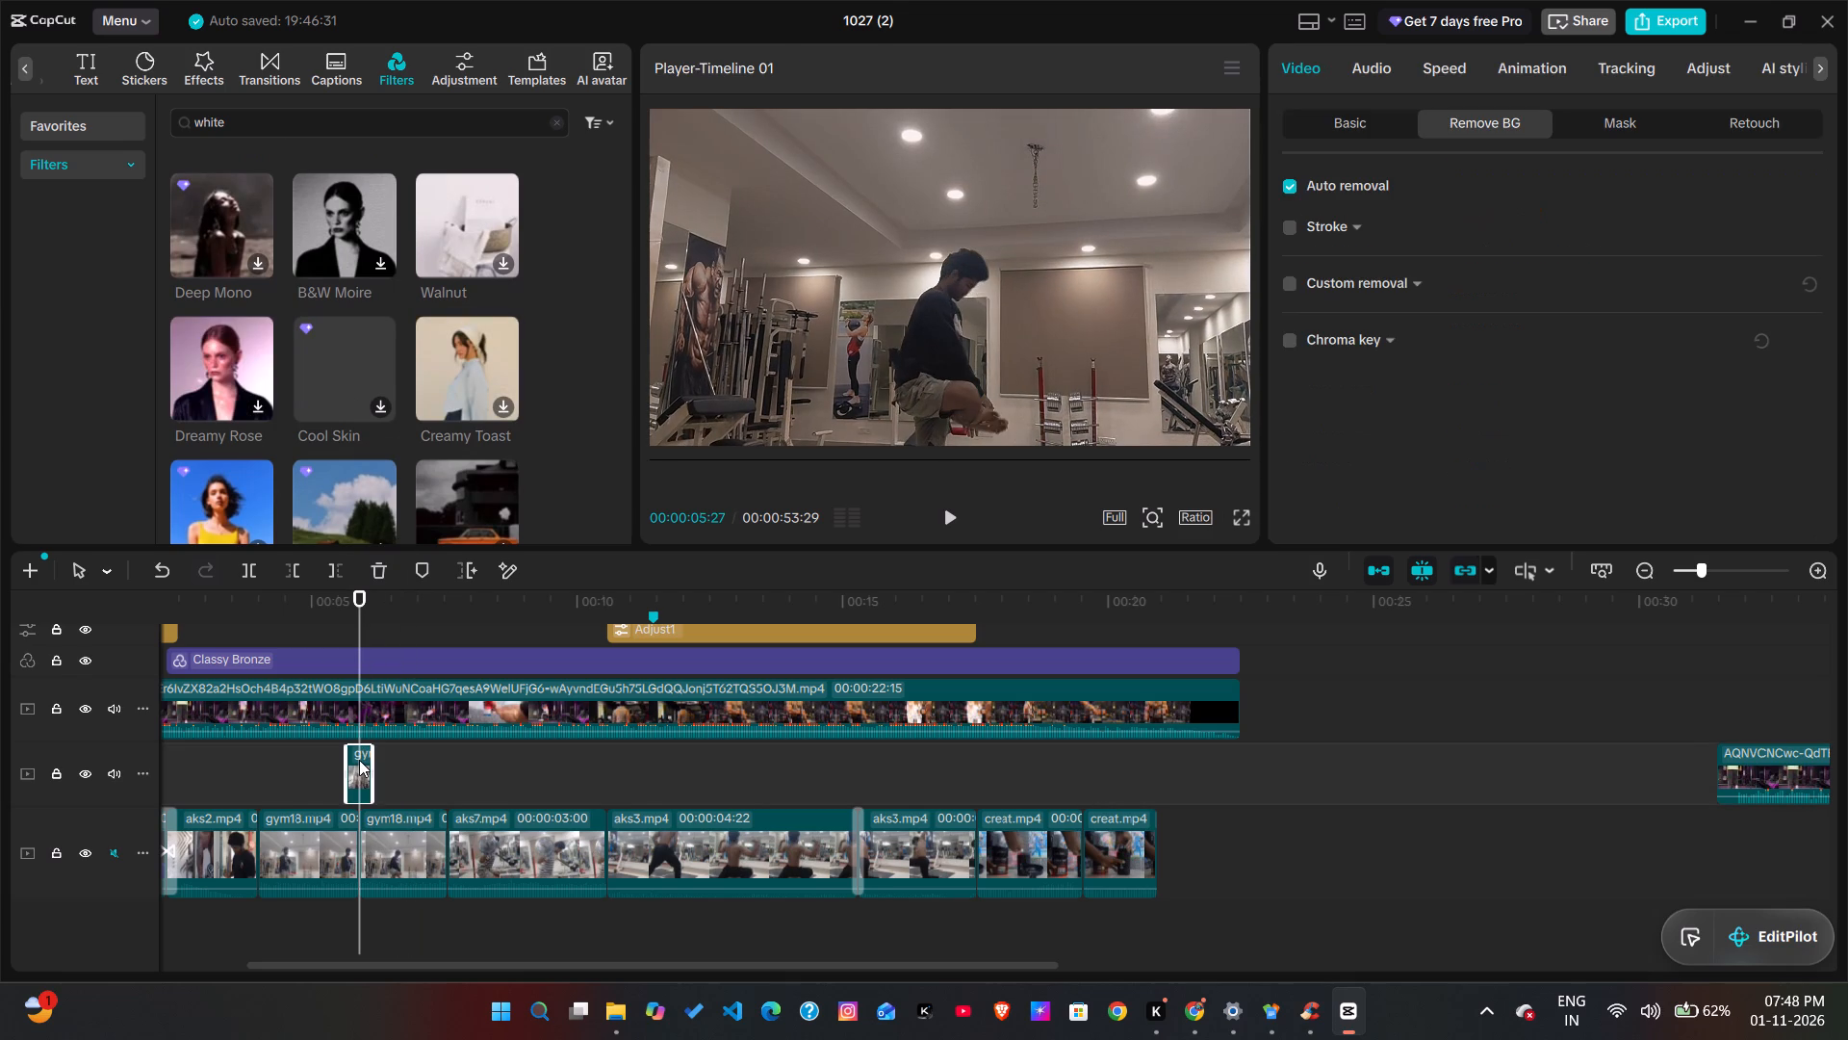
click(1607, 69)
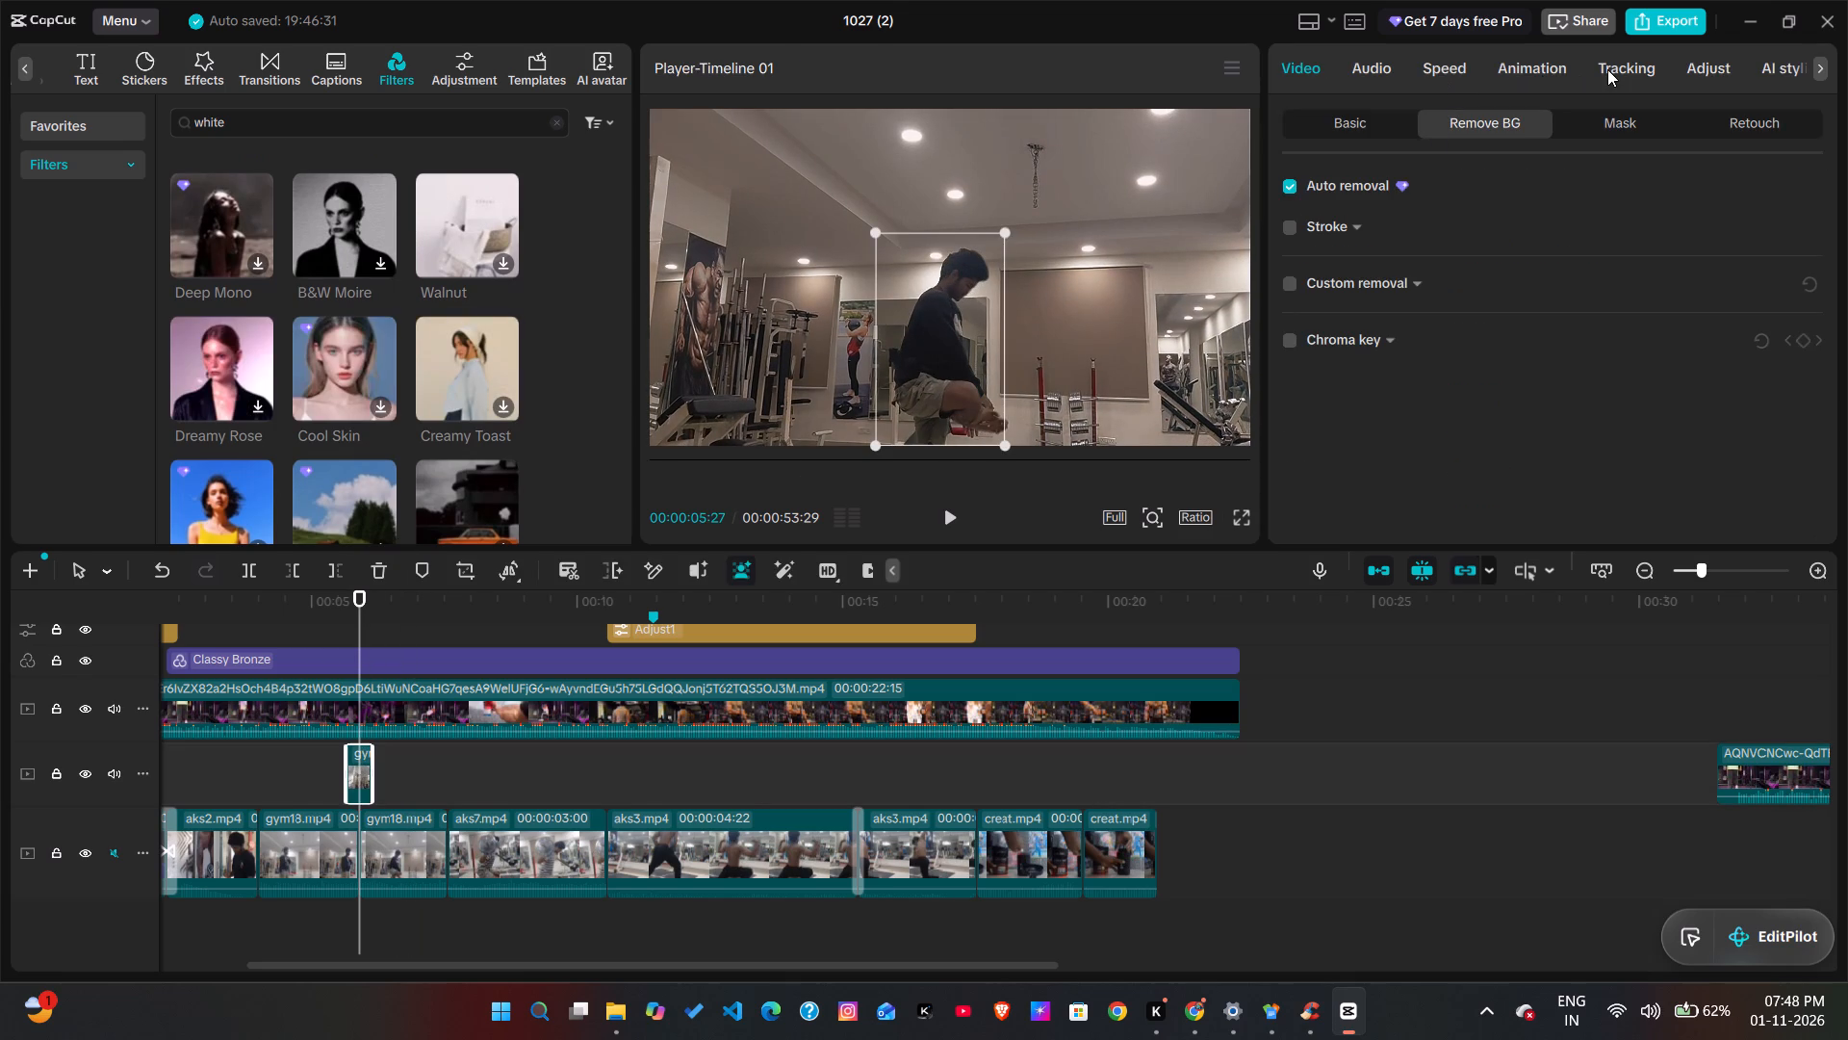
click(1572, 66)
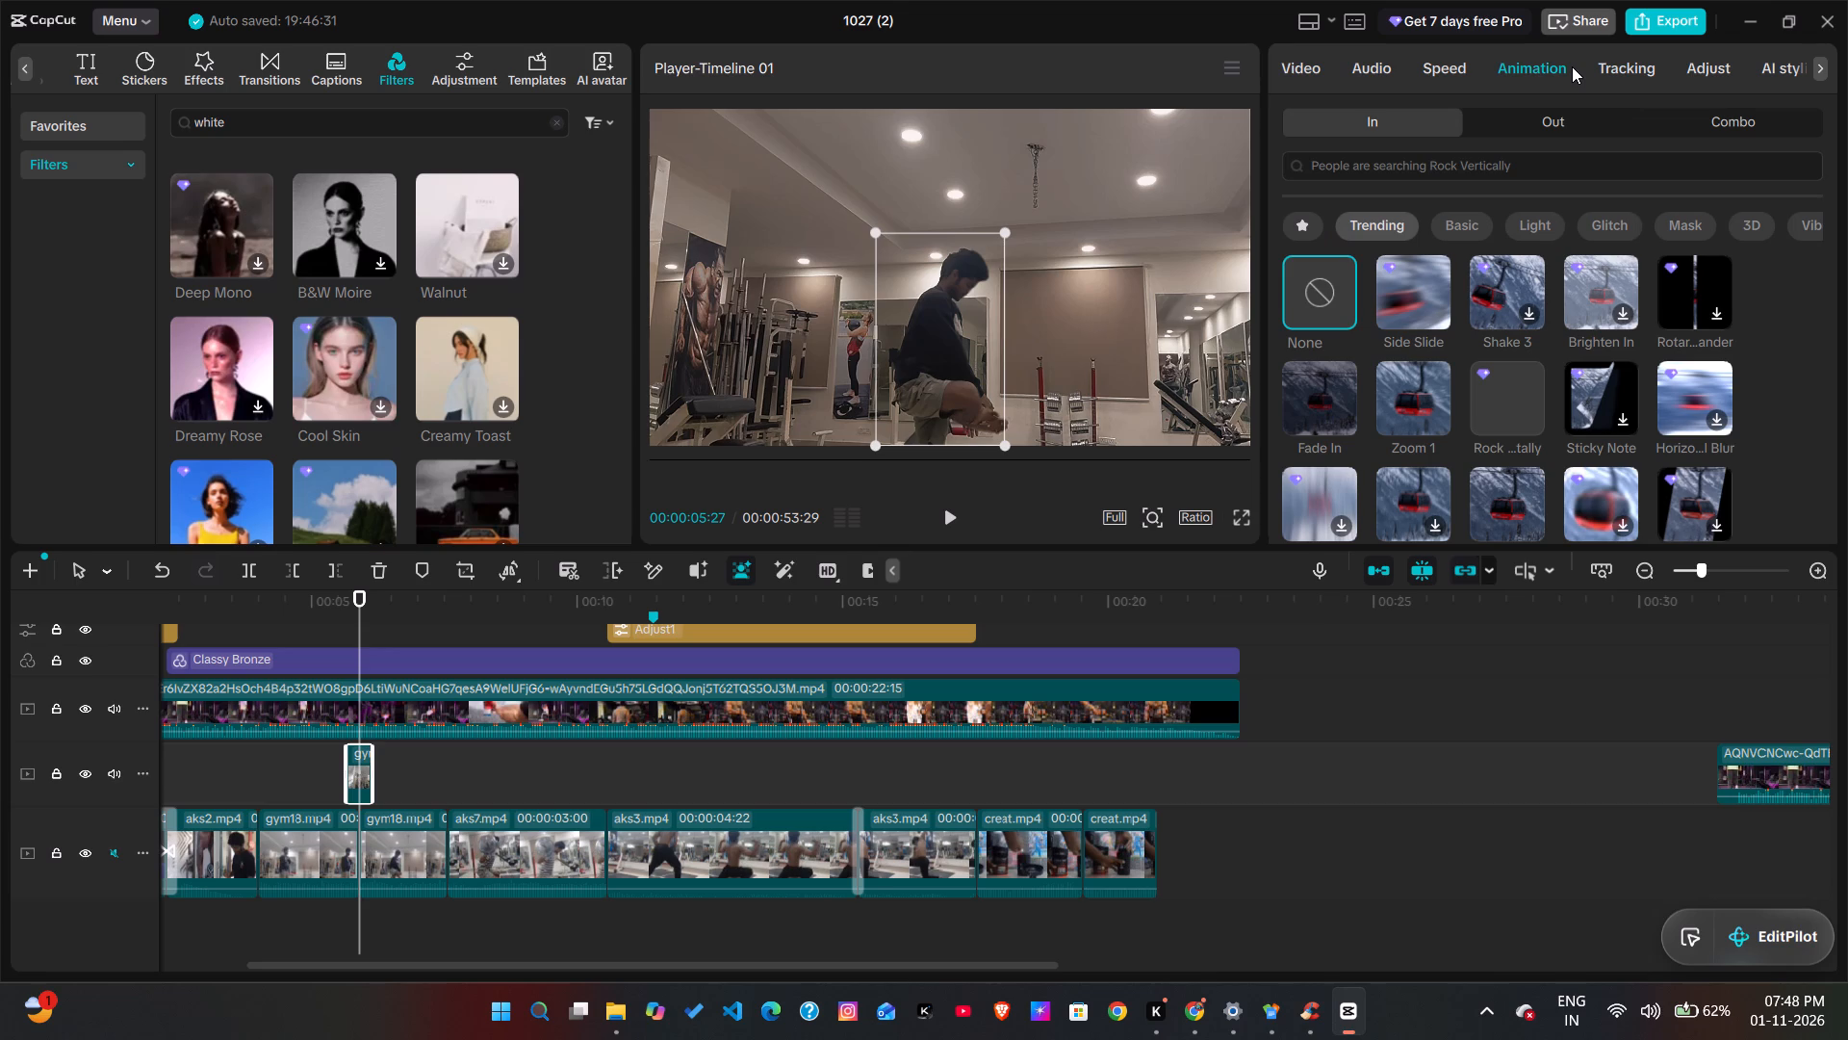
click(1586, 284)
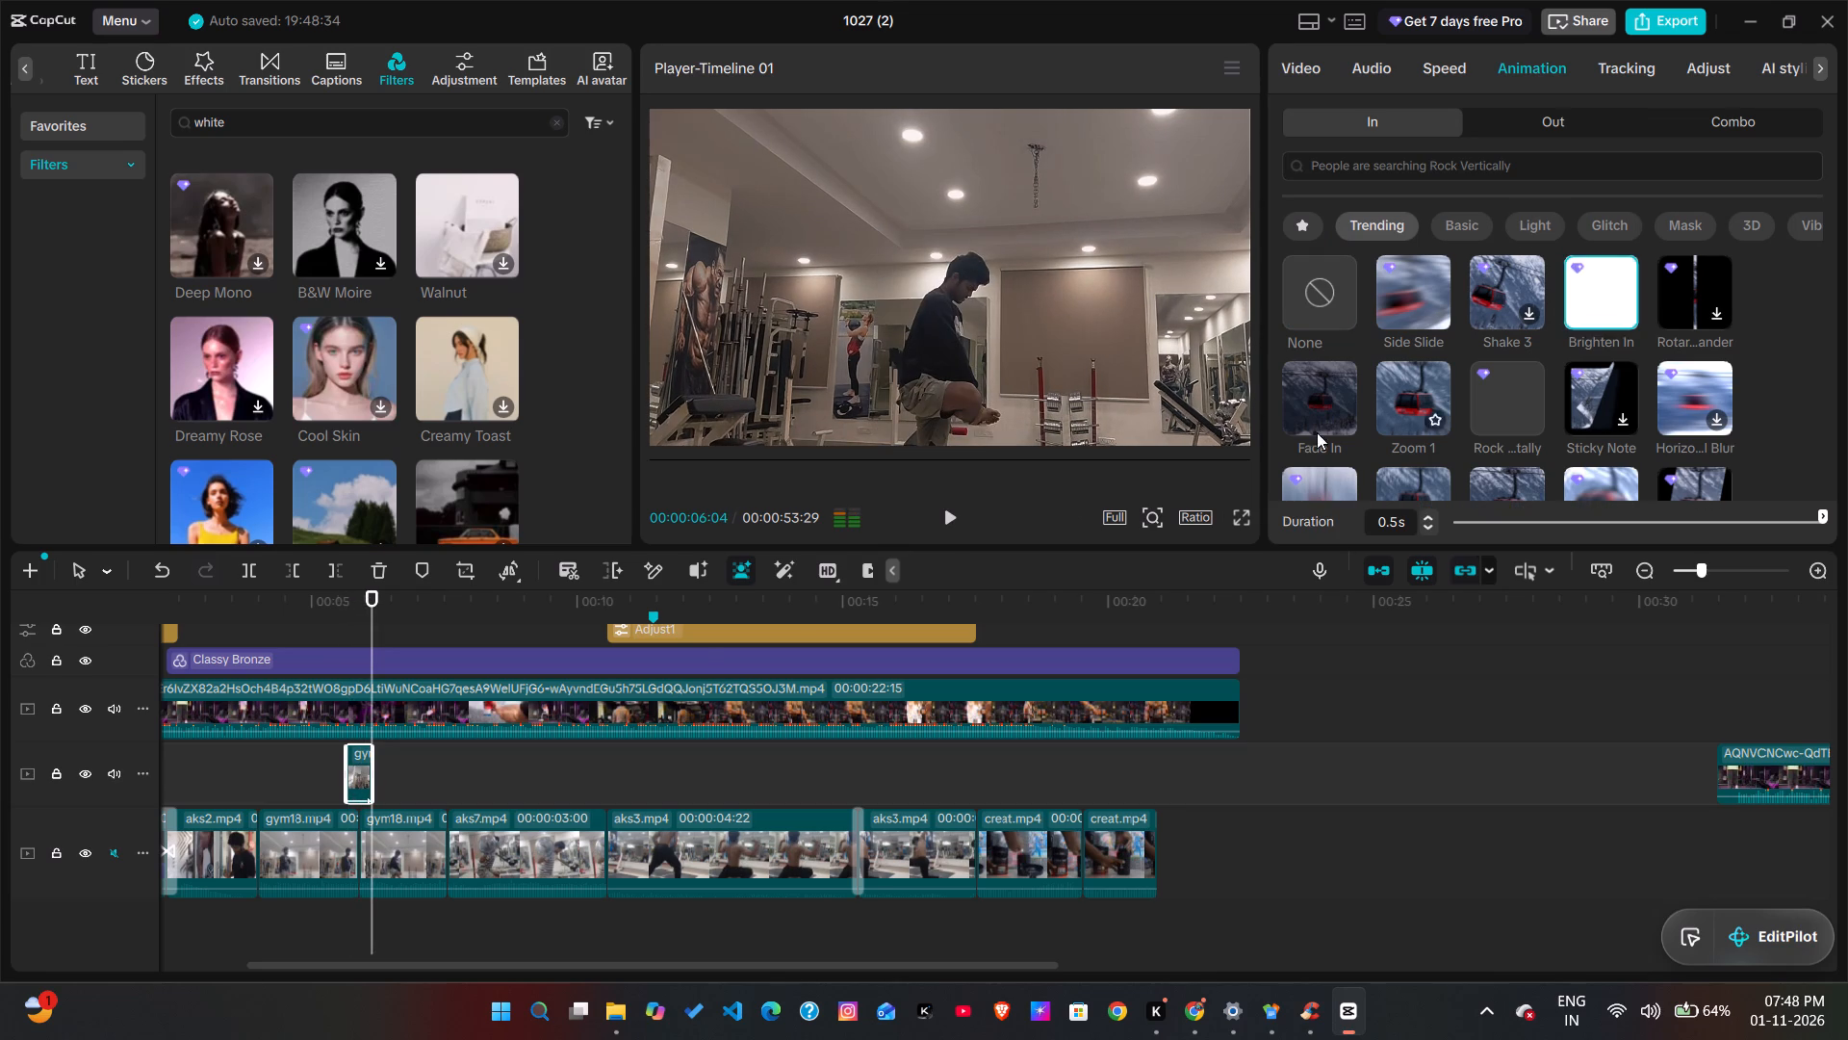
drag(364, 637, 353, 635)
click(353, 635)
key(space)
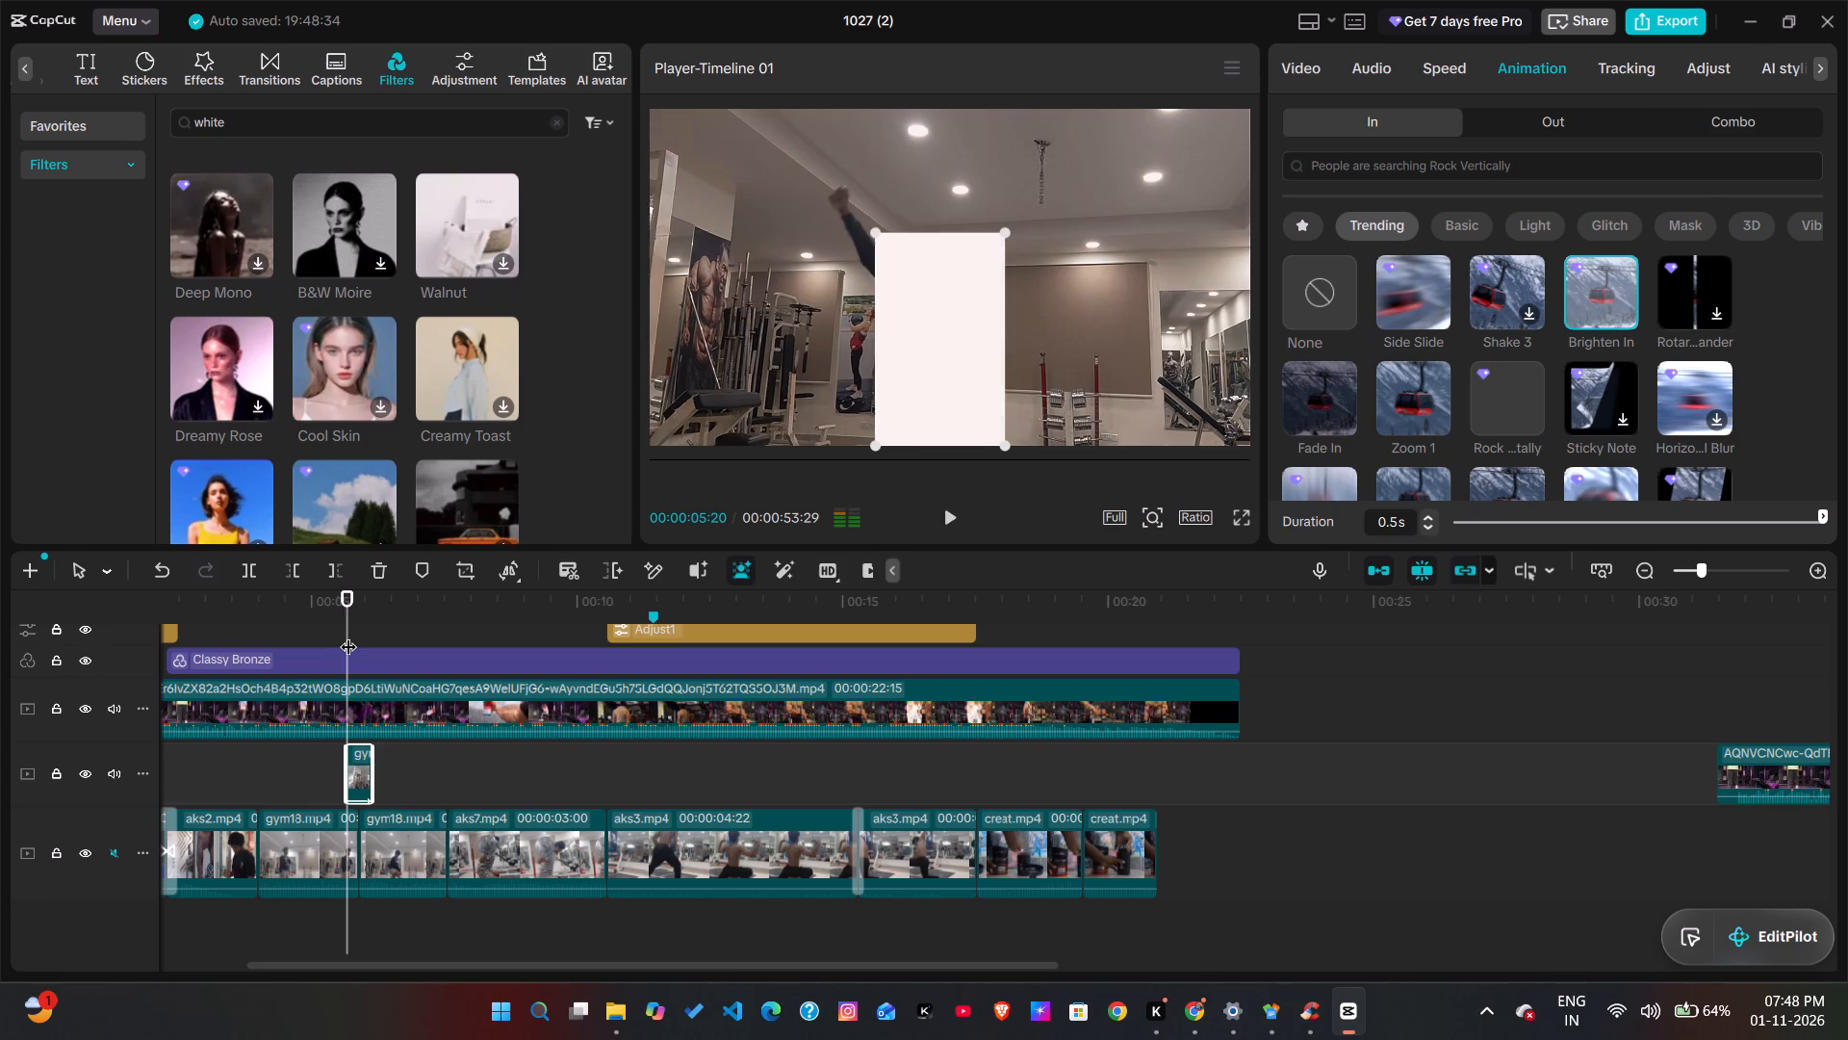
key(space)
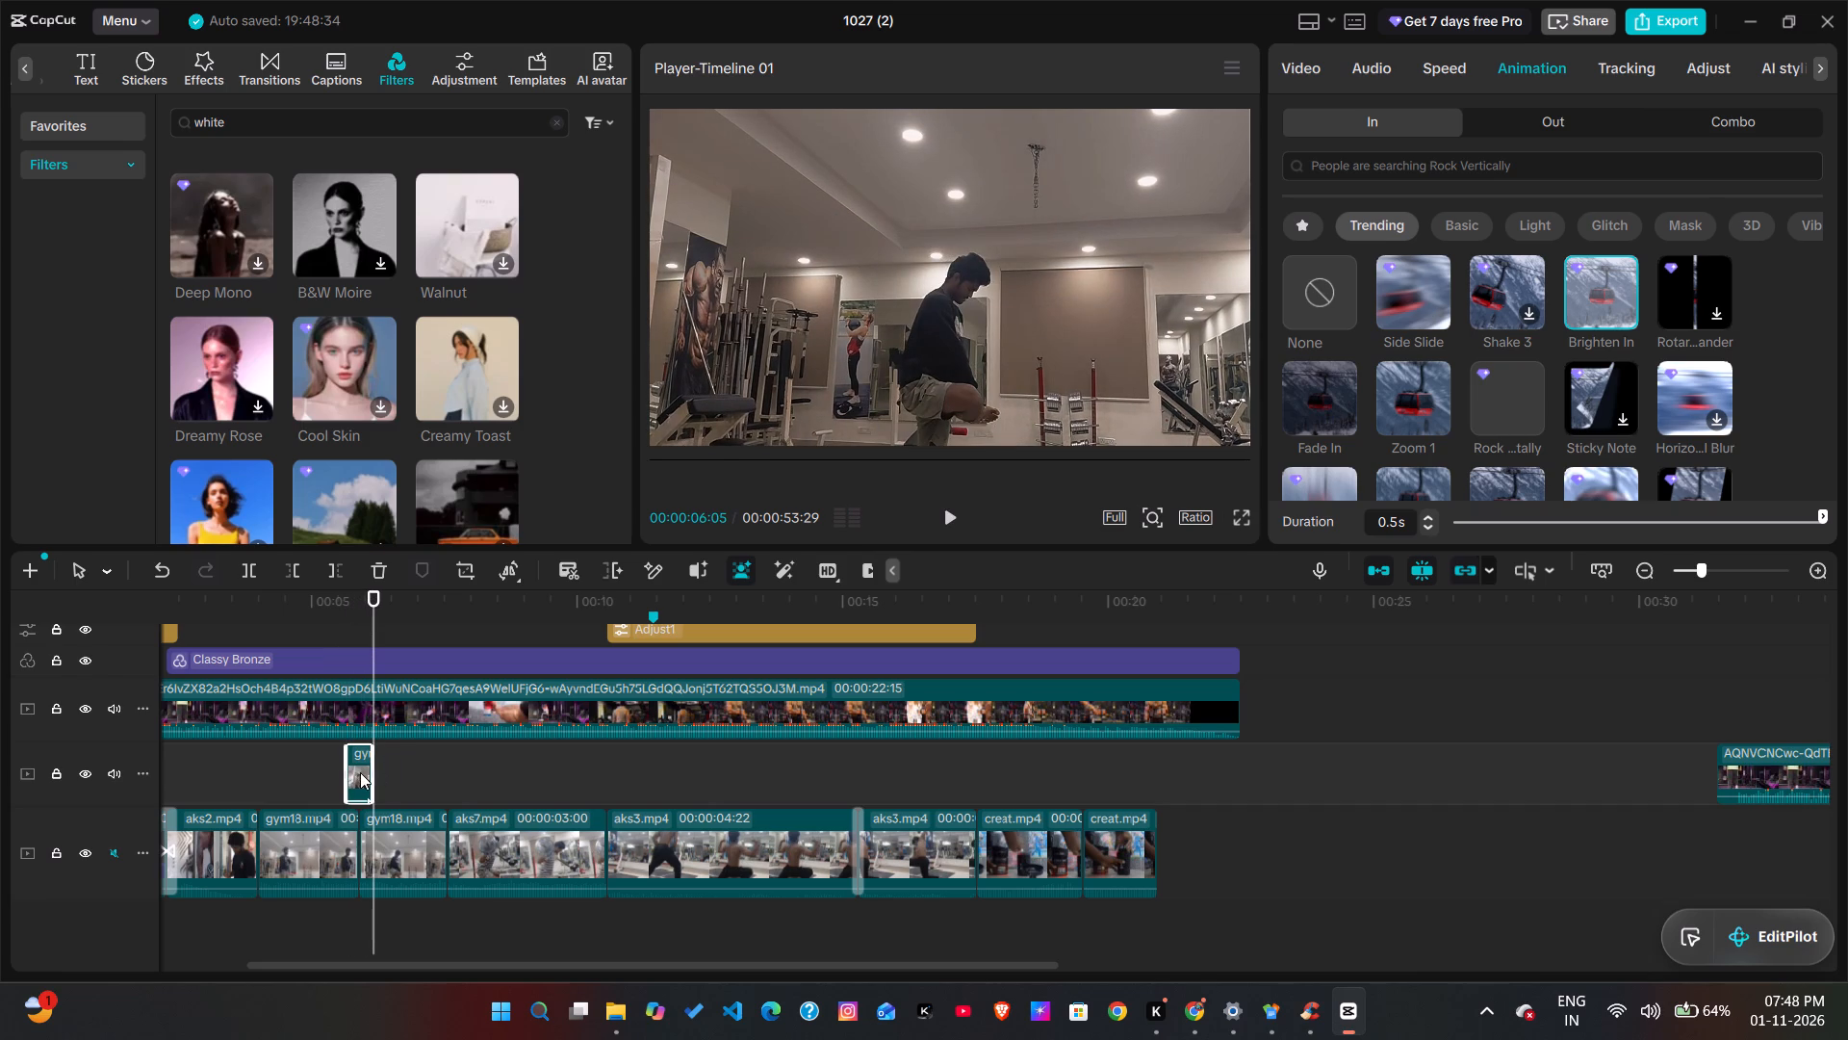
Extend the gym18.mp4 cutout clip slightly at both its start and end, and check the playback.
click(361, 767)
click(370, 767)
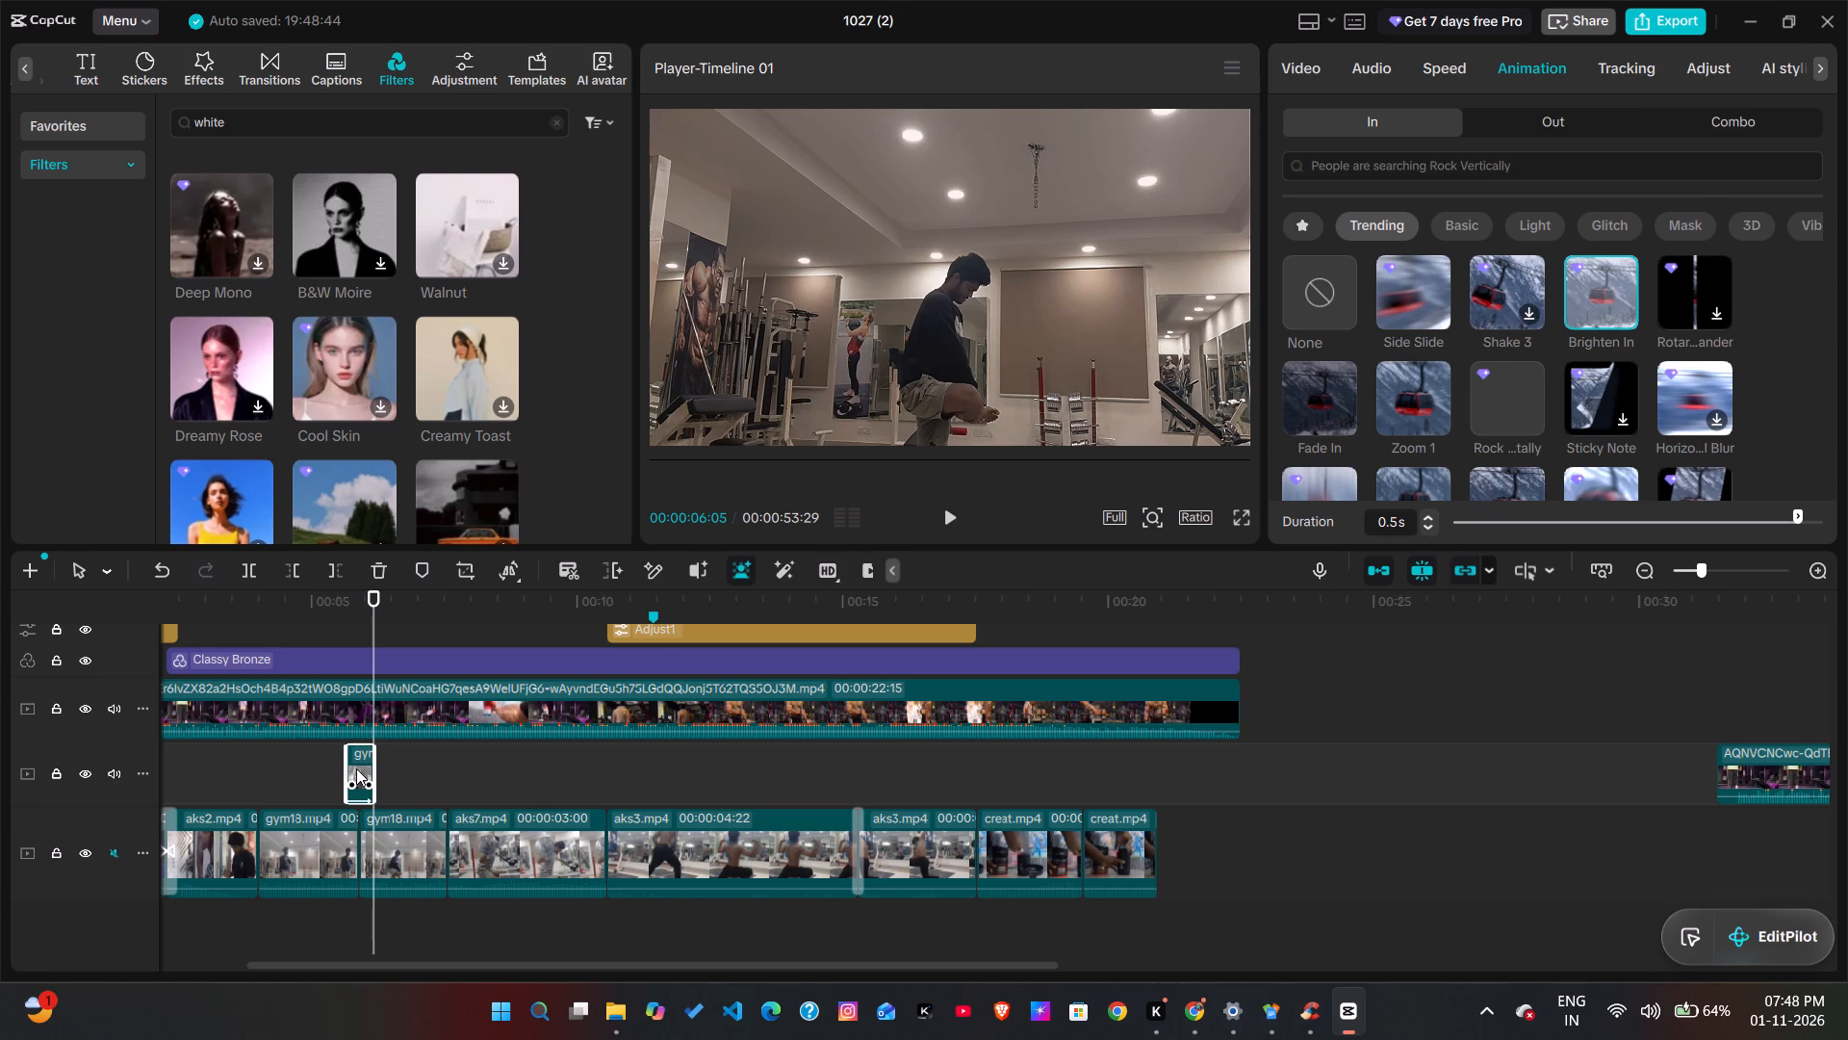
click(344, 761)
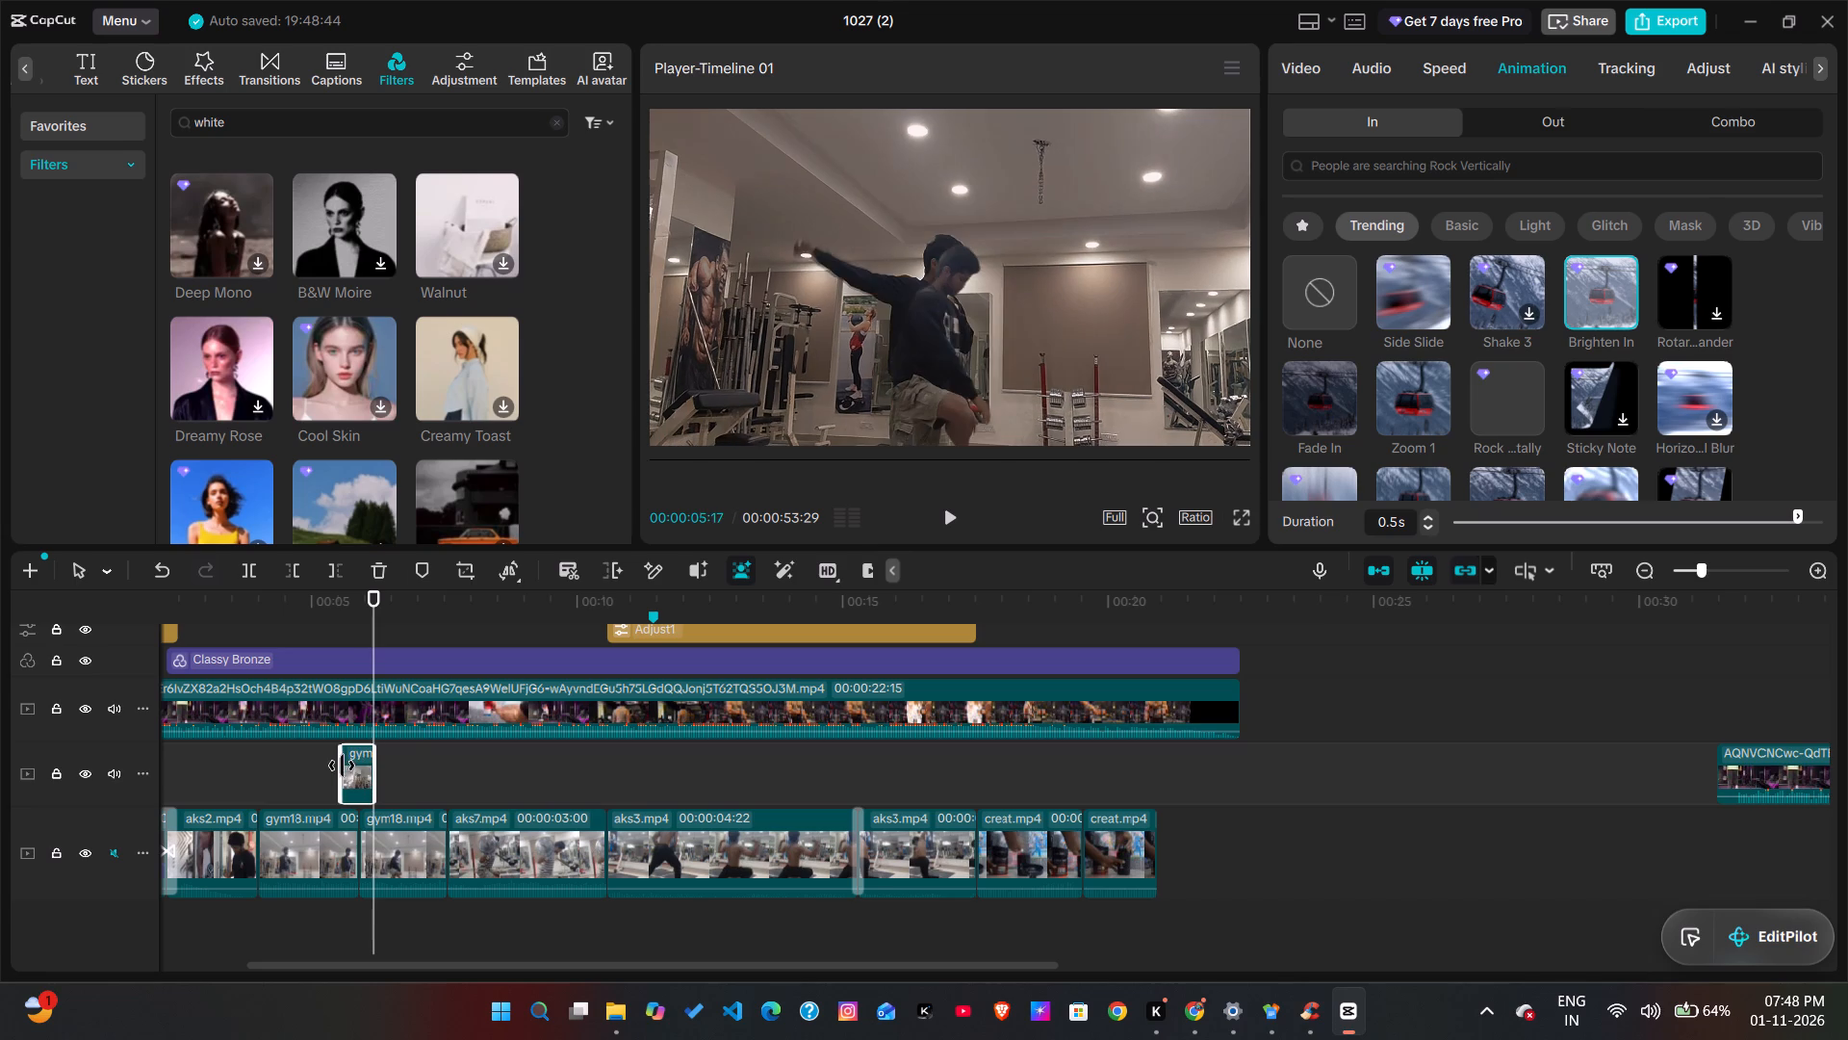
key(space)
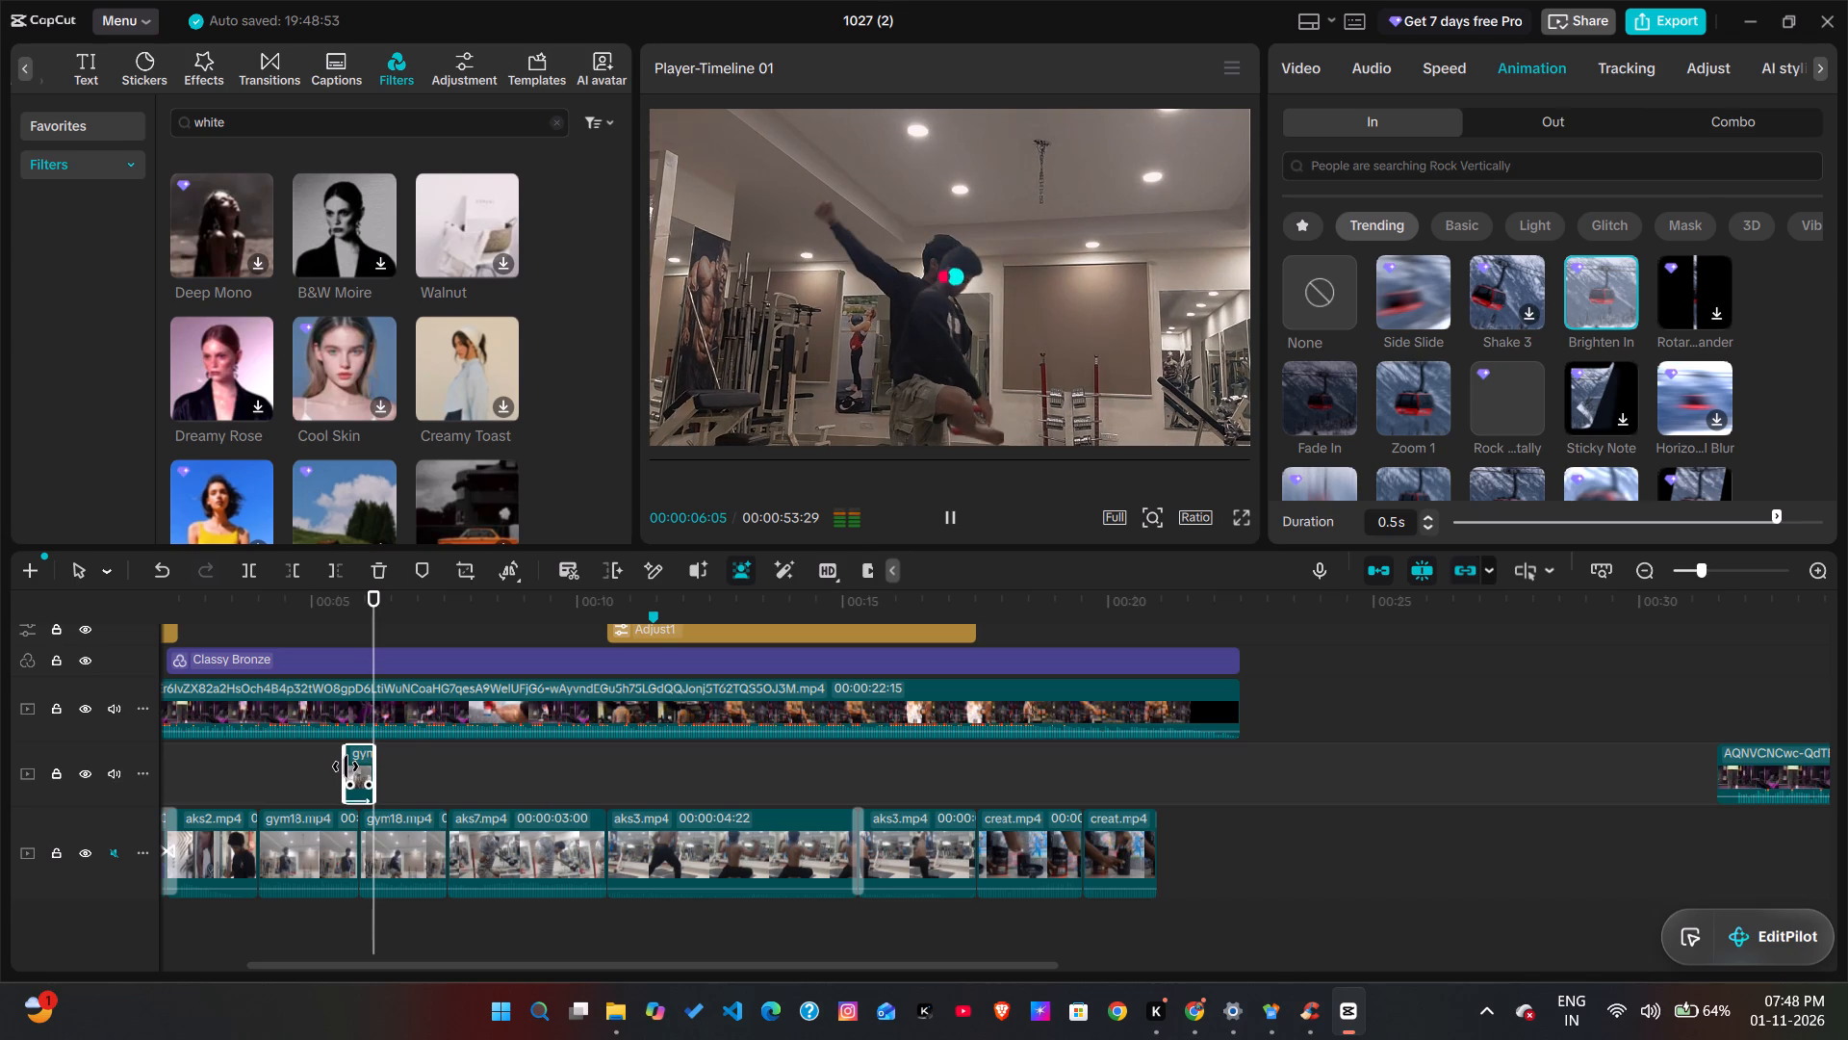
key(space)
Play the timeline from about 00:00:04:22 through the cutout clip to review its flash and timing.
click(298, 757)
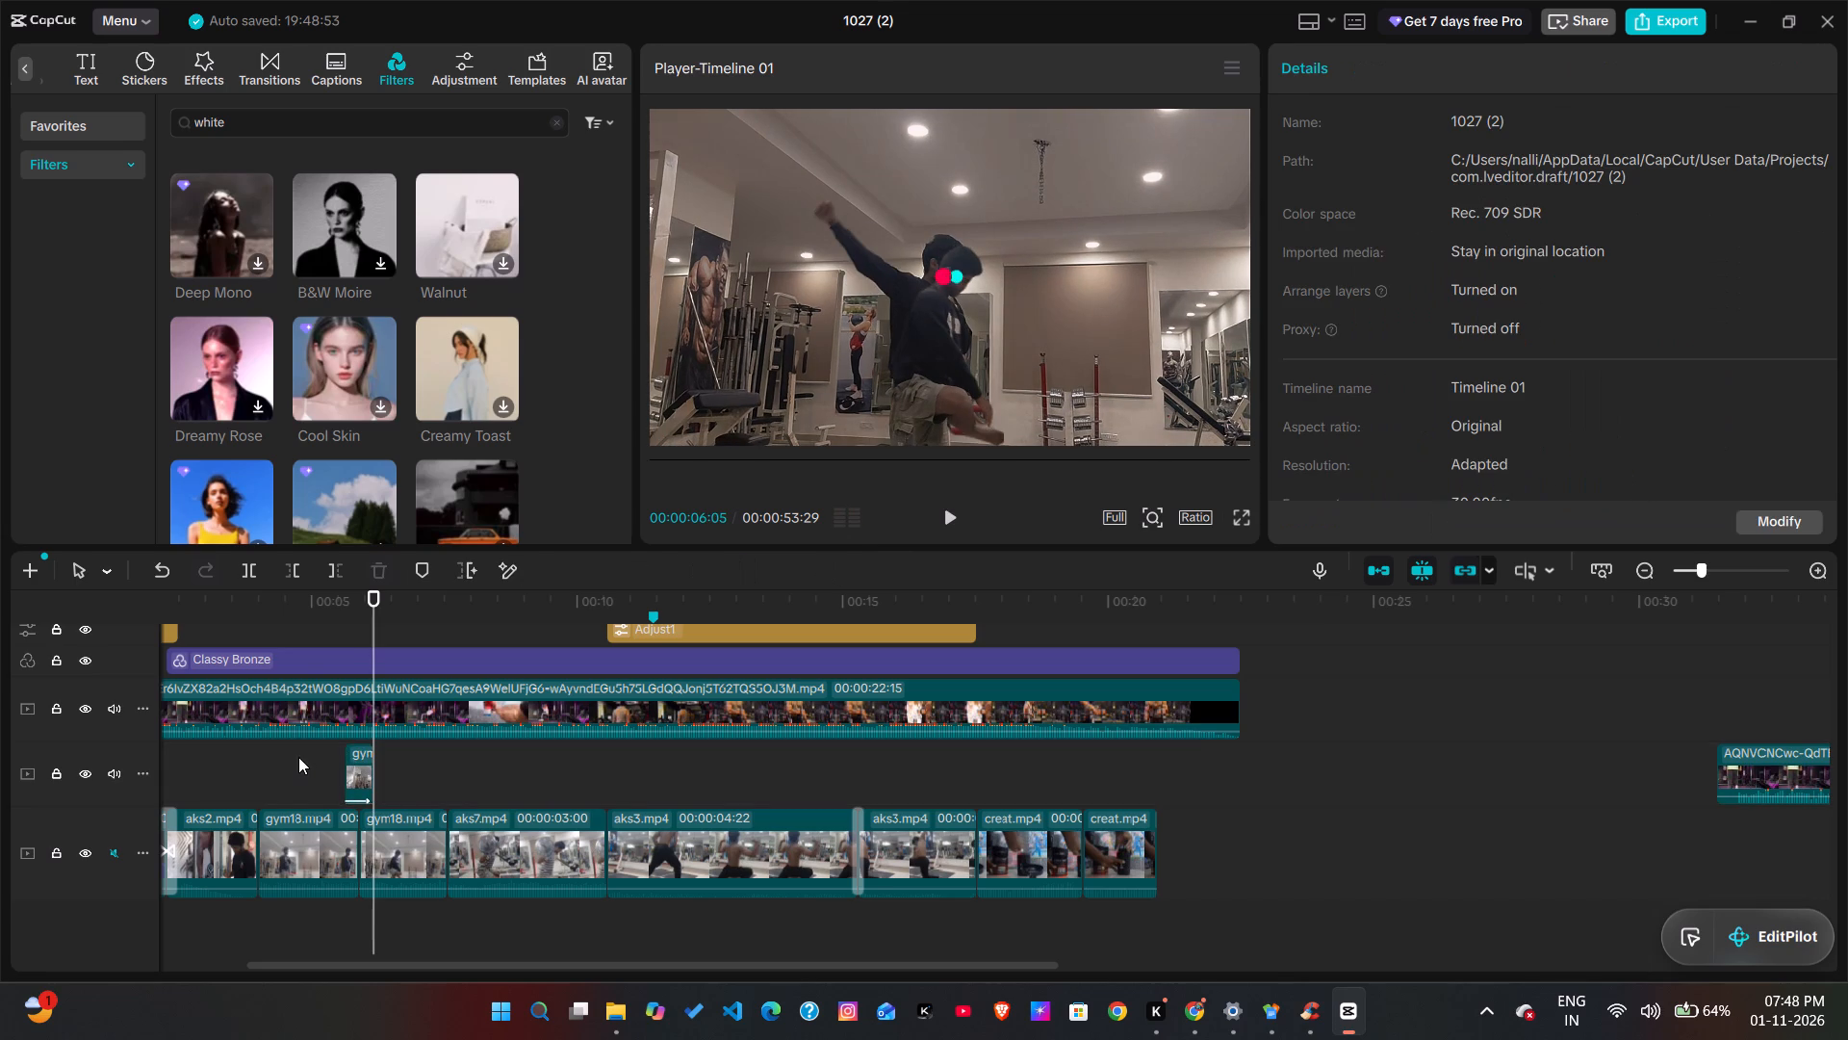
key(space)
key(space)
key(space)
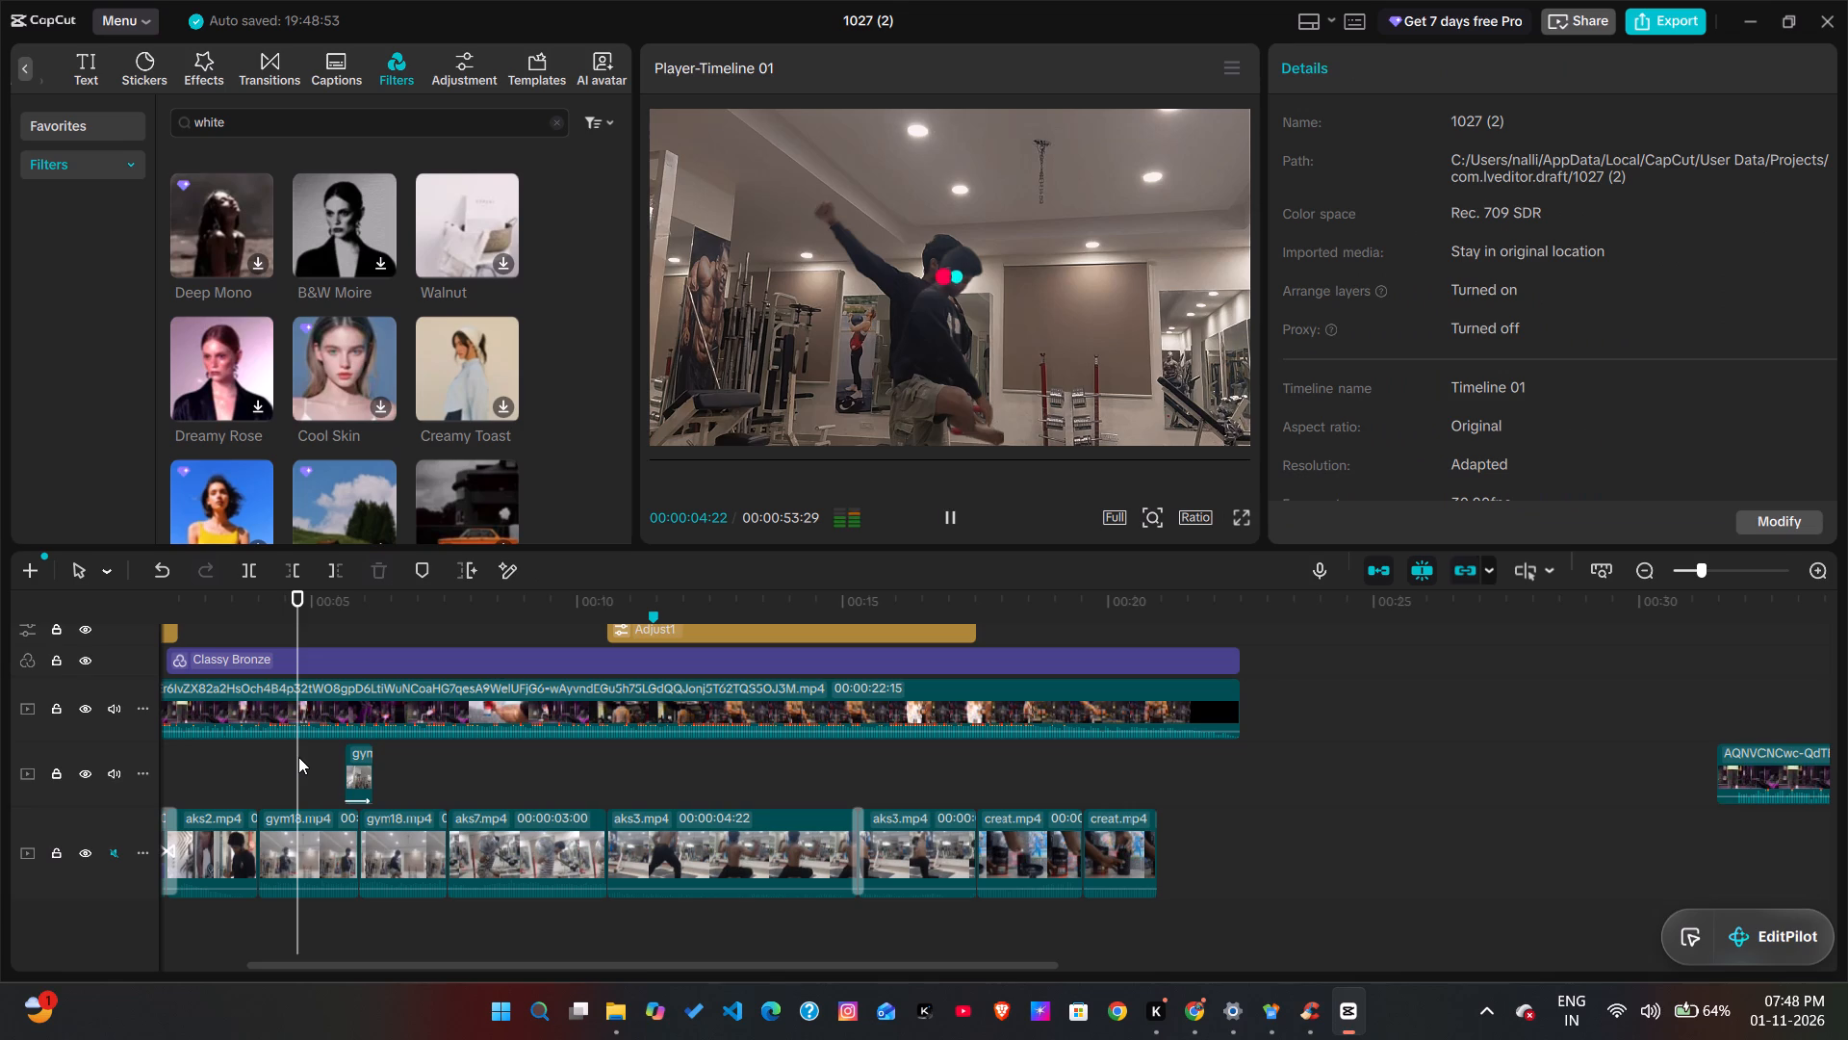
key(space)
key(space)
key(space)
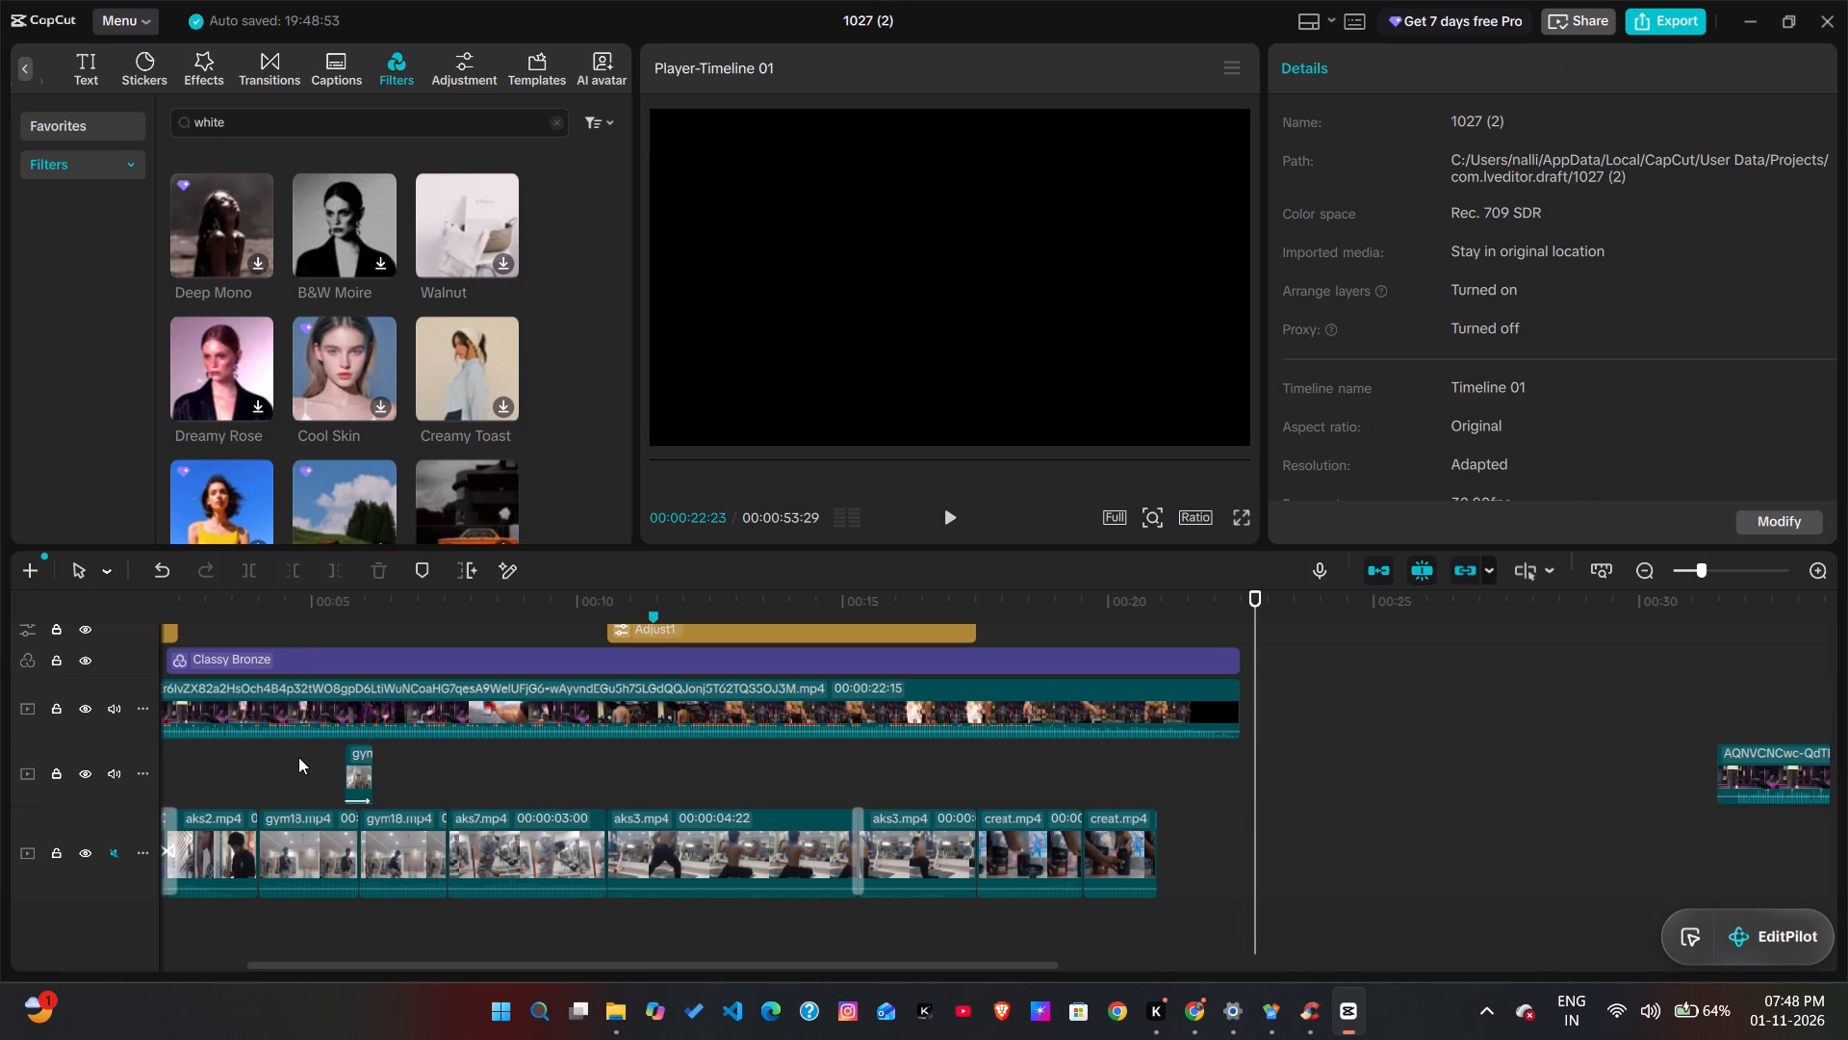
click(298, 757)
key(space)
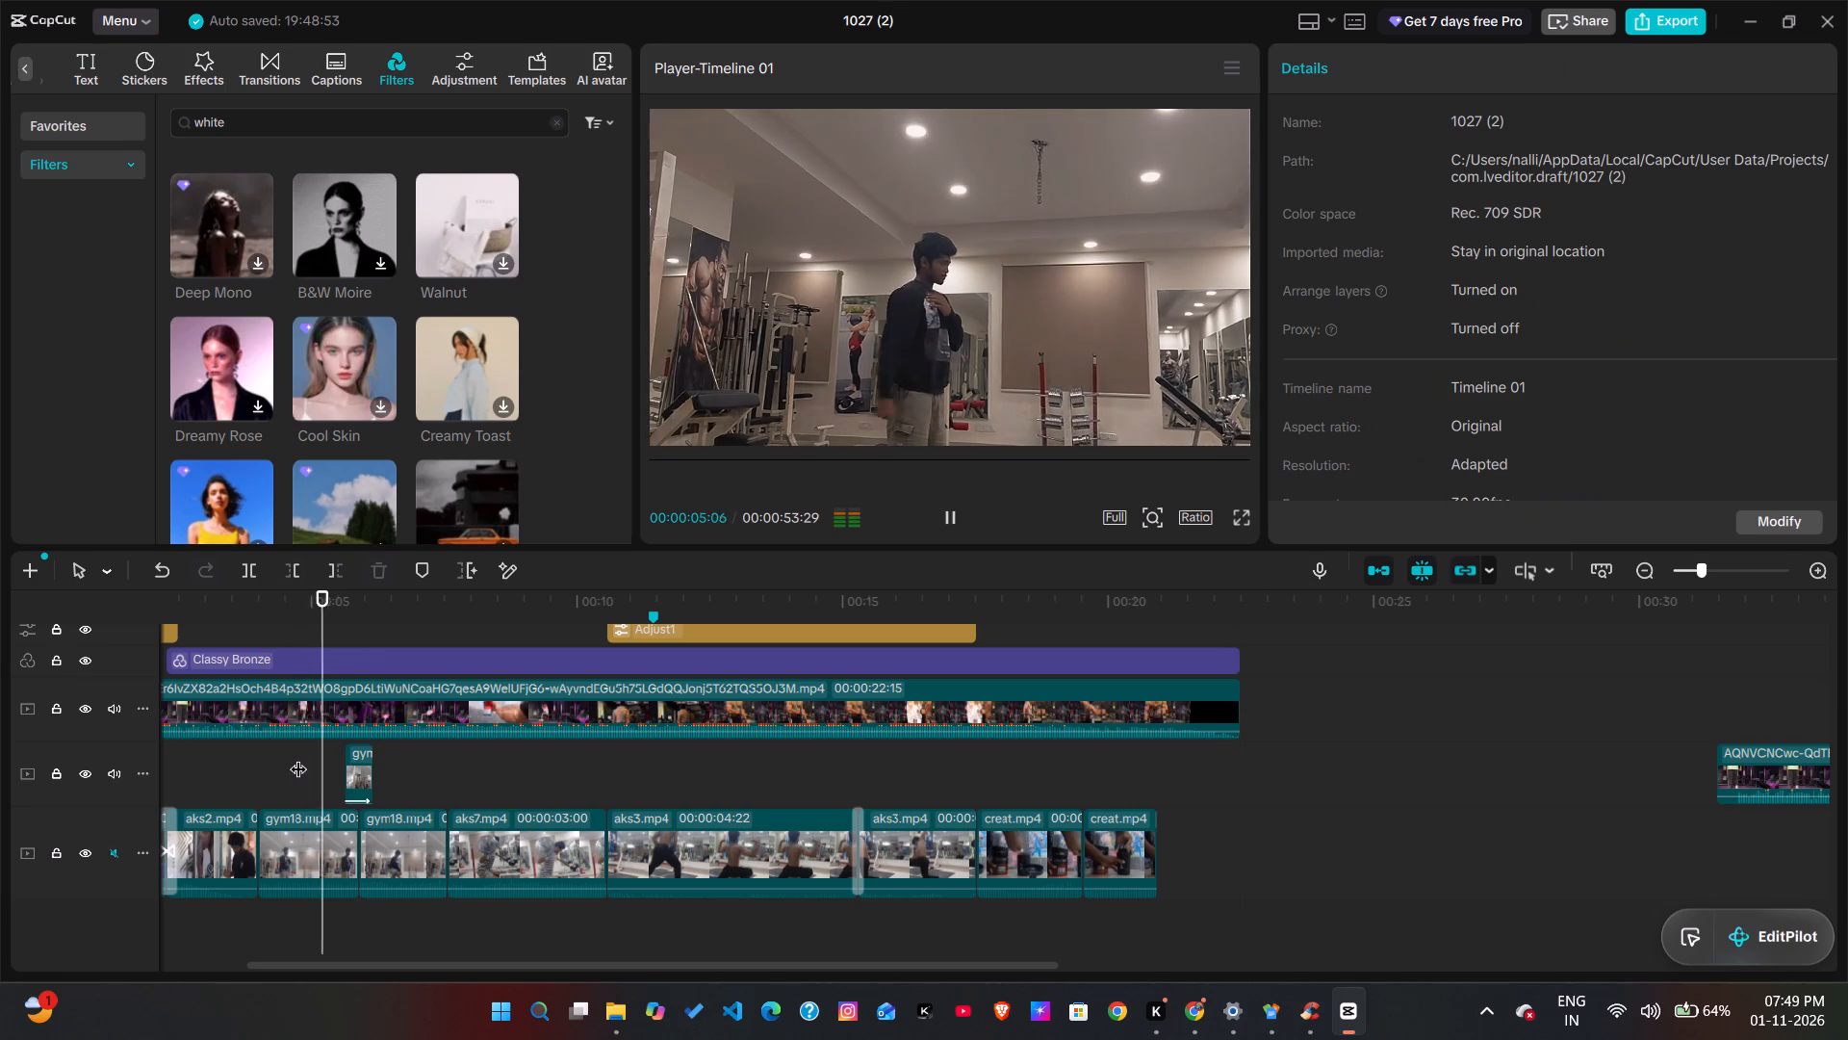
key(space)
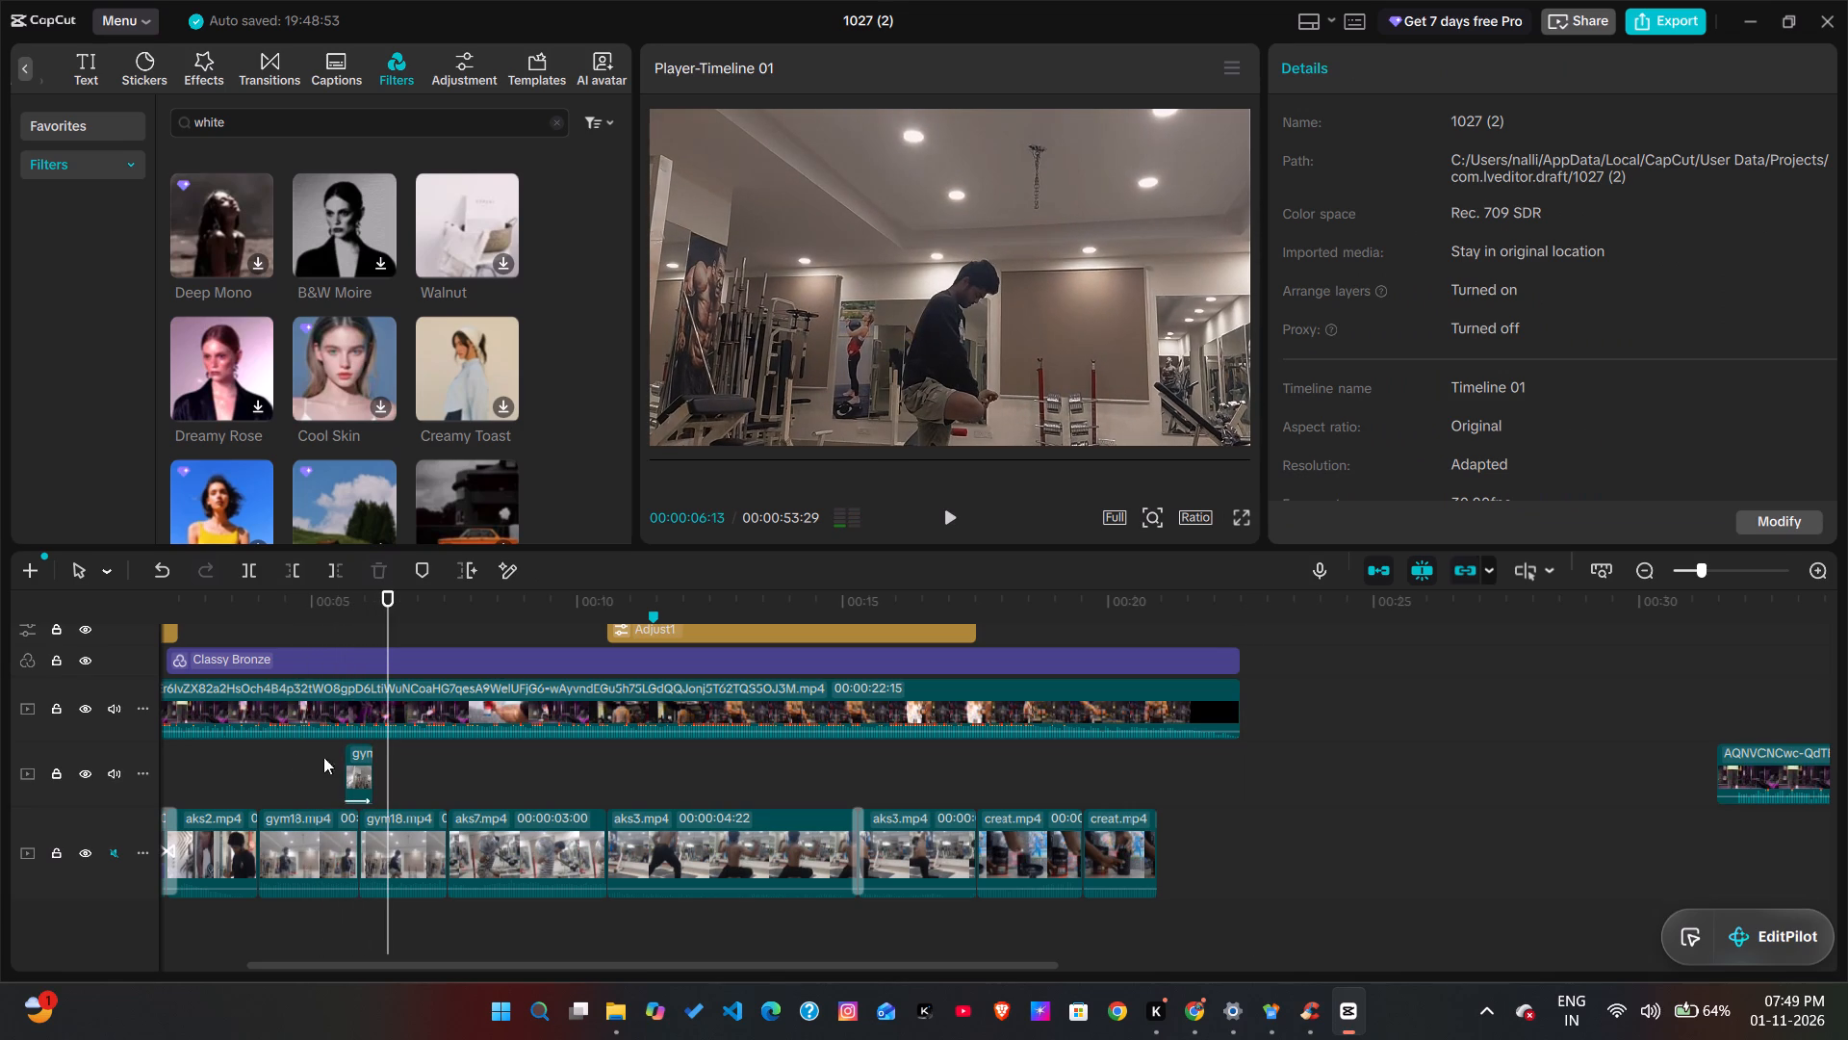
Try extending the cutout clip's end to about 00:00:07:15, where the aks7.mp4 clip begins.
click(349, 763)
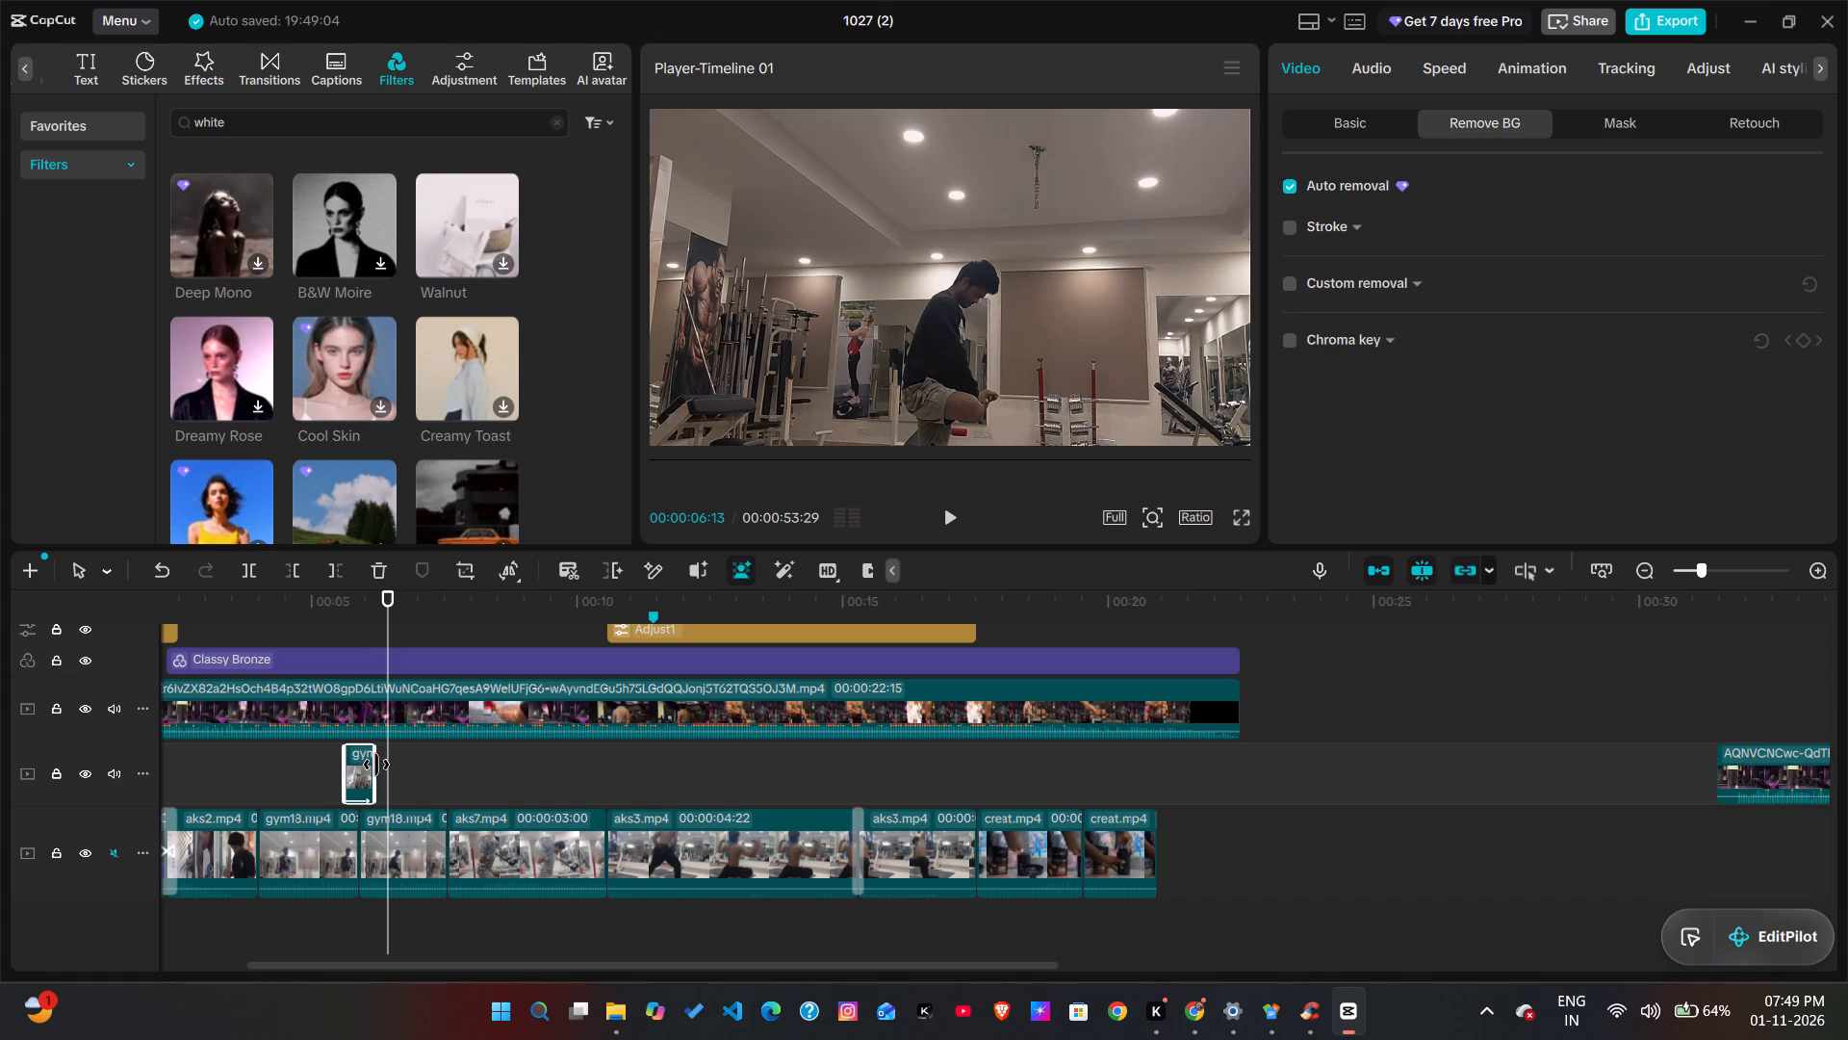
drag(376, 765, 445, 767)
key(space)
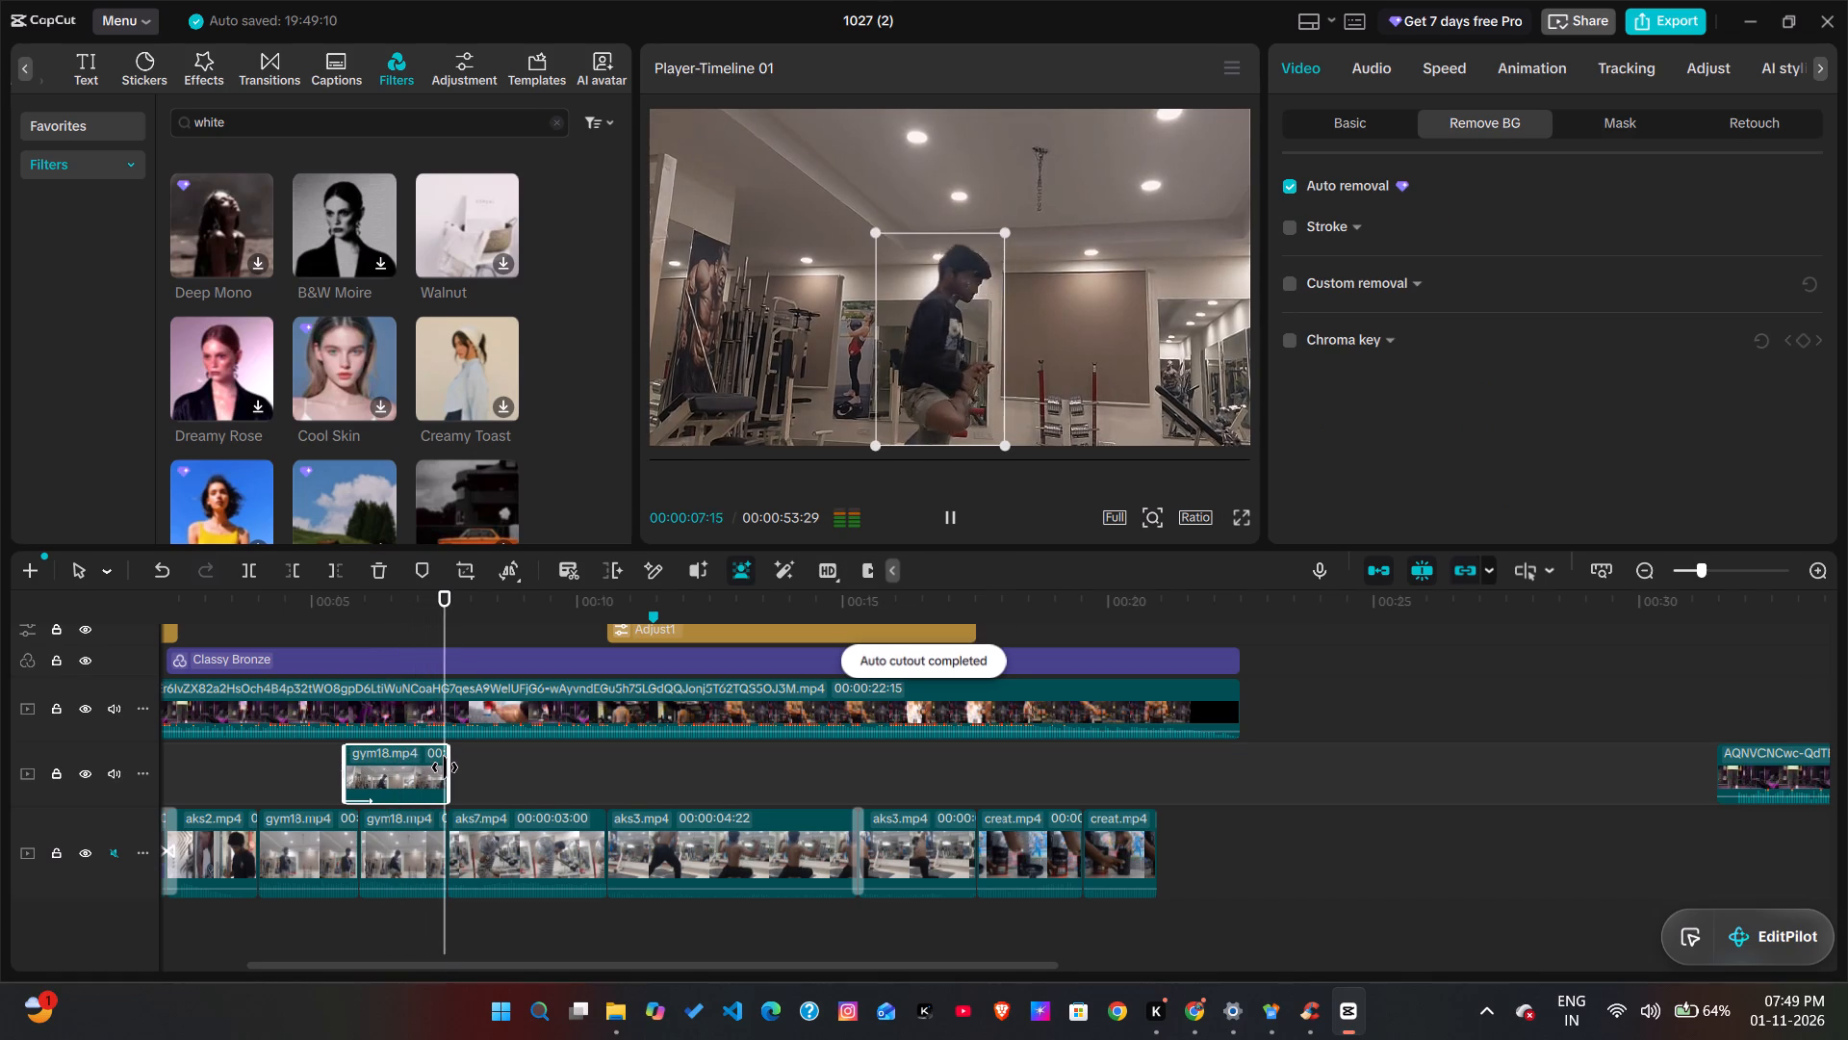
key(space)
Shorten the cutout clip so it ends just before 00:00:06:06, and replay it from 00:00:05:14.
drag(446, 768, 362, 763)
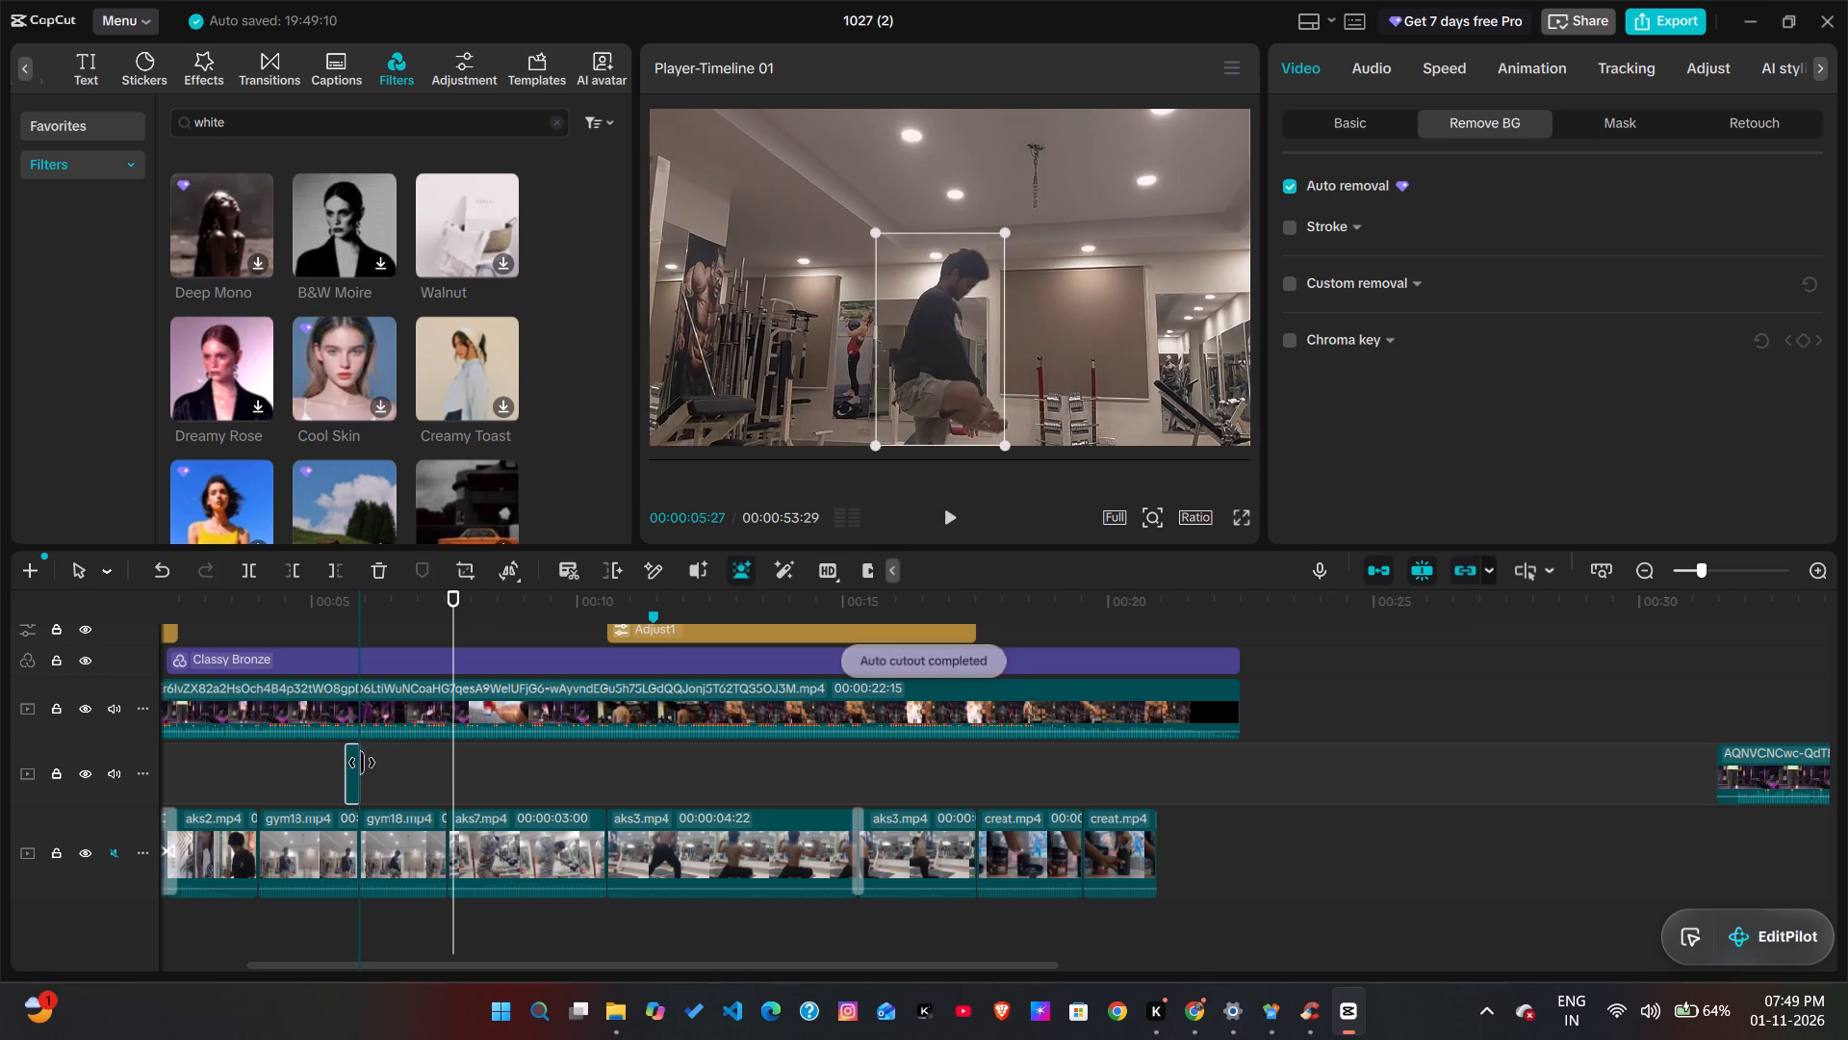
drag(362, 763, 372, 765)
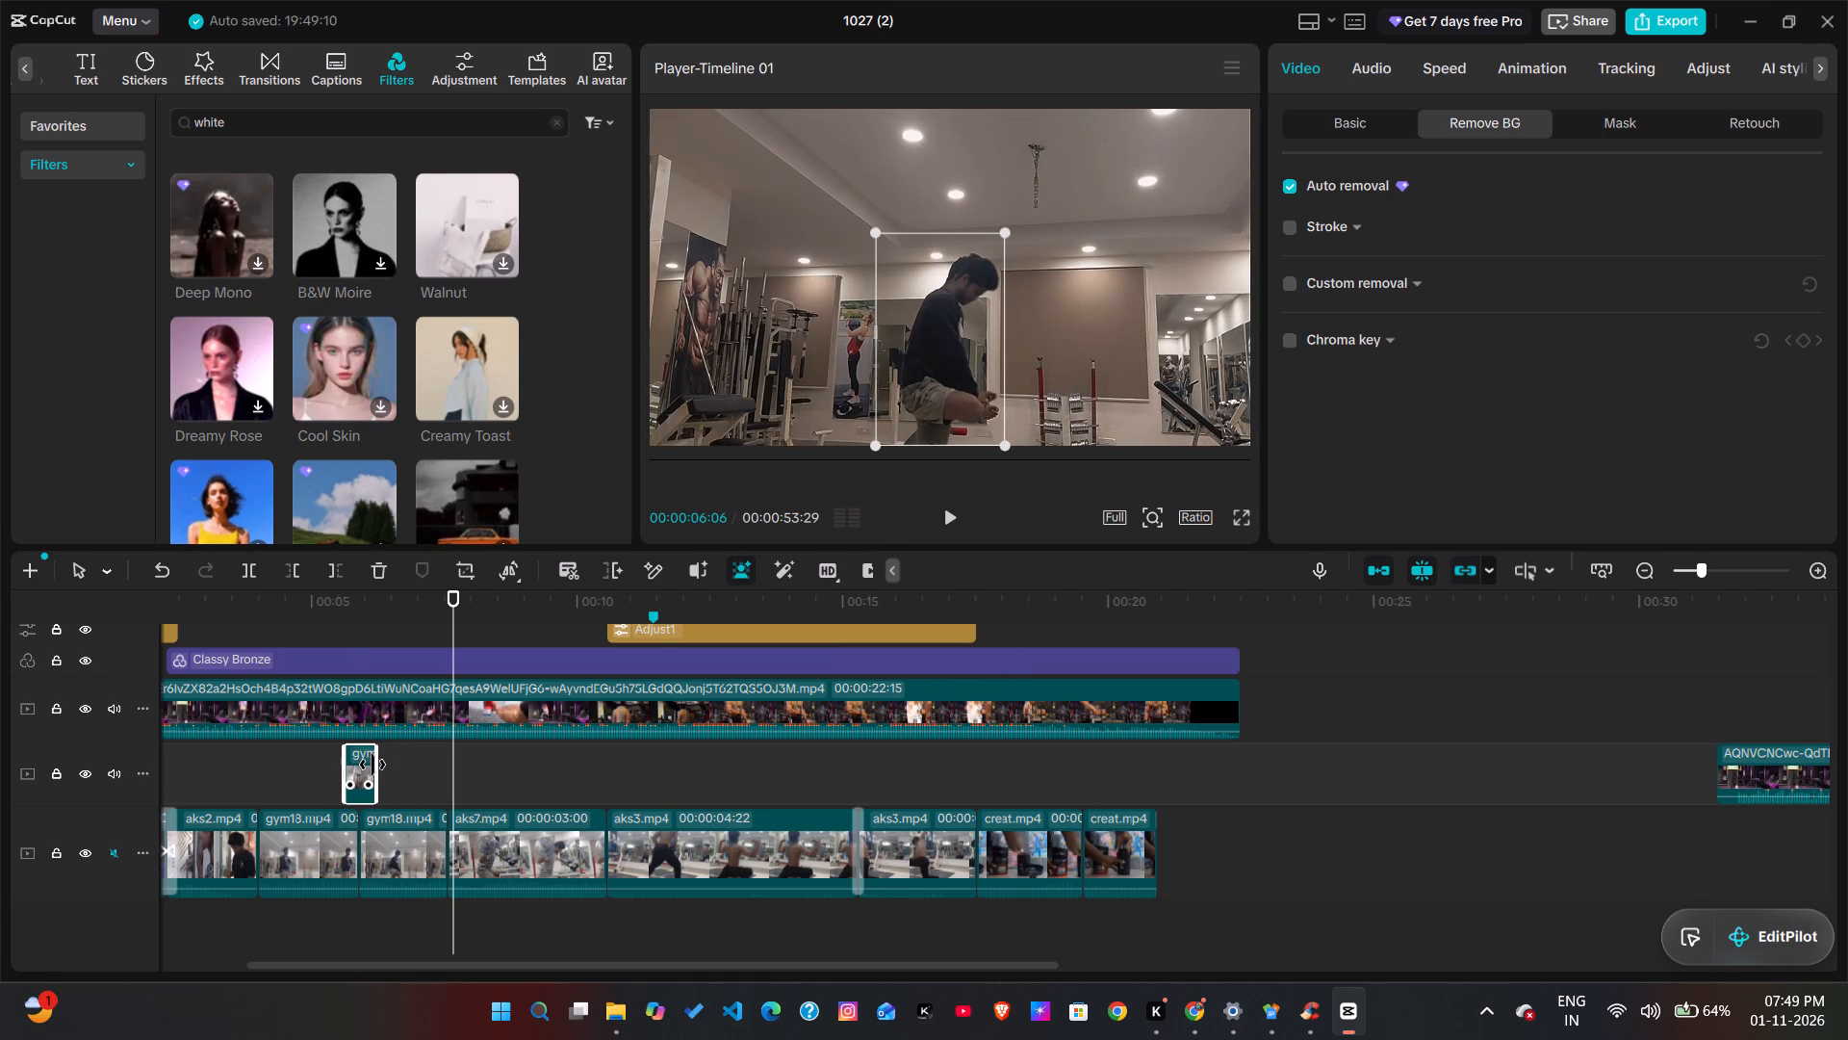
drag(372, 765, 369, 766)
click(336, 774)
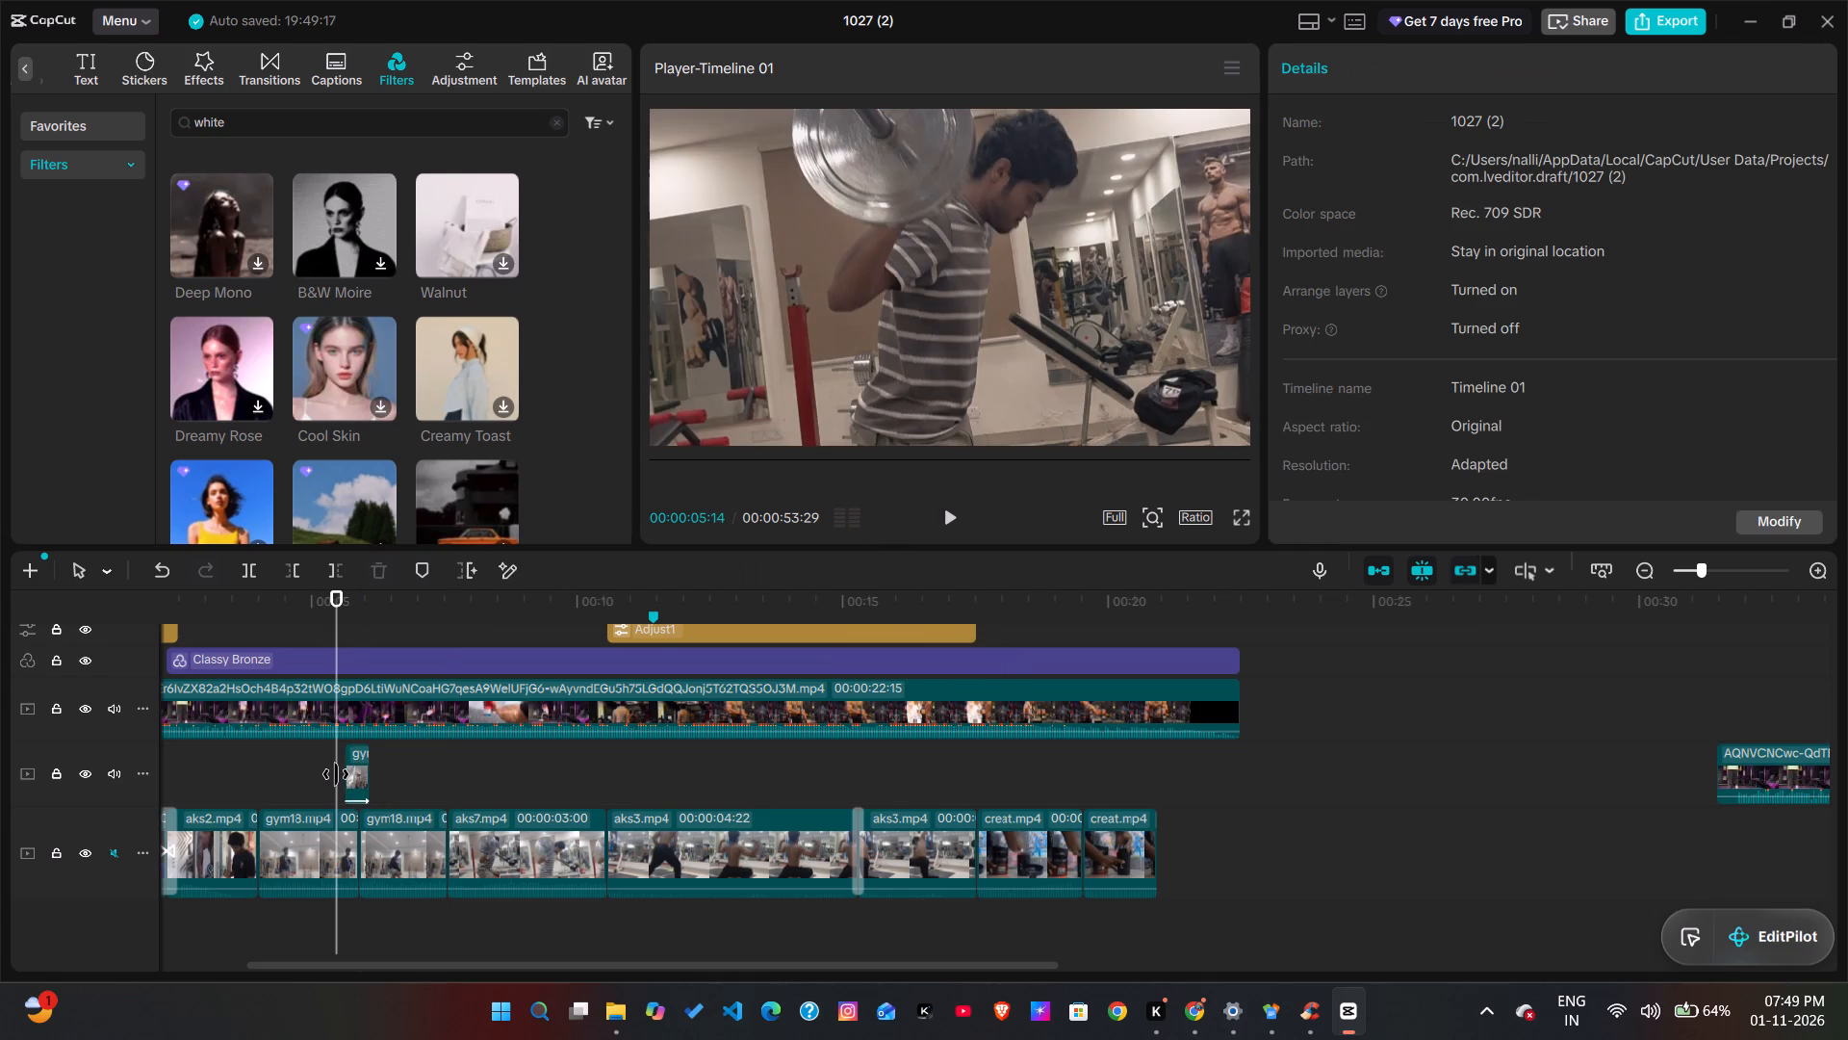
key(space)
key(space)
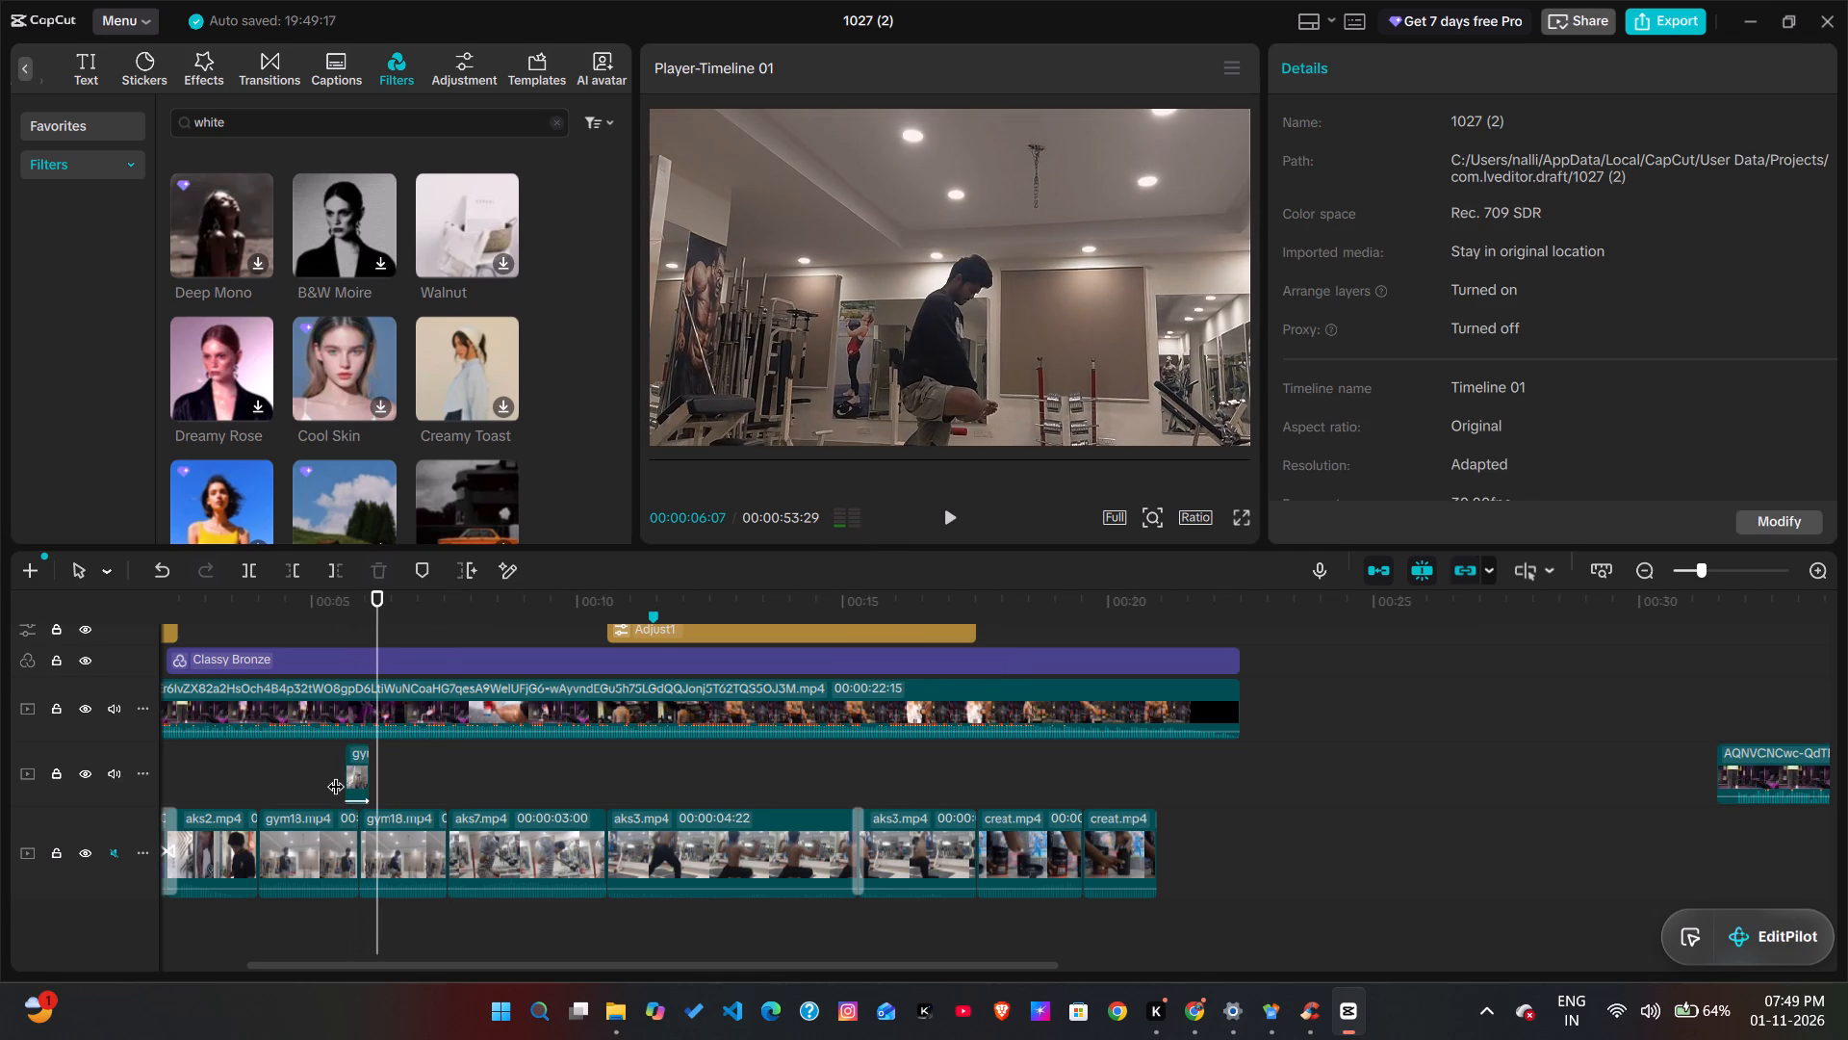
Move the cutout clip slightly later so it ends at 00:00:06:07, and replay the section.
double_click(361, 760)
click(361, 760)
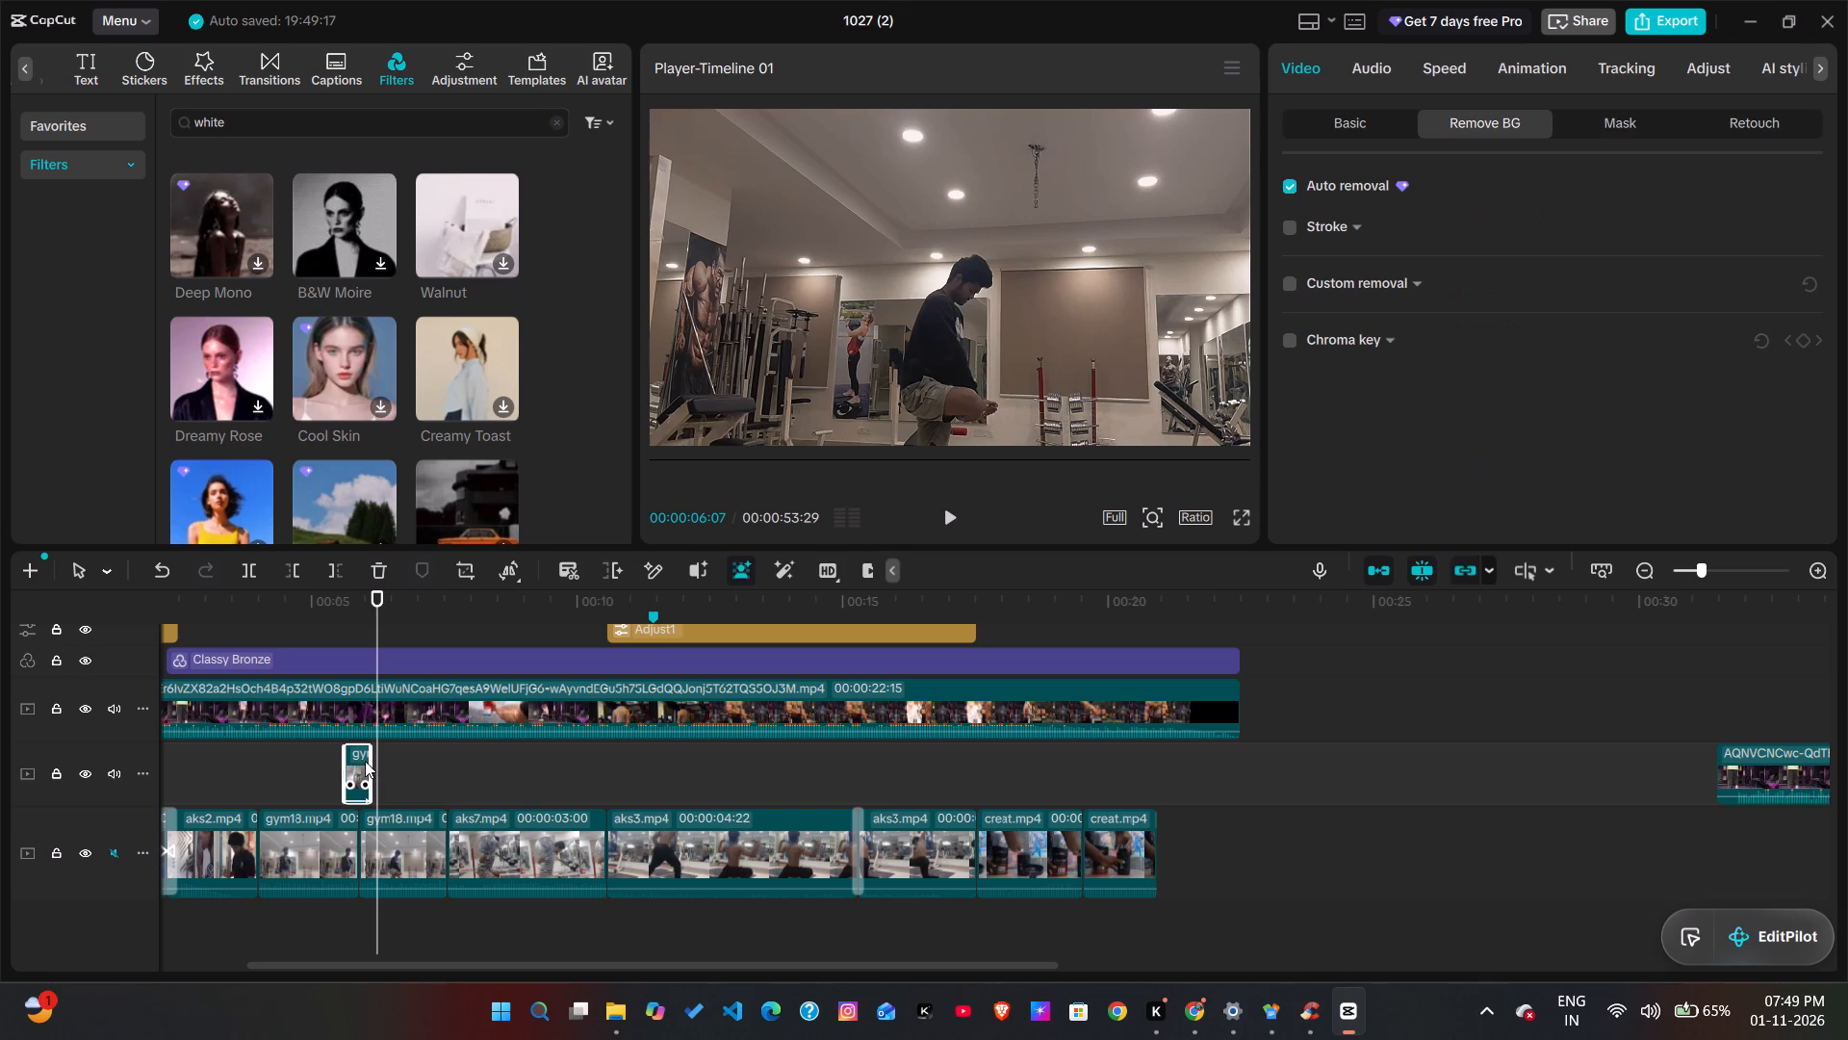
click(357, 761)
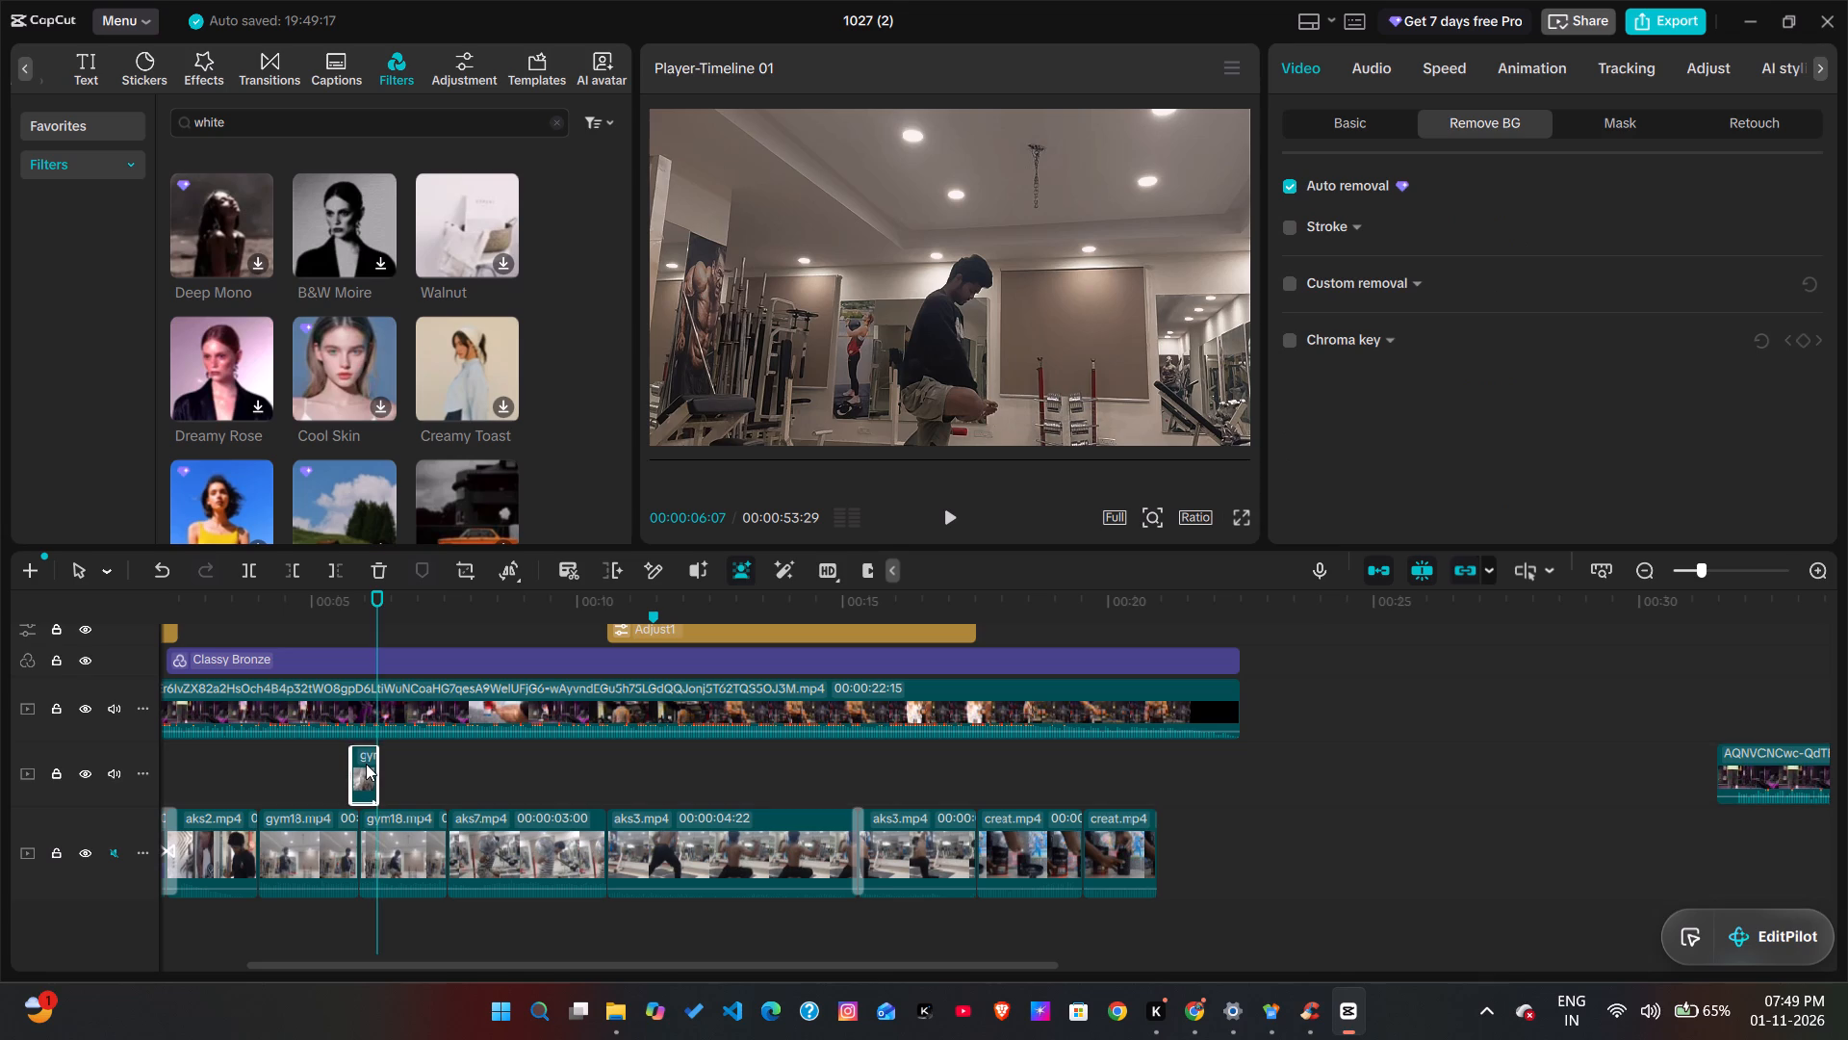
click(334, 759)
key(space)
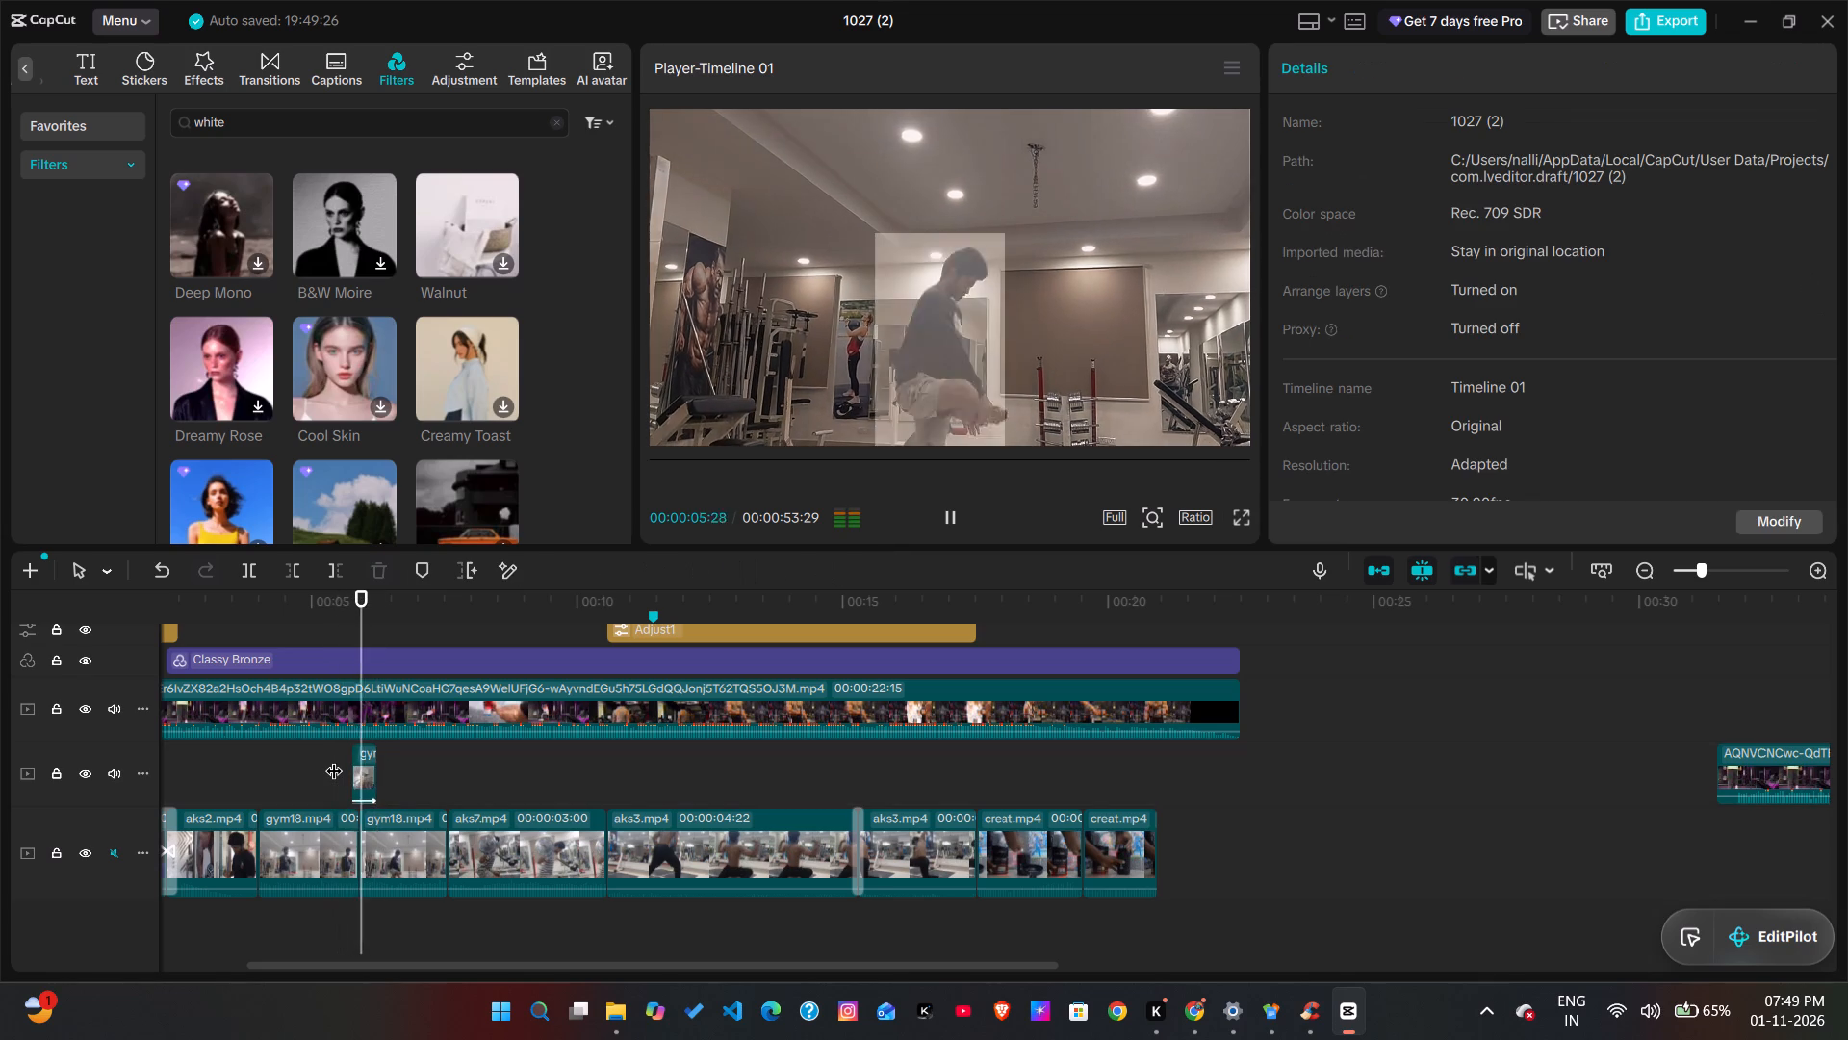
key(space)
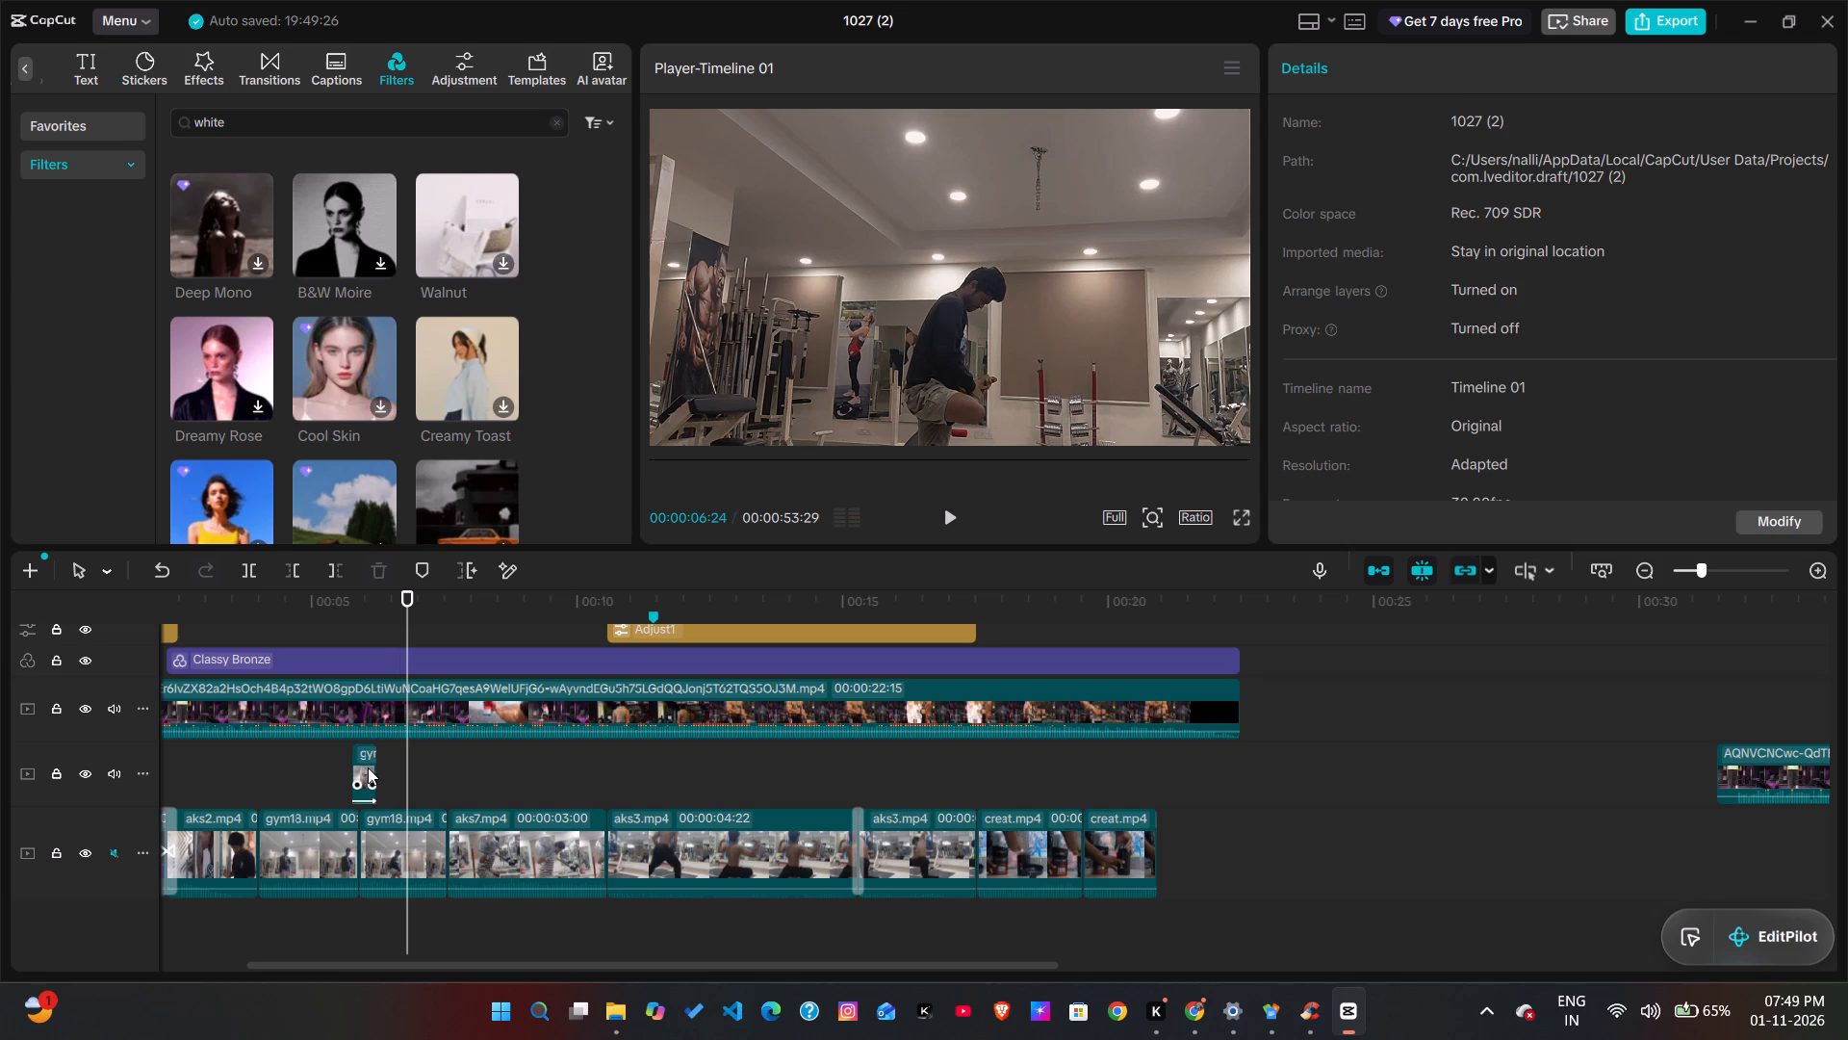
Extend the cutout clip's end slightly beyond 00:00:06:07 and replay the section to check its timing.
click(369, 767)
click(375, 767)
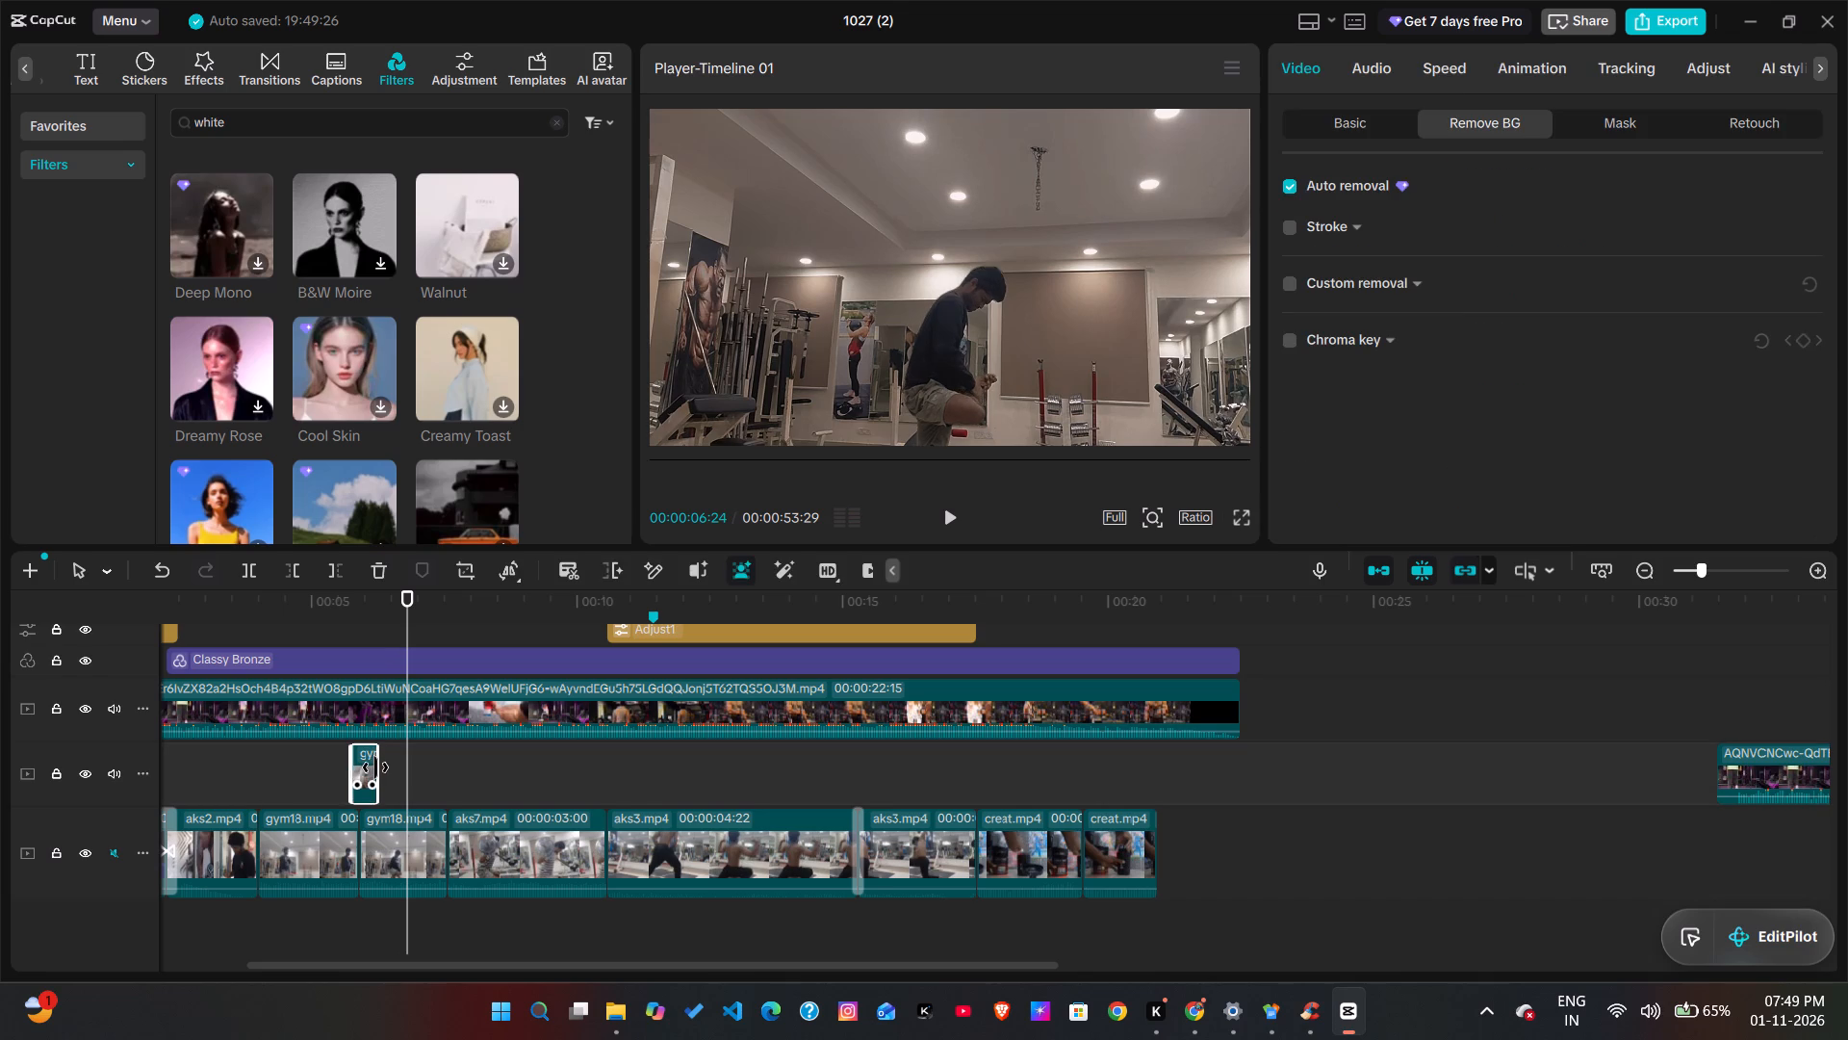
click(332, 771)
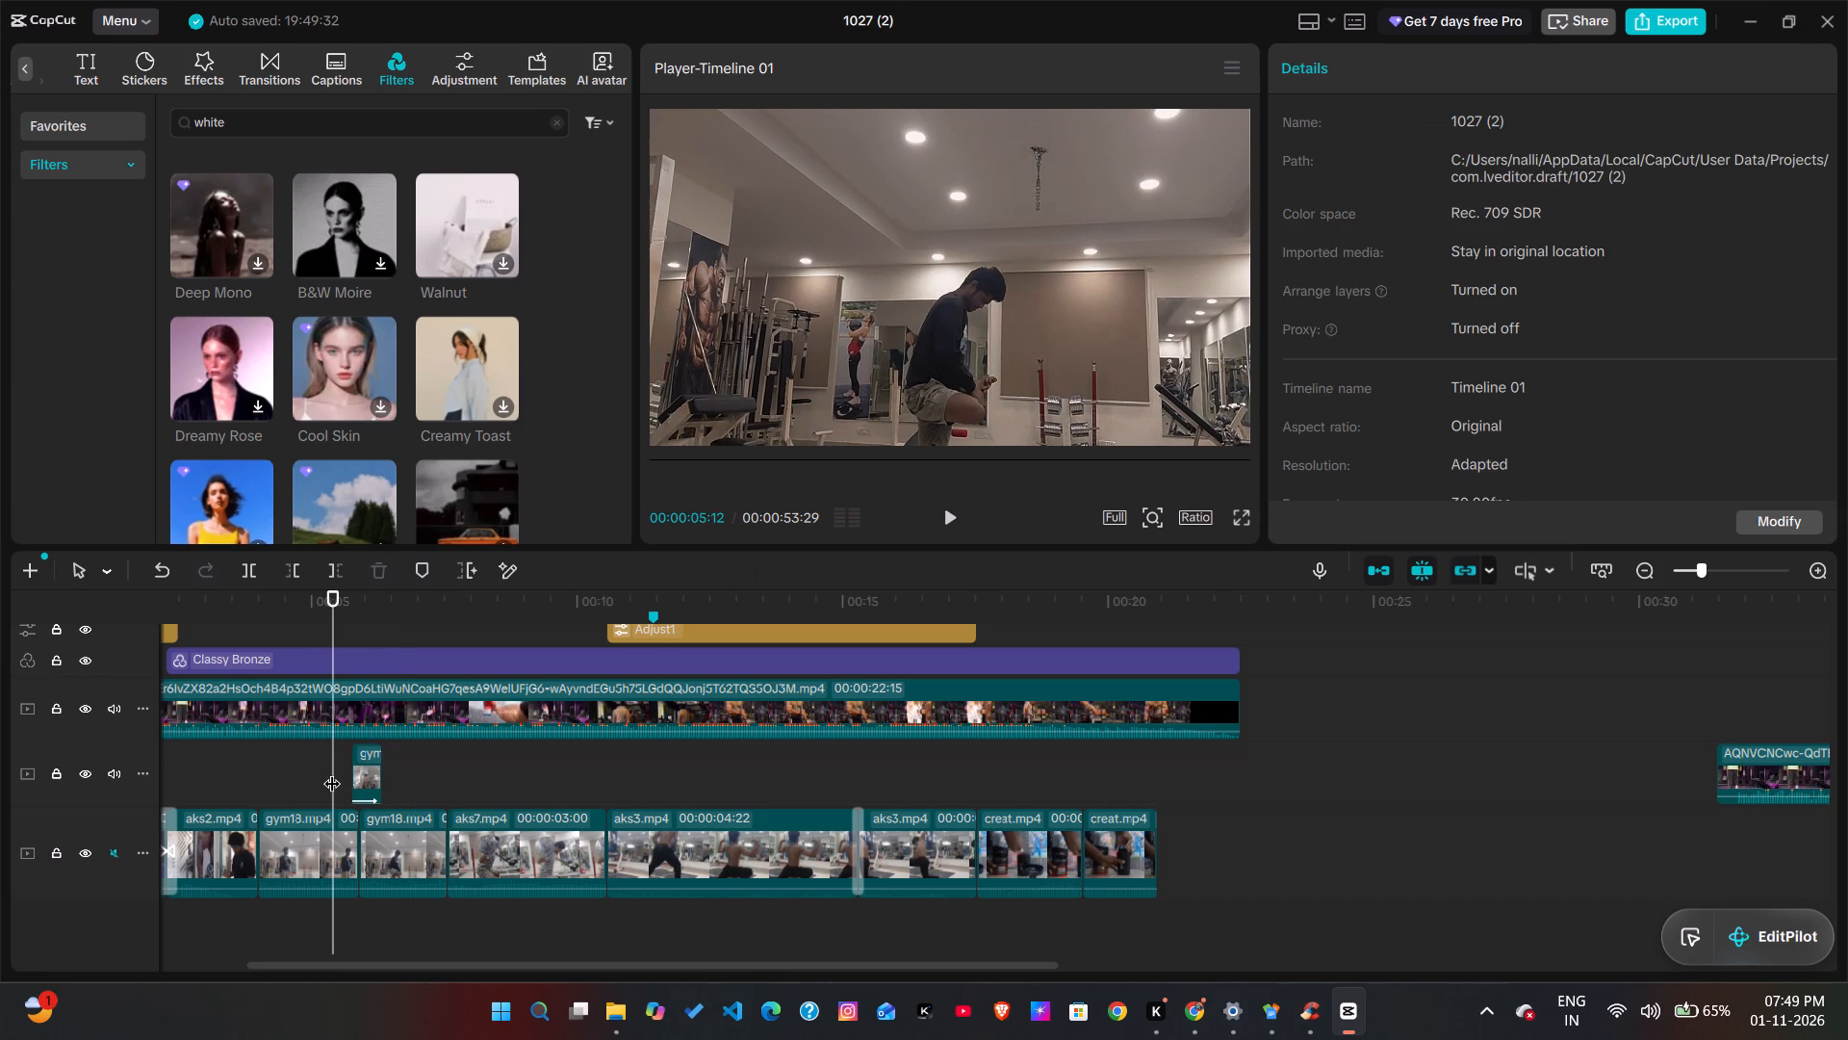
key(space)
key(space)
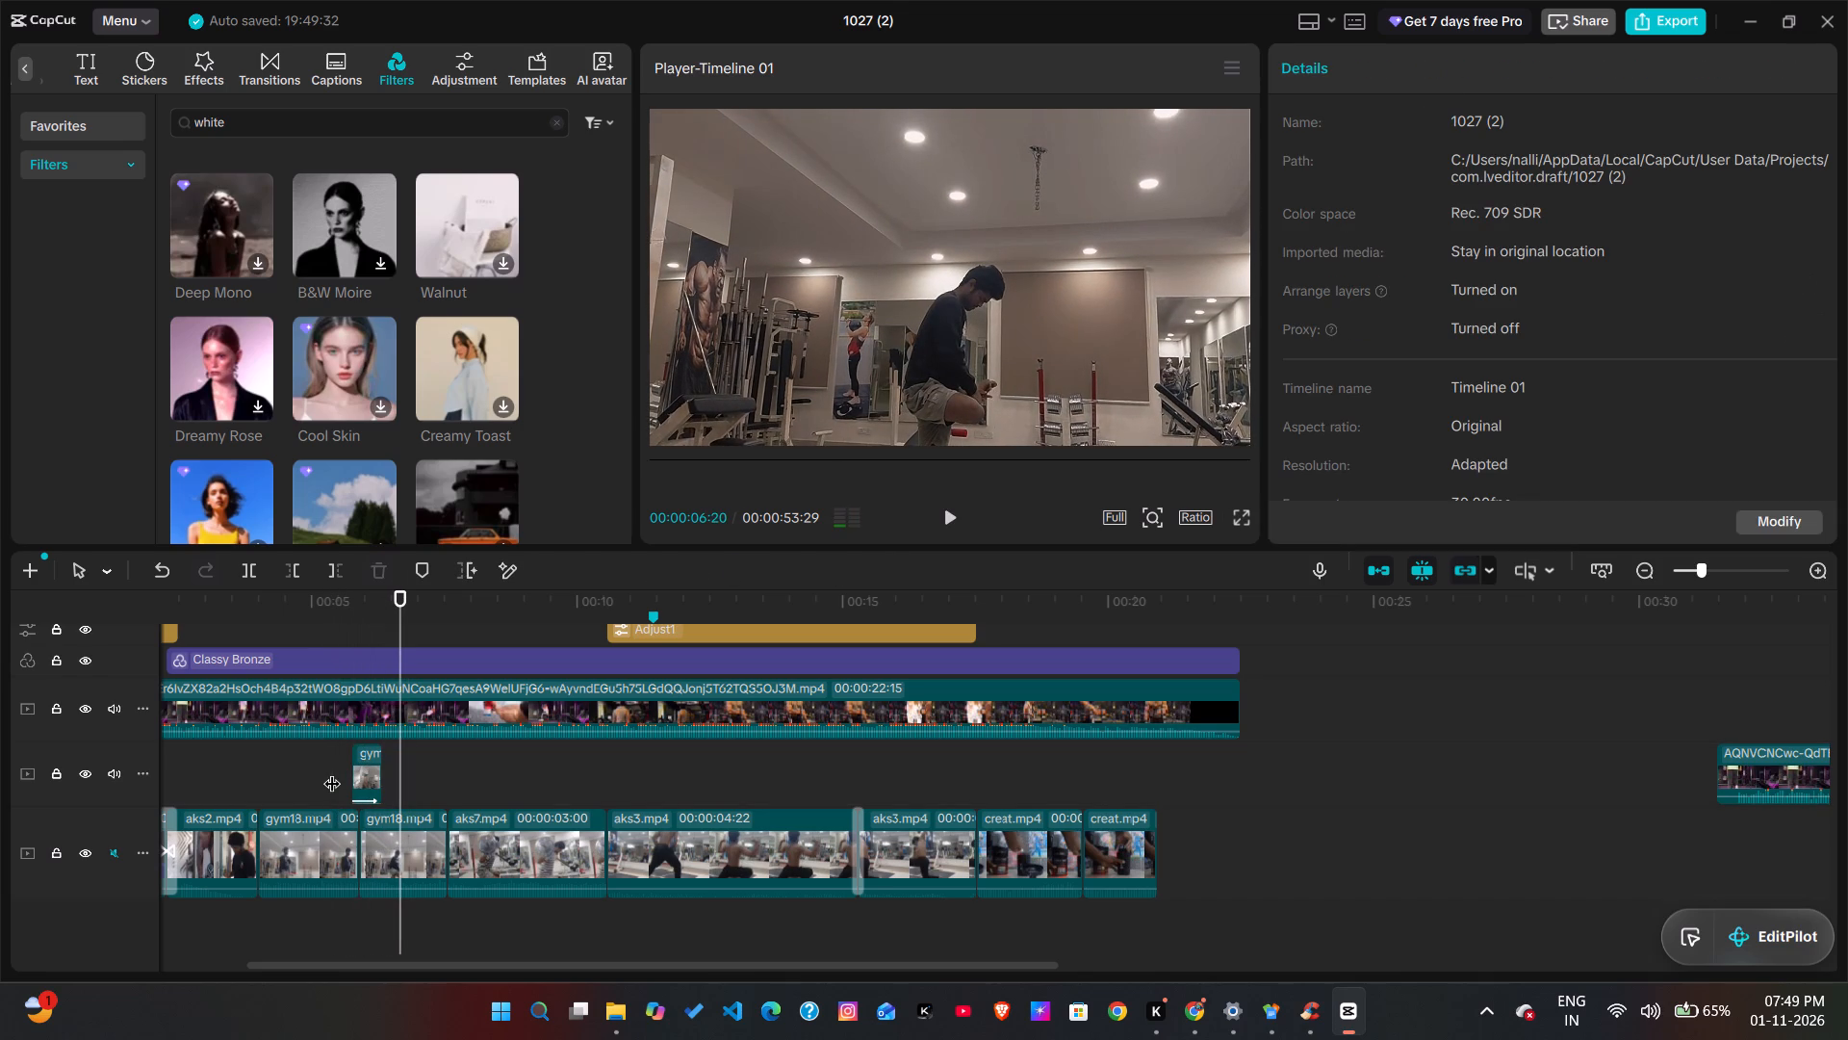
click(341, 769)
key(space)
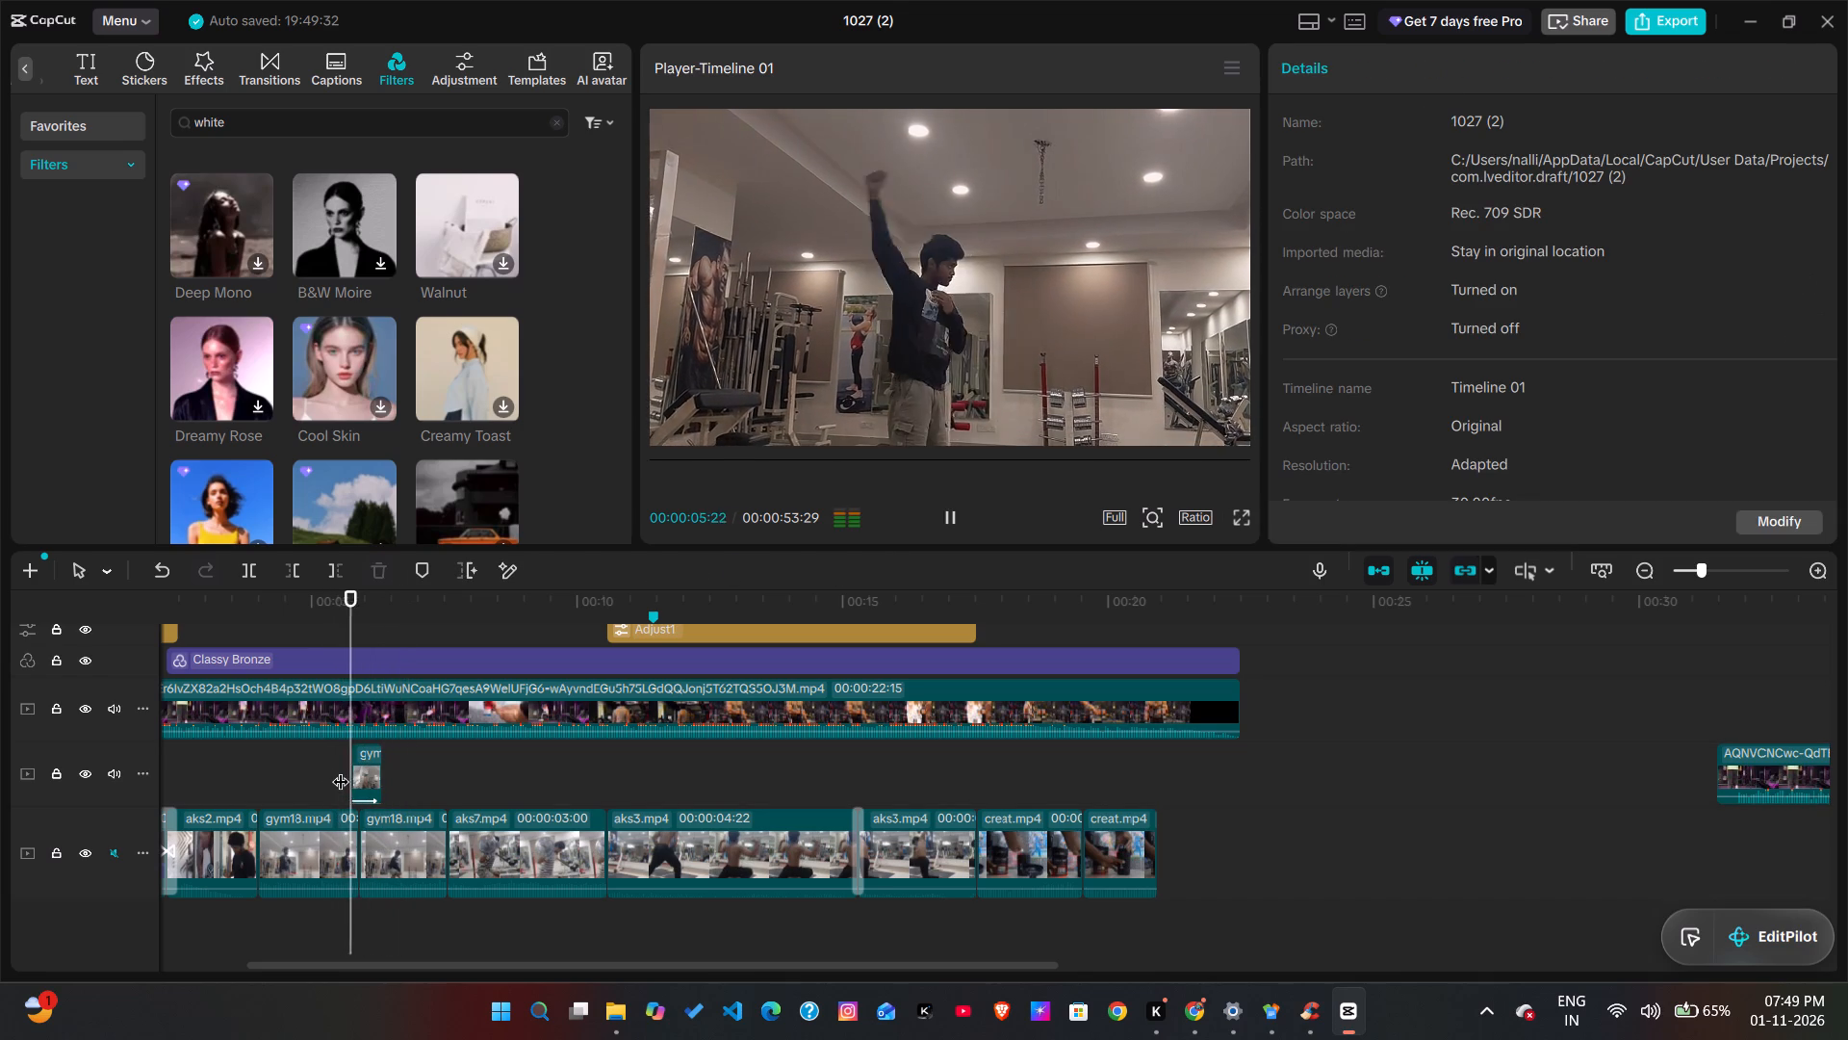
key(space)
key(space)
key(space)
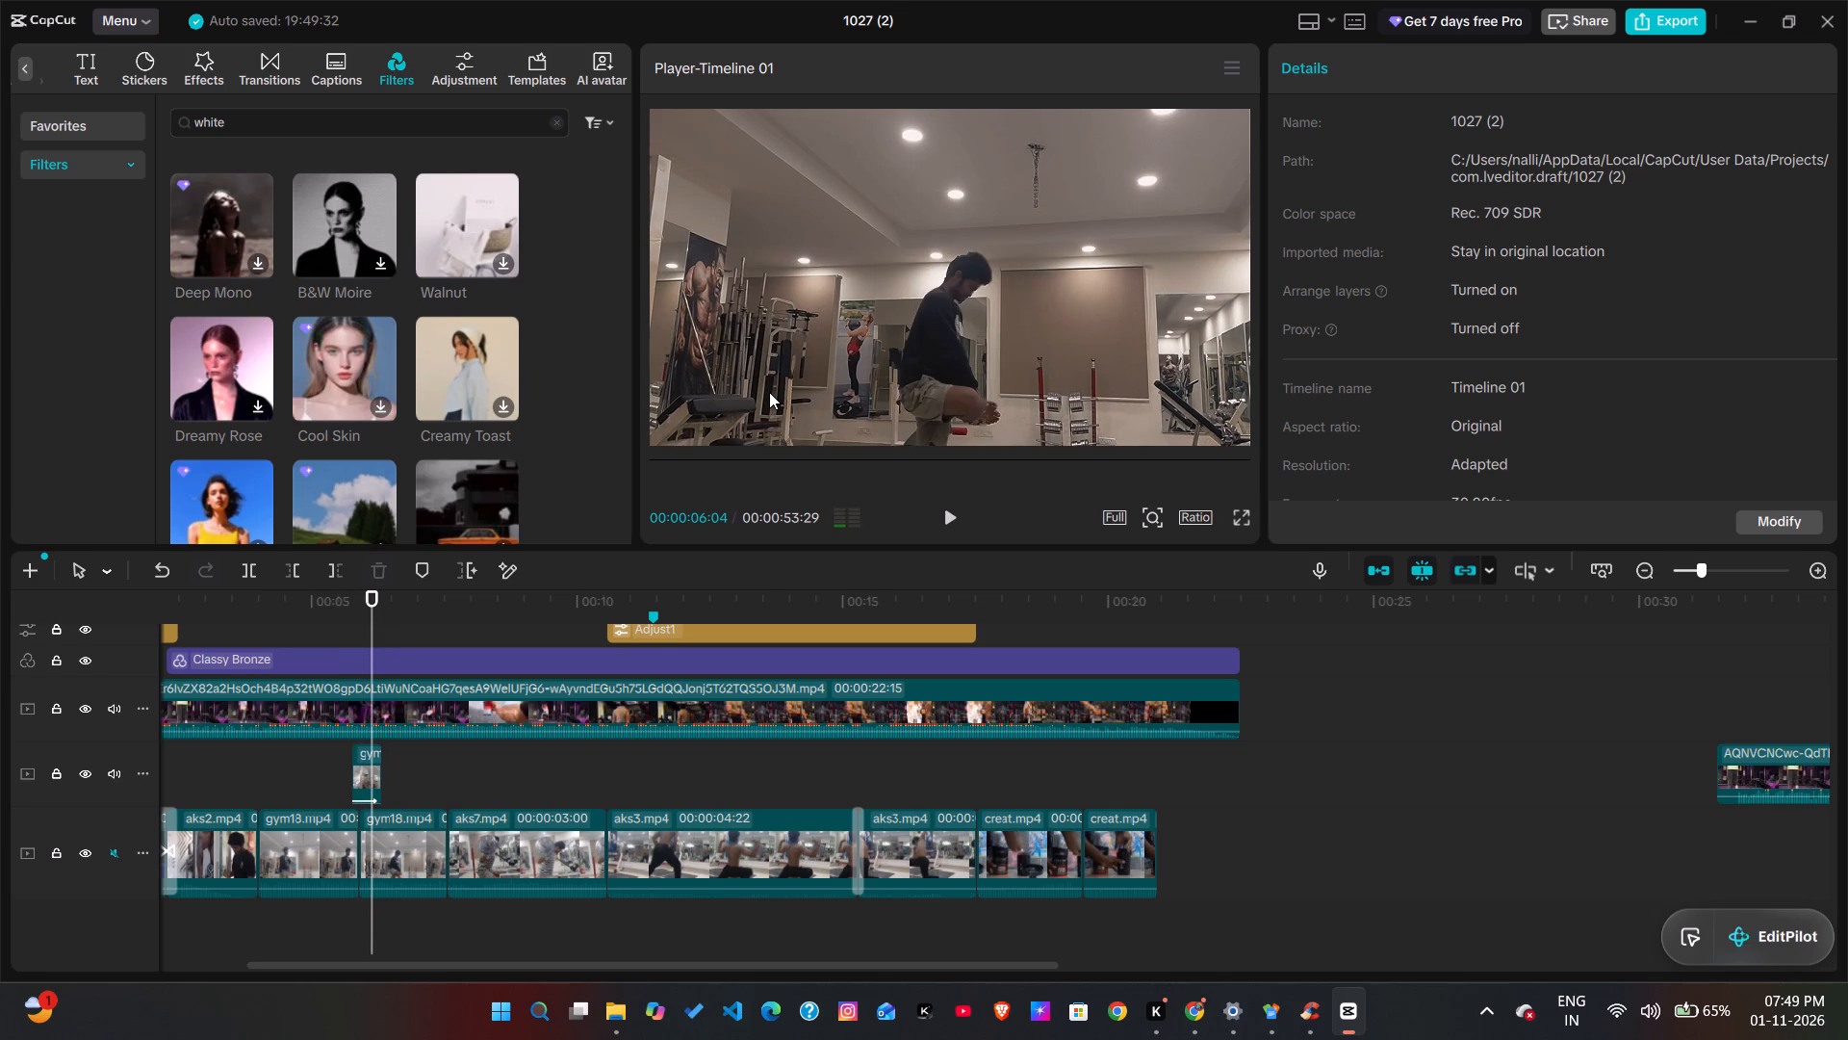
Replay the section around the cutout clip to check how the cutout plays across the cut.
click(970, 294)
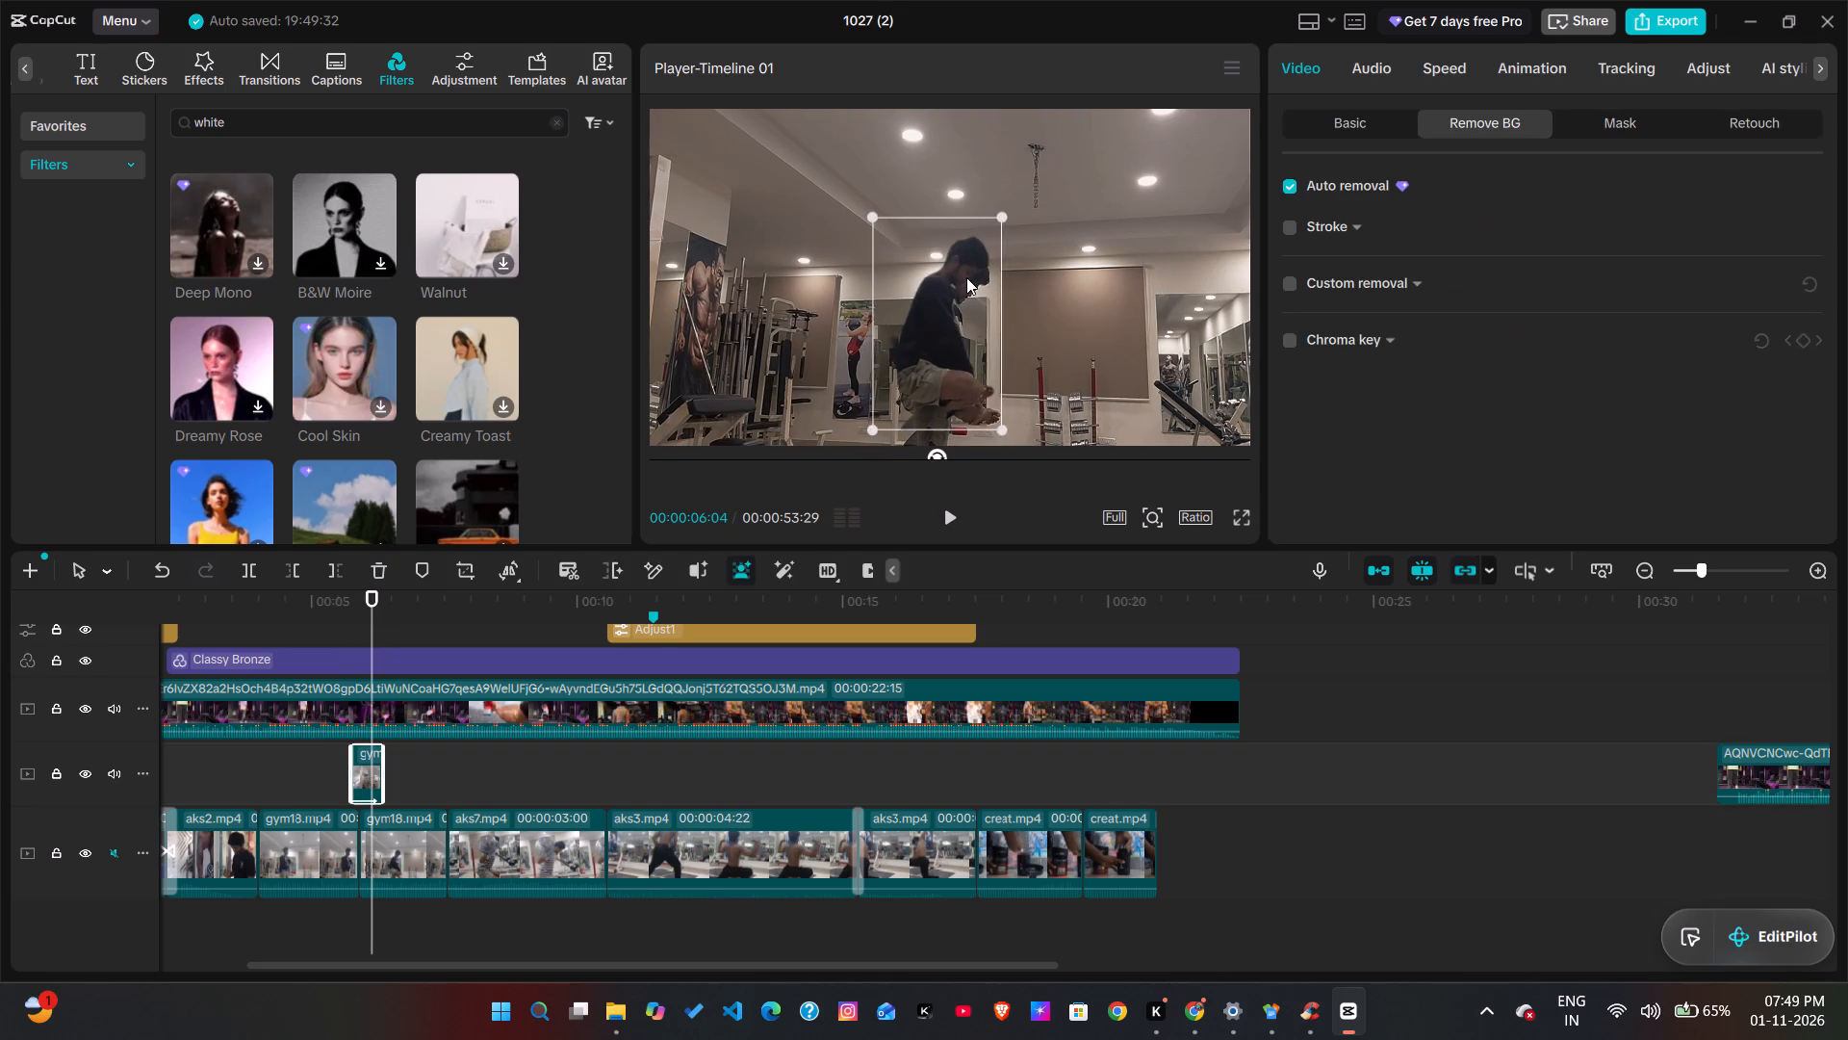
key(space)
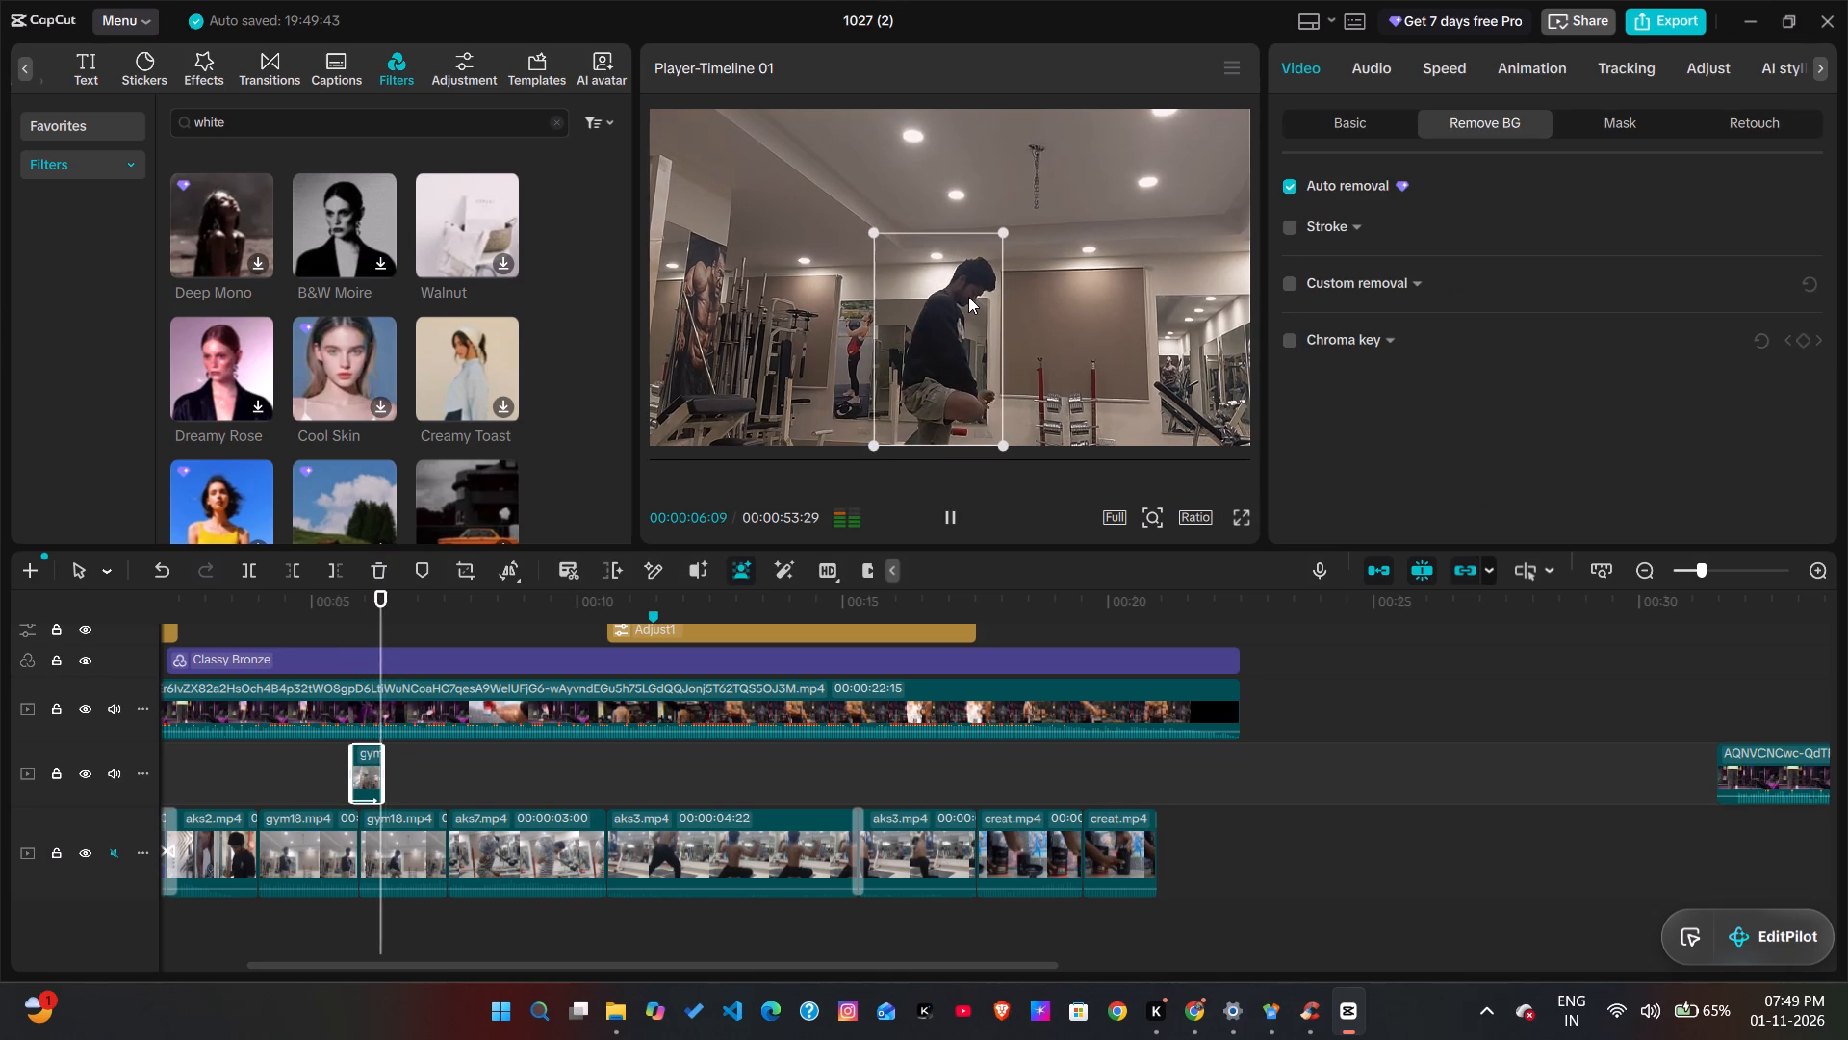
key(space)
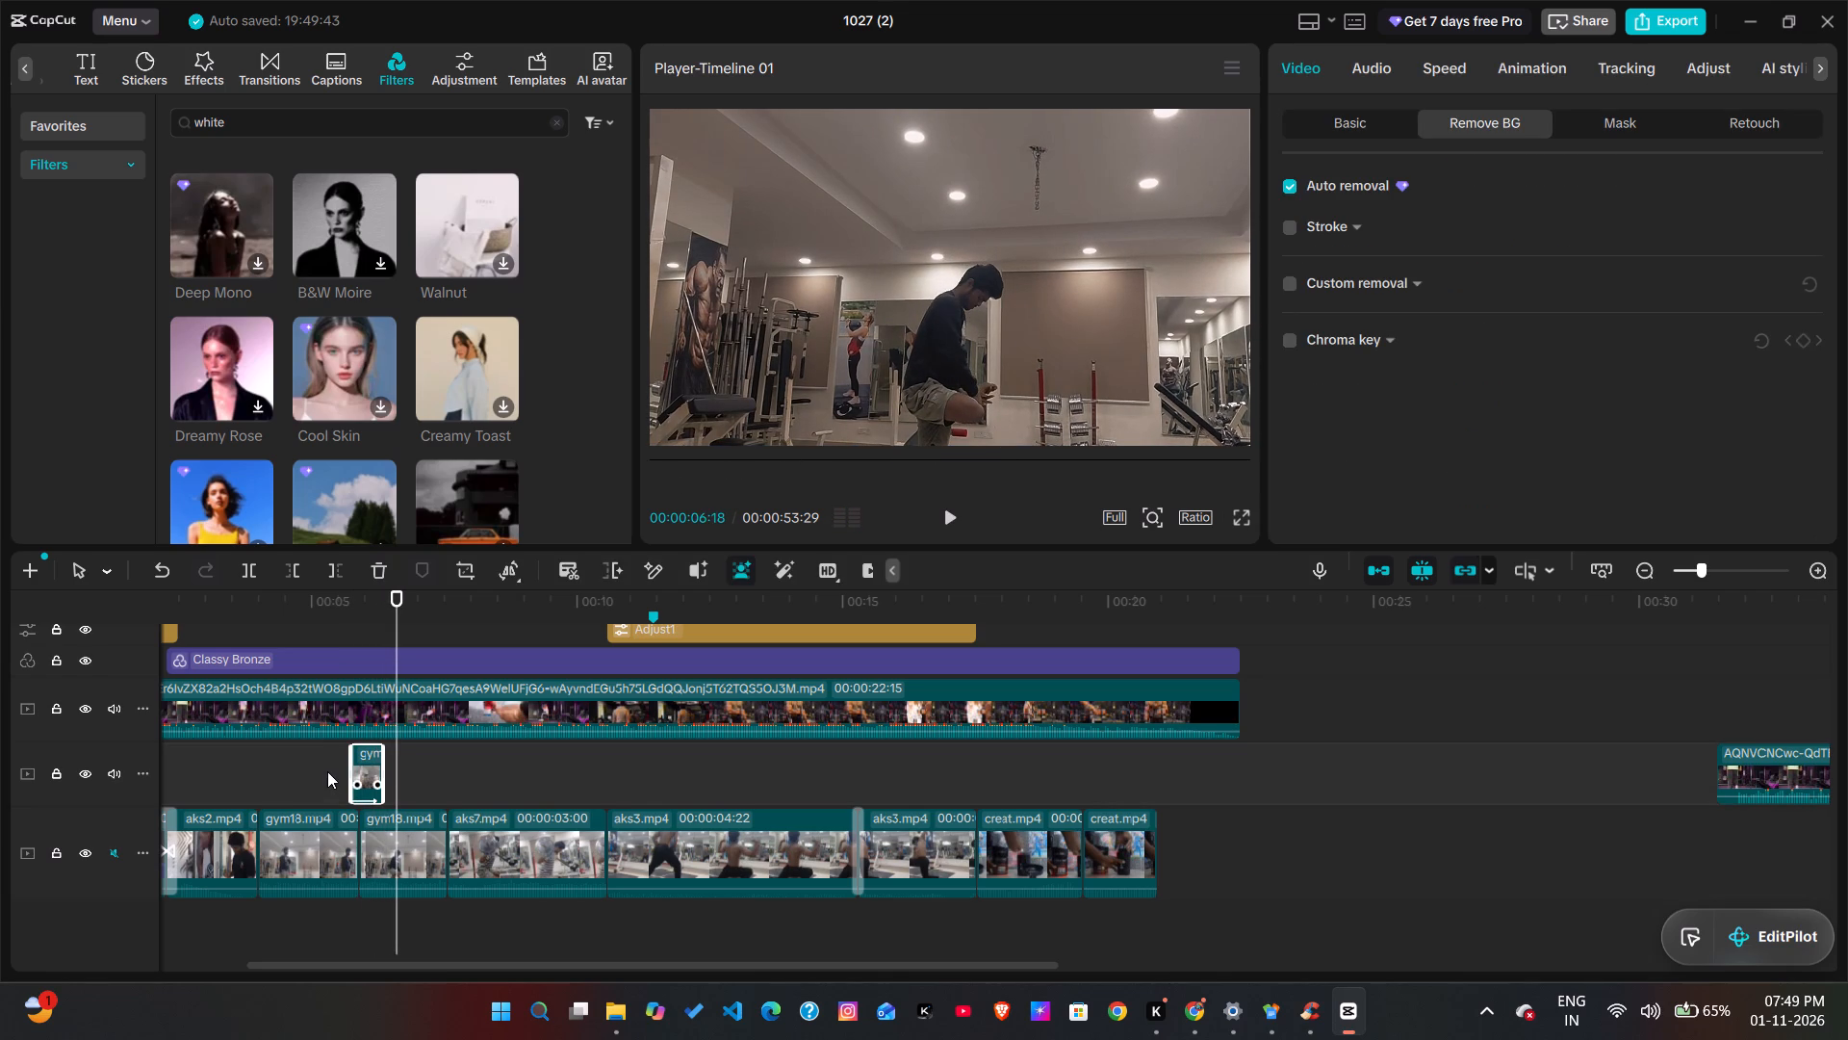
click(327, 771)
key(space)
key(space)
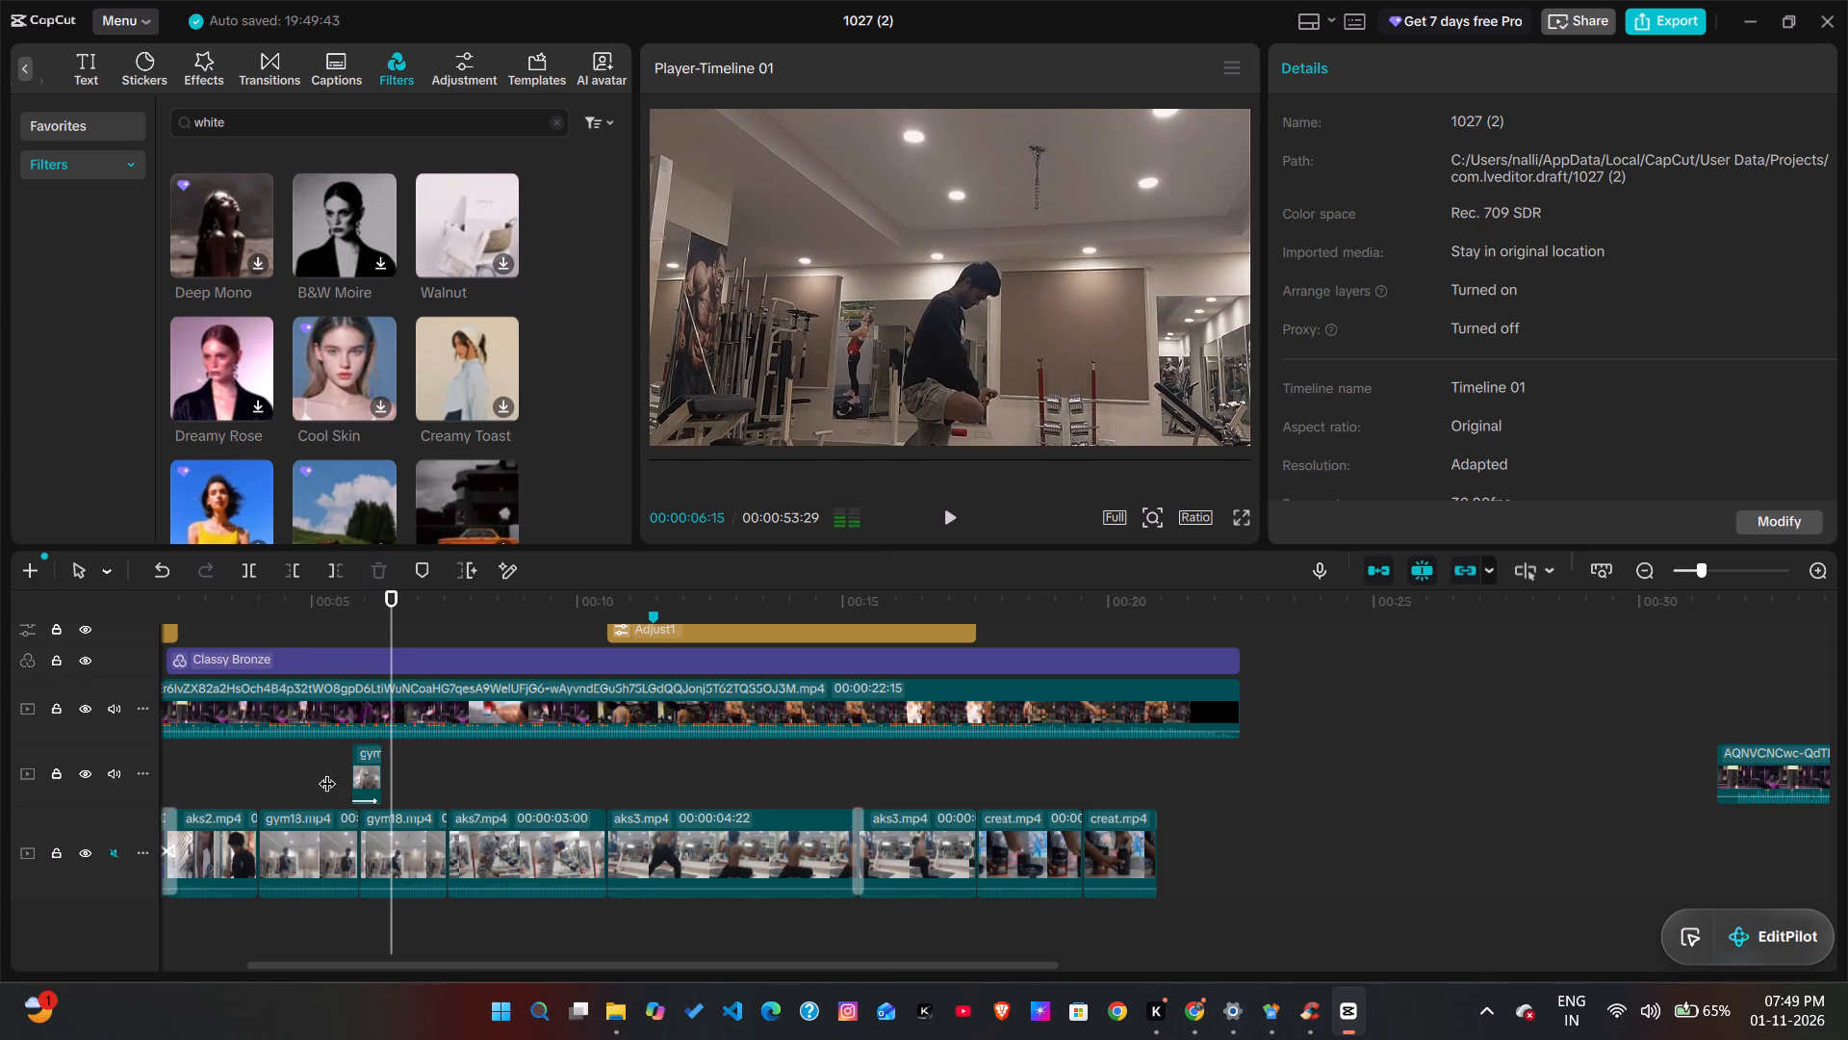
Remove the Brighten In entrance animation from the cutout clip by setting its In animation to None.
click(343, 772)
click(356, 770)
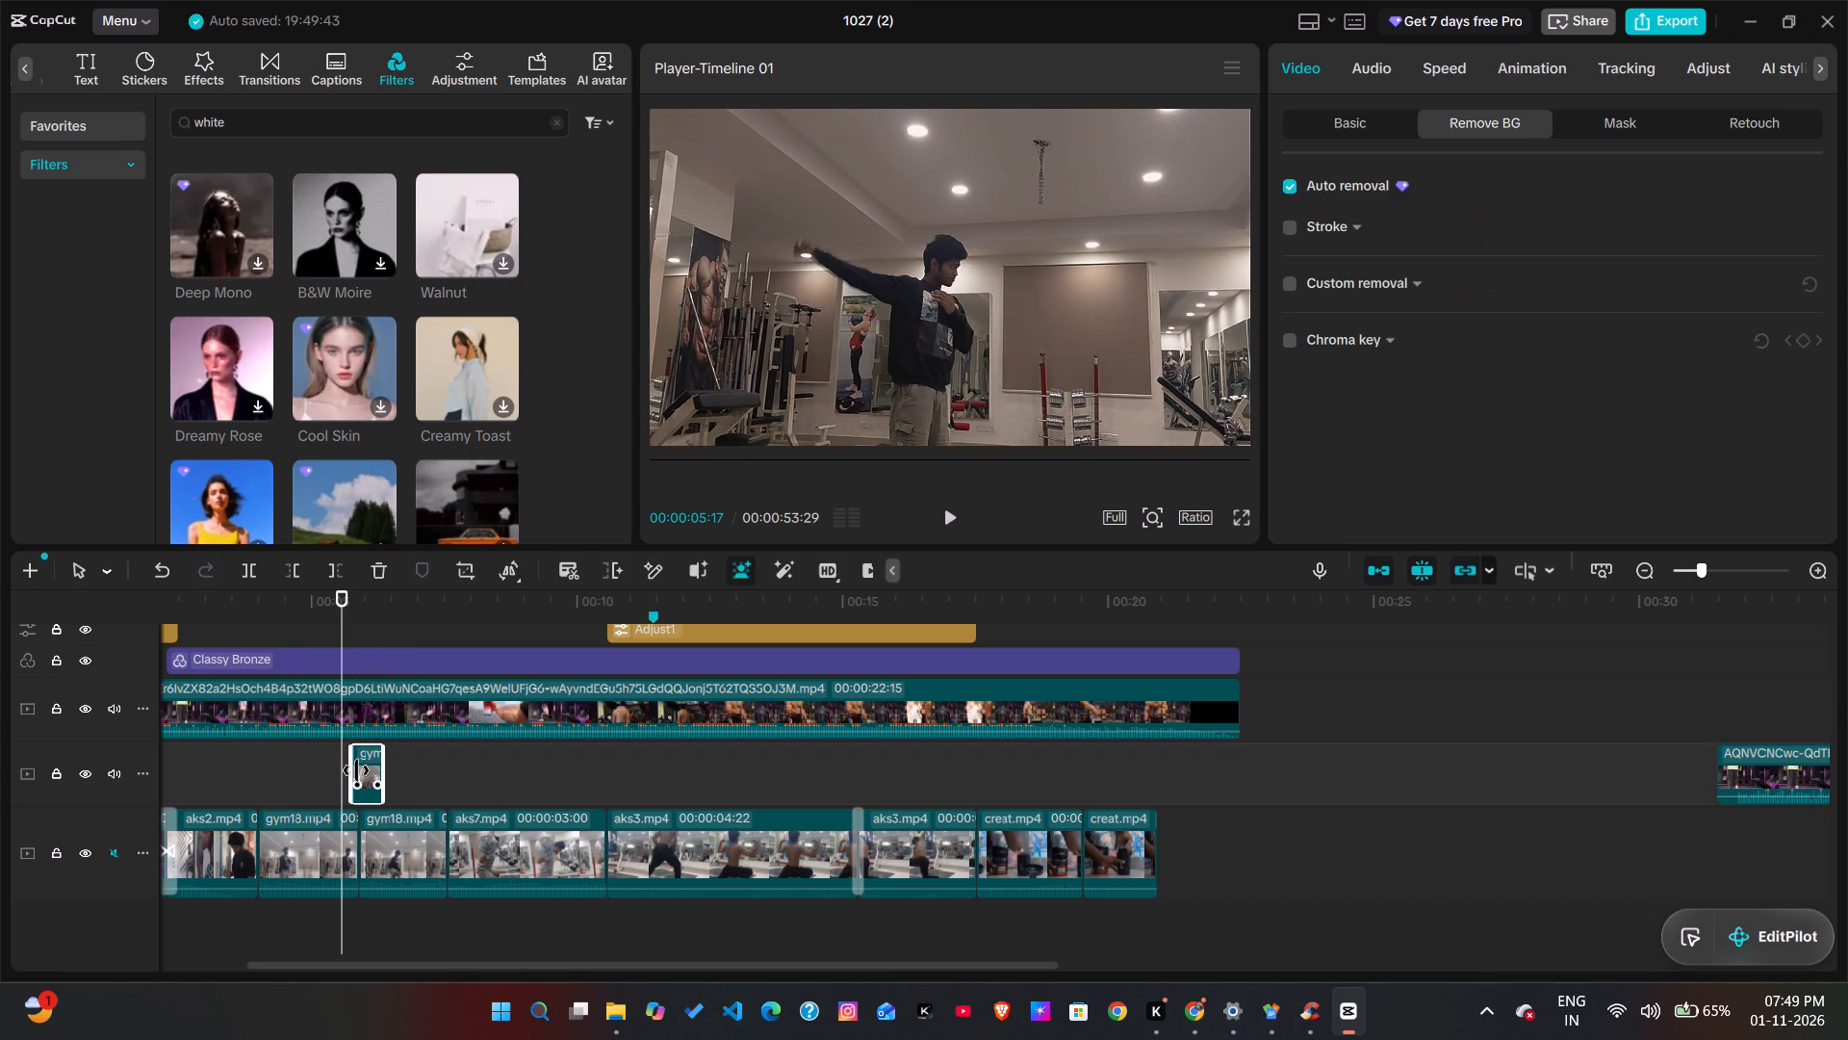
click(1619, 63)
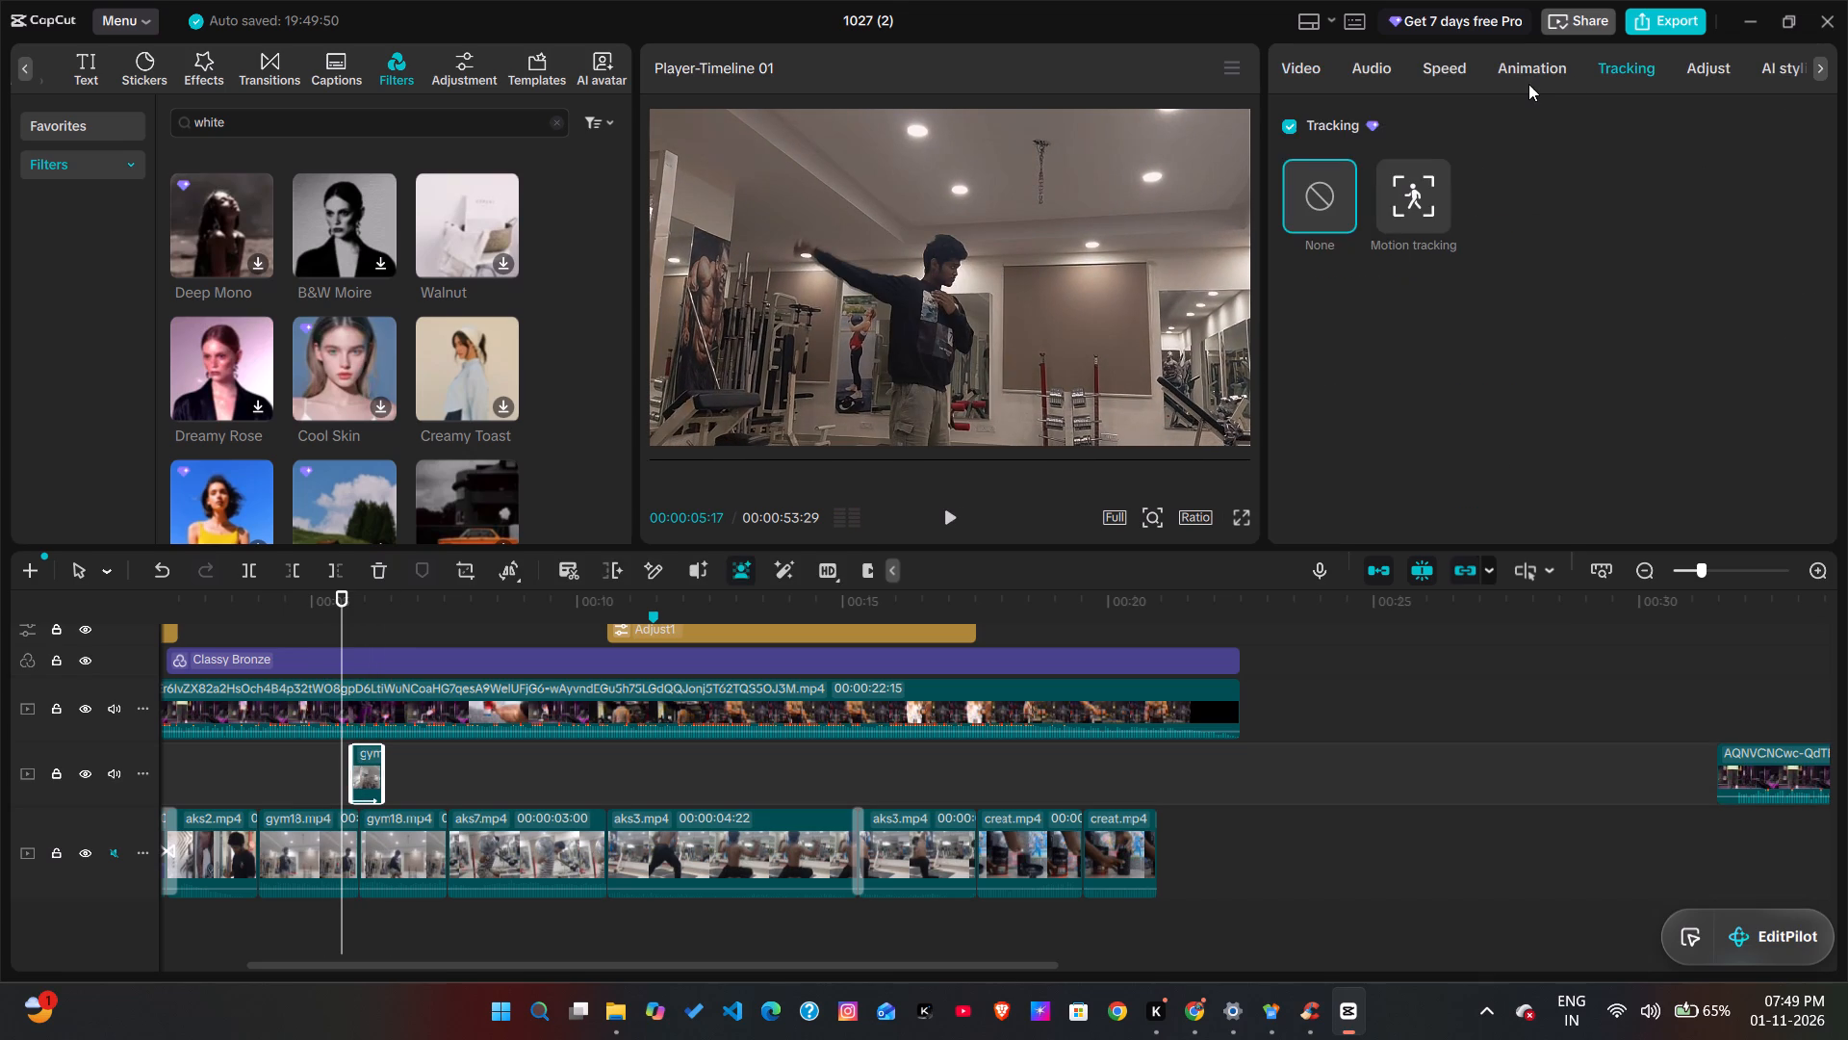
click(1527, 82)
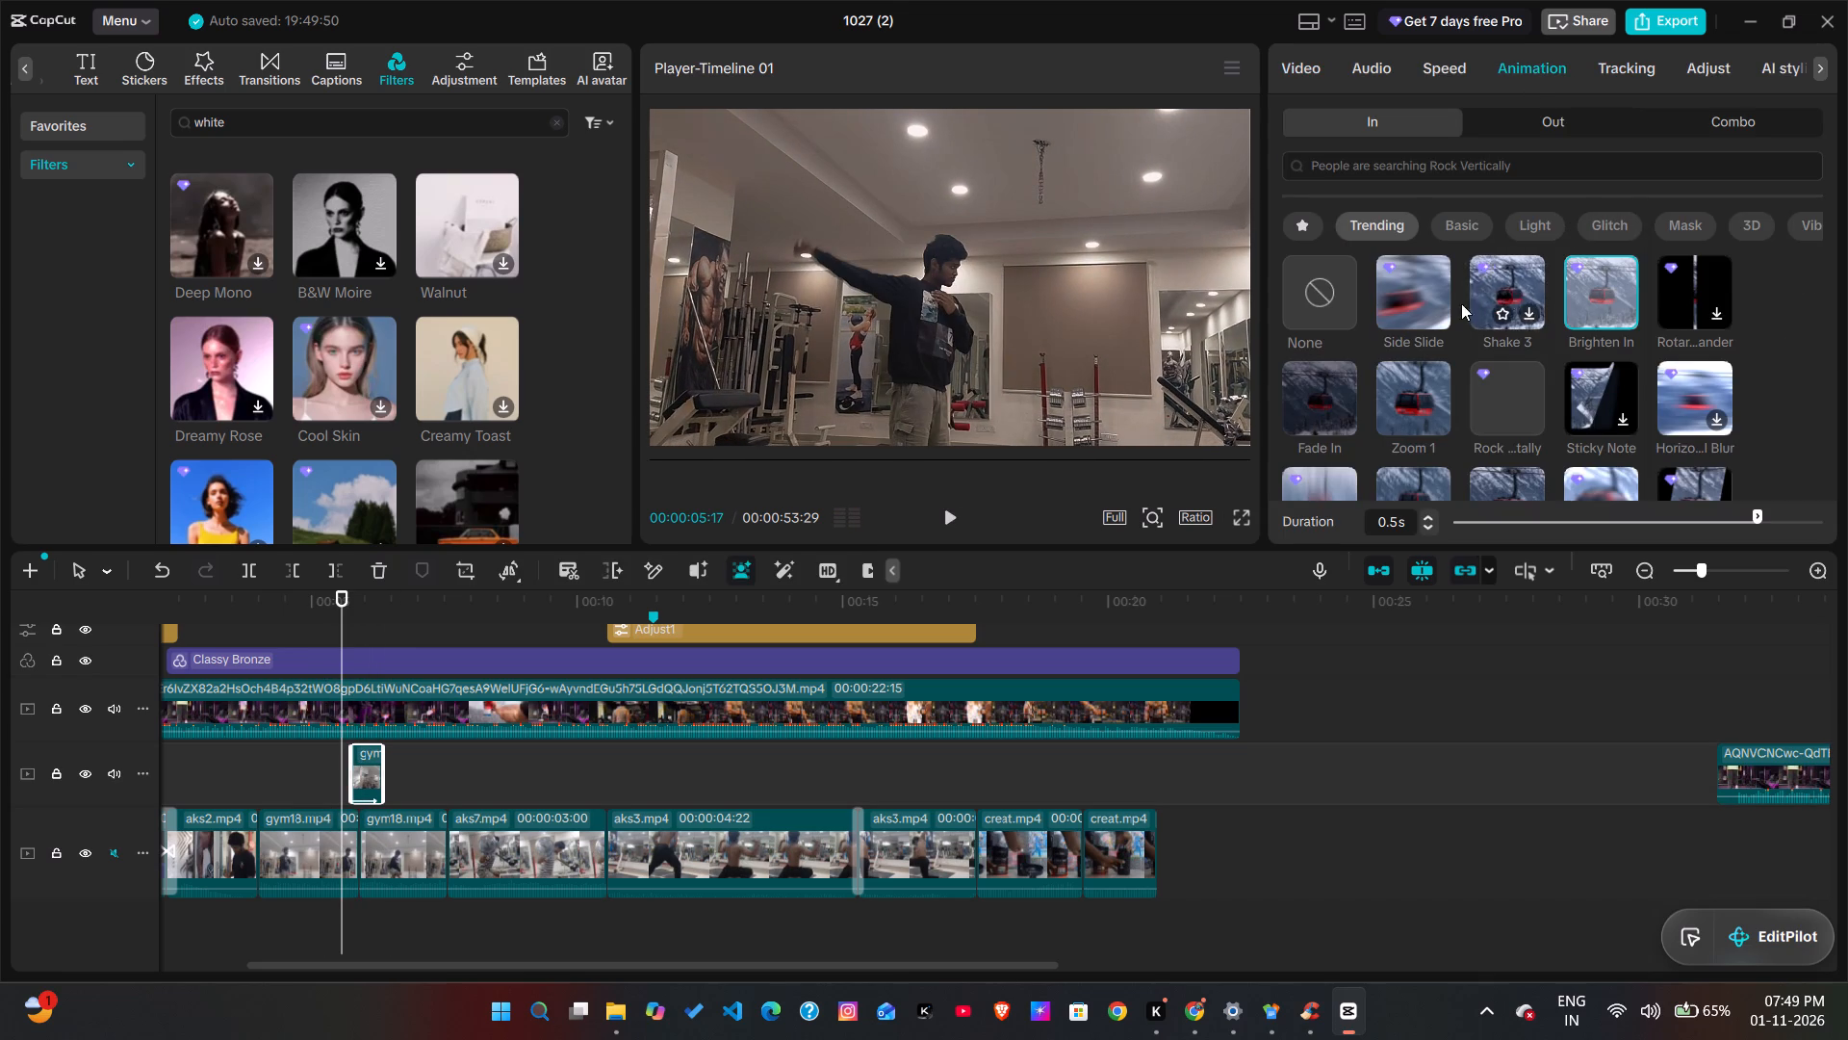
scroll(1414, 300, down, 1)
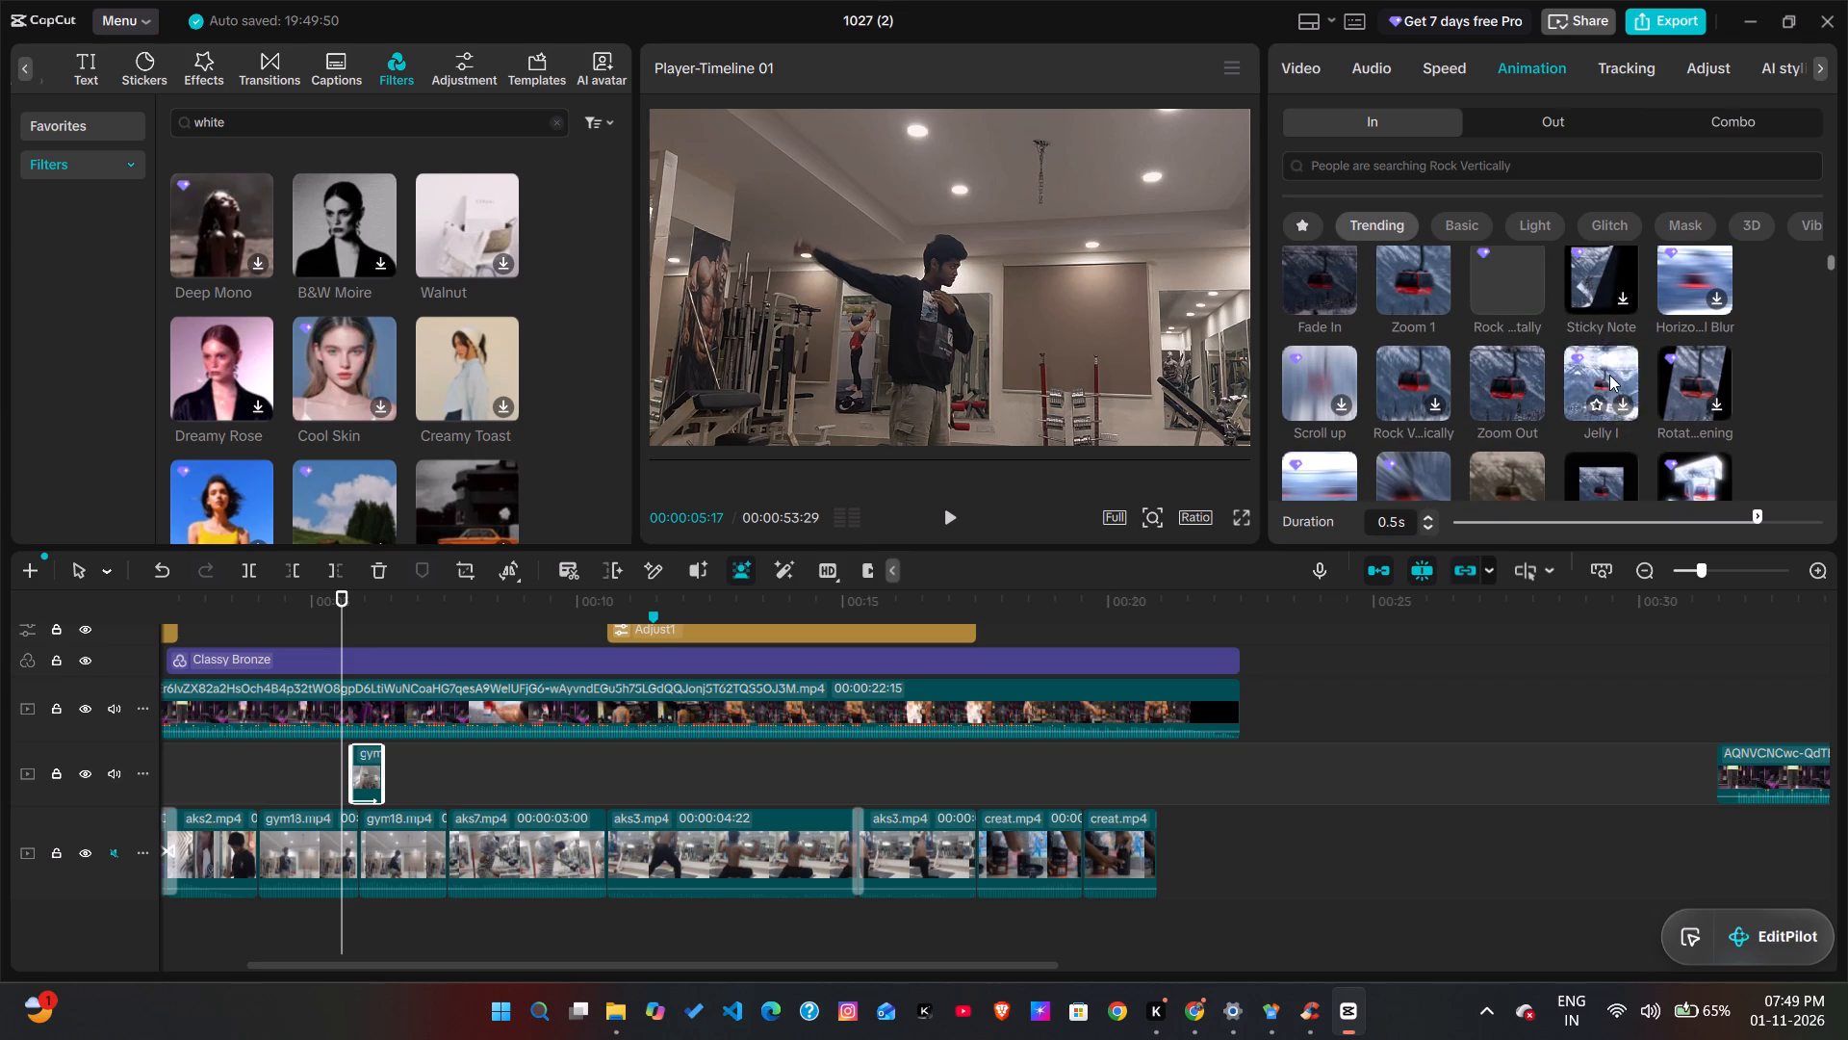
scroll(1609, 375, down, 1)
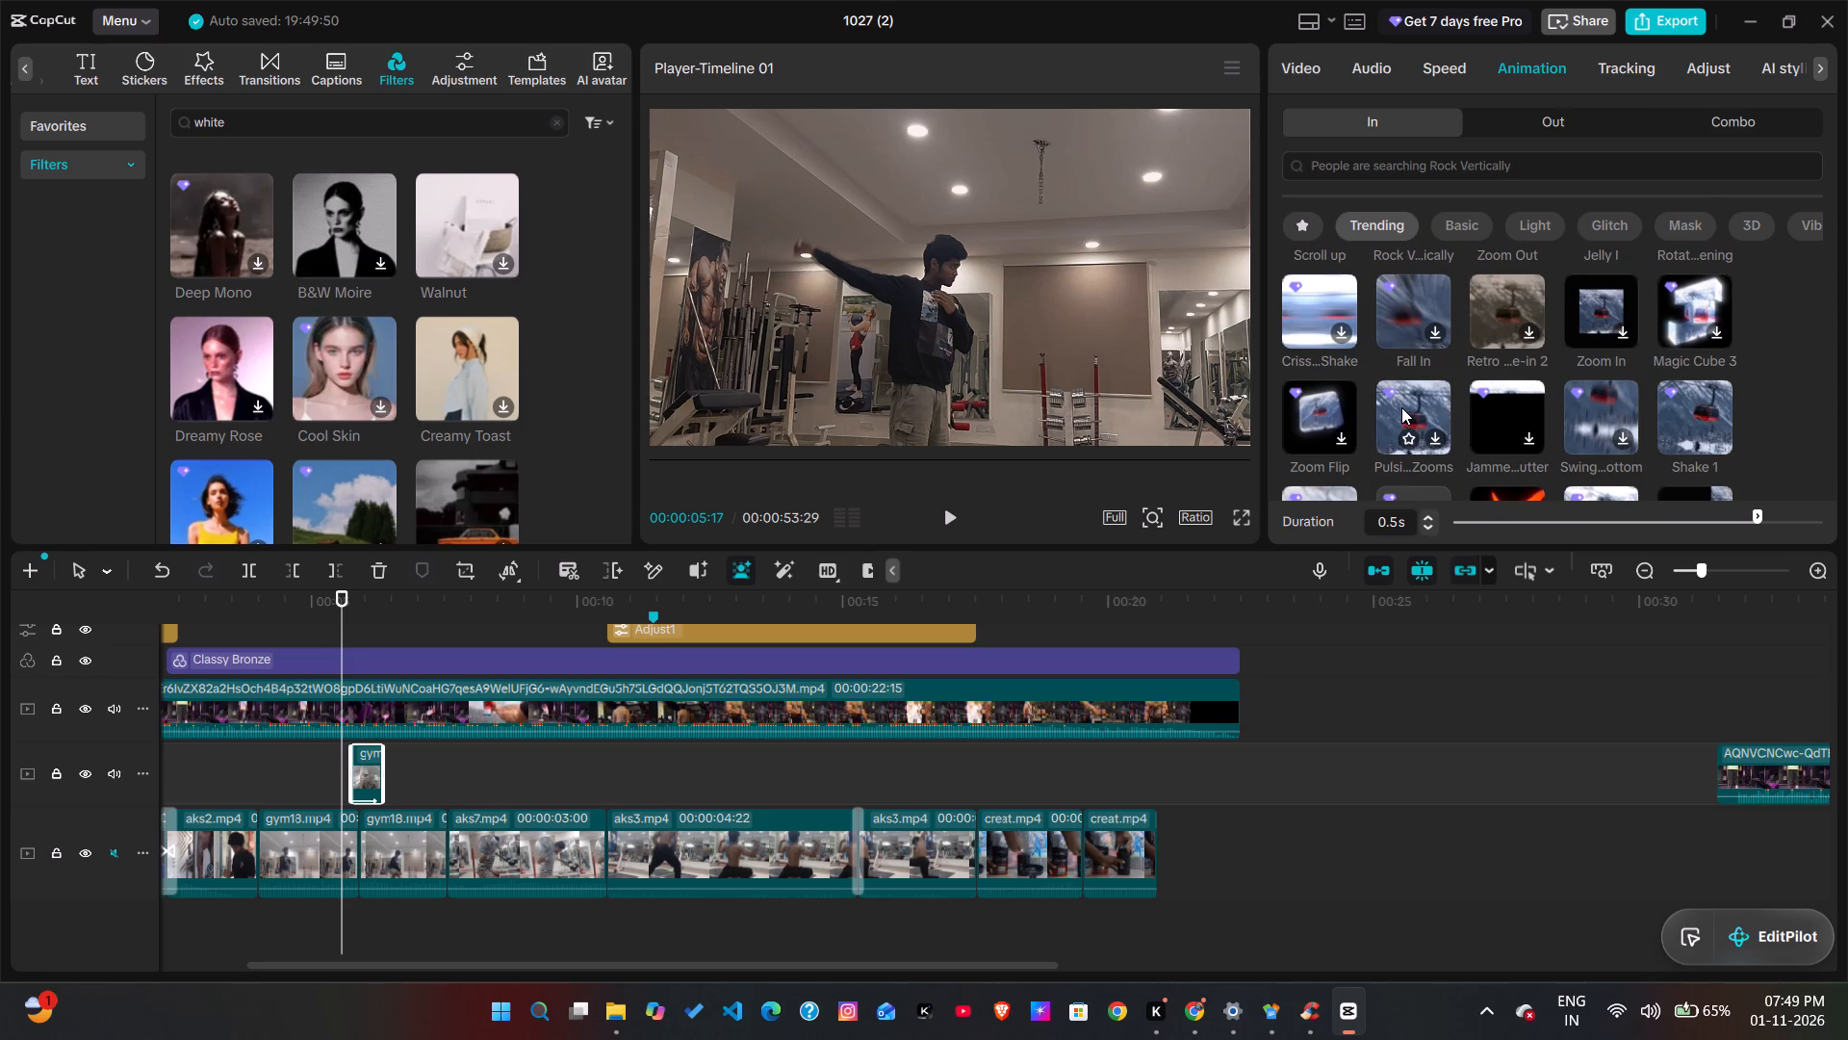
scroll(1401, 407, up, 5)
click(1319, 282)
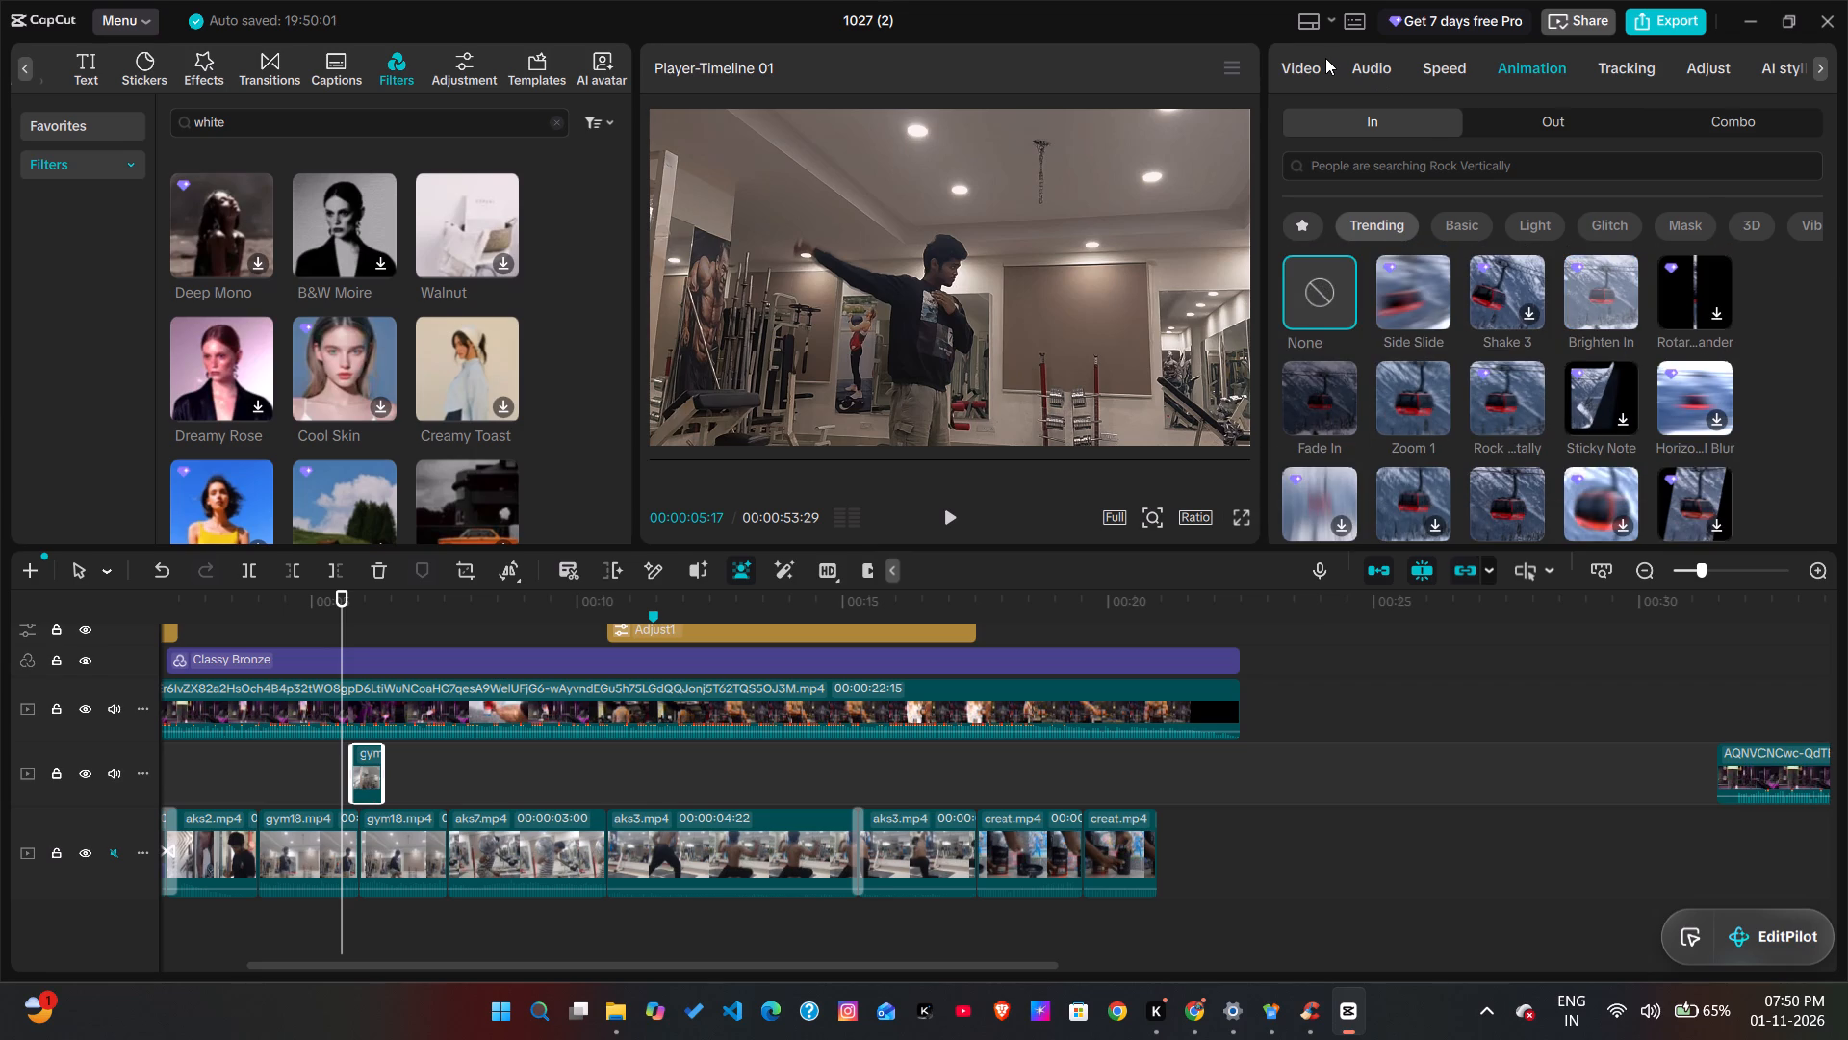
click(1325, 58)
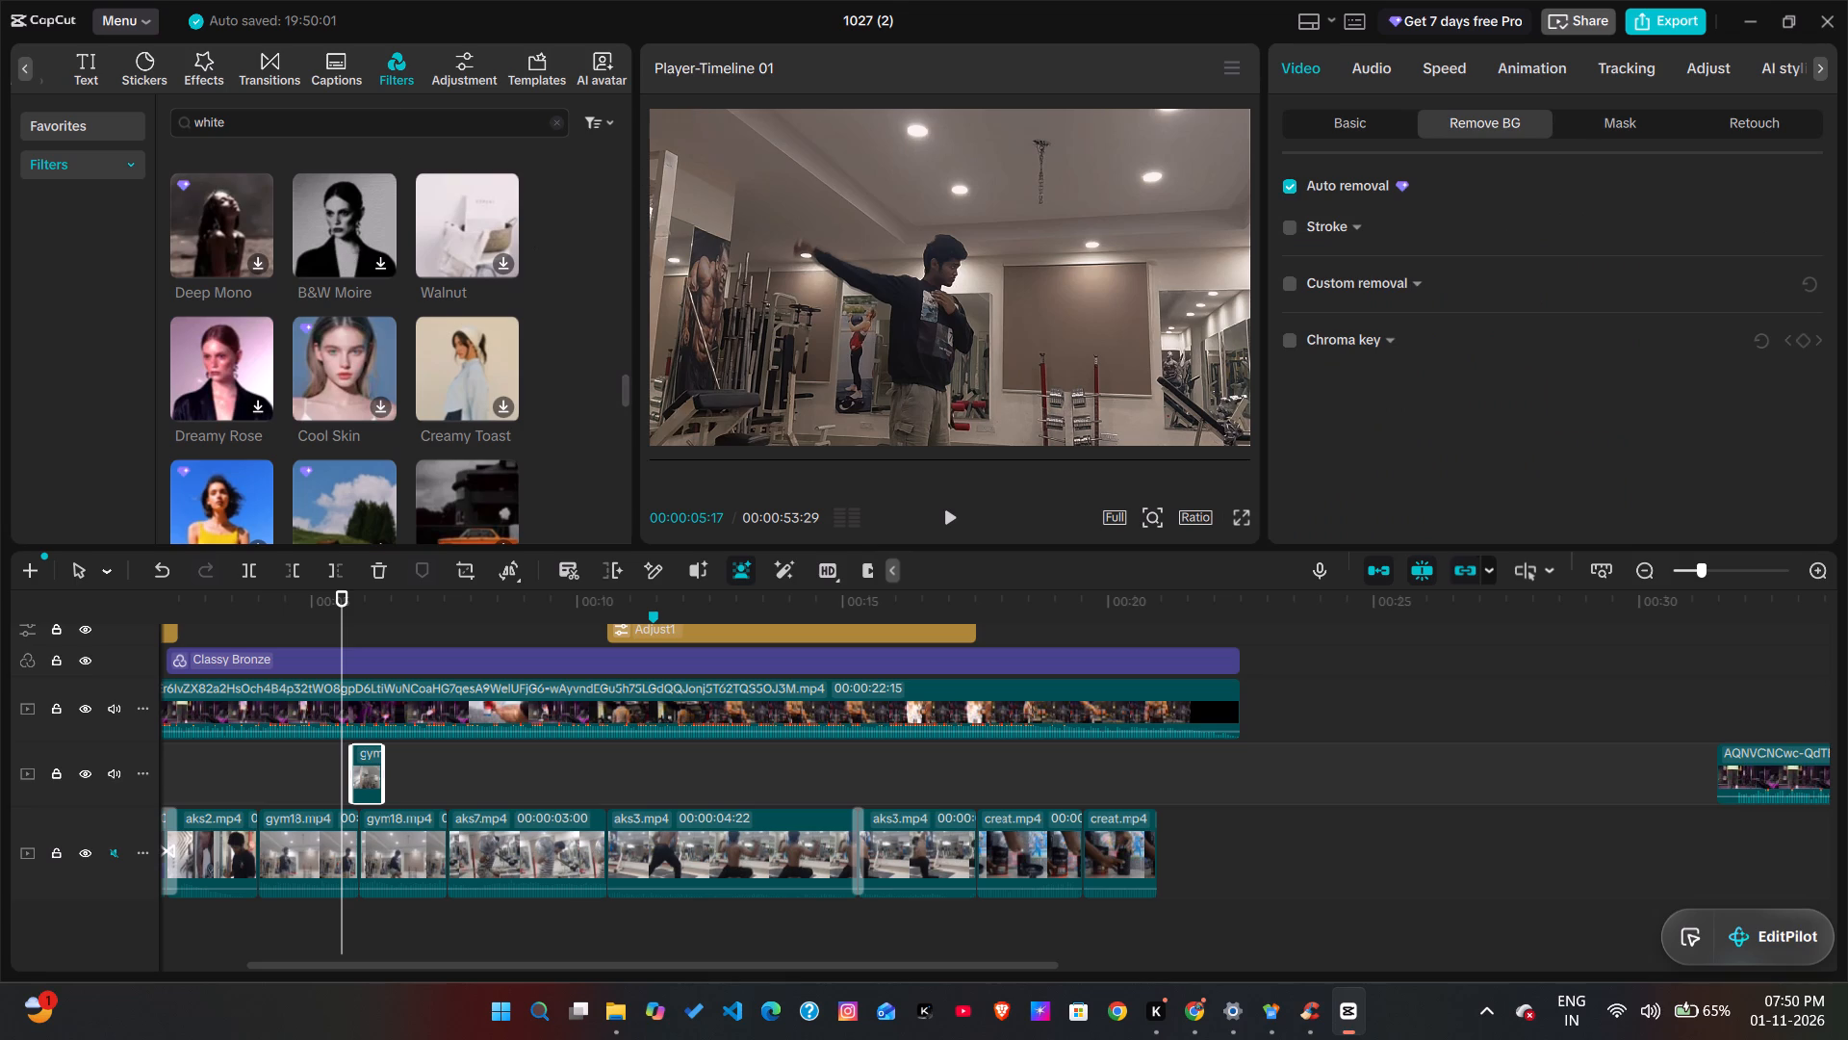
Add a custom adjustment layer directly above the cutout clip and trim it to the same start and length.
click(476, 67)
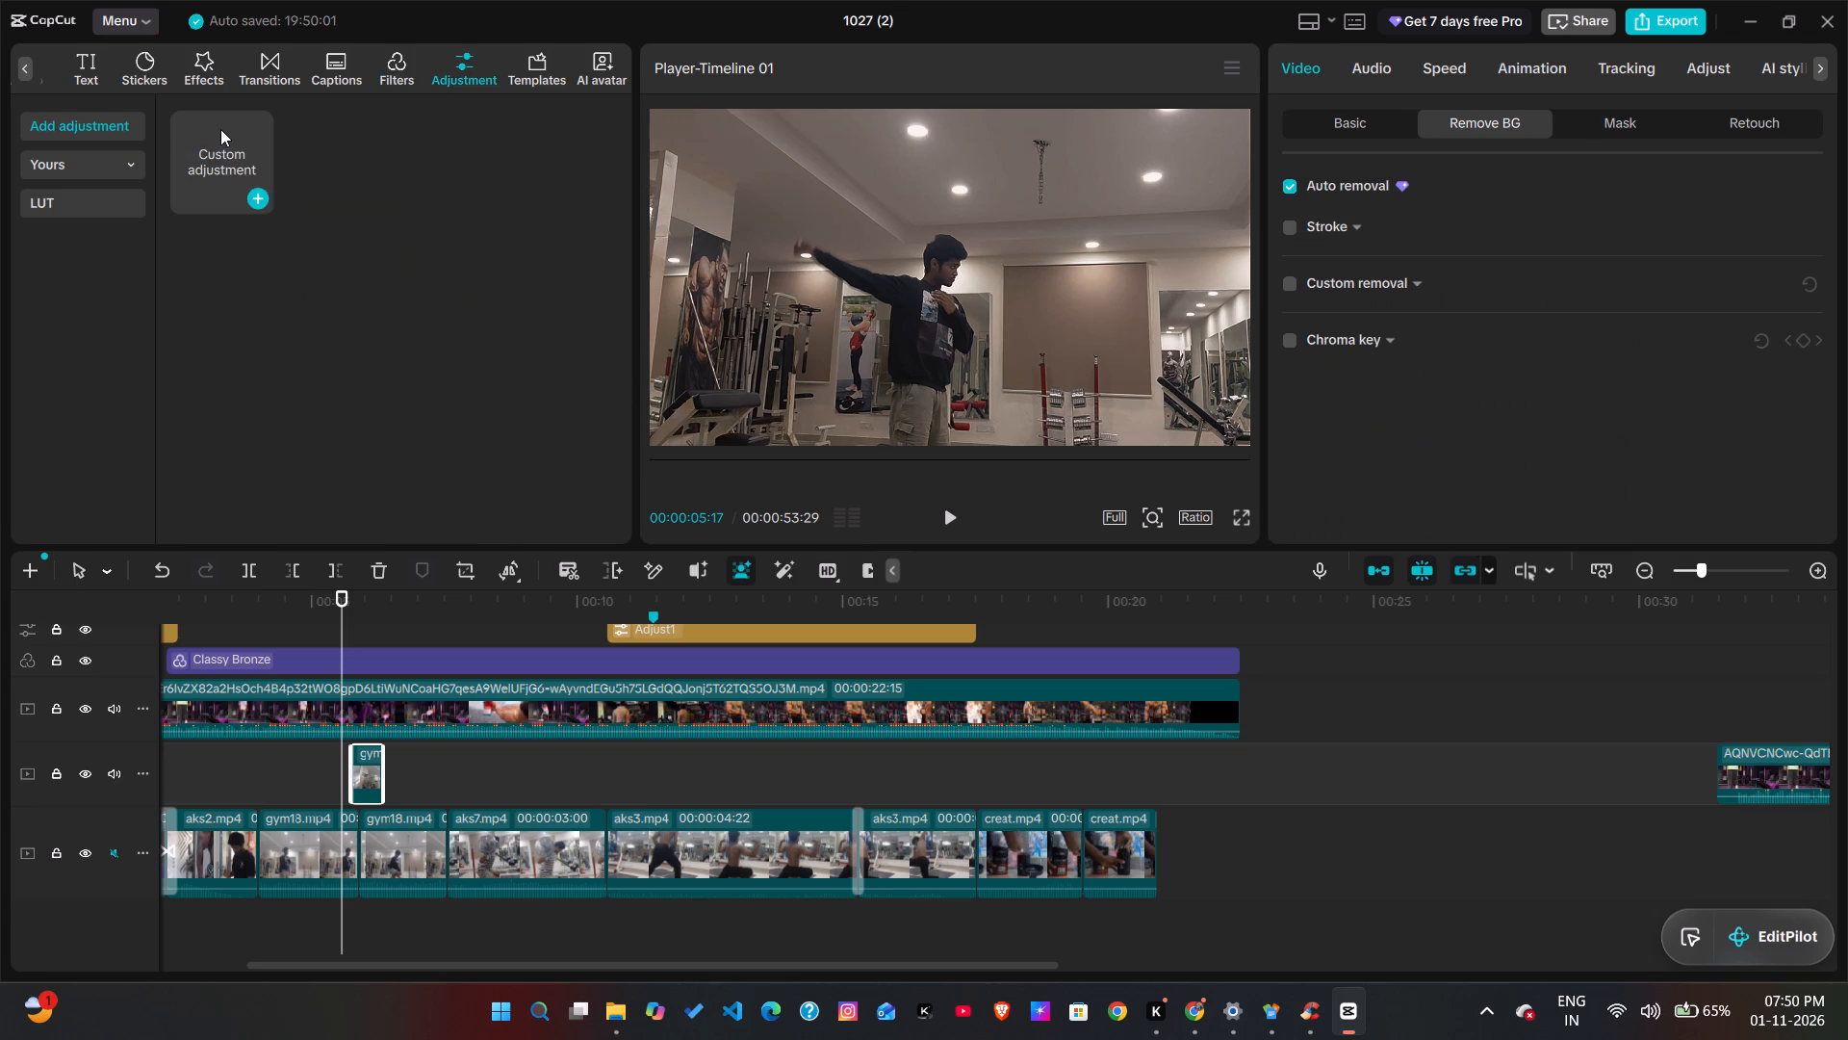
drag(218, 127, 350, 741)
drag(420, 756, 411, 758)
drag(507, 752, 376, 755)
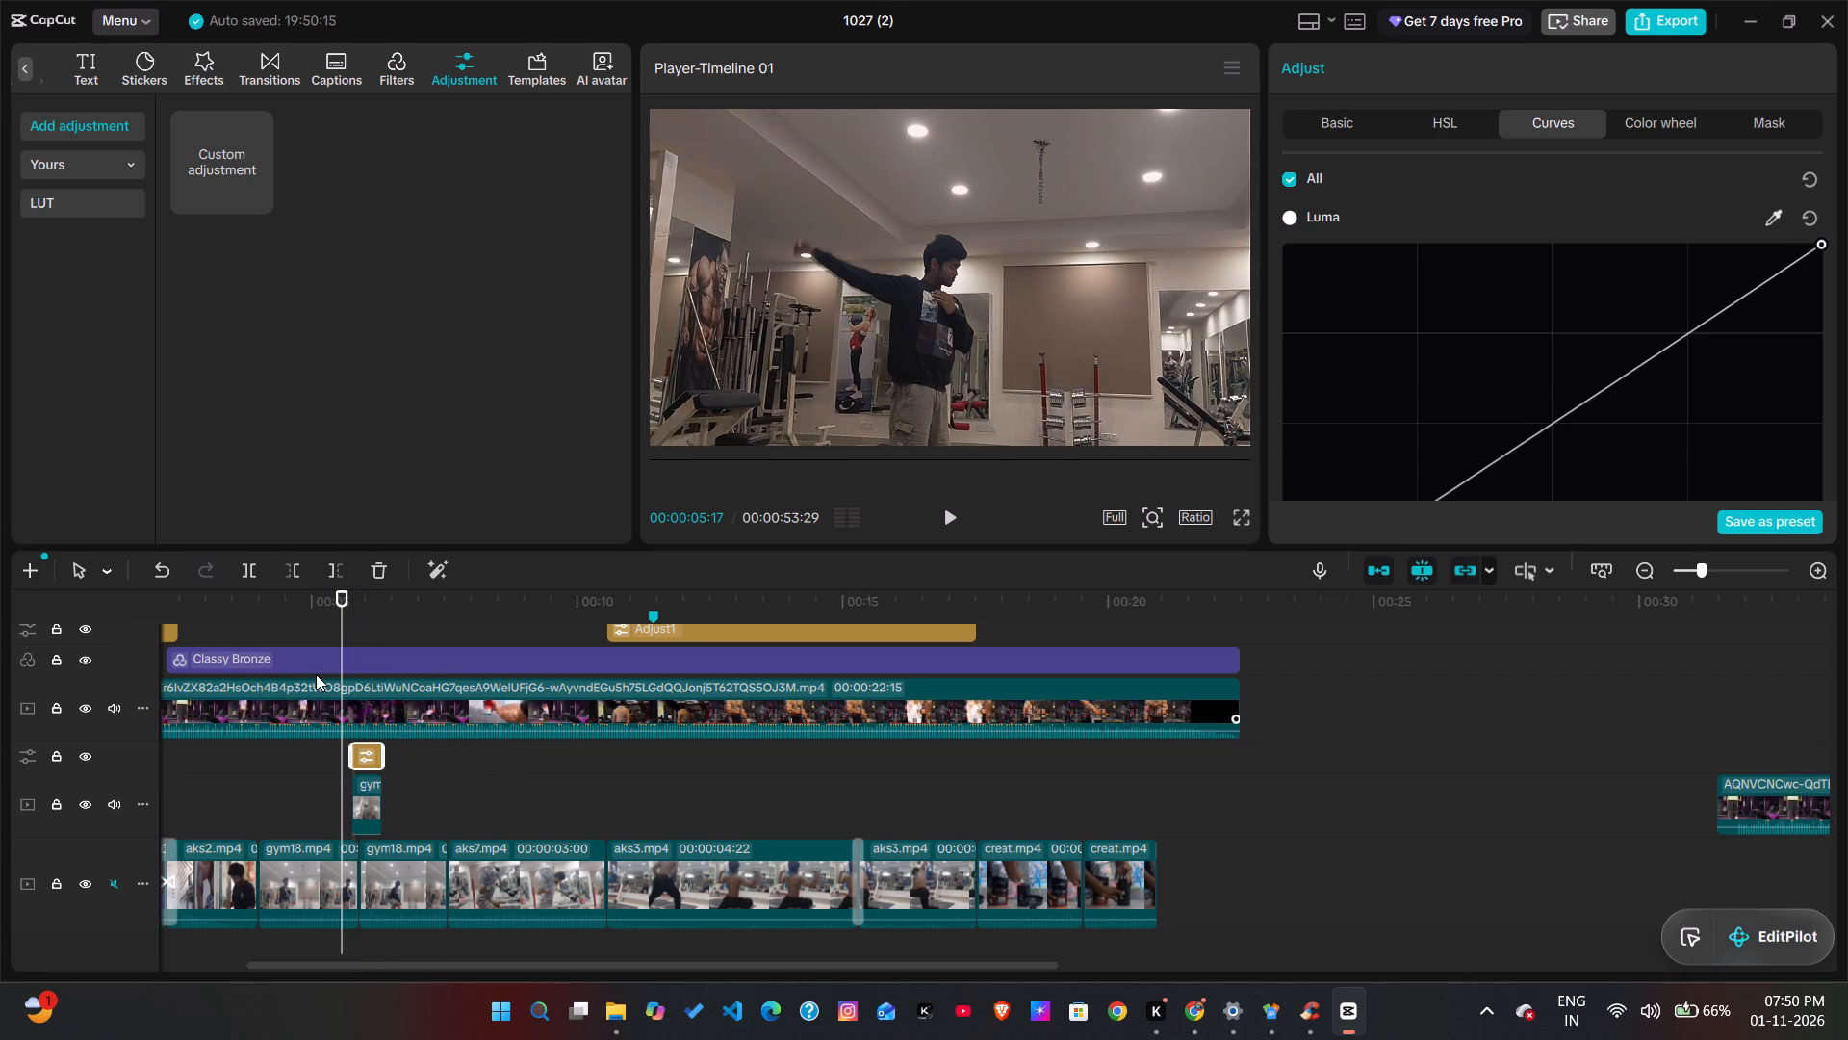
Brighten the new adjustment layer by moving its luma curve's white point inward to about 85% of the range.
drag(340, 627, 365, 623)
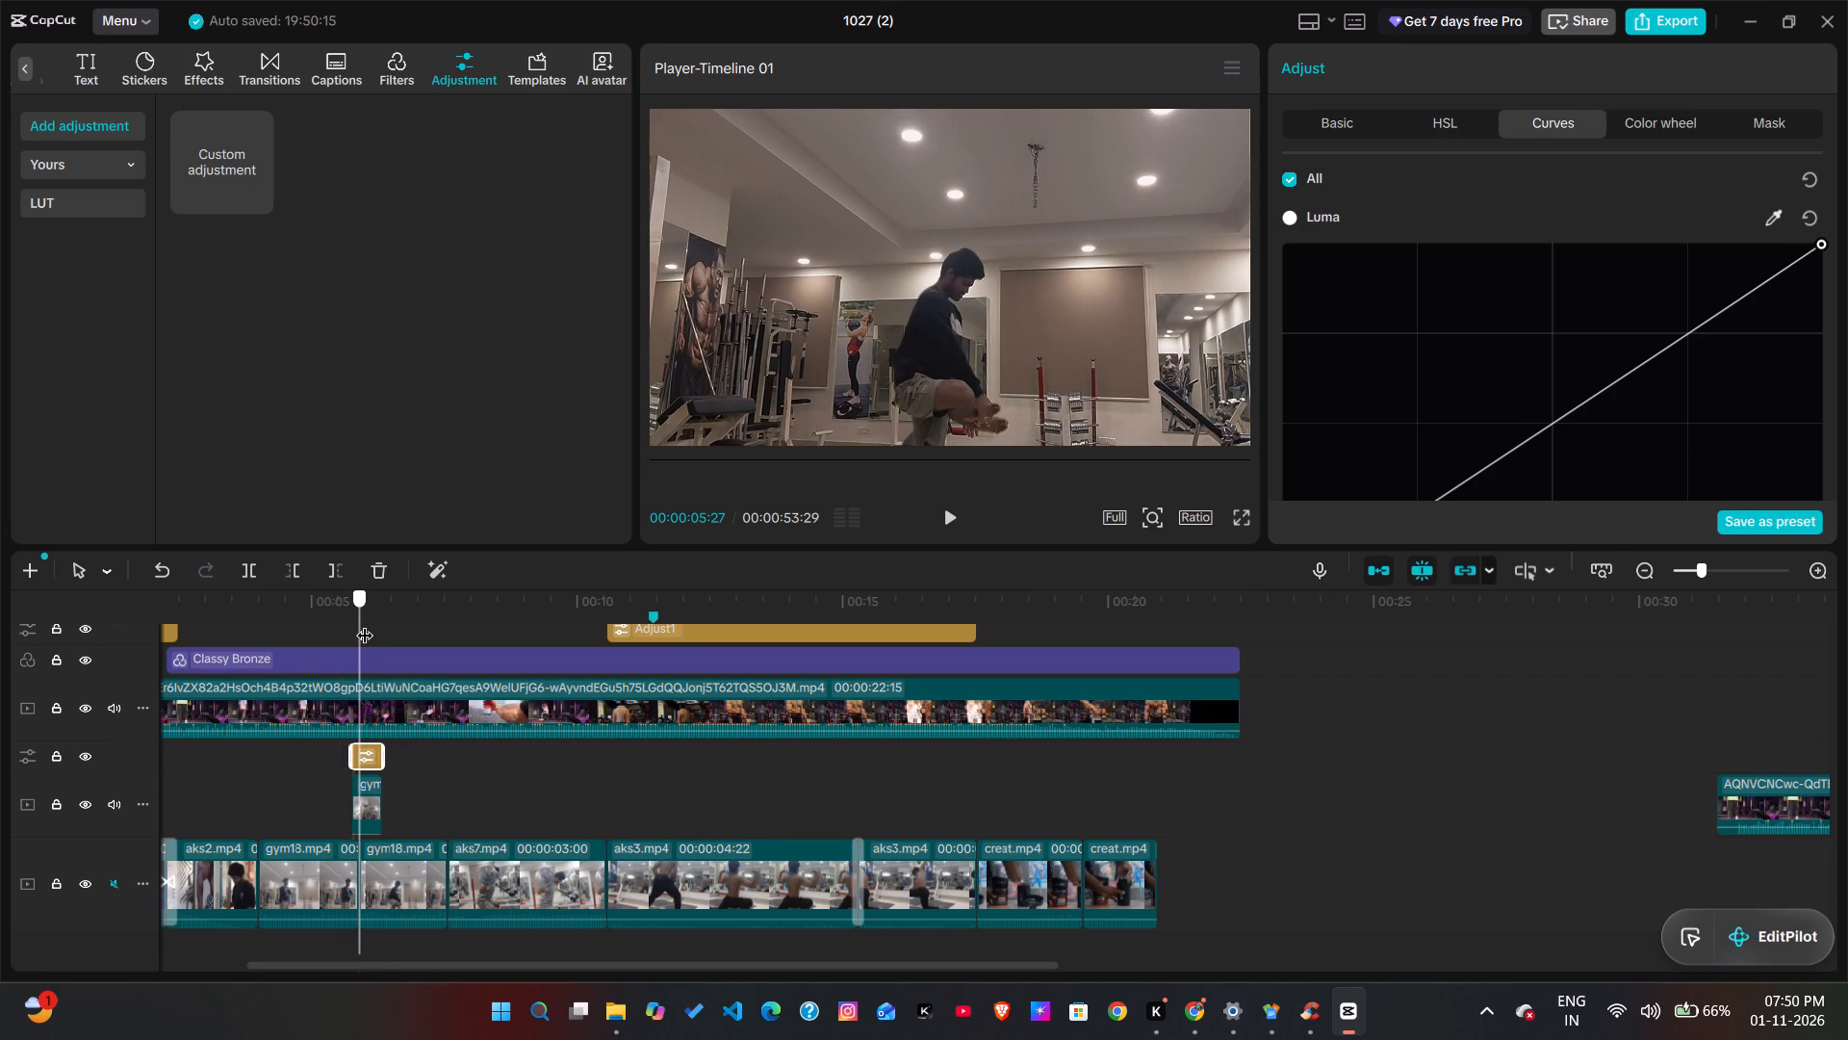
drag(365, 623, 365, 624)
scroll(1470, 363, down, 4)
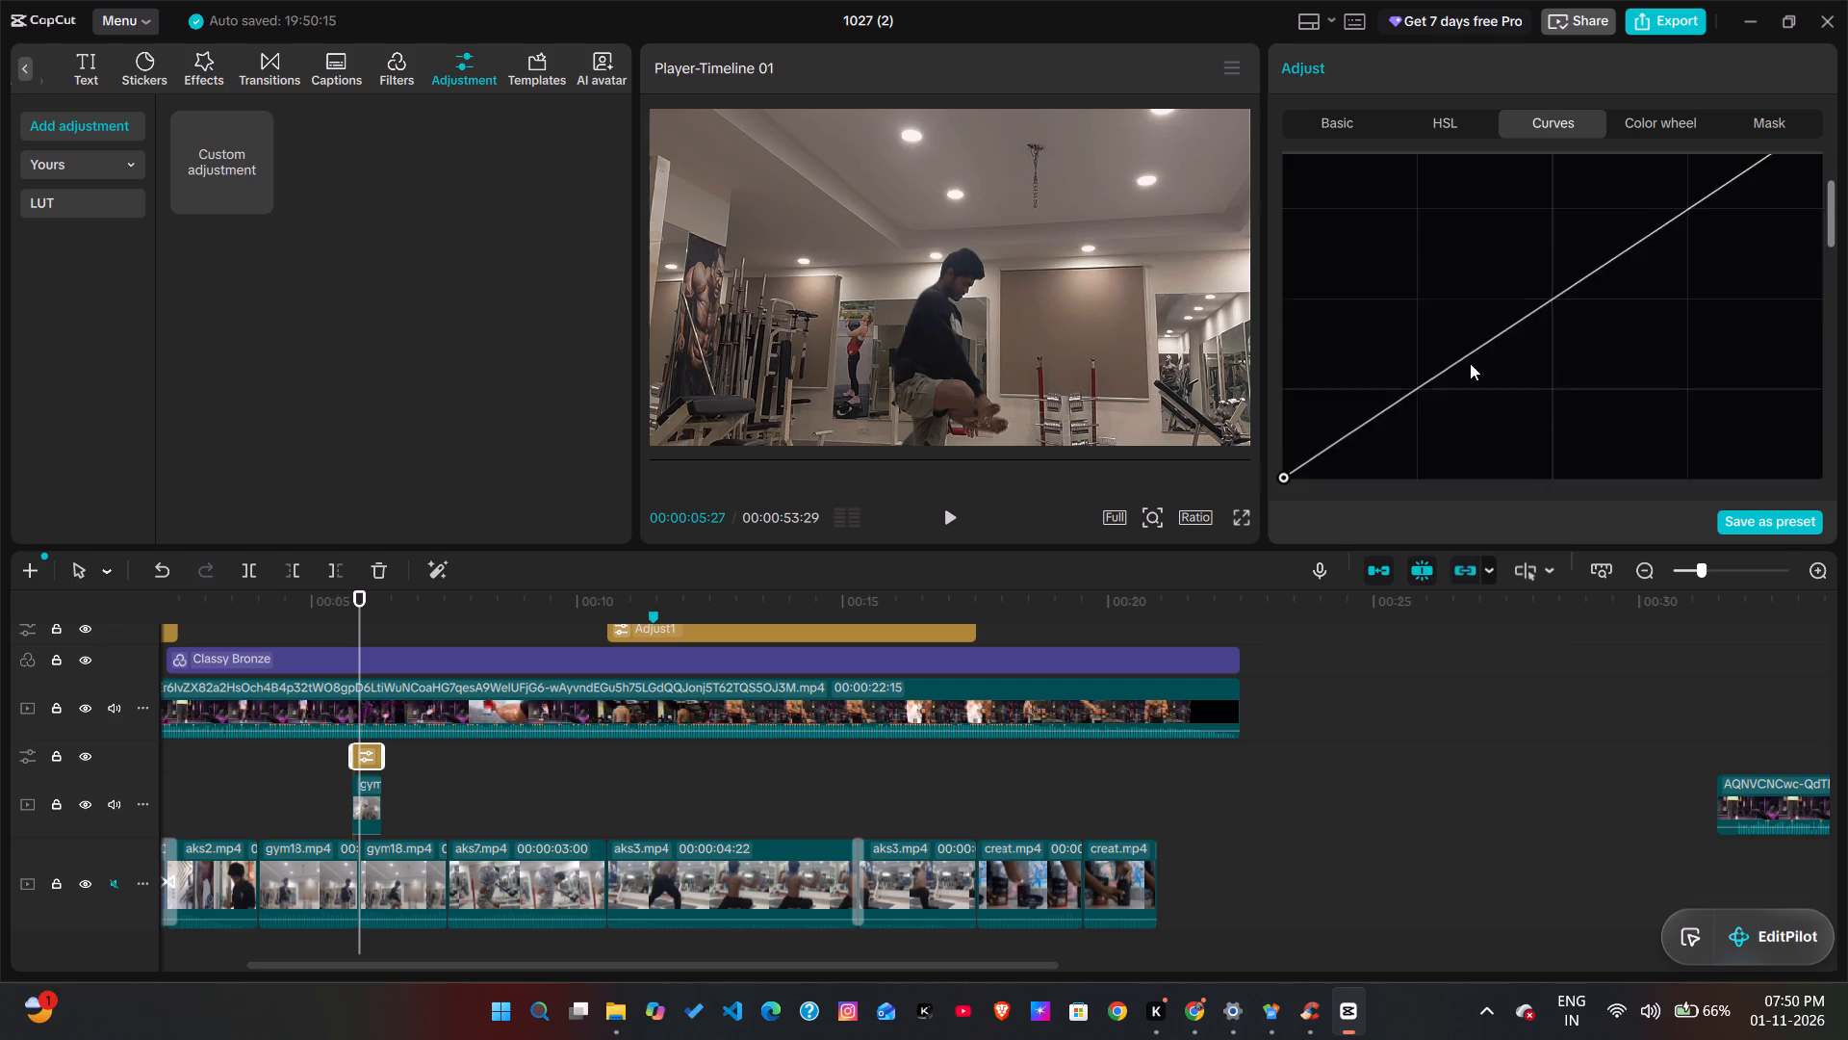
scroll(1470, 363, down, 12)
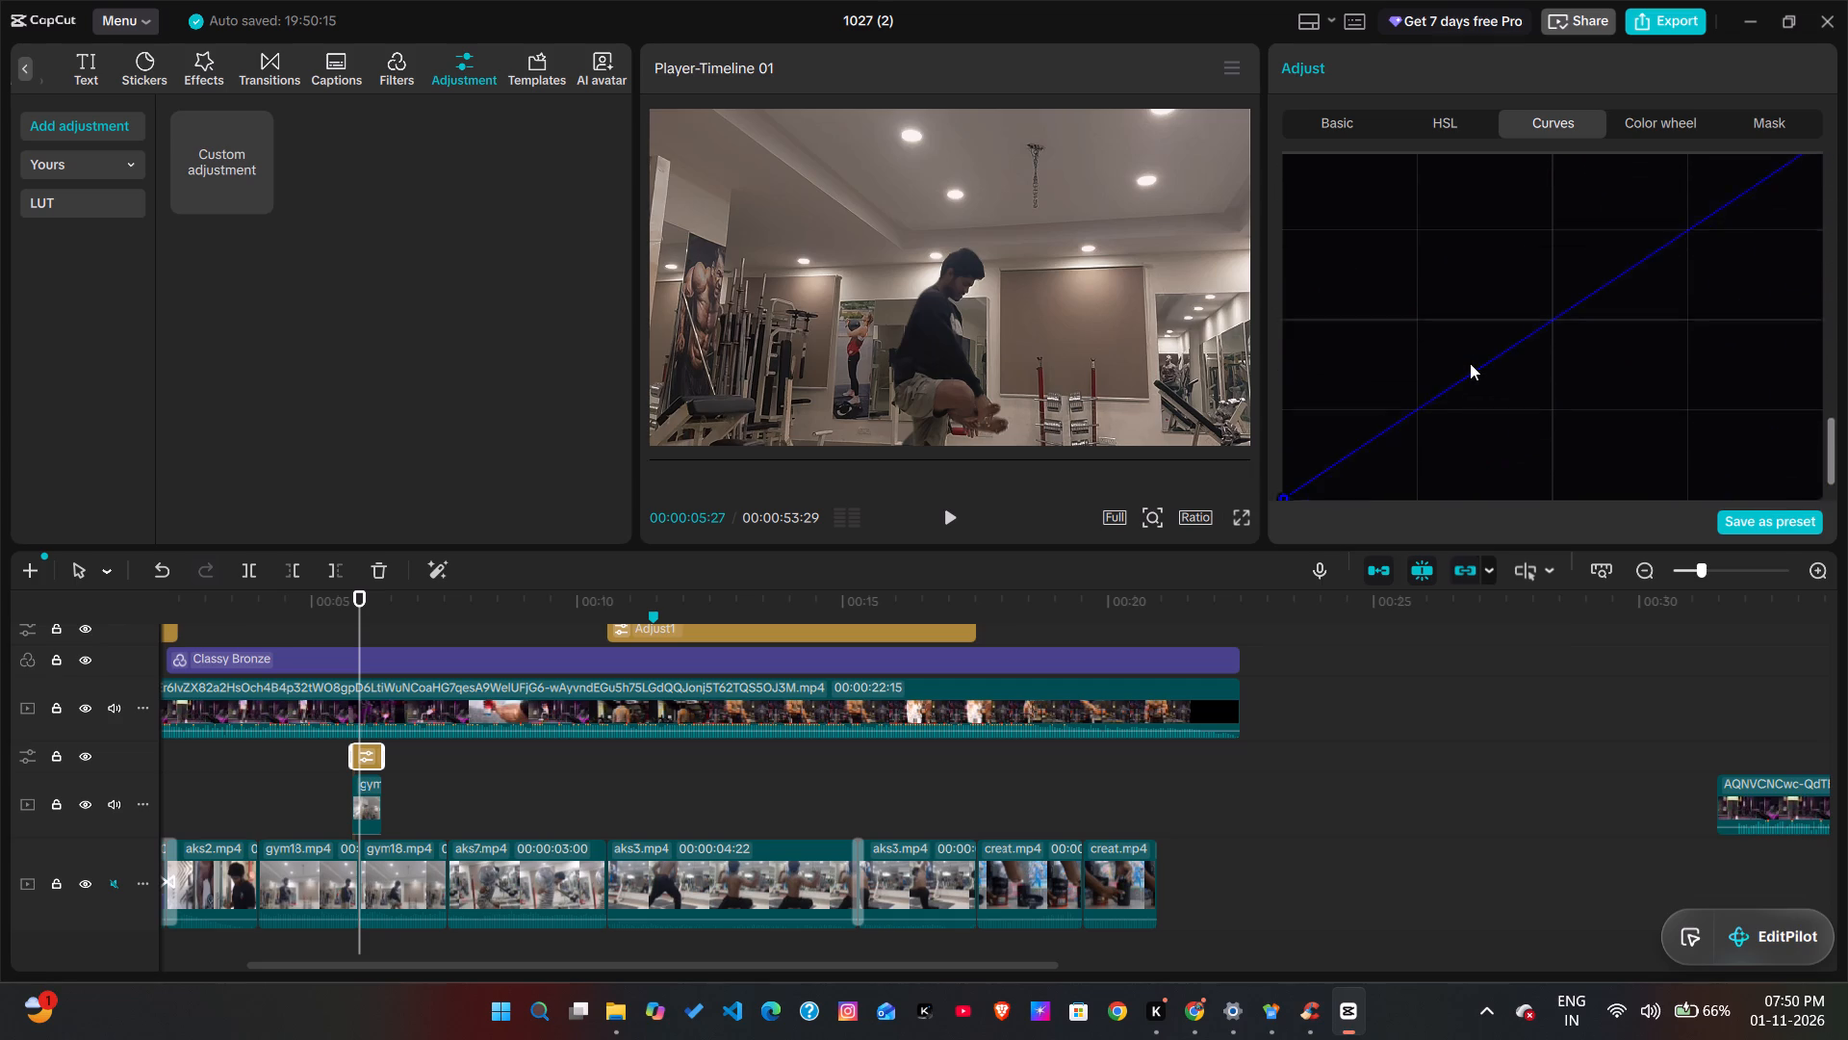
scroll(1470, 363, down, 1)
scroll(1470, 363, up, 15)
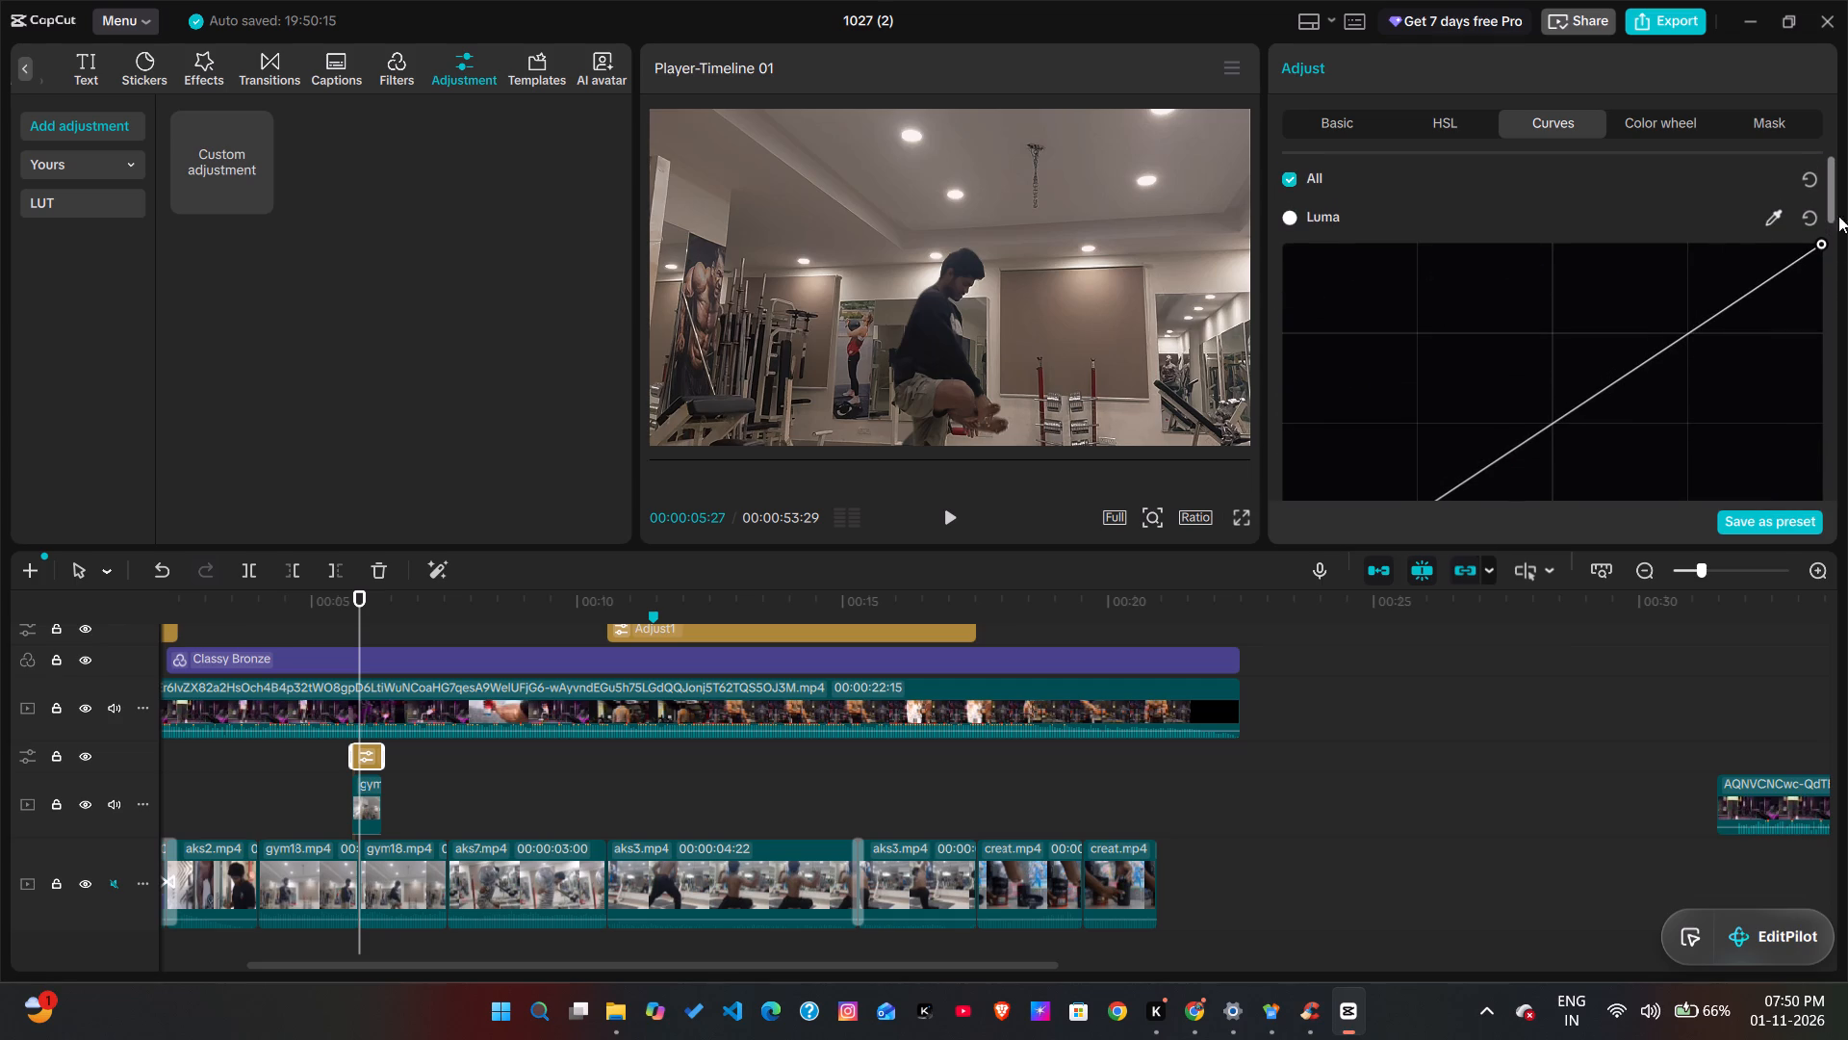
drag(1825, 248, 1742, 97)
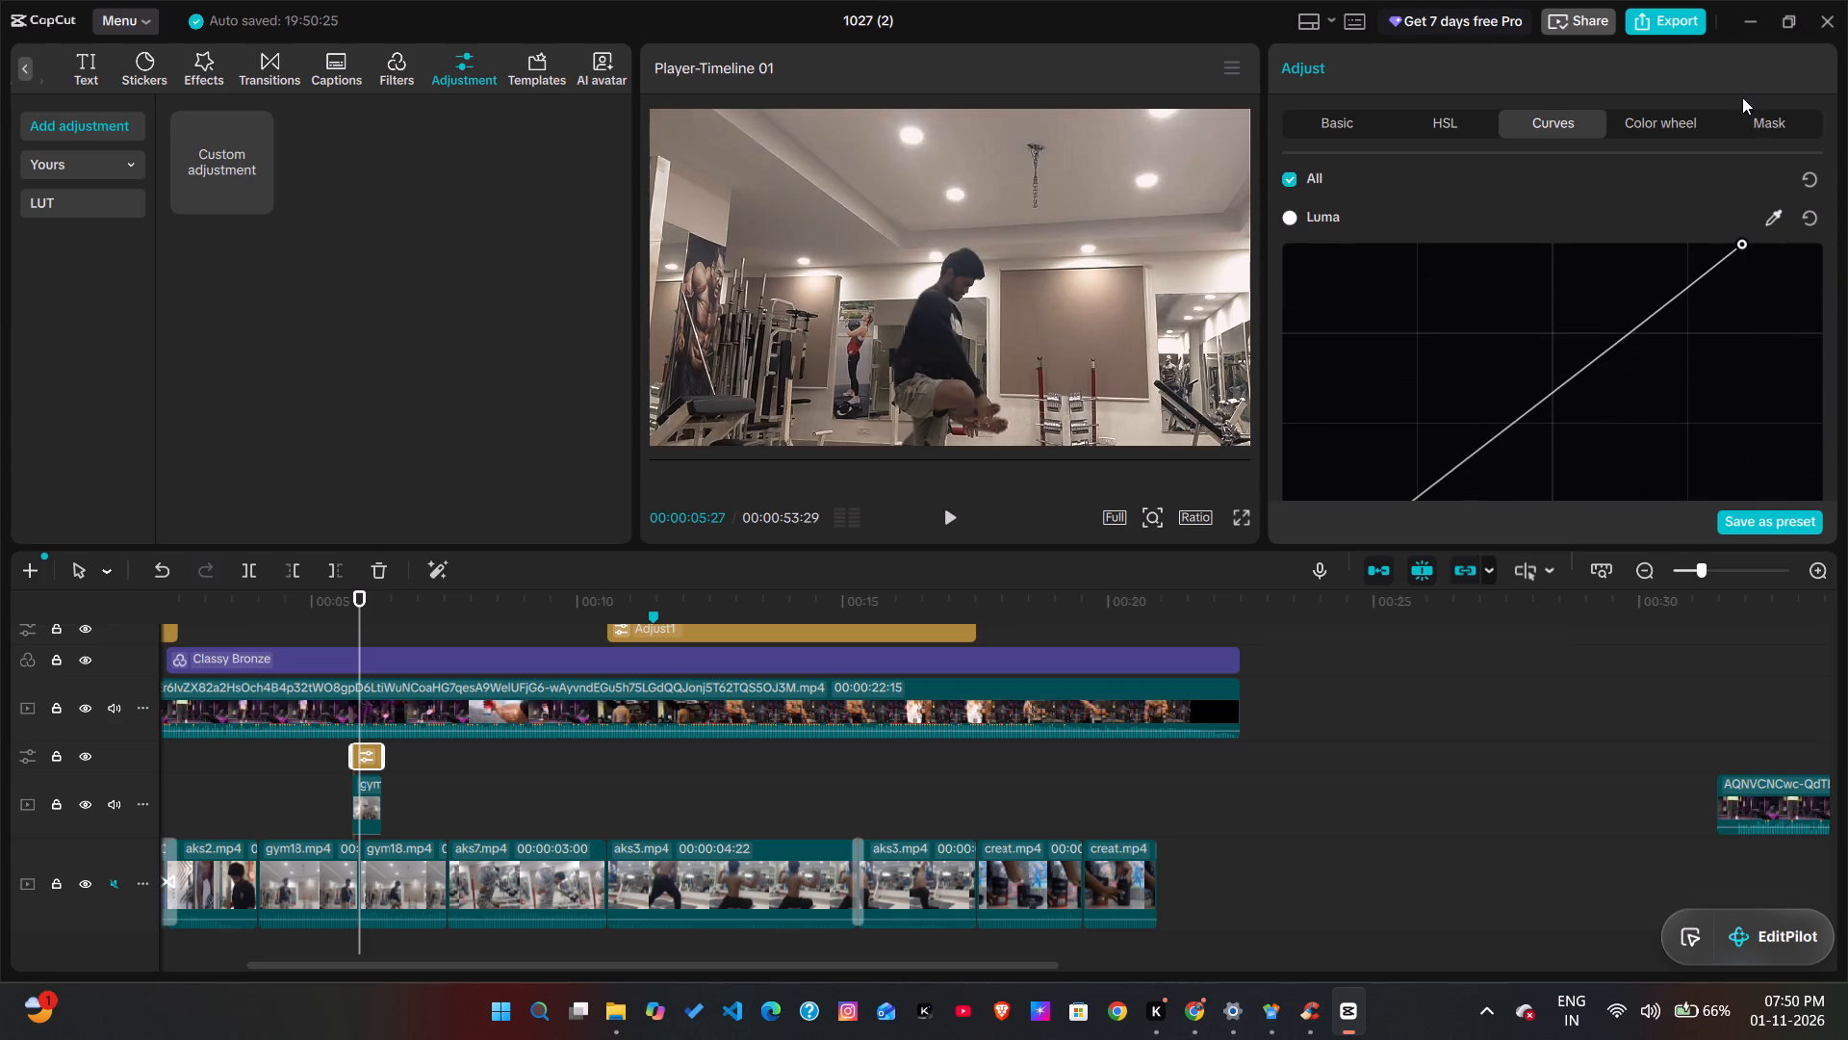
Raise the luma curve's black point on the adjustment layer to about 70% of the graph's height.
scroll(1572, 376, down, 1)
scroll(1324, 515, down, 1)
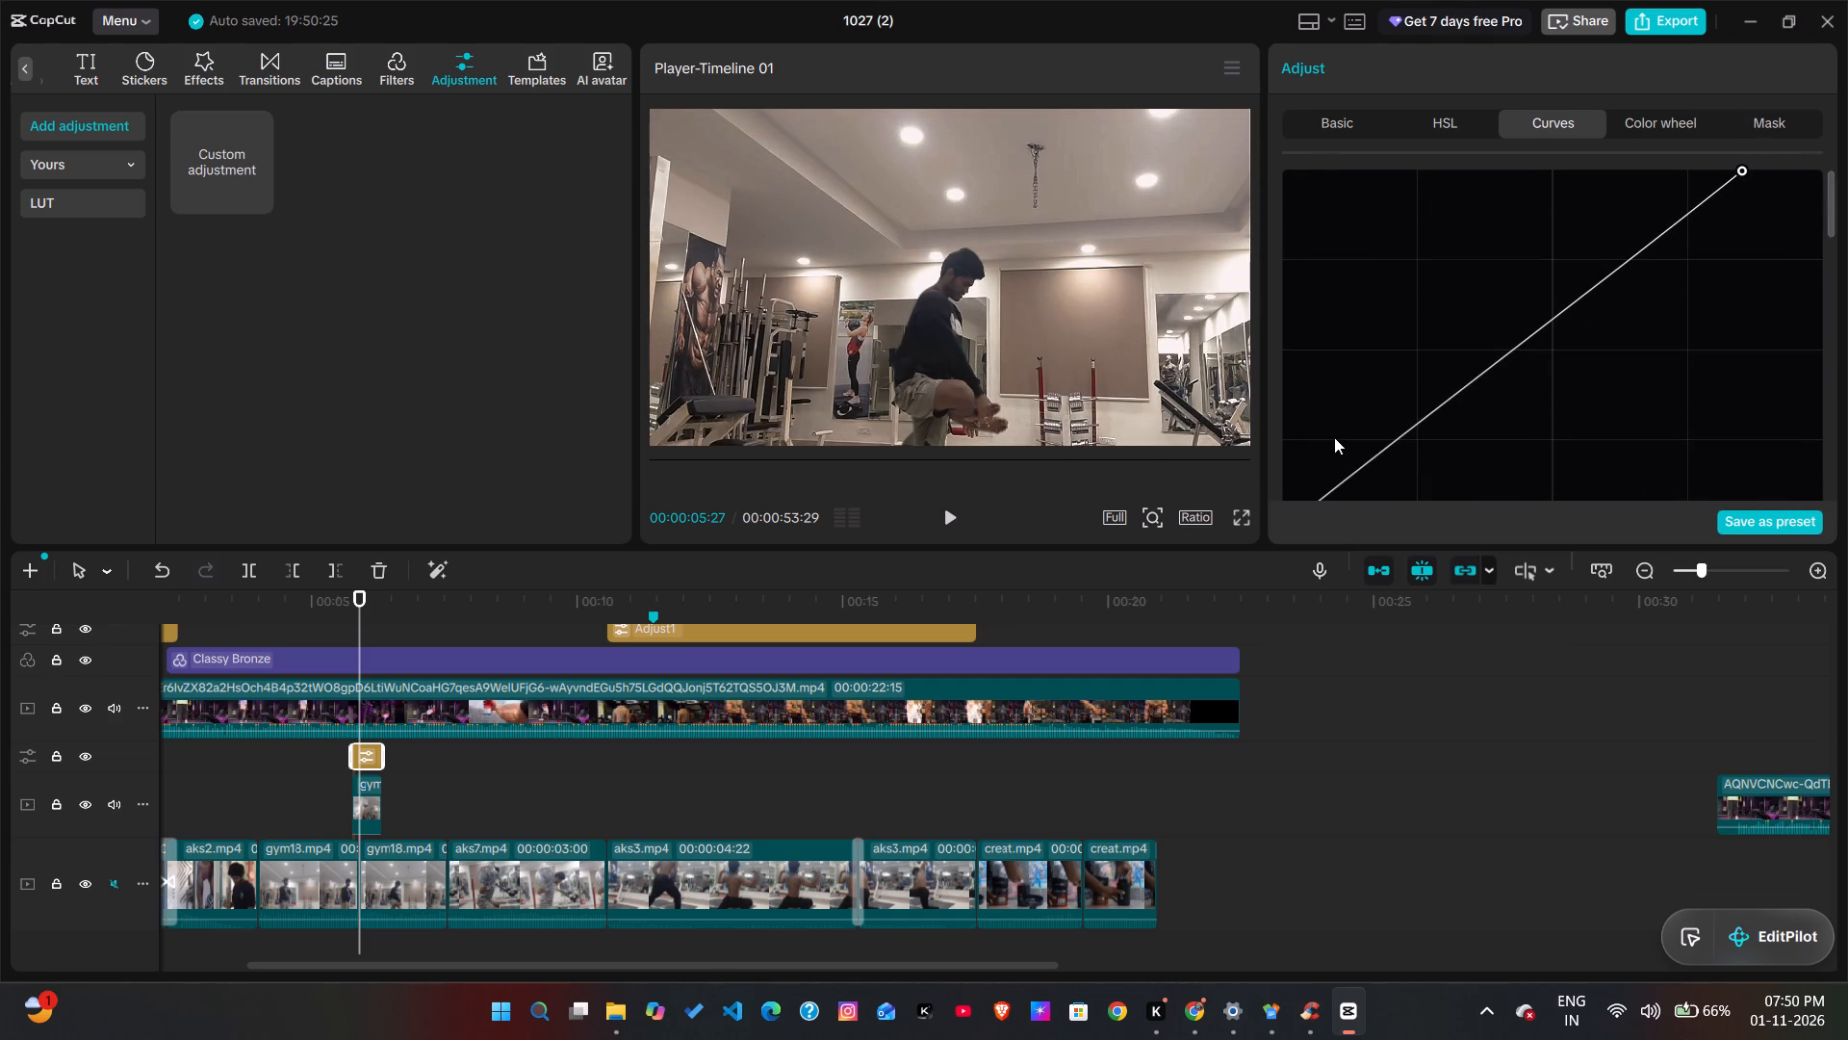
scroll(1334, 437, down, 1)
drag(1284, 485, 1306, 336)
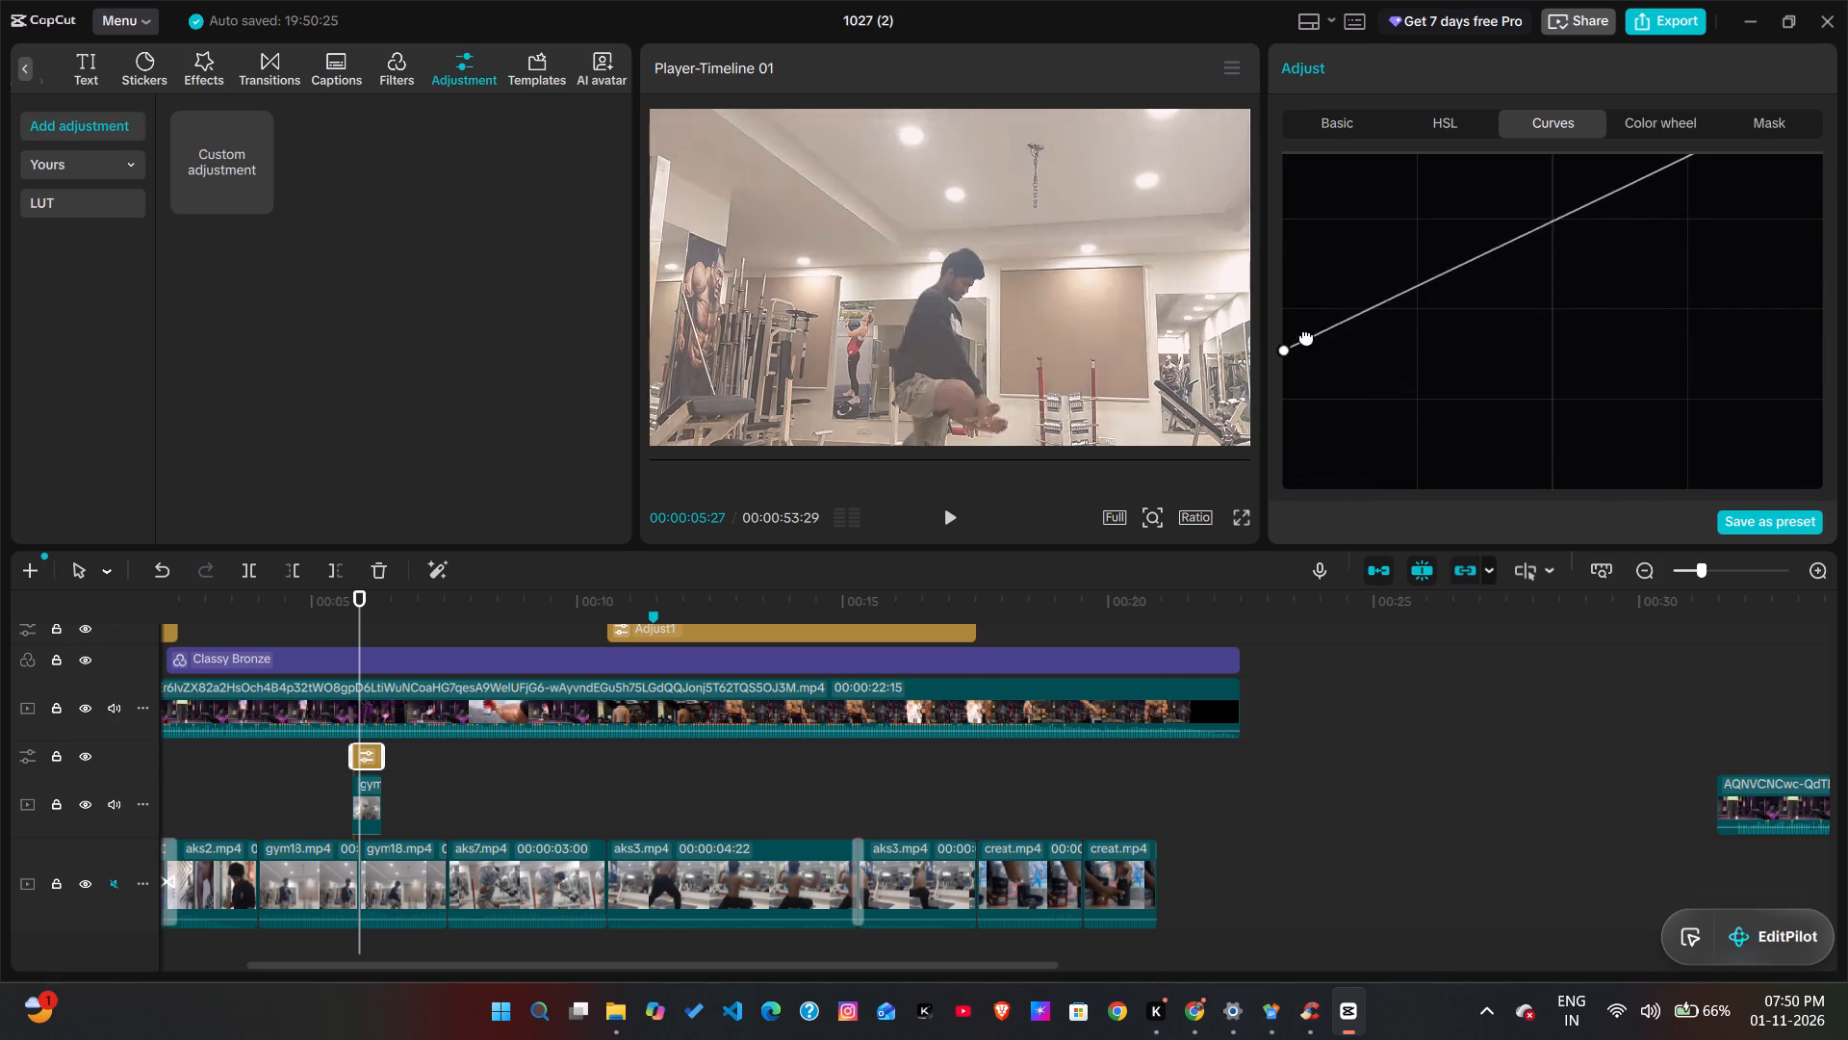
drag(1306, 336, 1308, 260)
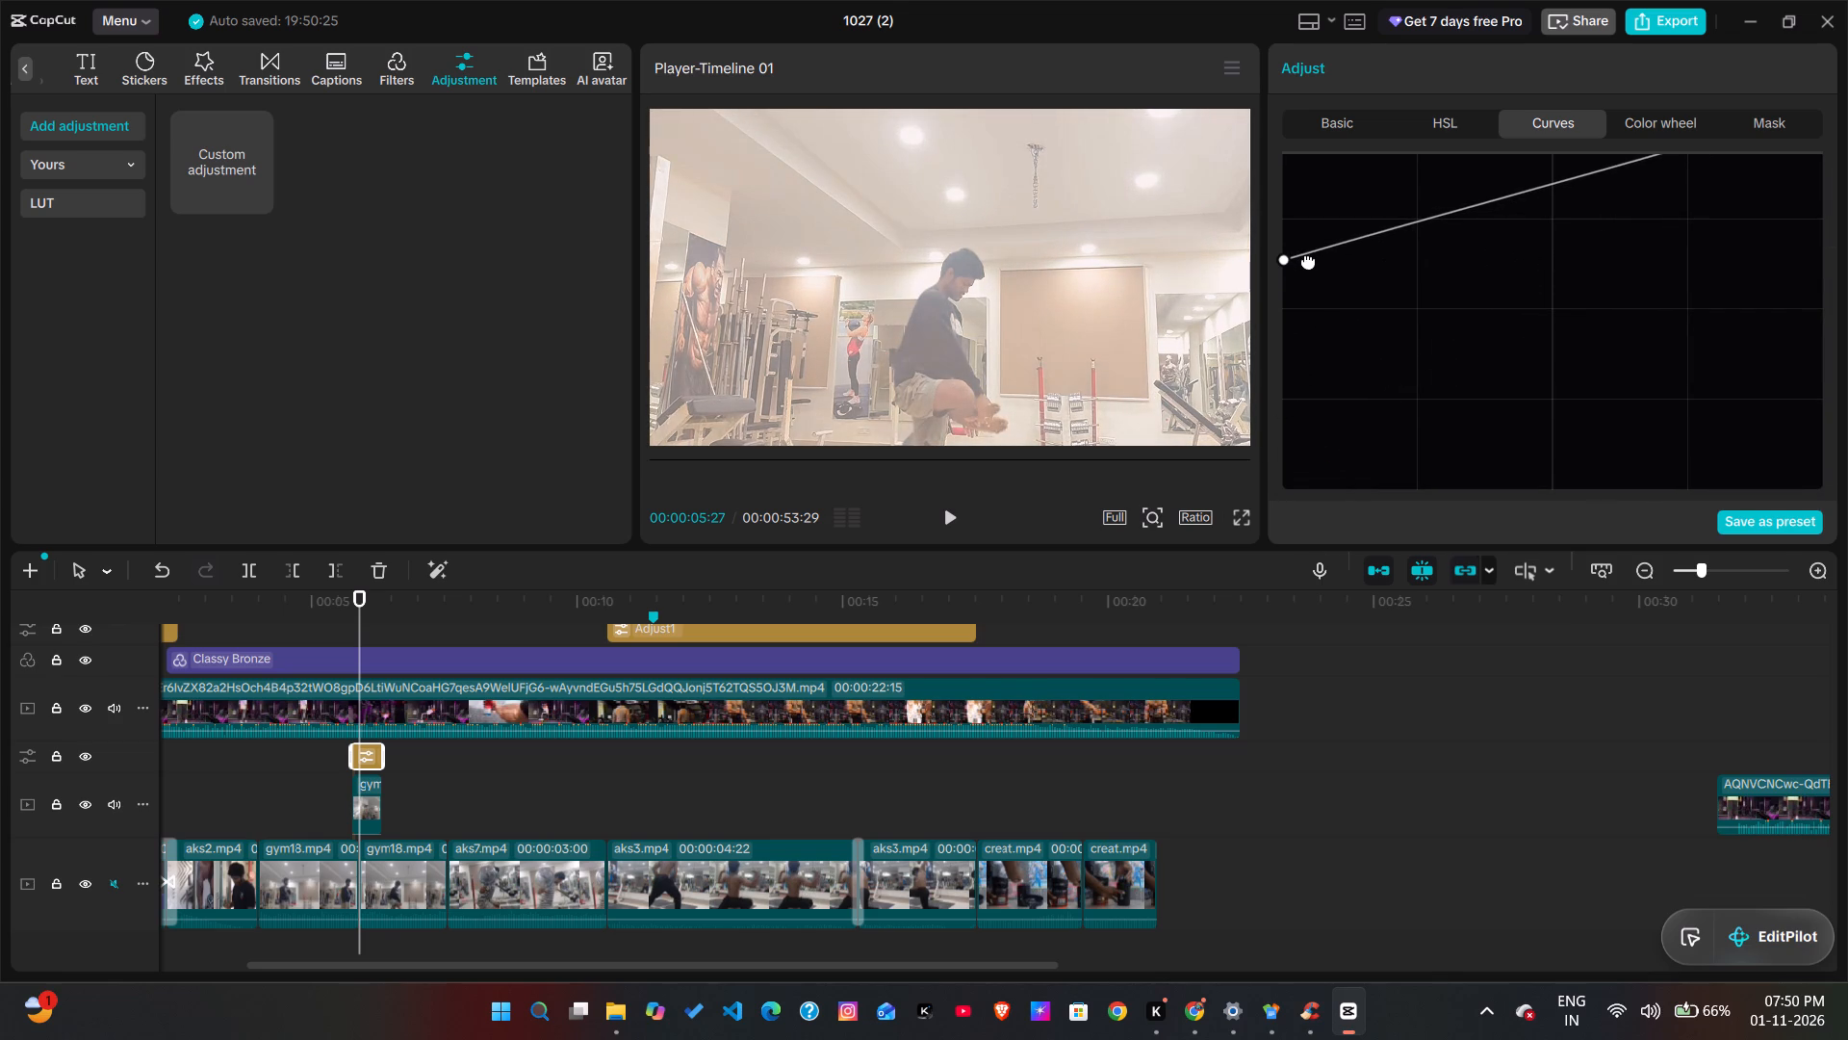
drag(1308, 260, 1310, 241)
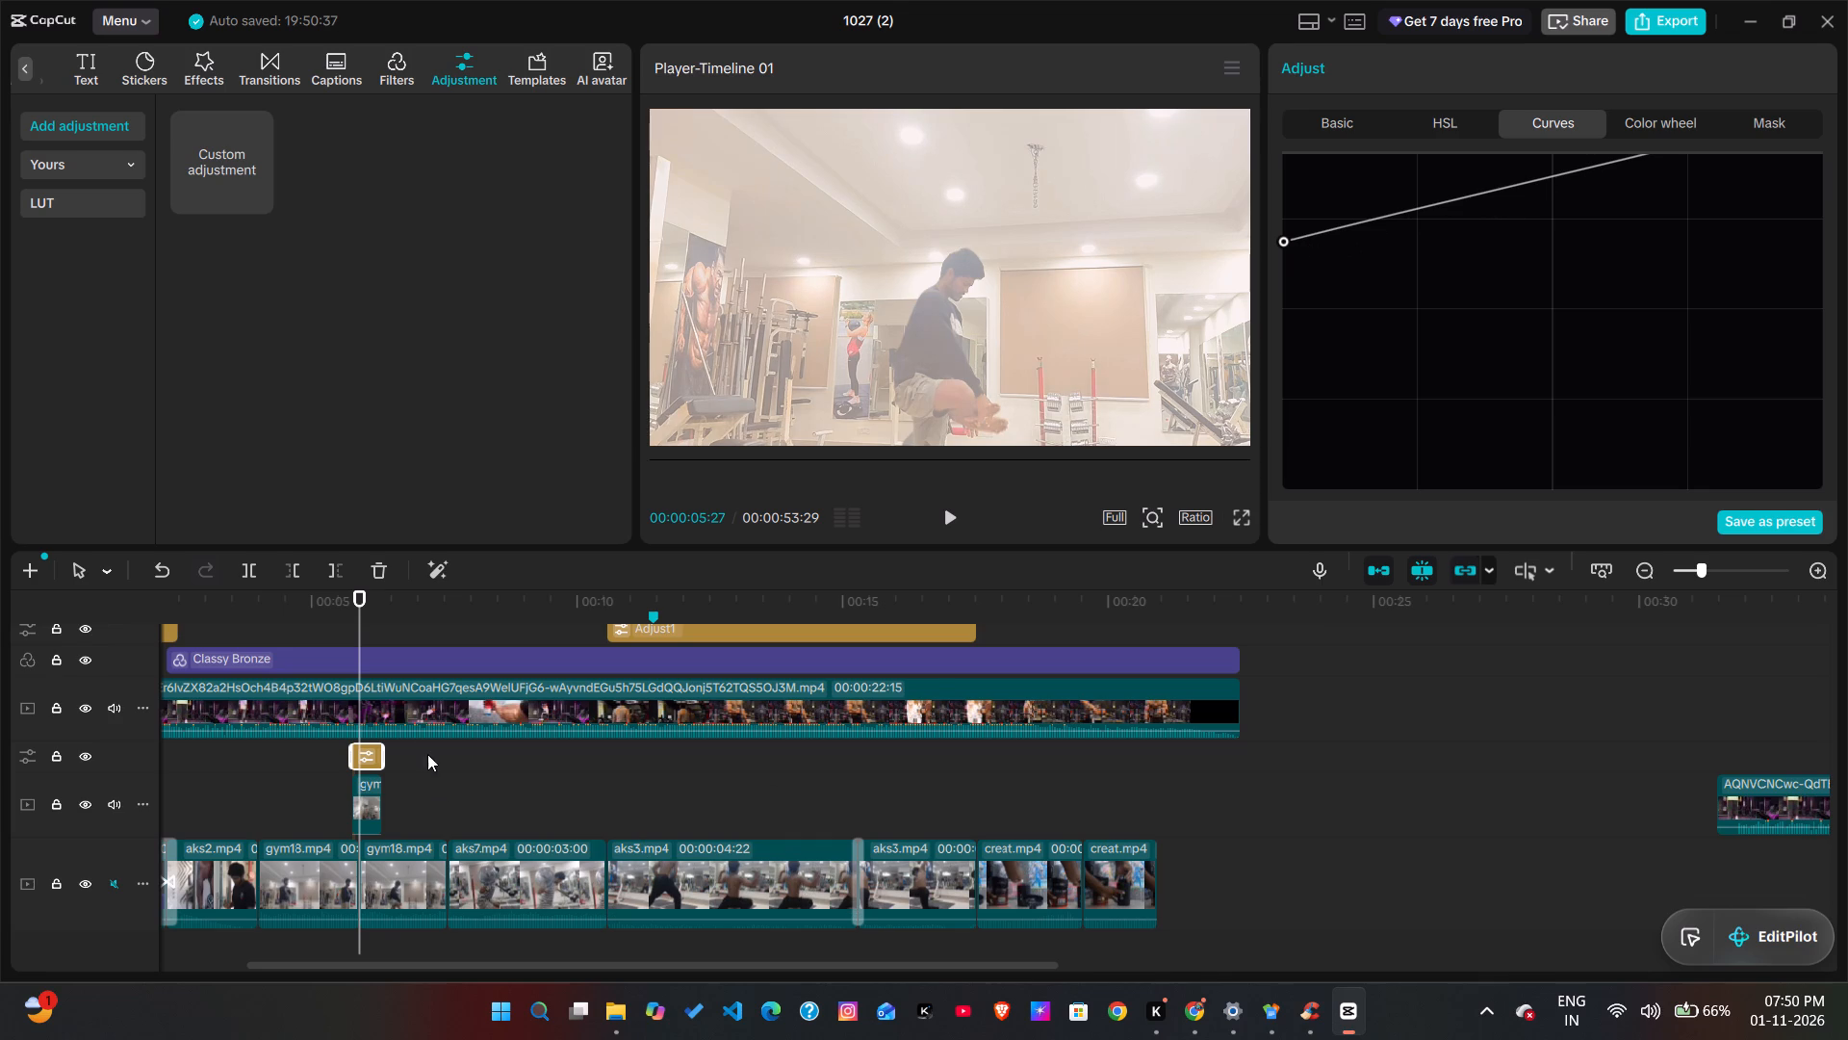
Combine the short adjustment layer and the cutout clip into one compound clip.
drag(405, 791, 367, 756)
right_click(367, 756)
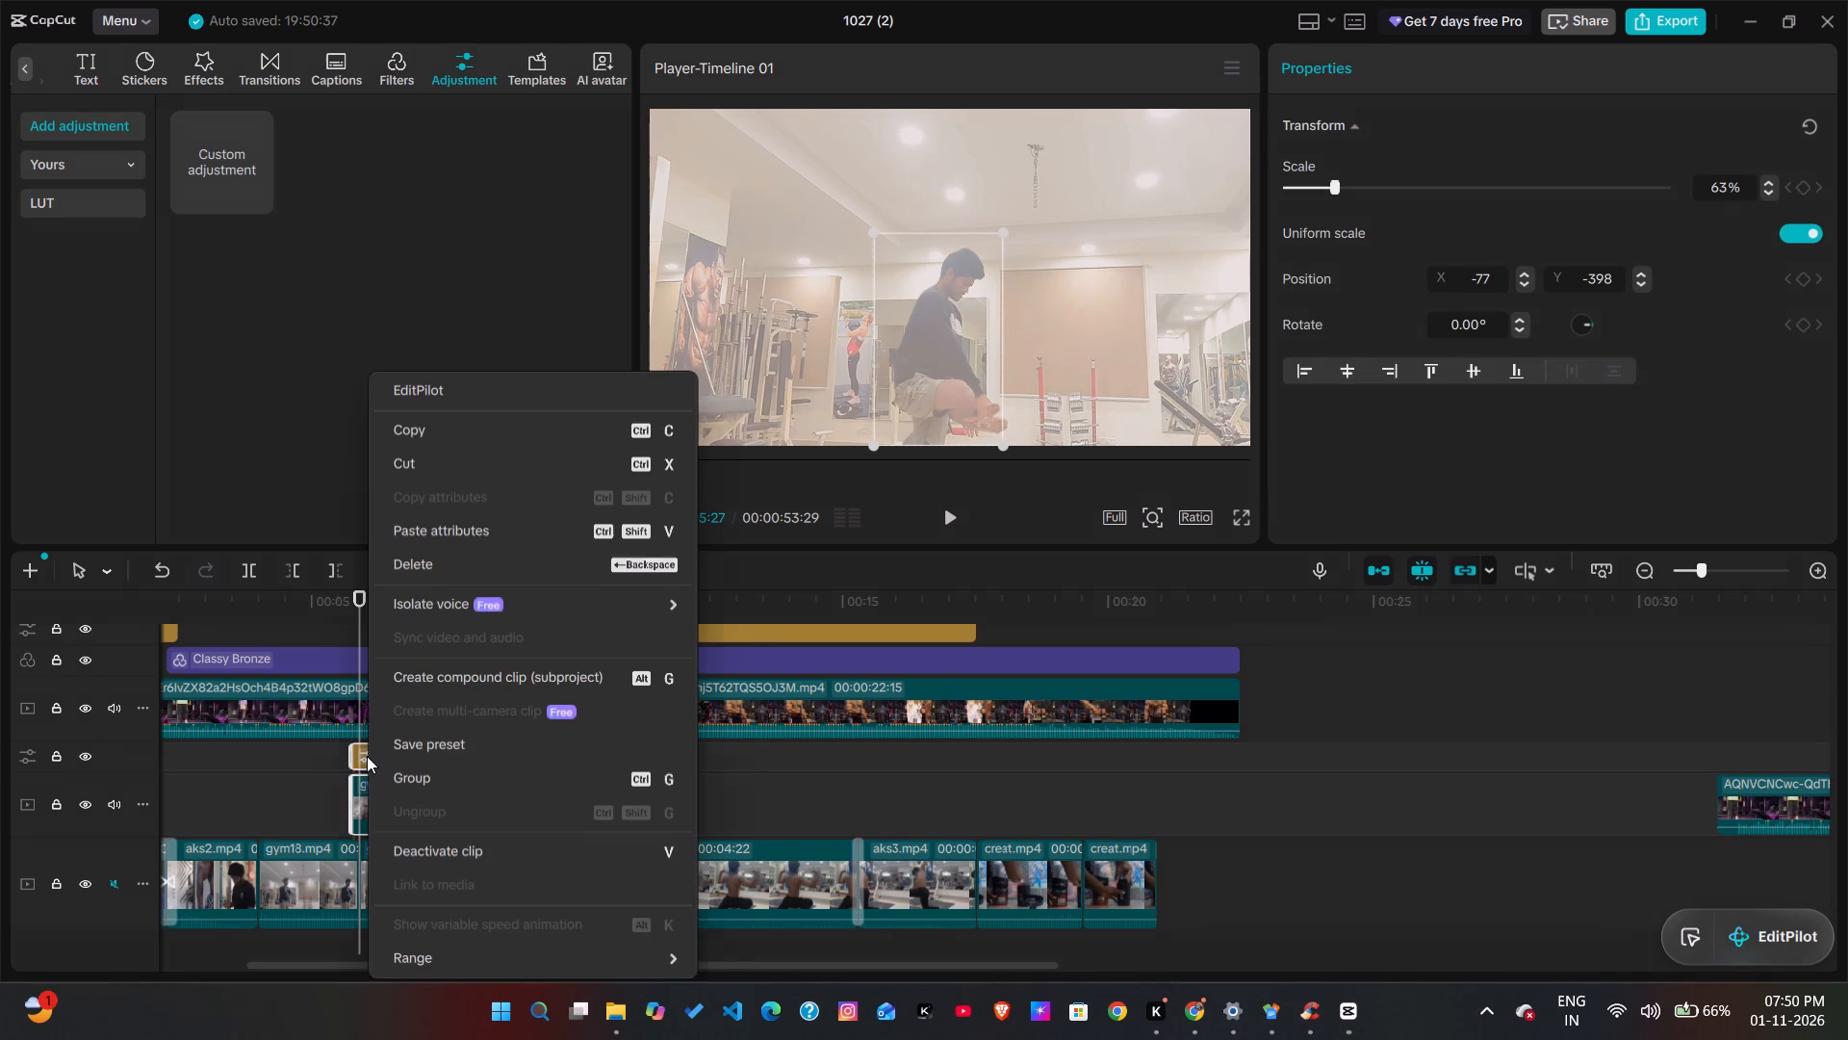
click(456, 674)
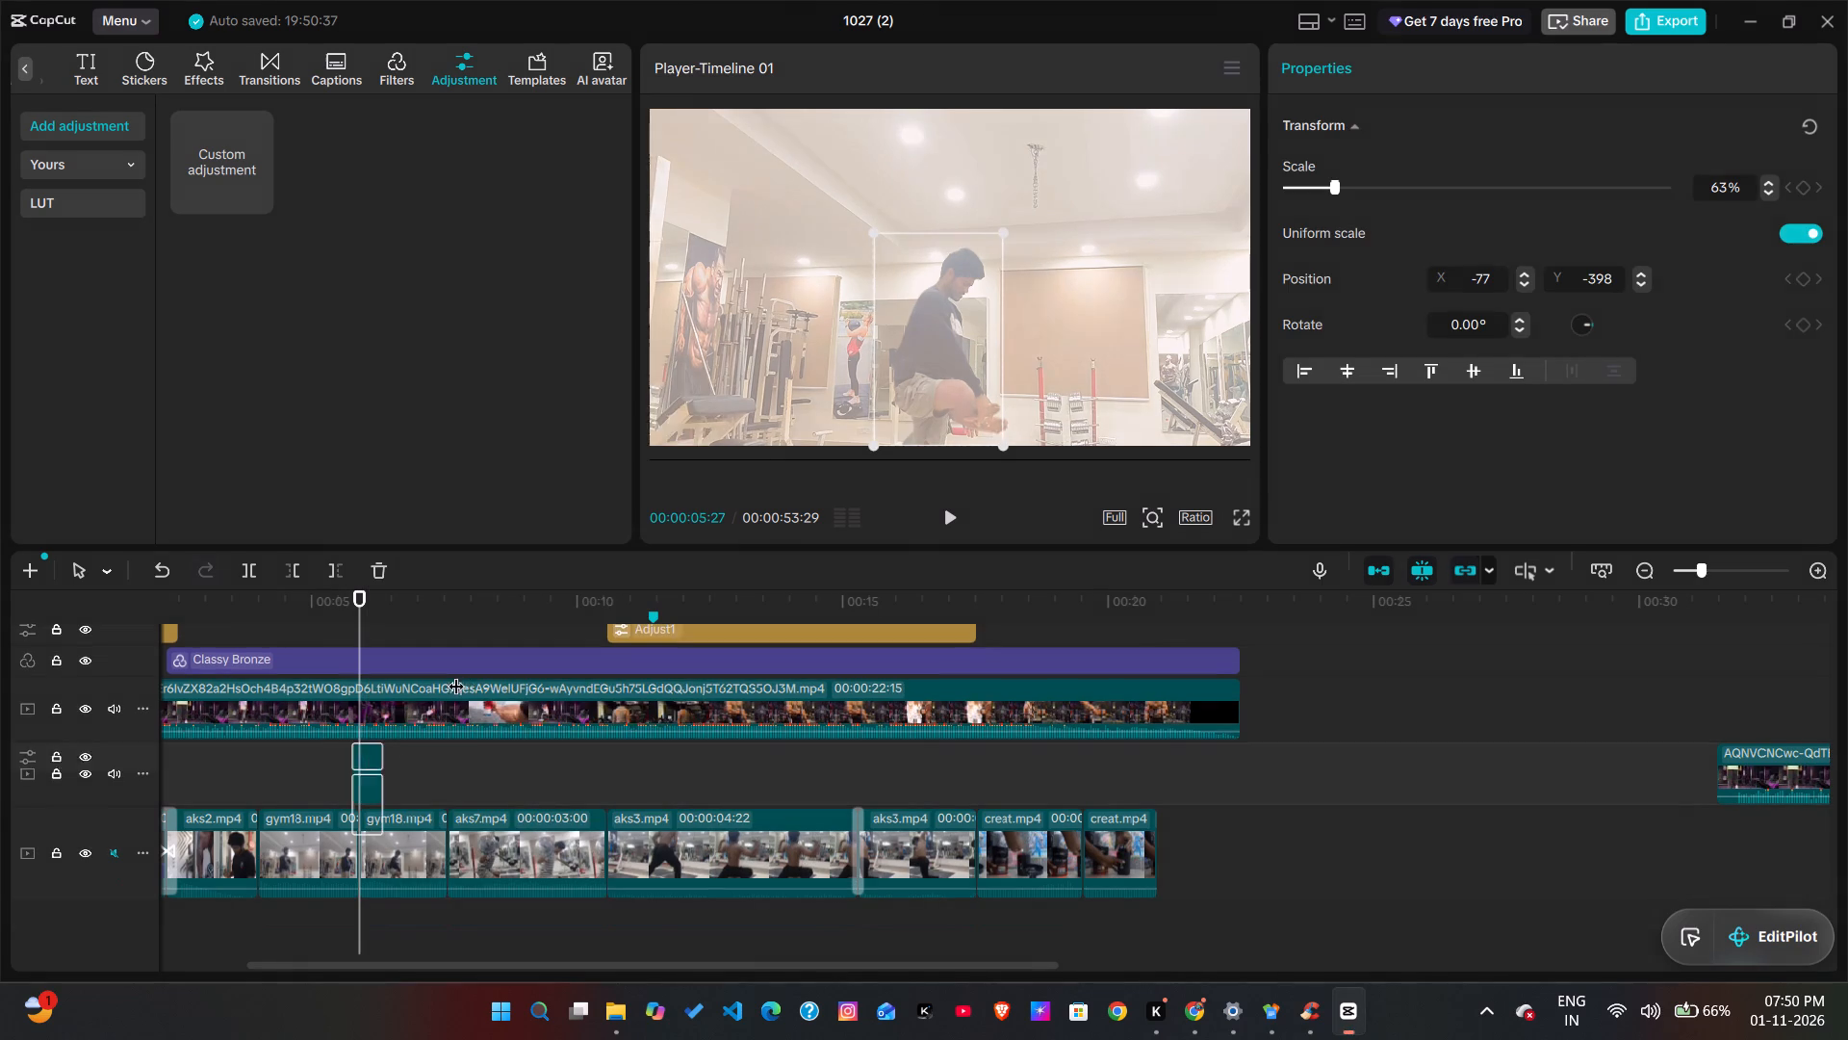
Replay the section around the compound clip to check how the brightened cutout looks over the footage.
click(328, 762)
key(space)
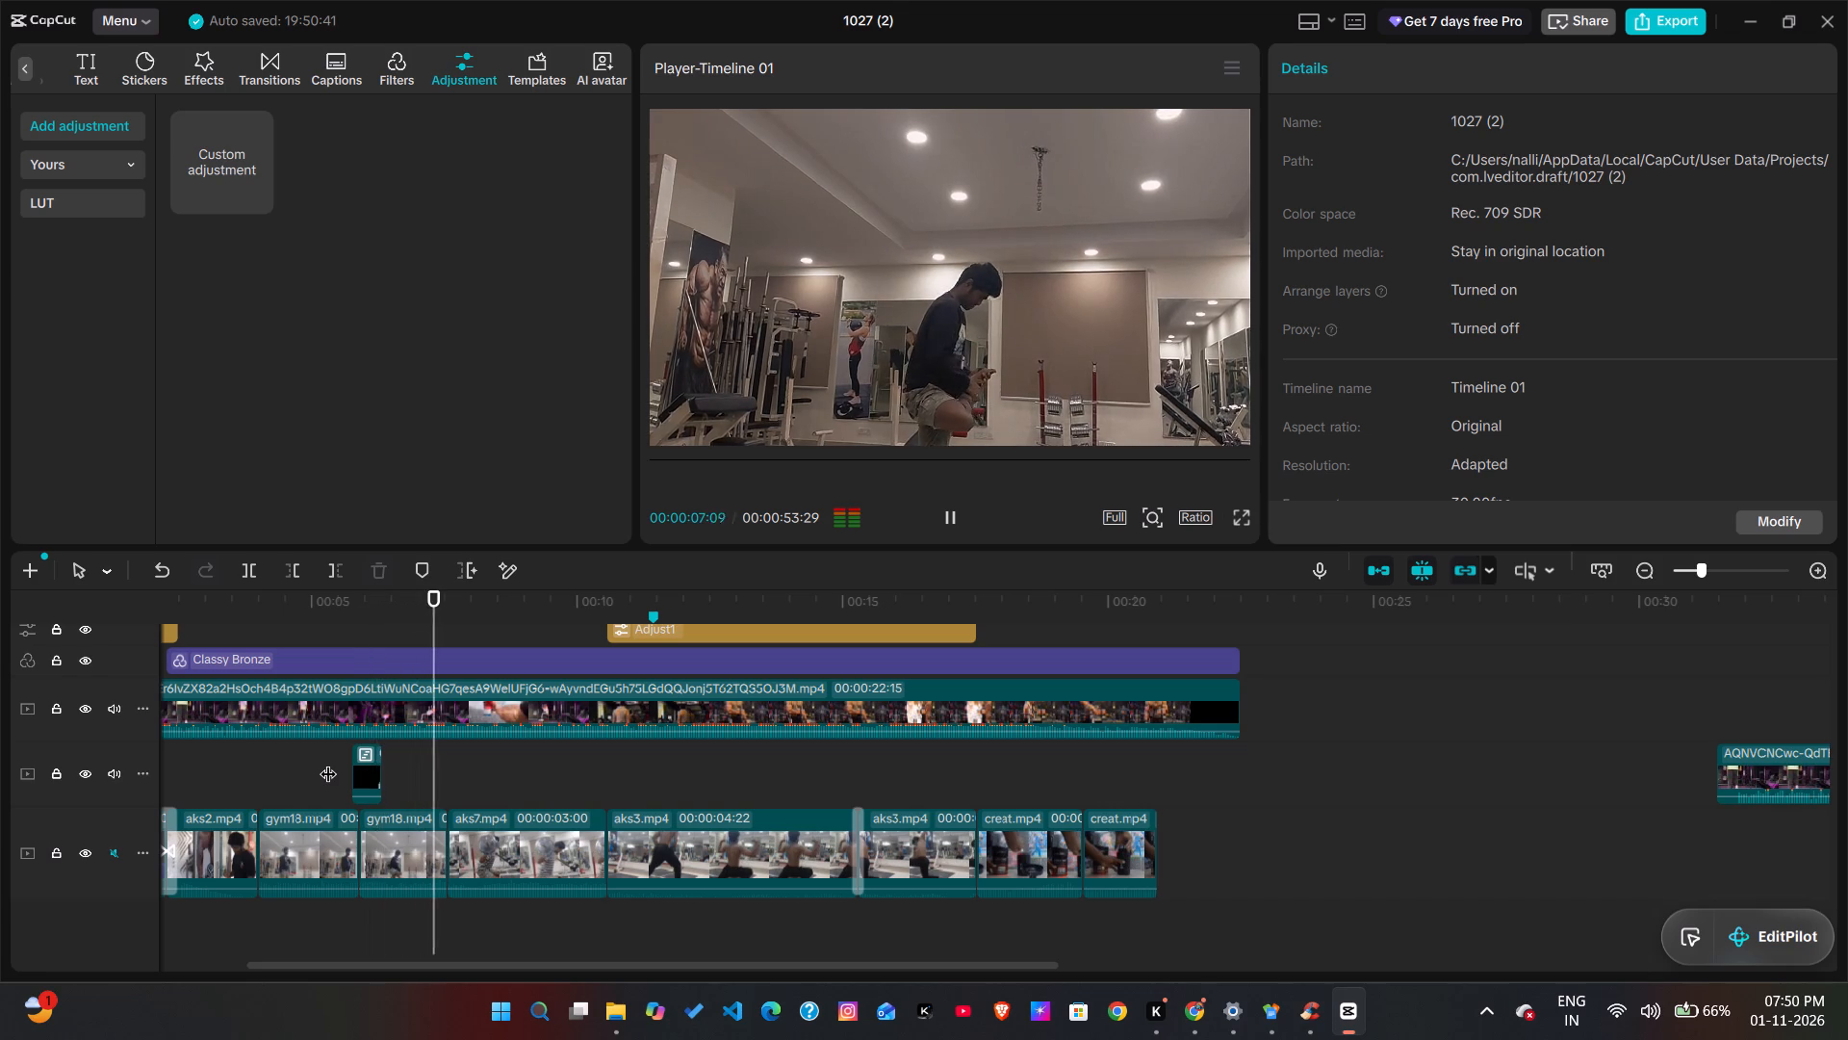
key(space)
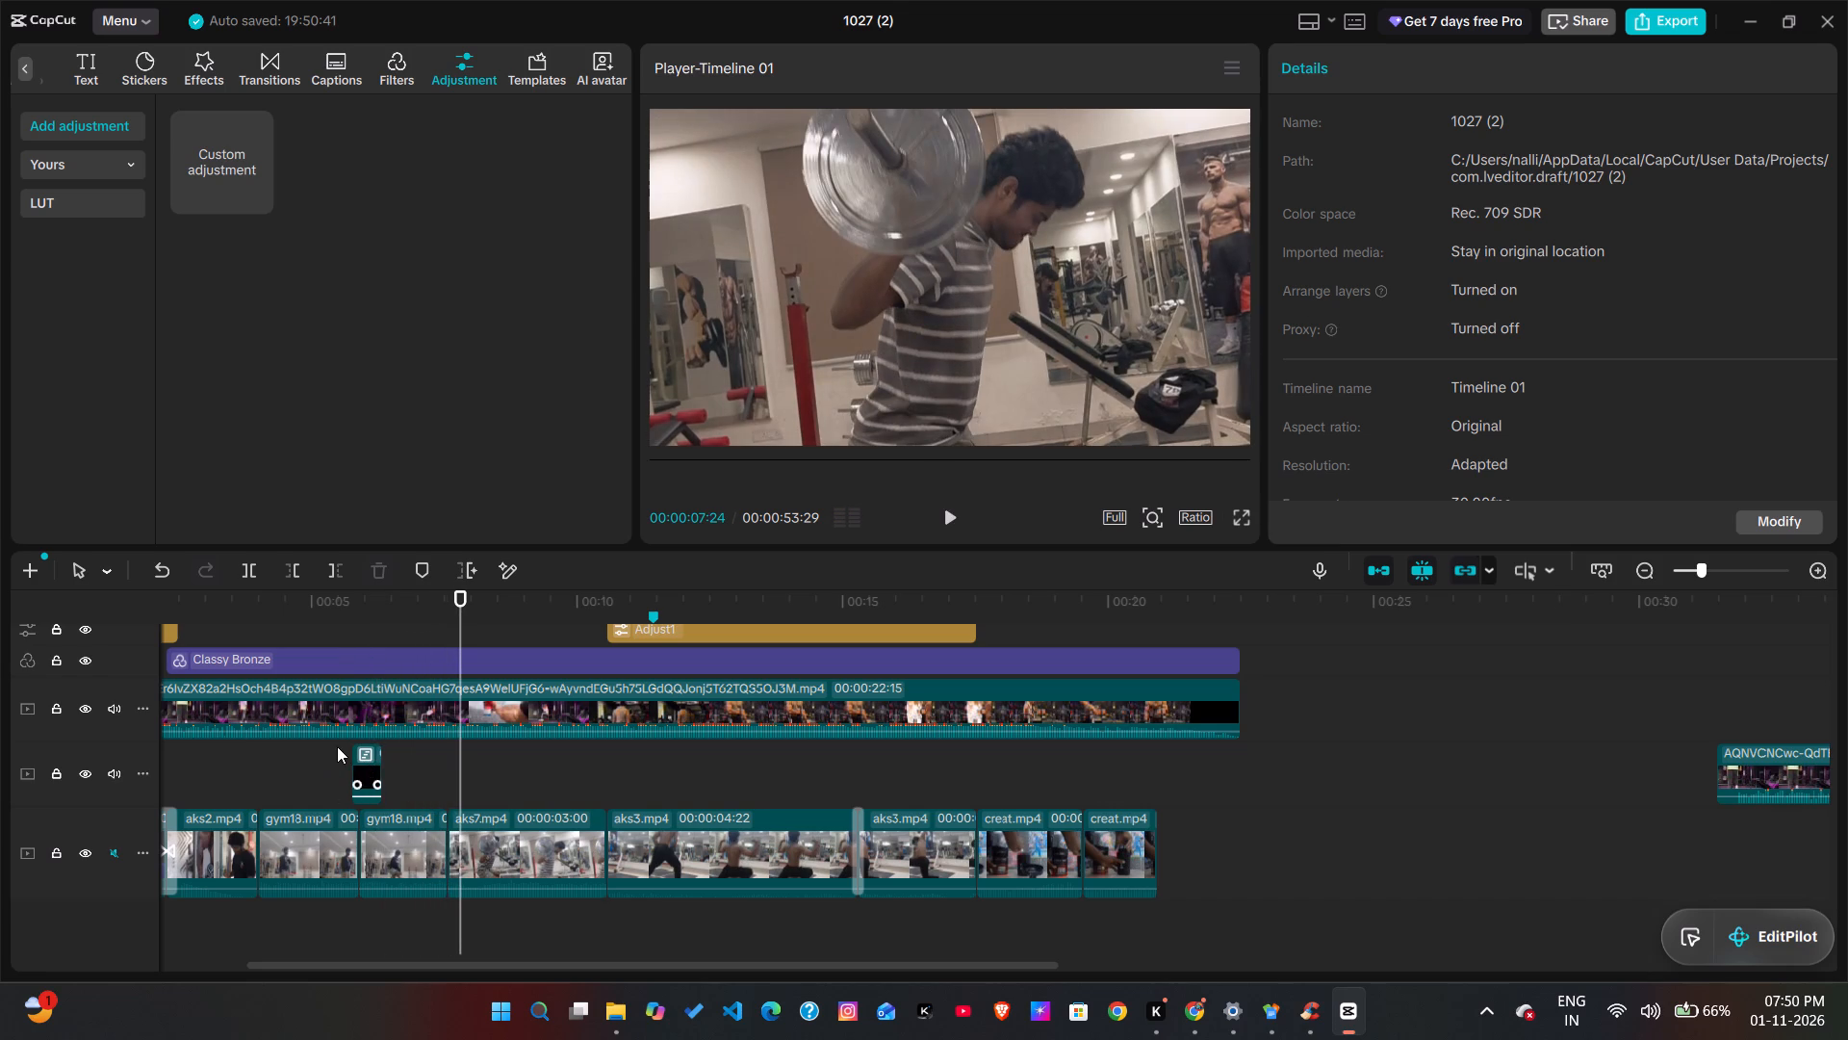
click(337, 746)
key(space)
key(space)
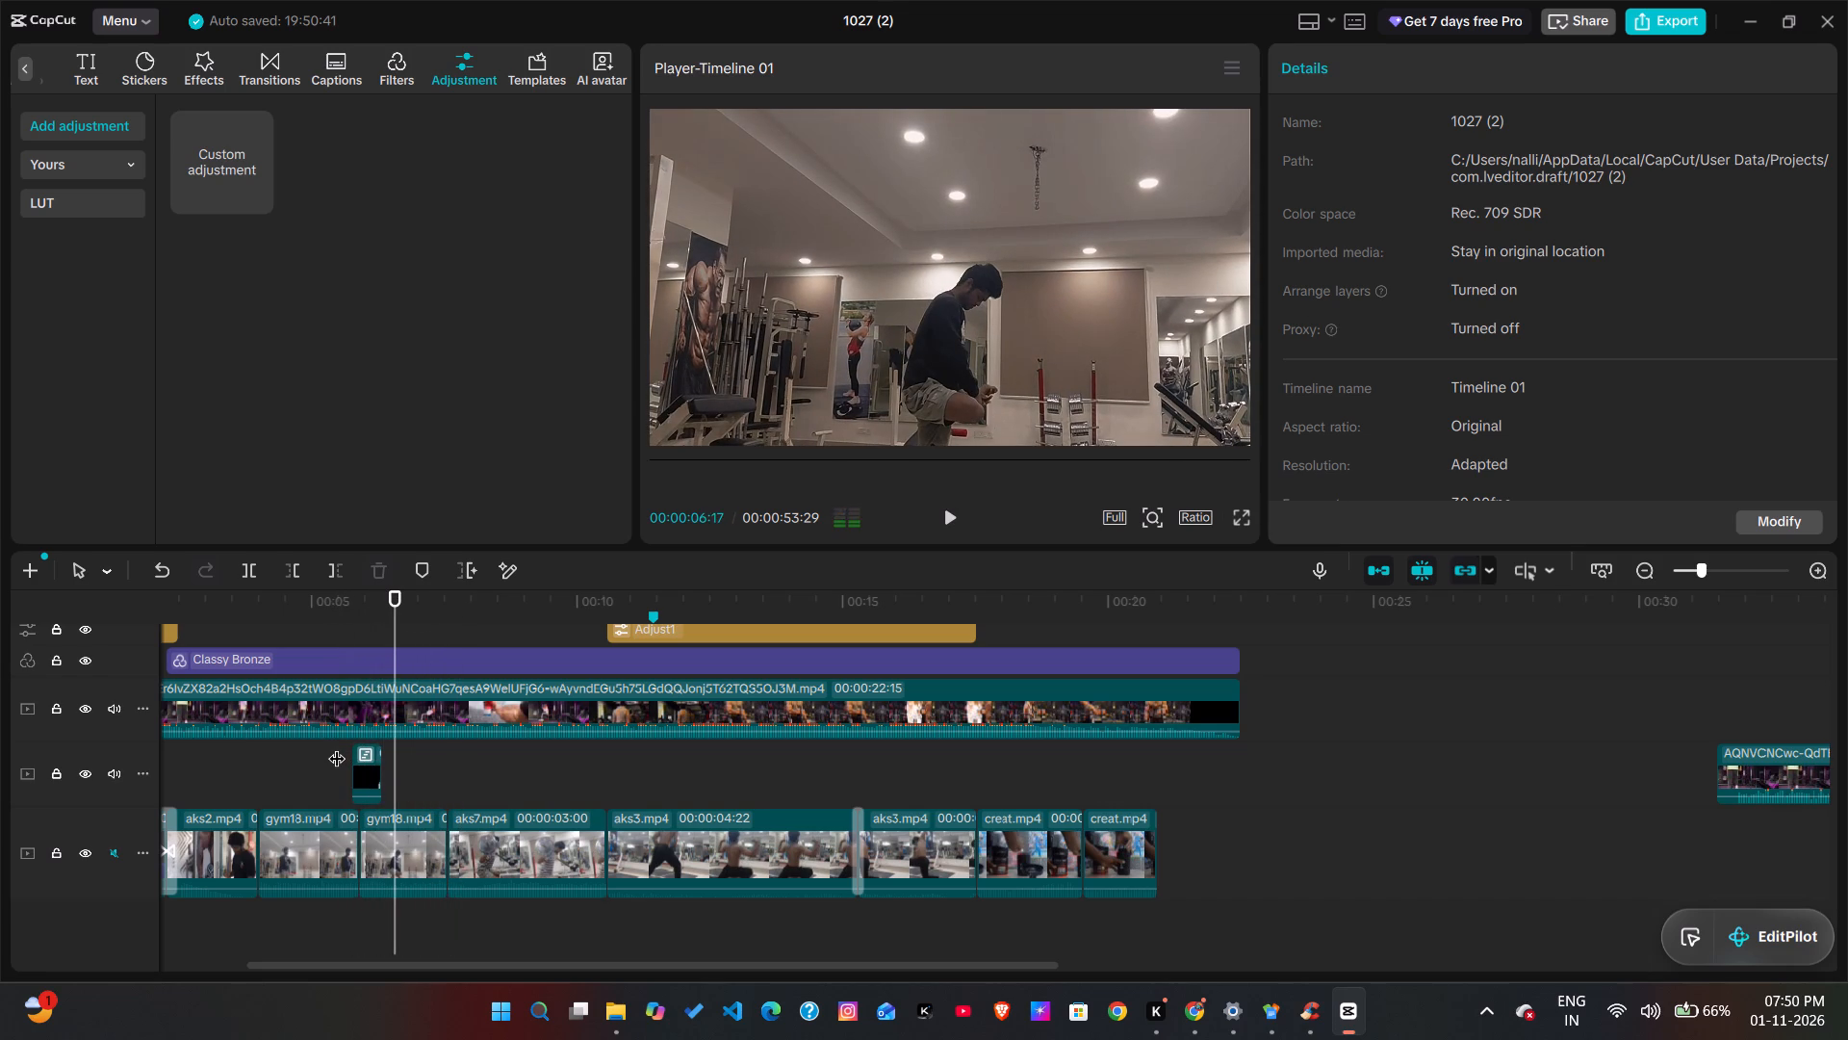
click(348, 756)
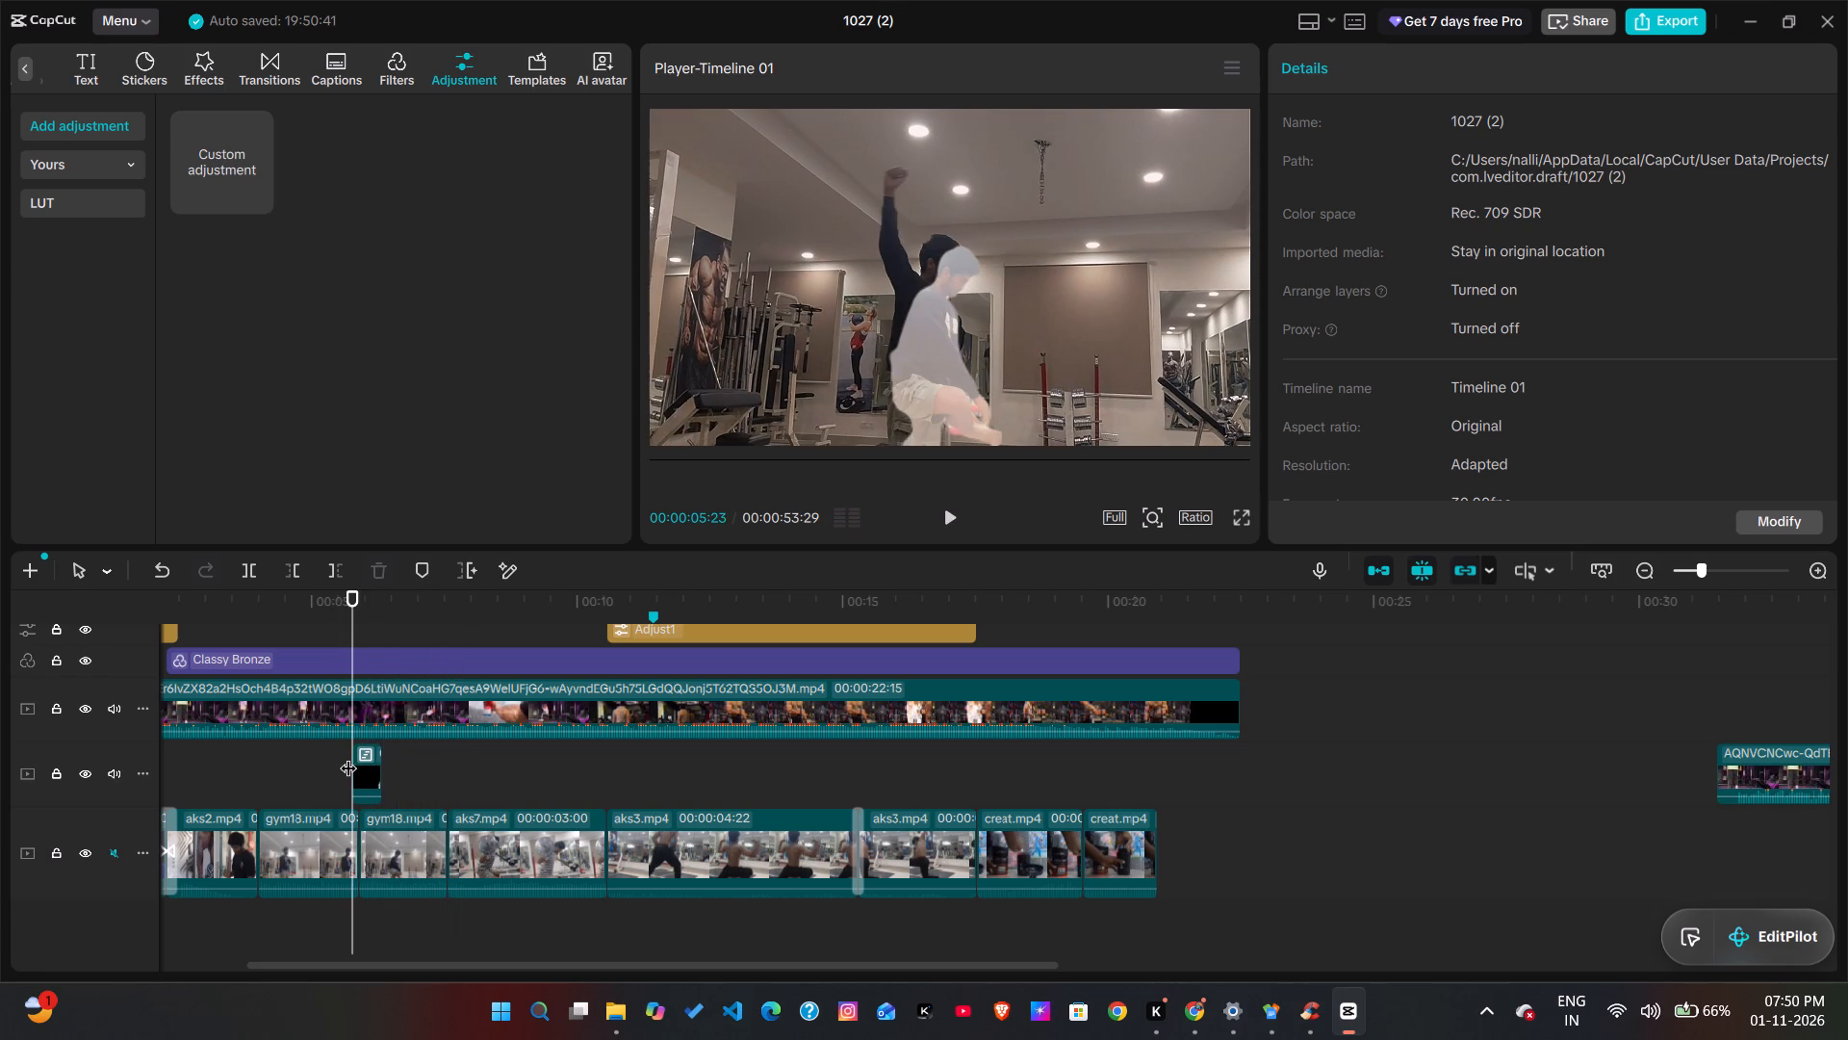
key(space)
key(space)
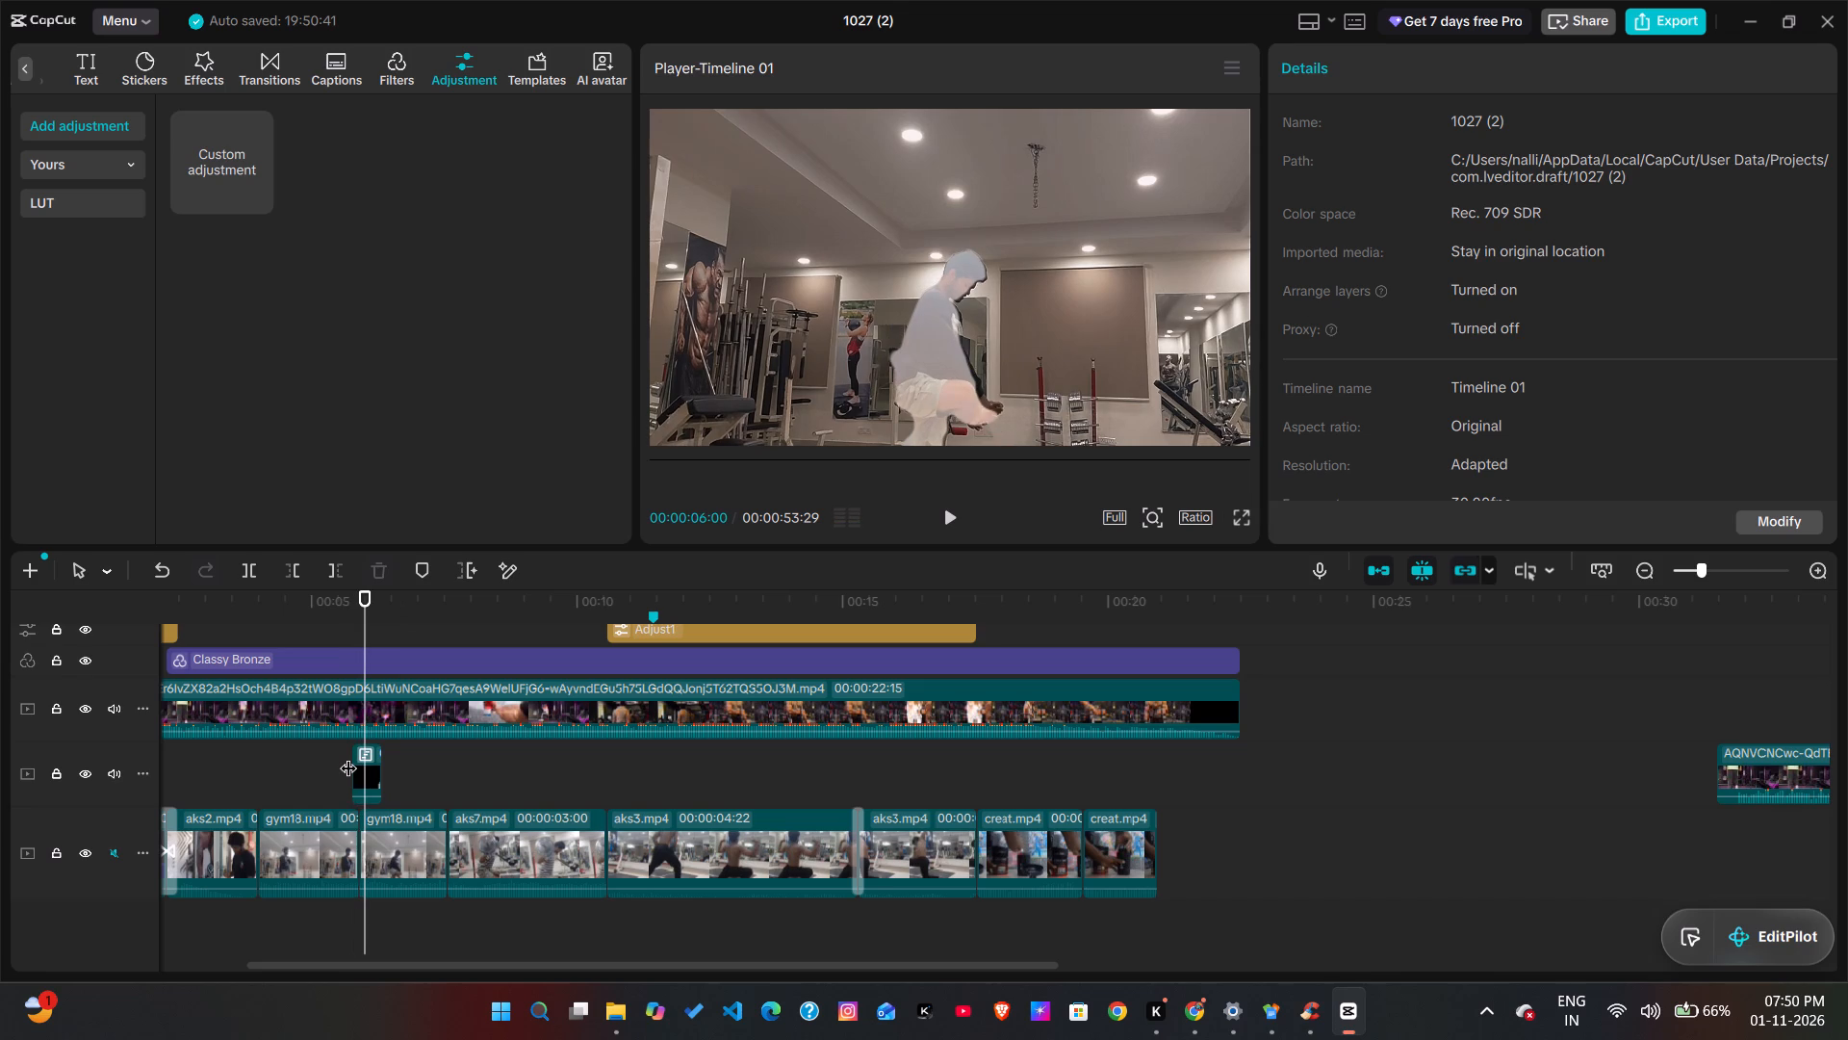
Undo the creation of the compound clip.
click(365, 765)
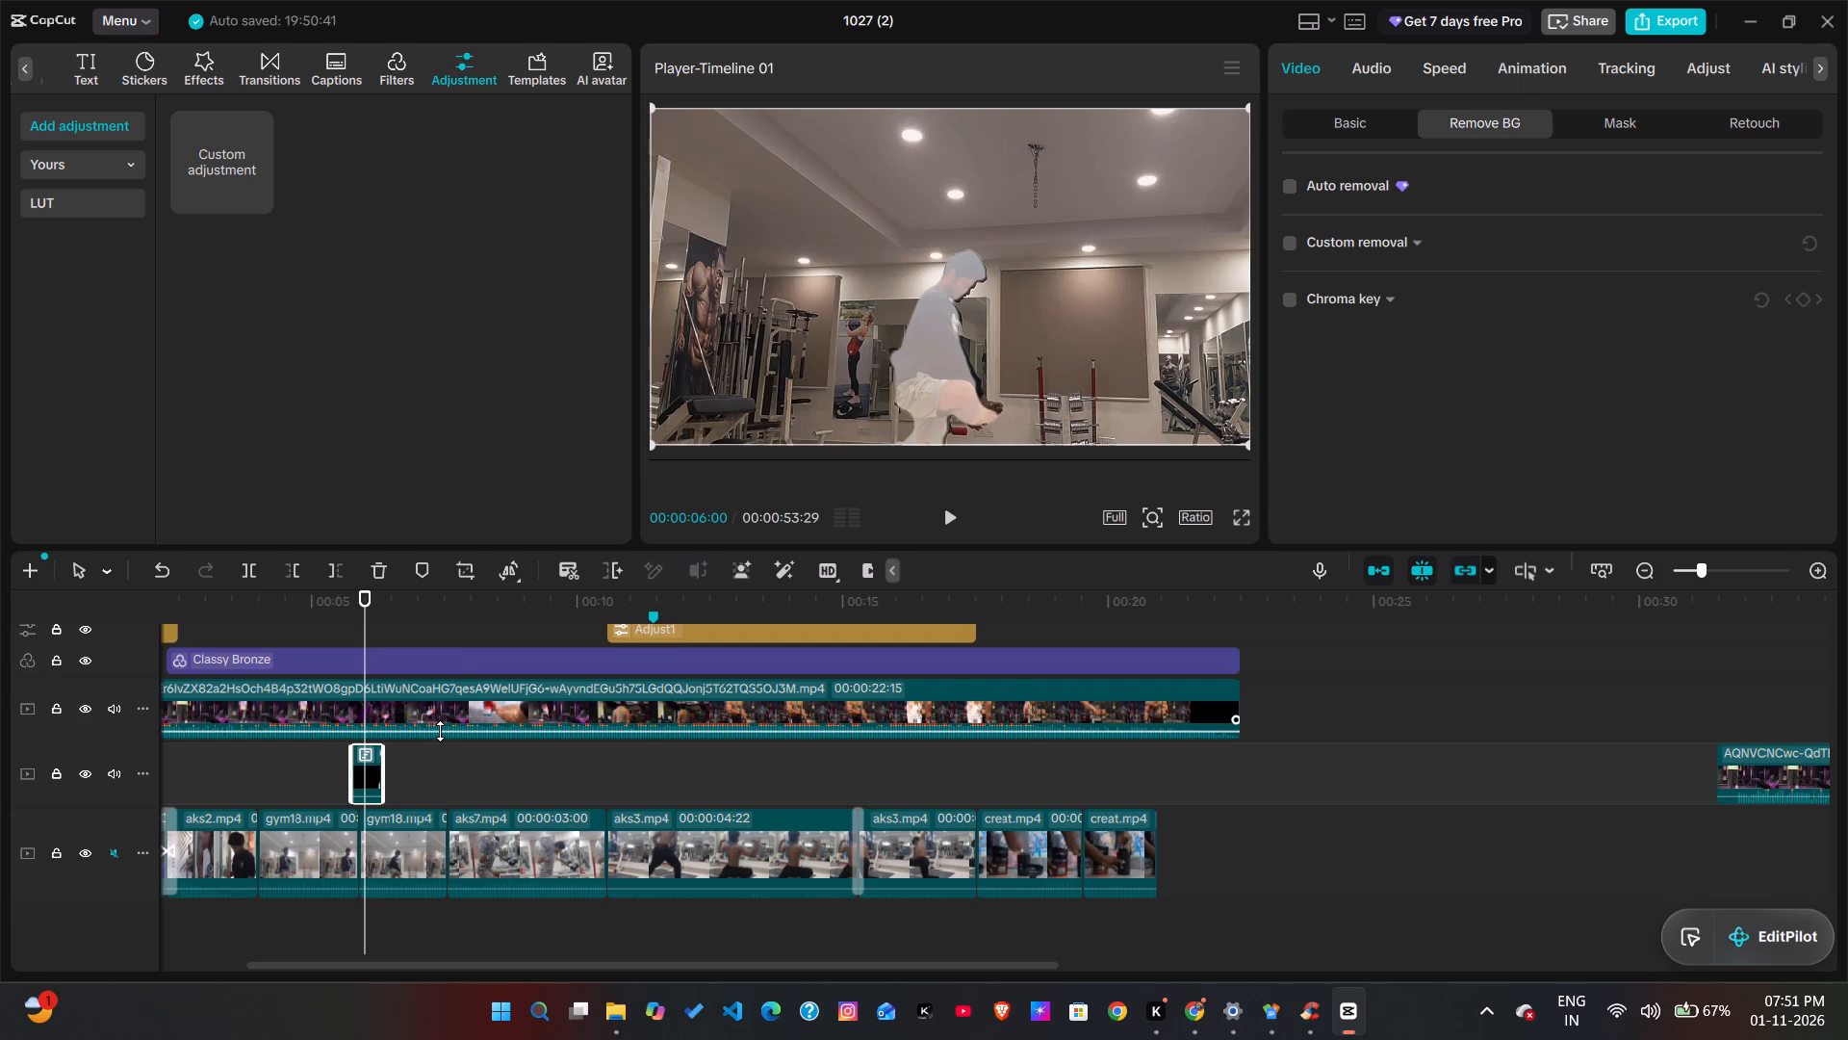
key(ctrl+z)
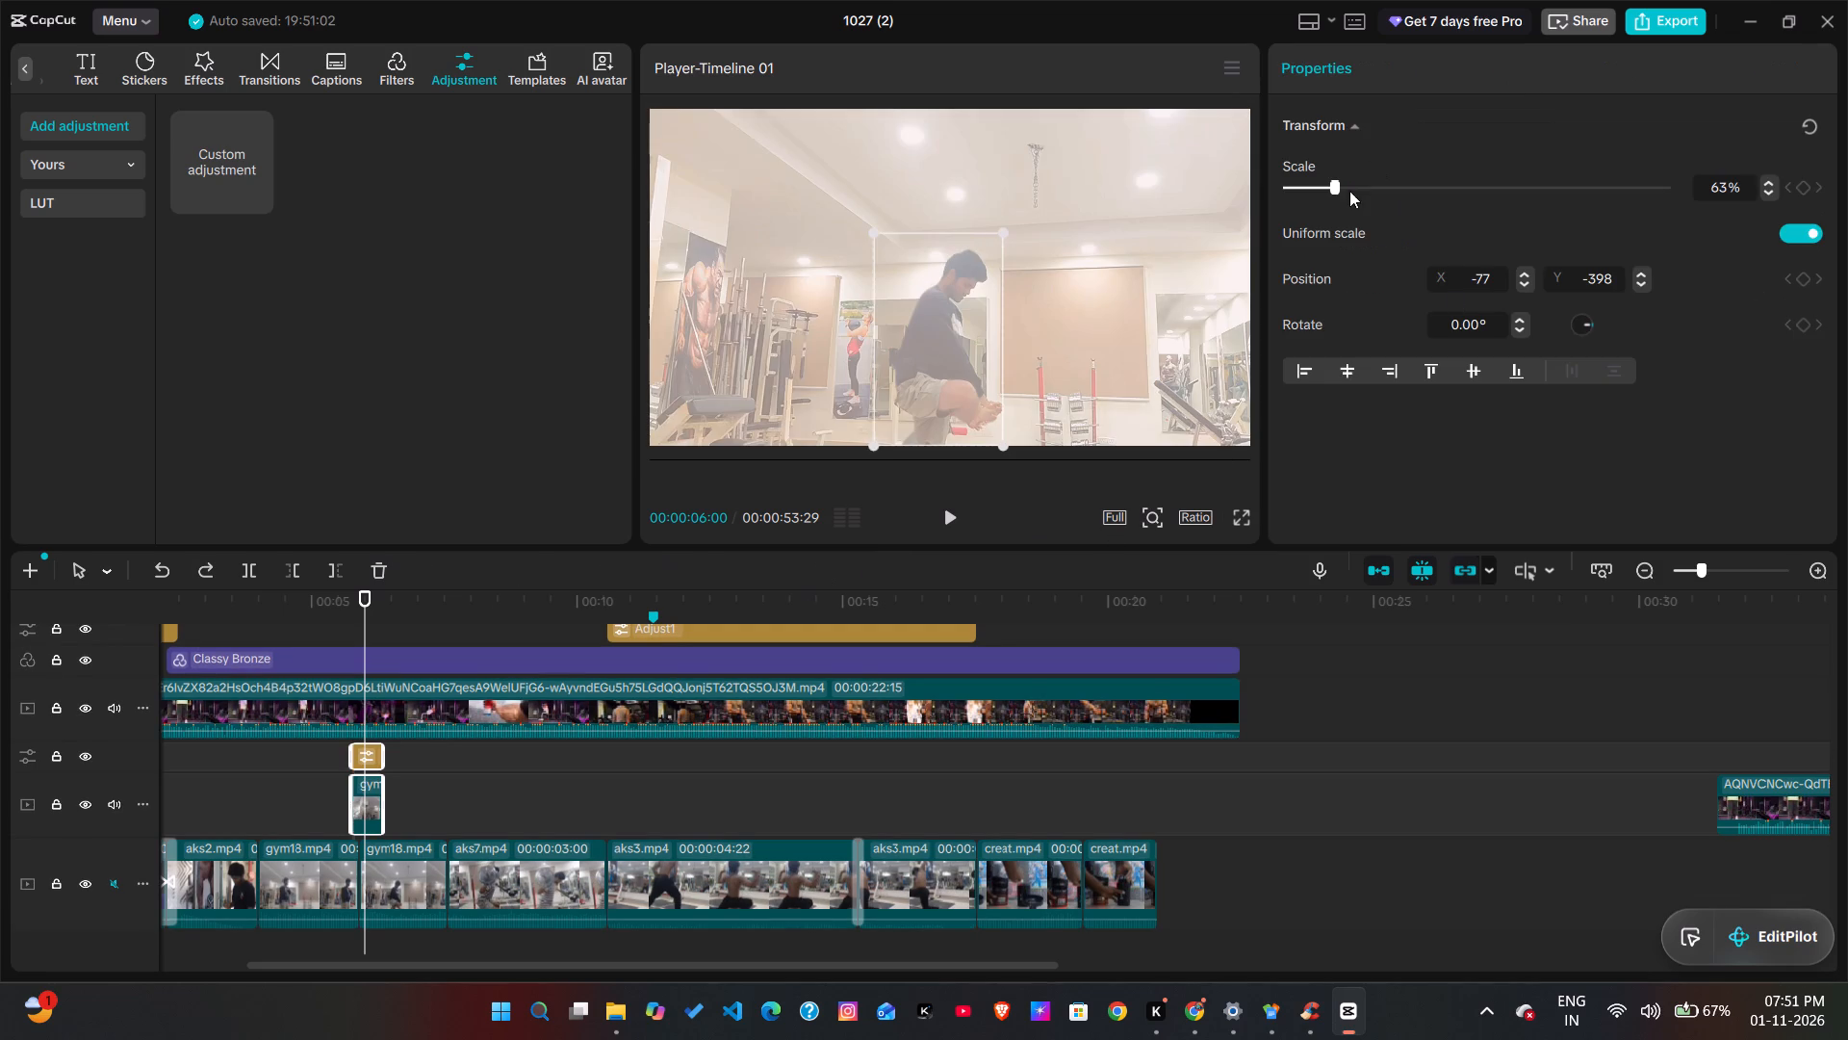
Reset the short adjustment layer's luma curve to a straight diagonal, returning its black and white points to opposite corners.
click(372, 751)
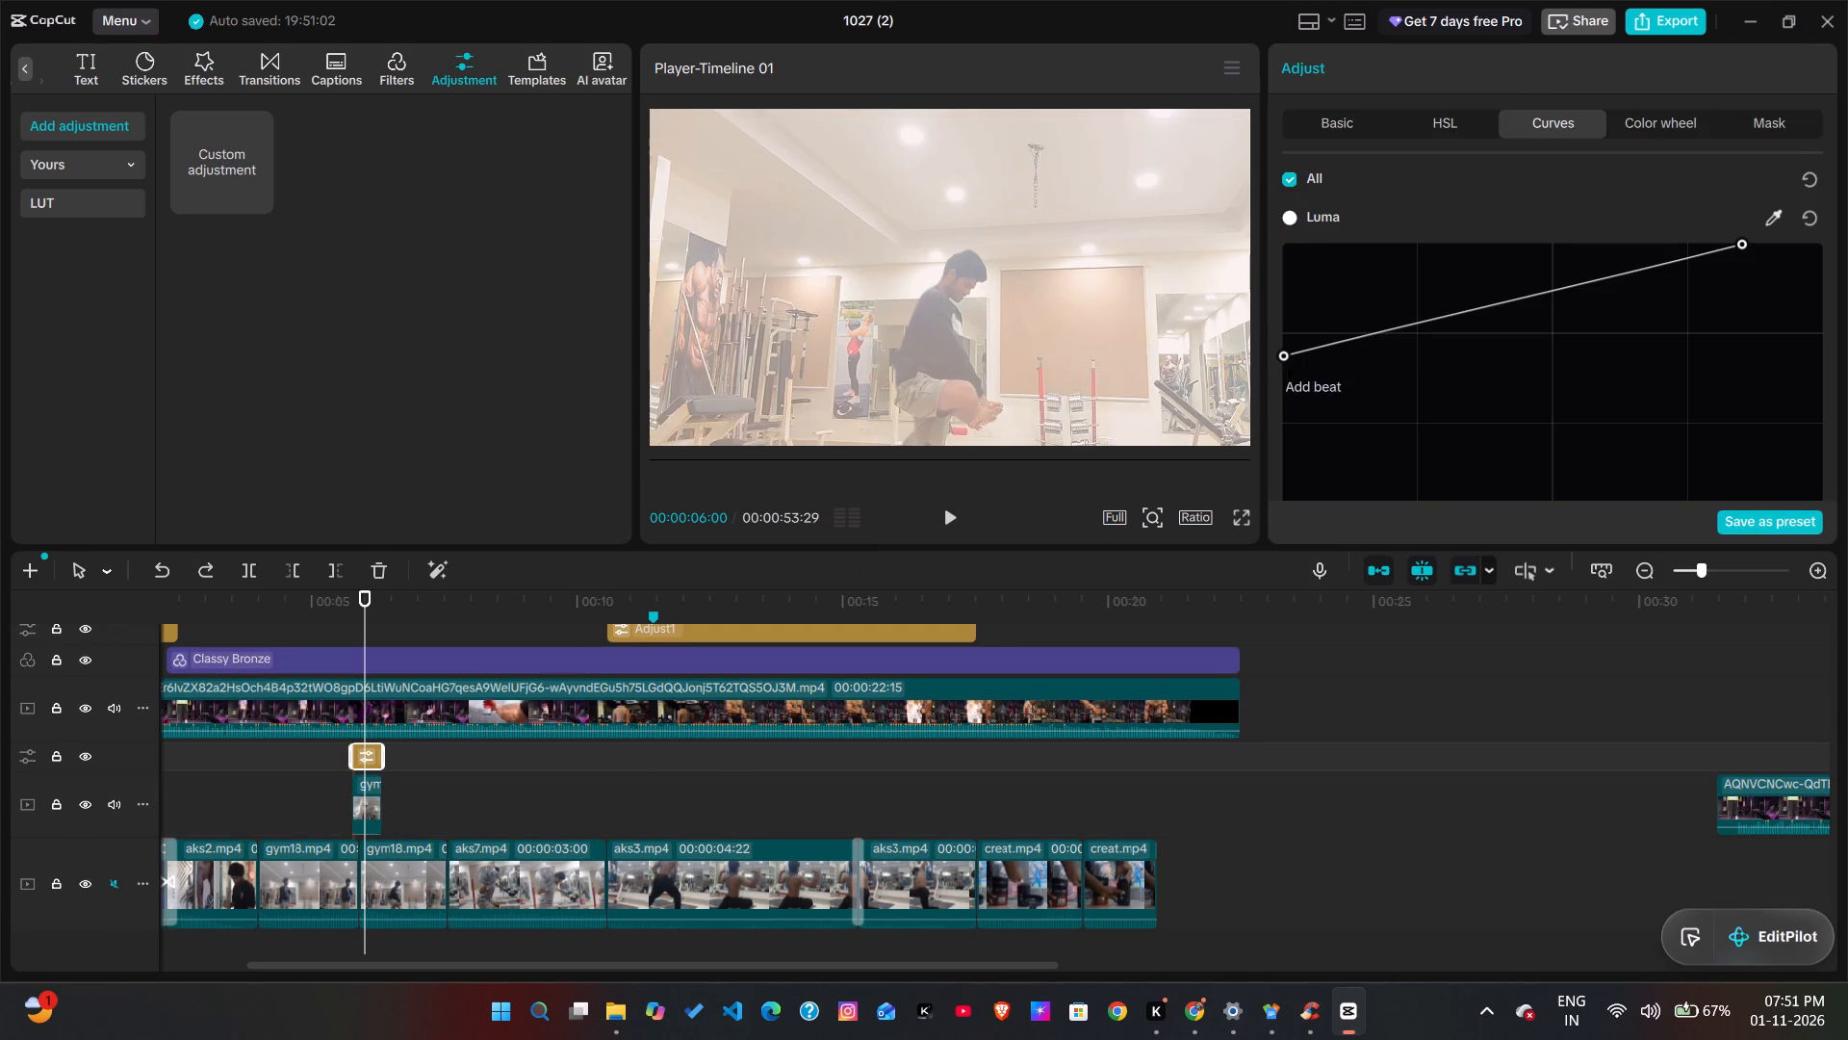
drag(1281, 356, 1296, 518)
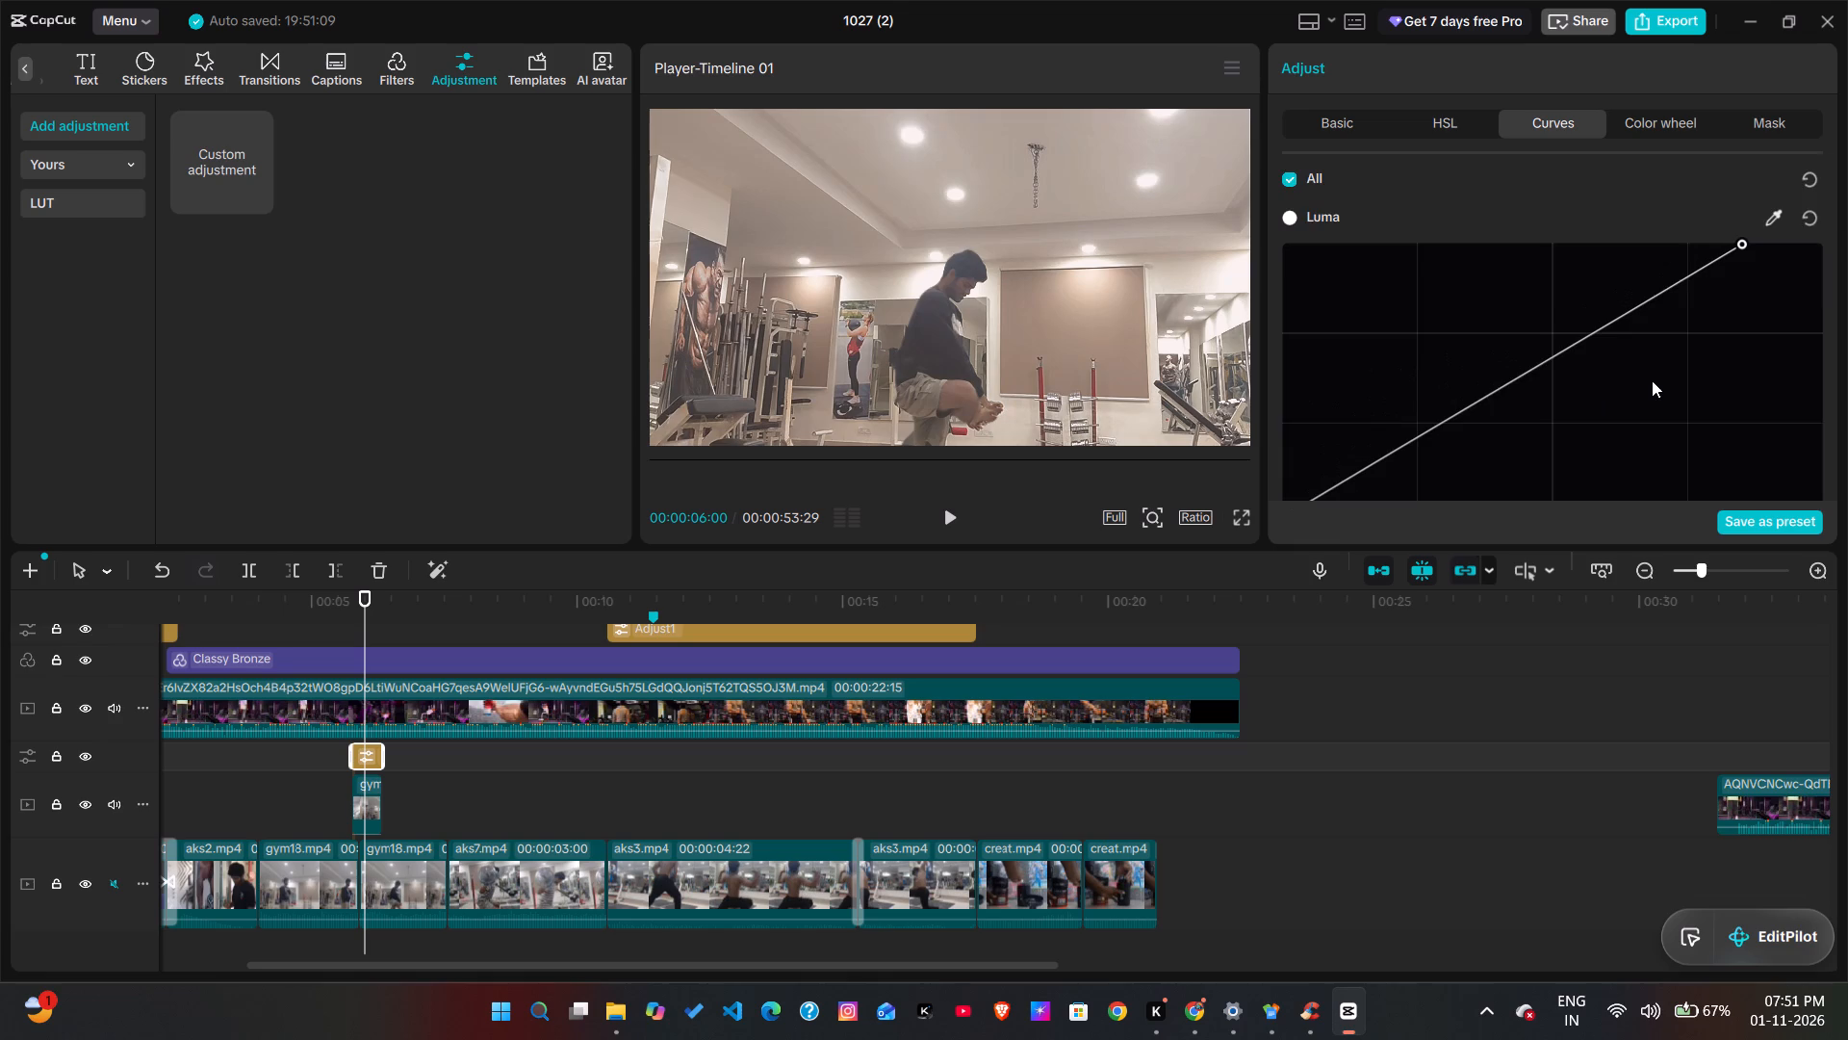
scroll(1652, 380, down, 1)
drag(1286, 472, 1293, 545)
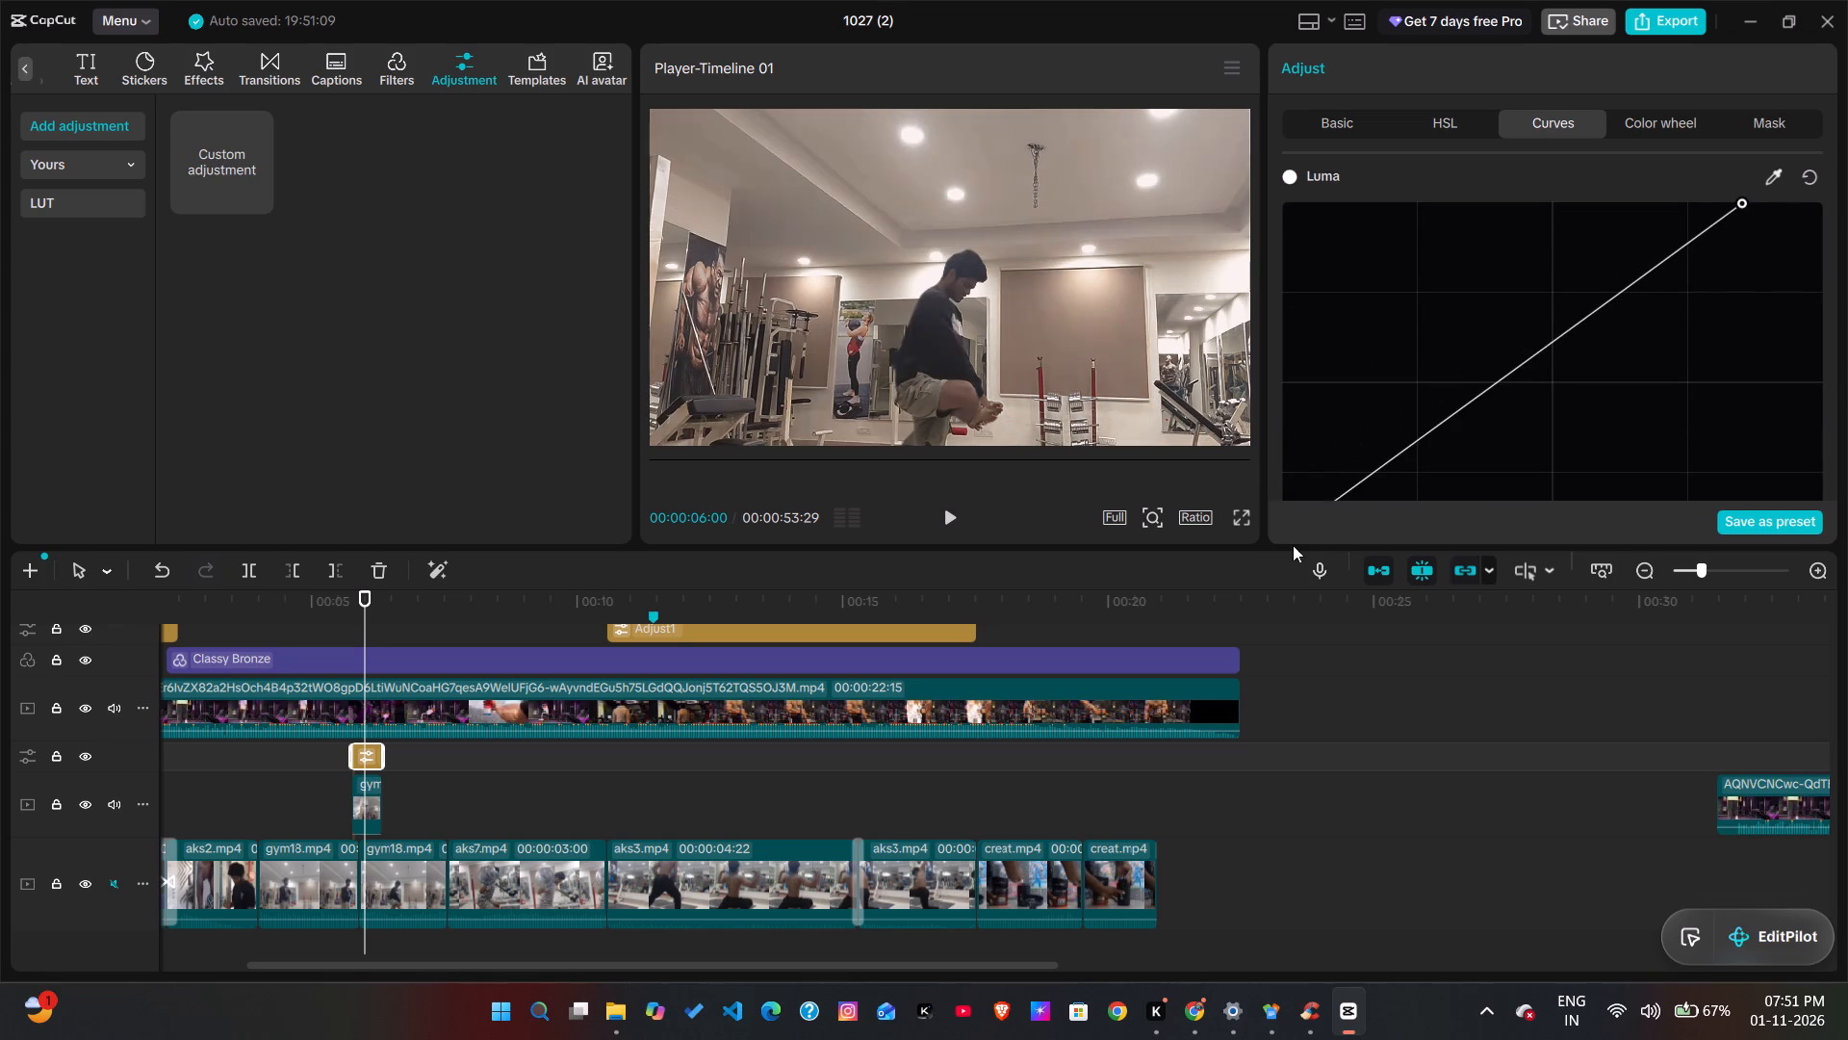
drag(1293, 545, 1293, 548)
scroll(1527, 334, down, 2)
click(1273, 450)
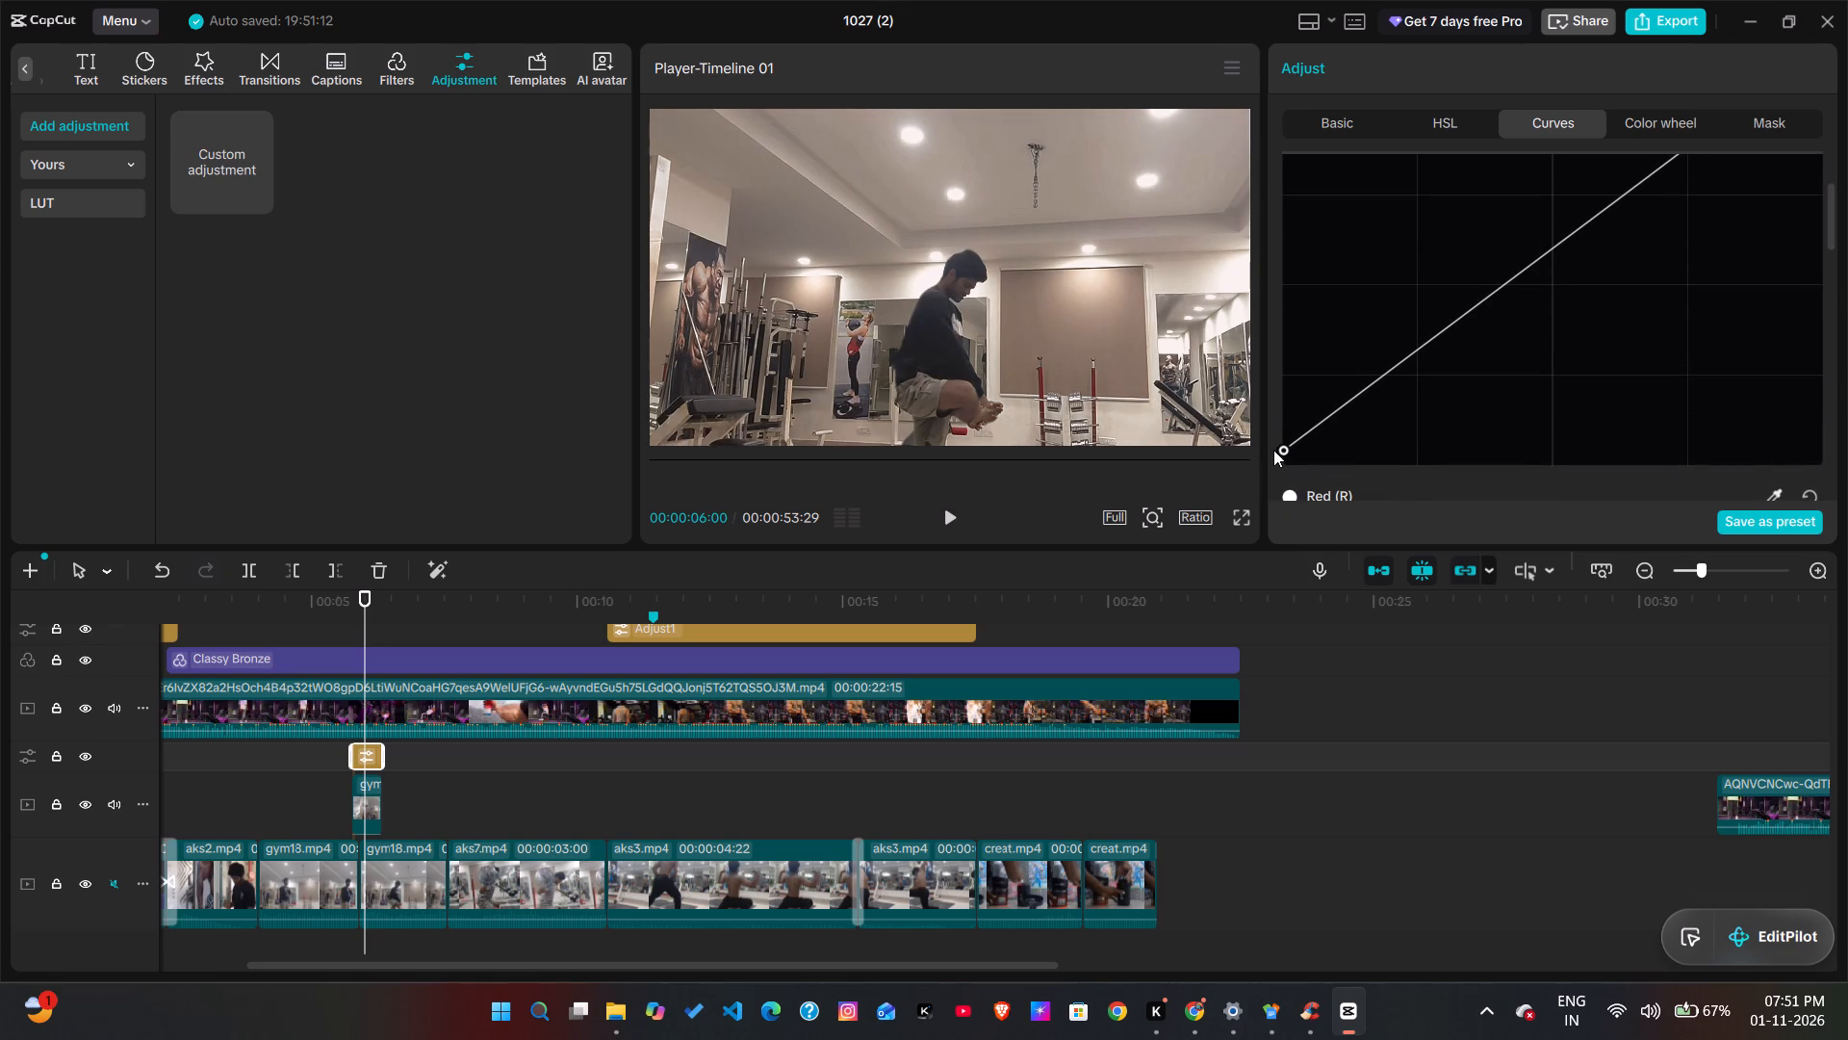
drag(1281, 450, 1274, 468)
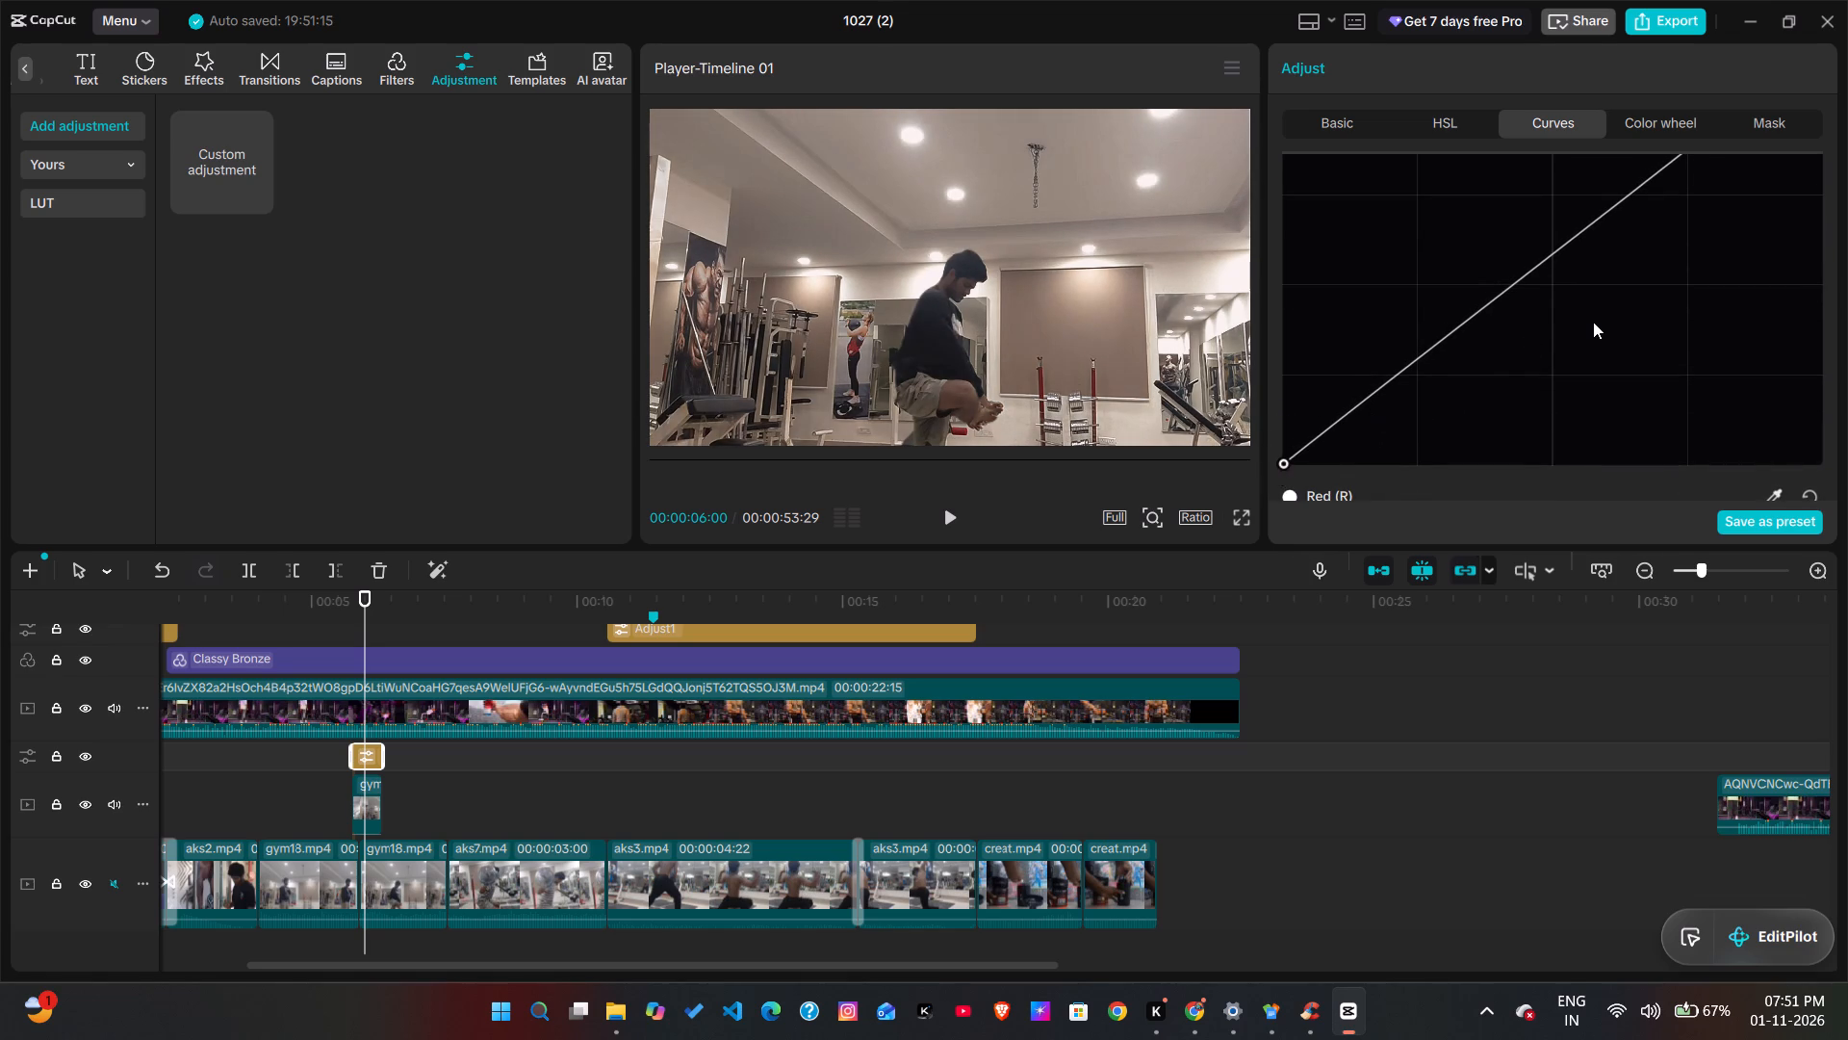
scroll(1593, 322, up, 2)
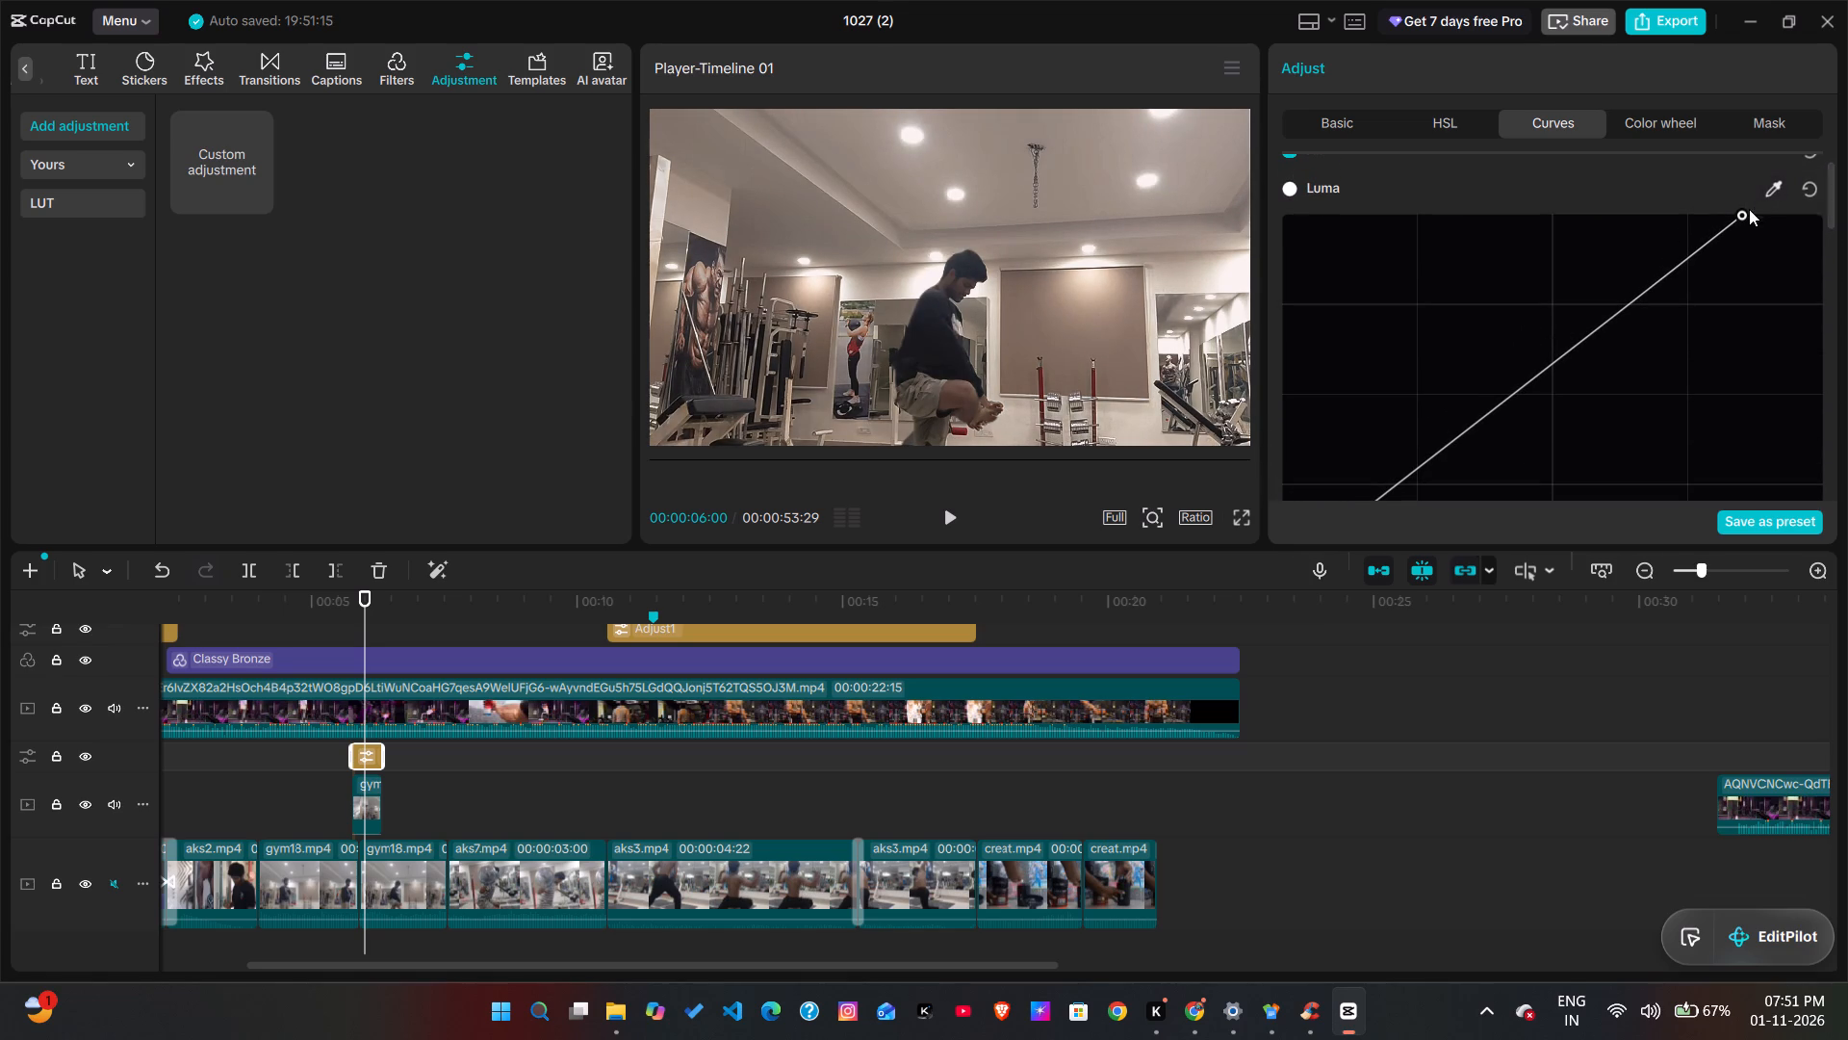
drag(1740, 213, 1835, 221)
scroll(1654, 259, down, 3)
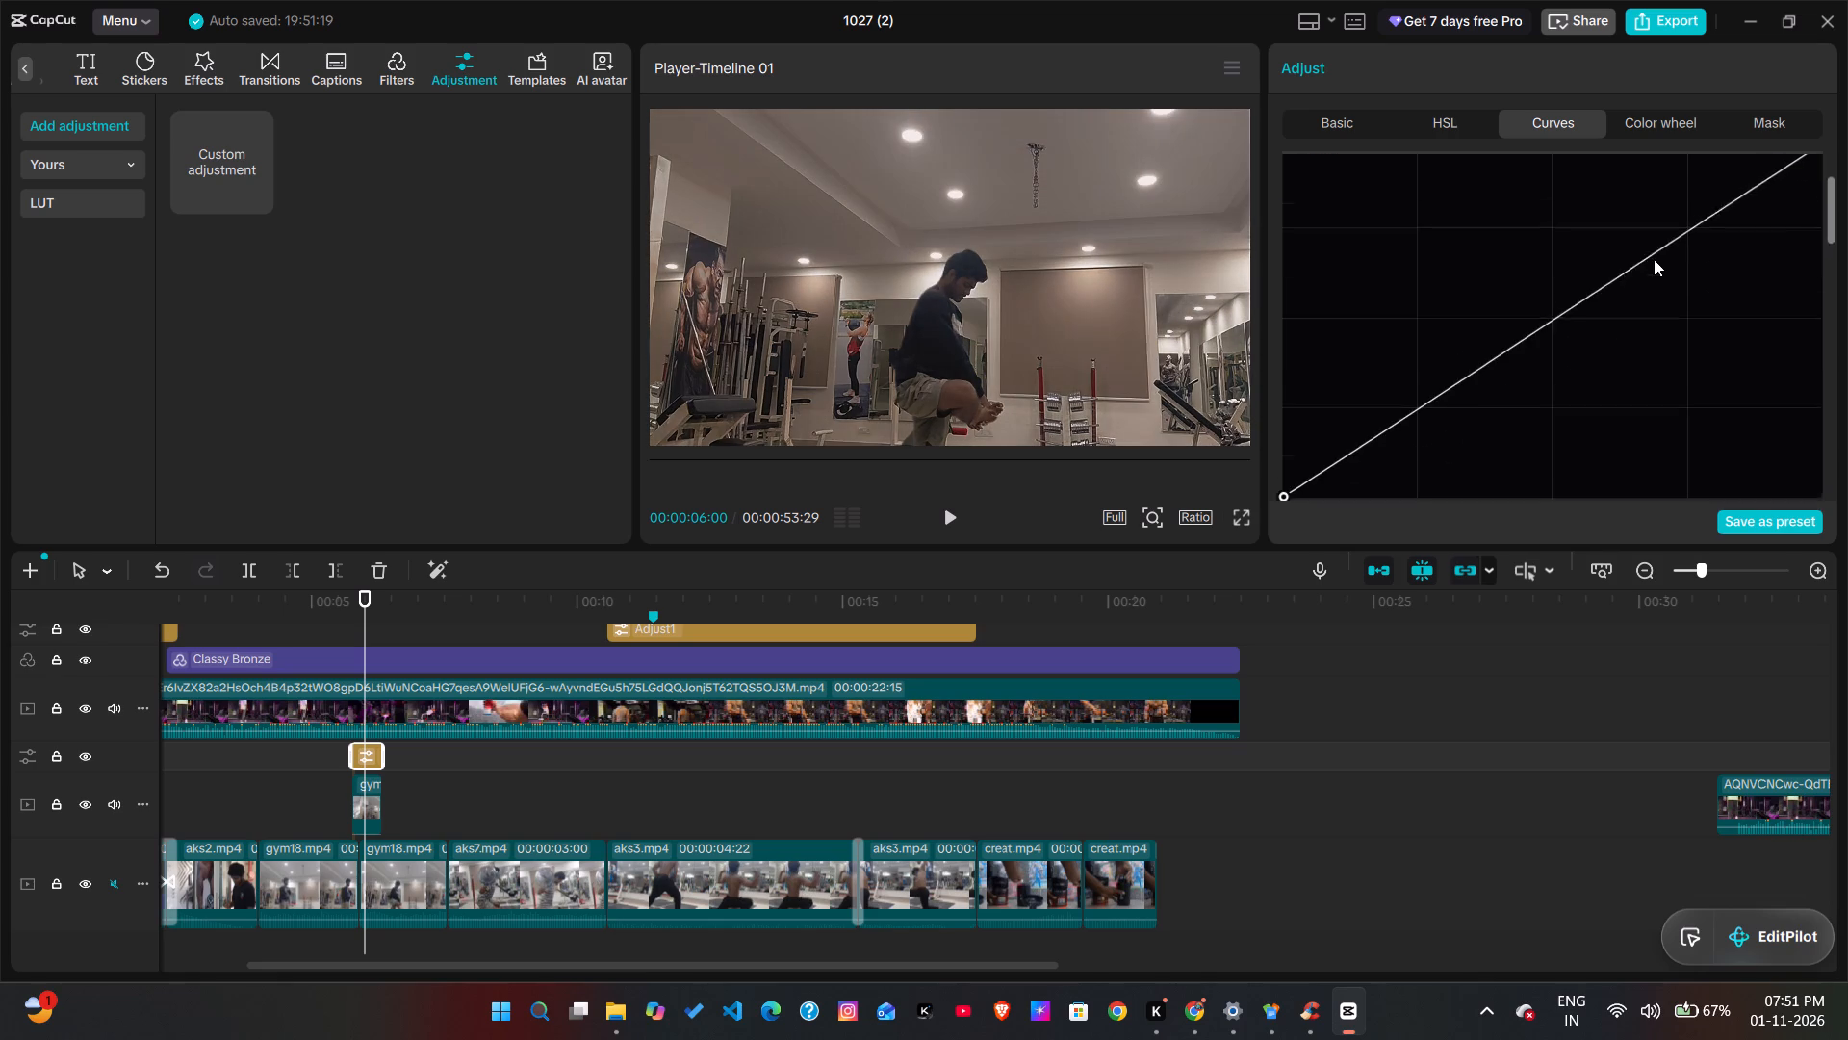
scroll(1654, 259, down, 17)
Set the red channel's HSL brightness to 100 and its hue to 4 on the short adjustment layer.
click(1456, 131)
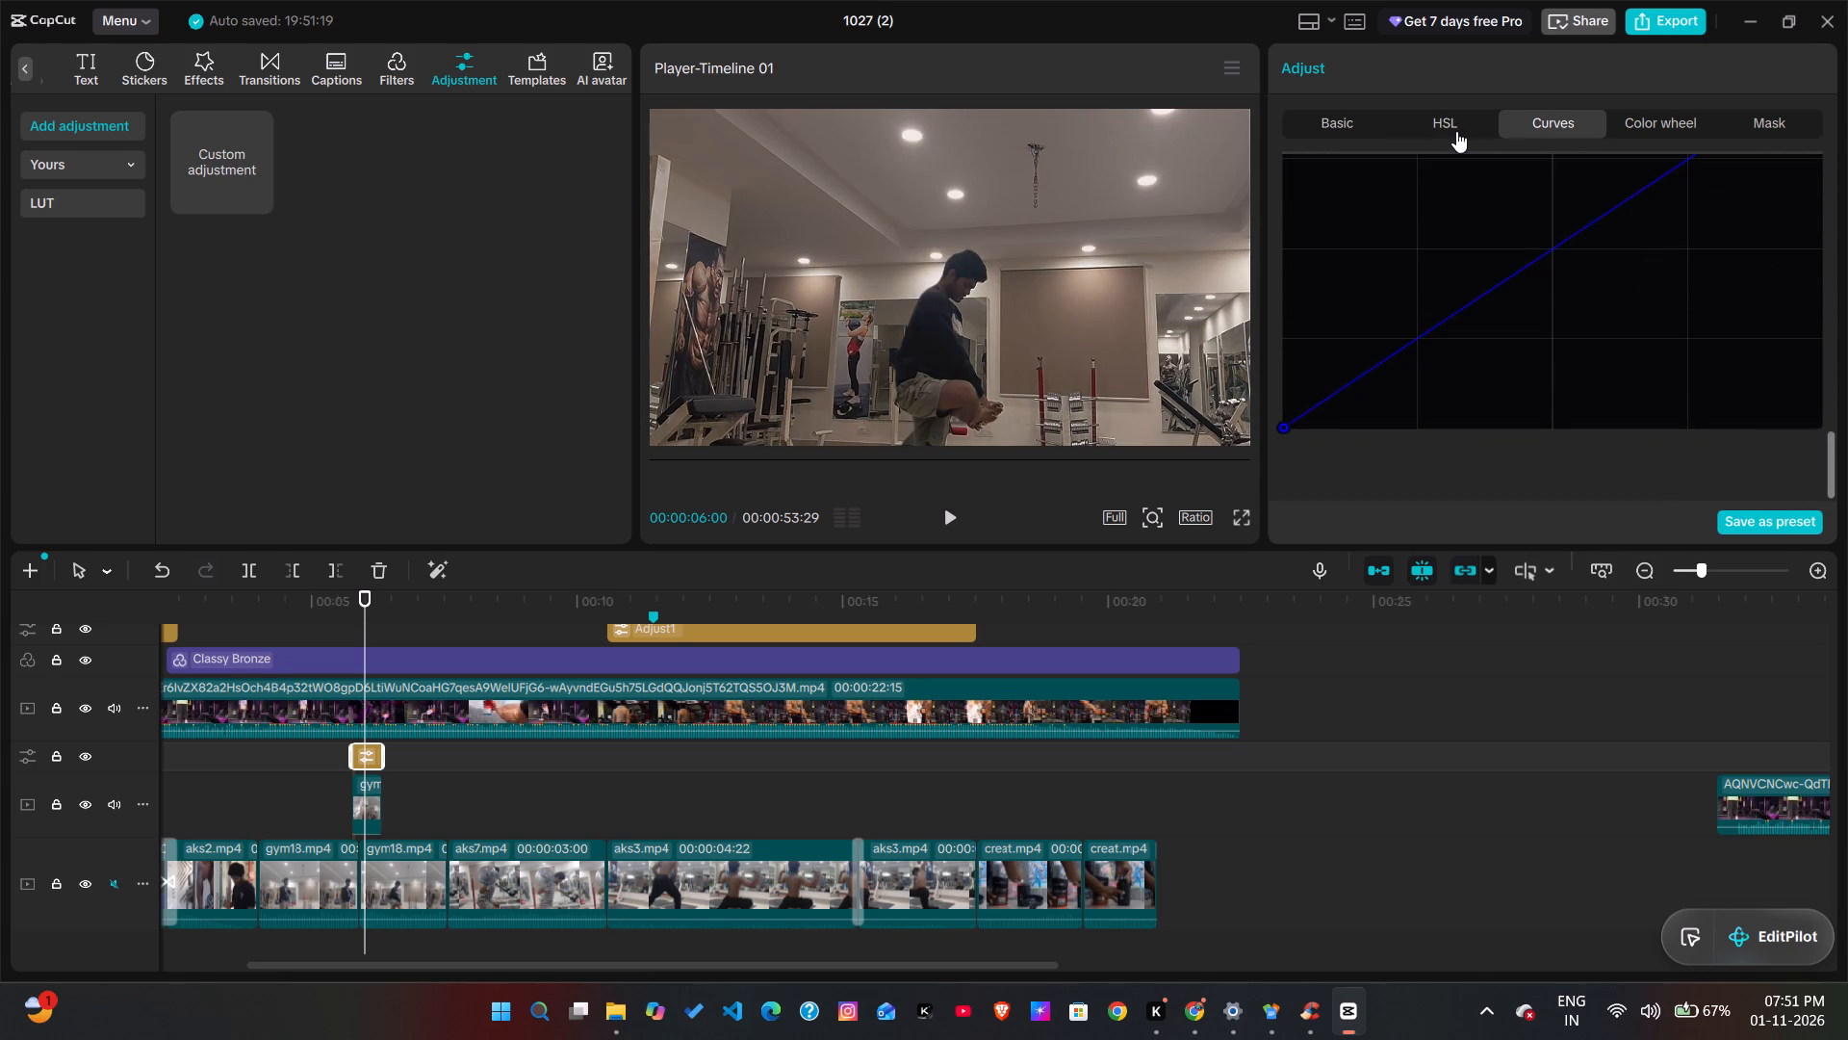
click(1353, 118)
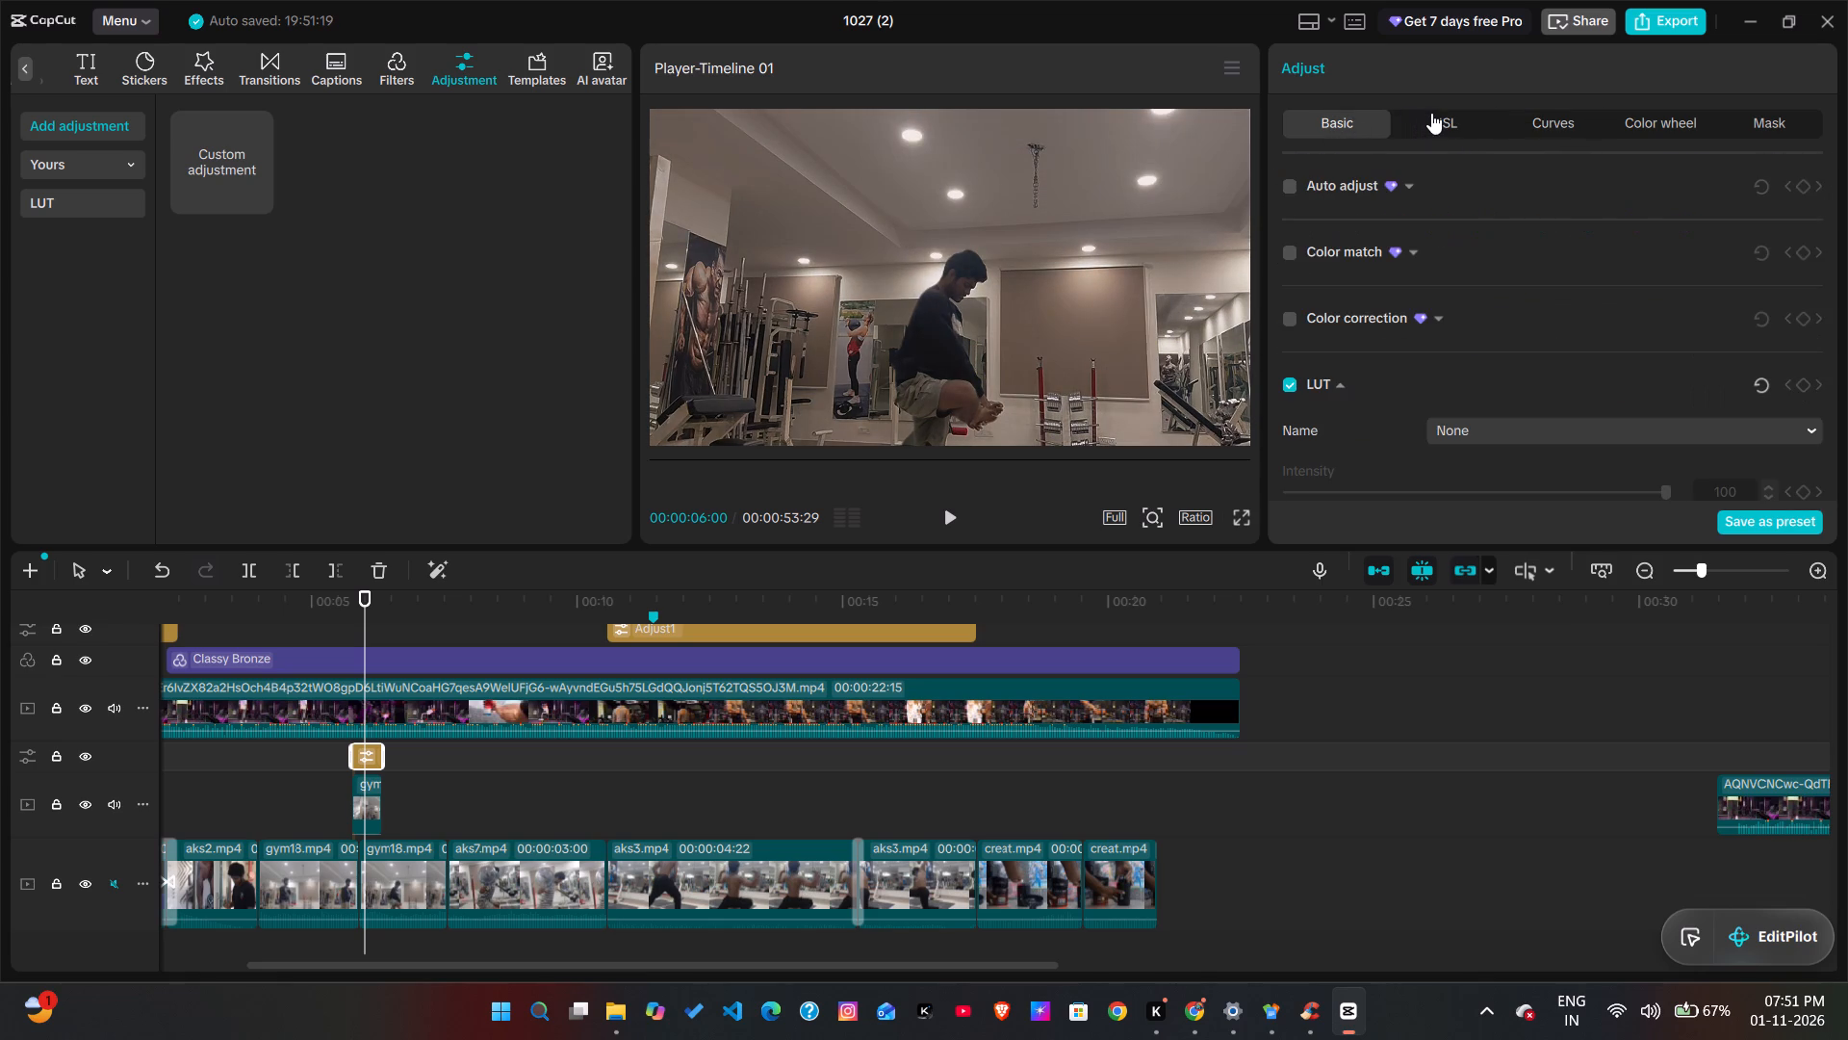
click(1431, 113)
drag(1477, 391, 1542, 296)
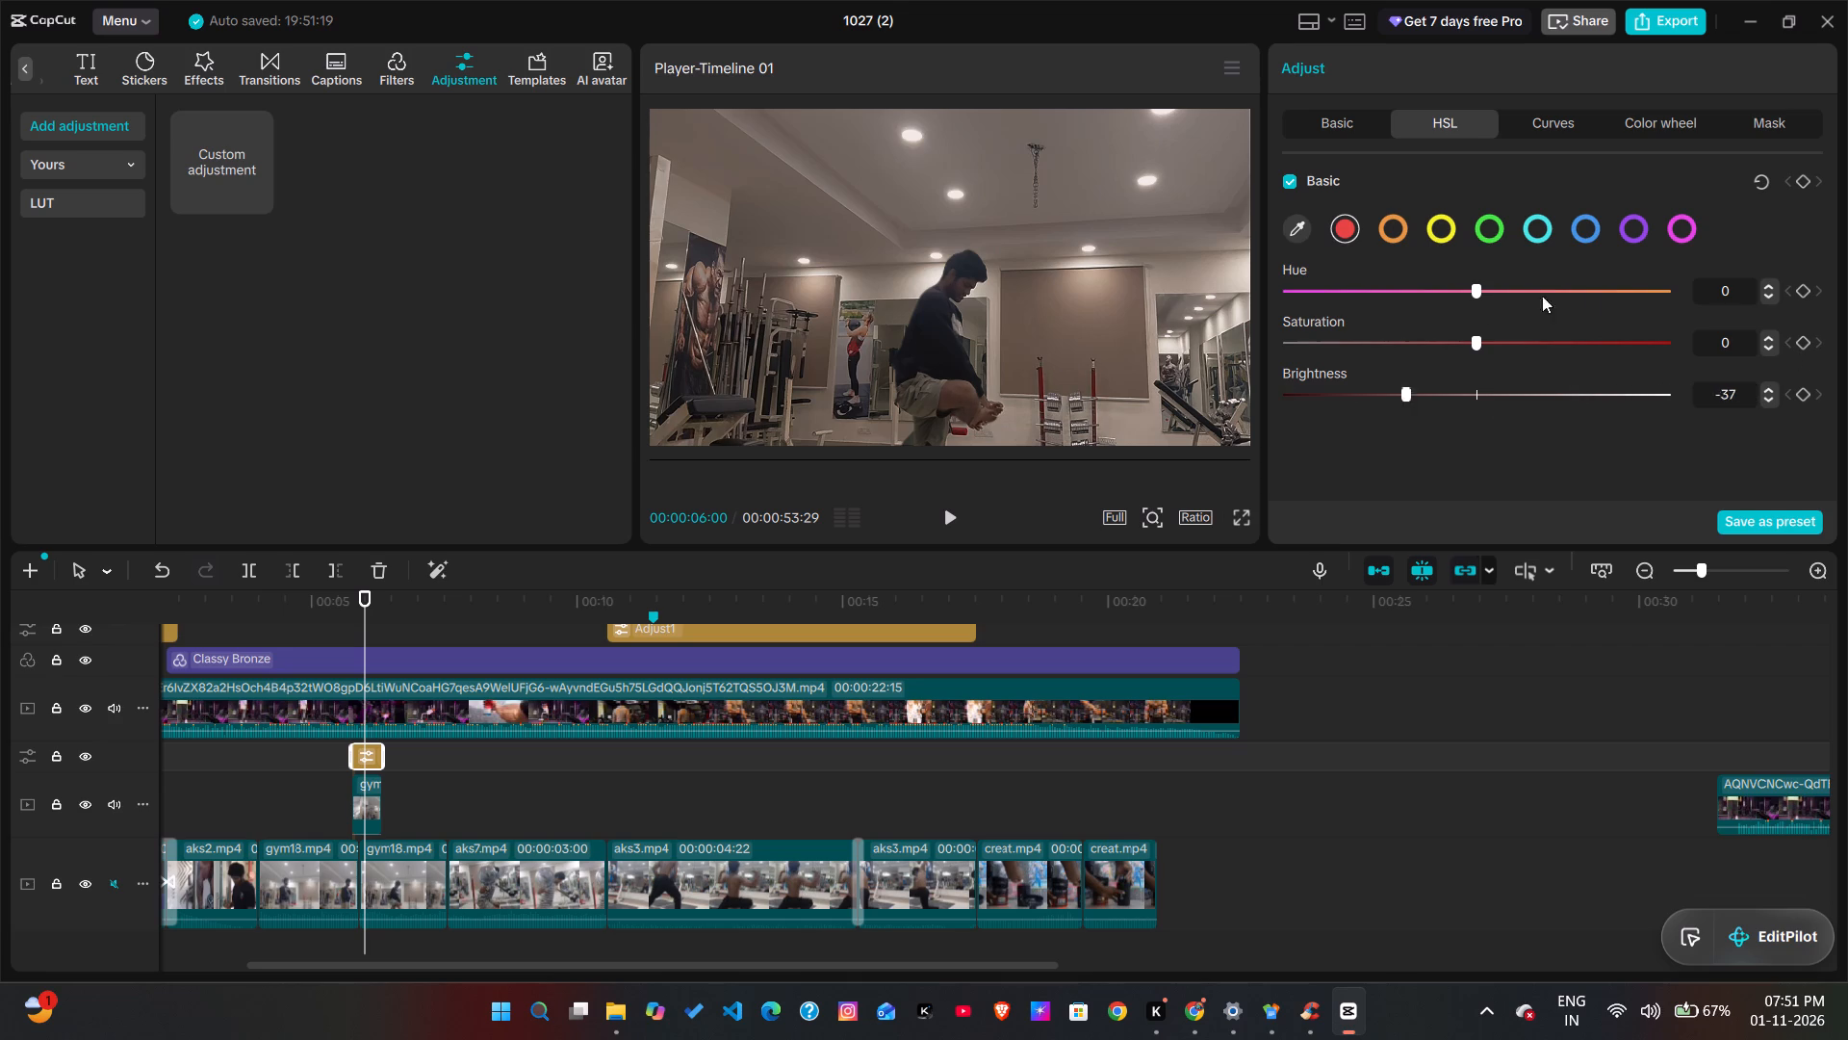
drag(1542, 296, 1679, 319)
drag(1679, 319, 1756, 310)
drag(1476, 290, 1313, 305)
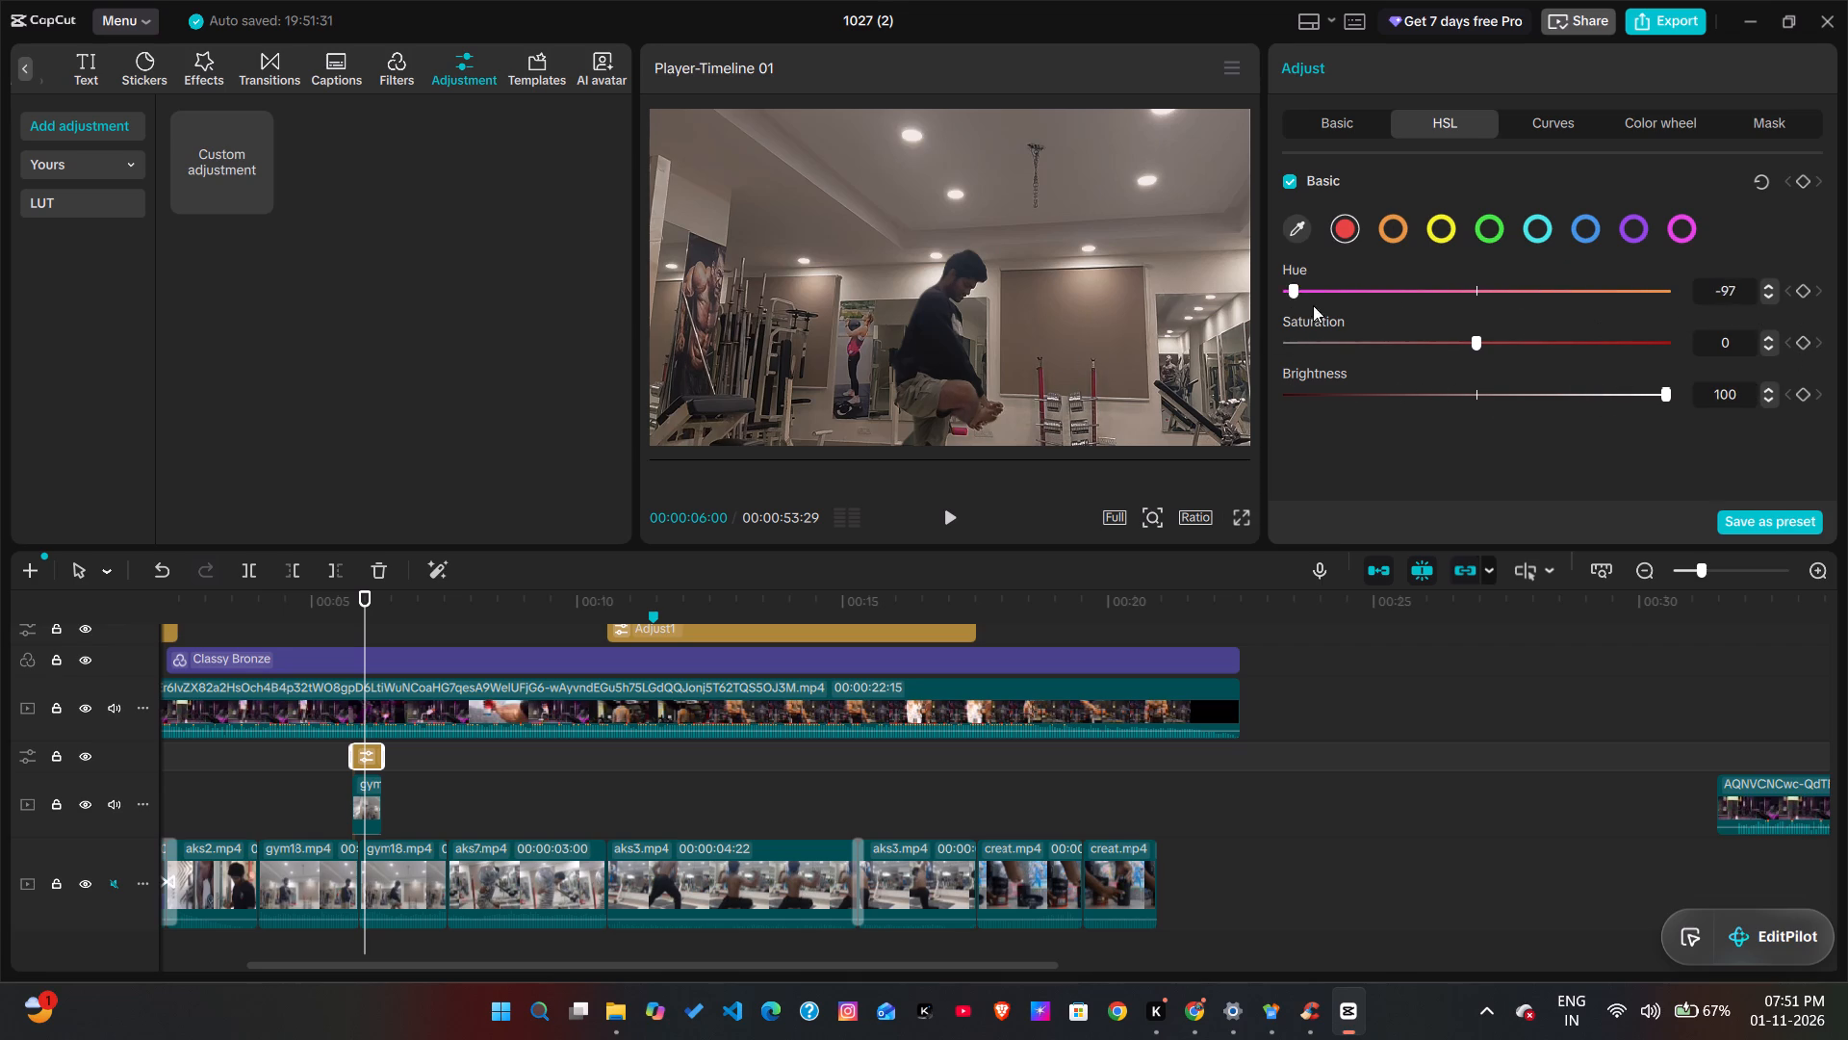
drag(1313, 305, 1481, 309)
Look through the adjustment layer's basic color, lightness and effects settings for a way to brighten the cutout.
click(1347, 126)
scroll(1392, 174, down, 1)
scroll(1404, 351, down, 3)
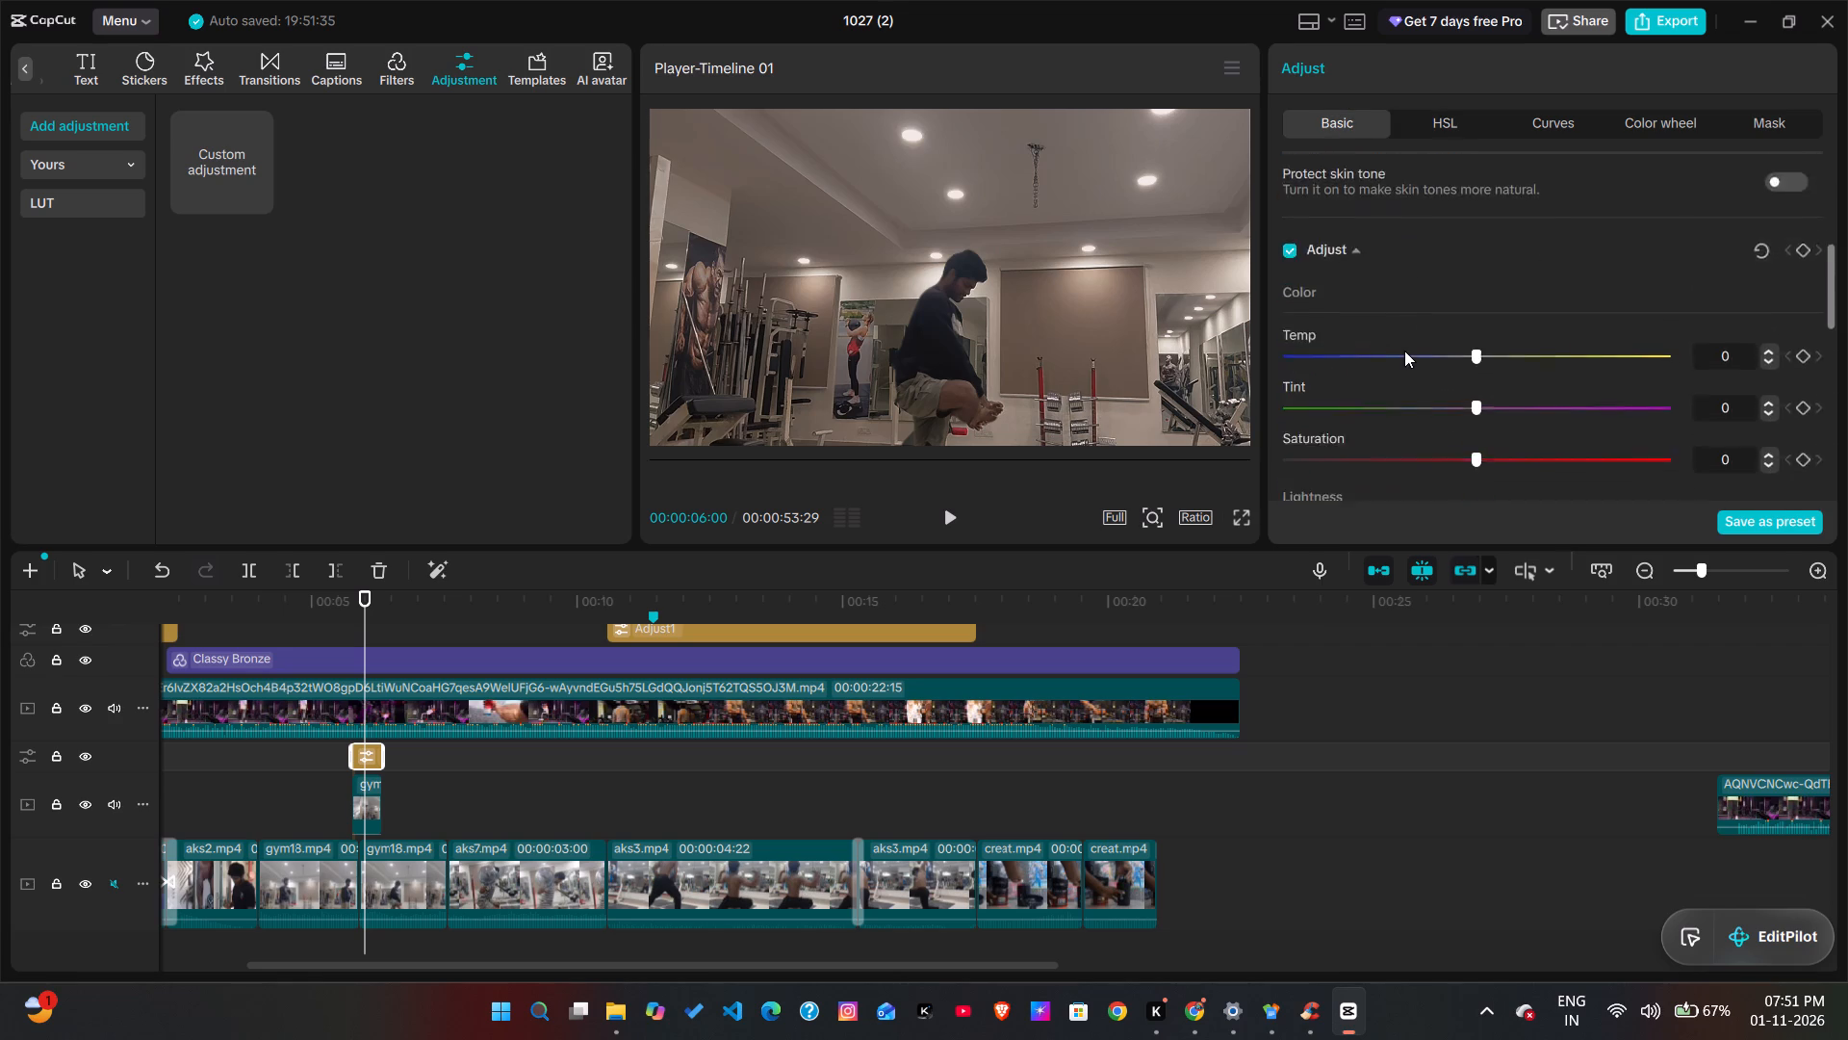
scroll(1404, 351, down, 7)
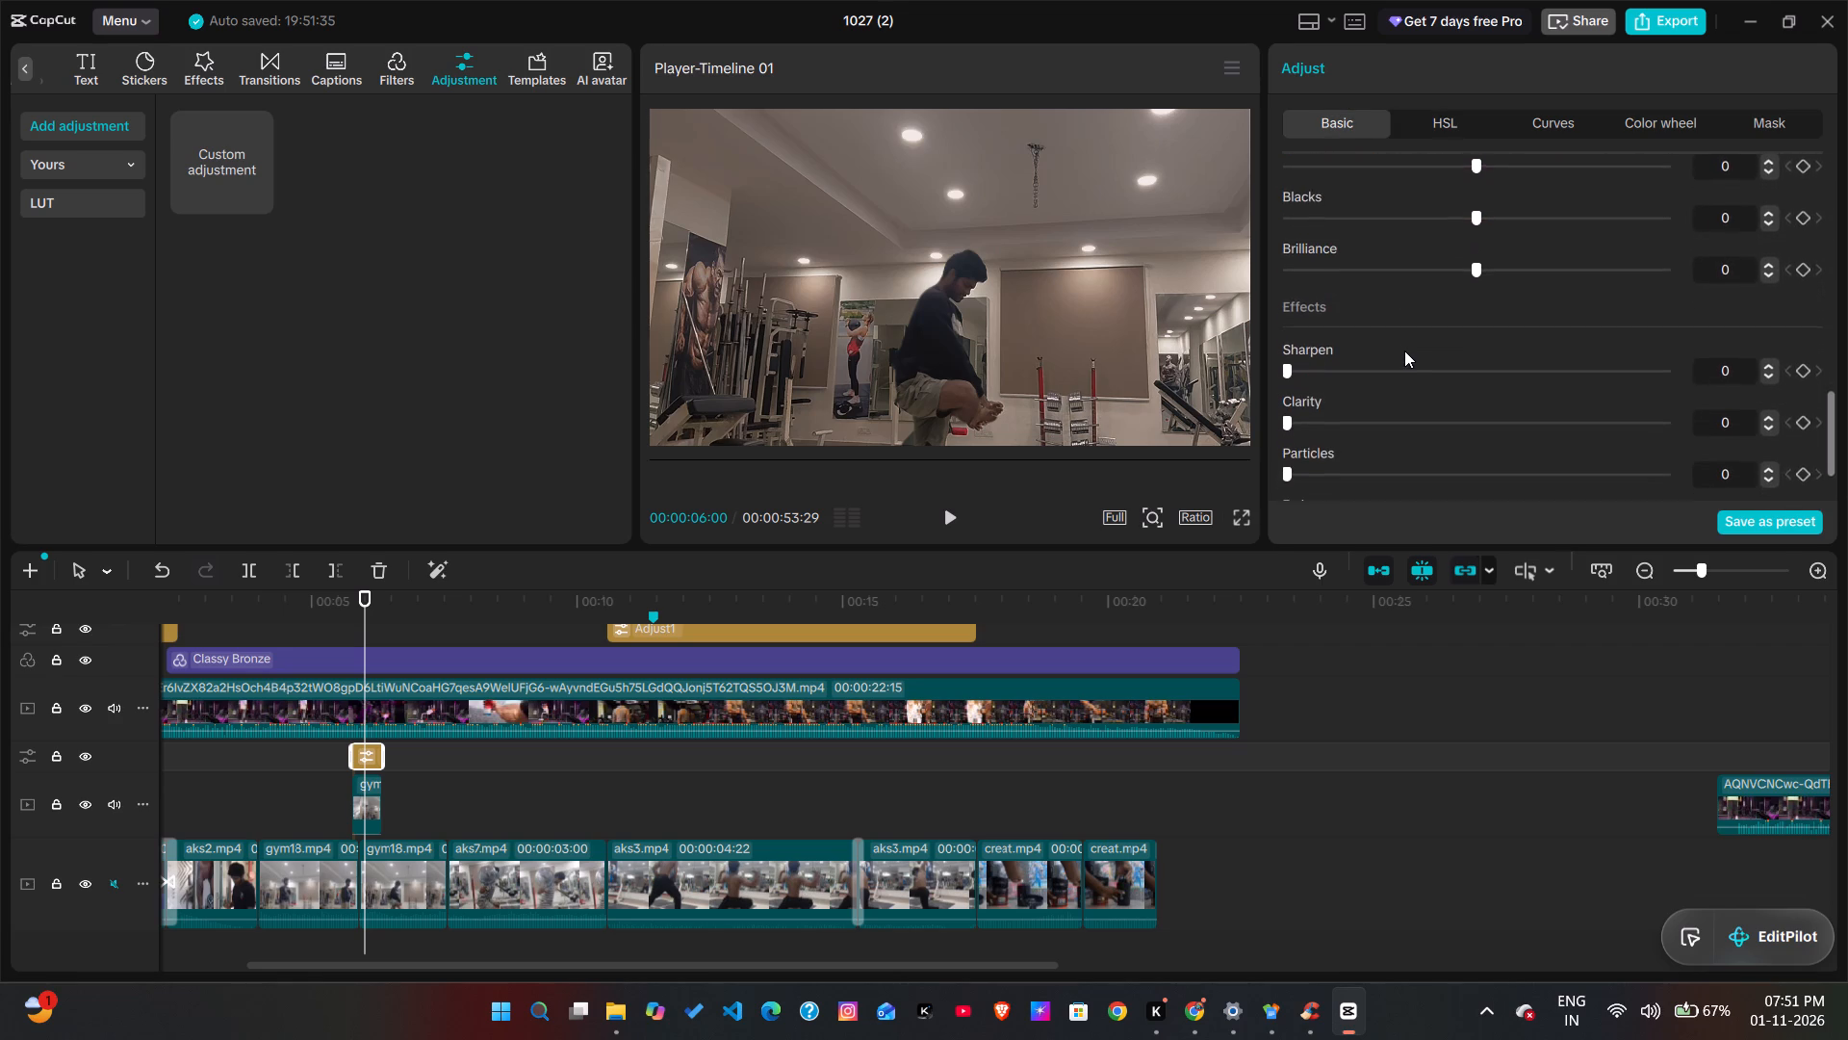
scroll(1404, 351, down, 6)
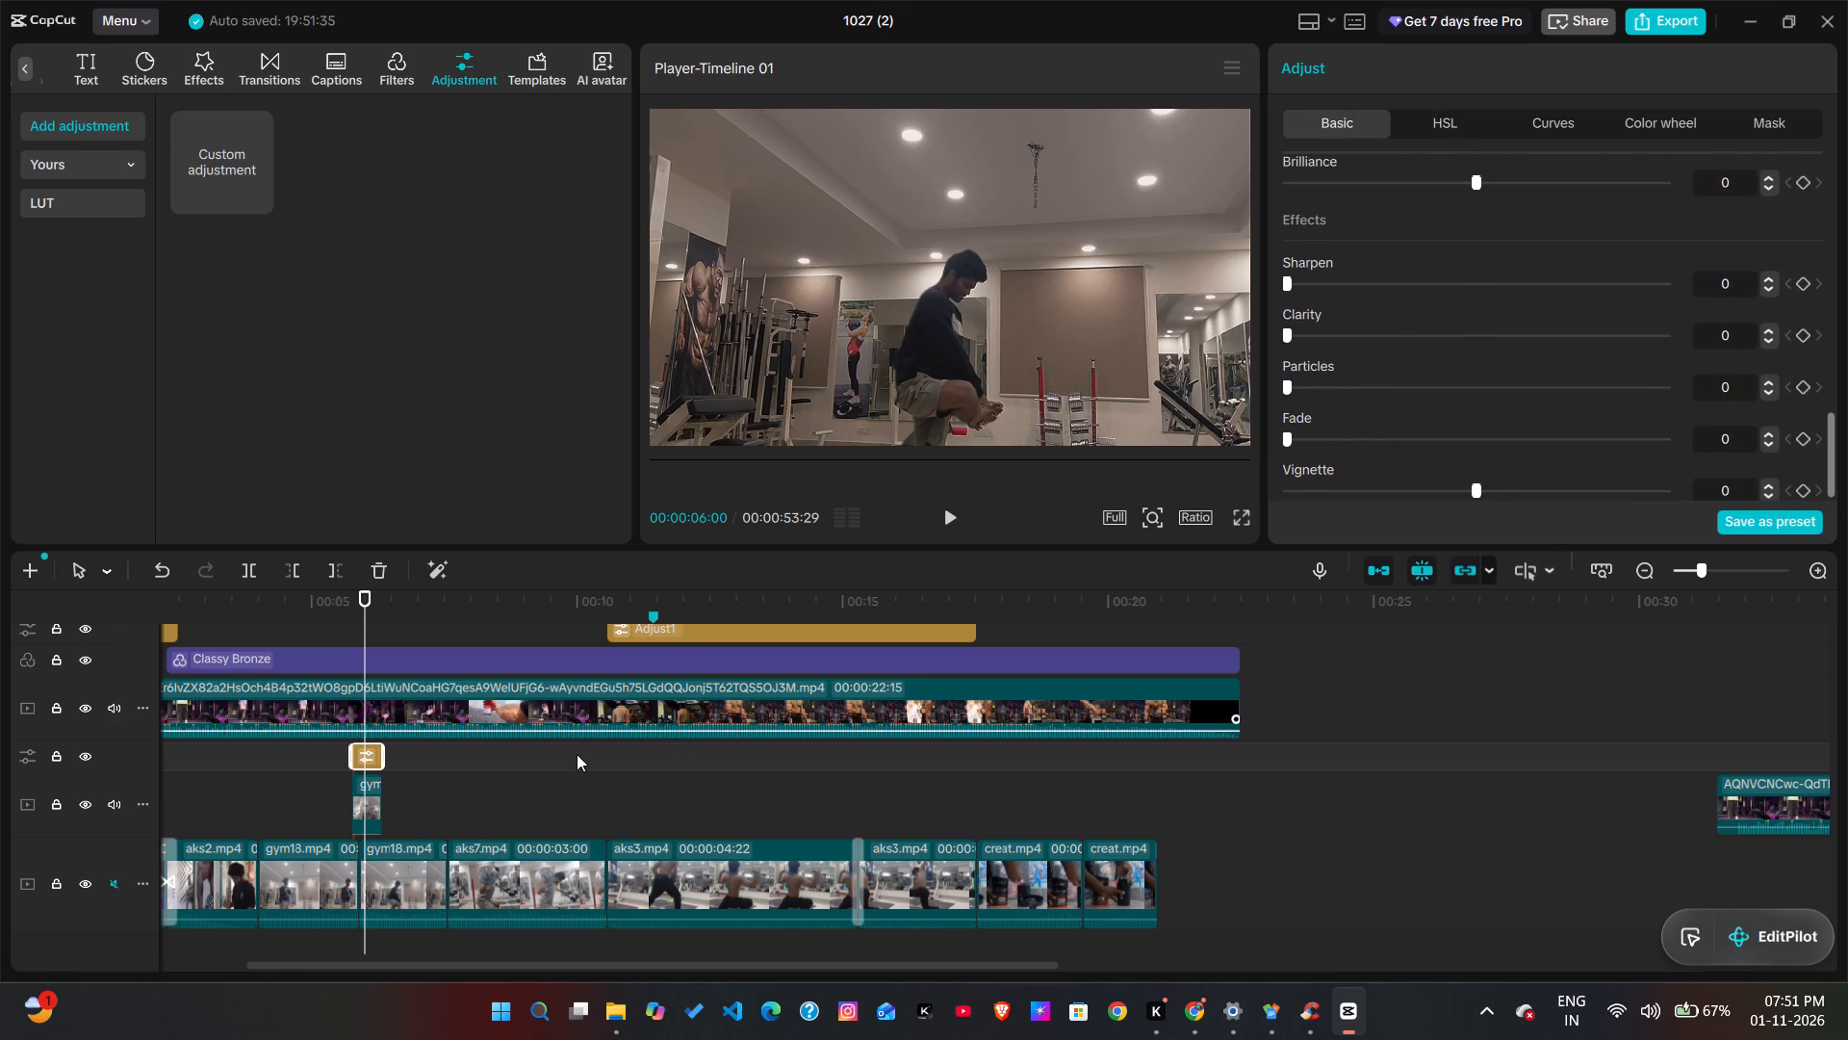
Copy the short adjustment layer and cutout clip, and paste both past the end of the montage at 00:00:23:04.
drag(424, 805, 344, 748)
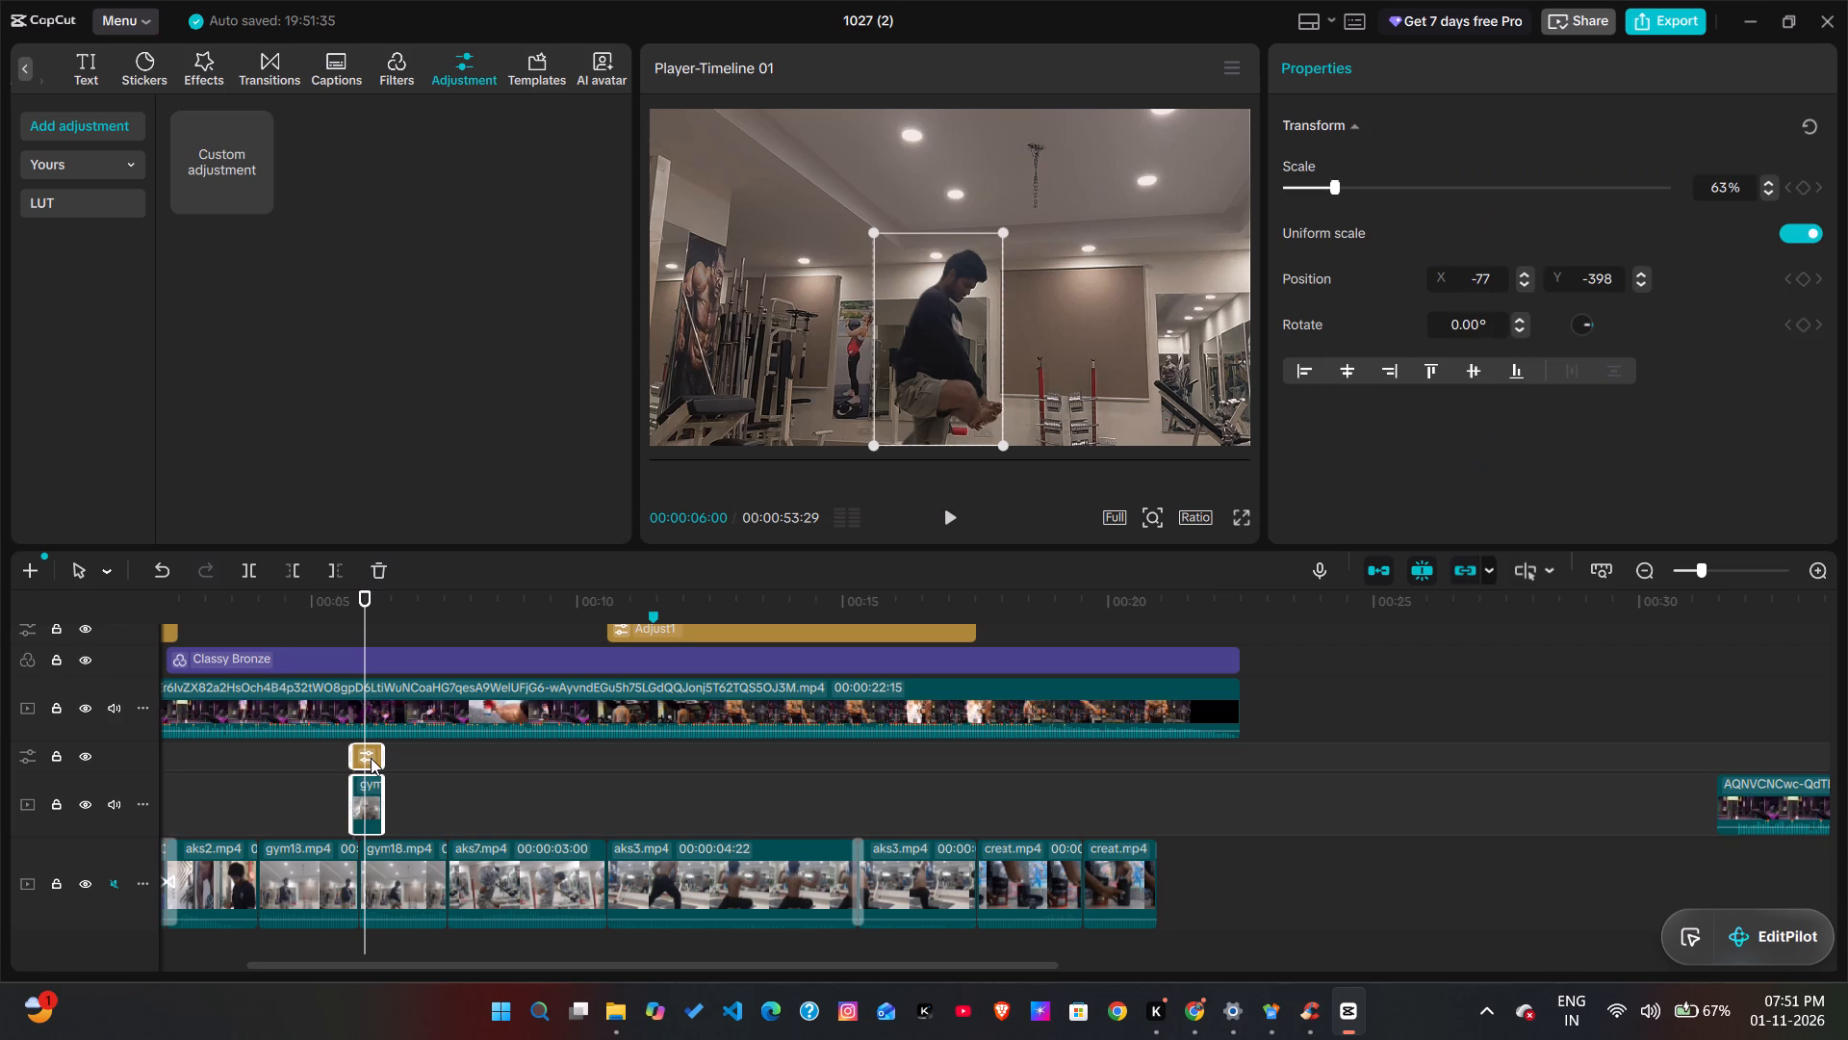
key(ctrl+c)
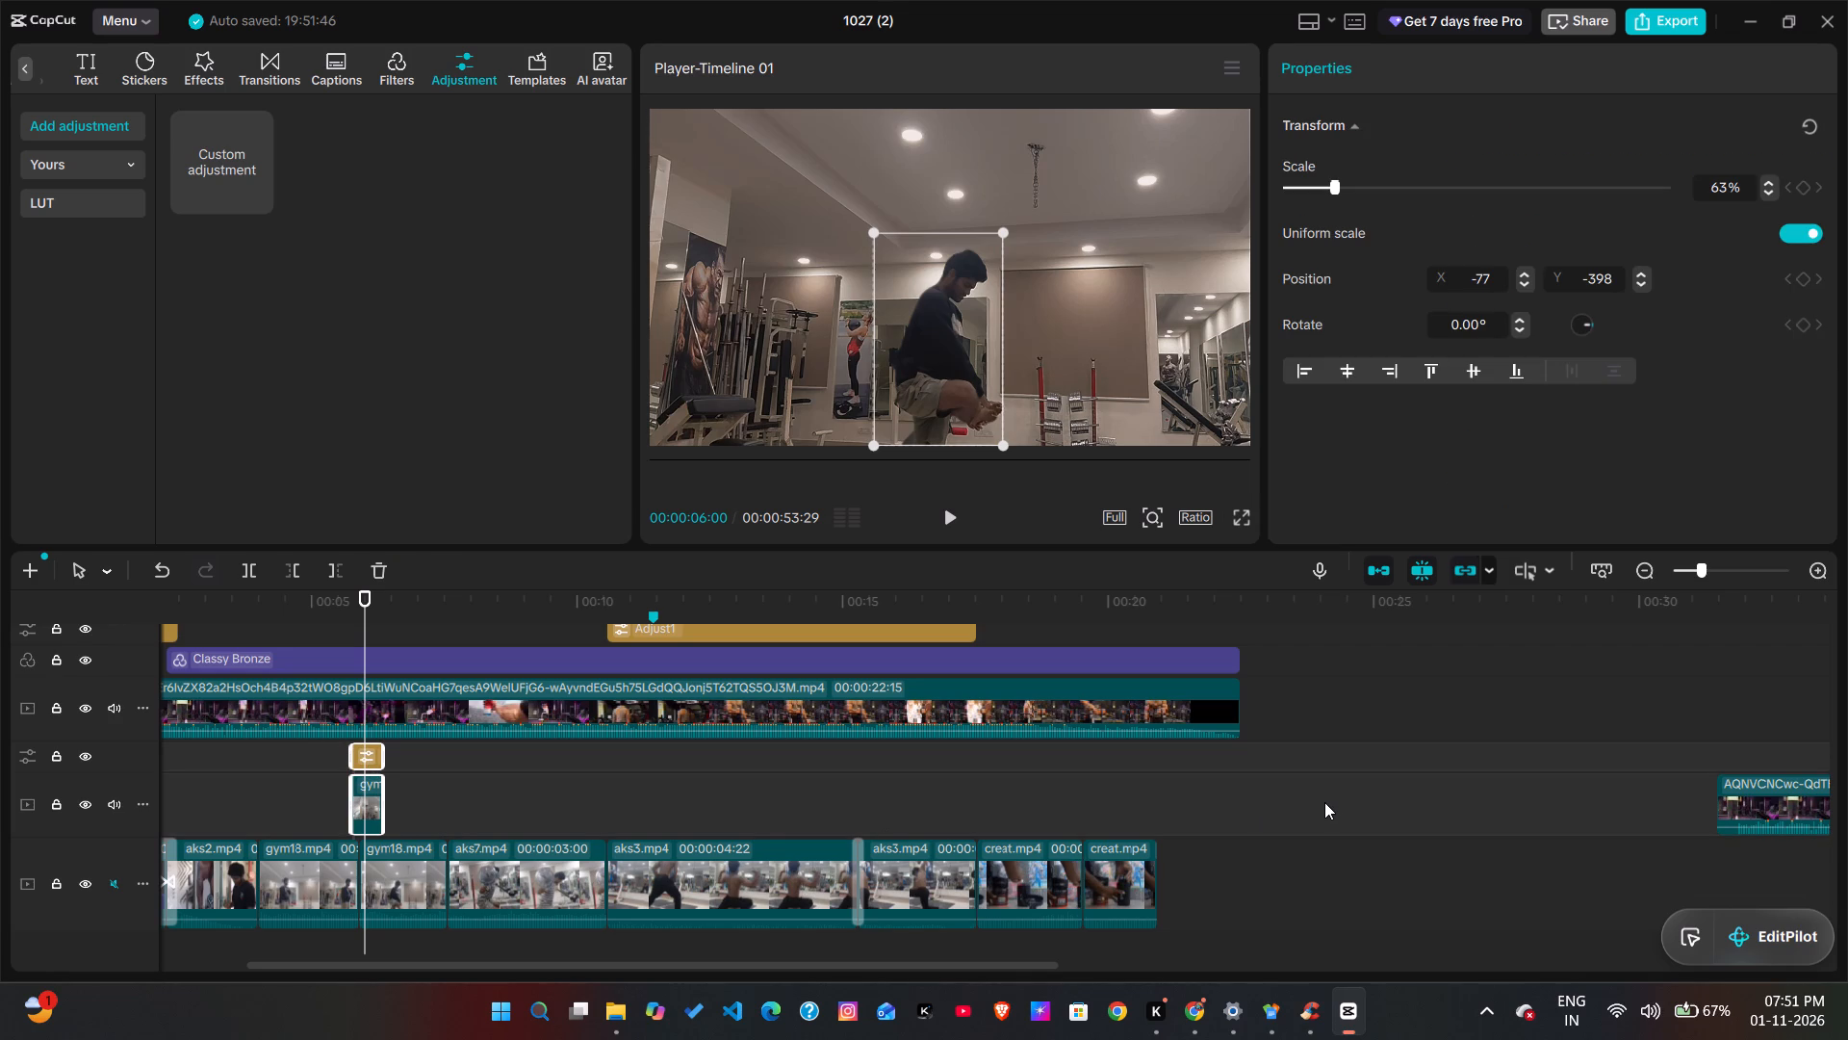
click(1326, 801)
click(1274, 761)
key(ctrl+v)
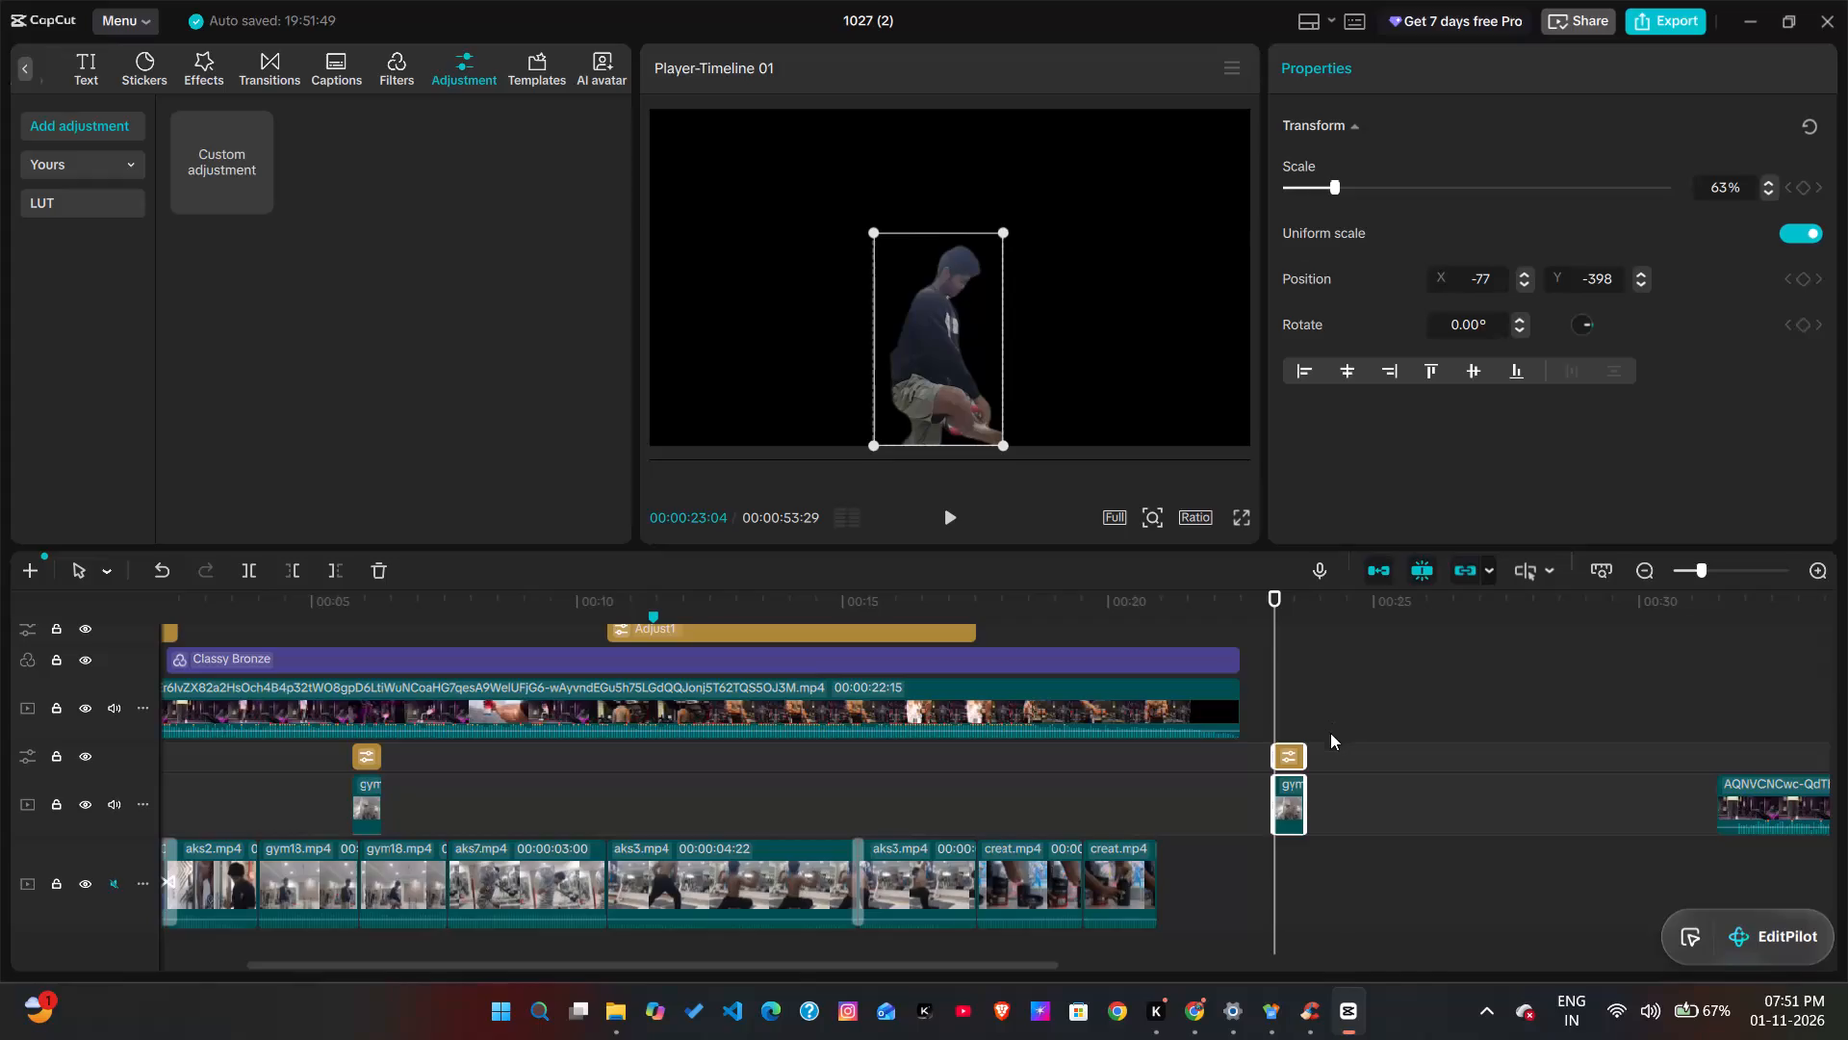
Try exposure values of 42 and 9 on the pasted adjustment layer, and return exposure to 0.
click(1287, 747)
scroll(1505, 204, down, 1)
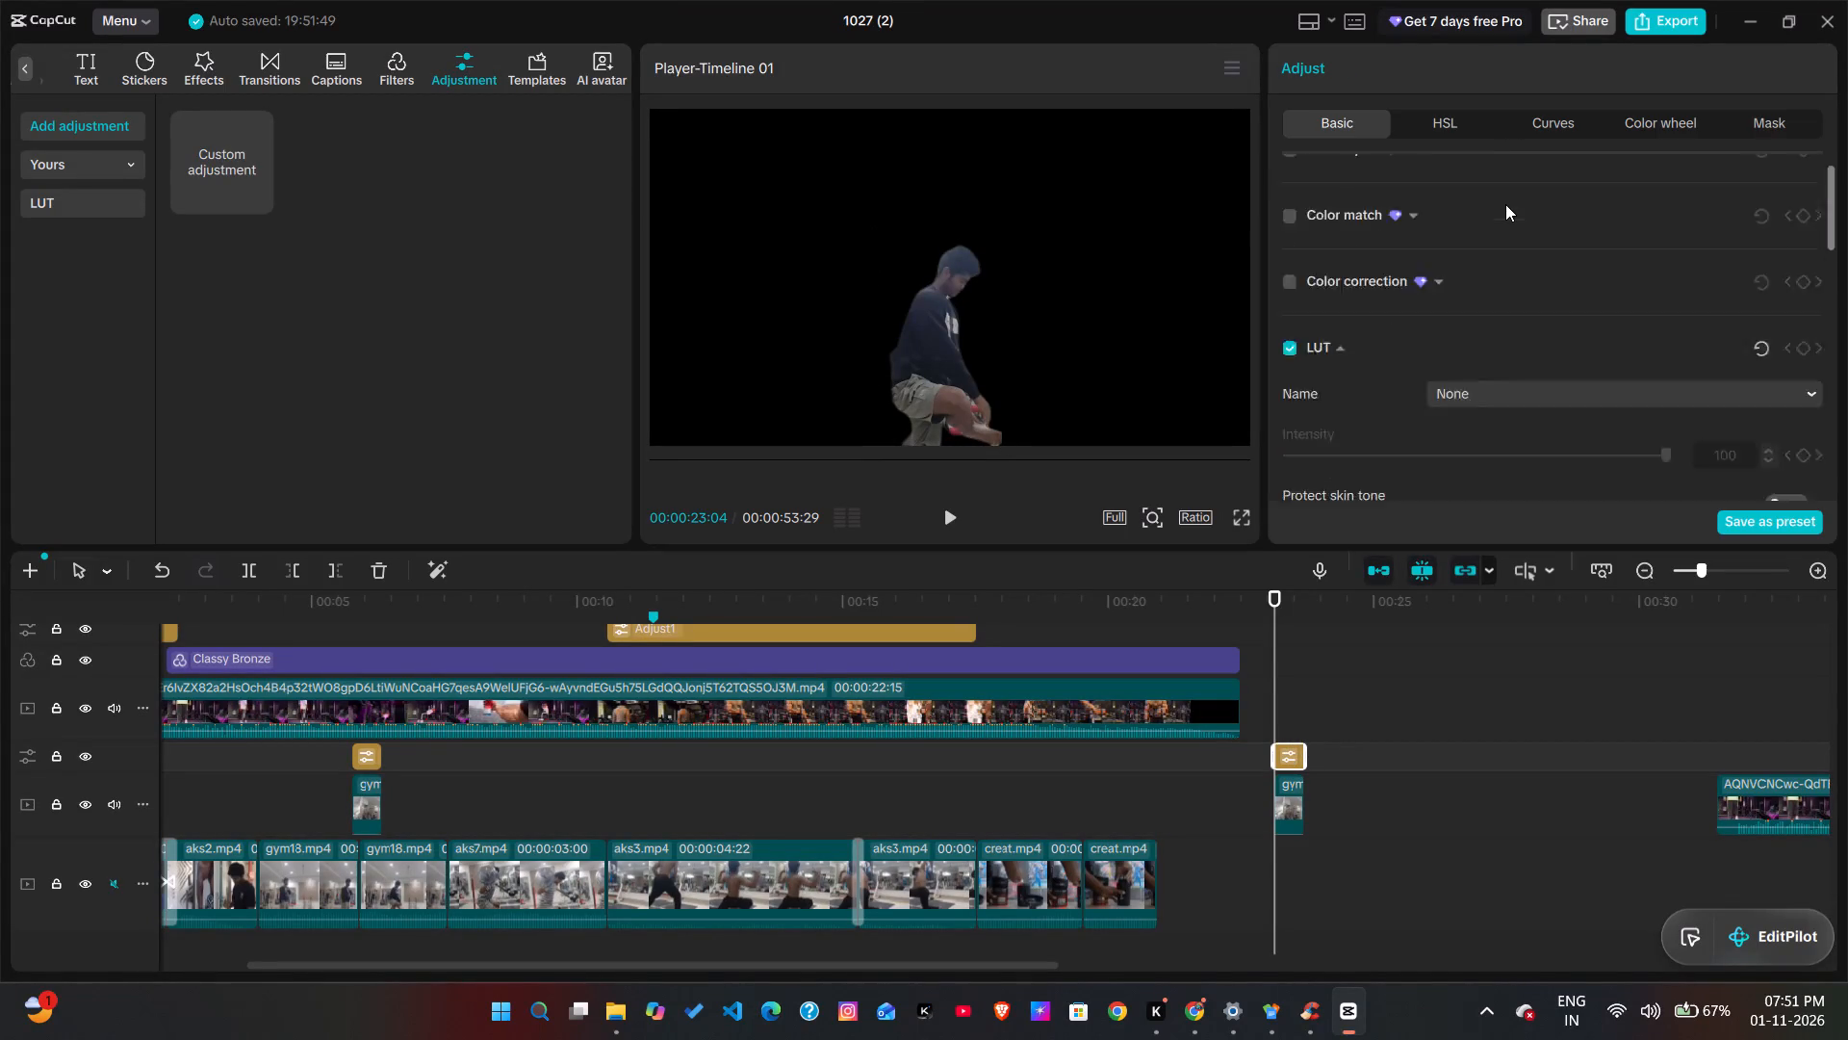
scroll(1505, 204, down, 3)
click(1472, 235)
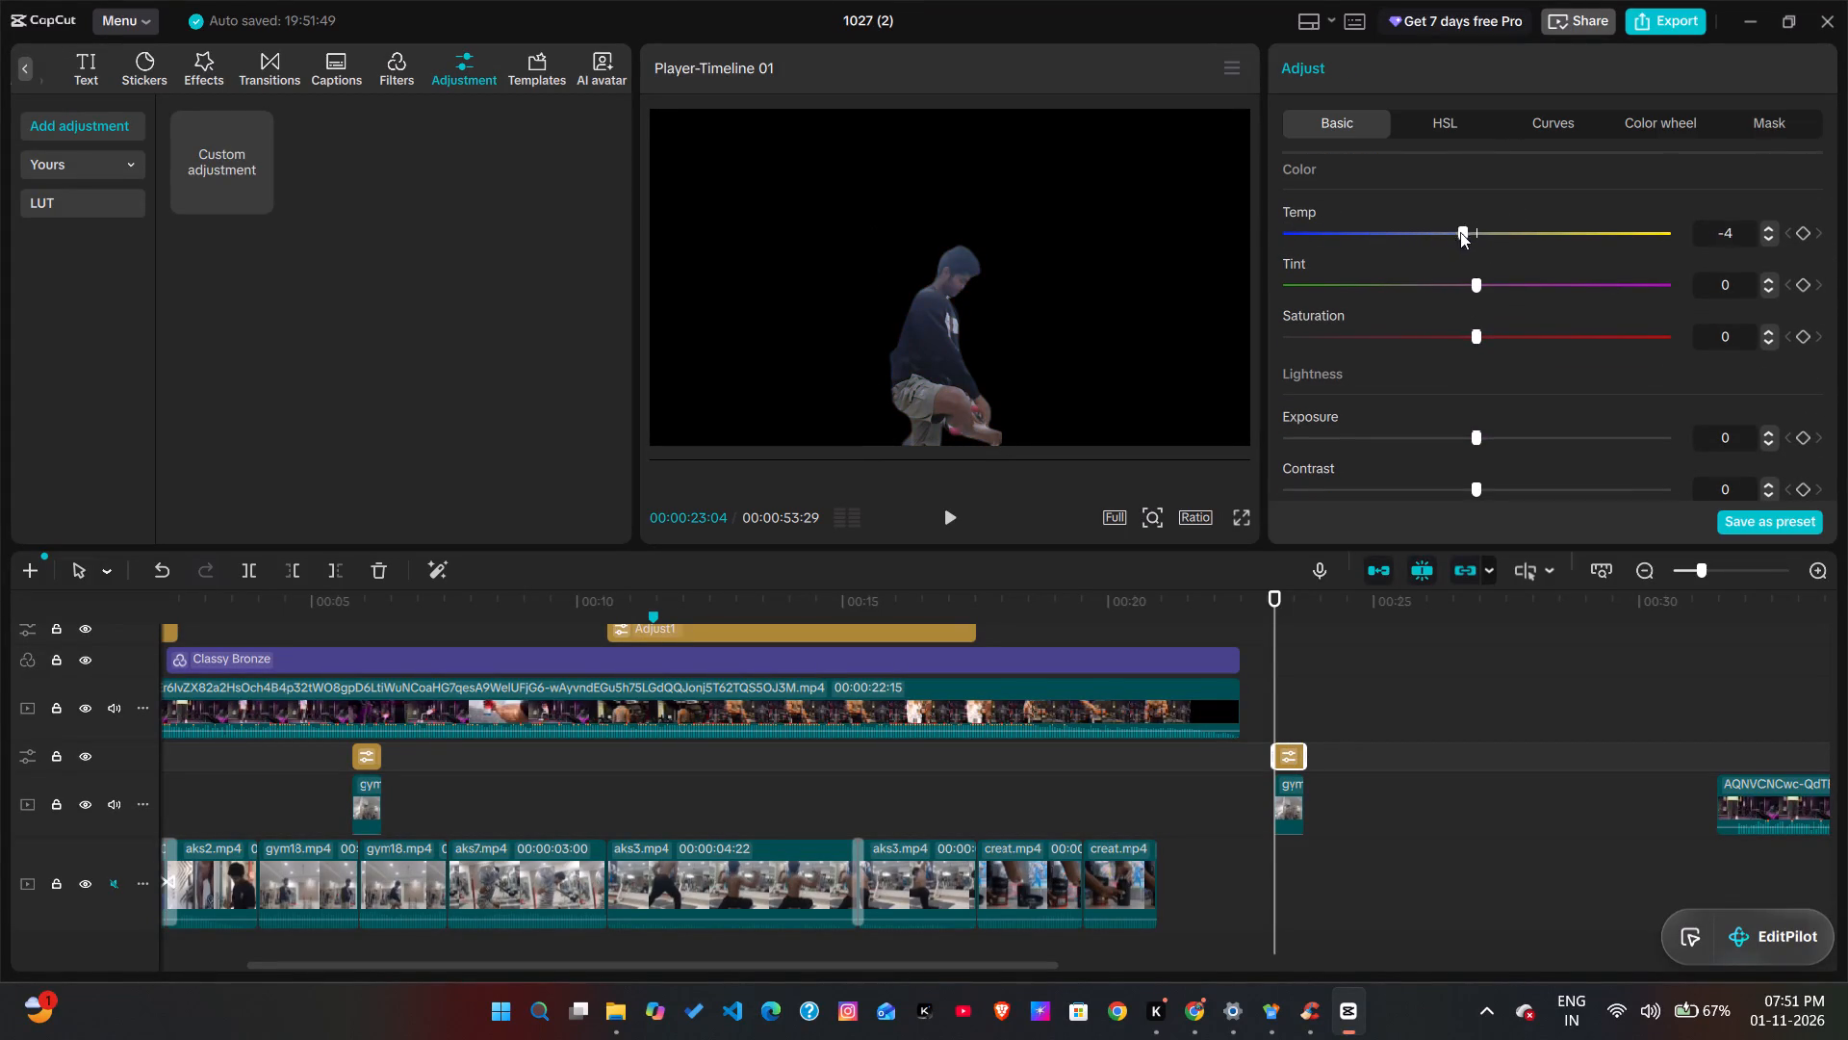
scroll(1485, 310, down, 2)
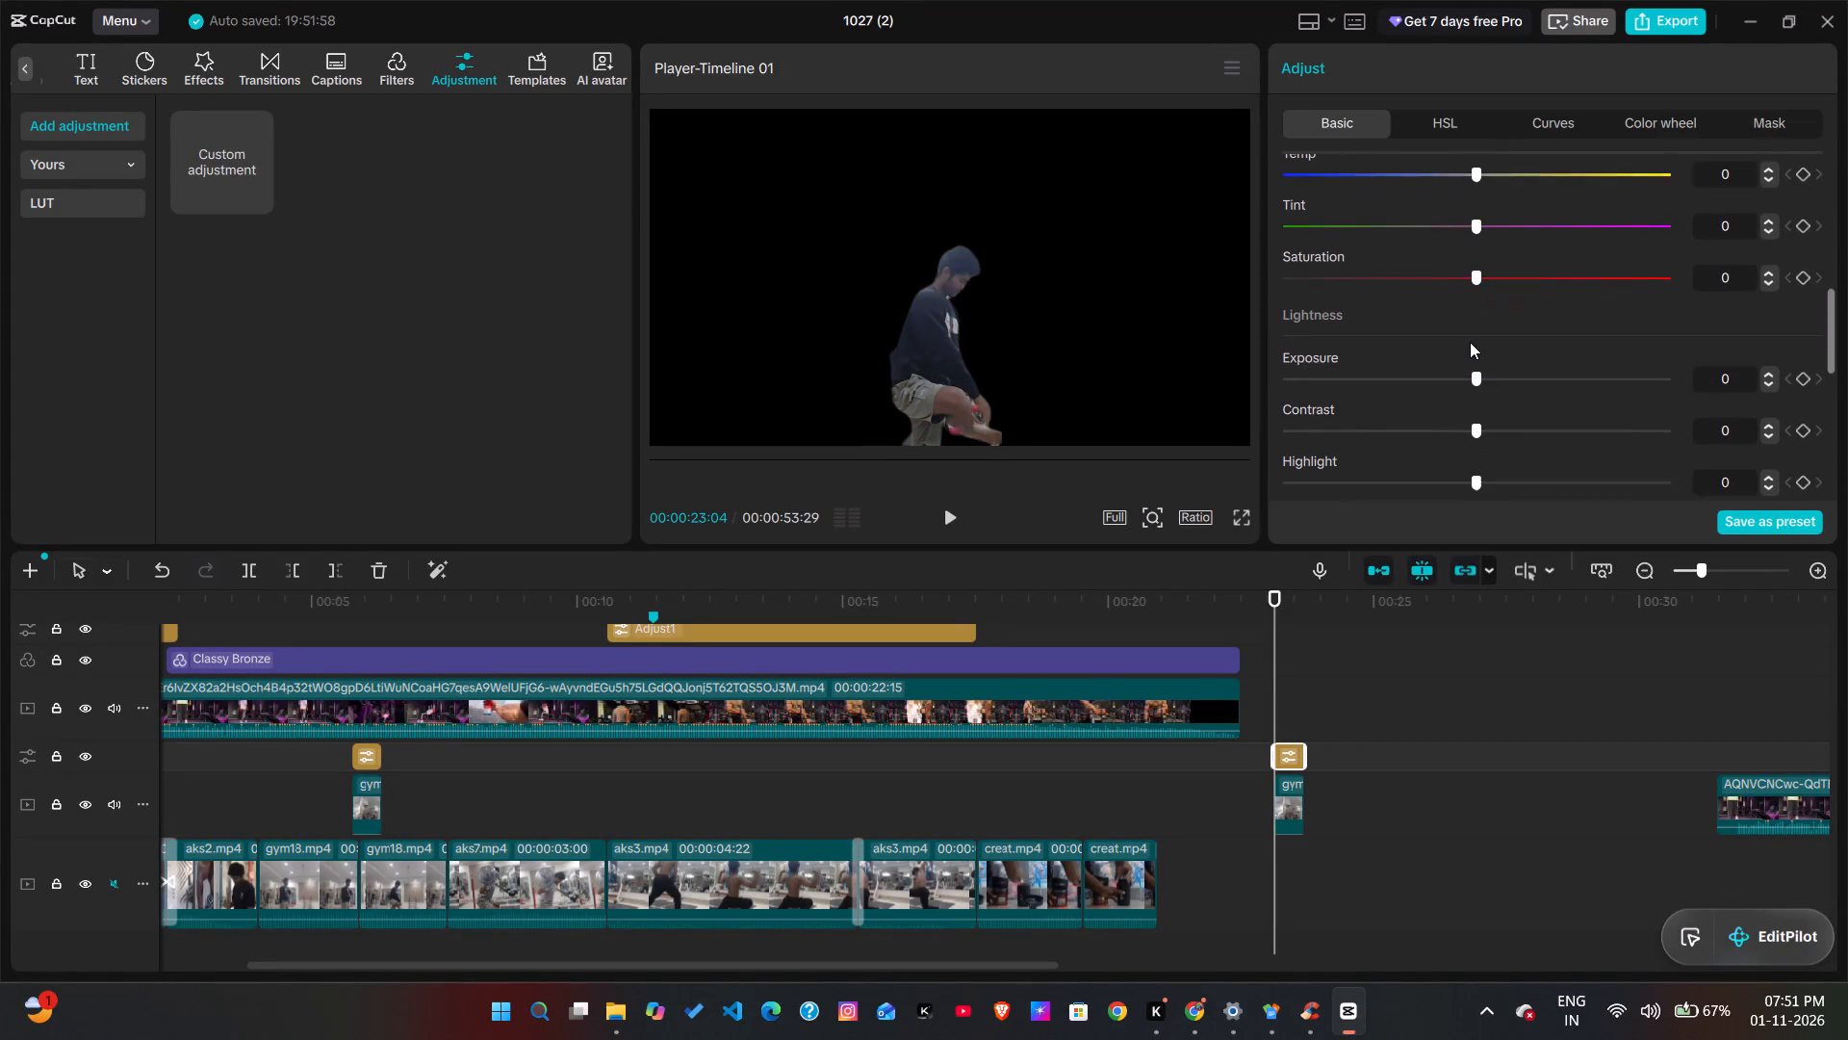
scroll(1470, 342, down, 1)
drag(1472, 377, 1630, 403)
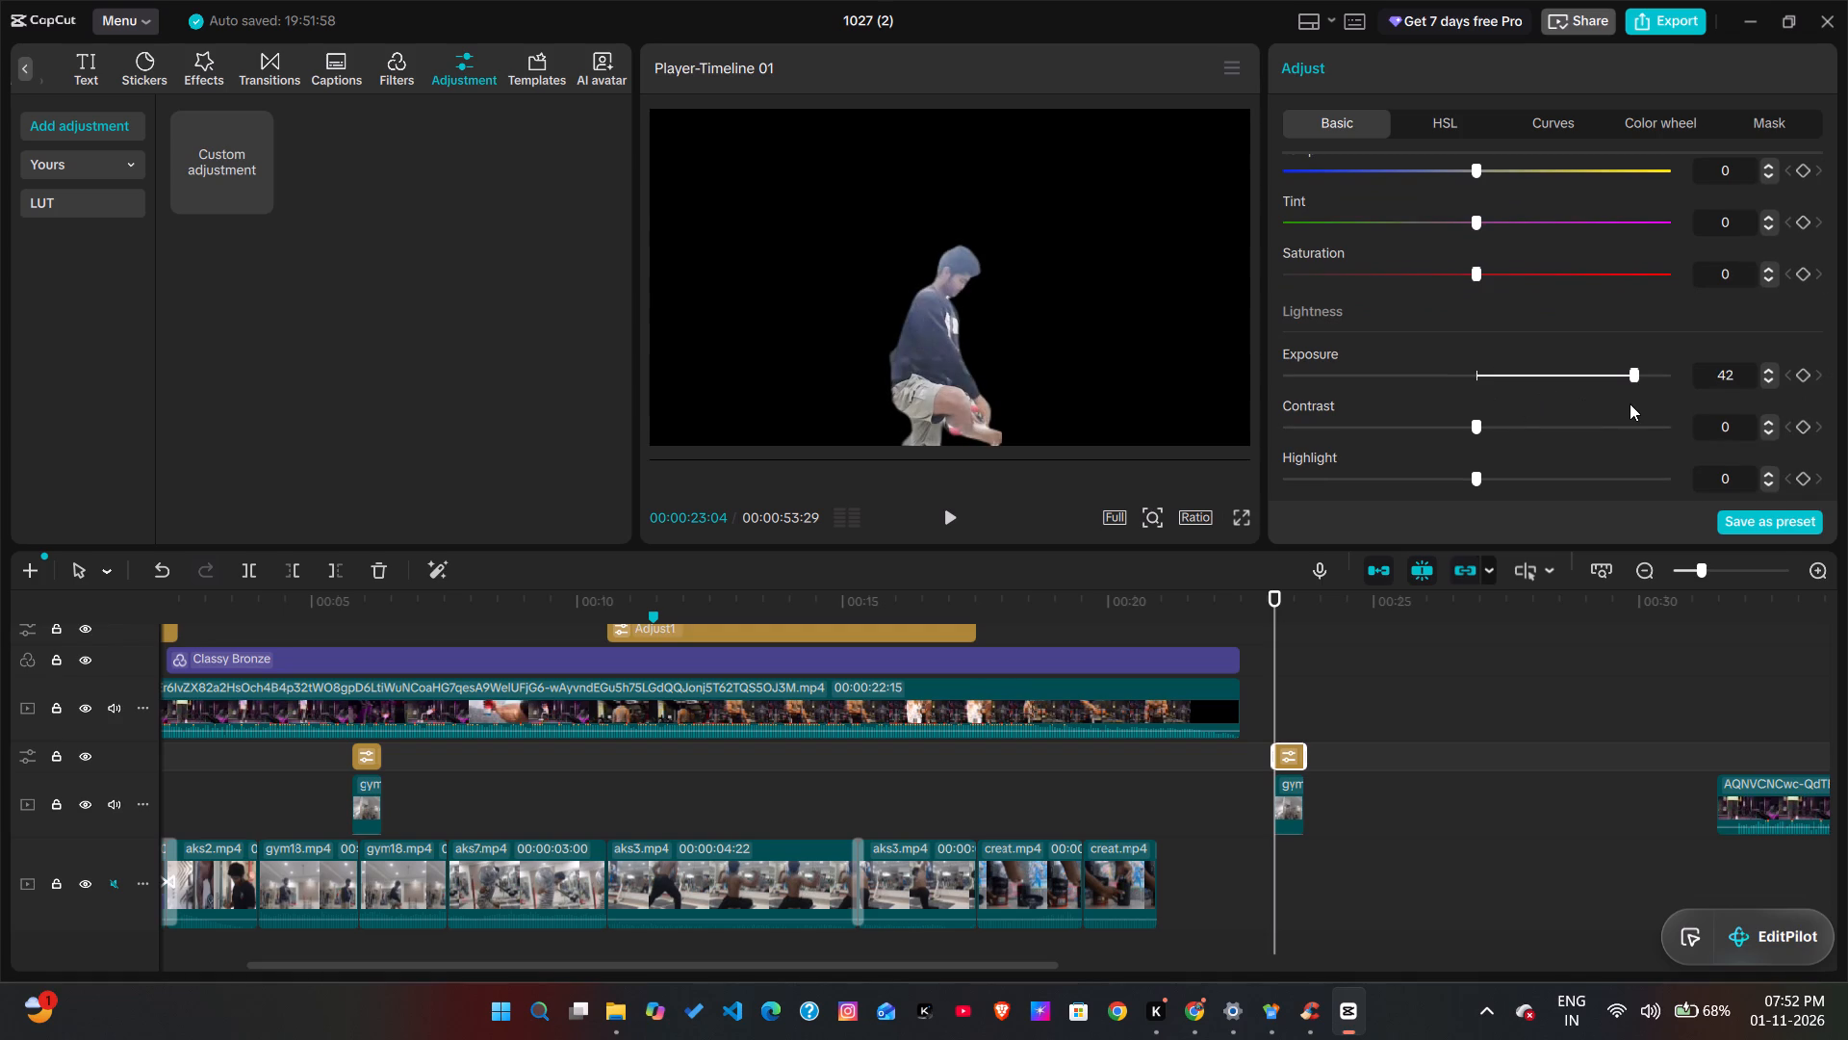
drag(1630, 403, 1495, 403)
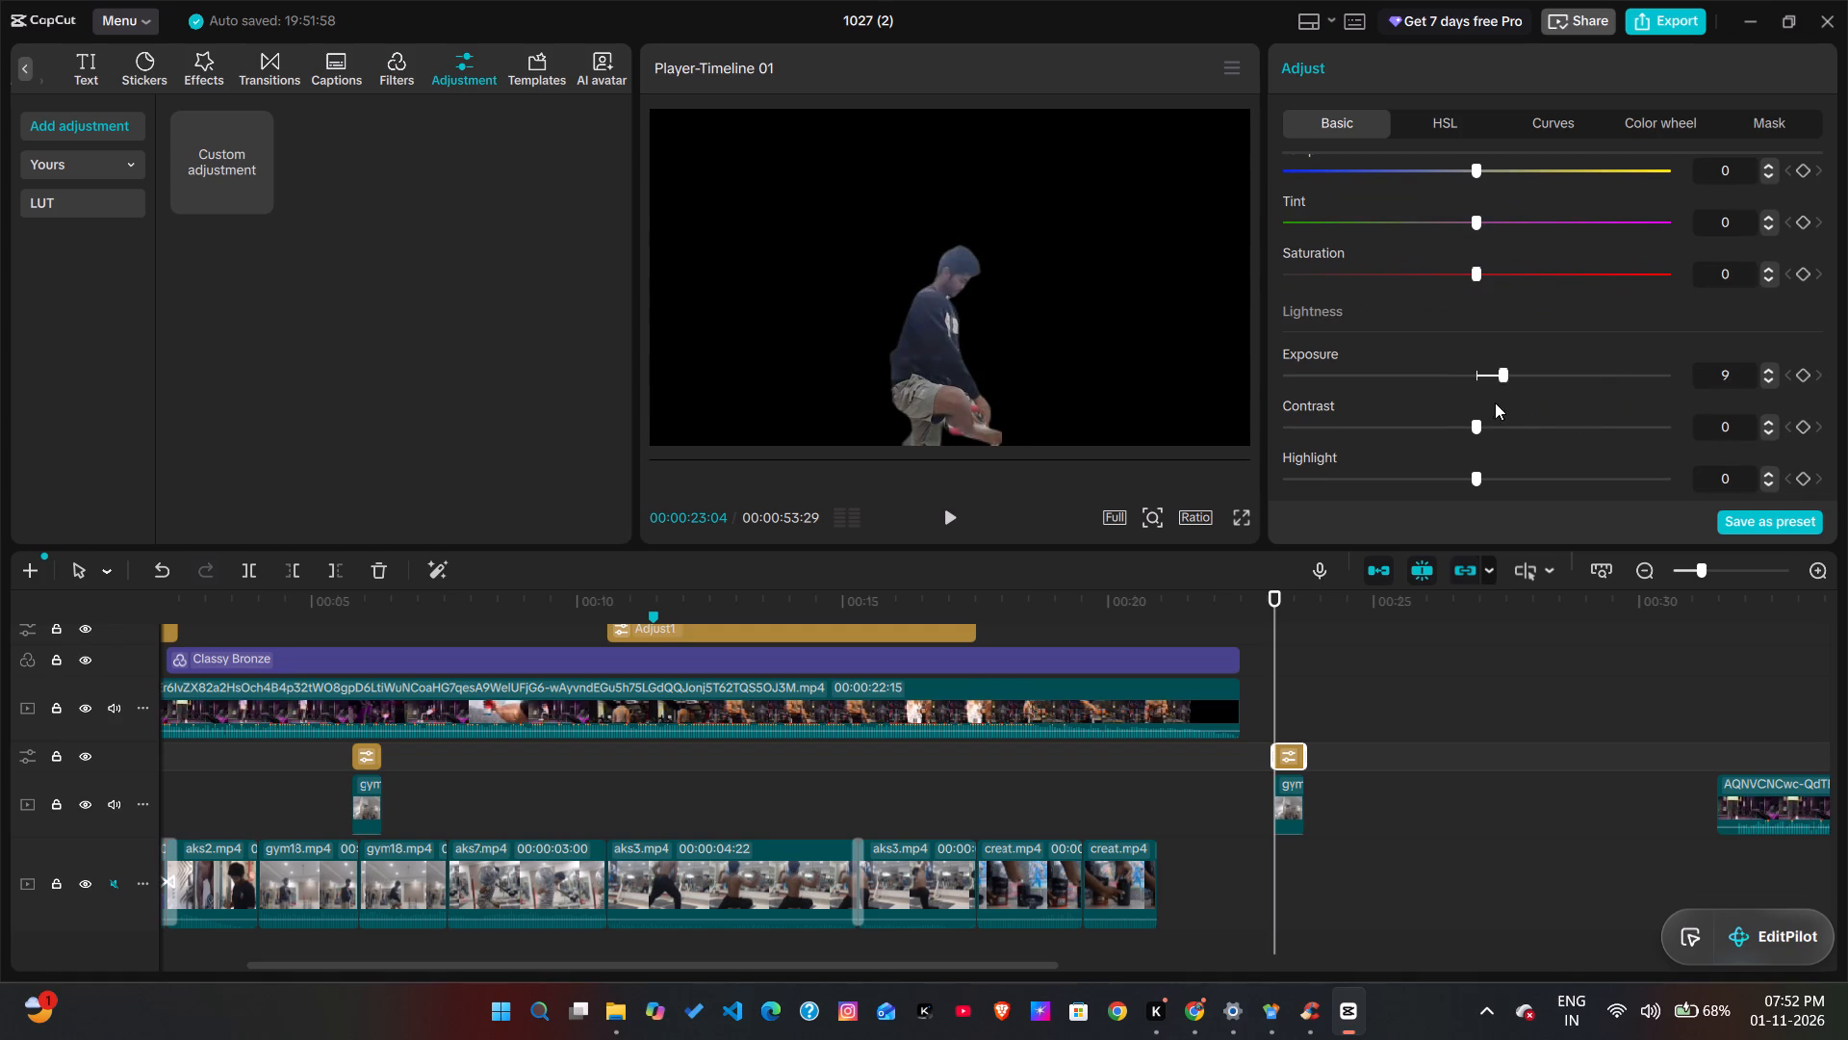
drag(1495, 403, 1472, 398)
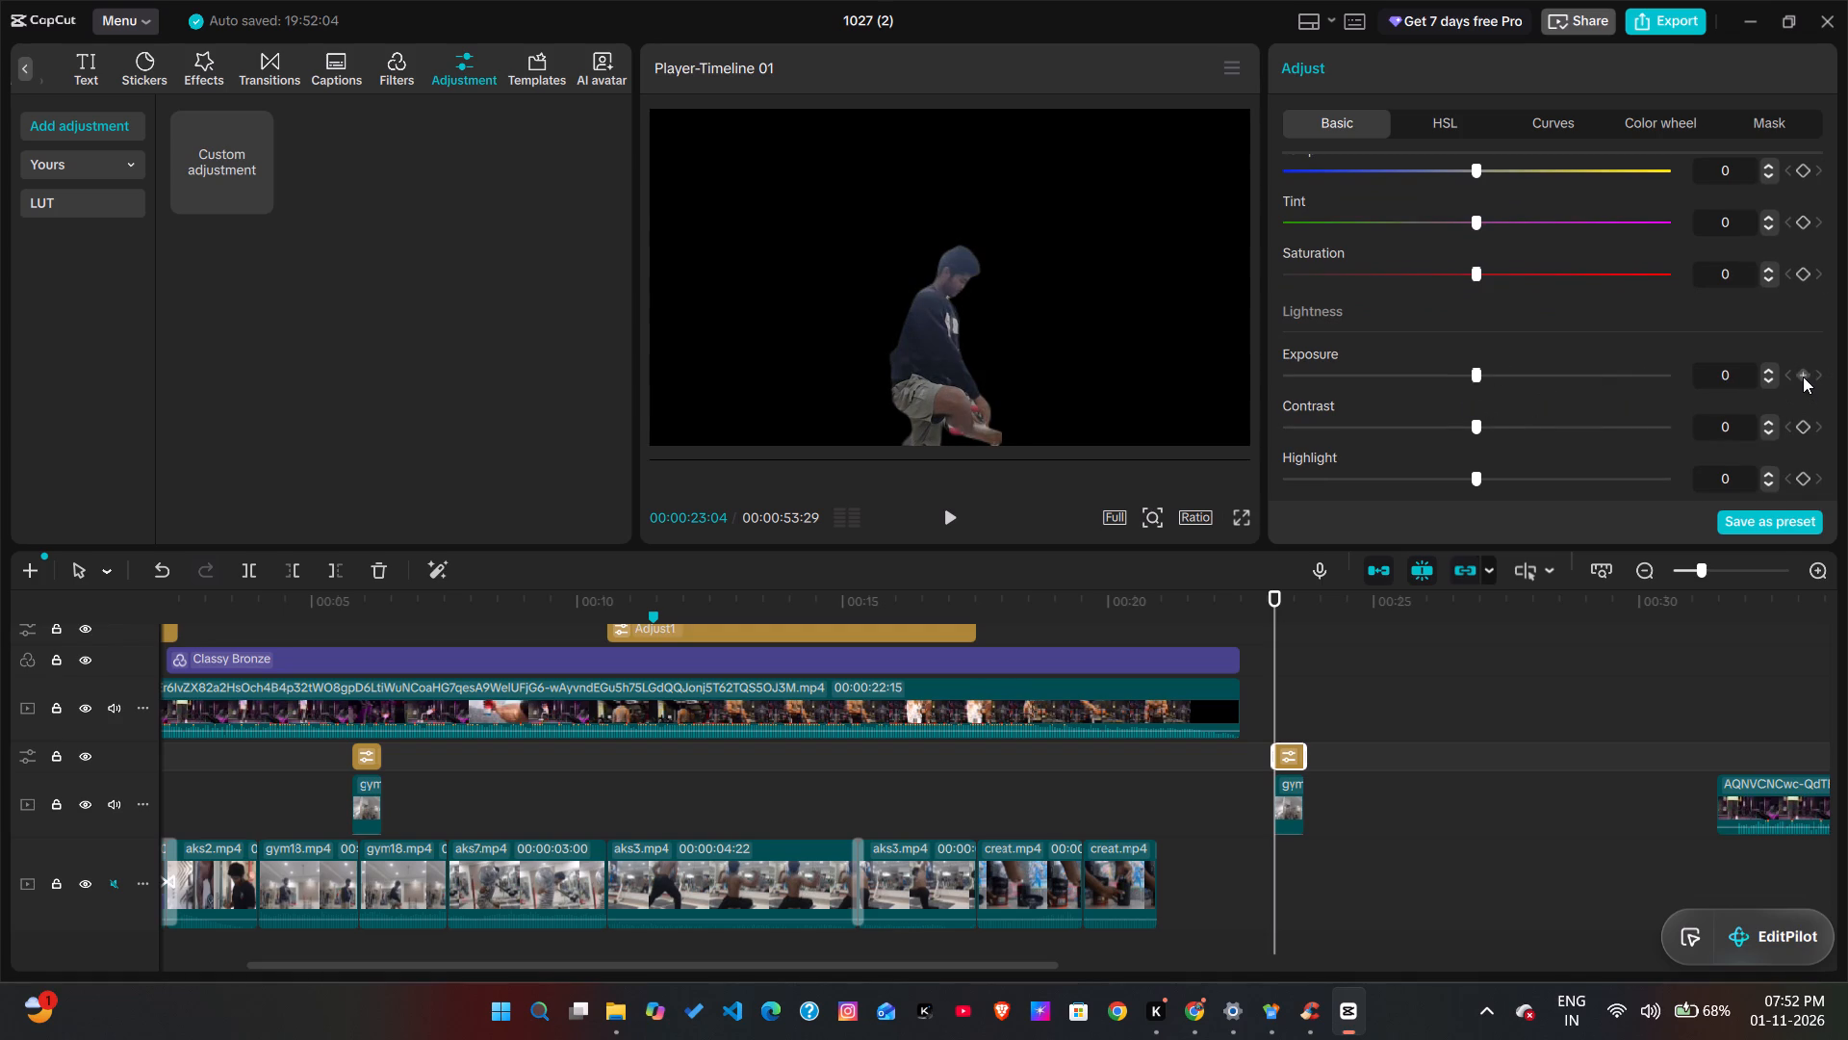
Keyframe the pasted adjustment layer's exposure from 0 at 00:00:23:04 to 50 at the layer's end.
click(1803, 377)
drag(1275, 648, 1297, 646)
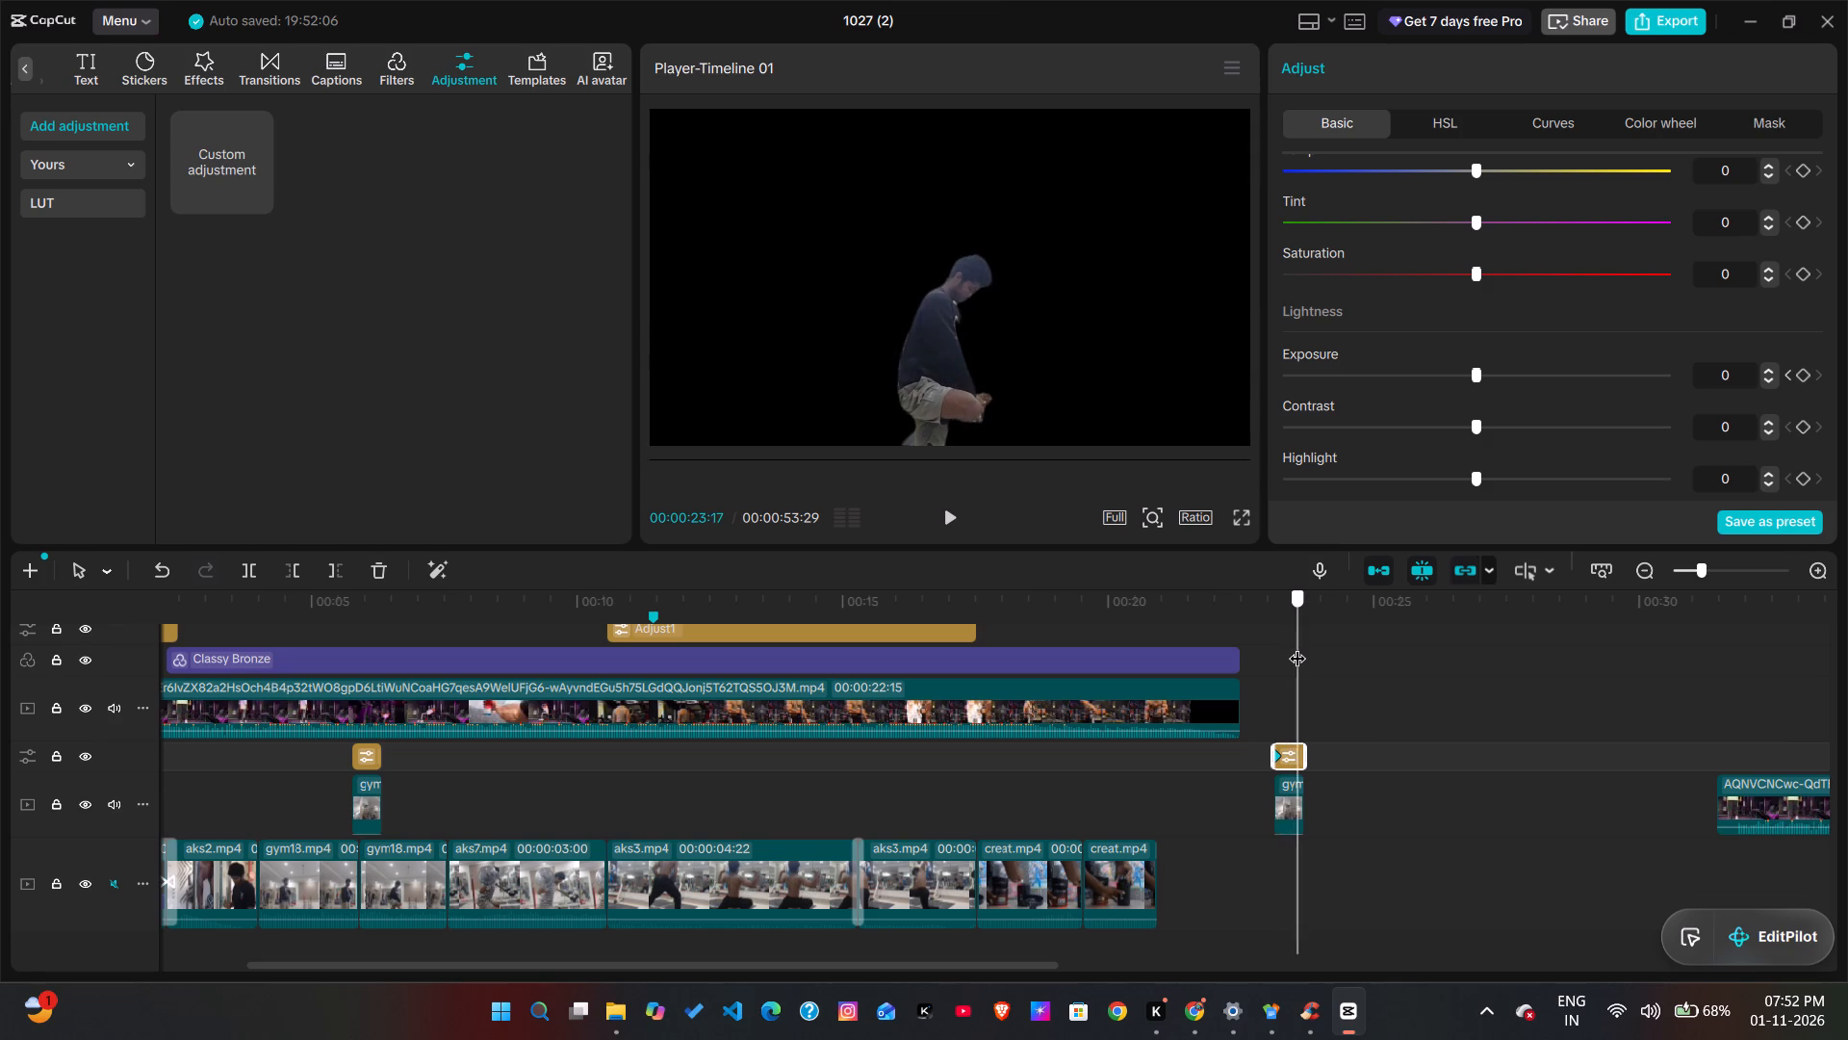
drag(1297, 646, 1296, 646)
drag(1476, 372, 1654, 361)
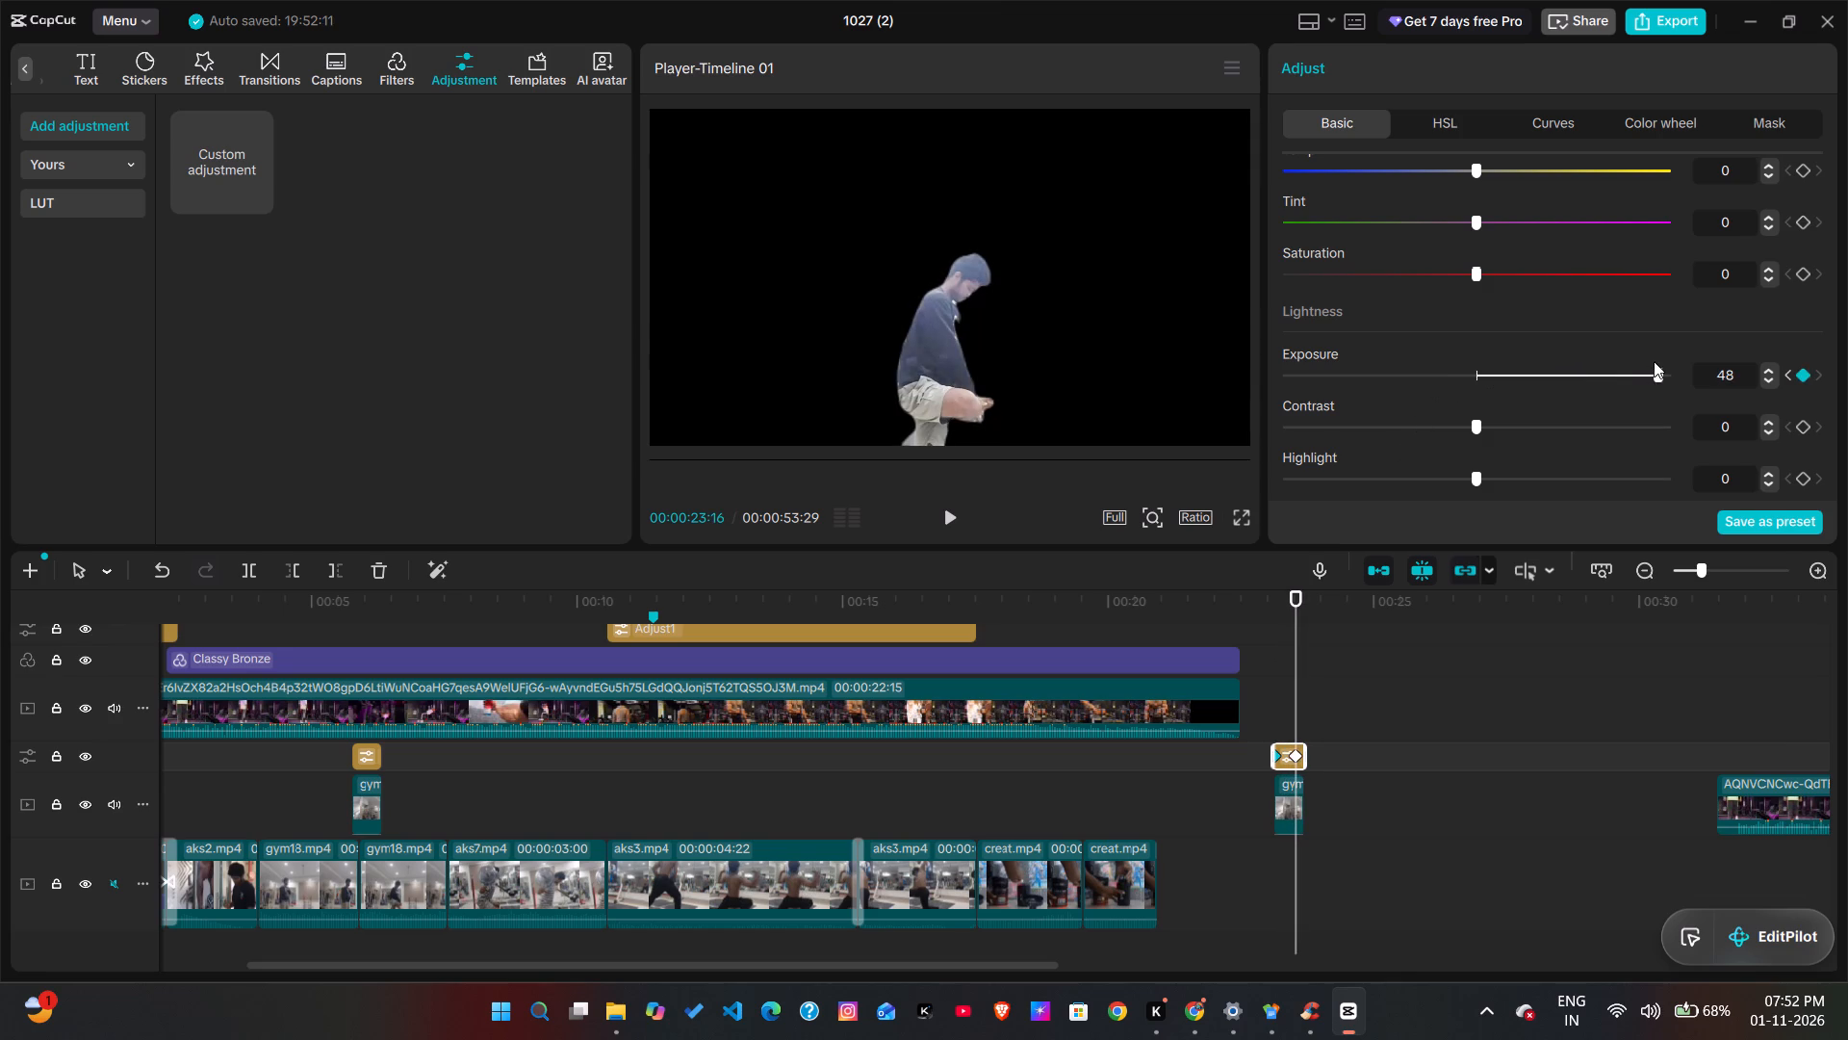
drag(1655, 377, 1713, 385)
drag(1296, 753, 1313, 748)
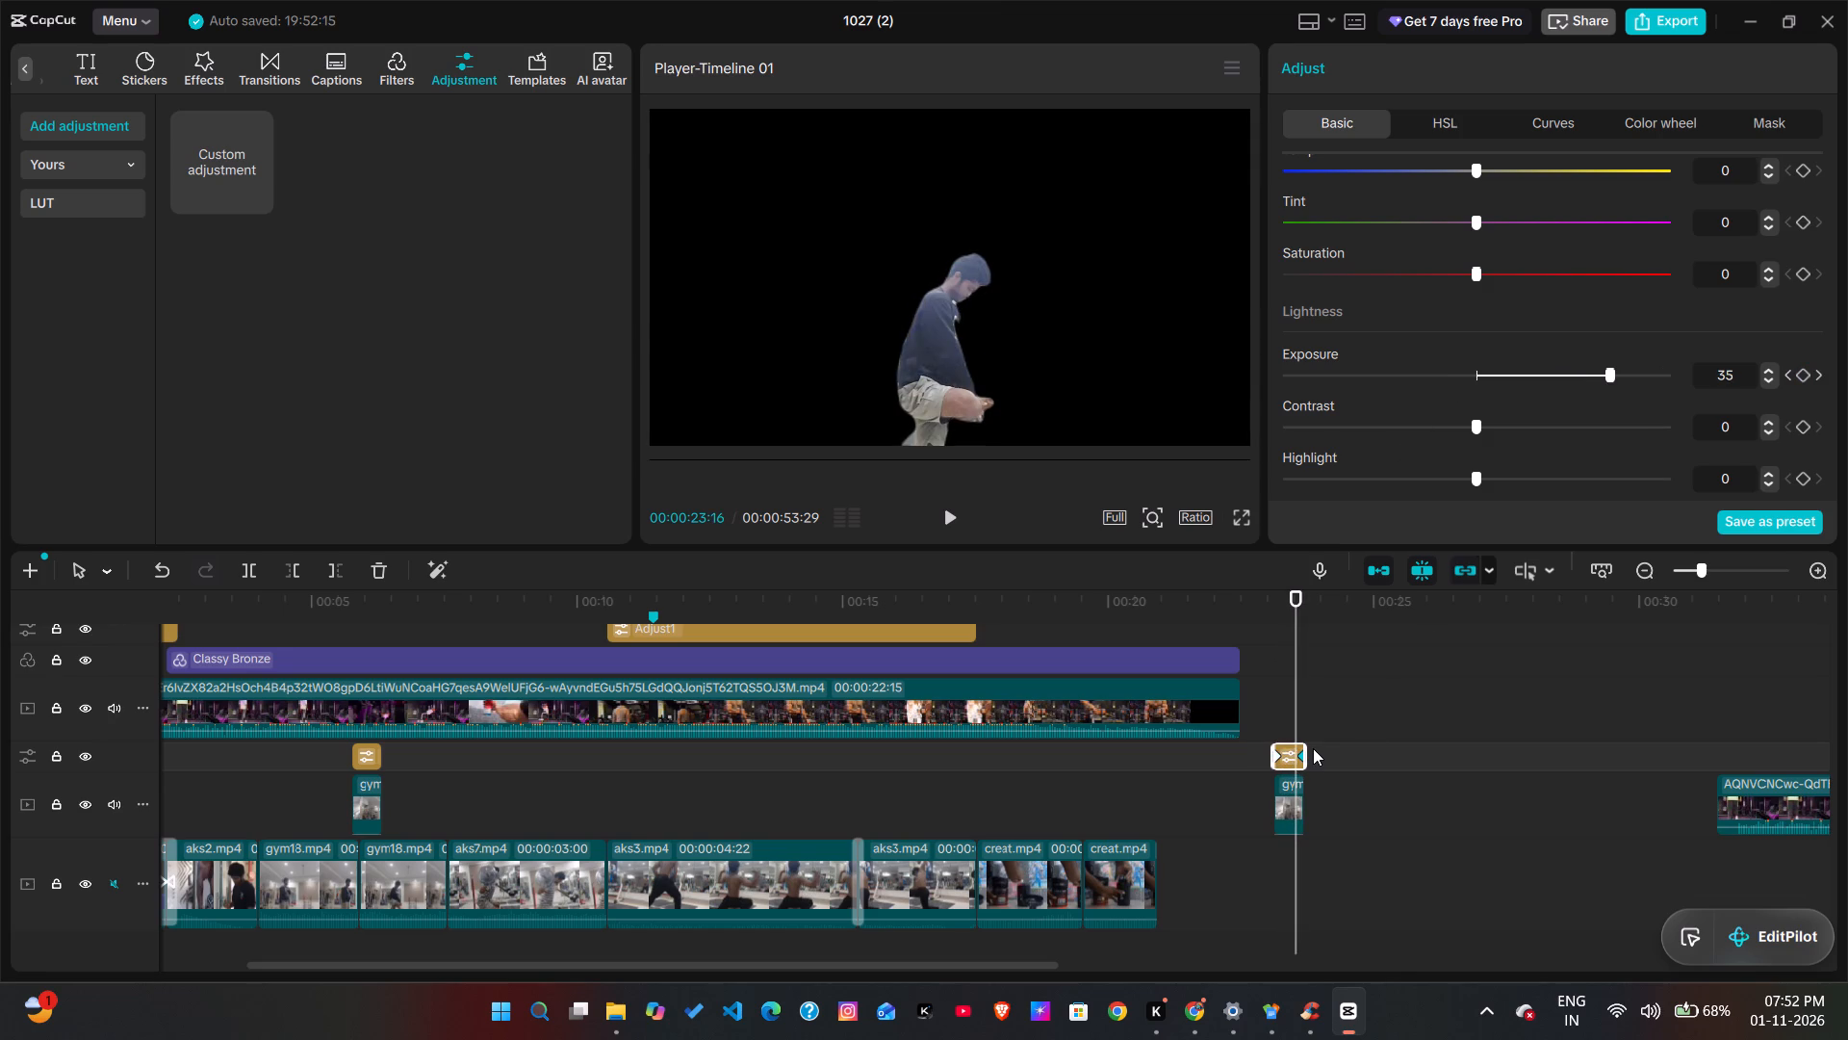
Play back the pasted cutout to check its exposure ramp.
click(1270, 719)
key(space)
key(space)
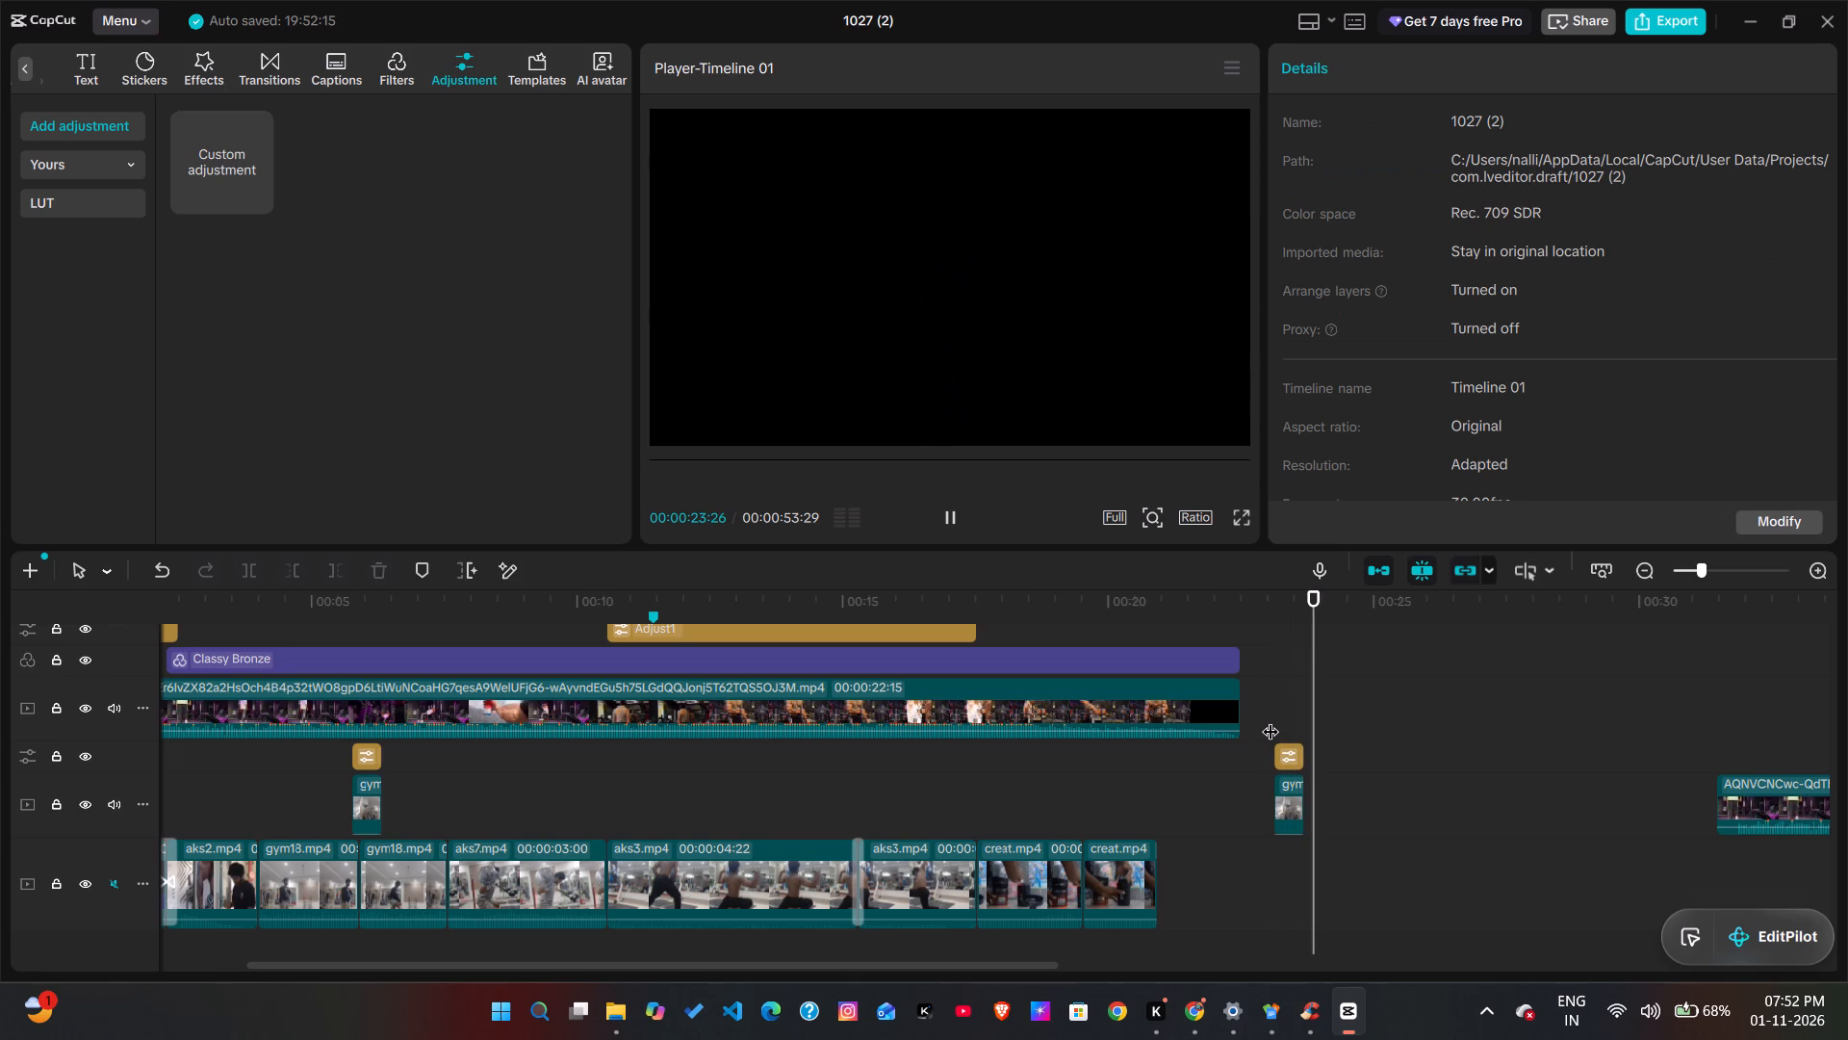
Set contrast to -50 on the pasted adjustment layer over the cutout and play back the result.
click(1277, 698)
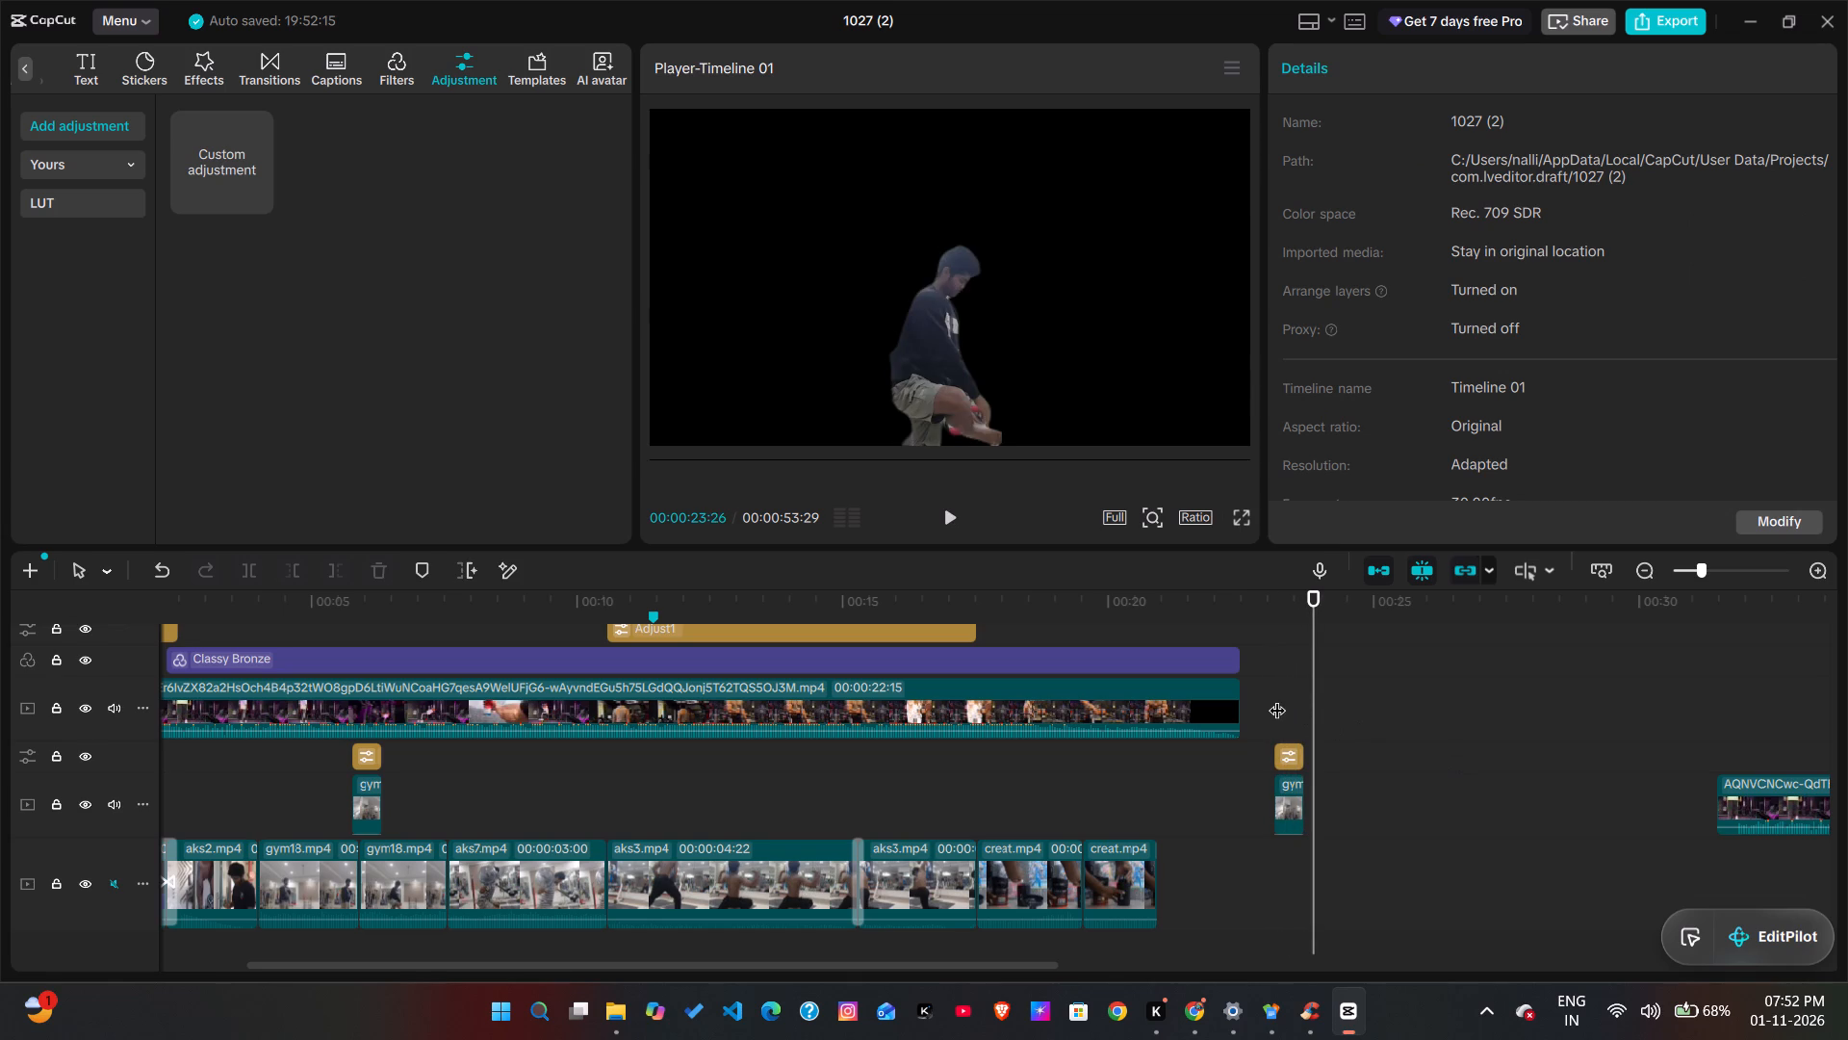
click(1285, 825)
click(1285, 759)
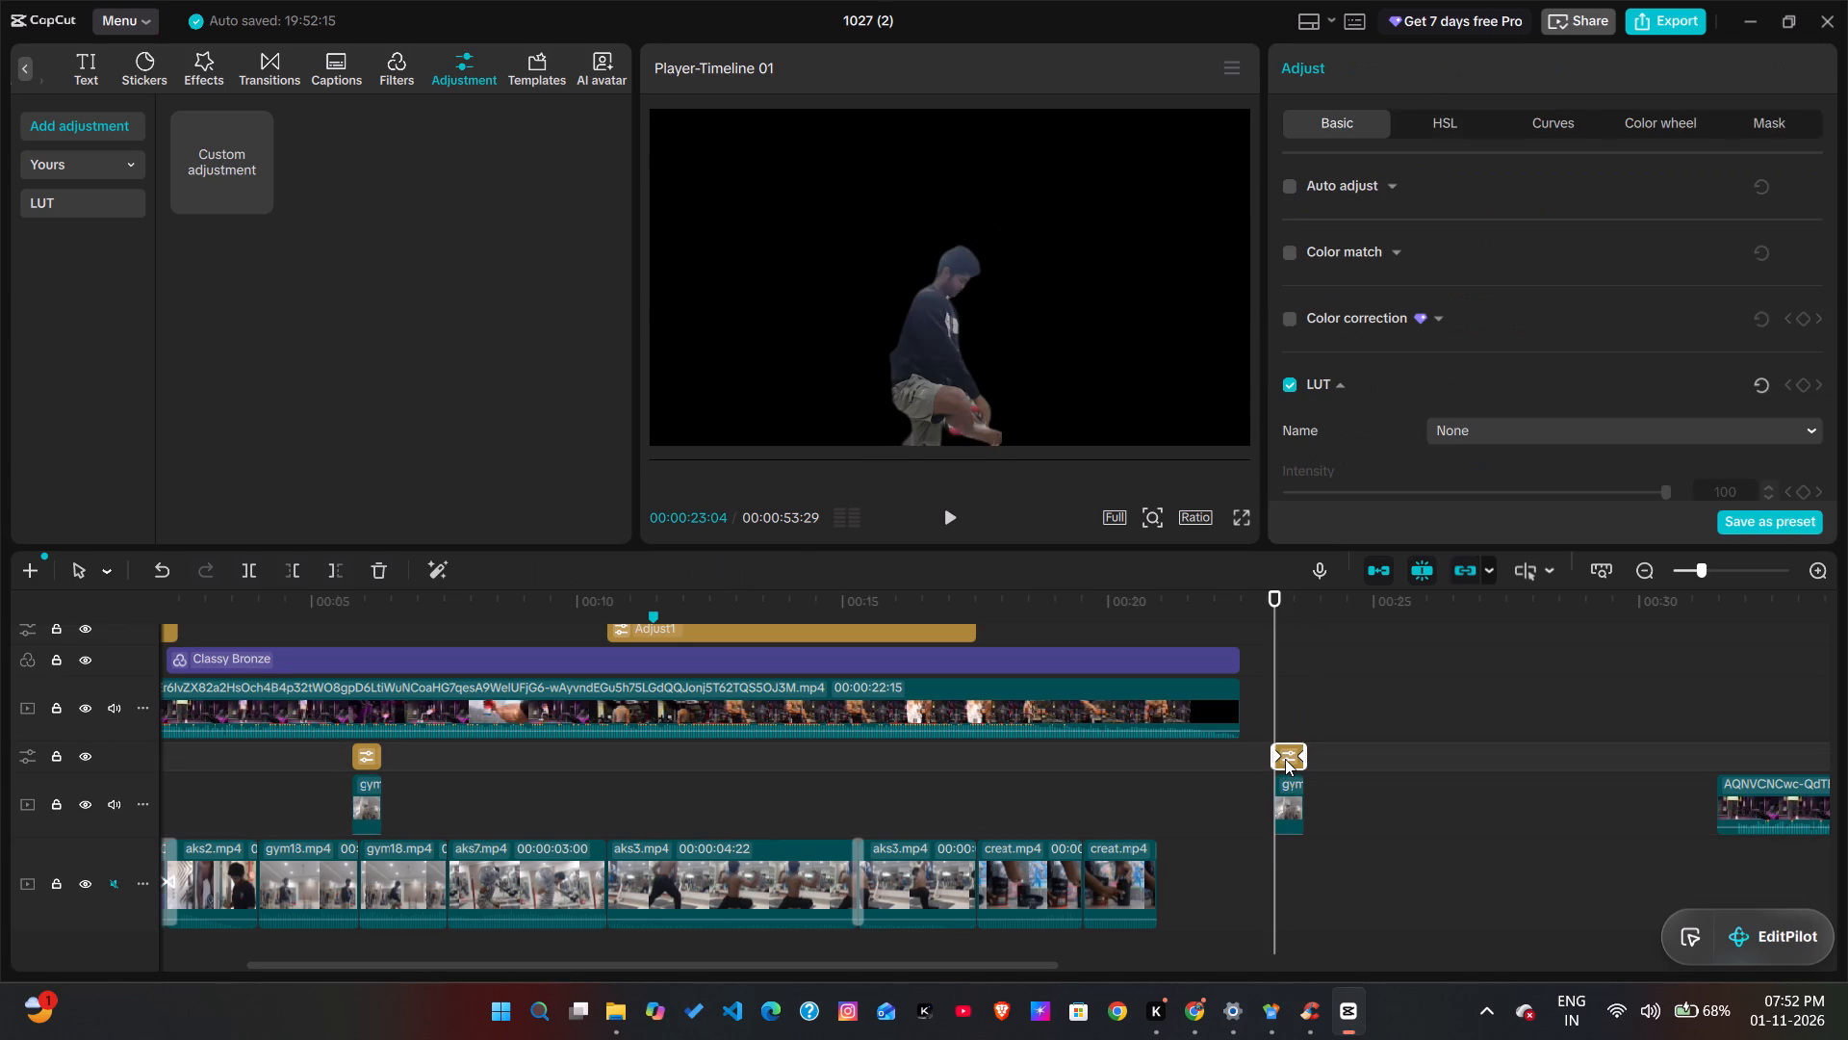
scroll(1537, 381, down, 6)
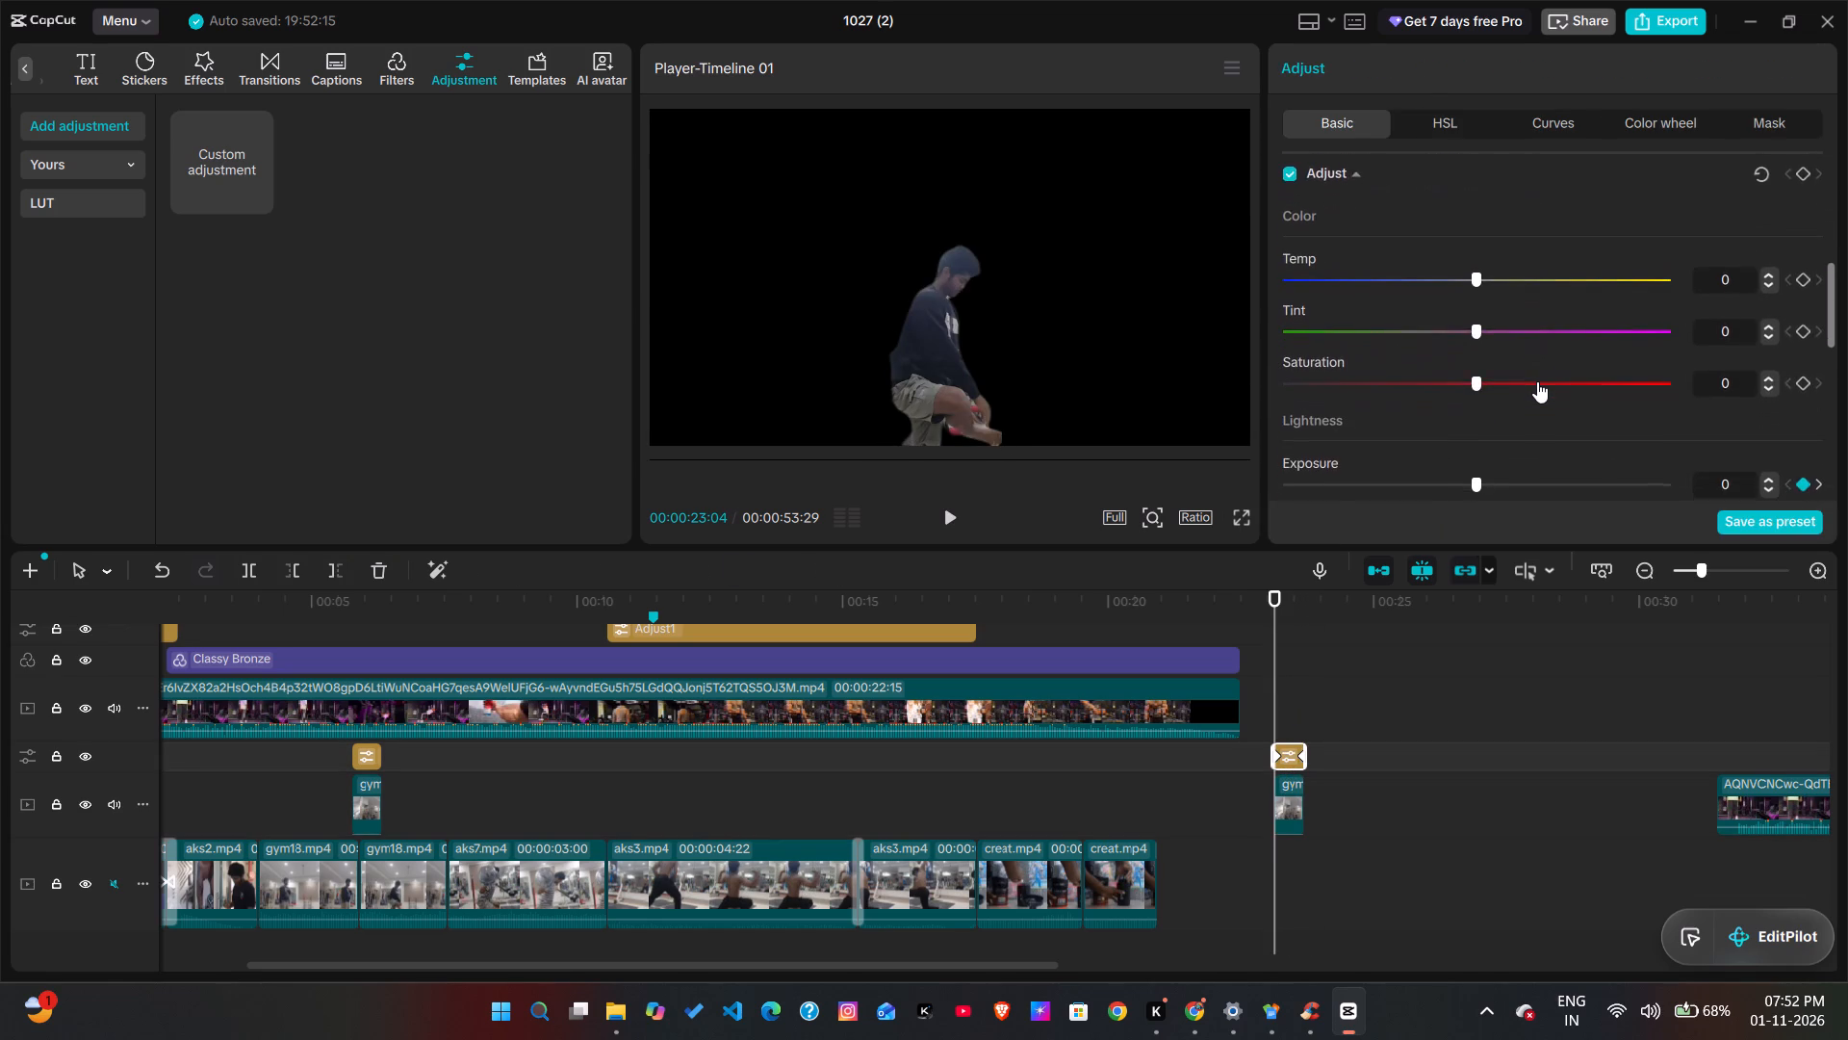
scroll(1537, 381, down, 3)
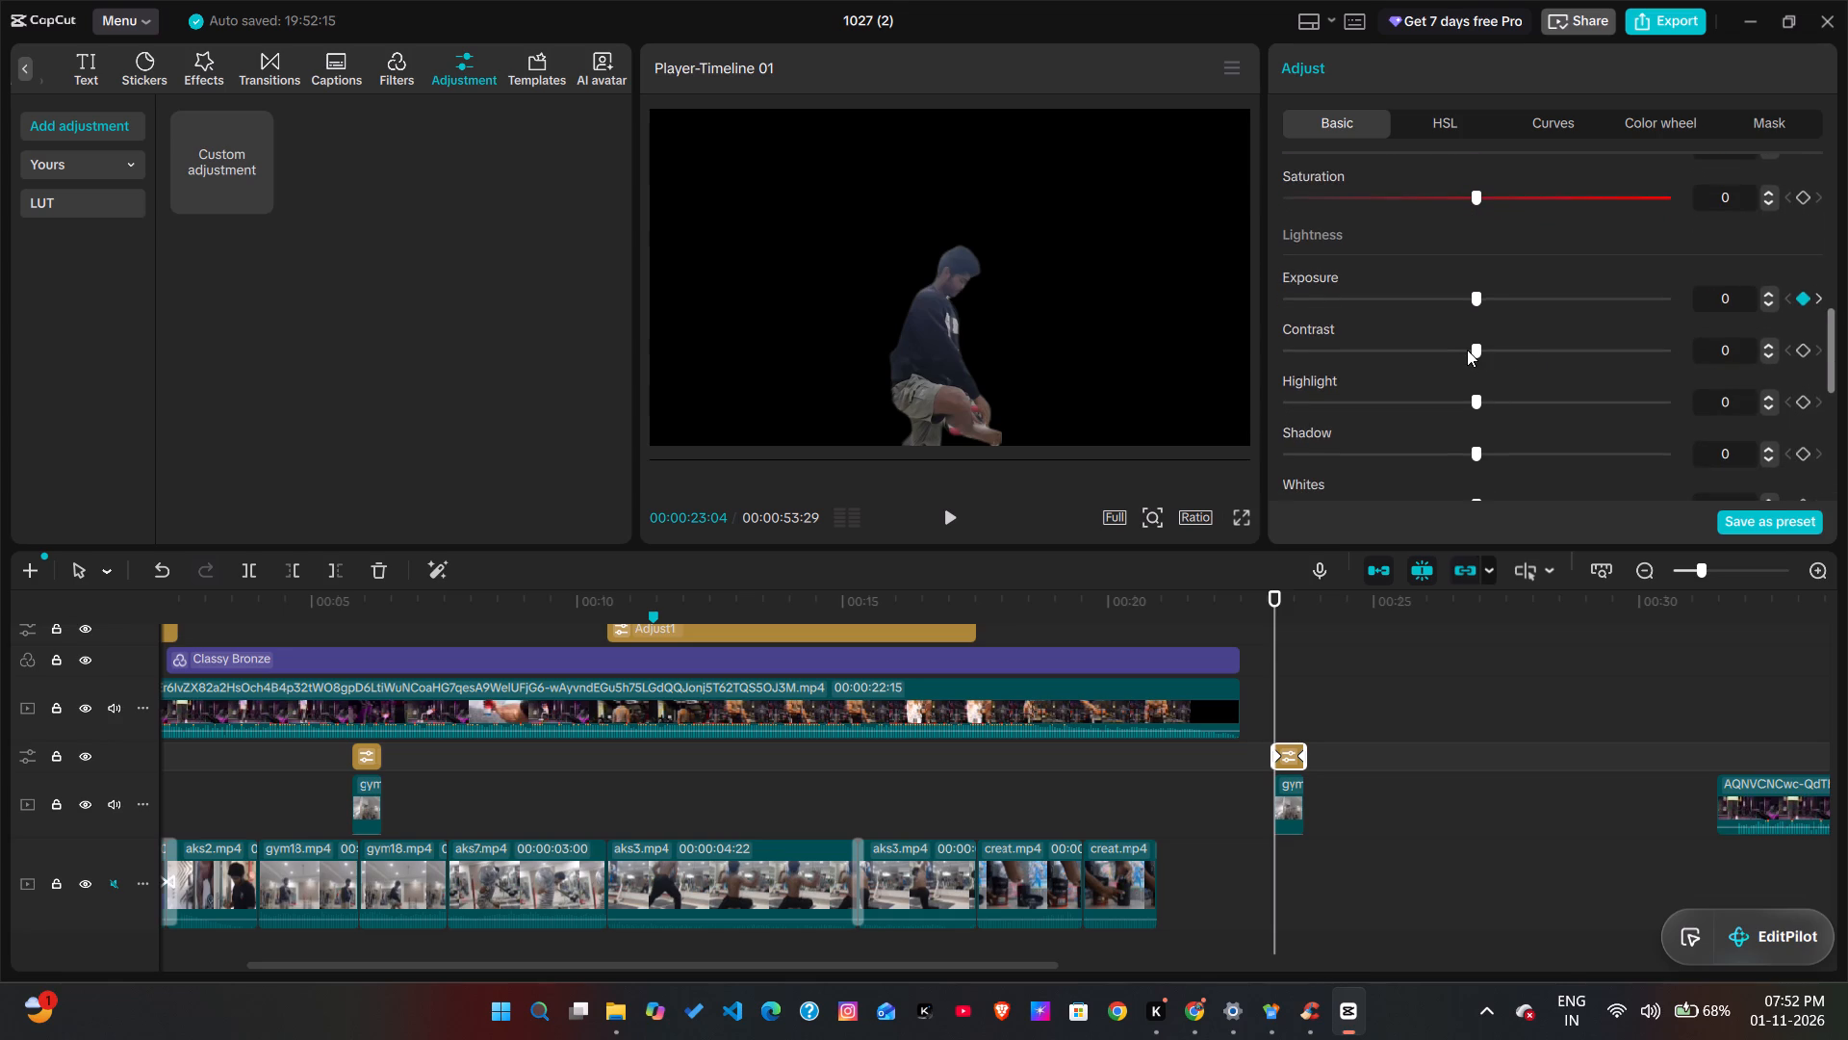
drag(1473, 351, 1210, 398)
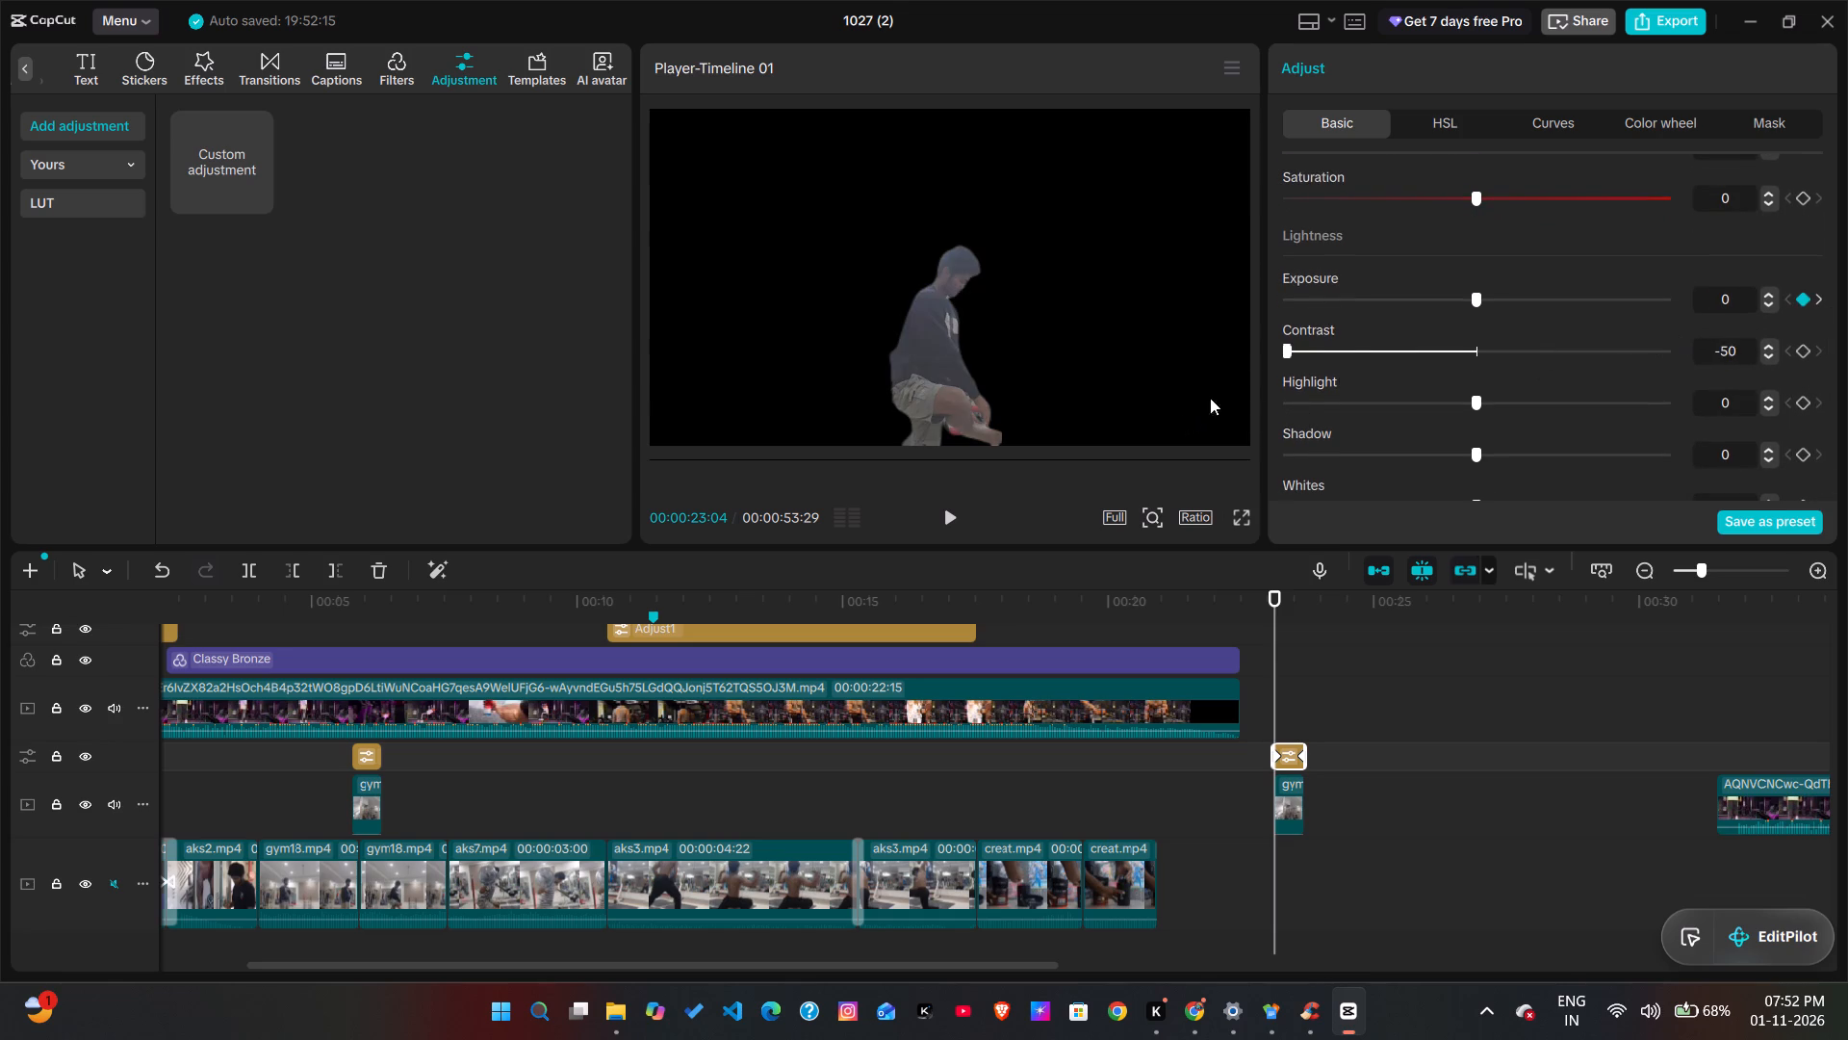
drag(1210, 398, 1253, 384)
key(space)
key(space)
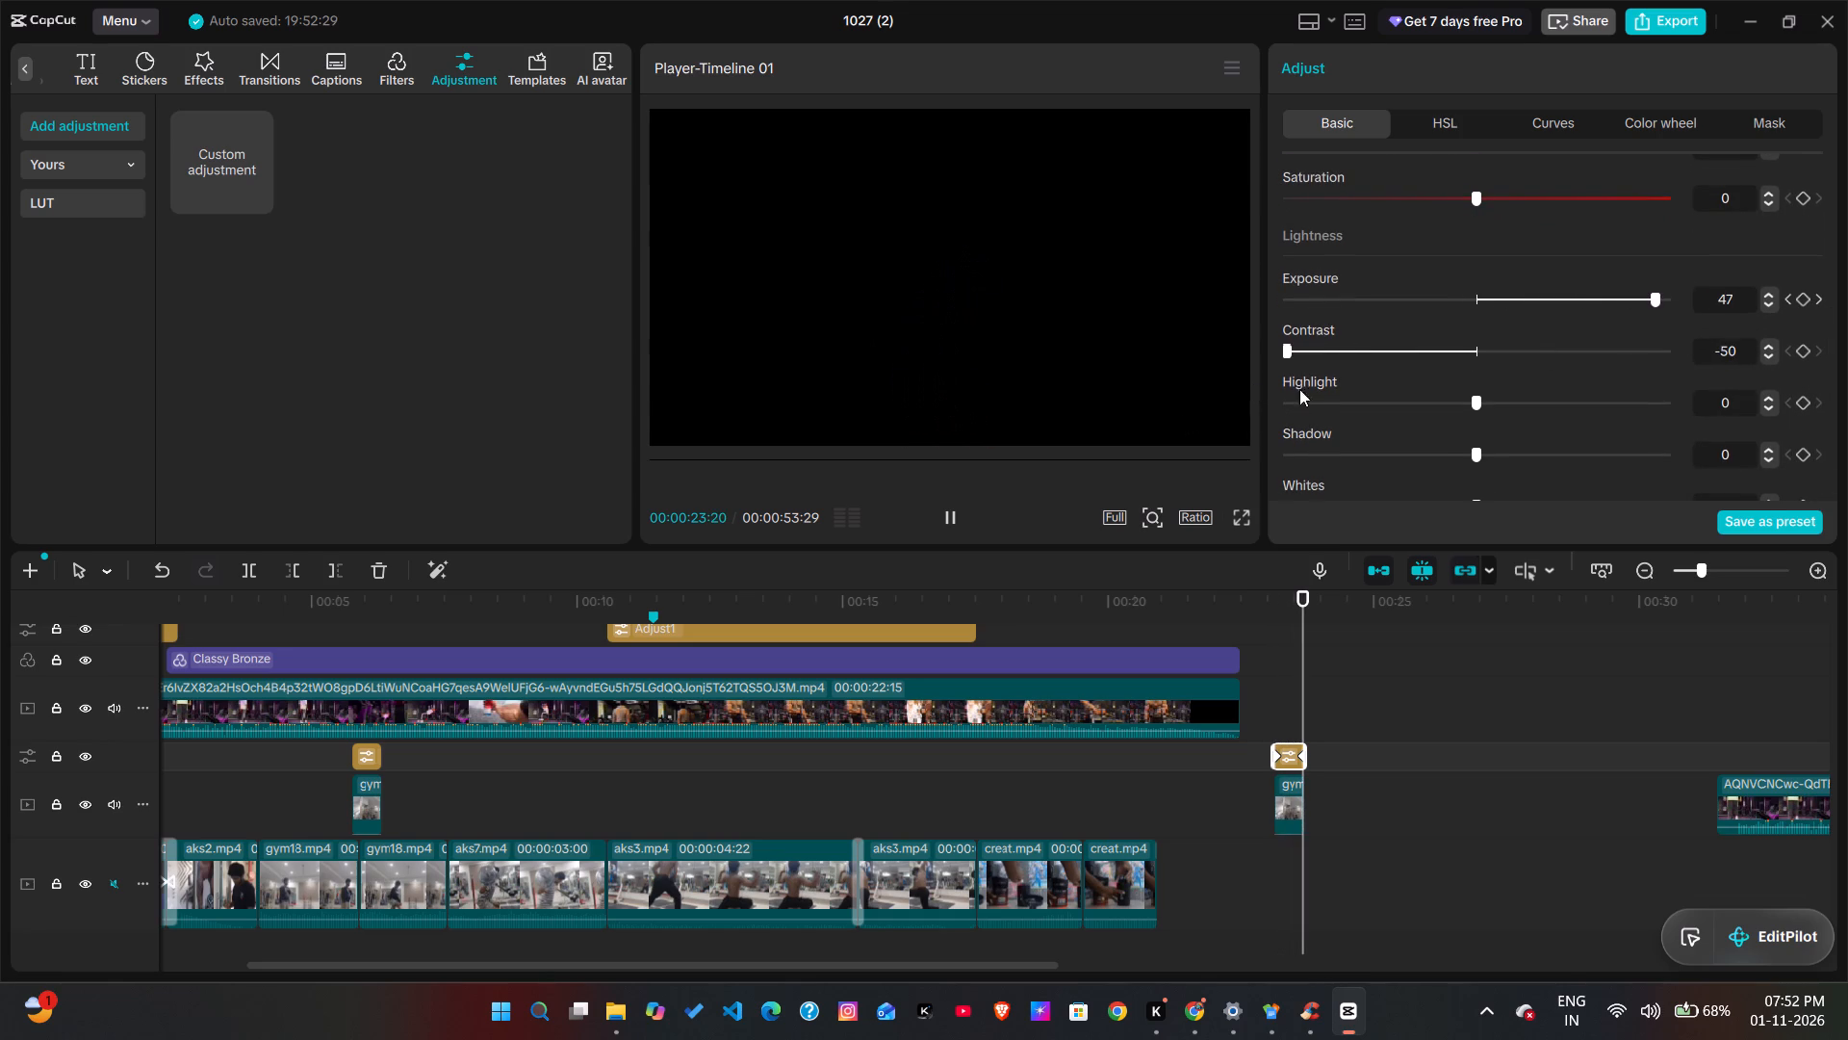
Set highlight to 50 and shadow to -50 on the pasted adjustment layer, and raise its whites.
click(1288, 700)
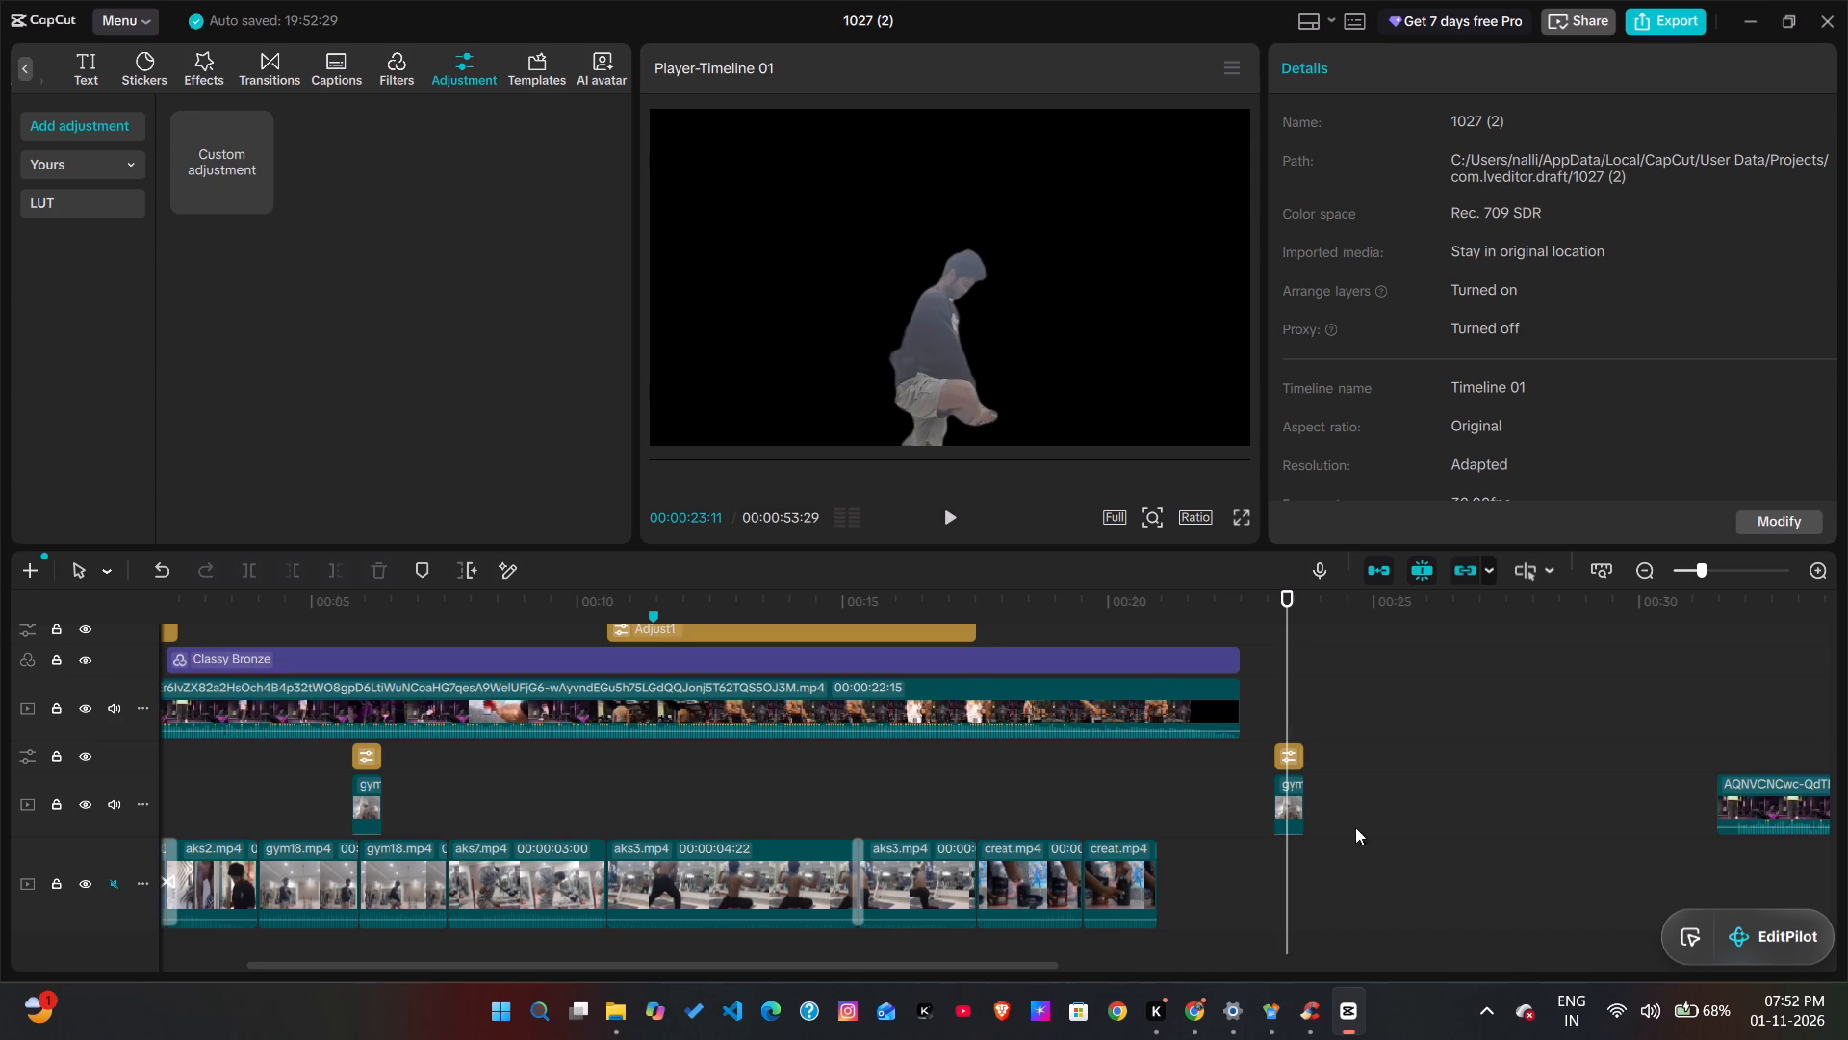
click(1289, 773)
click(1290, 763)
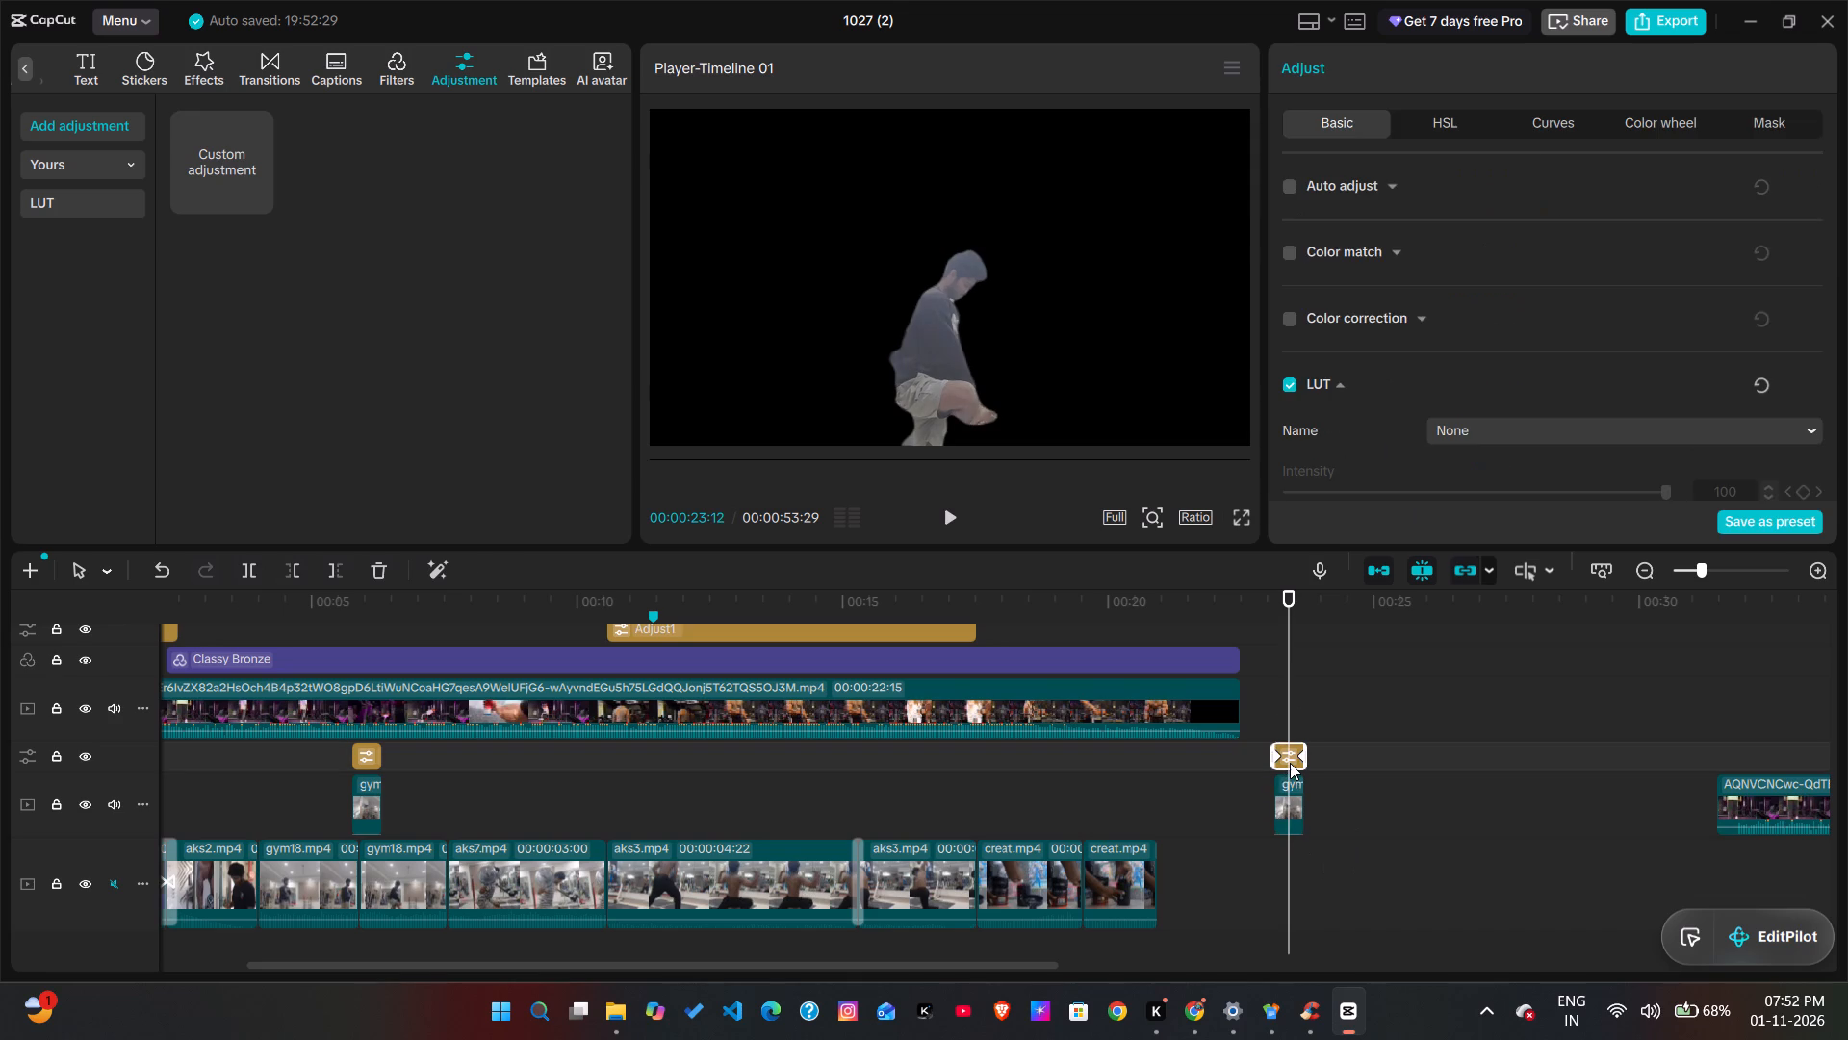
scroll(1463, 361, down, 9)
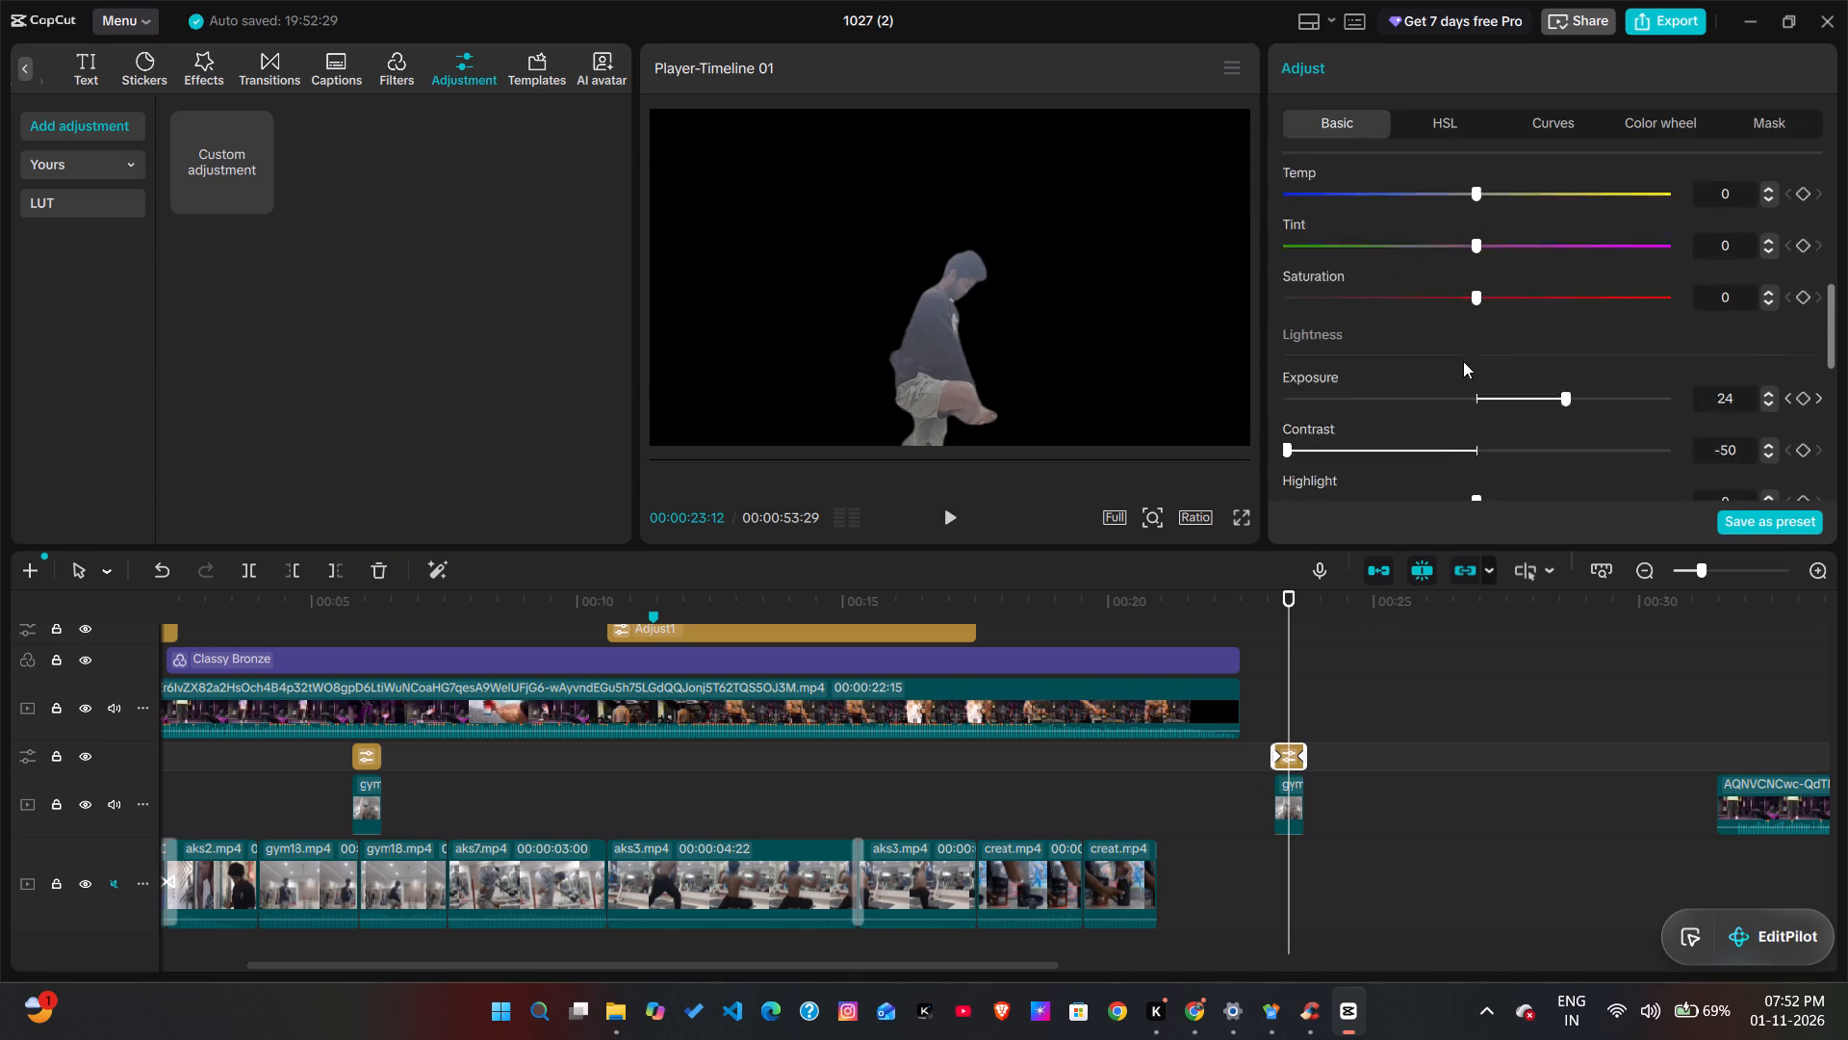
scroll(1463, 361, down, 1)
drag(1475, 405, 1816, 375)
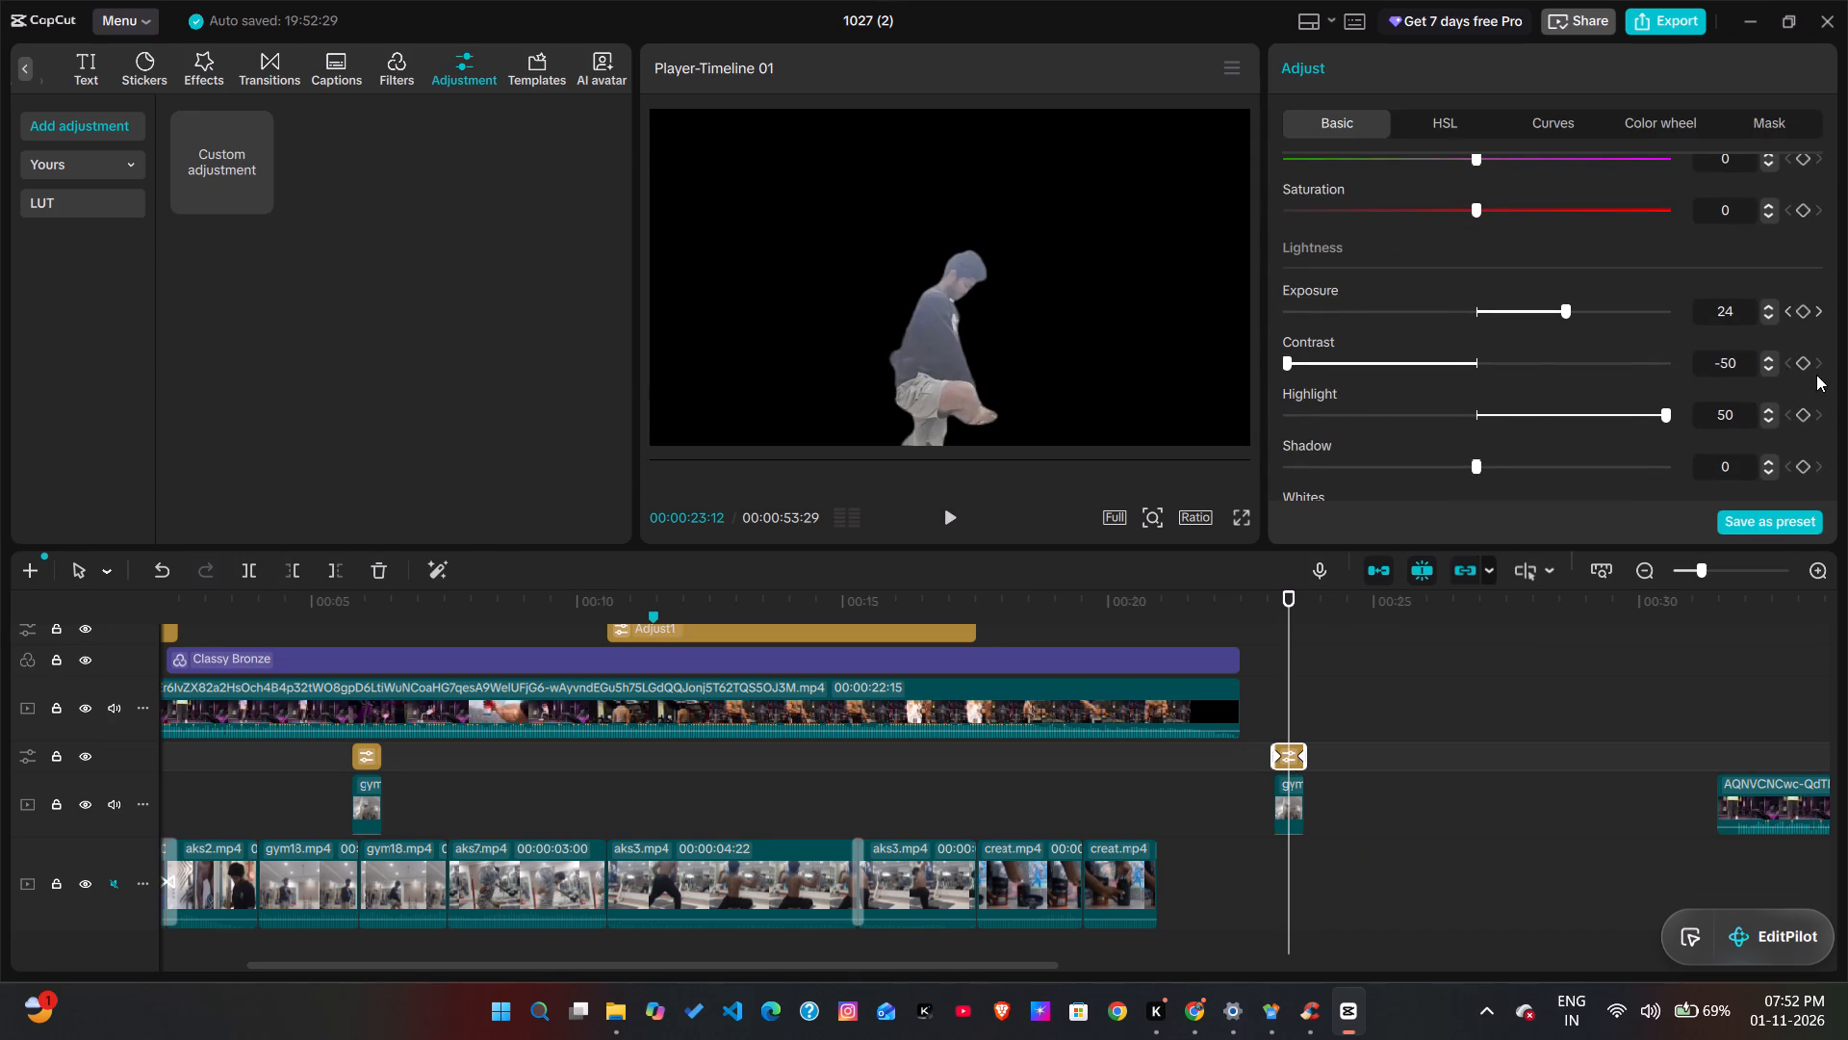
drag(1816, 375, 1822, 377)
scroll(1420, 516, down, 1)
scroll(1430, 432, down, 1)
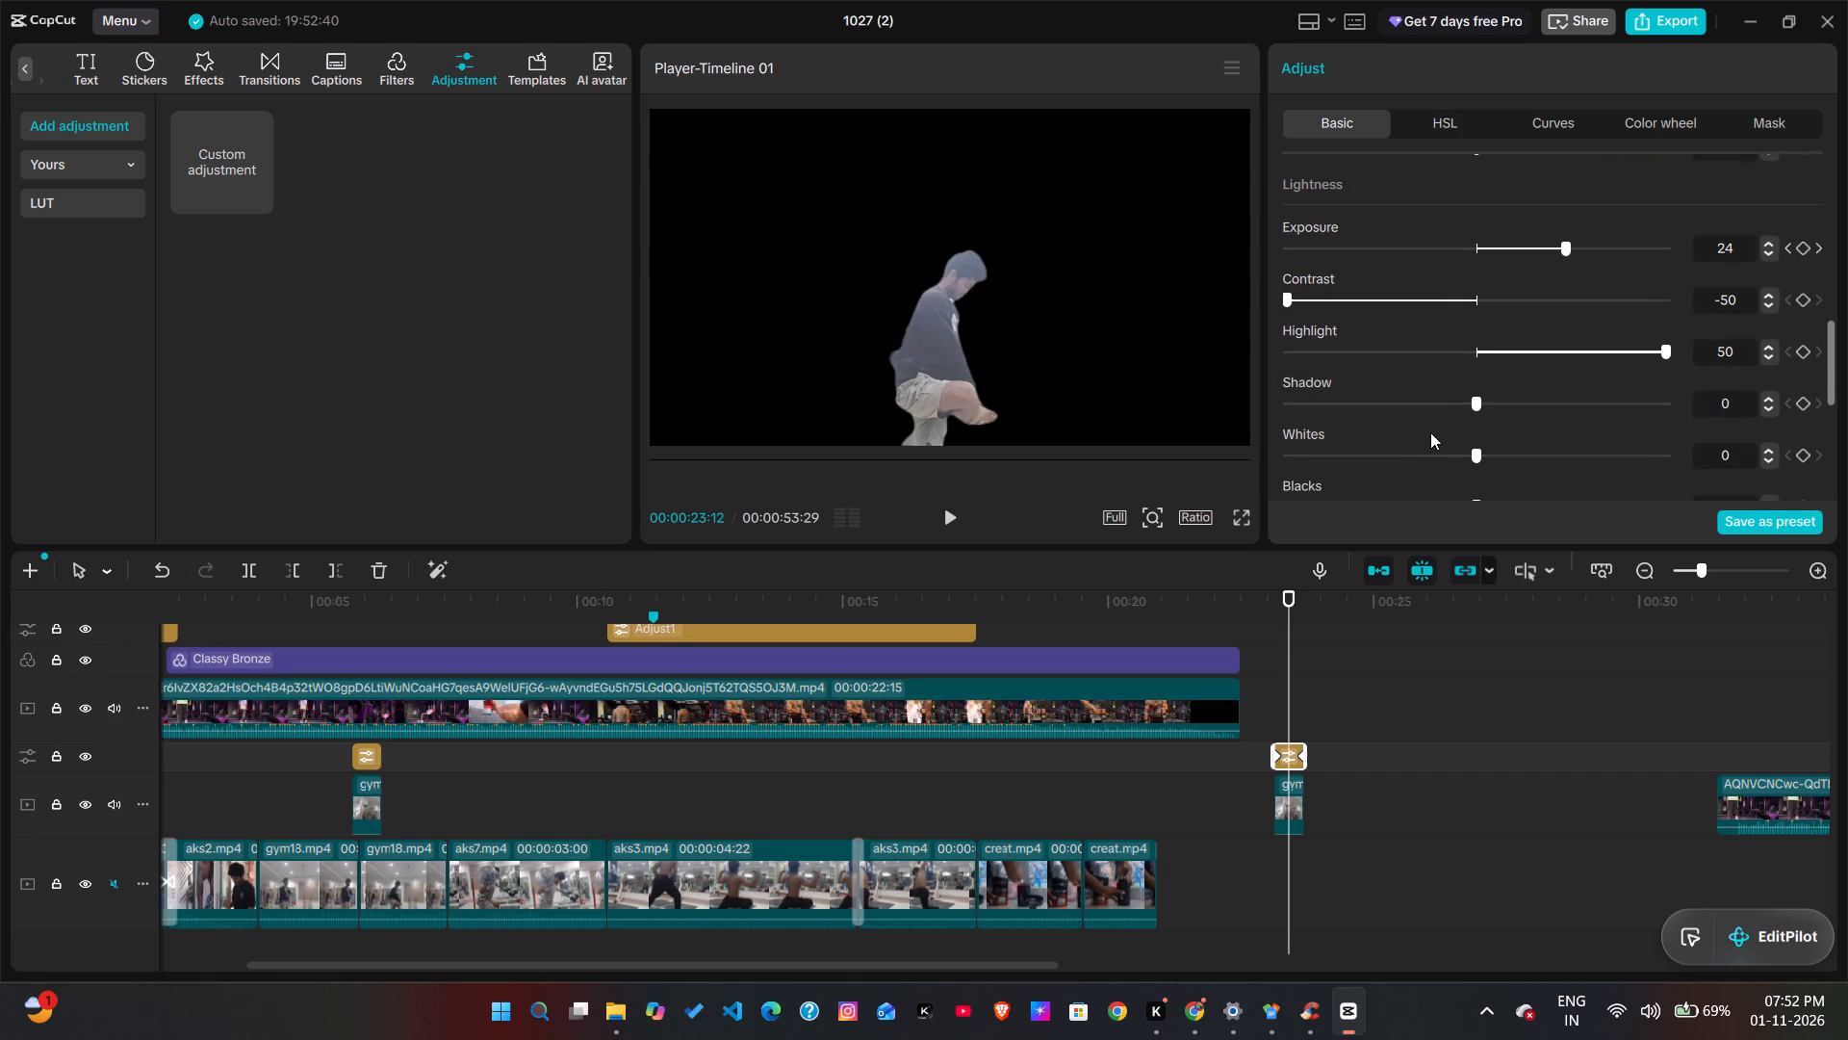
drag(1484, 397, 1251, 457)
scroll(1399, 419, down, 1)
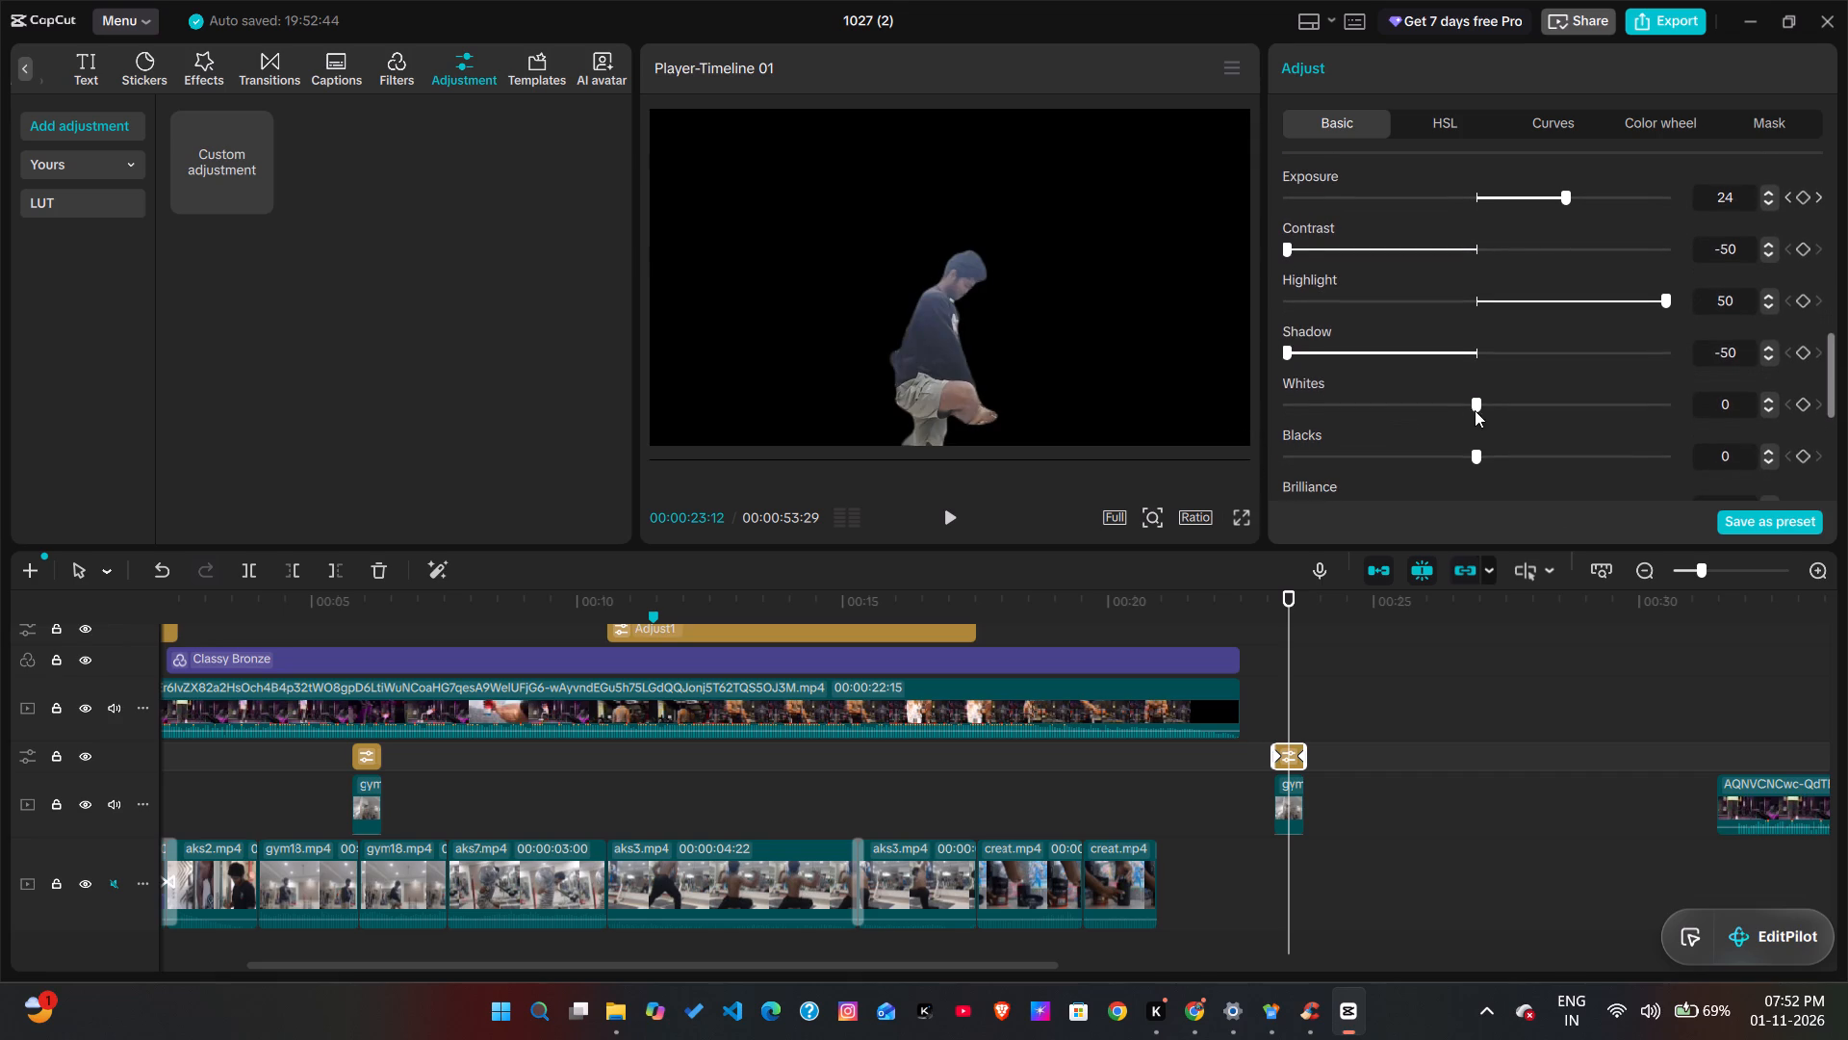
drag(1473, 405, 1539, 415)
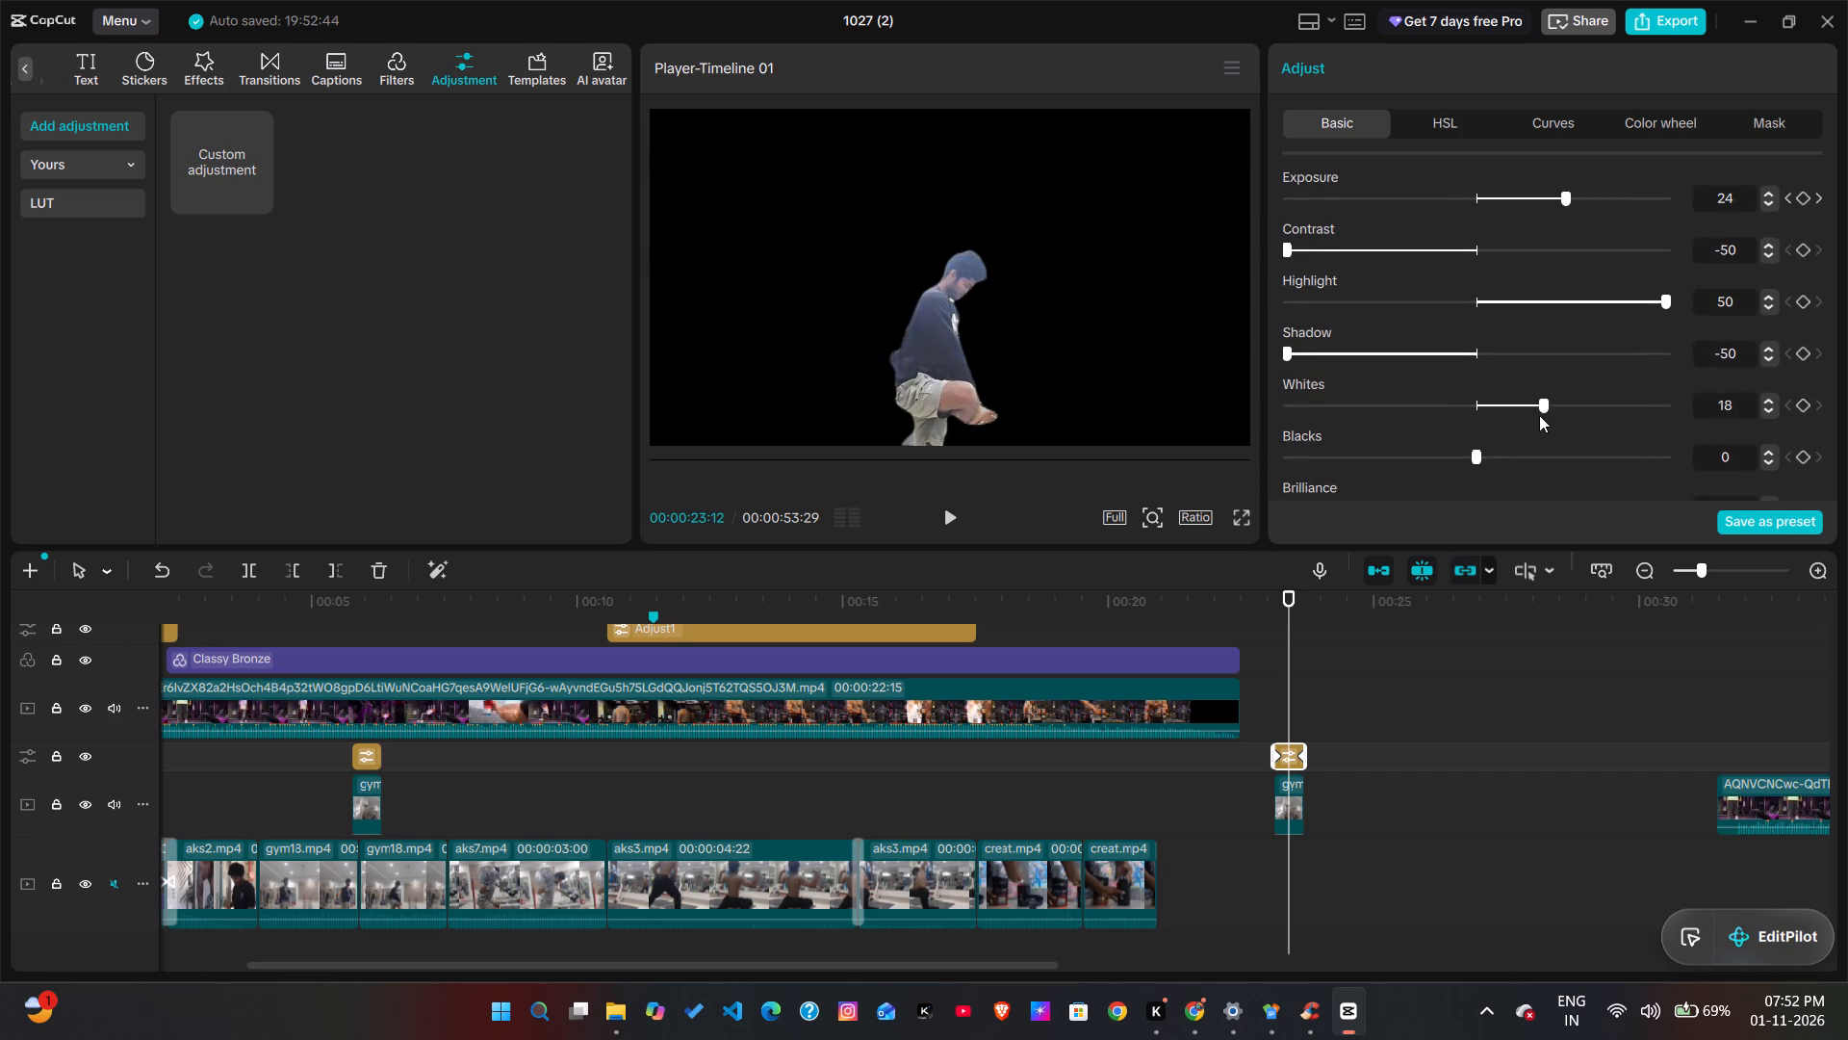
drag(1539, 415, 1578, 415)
Play back the pasted cutout to check its adjusted tones.
click(1279, 677)
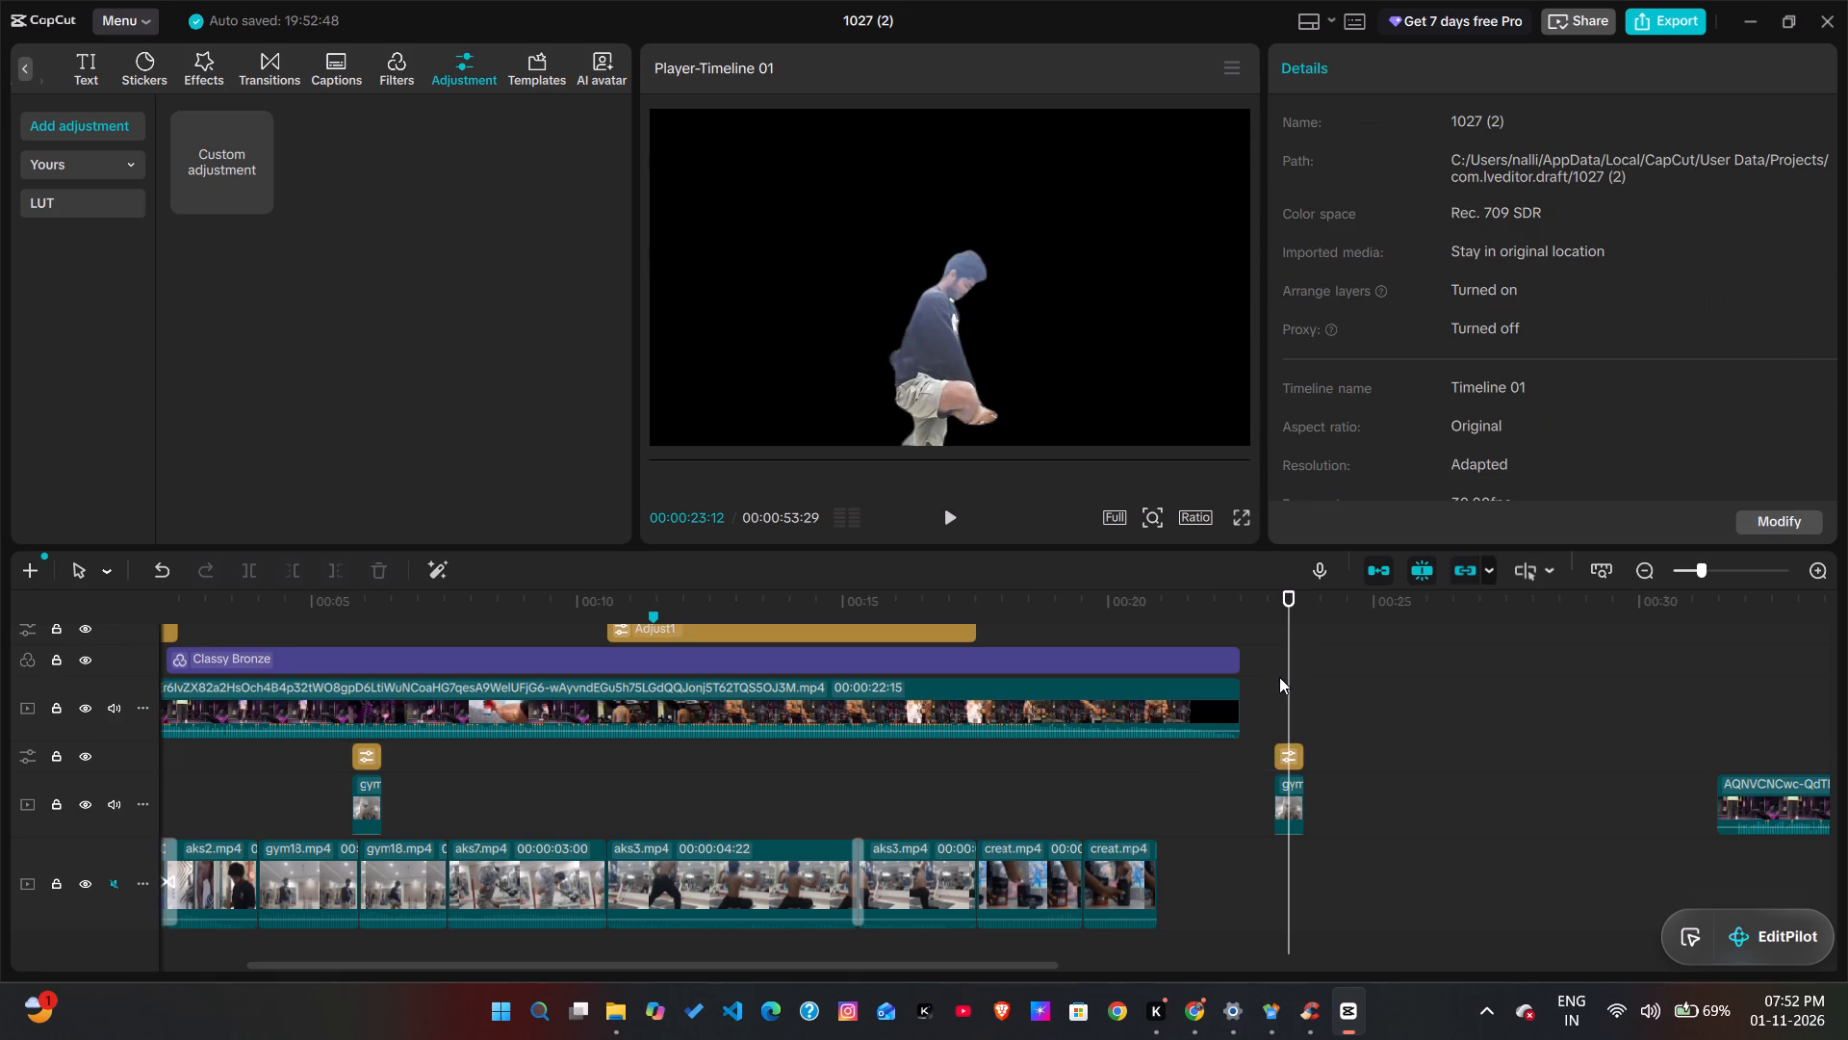
key(space)
key(space)
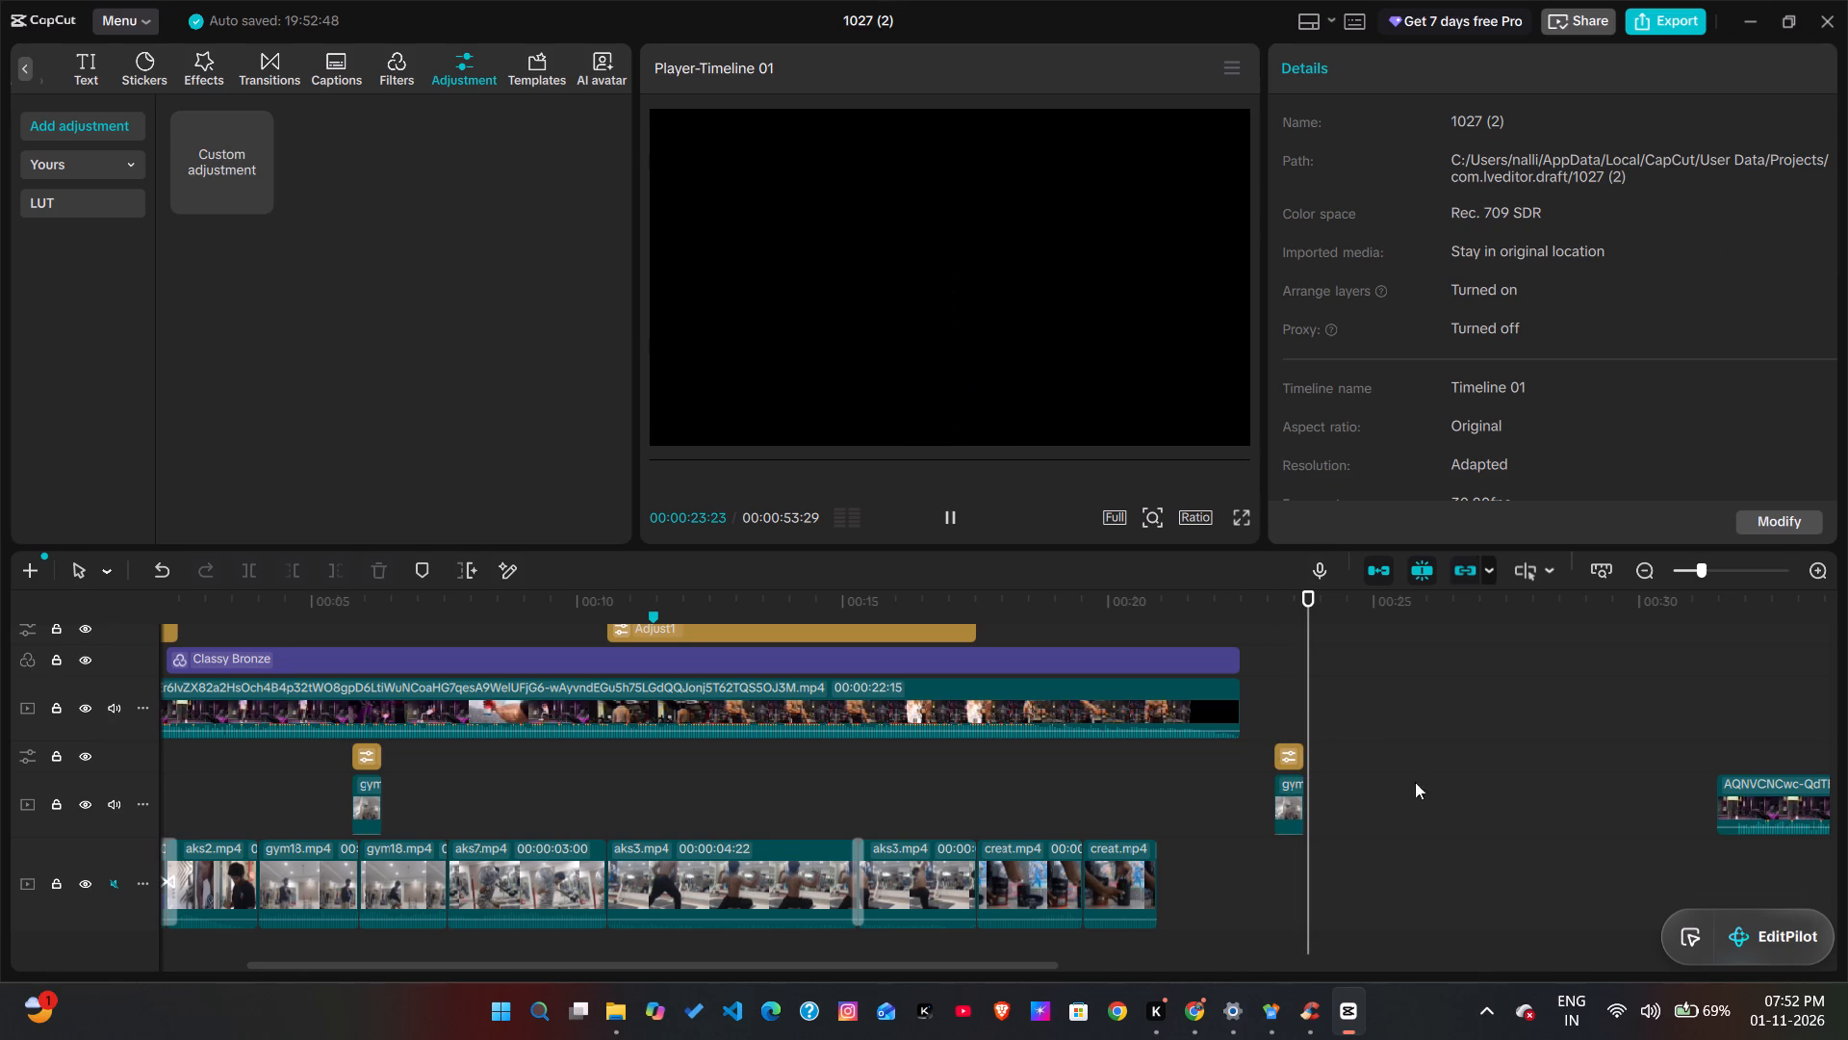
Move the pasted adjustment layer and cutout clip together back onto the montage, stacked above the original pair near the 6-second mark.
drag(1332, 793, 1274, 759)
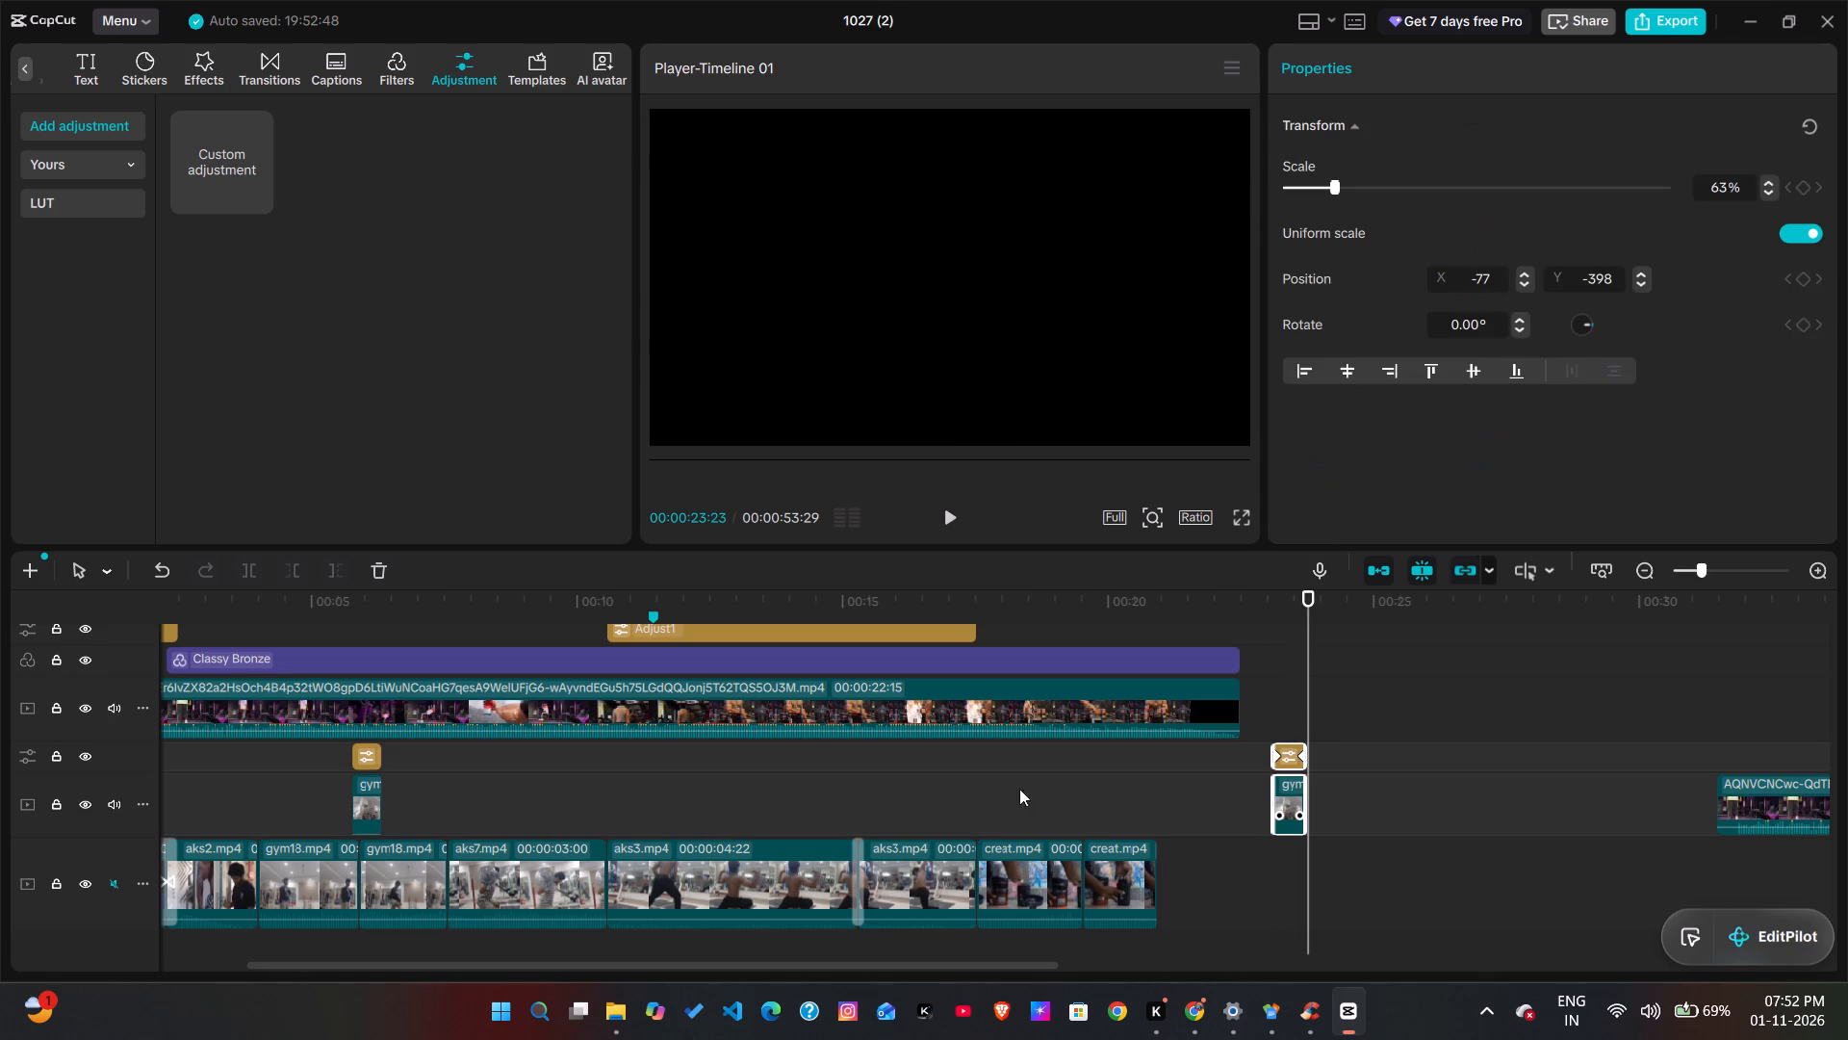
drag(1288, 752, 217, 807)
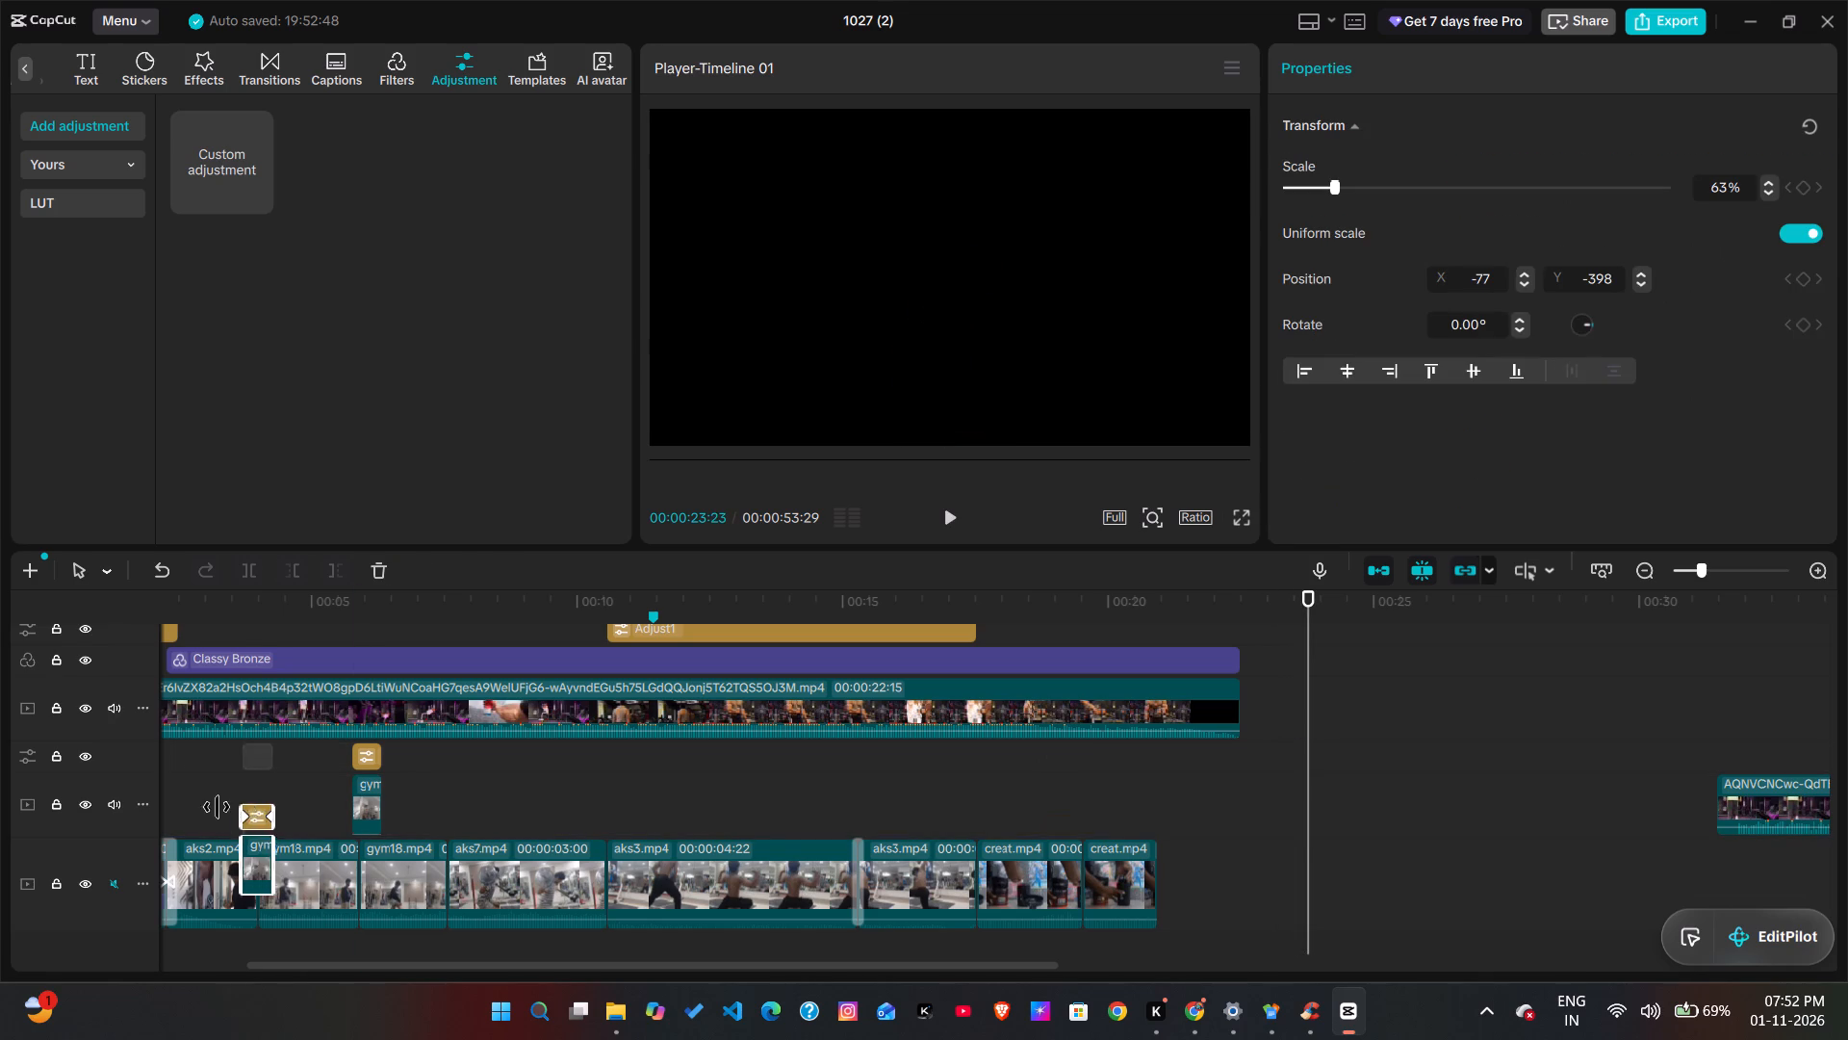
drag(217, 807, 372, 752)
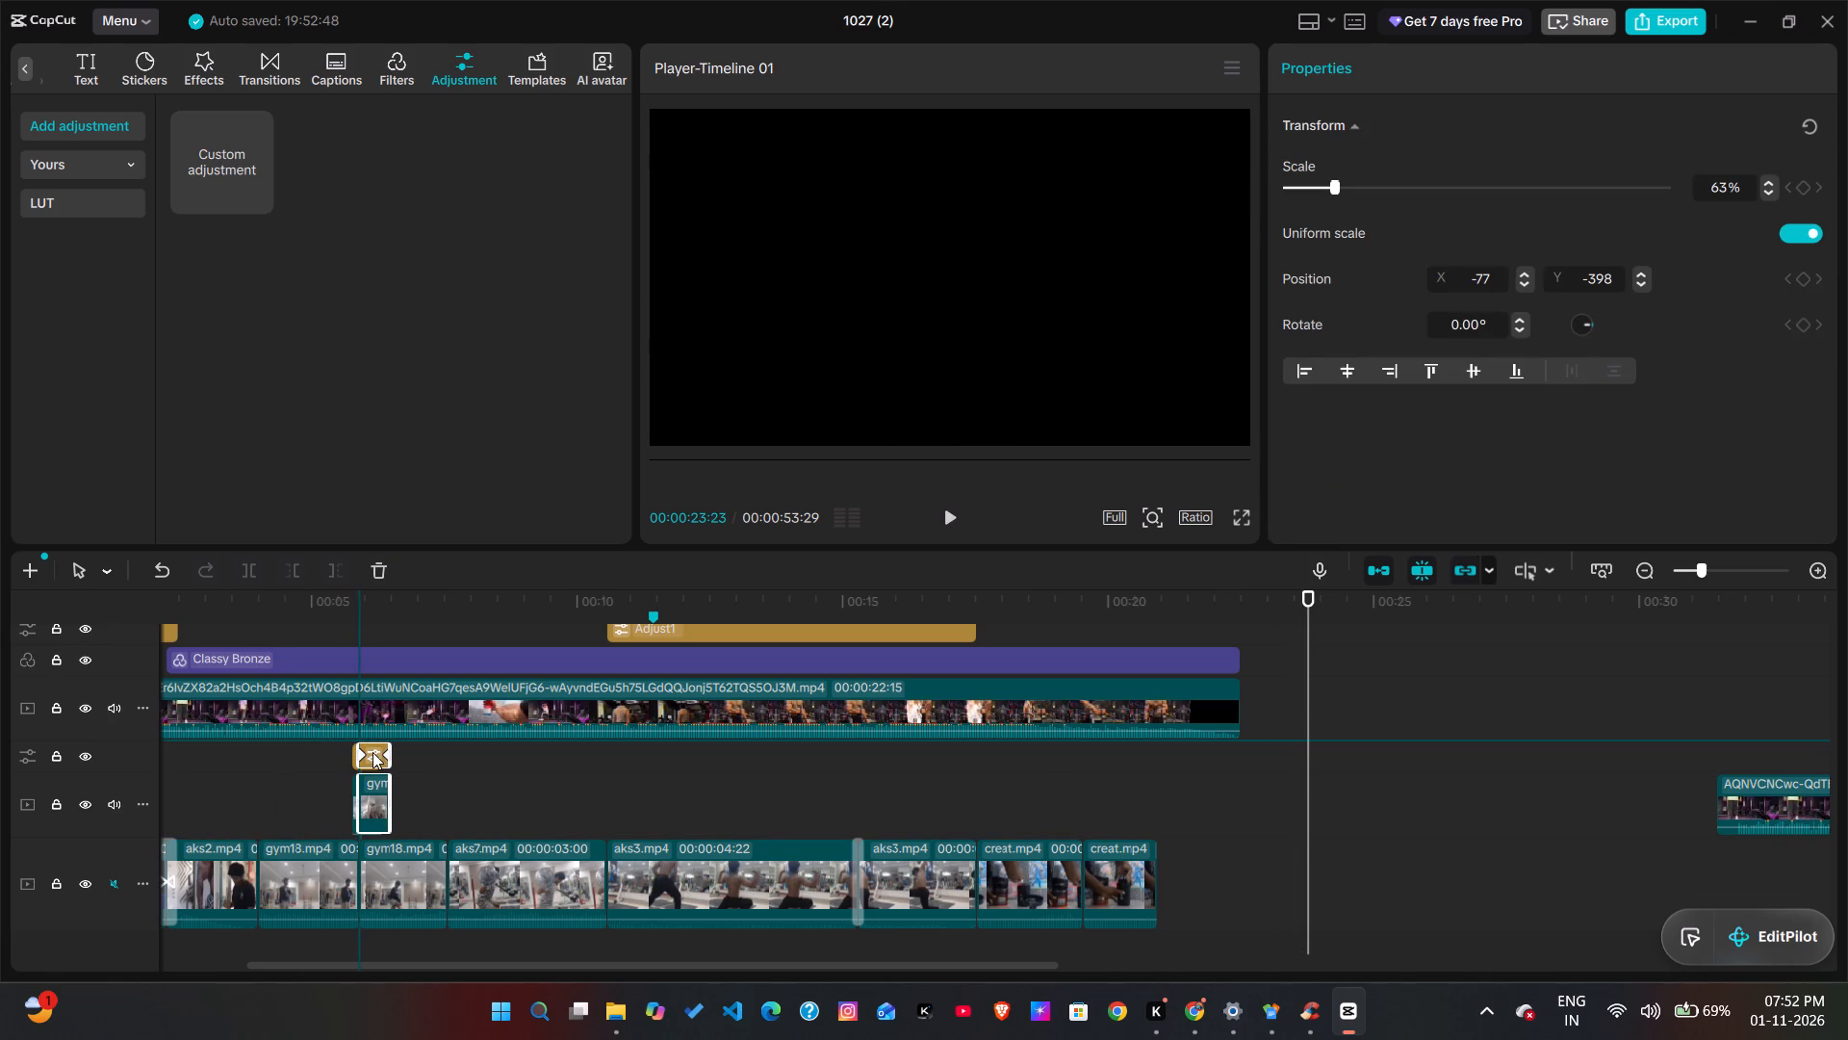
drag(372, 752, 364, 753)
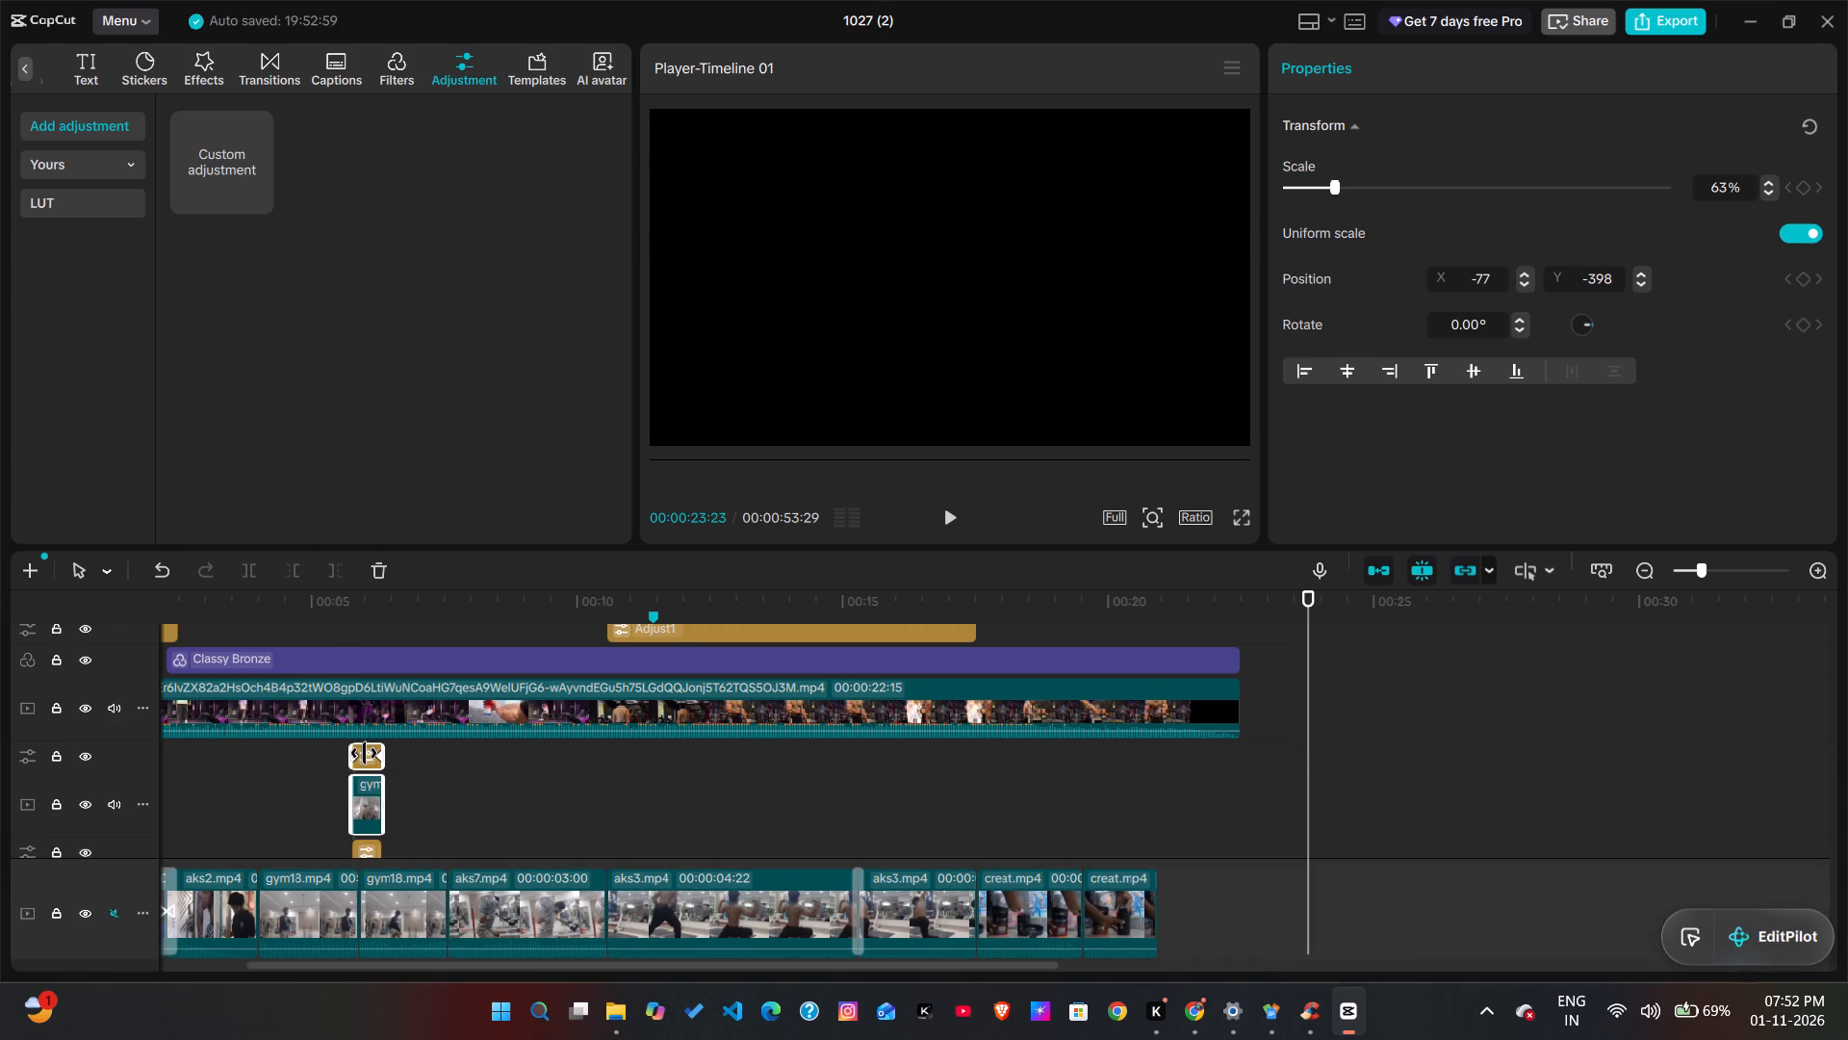
Play back the montage from 00:00:05:17 to check the stacked cutouts.
scroll(388, 819, down, 2)
drag(417, 793, 360, 745)
click(401, 741)
click(342, 726)
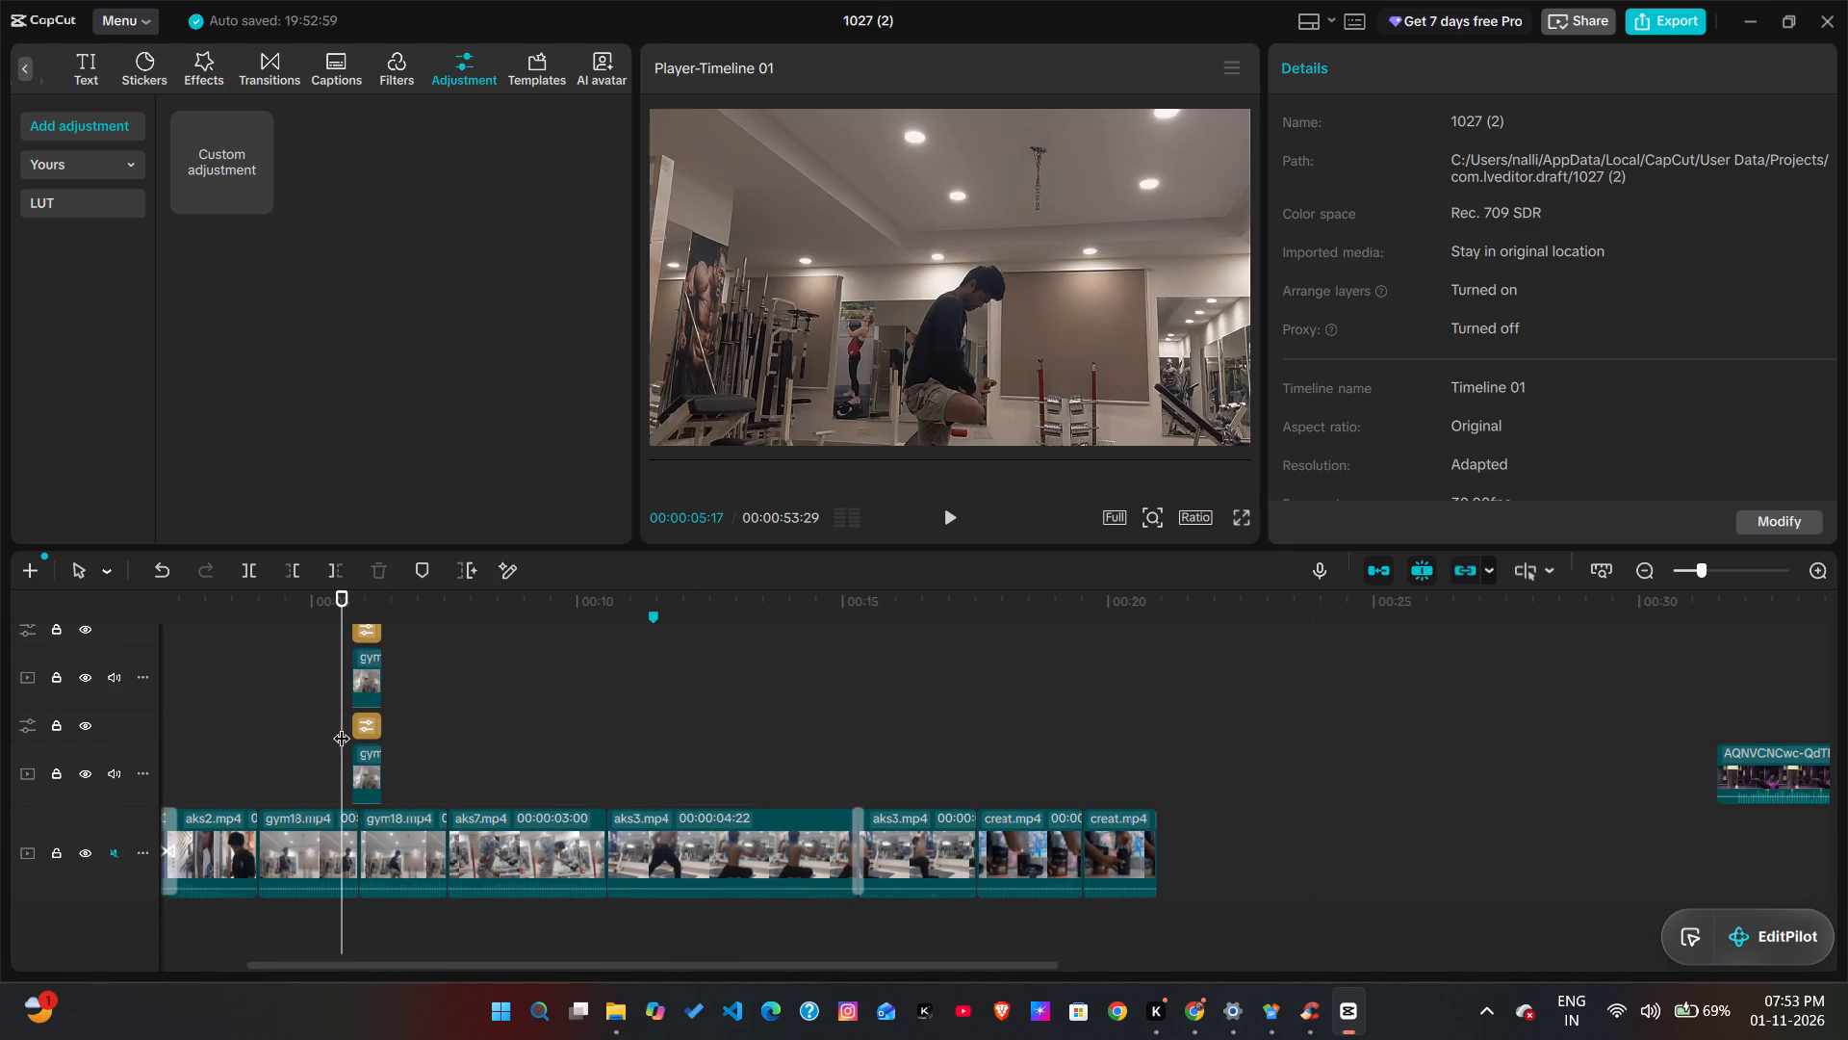
key(space)
key(space)
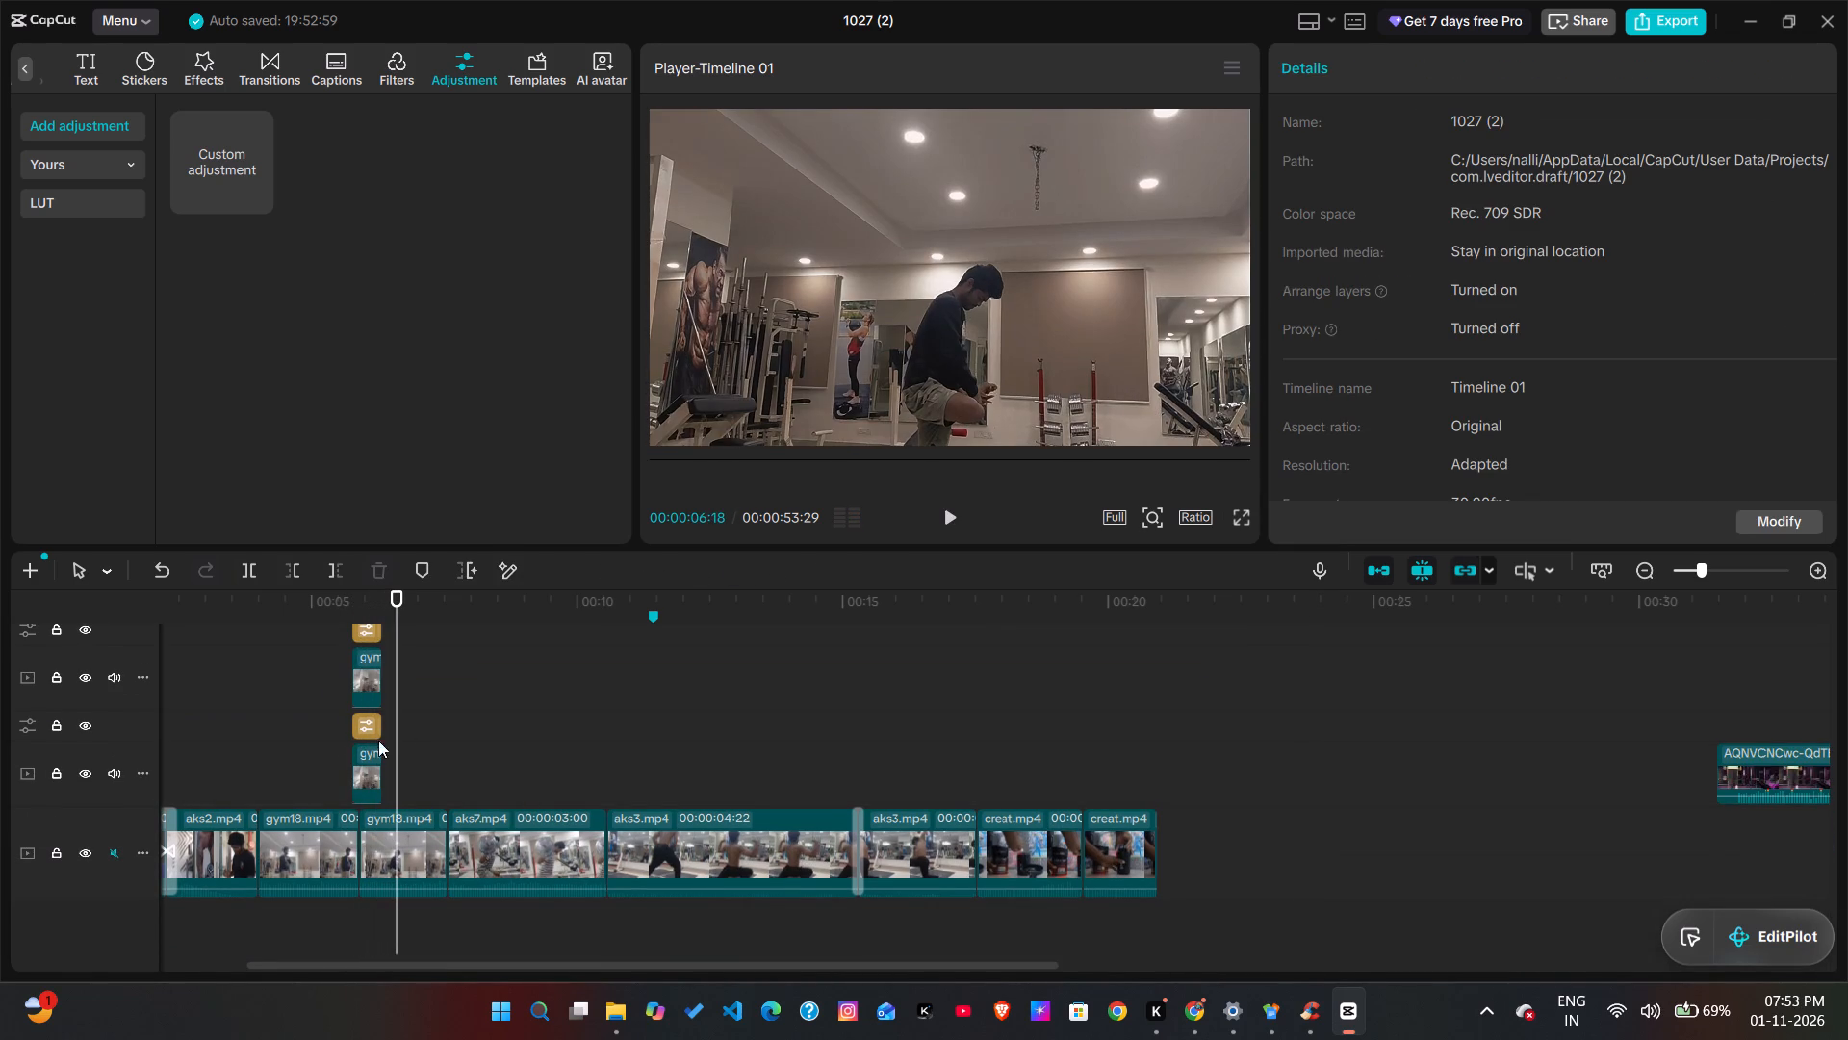
Delete the lower, original adjustment layer and cutout clip beneath the adjusted copies.
drag(389, 751, 372, 740)
drag(394, 766, 367, 727)
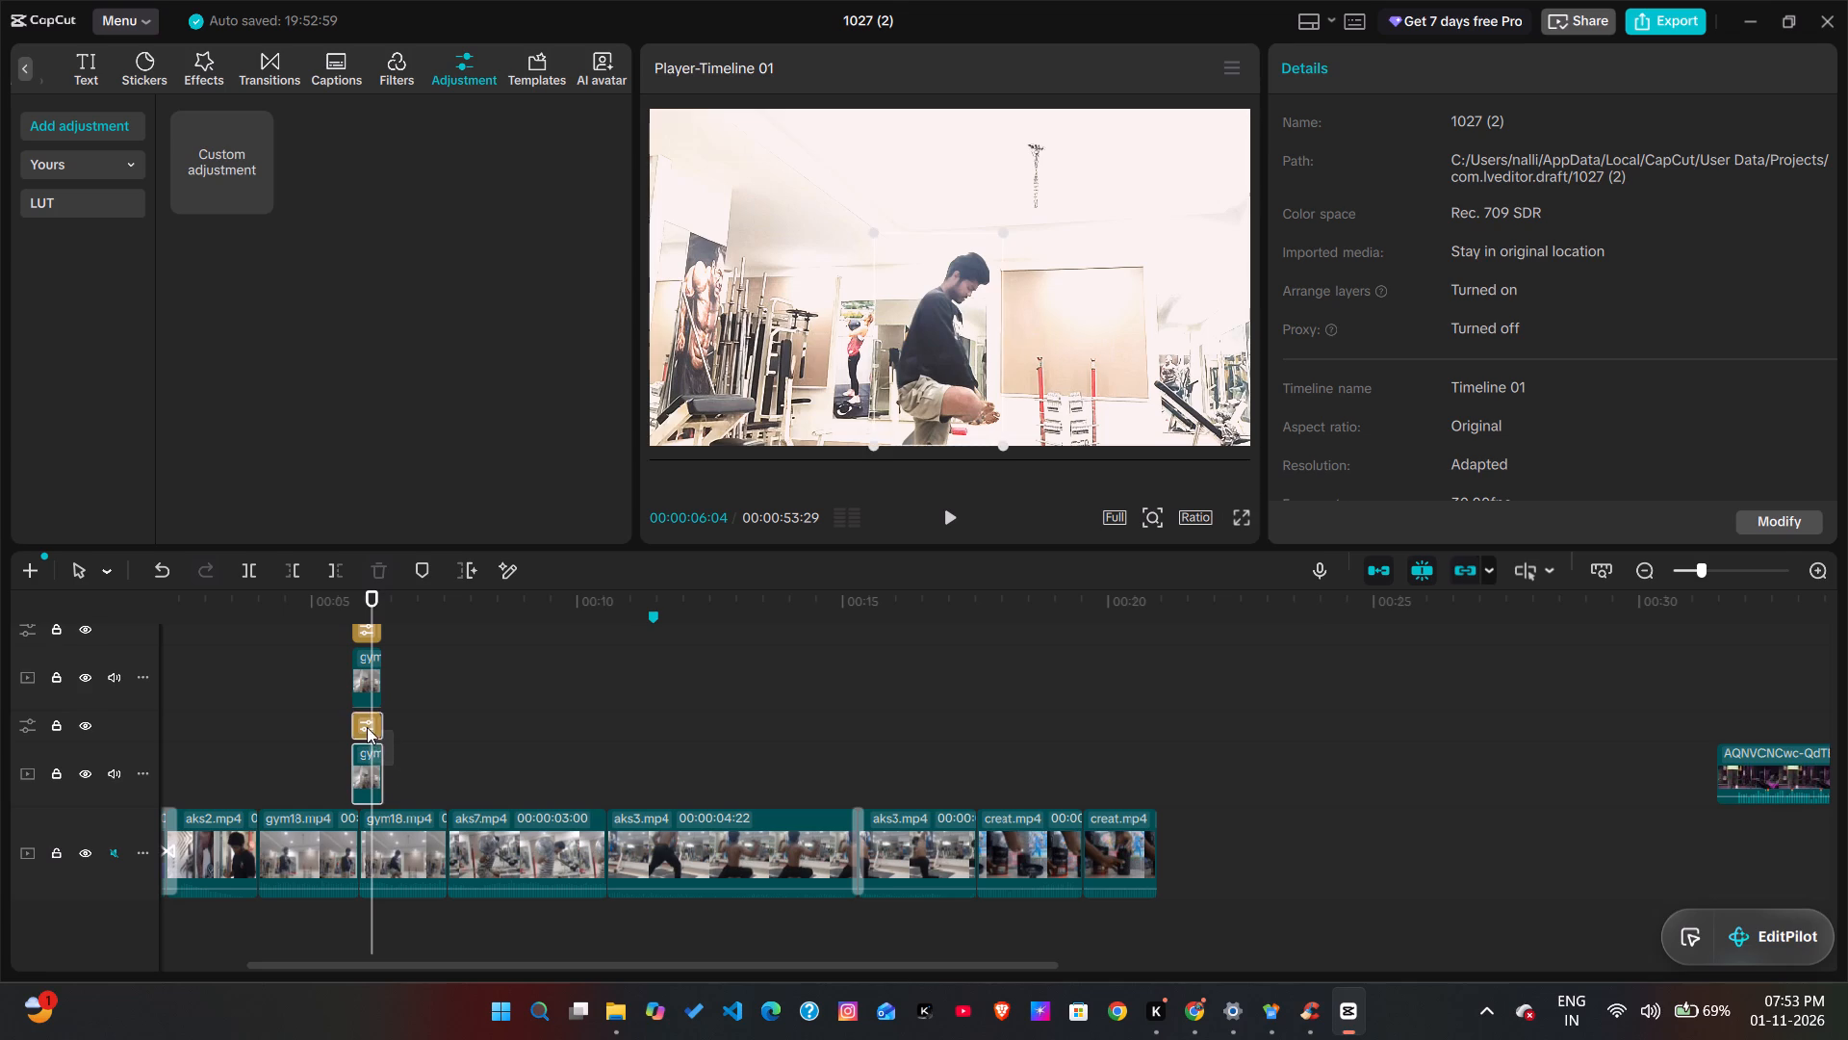
drag(367, 727, 366, 724)
key(Delete)
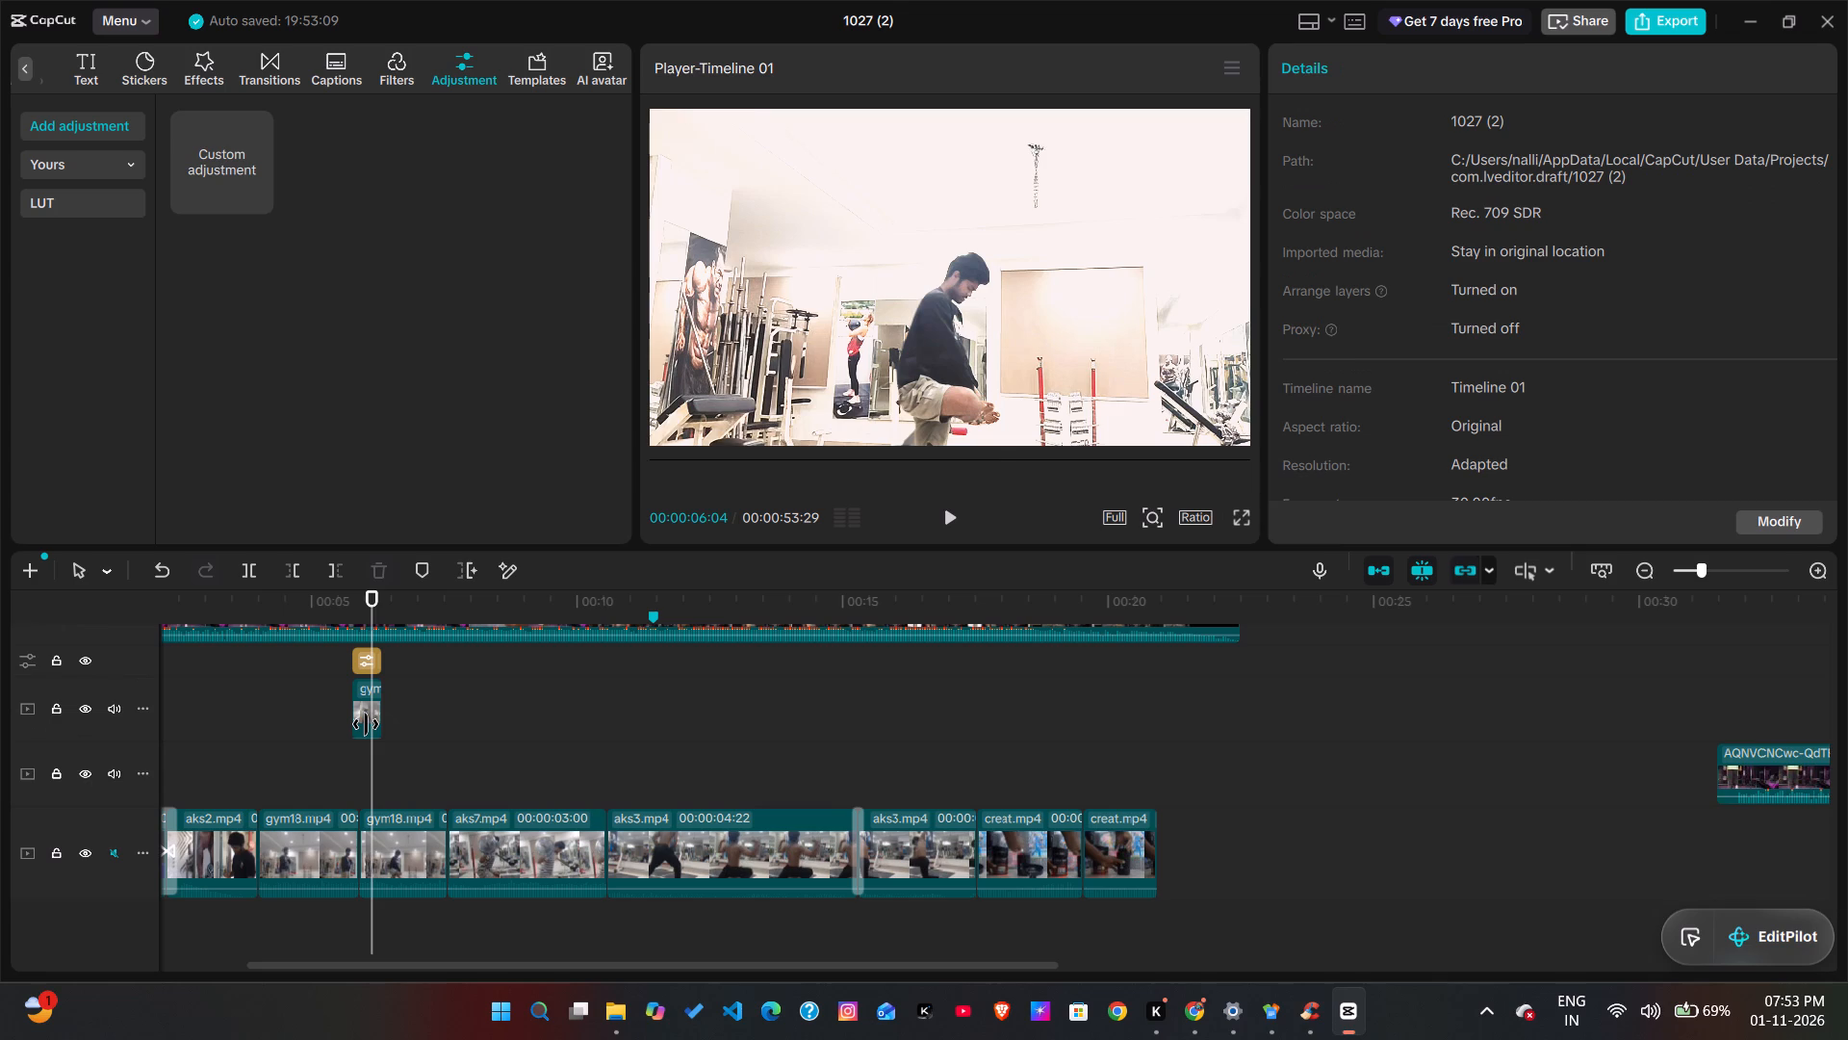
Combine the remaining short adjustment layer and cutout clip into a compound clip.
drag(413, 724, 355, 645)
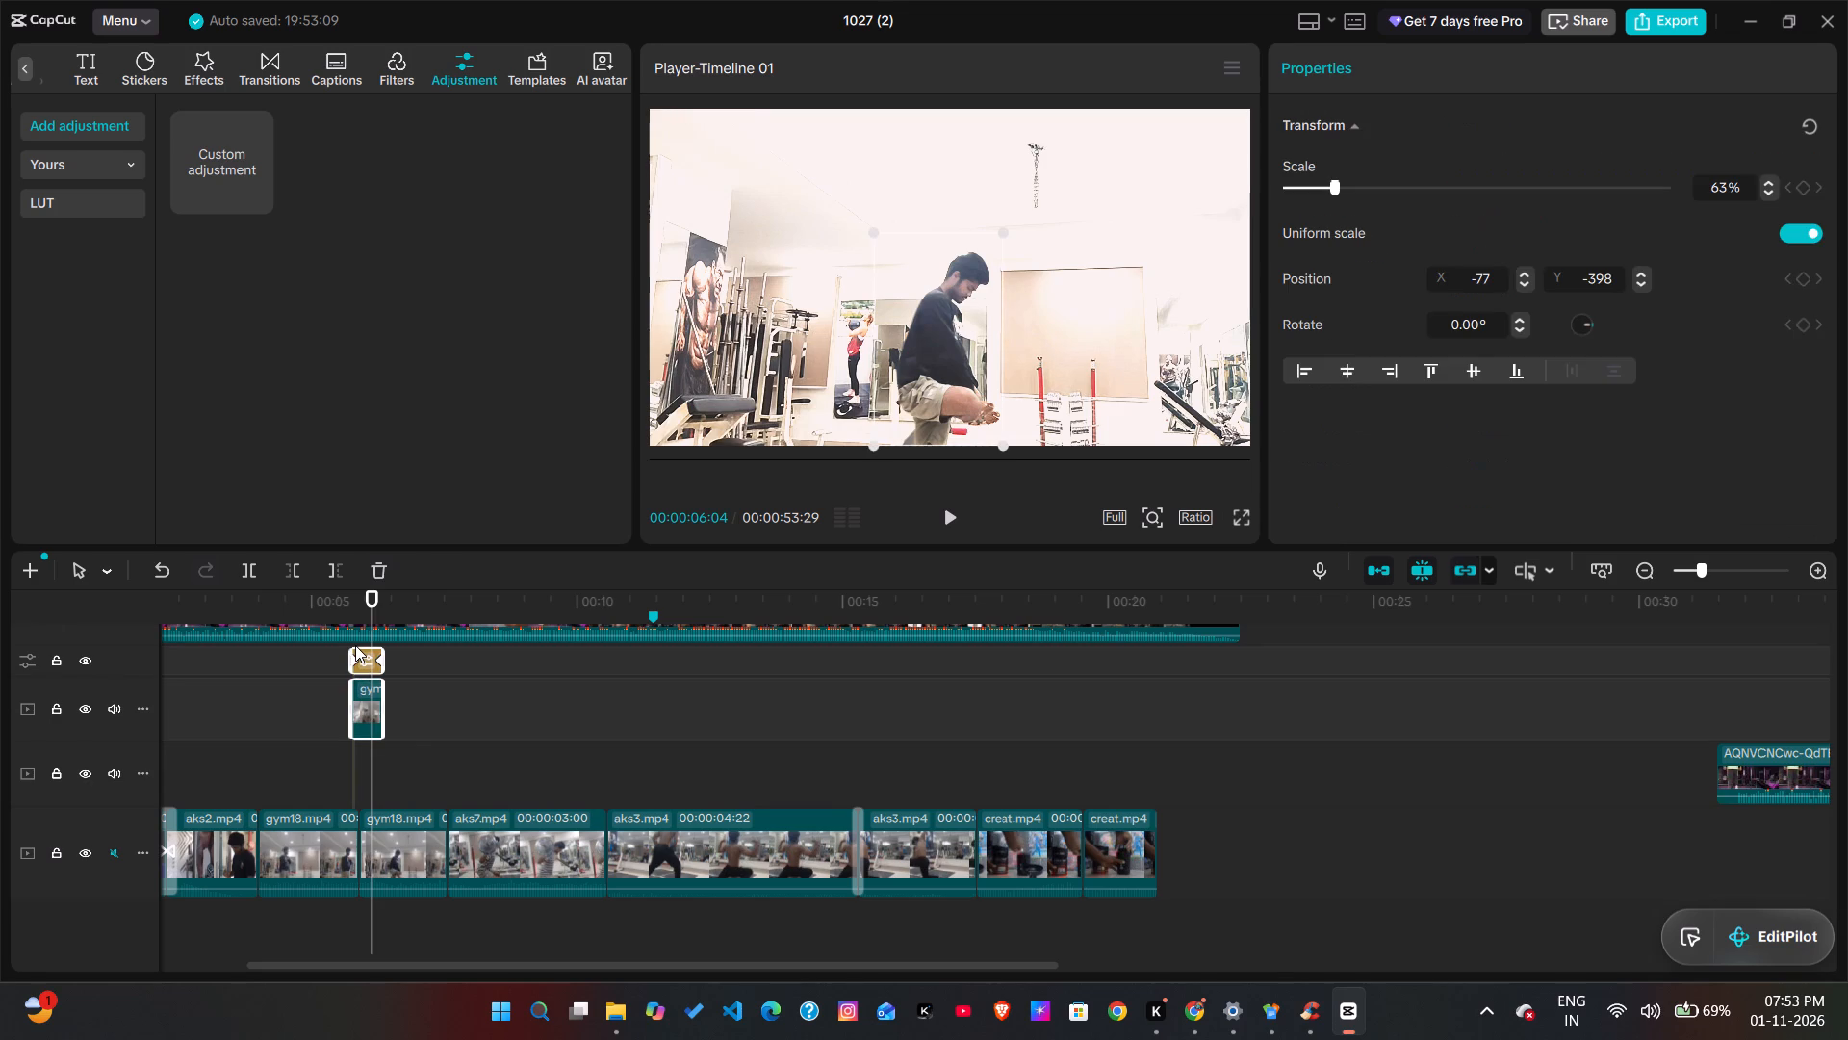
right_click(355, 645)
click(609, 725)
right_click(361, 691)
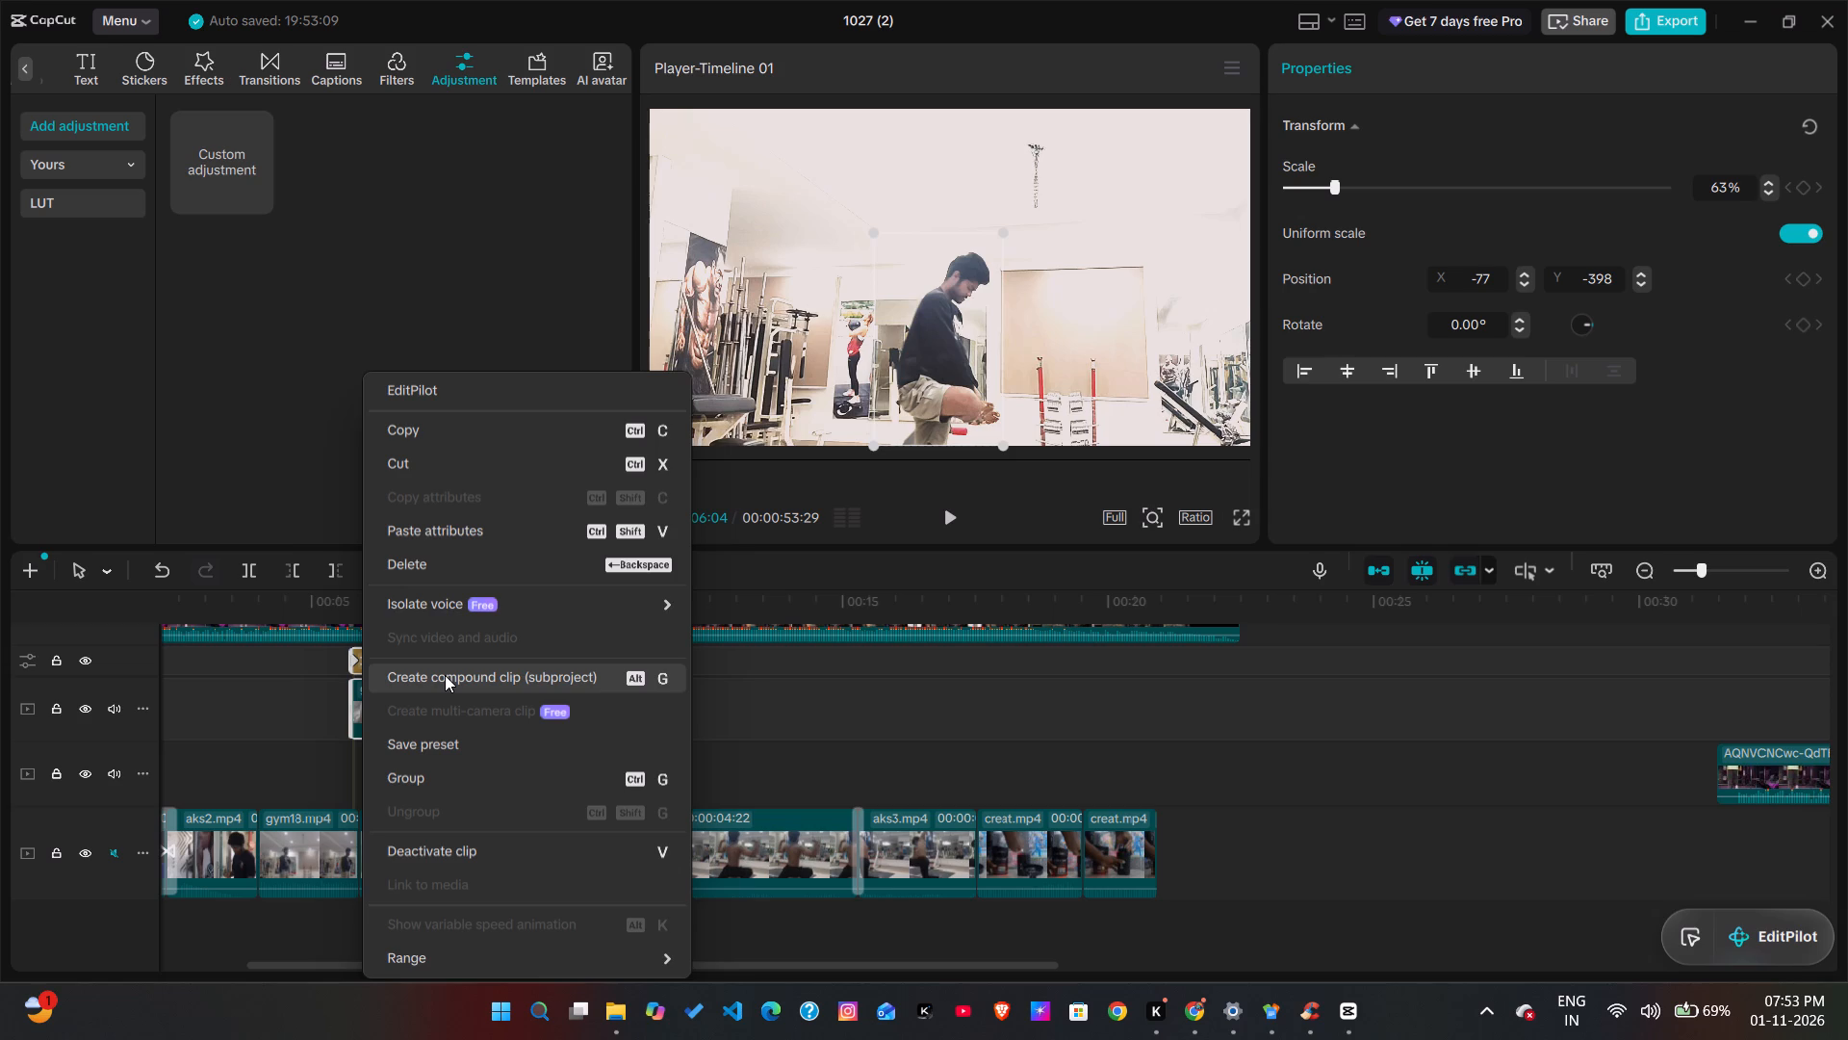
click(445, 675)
Play back the montage across the compound clip to check the cutout effect.
scroll(424, 702, up, 1)
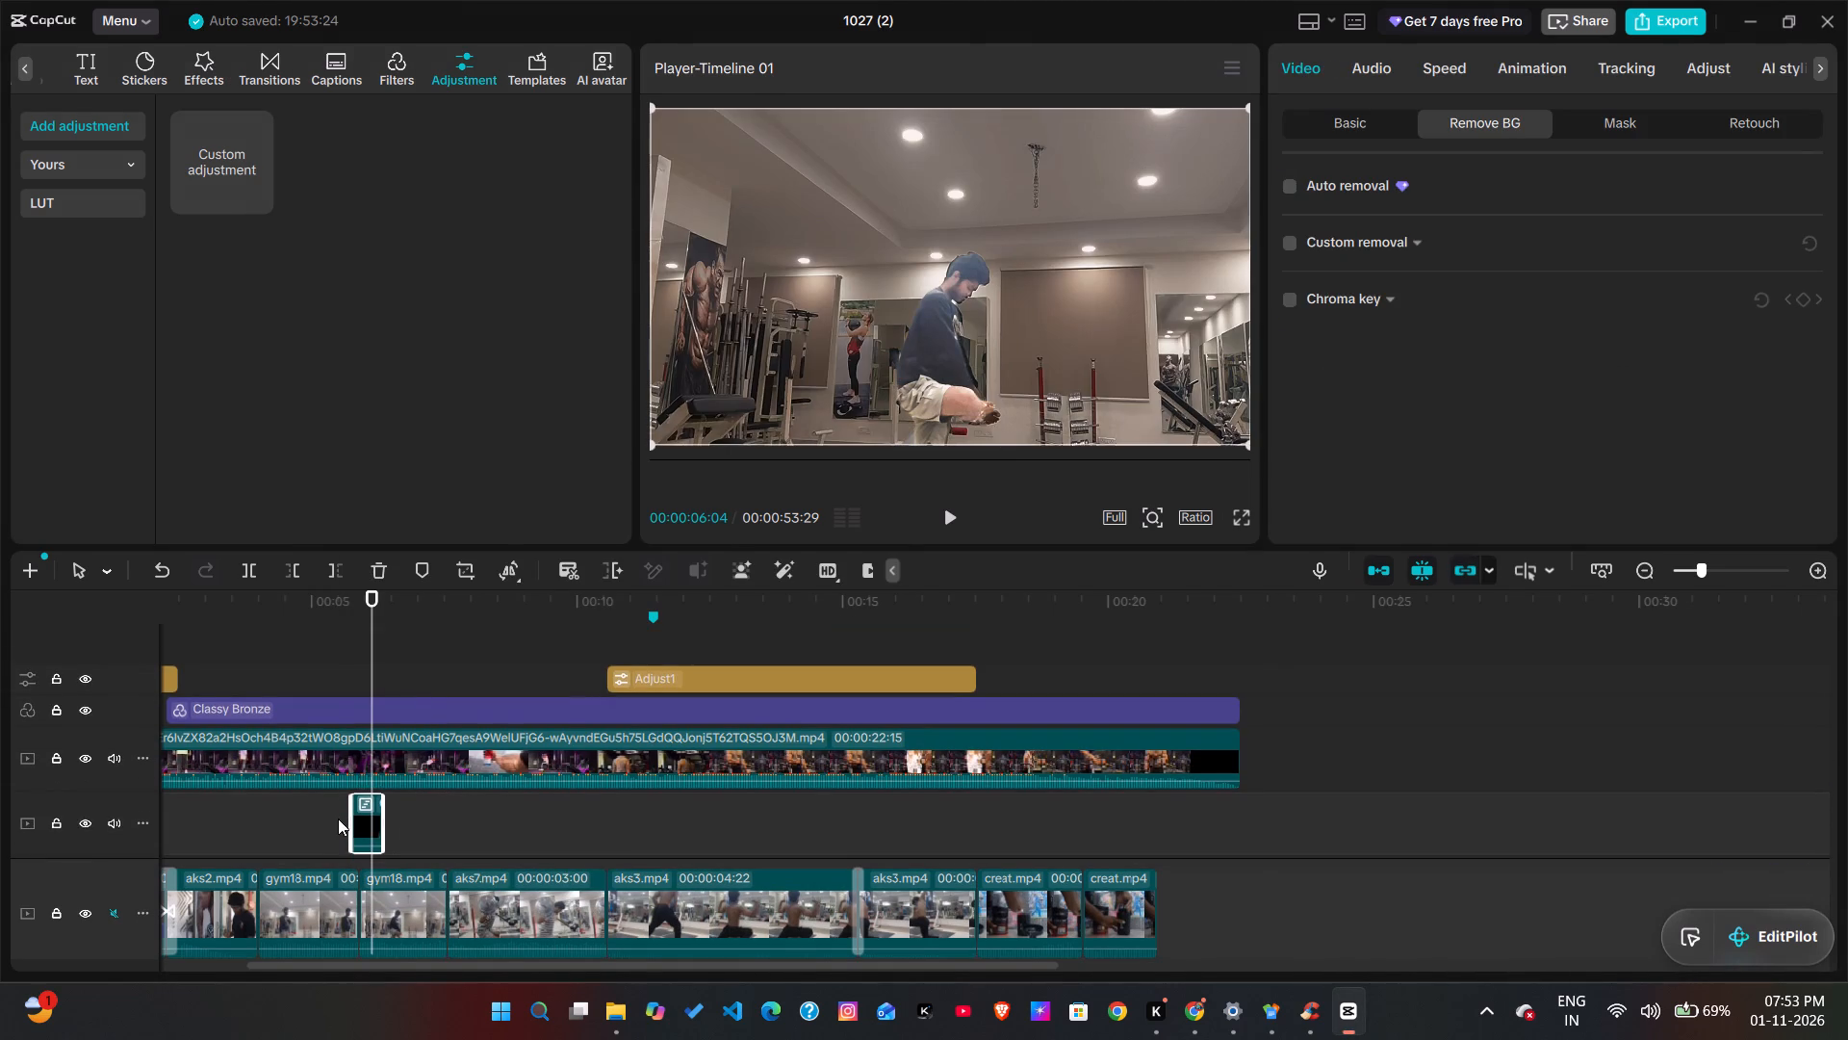
click(336, 816)
key(space)
key(space)
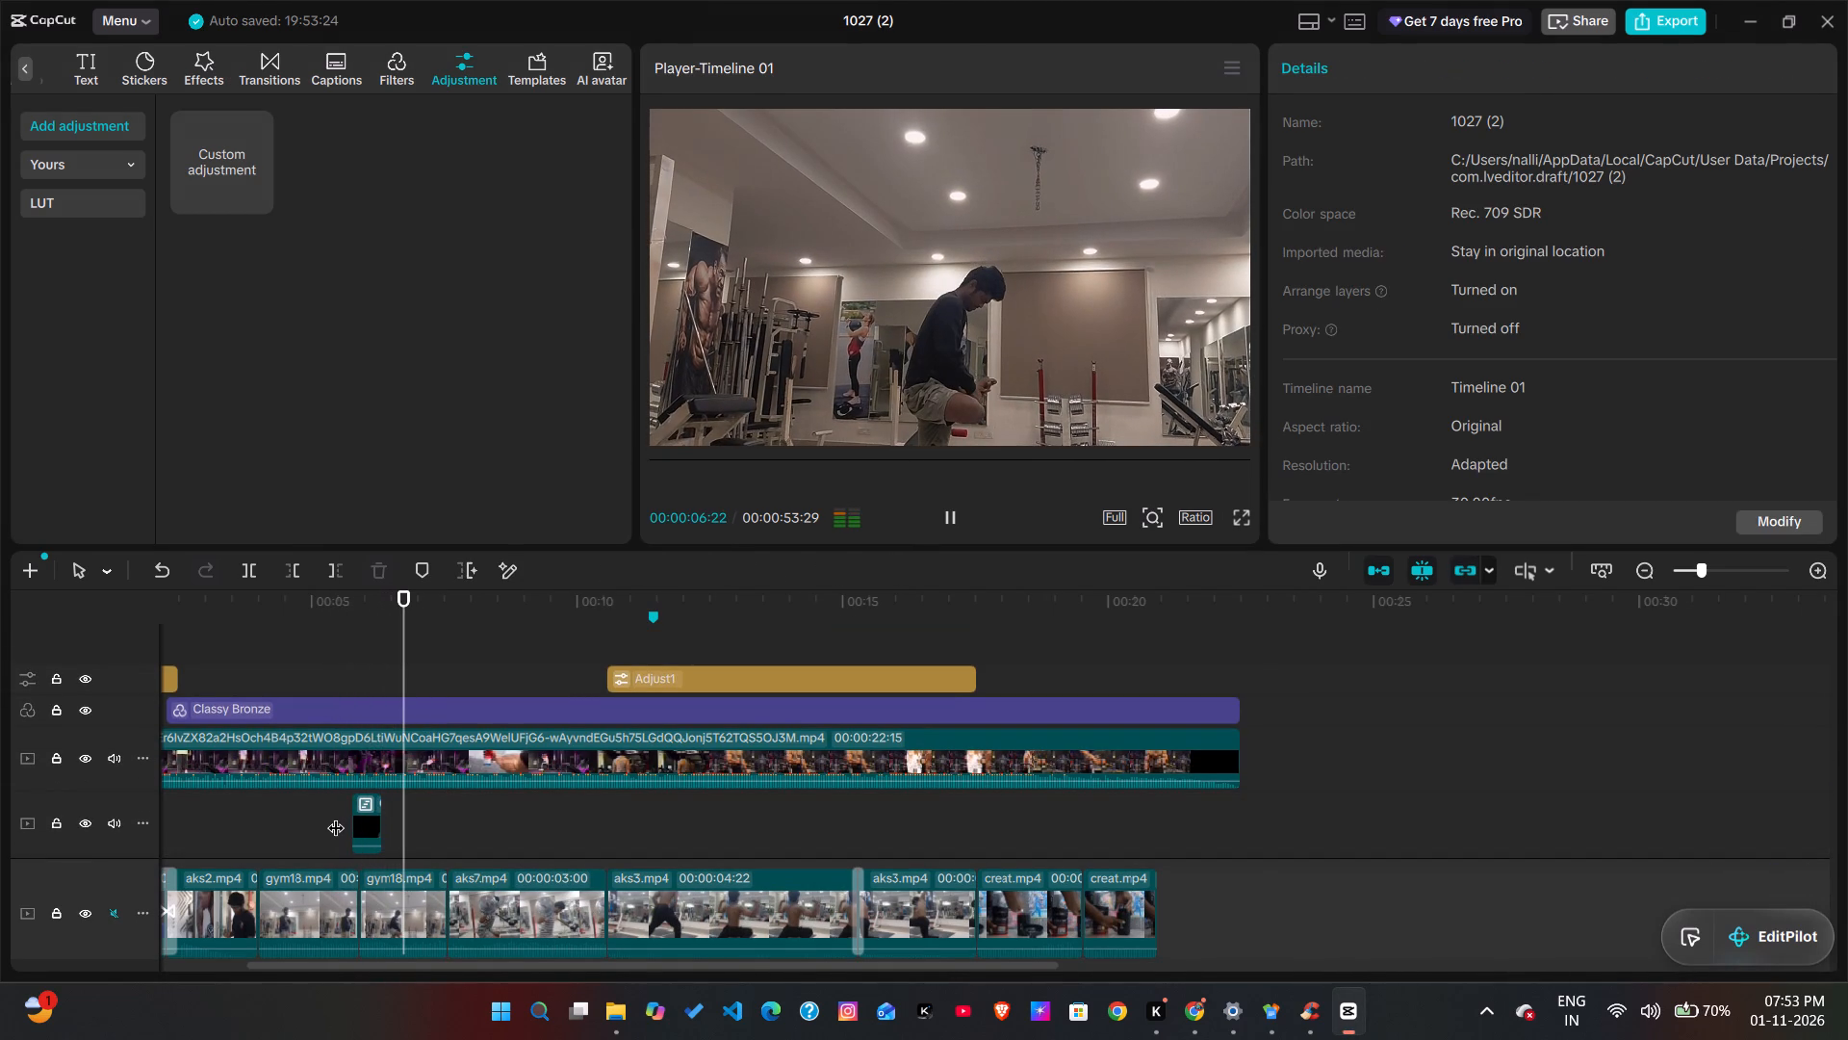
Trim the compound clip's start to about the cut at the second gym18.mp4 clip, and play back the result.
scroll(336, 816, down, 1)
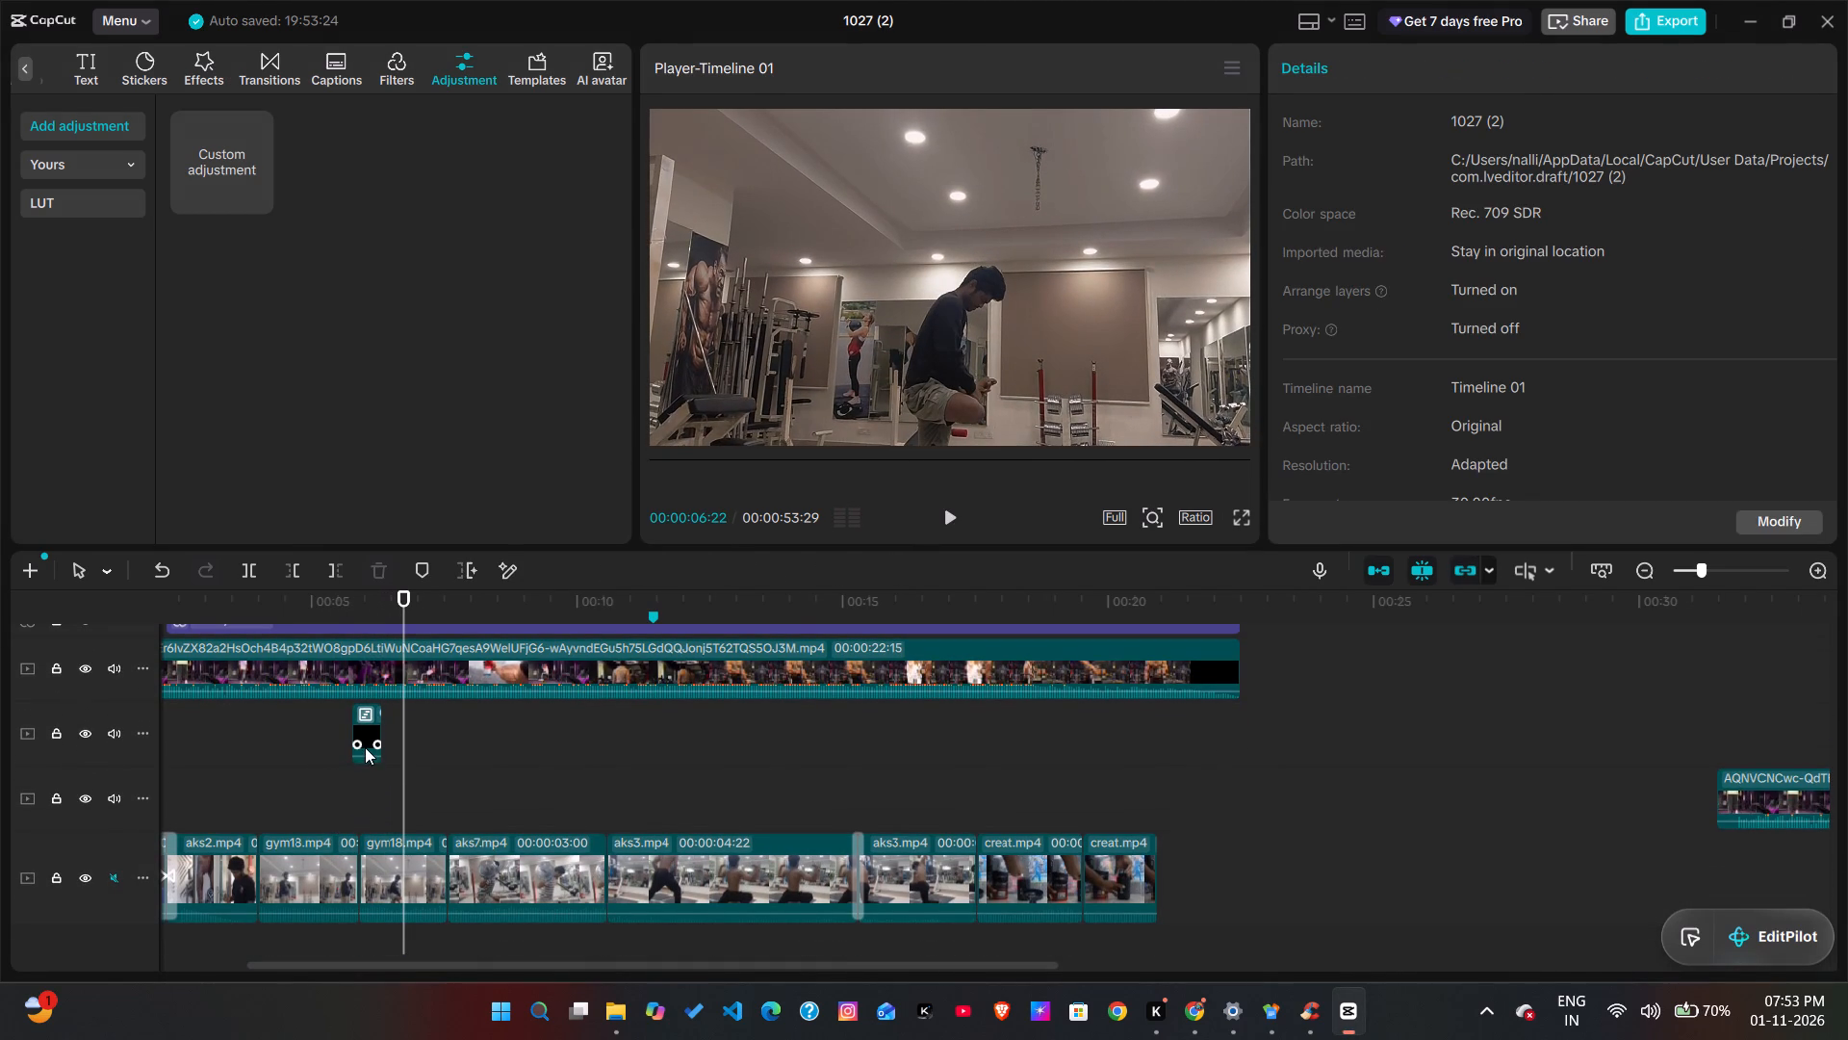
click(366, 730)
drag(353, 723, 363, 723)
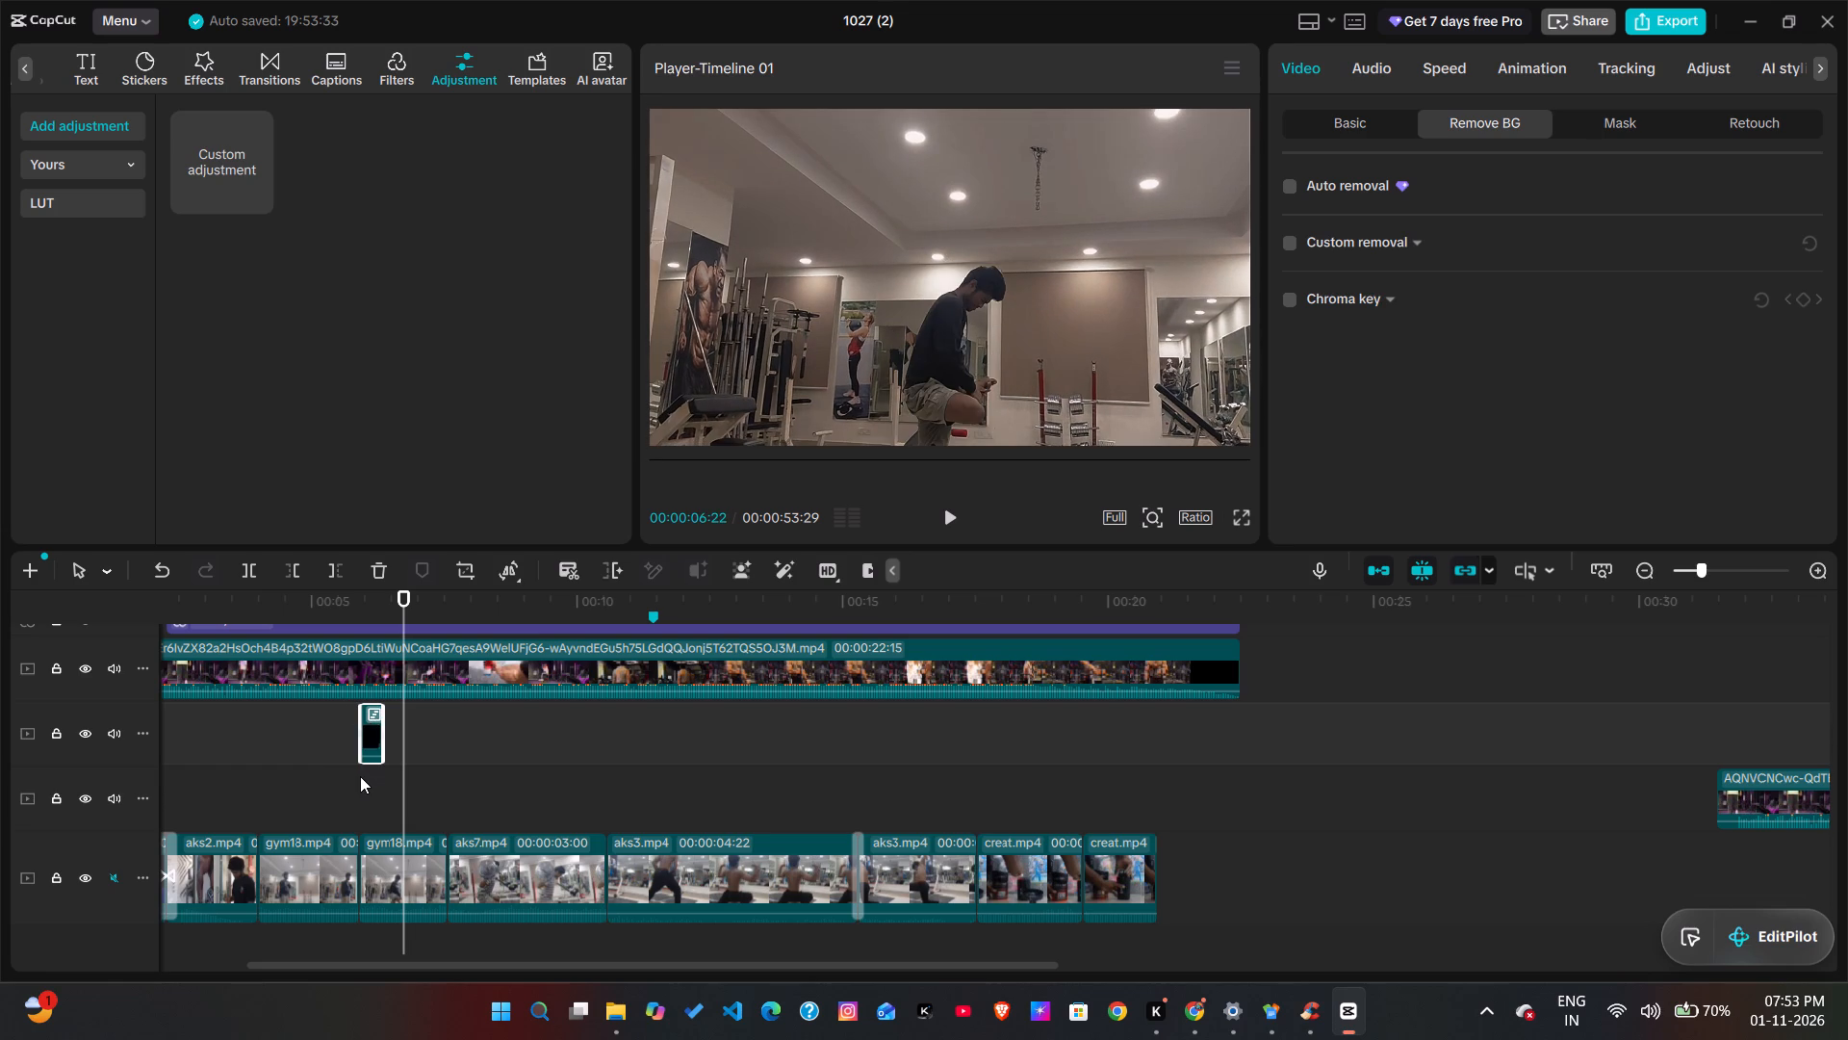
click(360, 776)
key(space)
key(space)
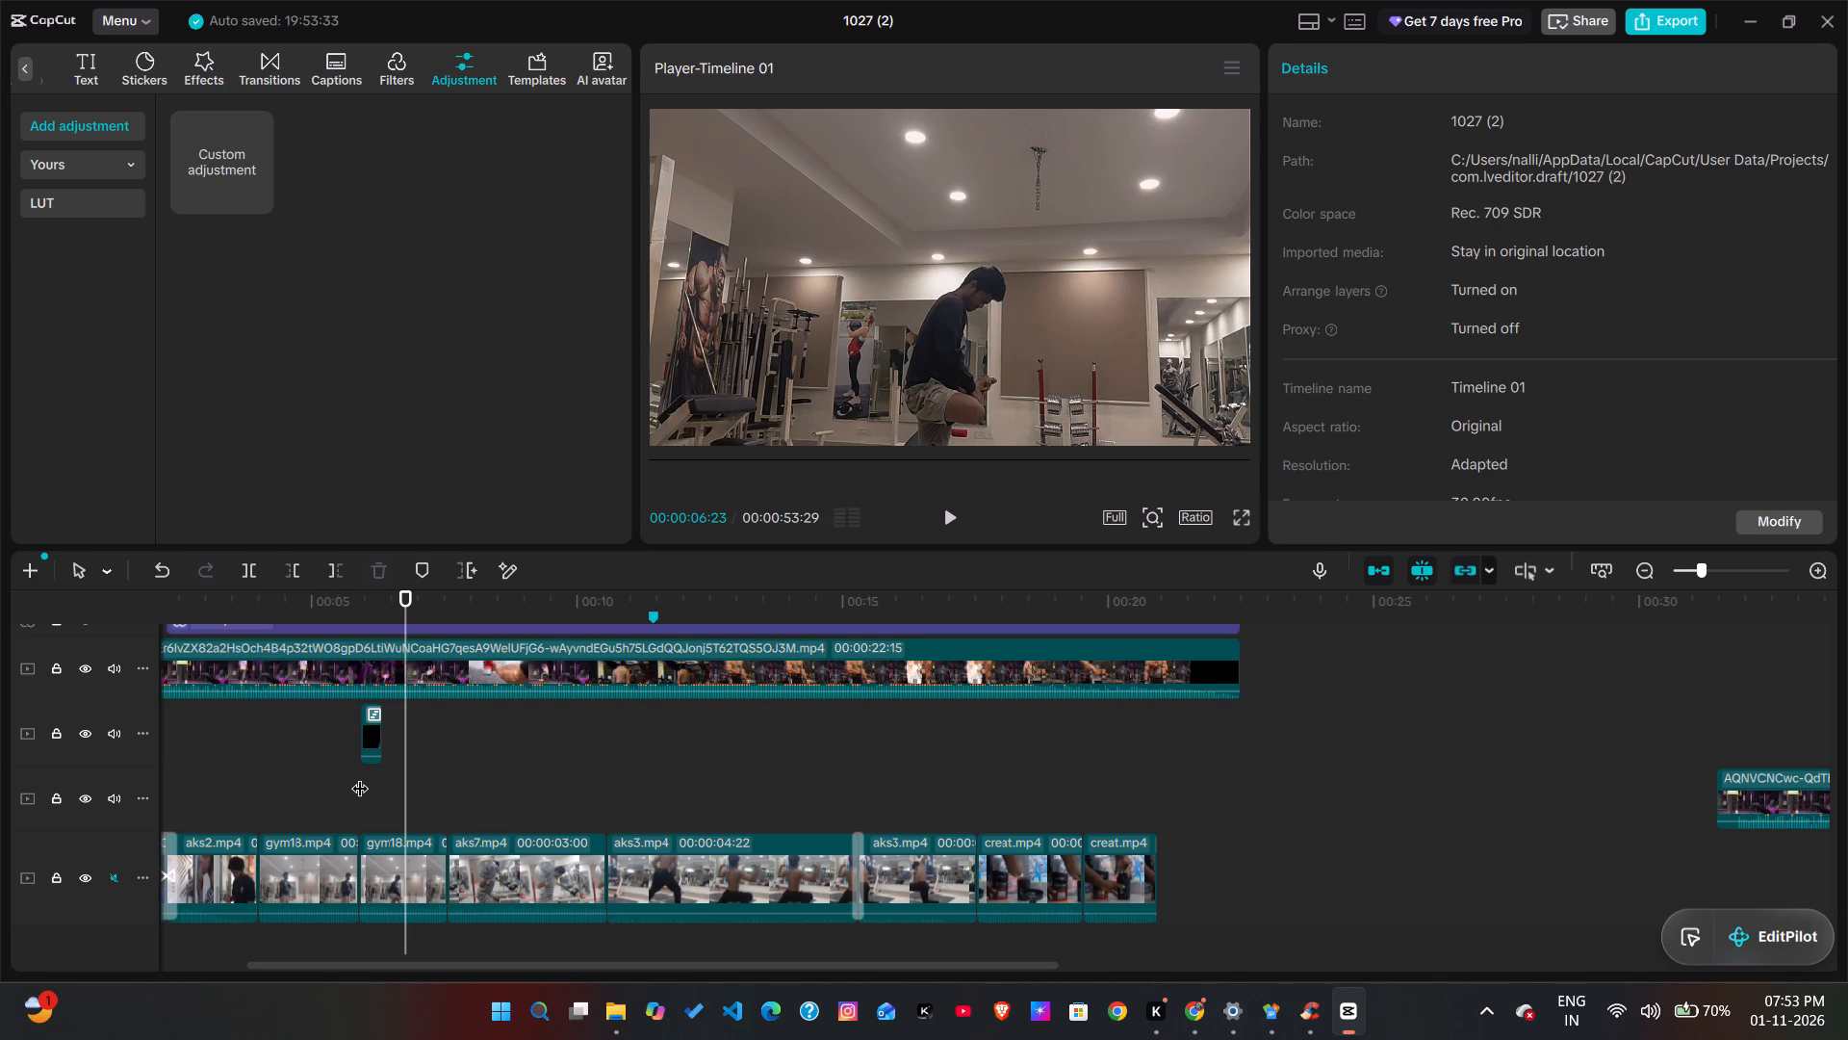
Delete the cutout compound clip from above the montage.
click(372, 744)
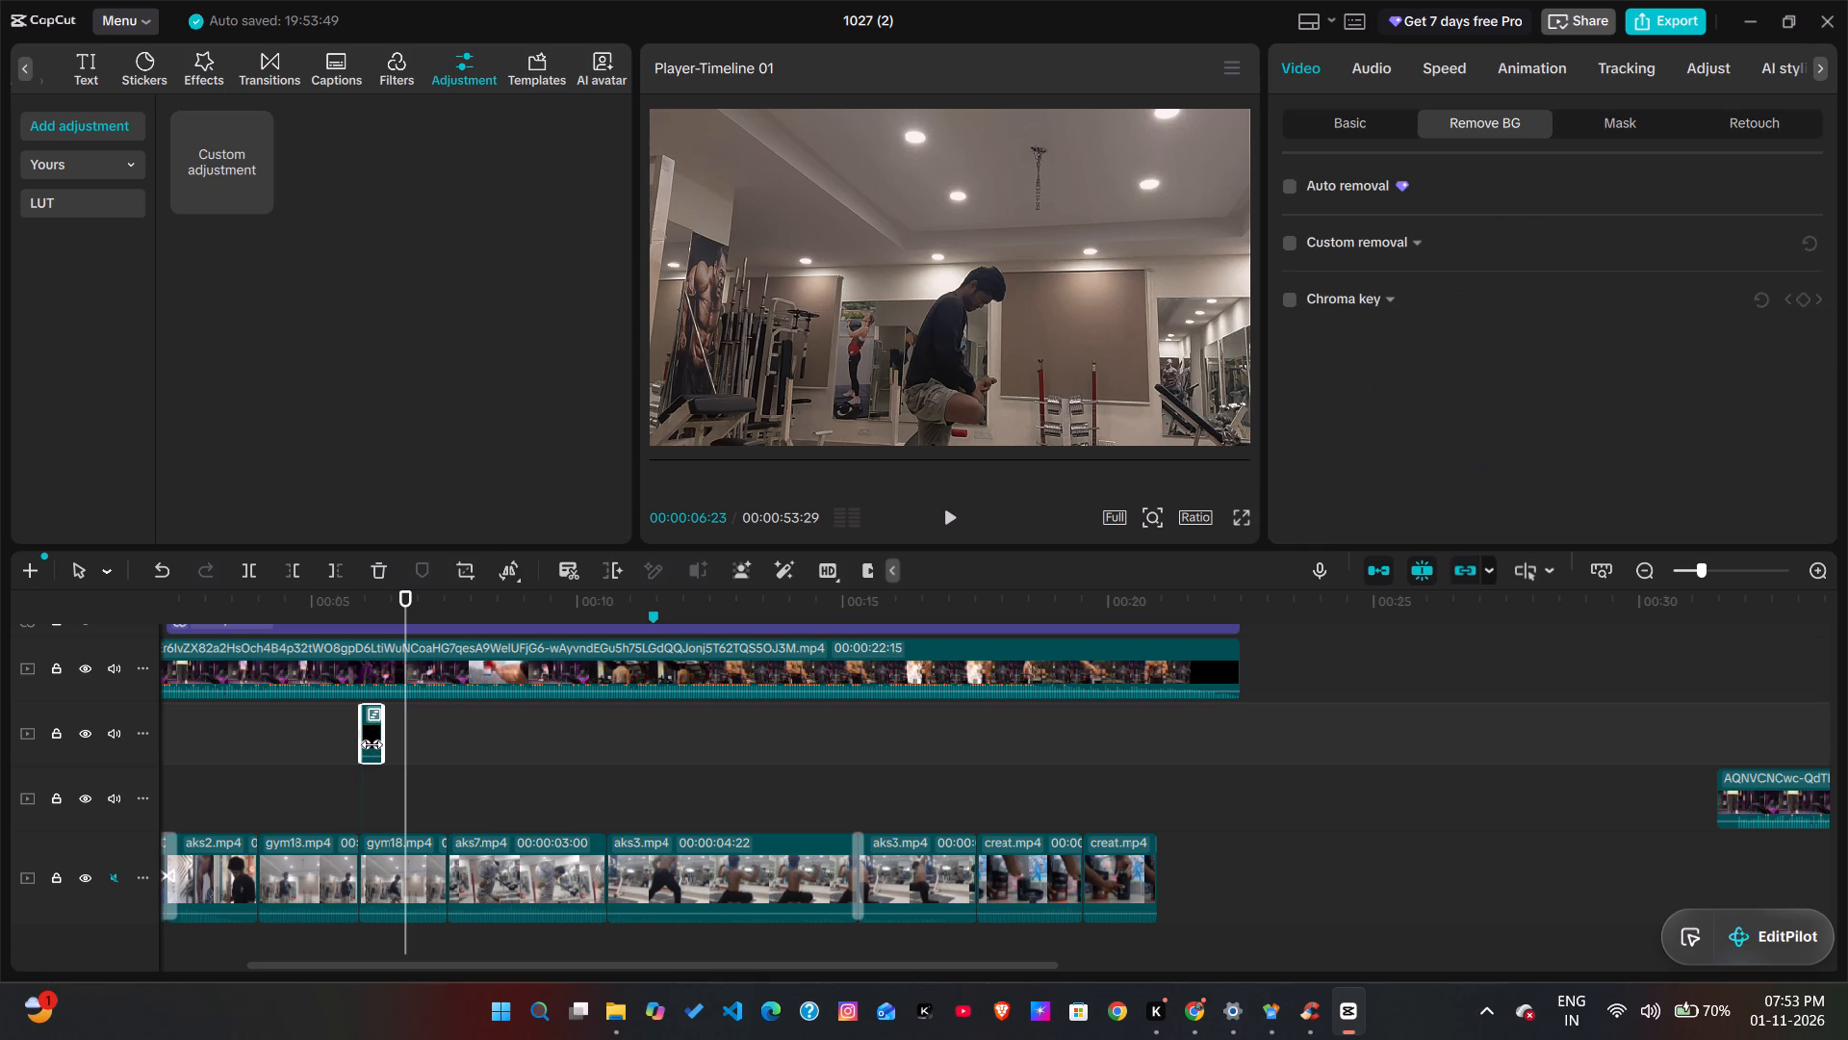
key(Delete)
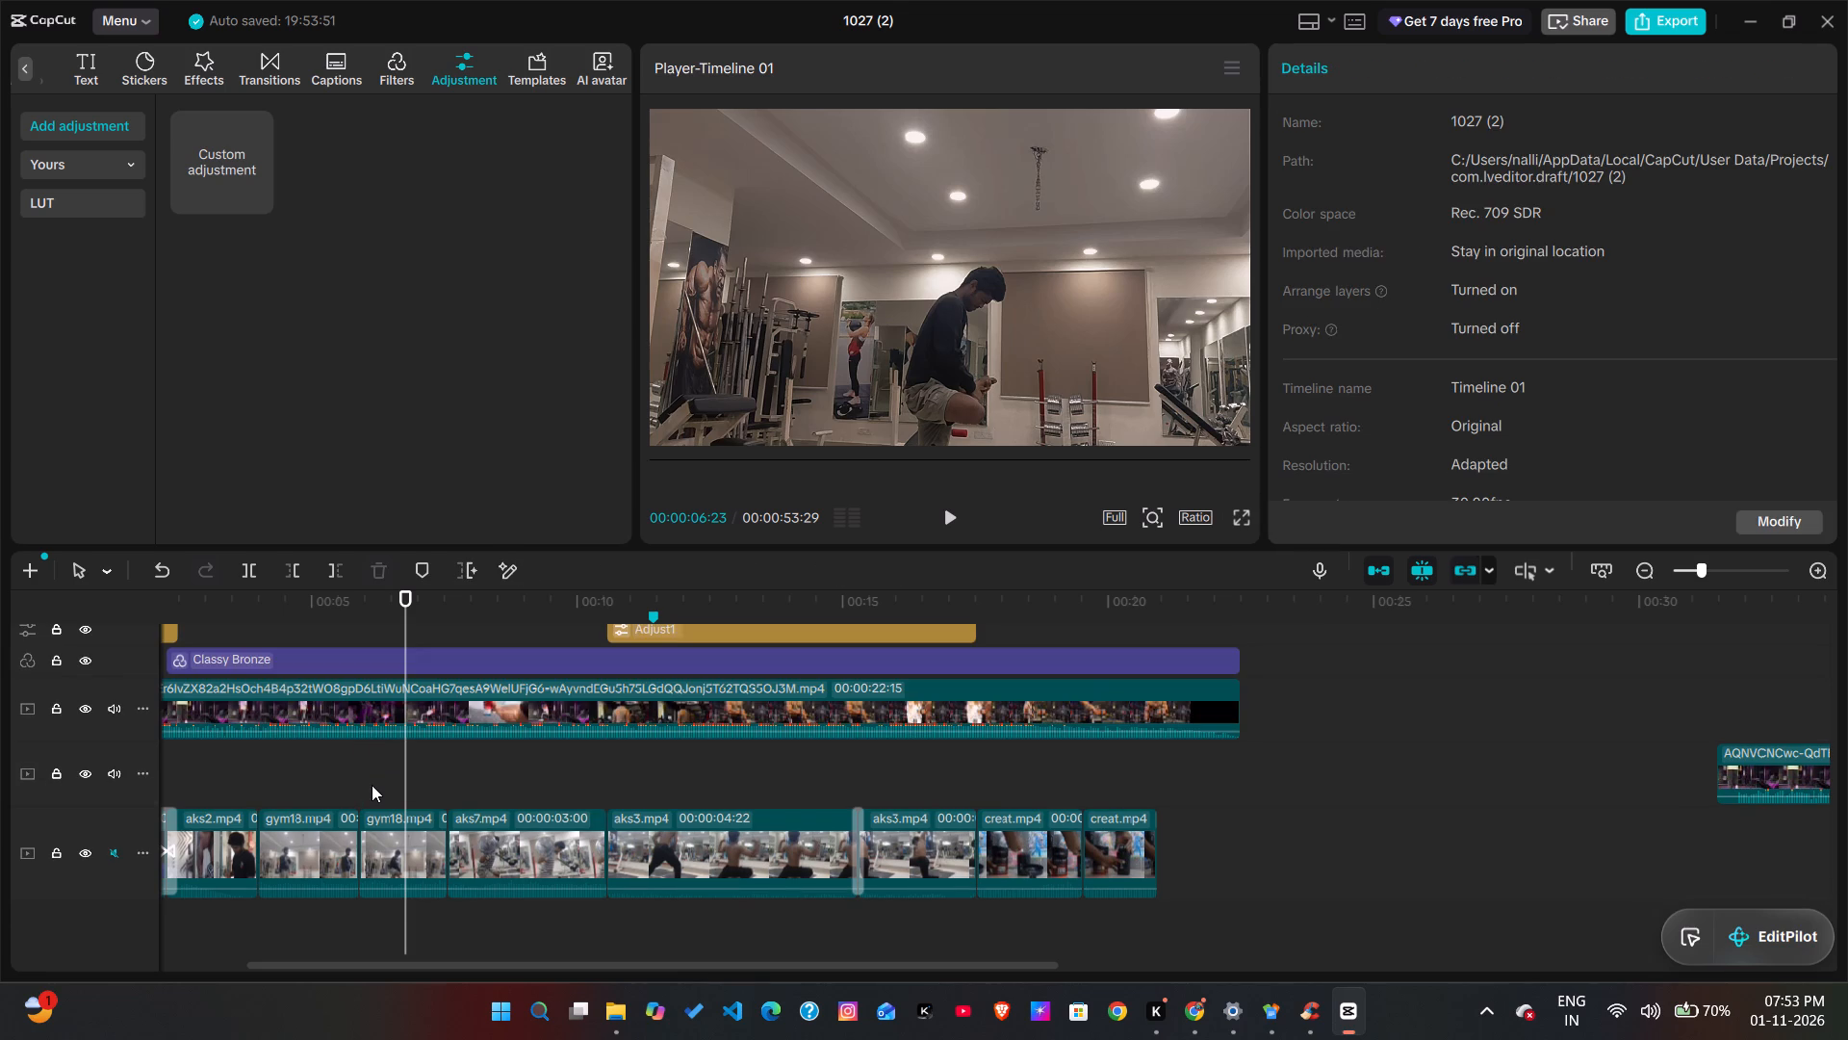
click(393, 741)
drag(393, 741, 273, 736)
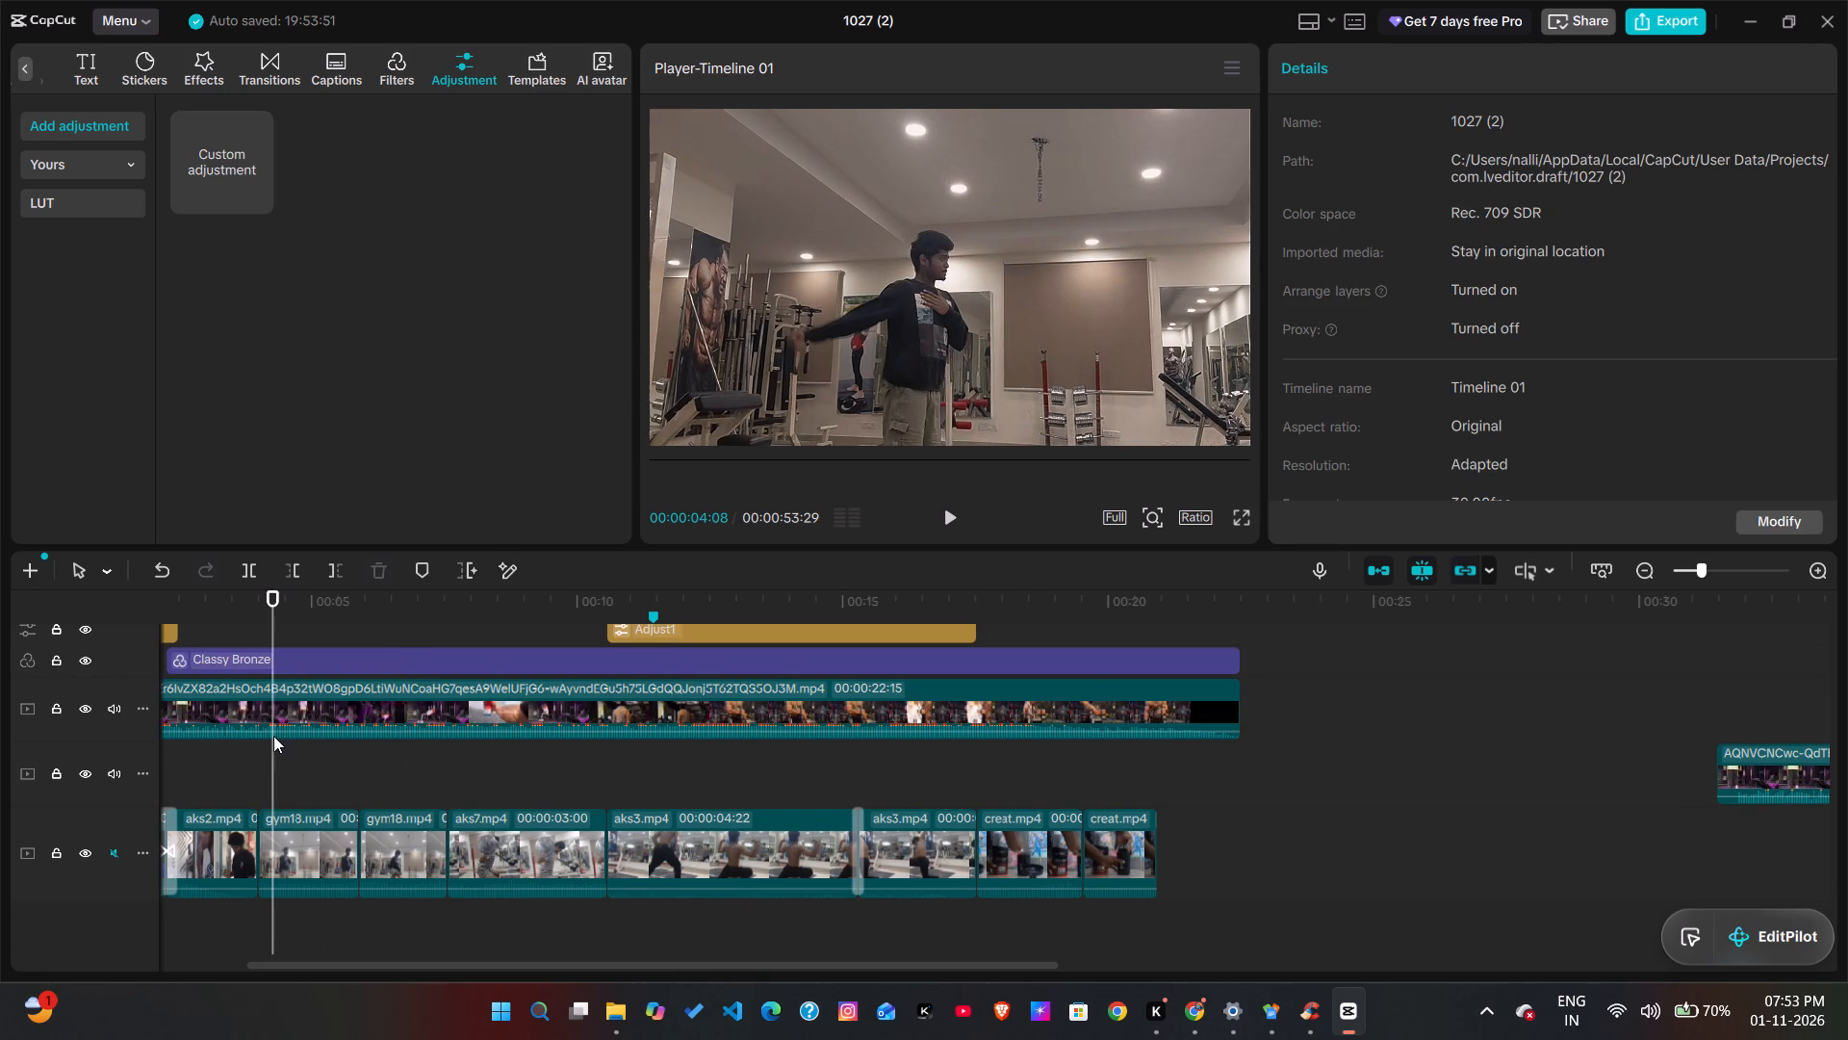
Switch to Chrome and open YouTube in a new browser tab through a Google search for youtube.
click(1188, 1020)
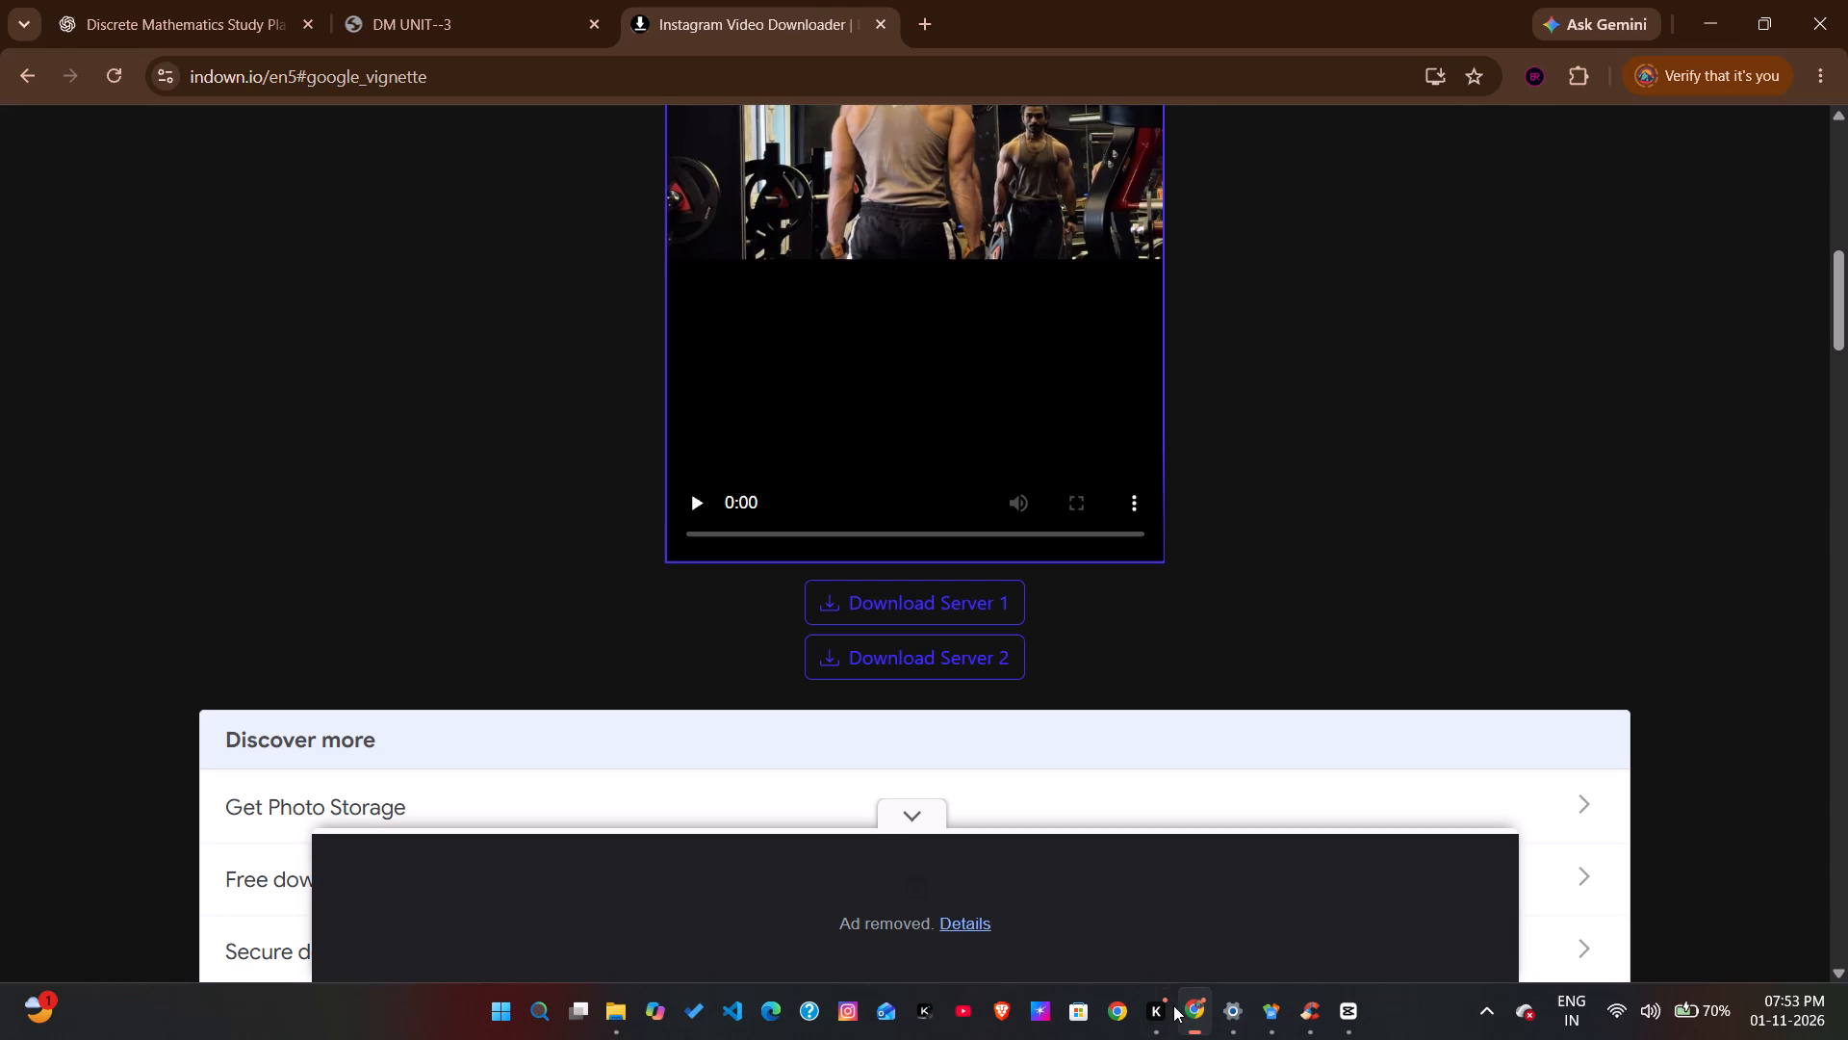
click(924, 26)
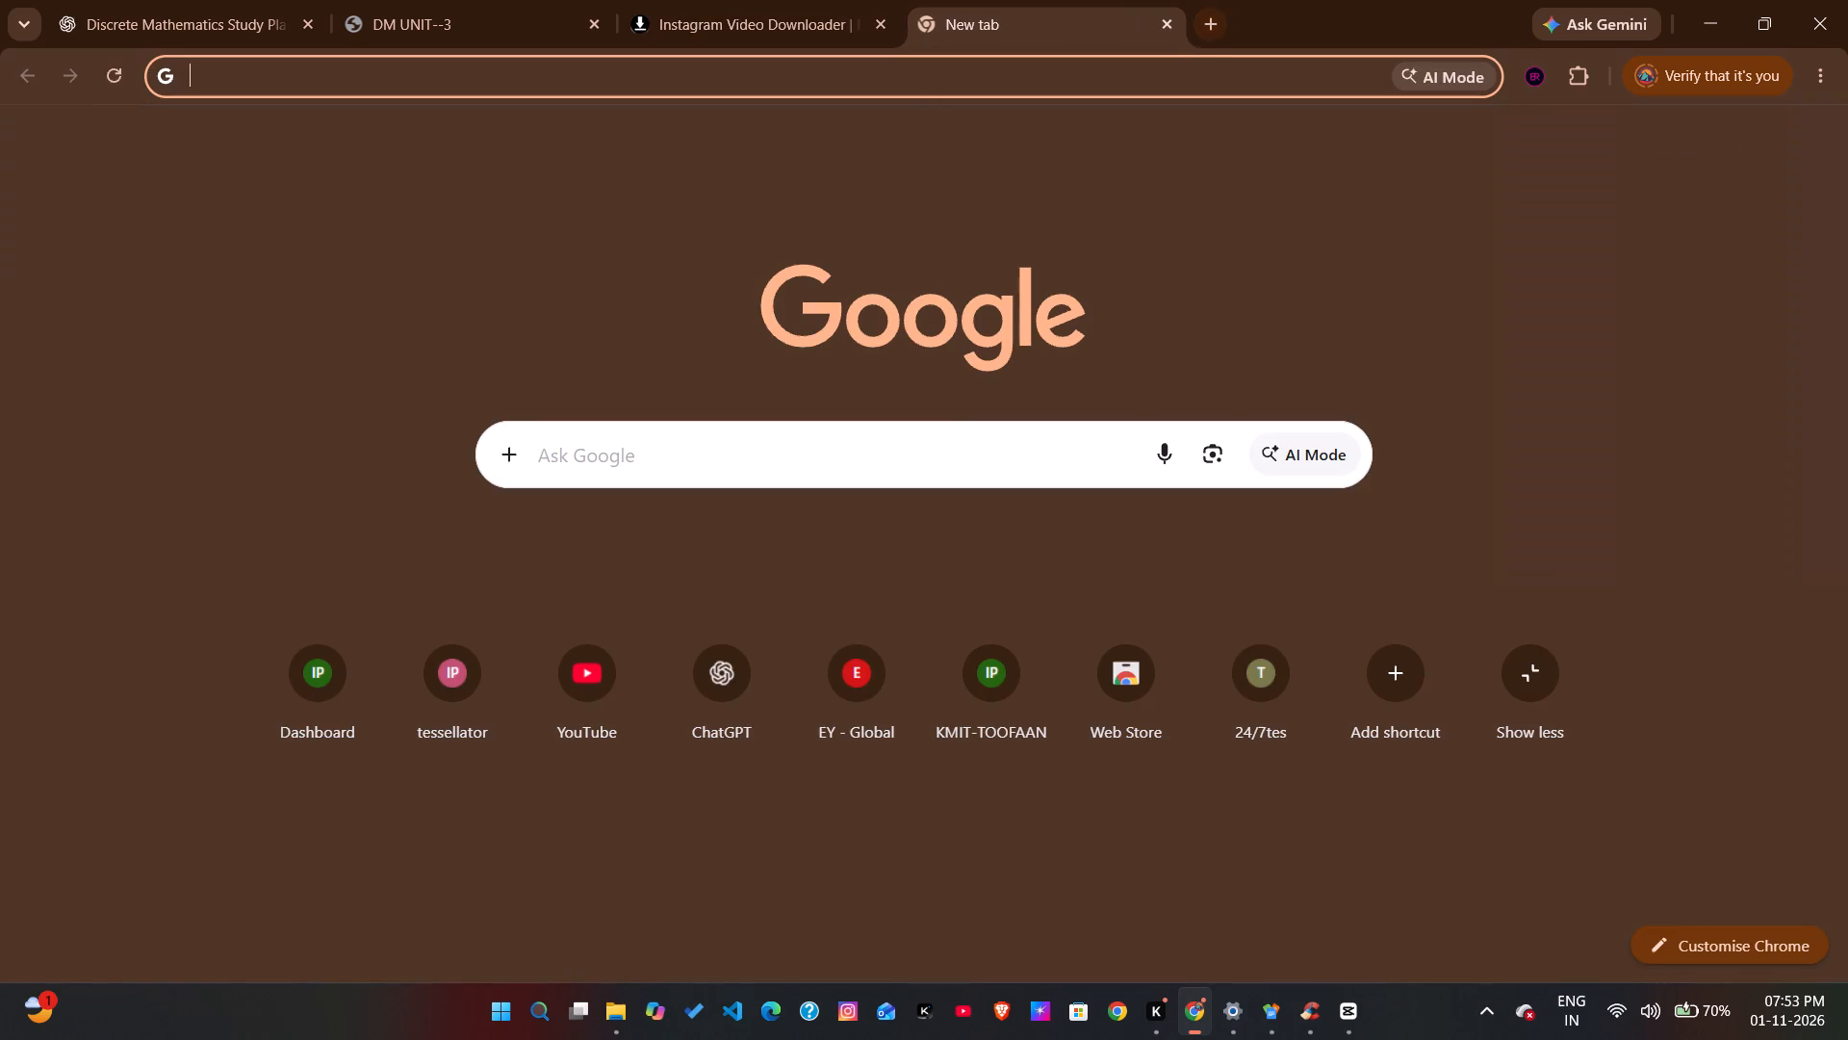
click(721, 430)
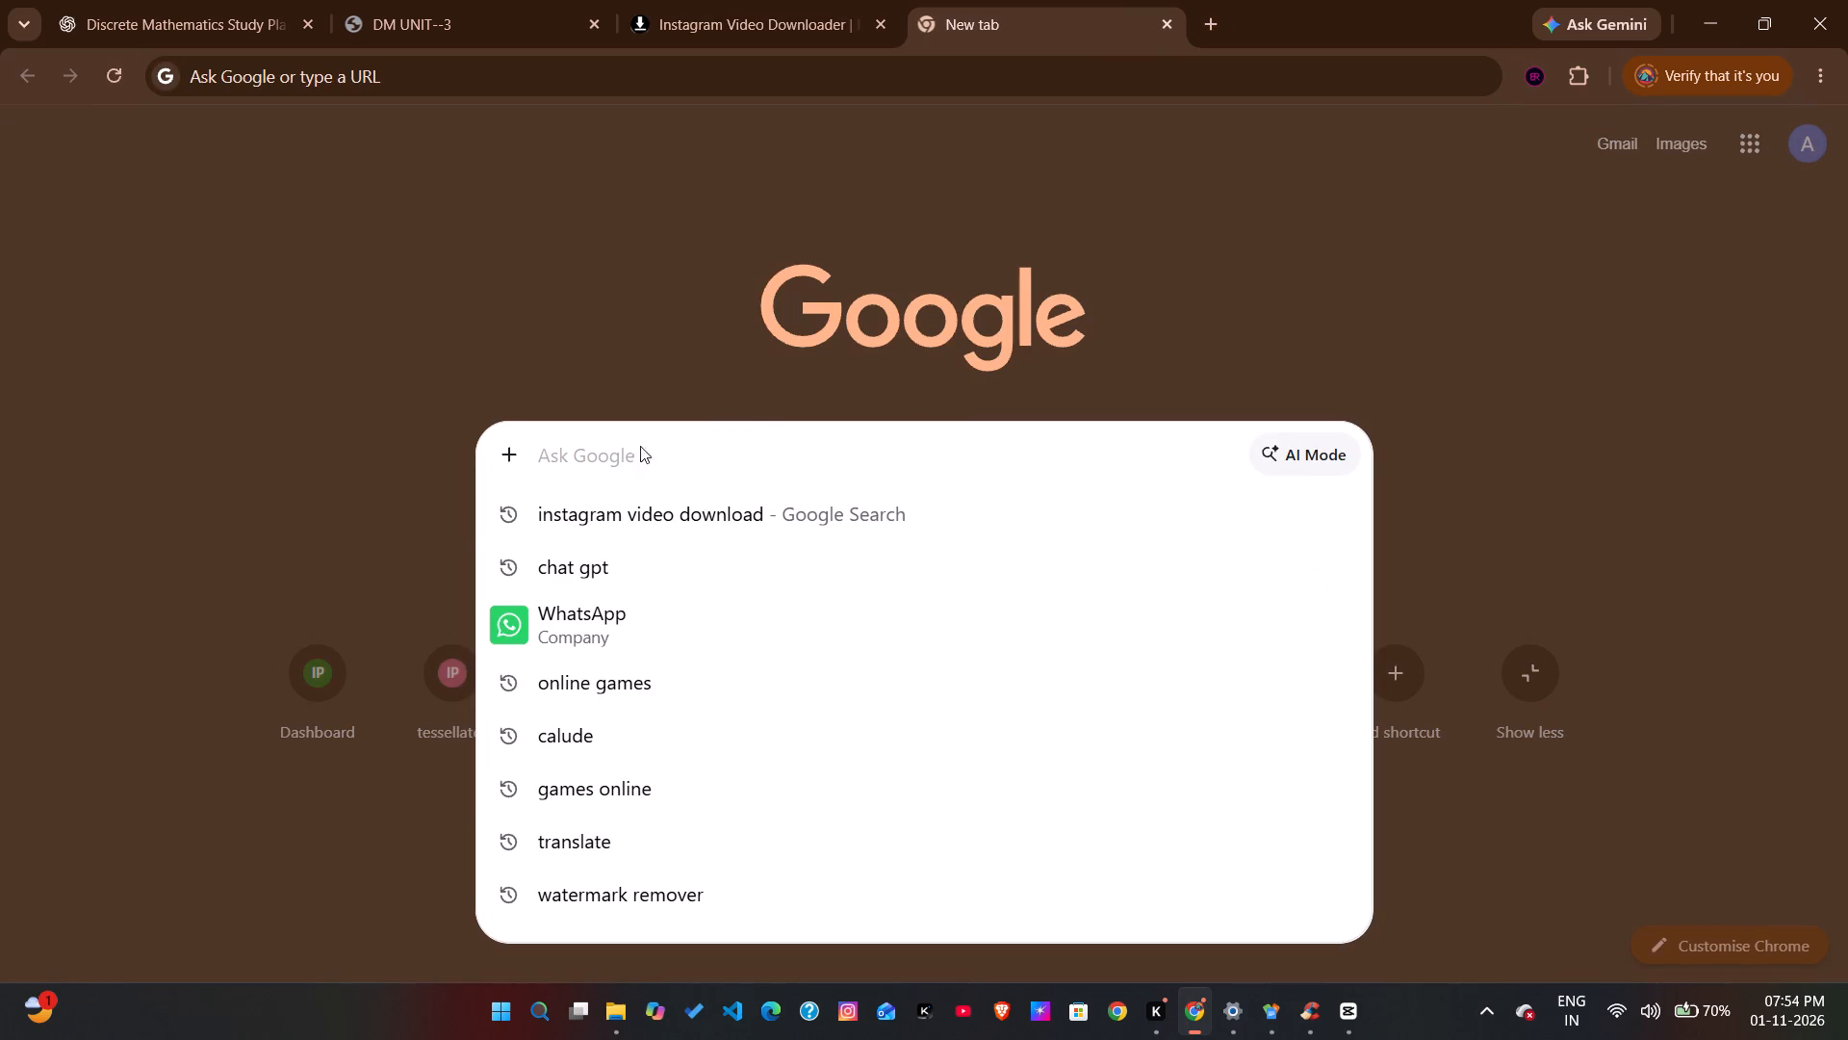
text(you)
click(593, 557)
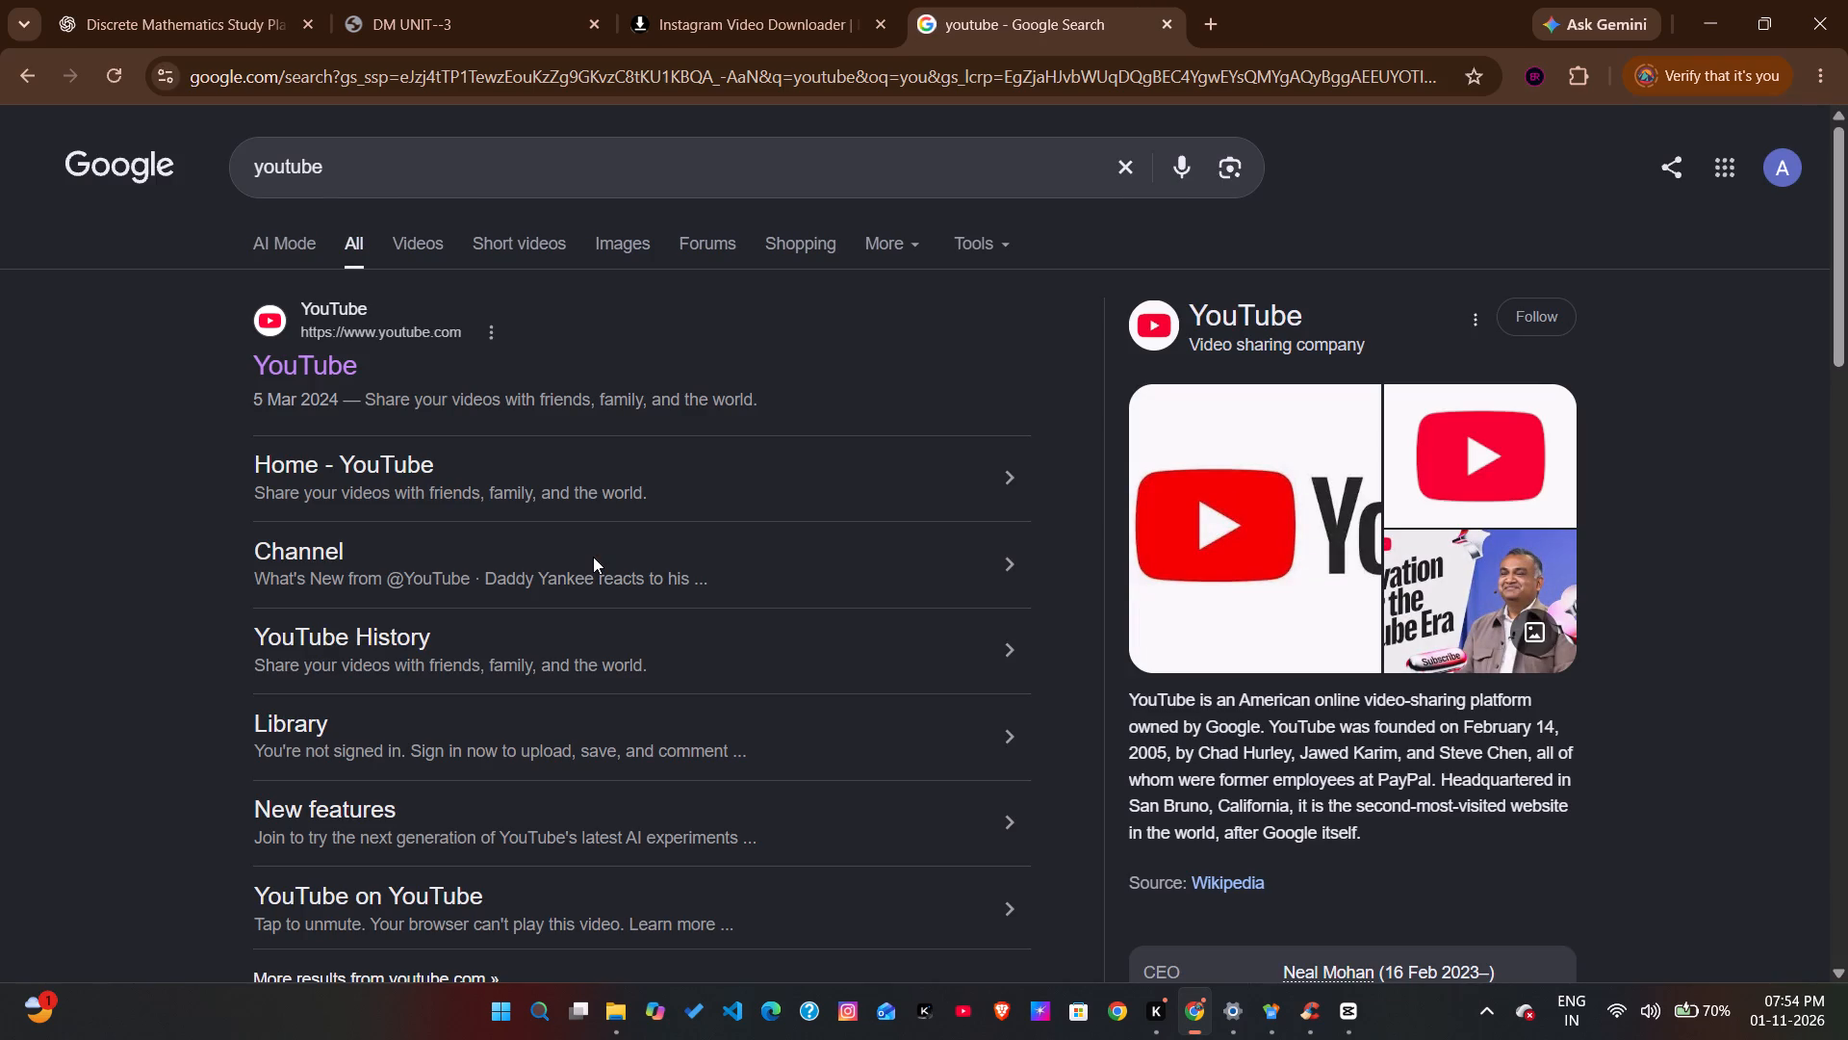
click(333, 348)
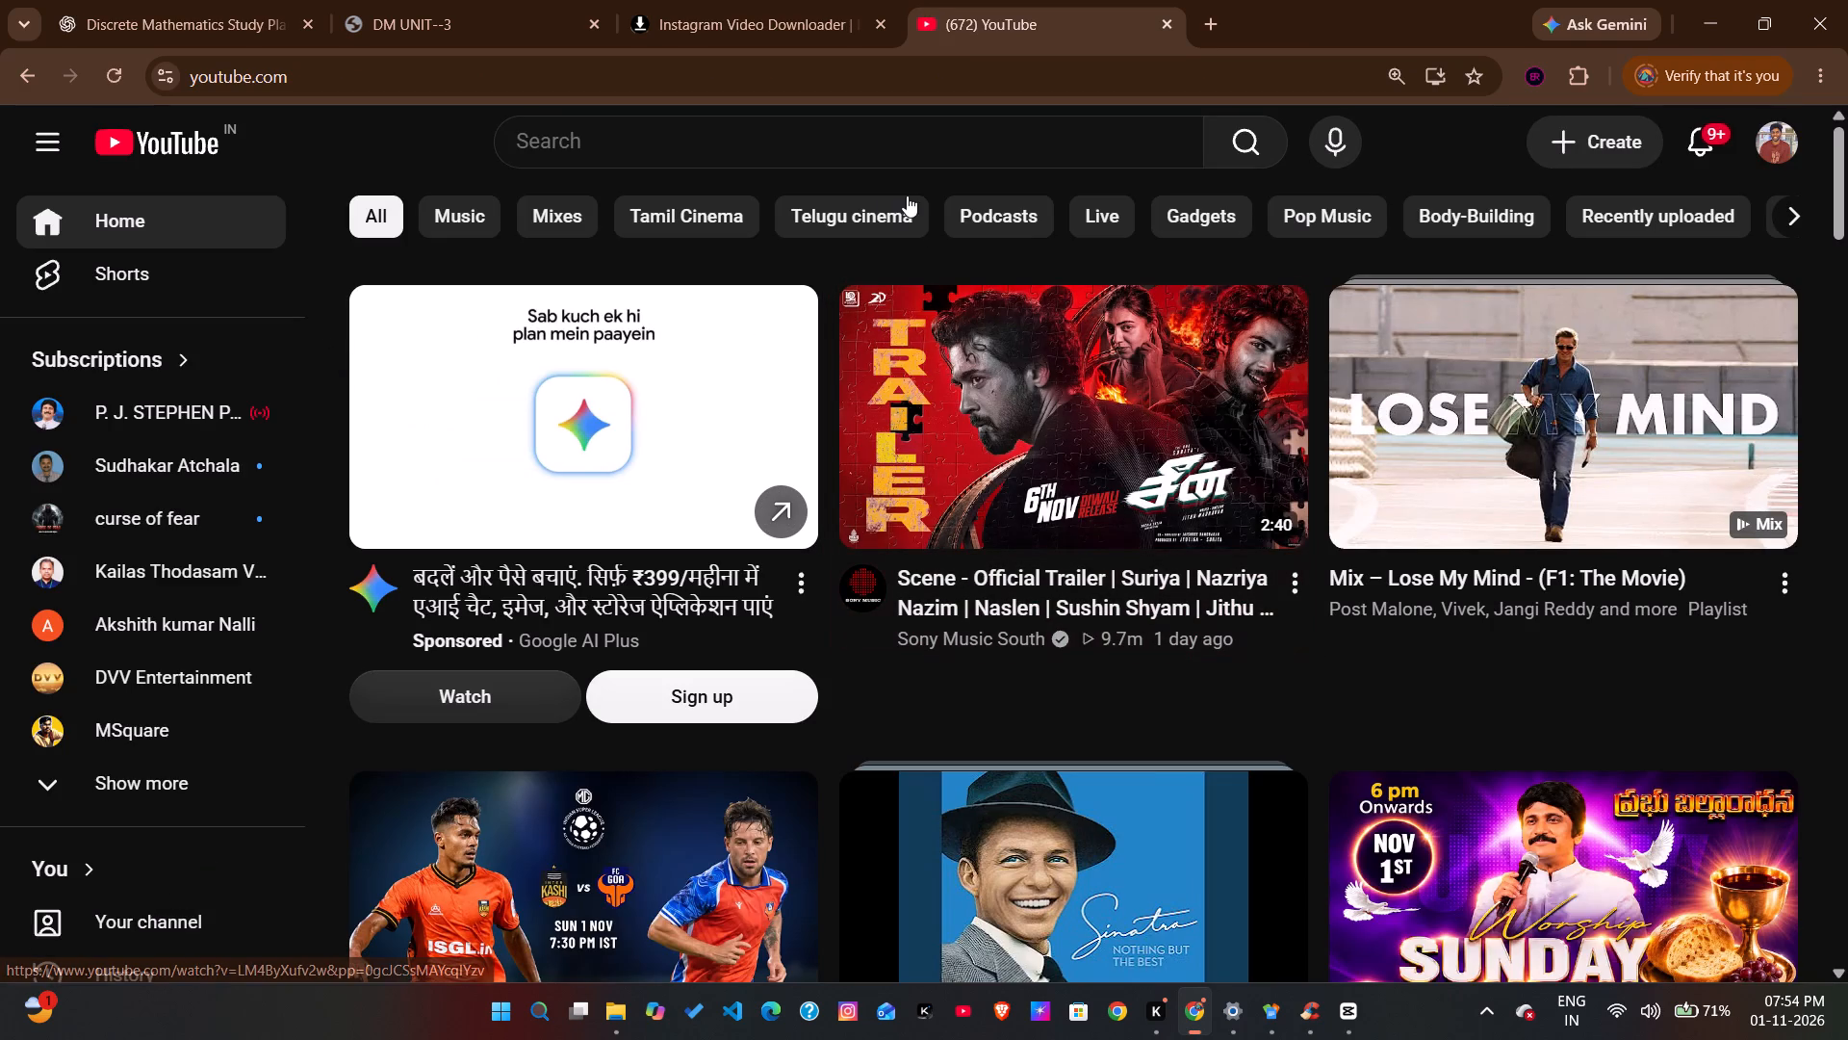
Search YouTube for "how to do white flicker in capcut".
click(725, 154)
text(ho)
text(w to white)
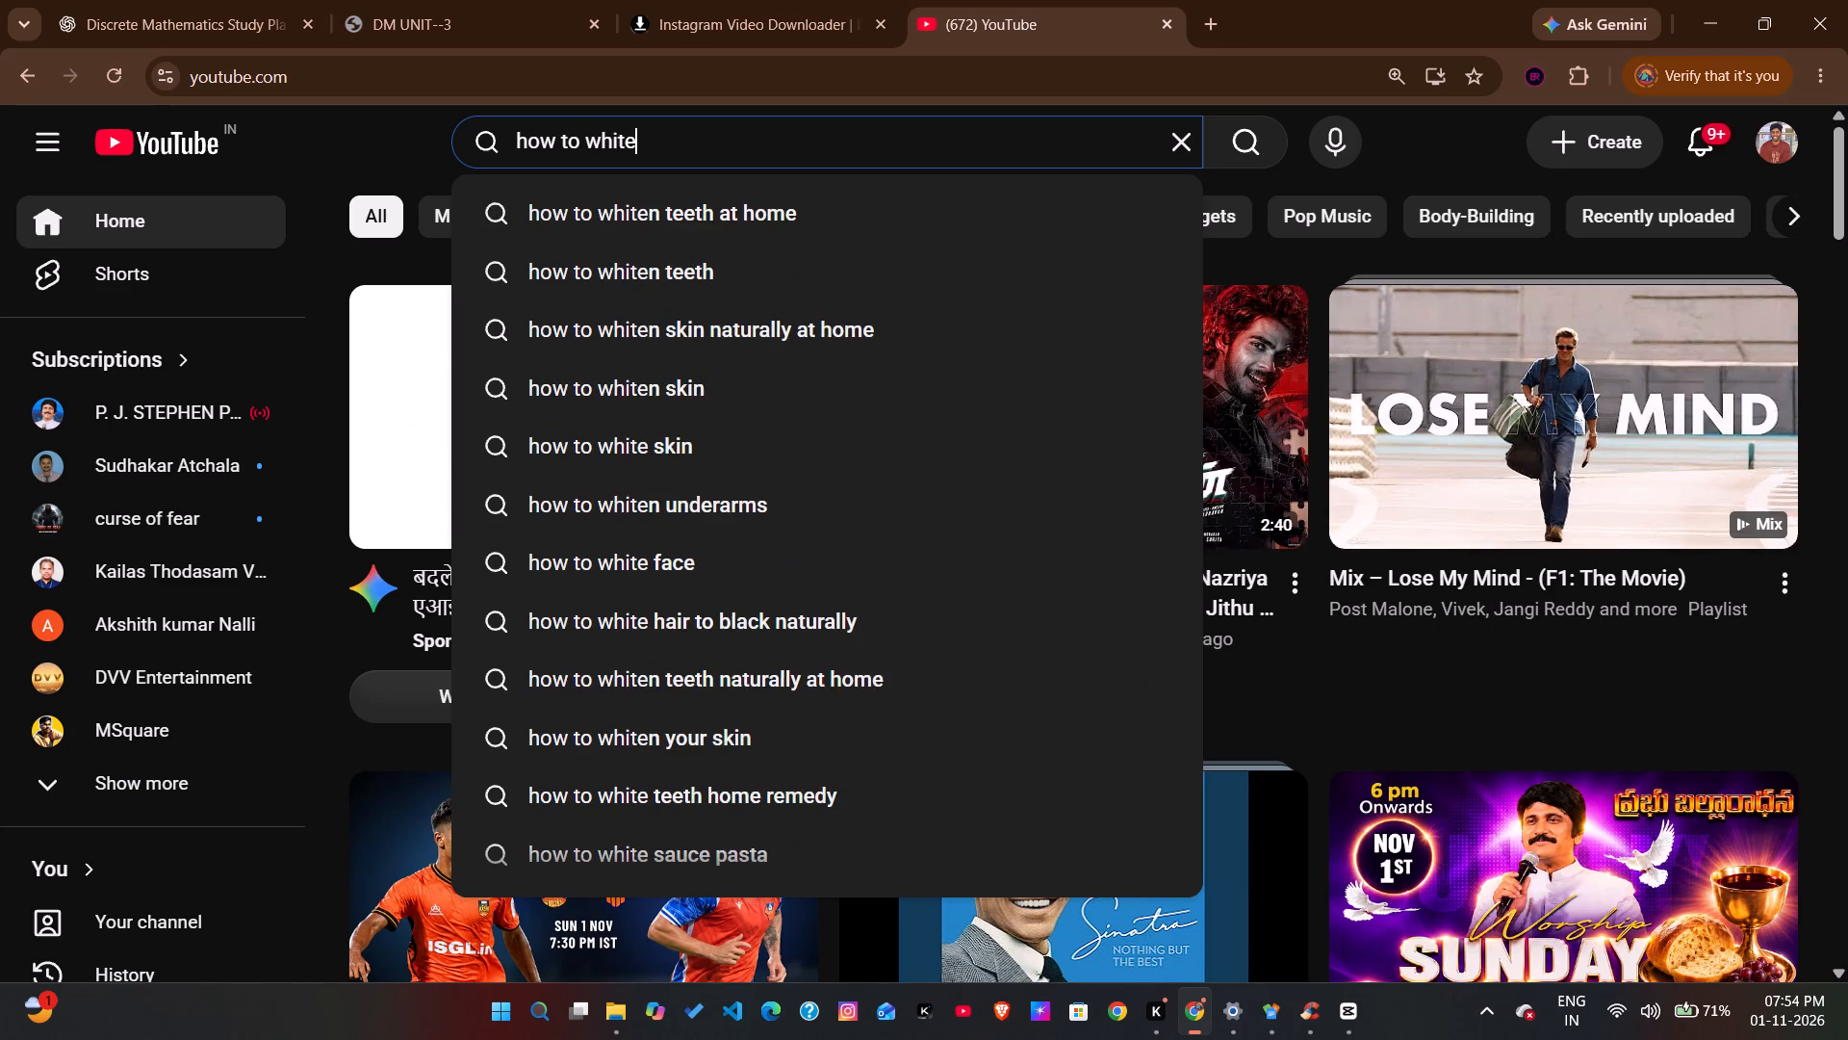
key(space)
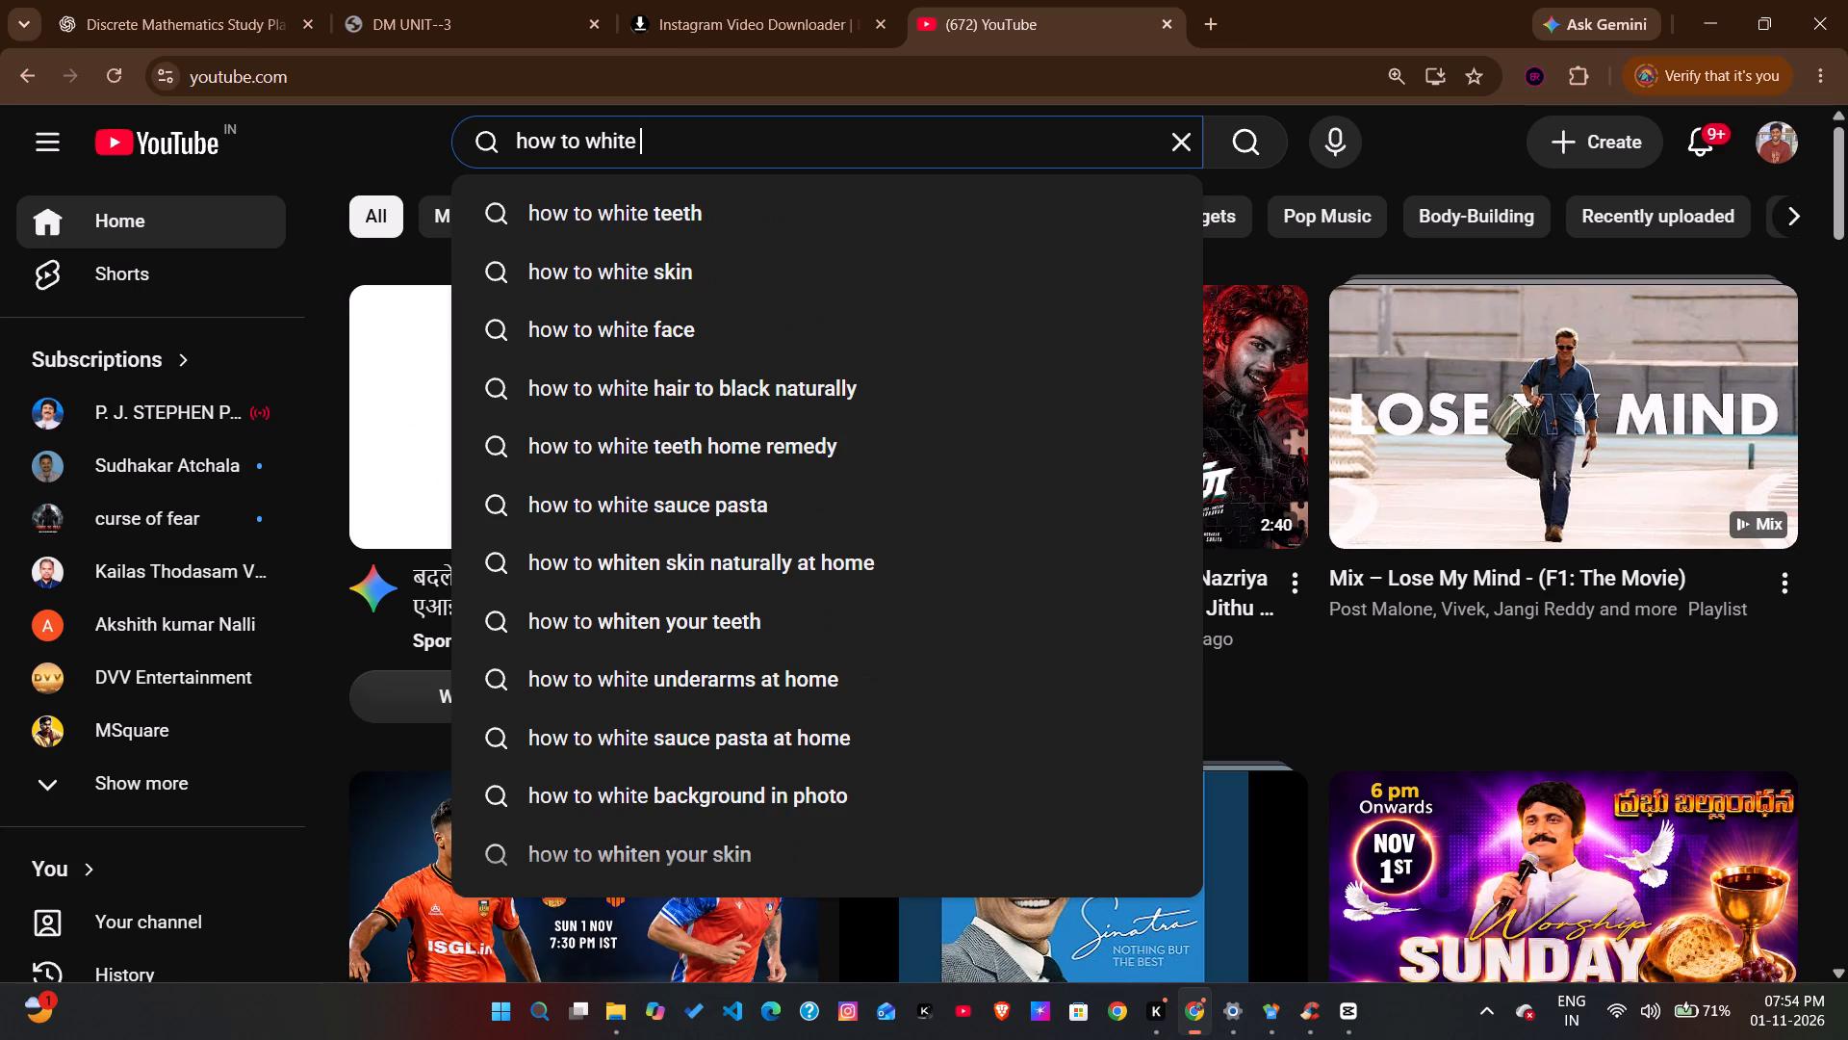
text(fli)
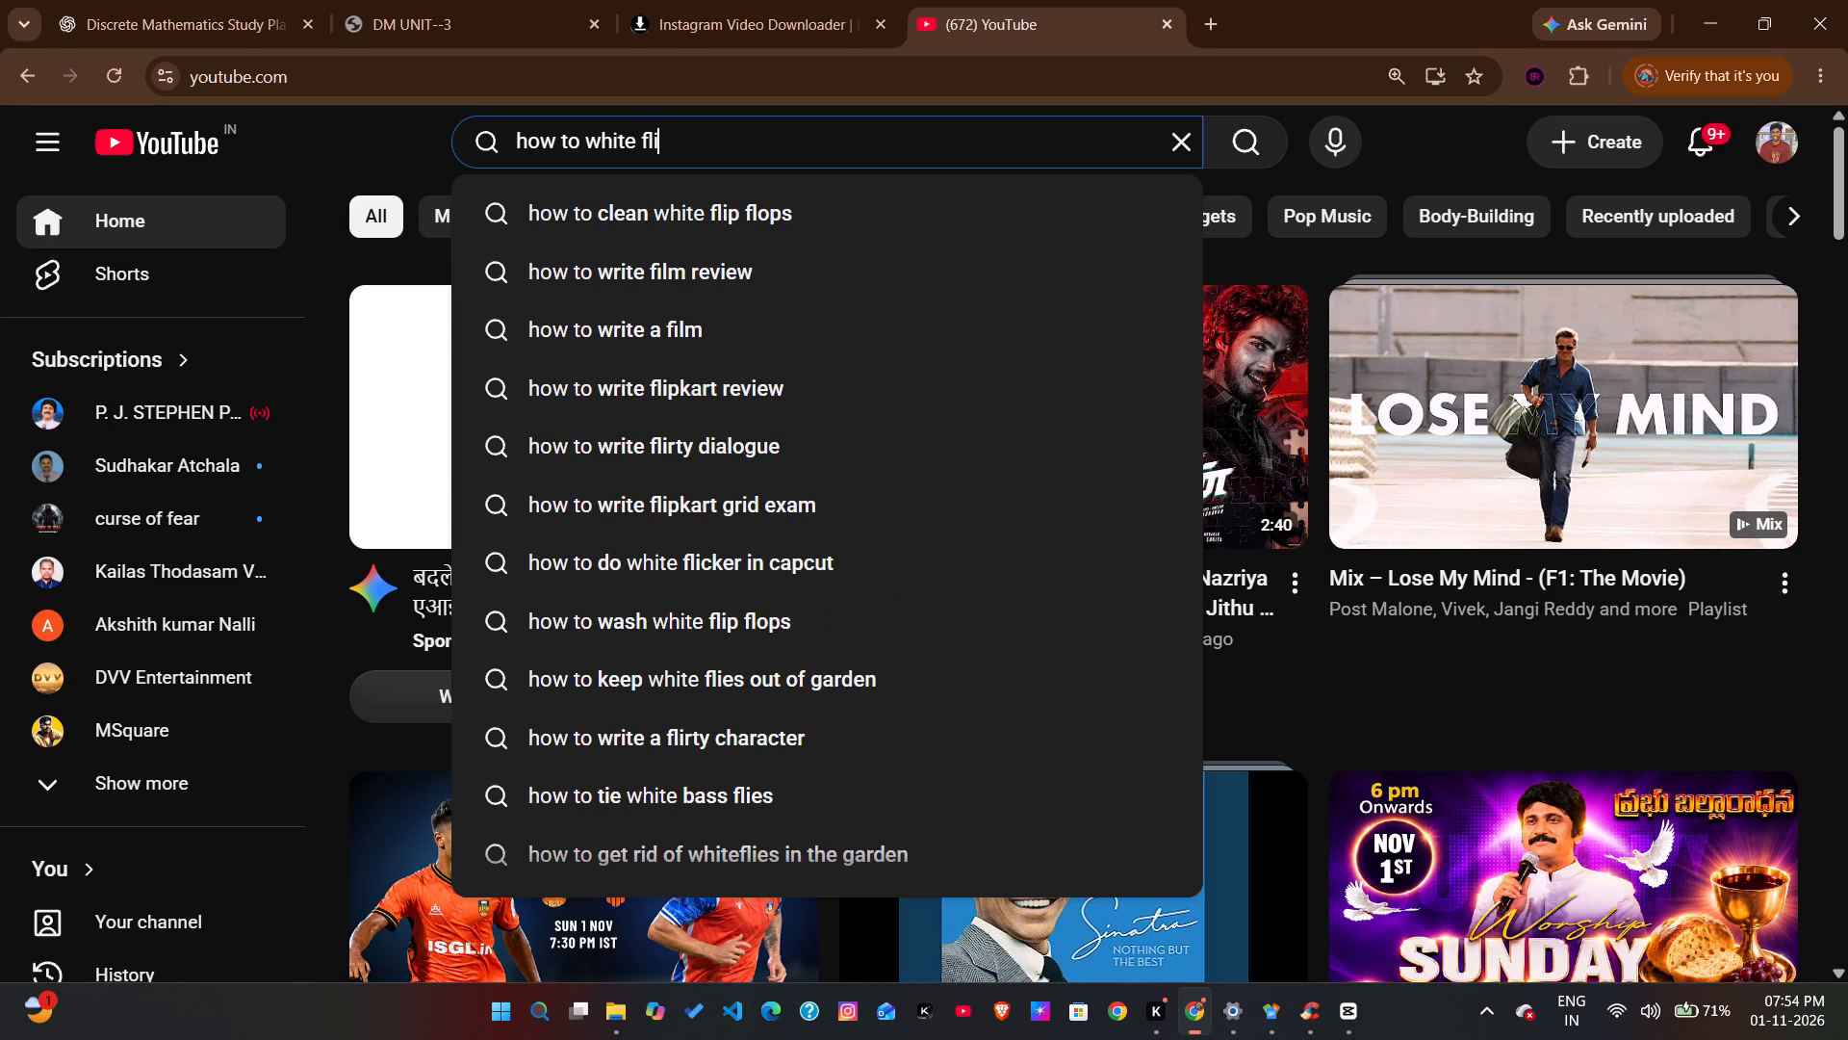
key(Left)
key(Left)
key(Left)
key(Left)
key(Left)
key(Left)
key(Left)
key(Left)
key(Left)
key(Left)
key(space)
text(make a)
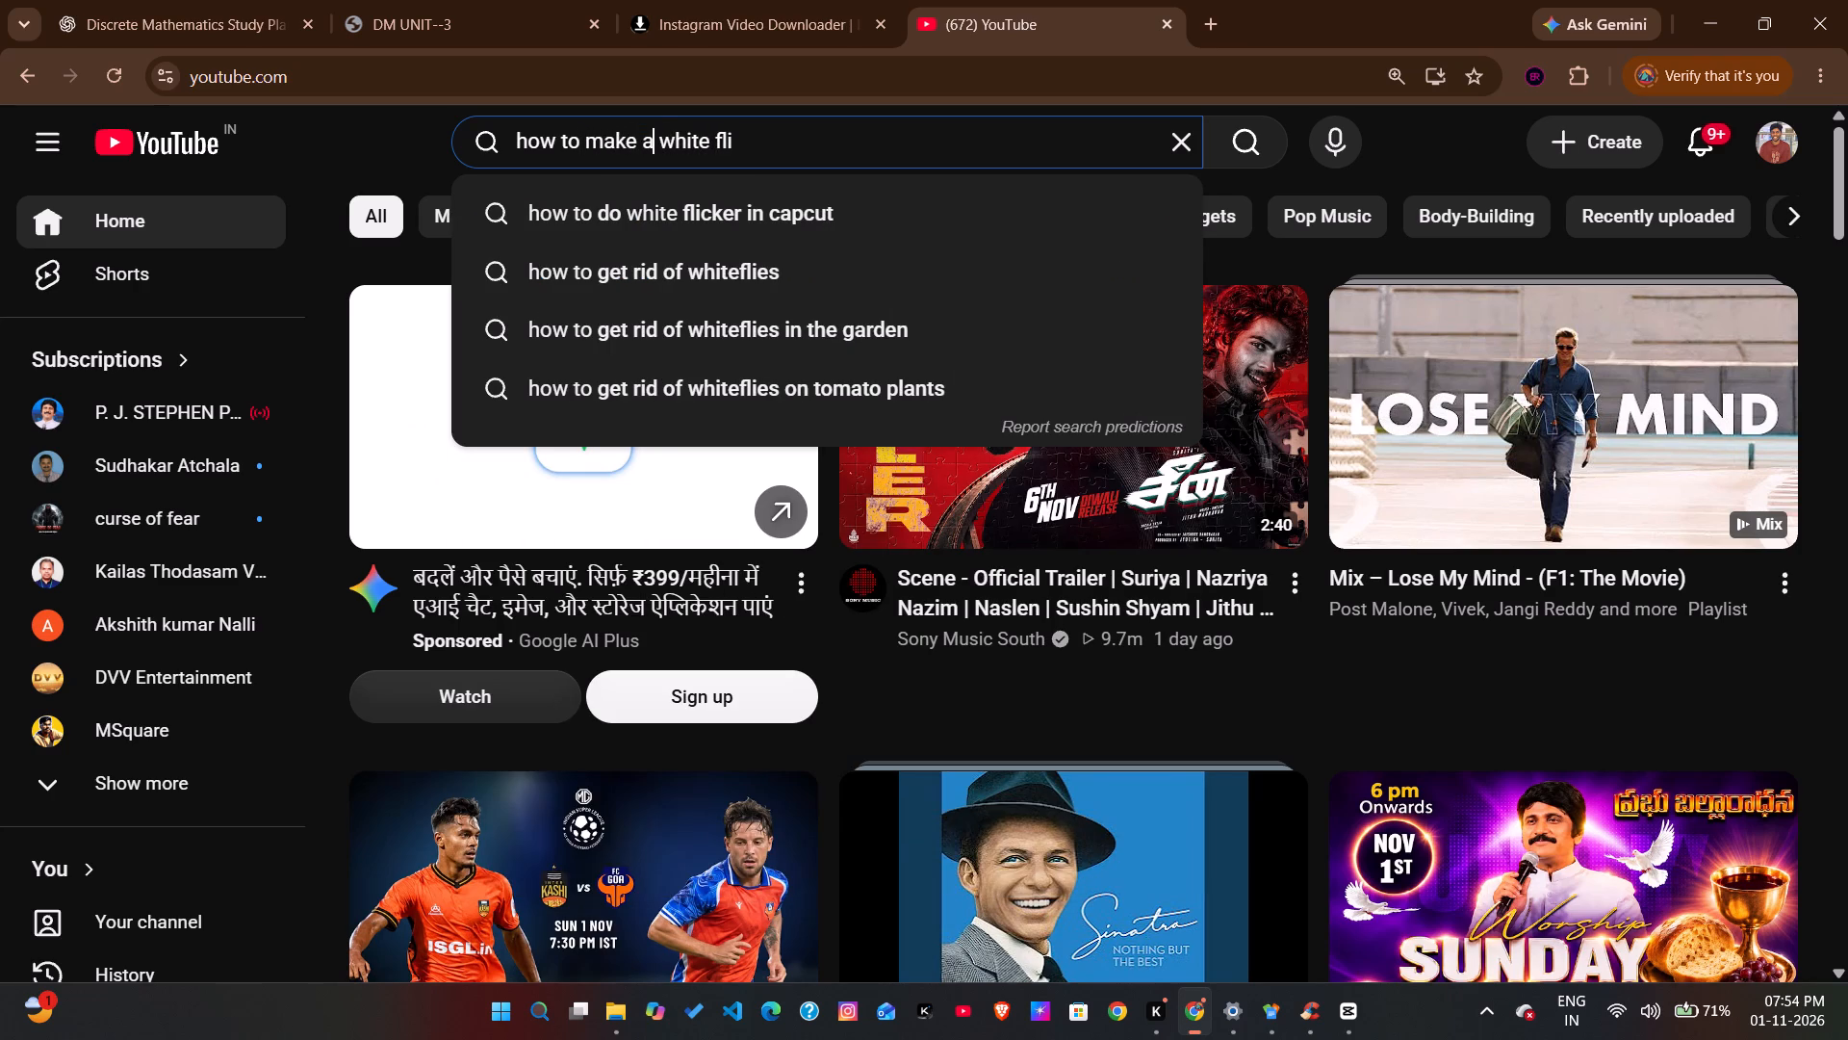
key(space)
key(Right)
key(Right)
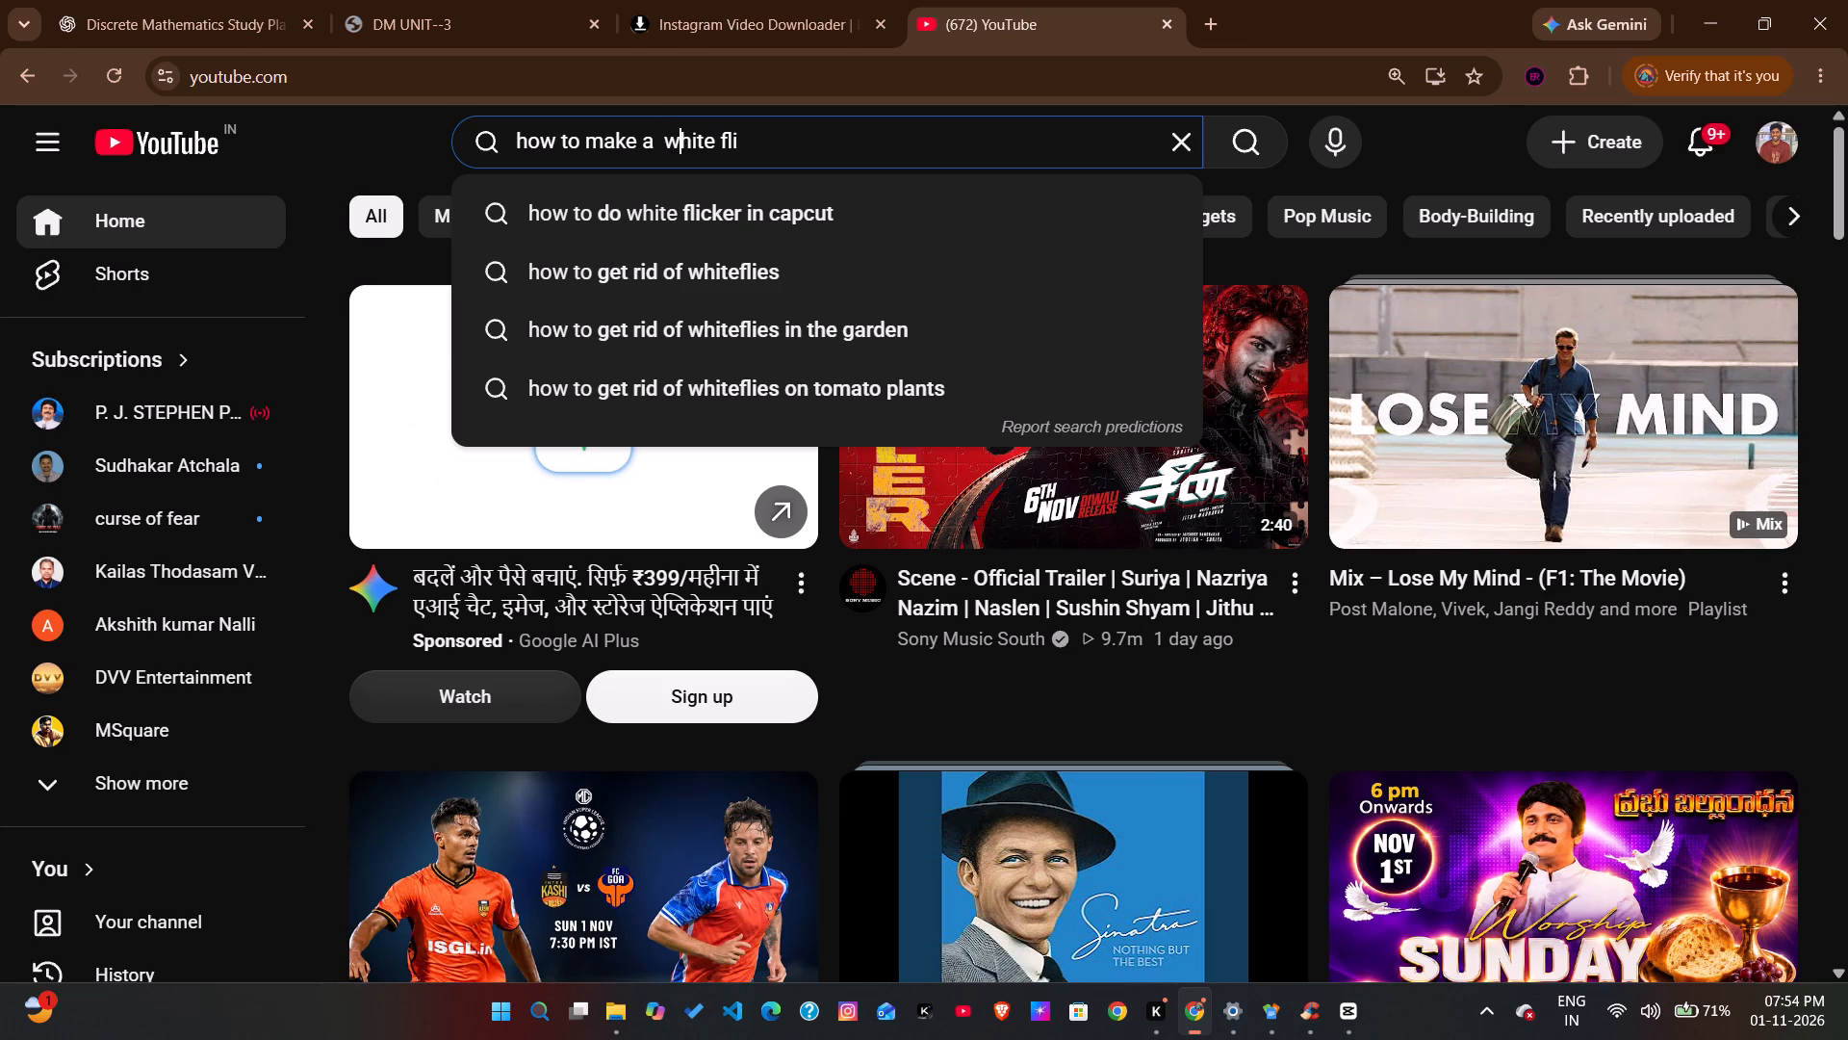
key(Right)
key(Right)
key(Right)
key(Right)
key(Right)
key(Right)
key(Right)
key(Right)
key(Right)
key(Right)
key(Down)
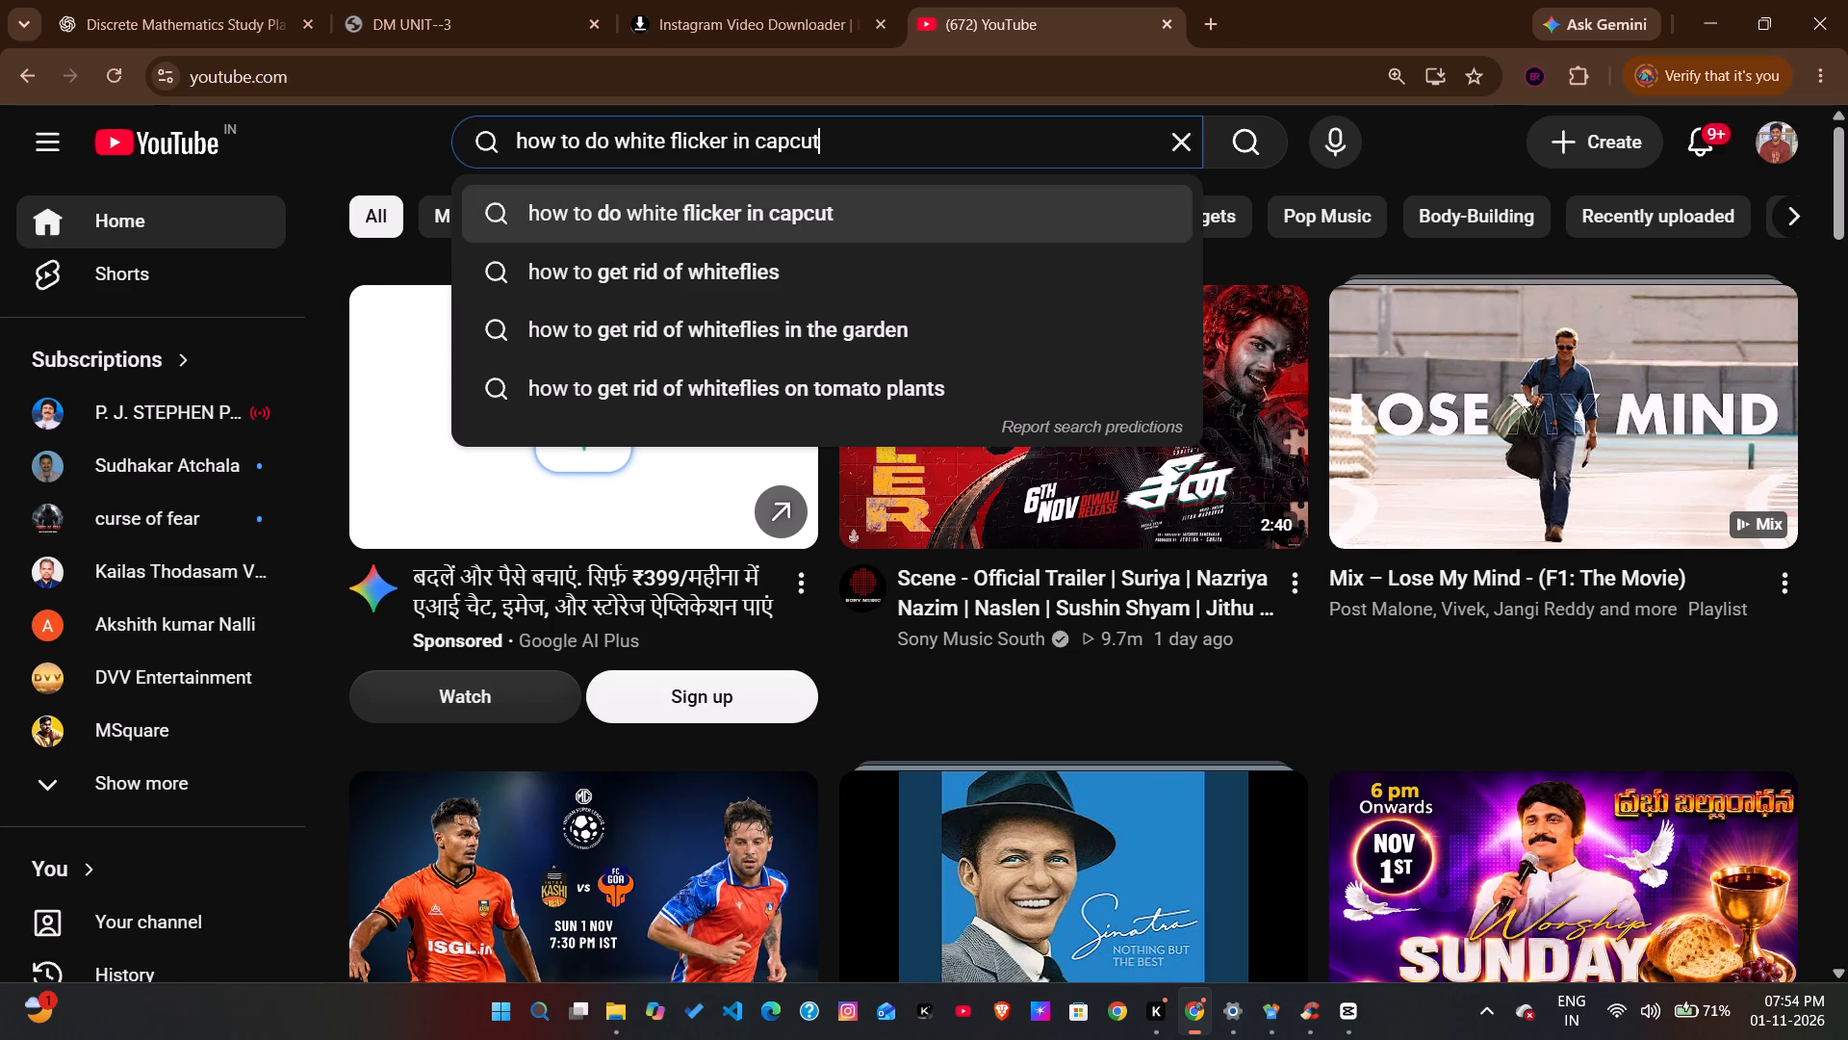
key(Return)
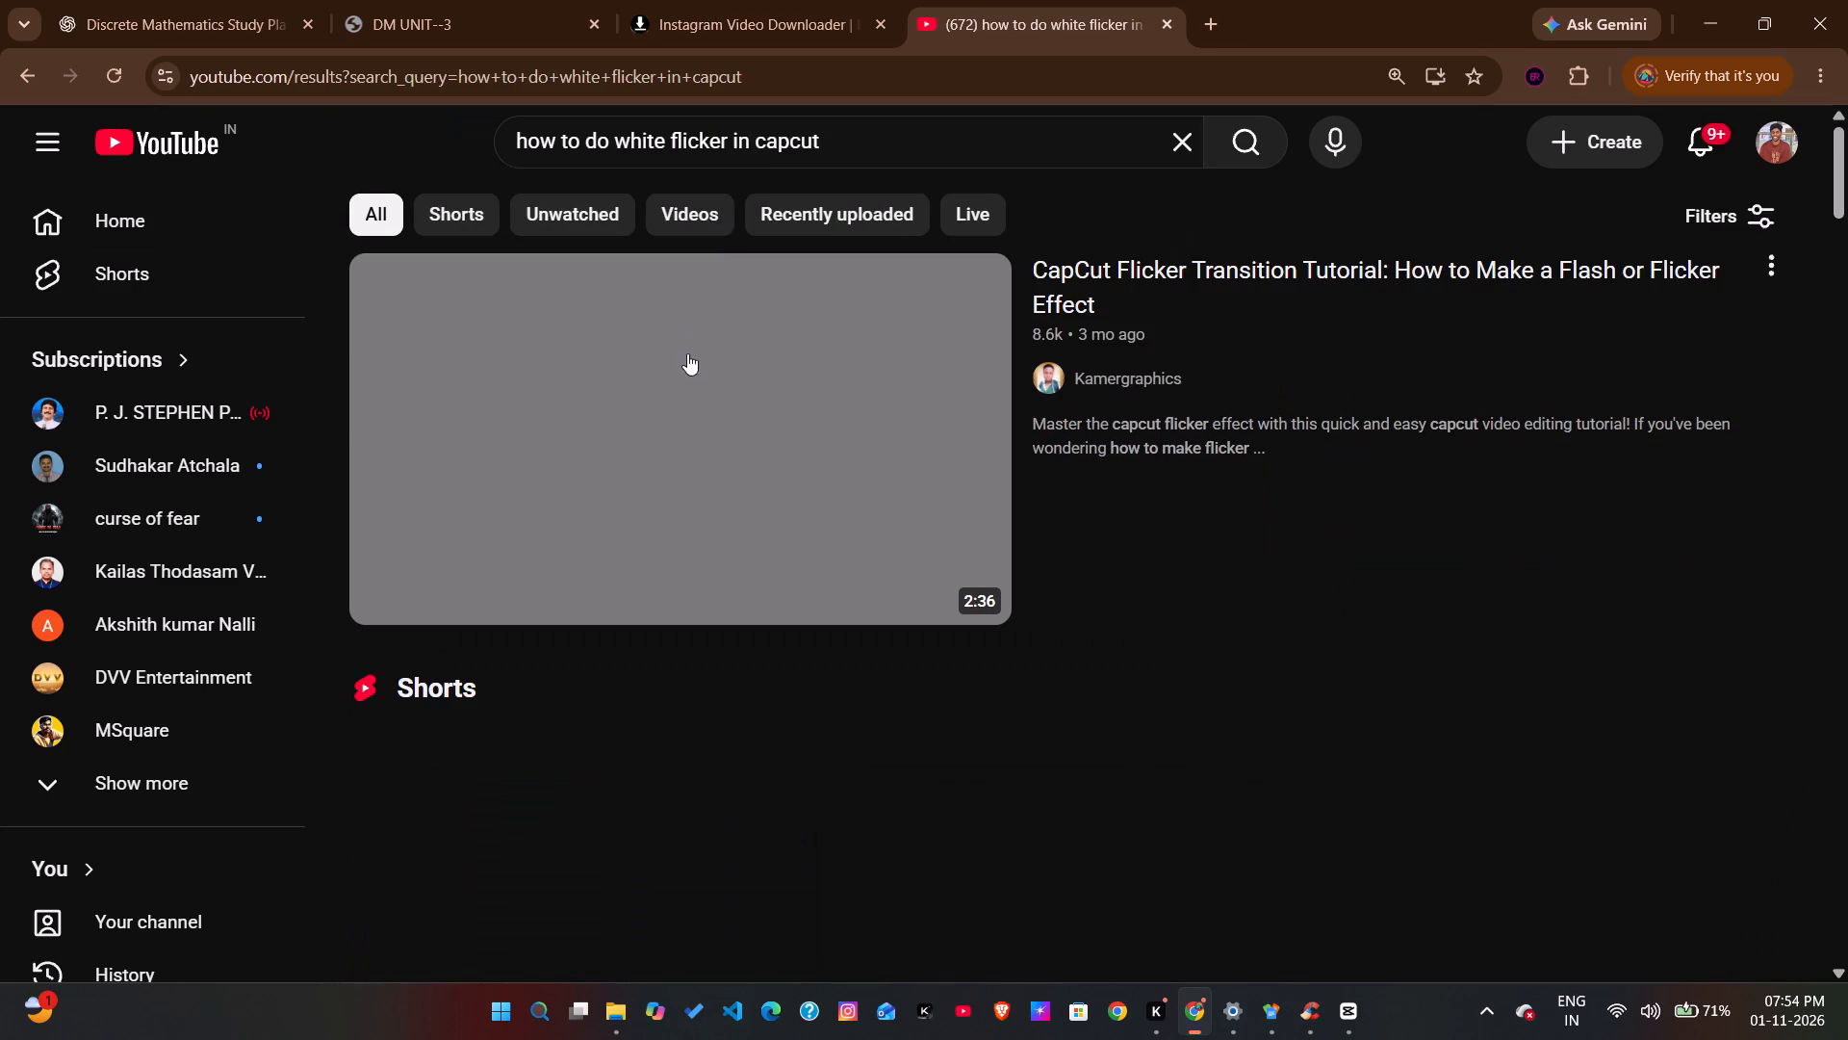
Look through the search results for a tutorial on a white flicker or cutout flash effect.
scroll(687, 358, down, 1)
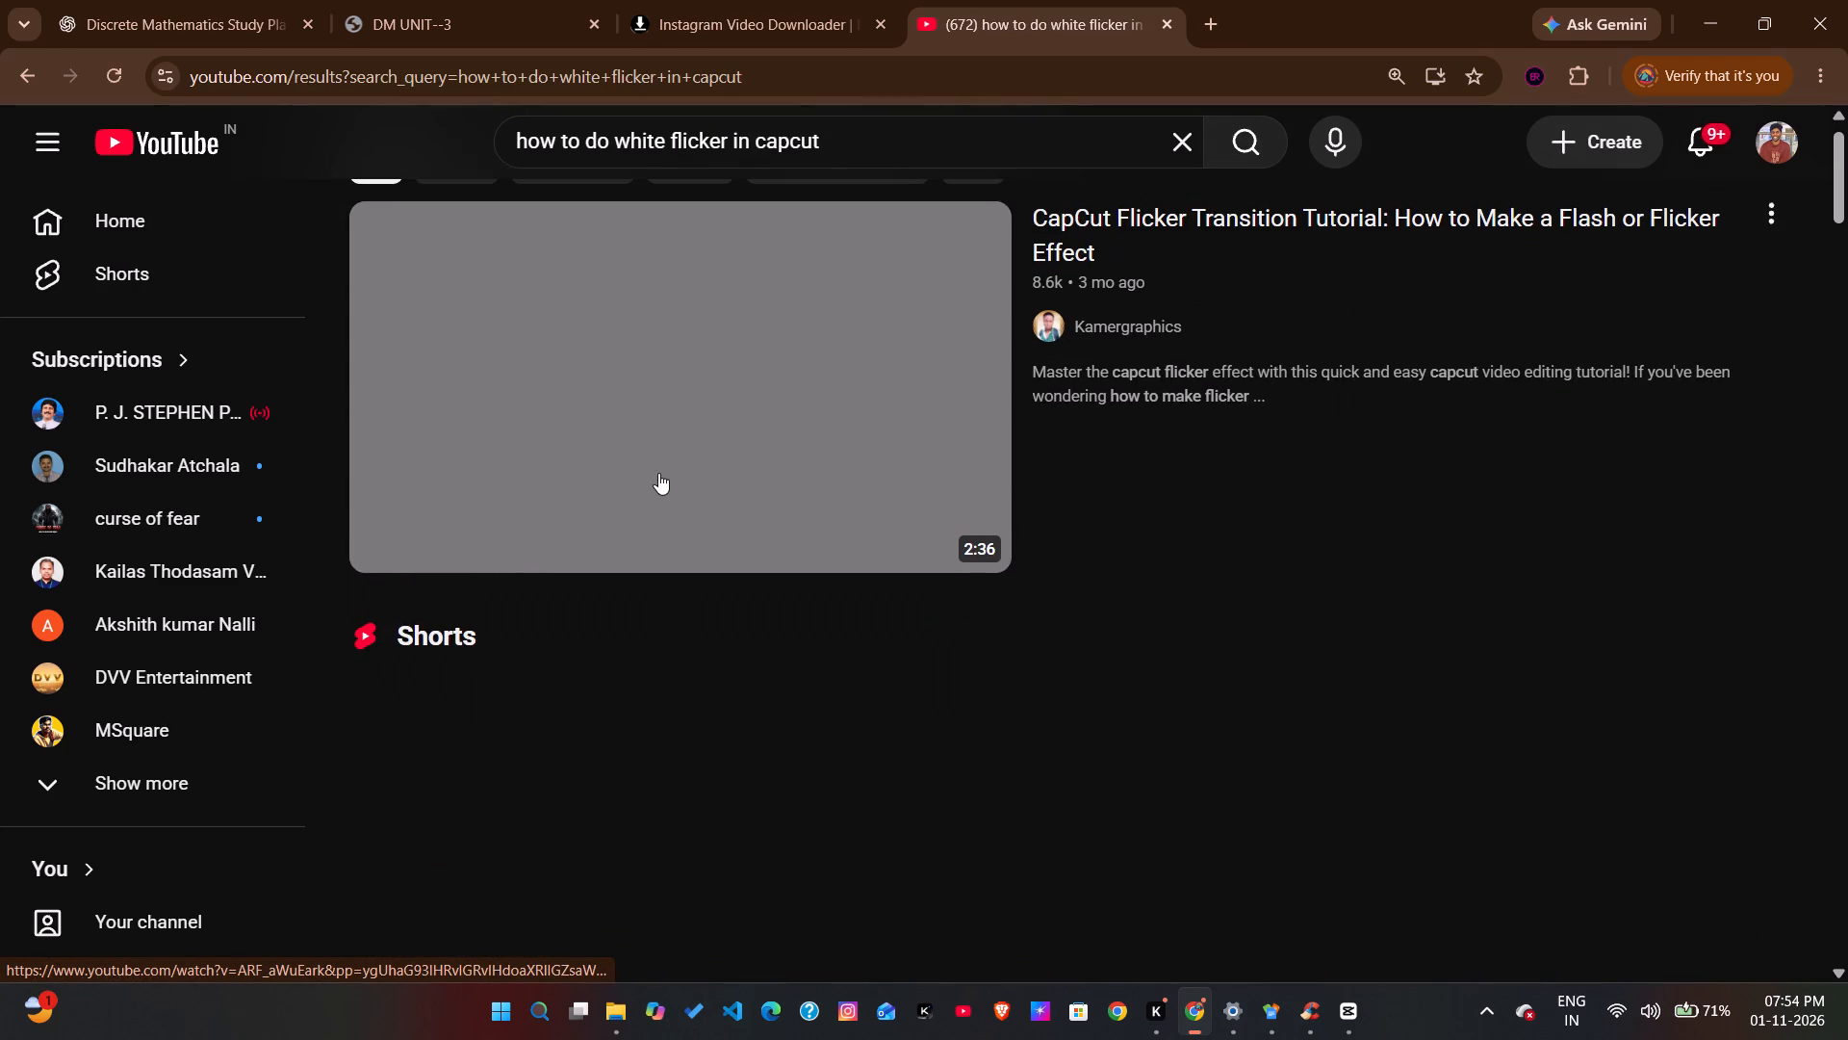
scroll(658, 473, down, 2)
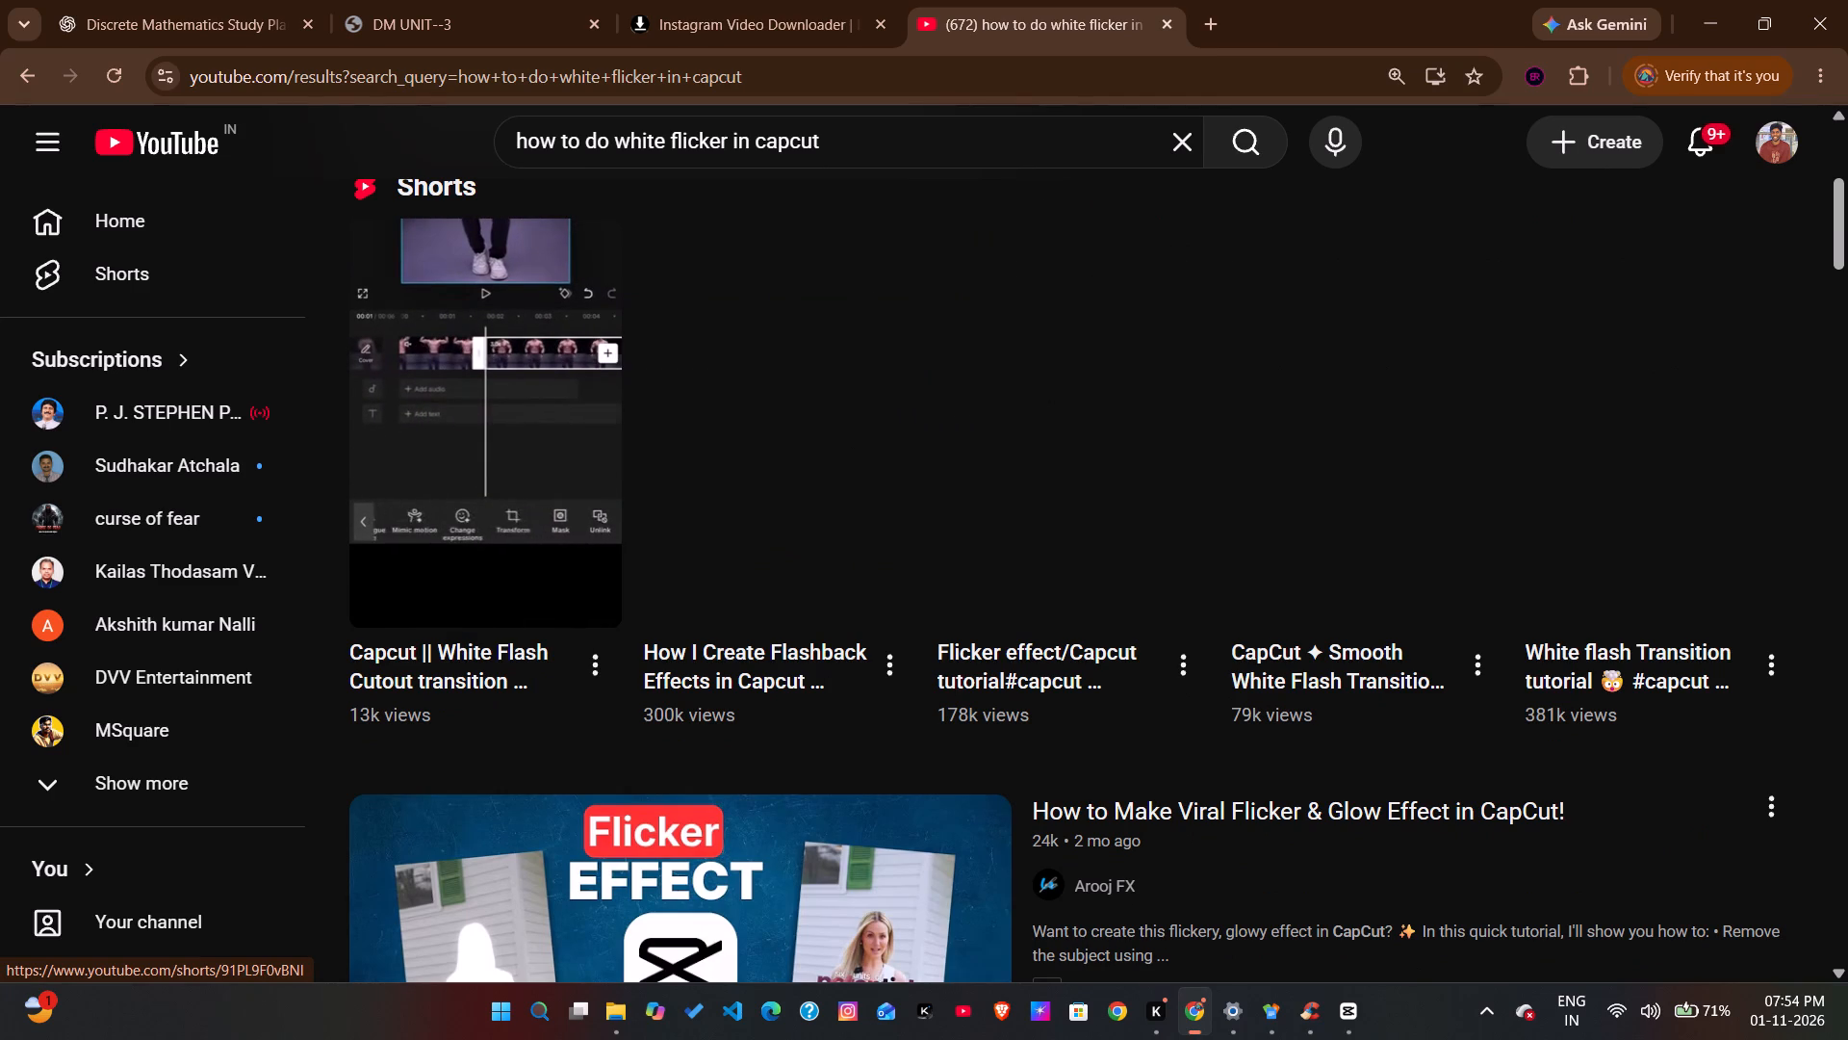
scroll(460, 407, down, 2)
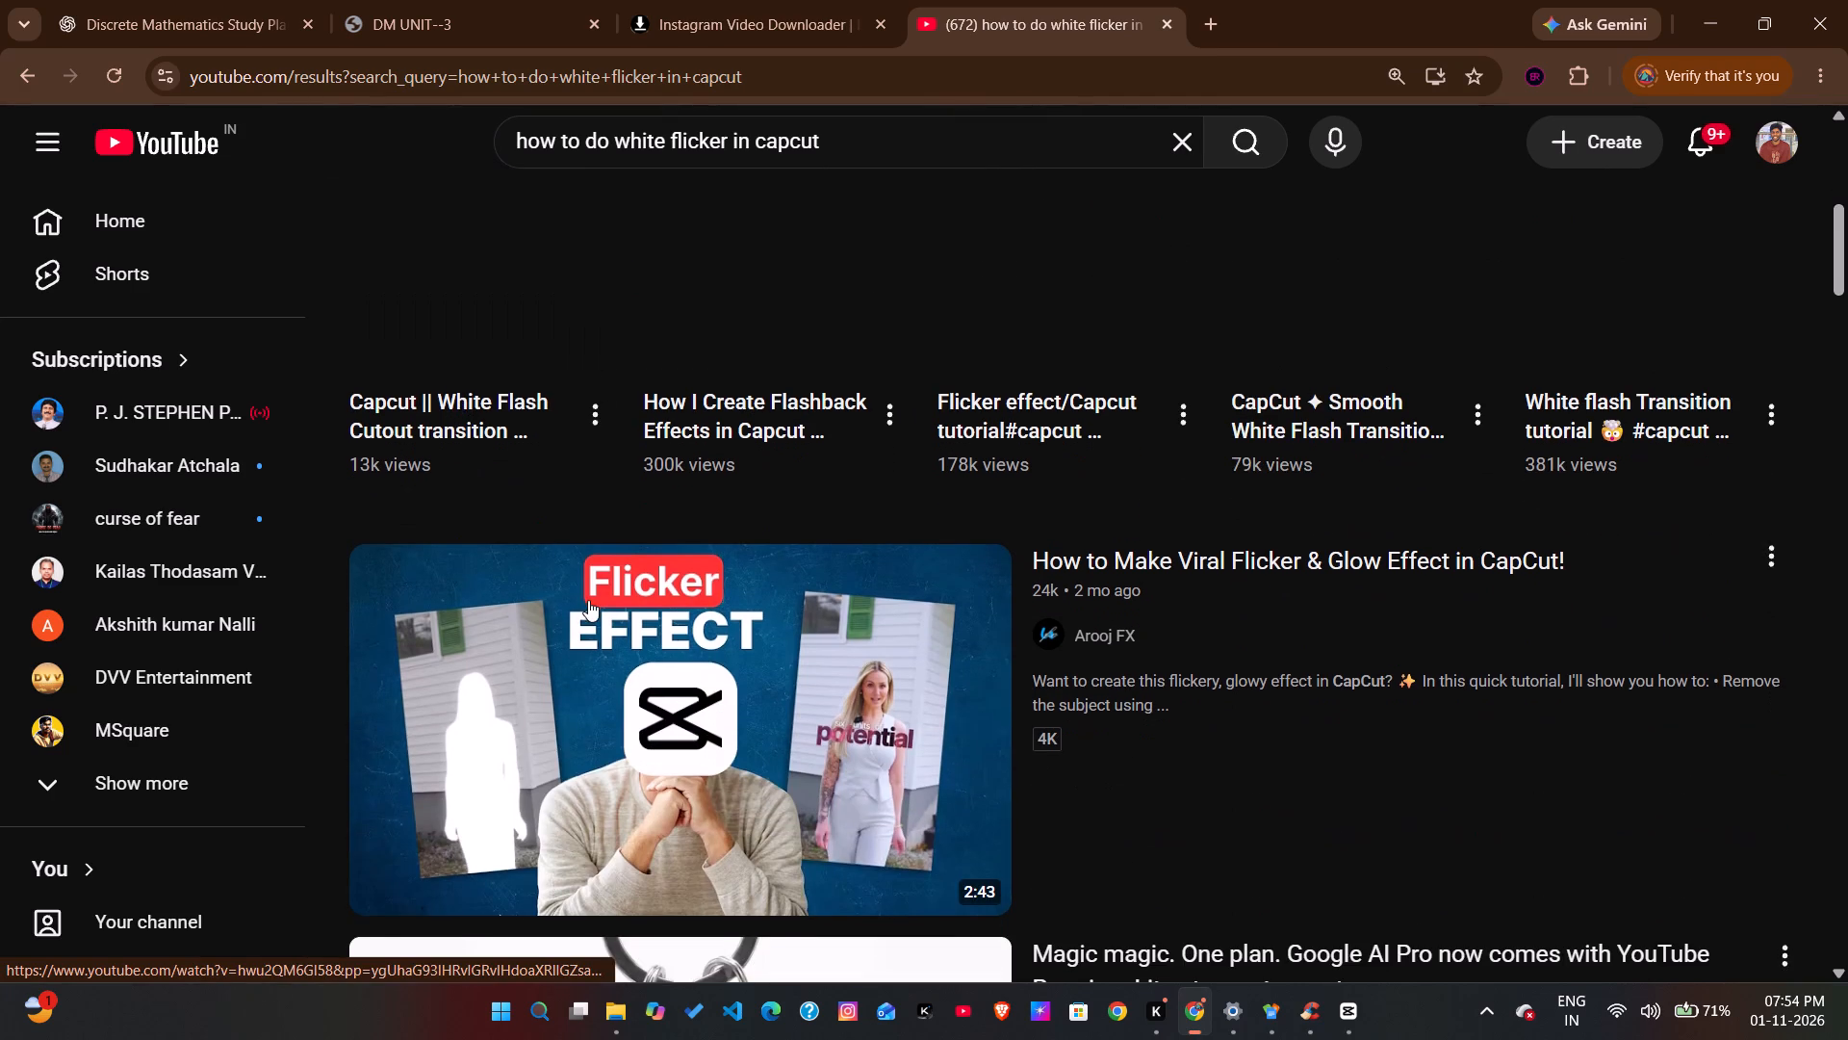
scroll(588, 600, down, 1)
scroll(624, 706, down, 1)
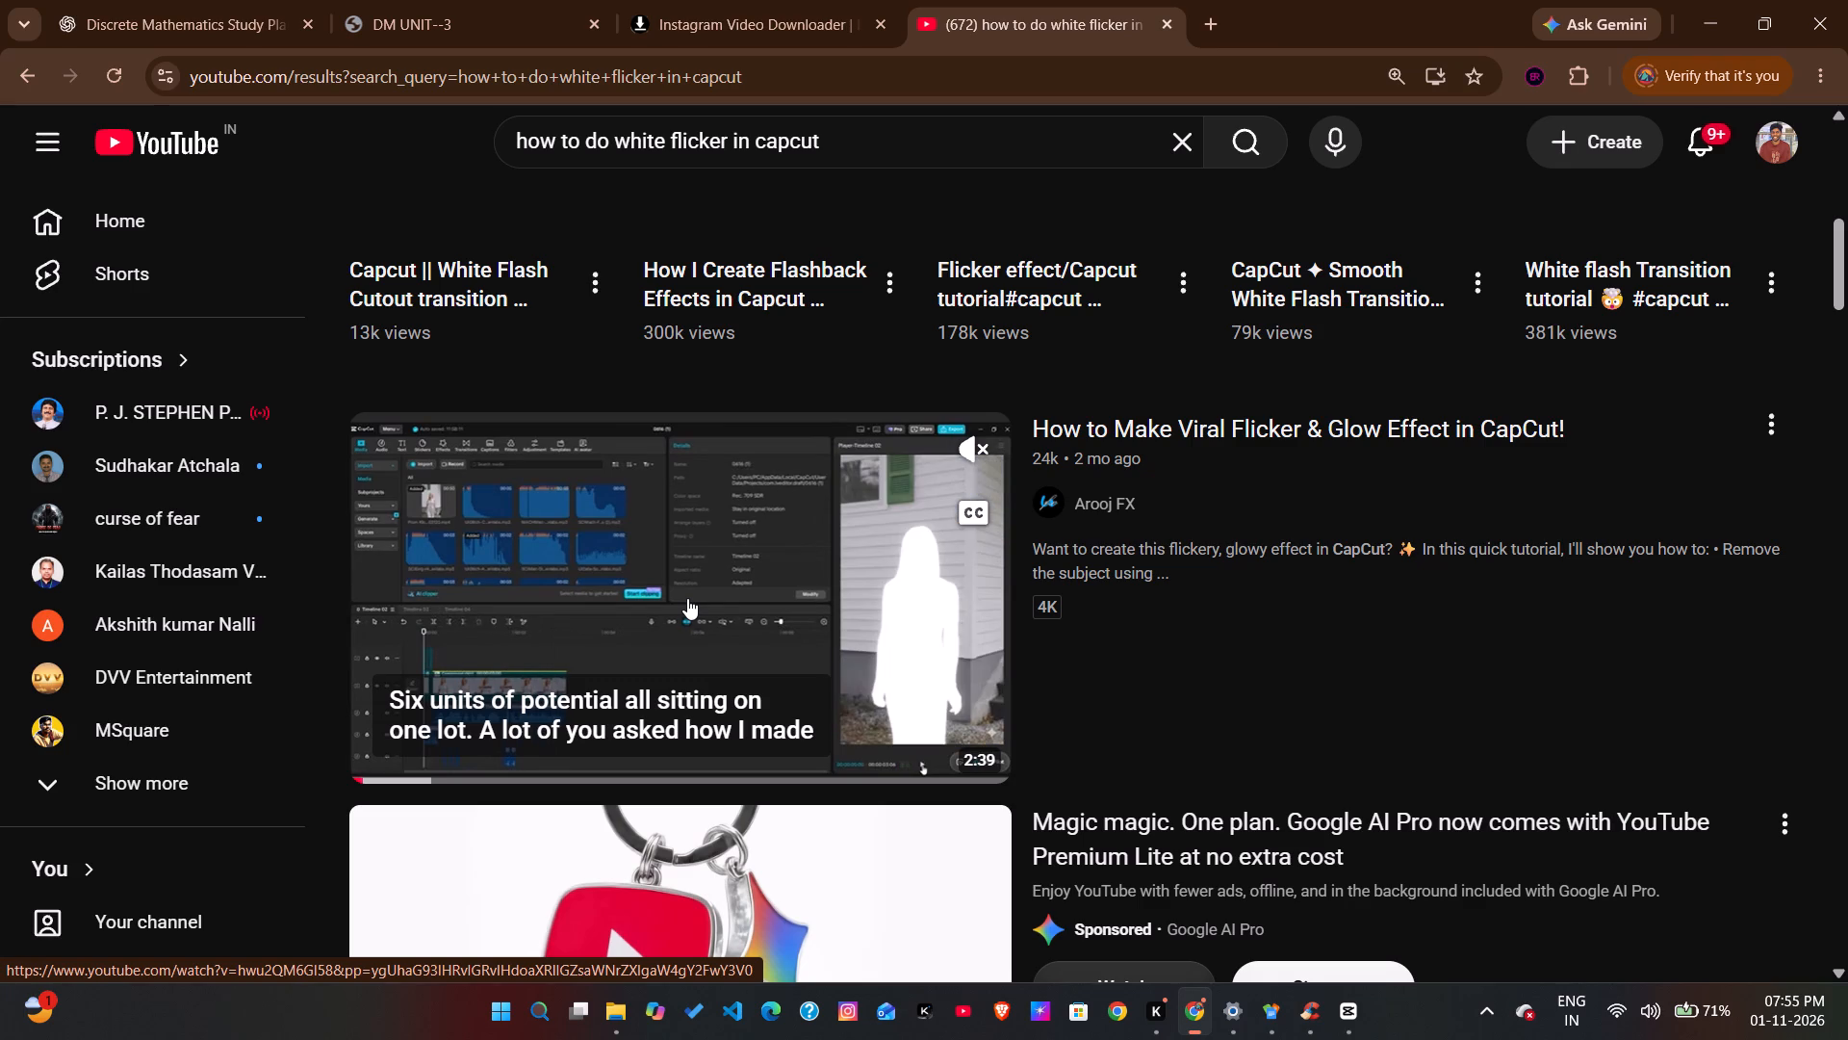
scroll(913, 537, down, 2)
scroll(808, 608, down, 2)
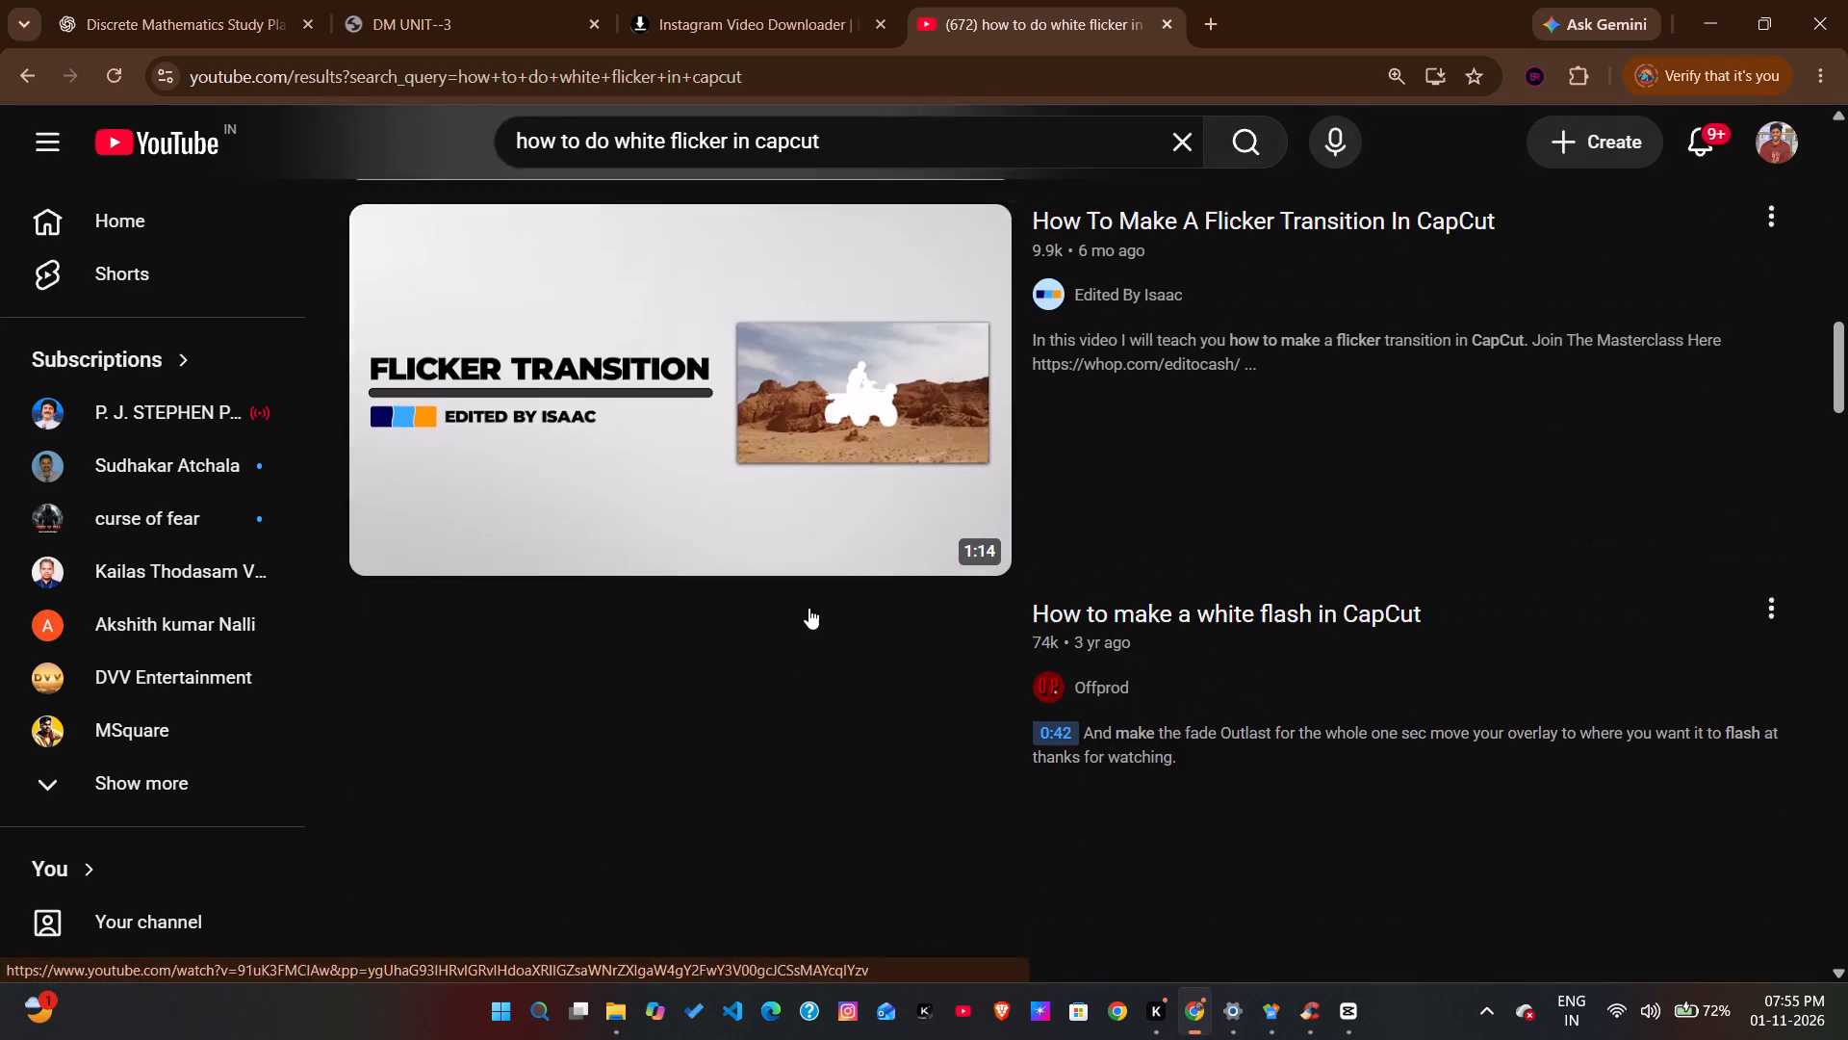
scroll(808, 608, down, 1)
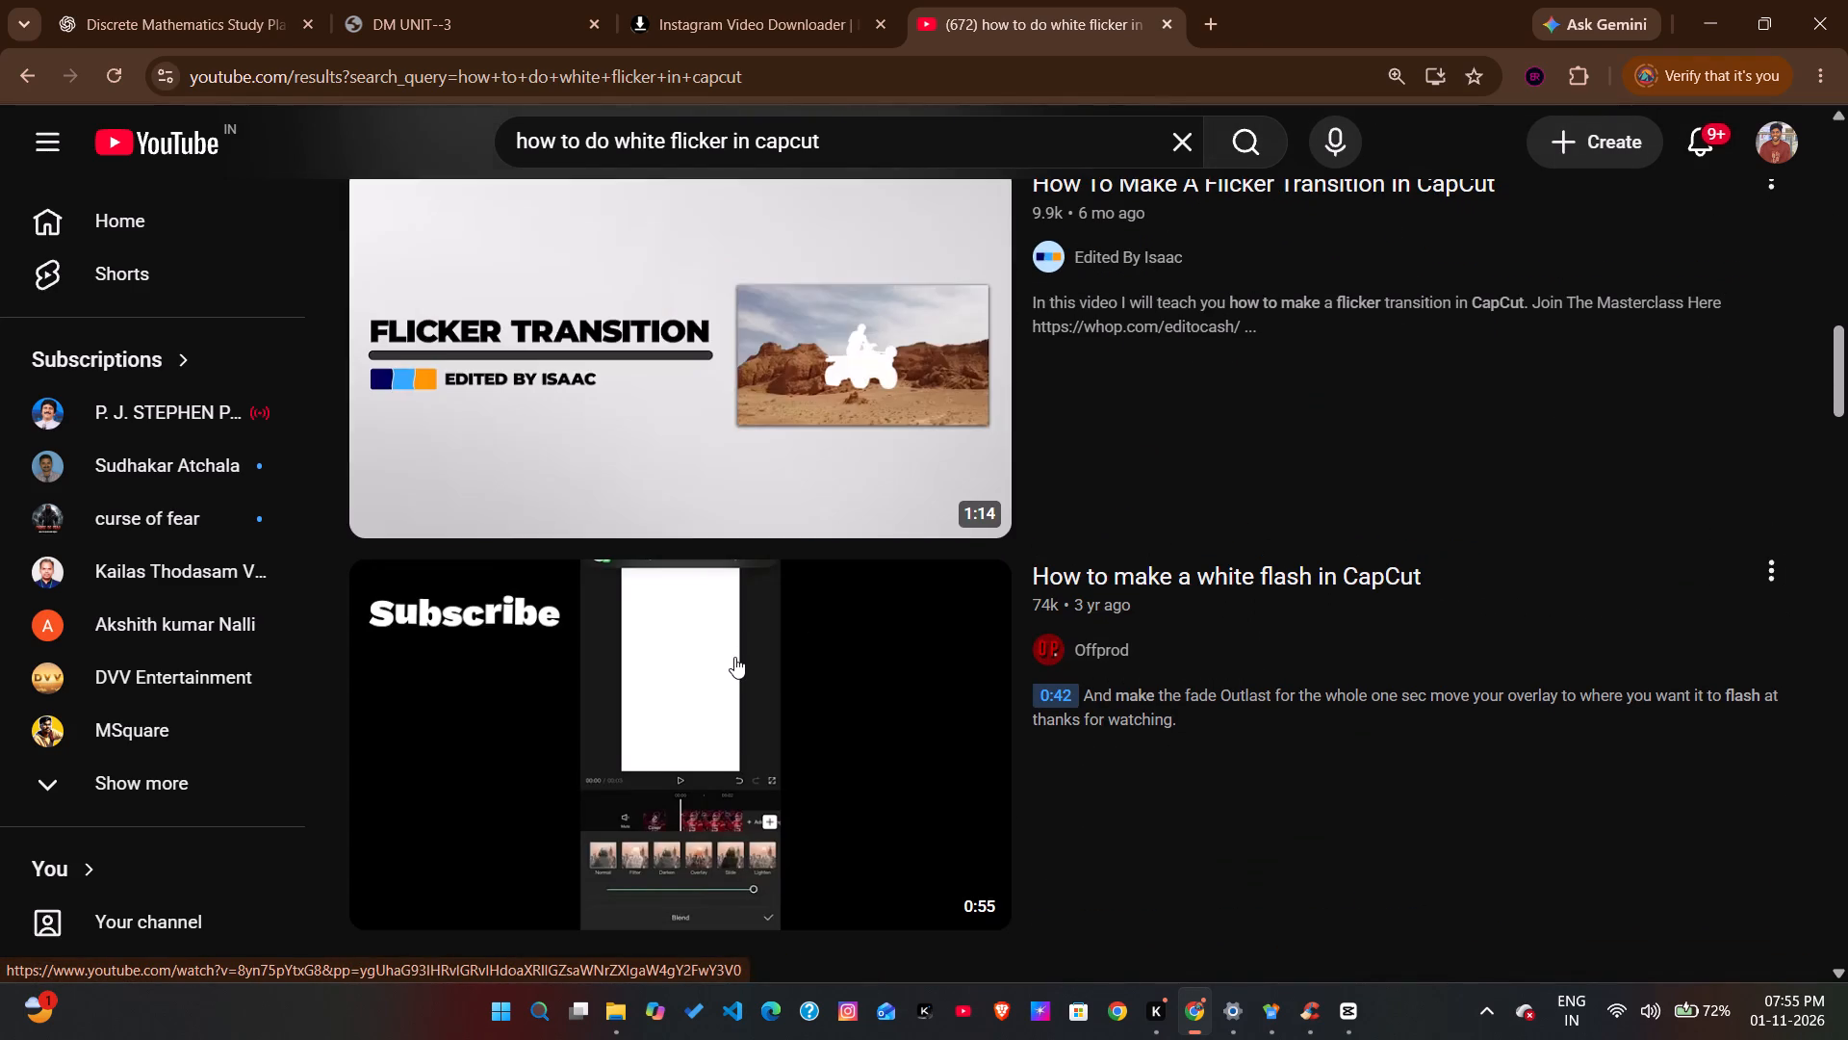
scroll(734, 657, down, 1)
scroll(734, 657, up, 6)
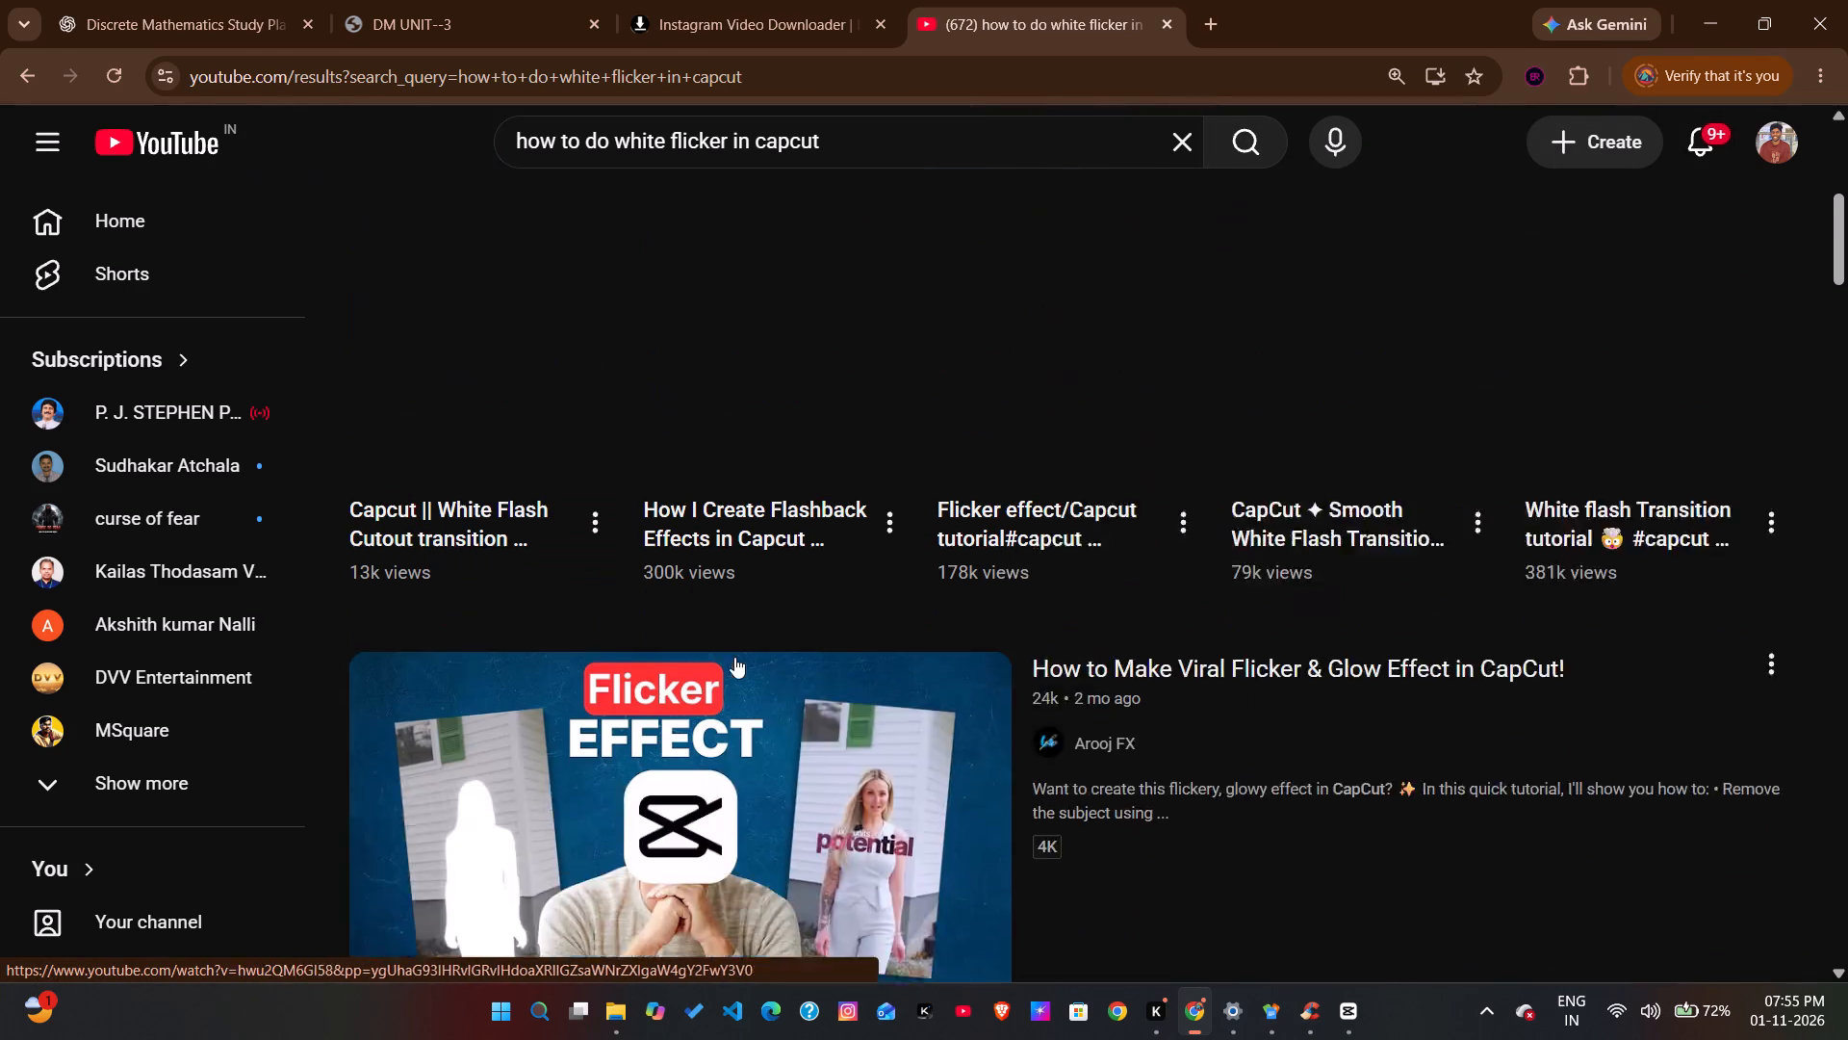
Search YouTube for "how to do white flash in capcut pc" and look through the first results.
click(880, 159)
key(space)
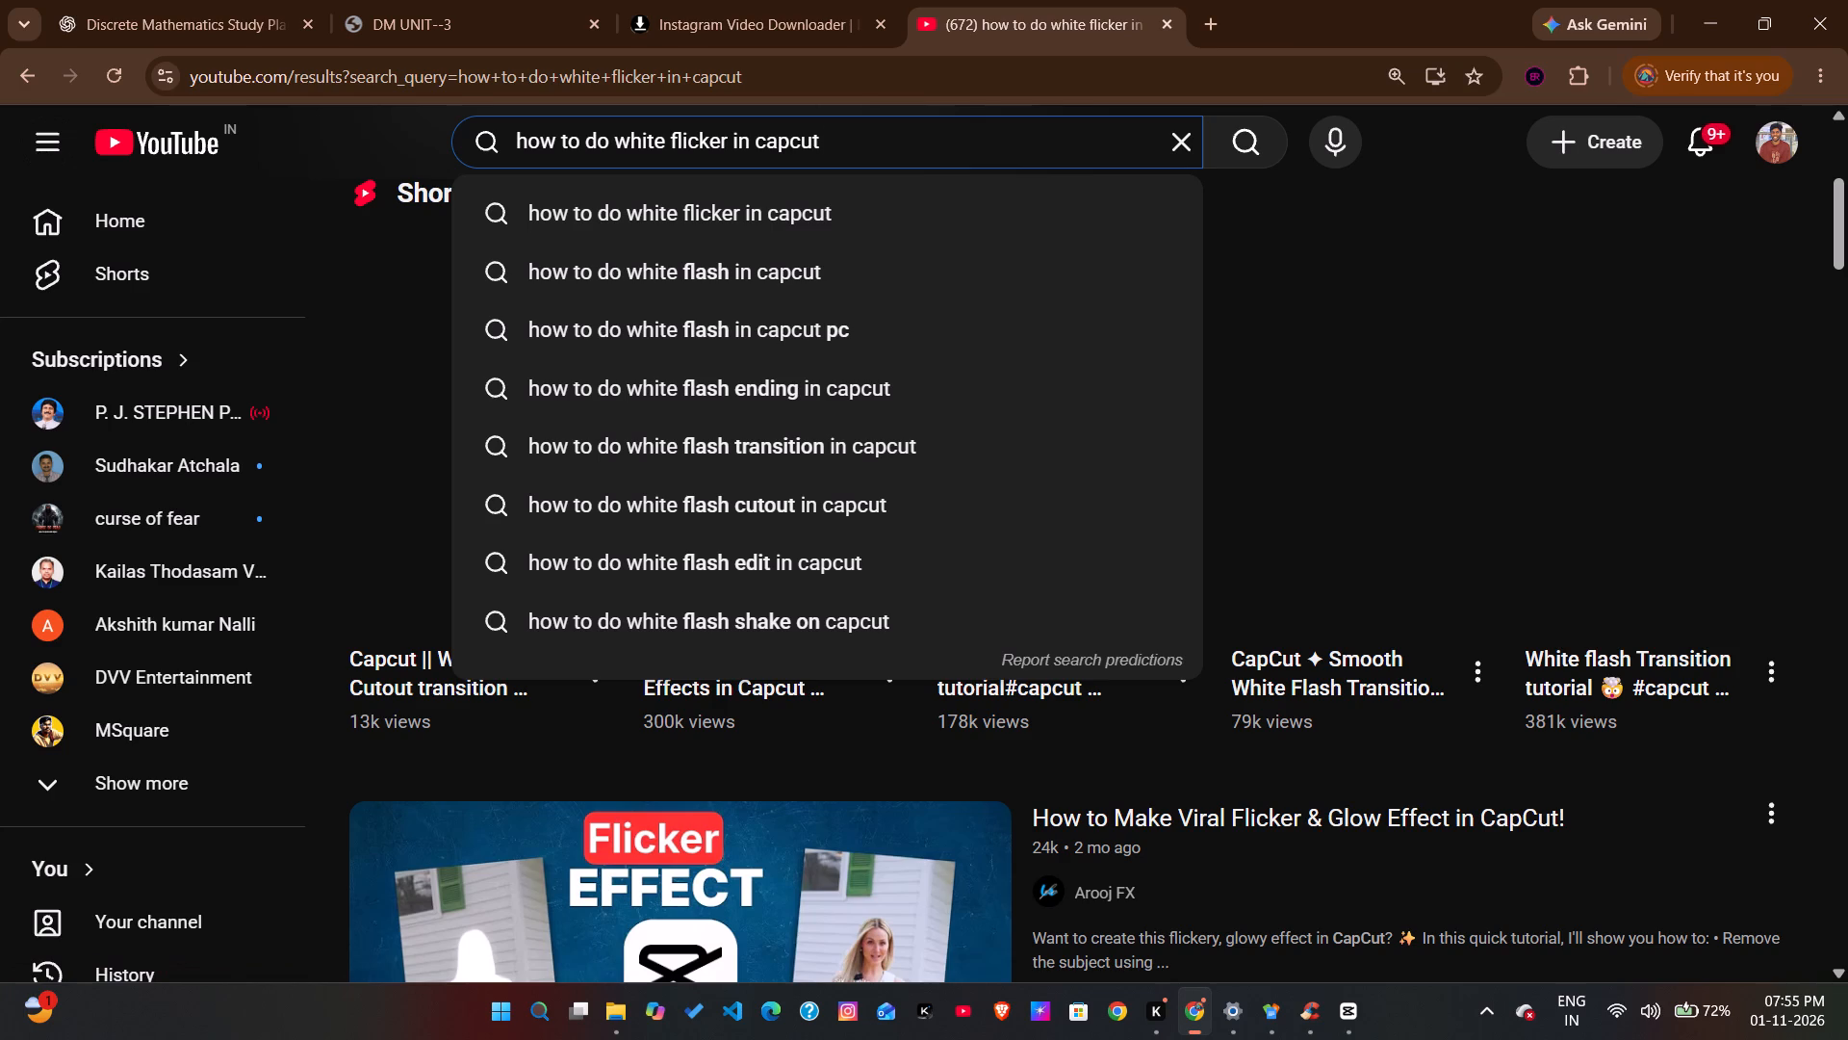
click(862, 309)
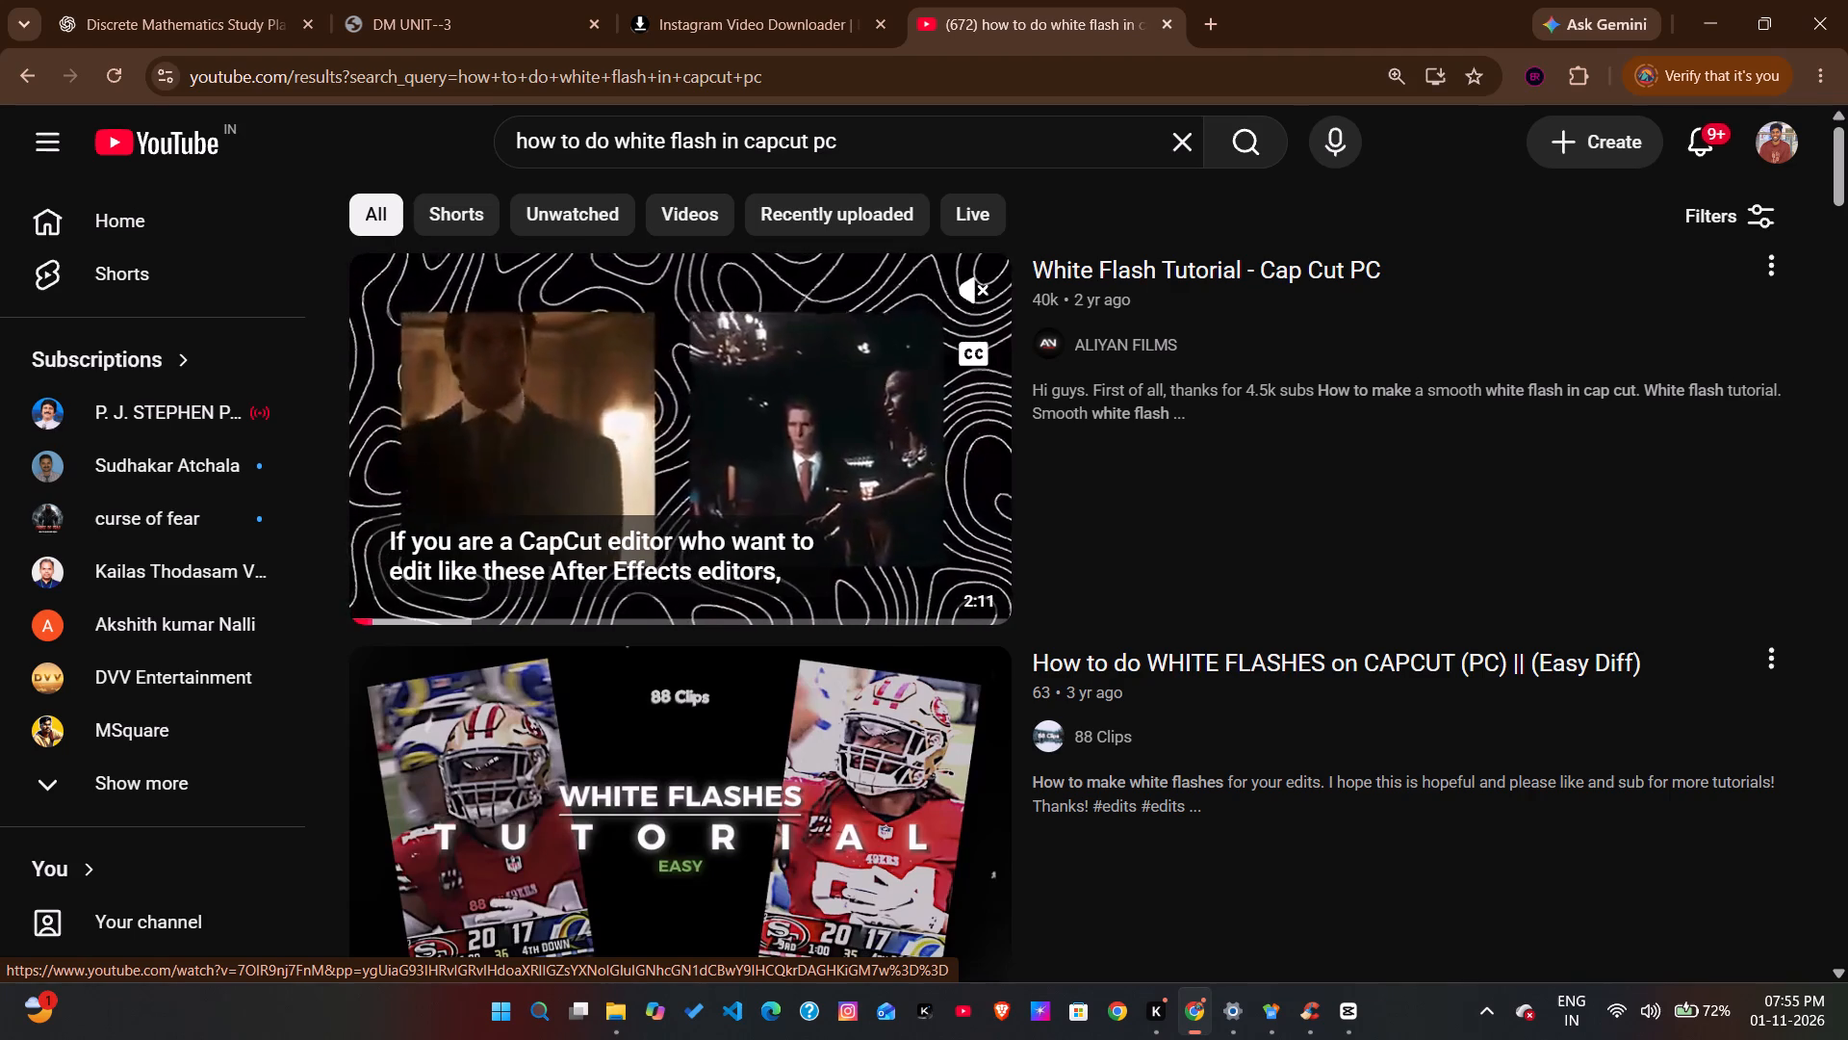
scroll(815, 446, down, 1)
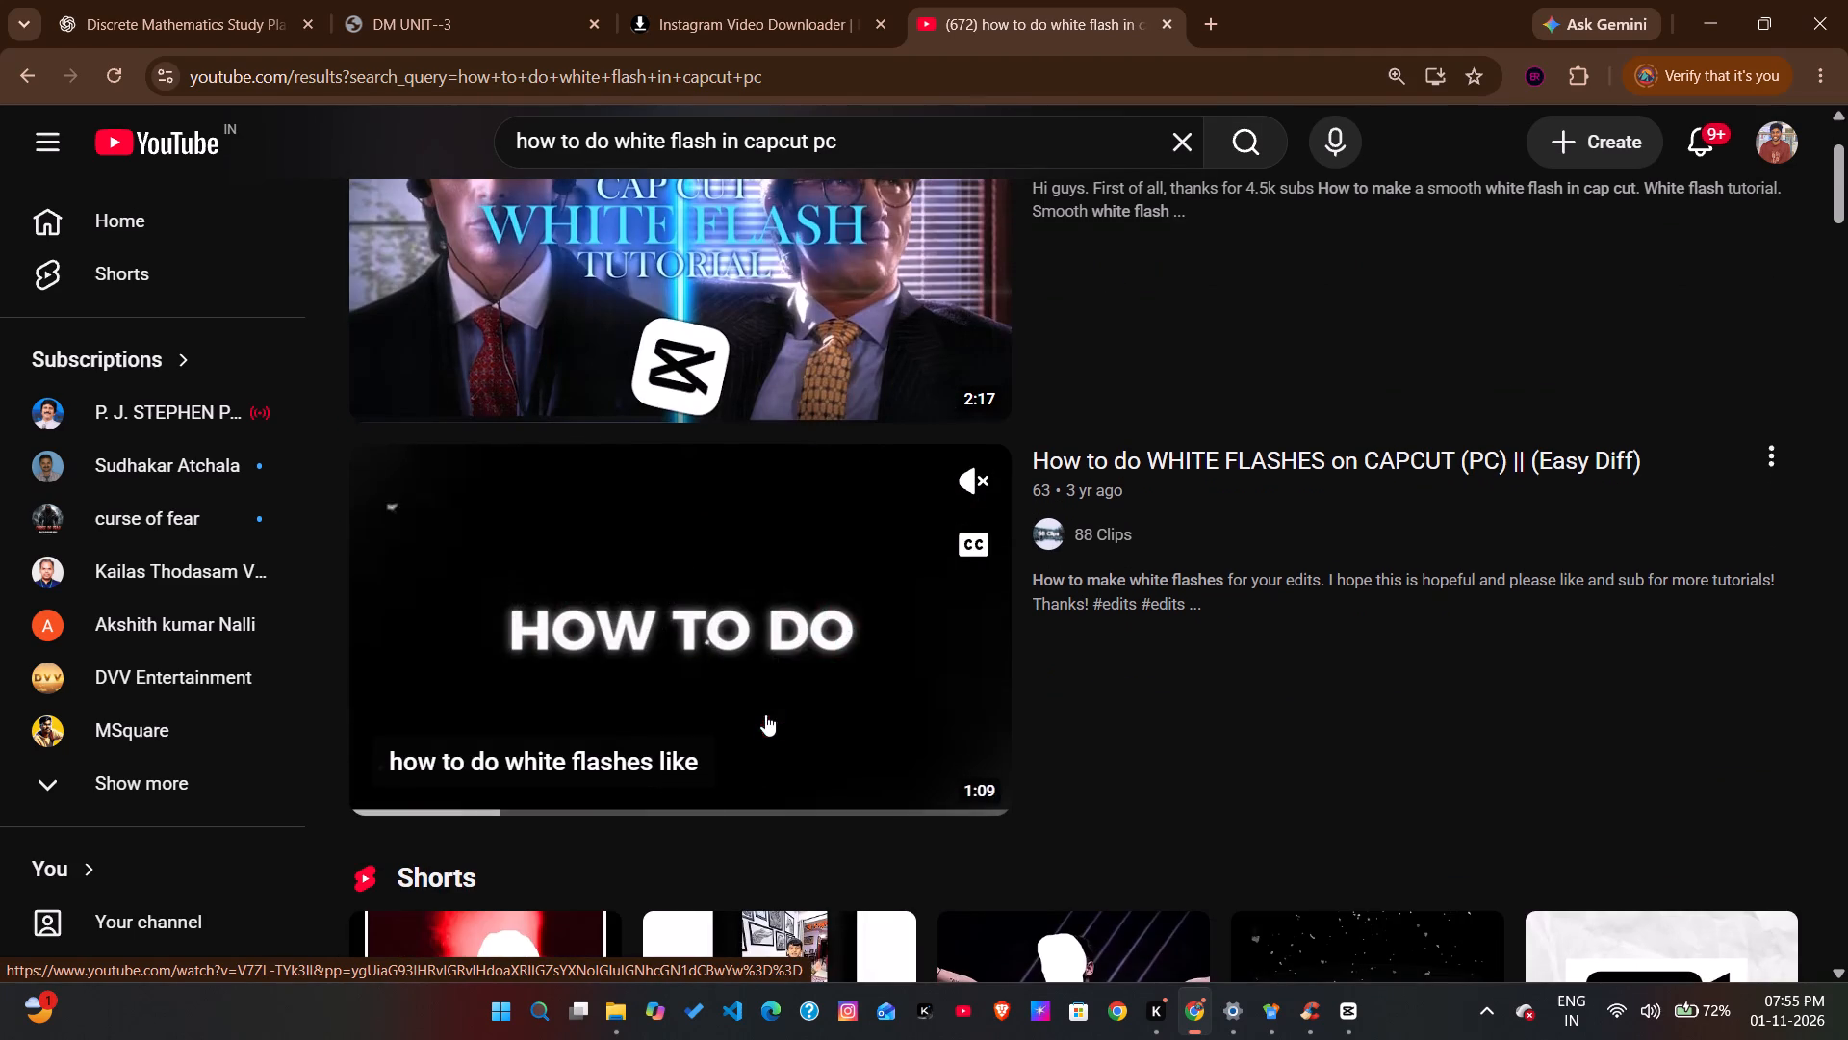
scroll(772, 691, down, 1)
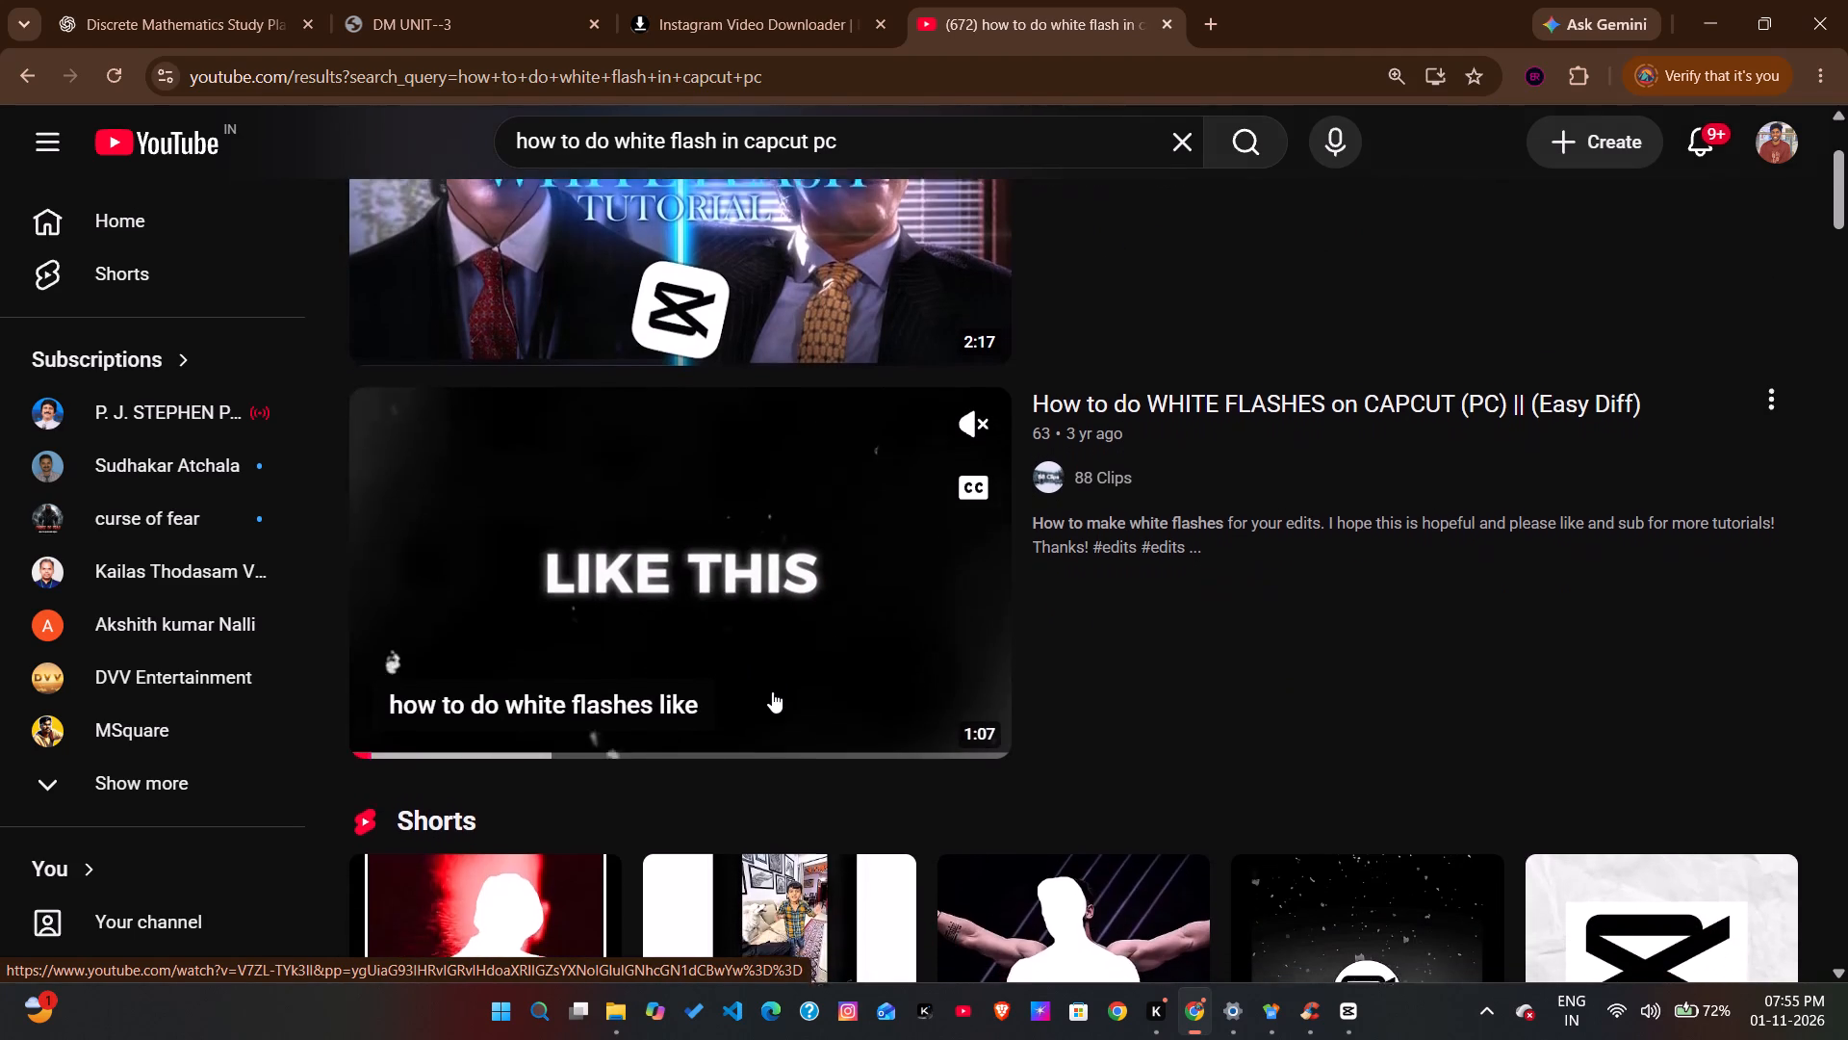
scroll(772, 691, down, 1)
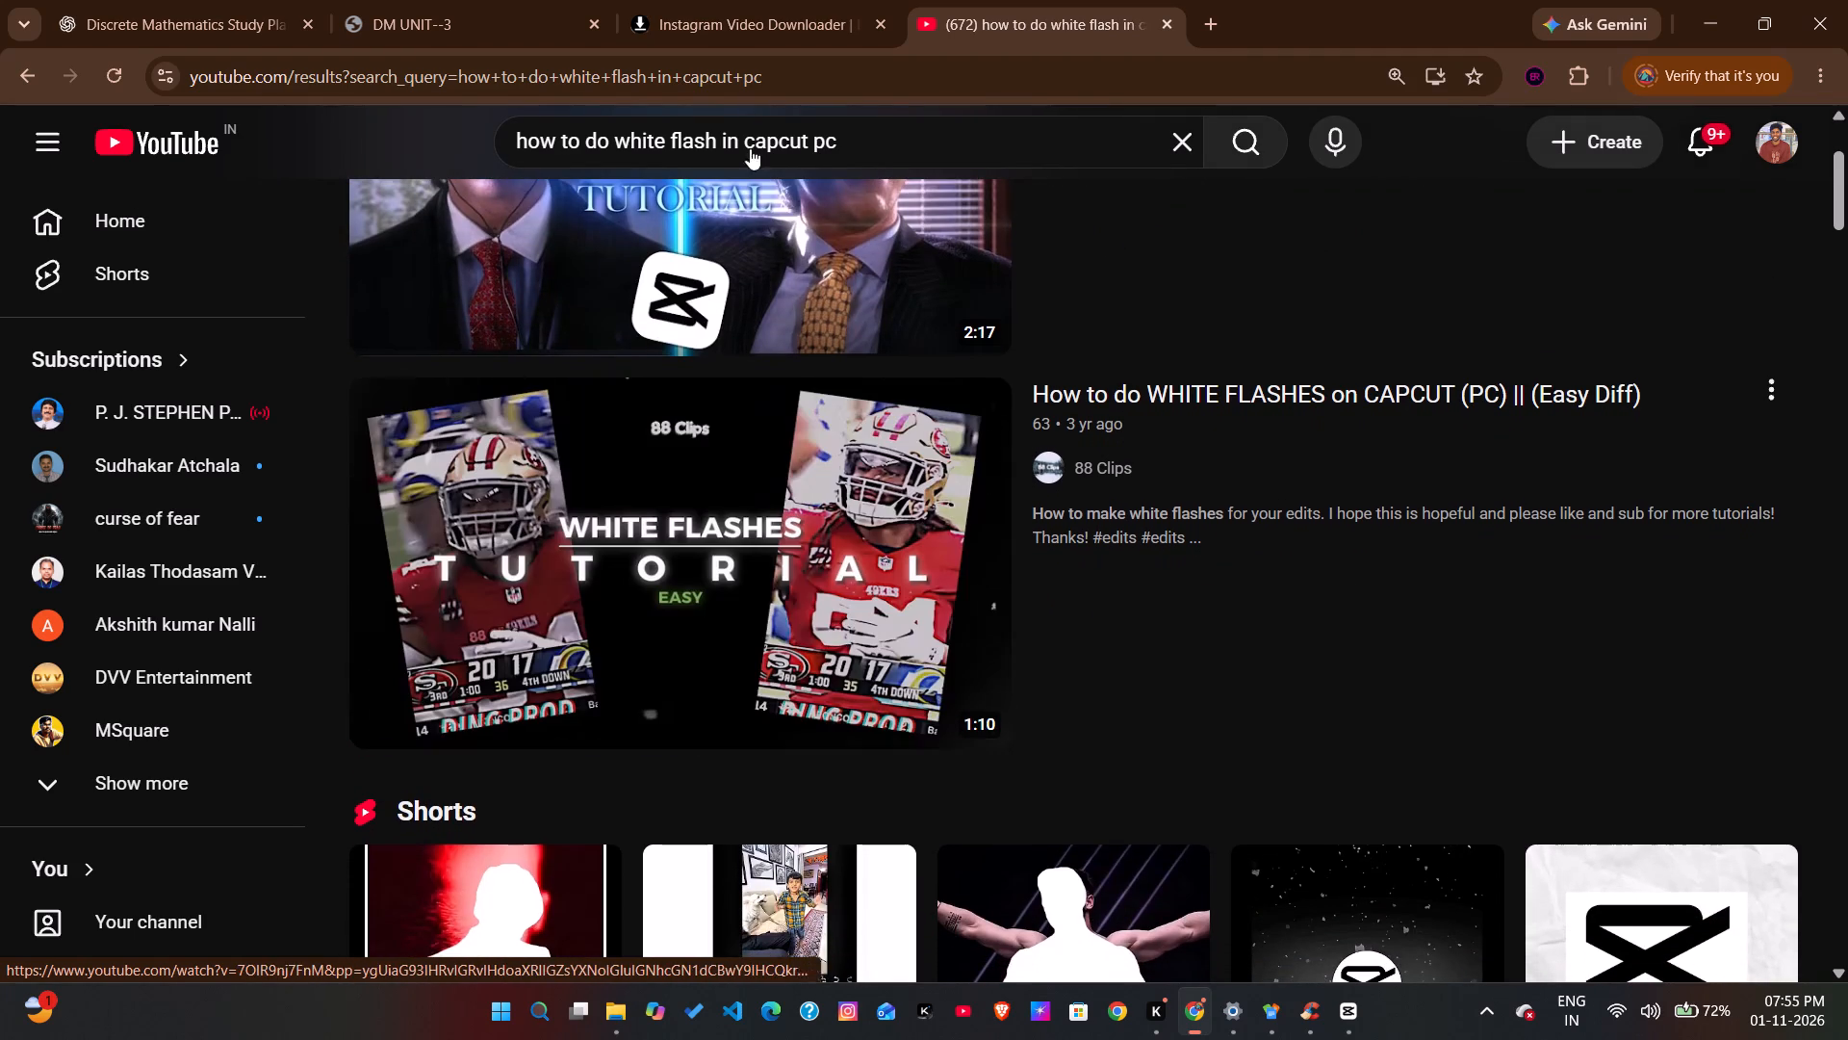
Change the search to "how to do white flickers in capcut pc" and look through the results for a flicker transition tutorial.
click(850, 136)
double_click(703, 130)
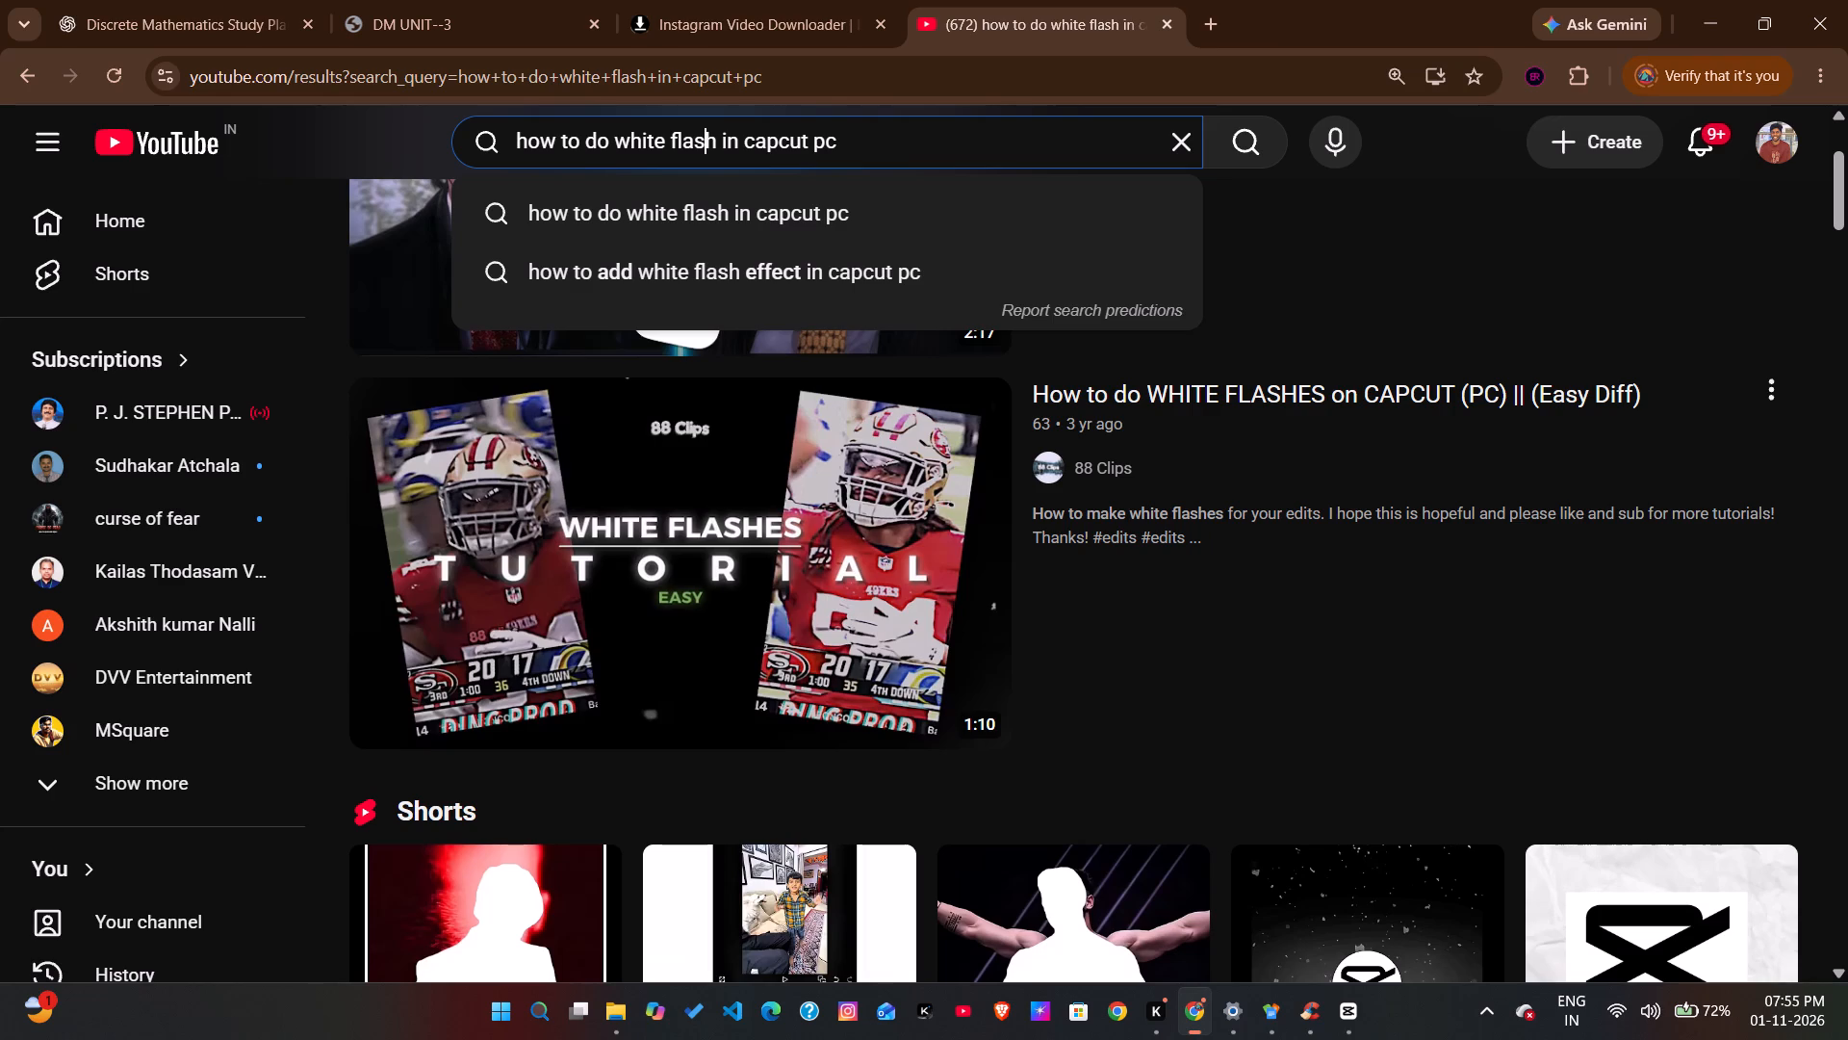
text(flik)
key(BackSpace)
key(v)
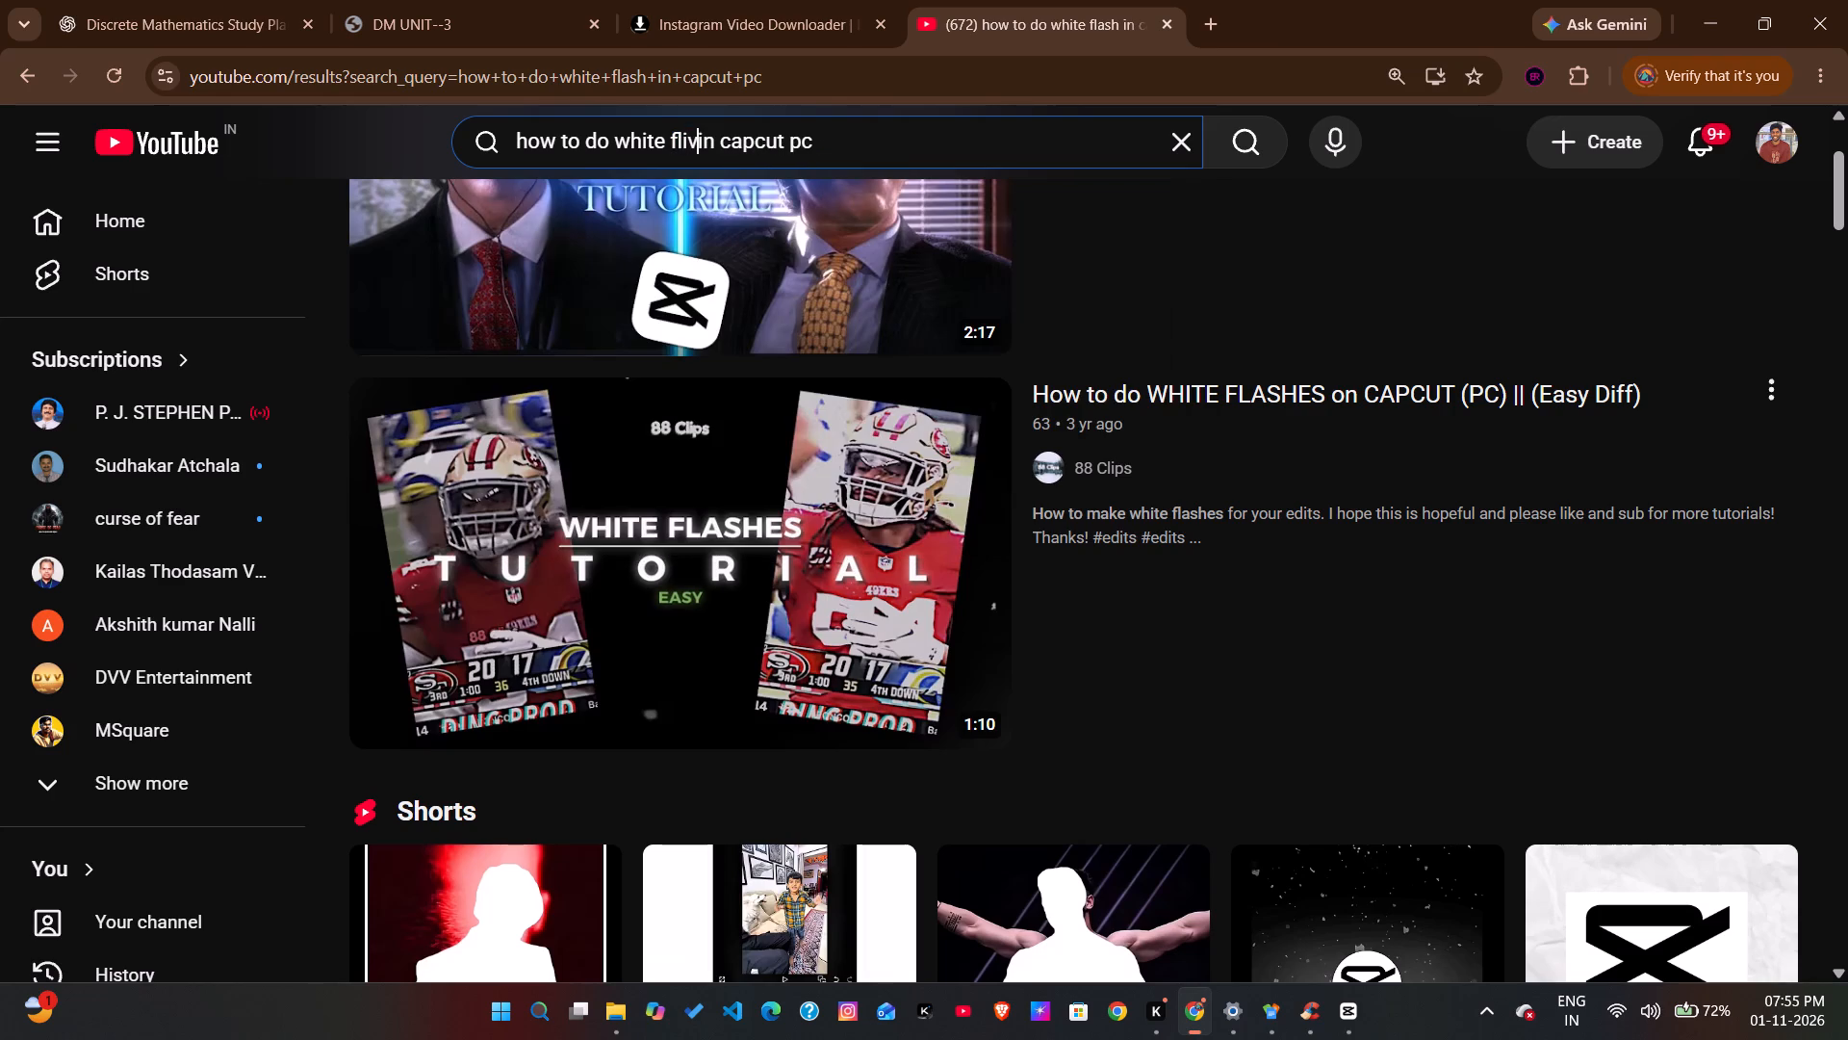
key(BackSpace)
text(ckers)
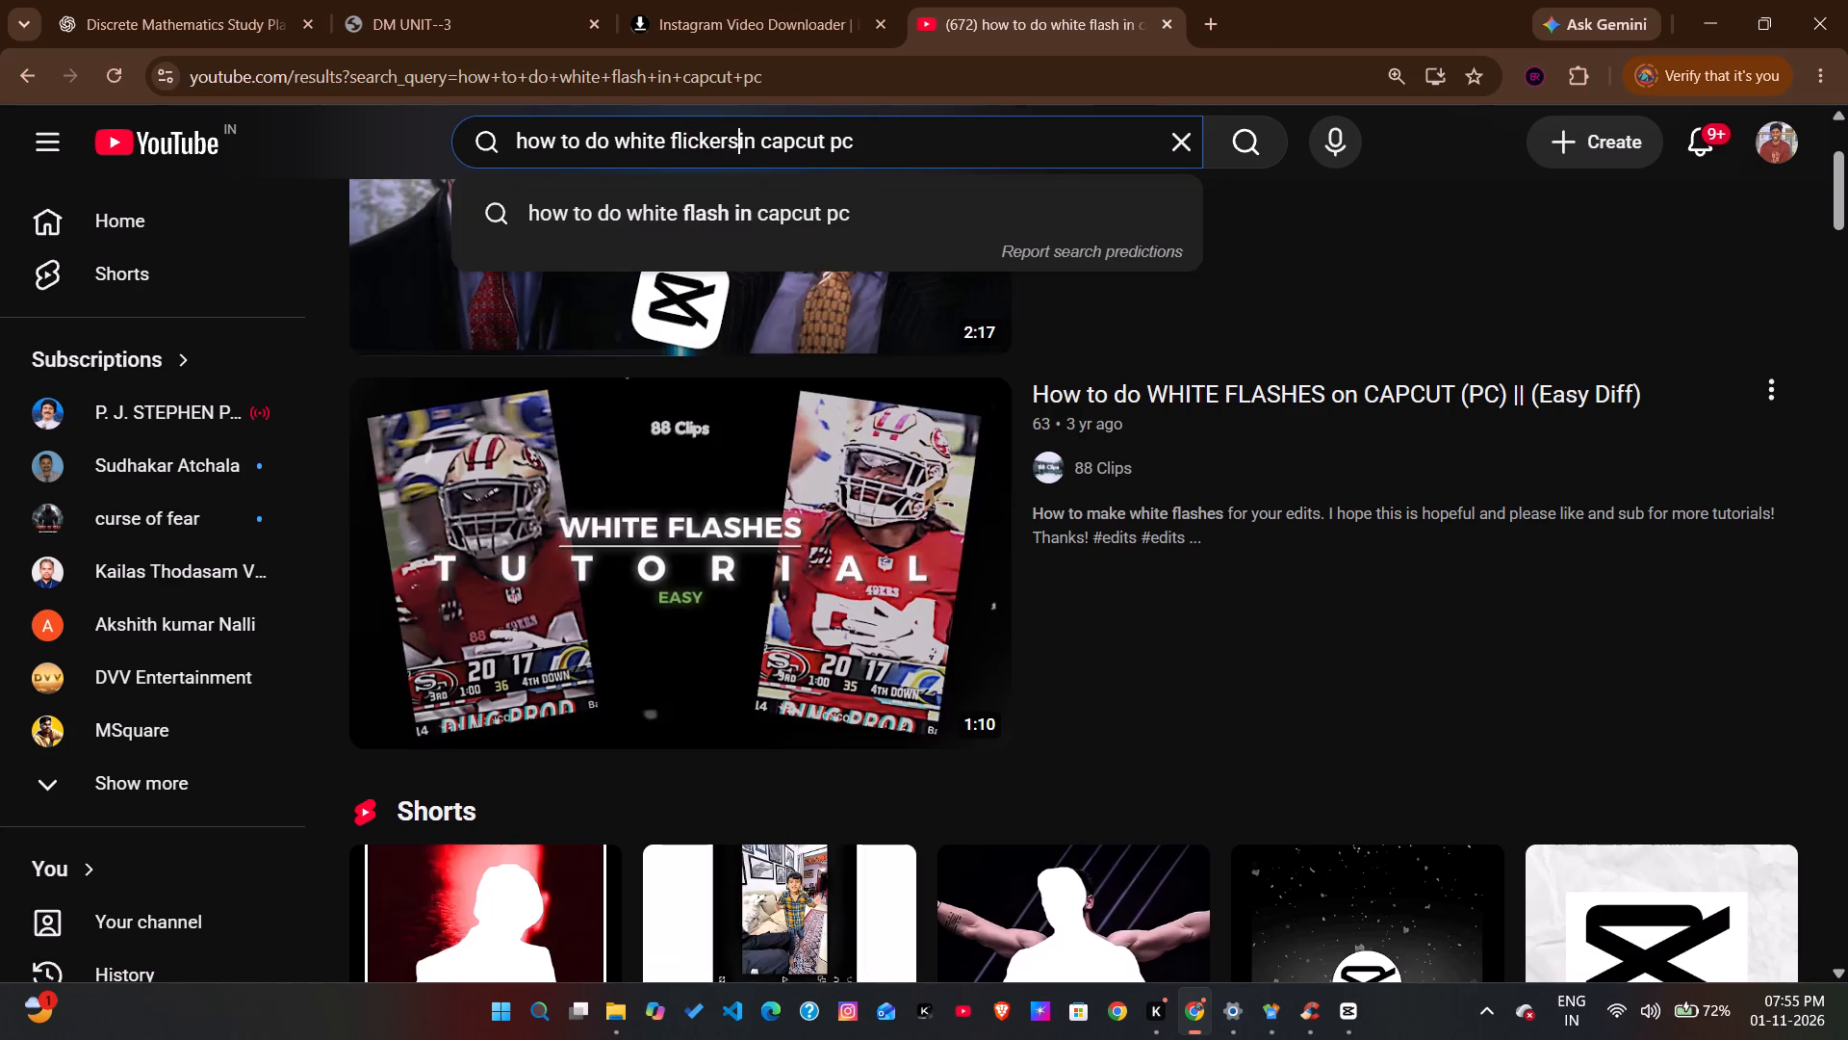
key(space)
key(Return)
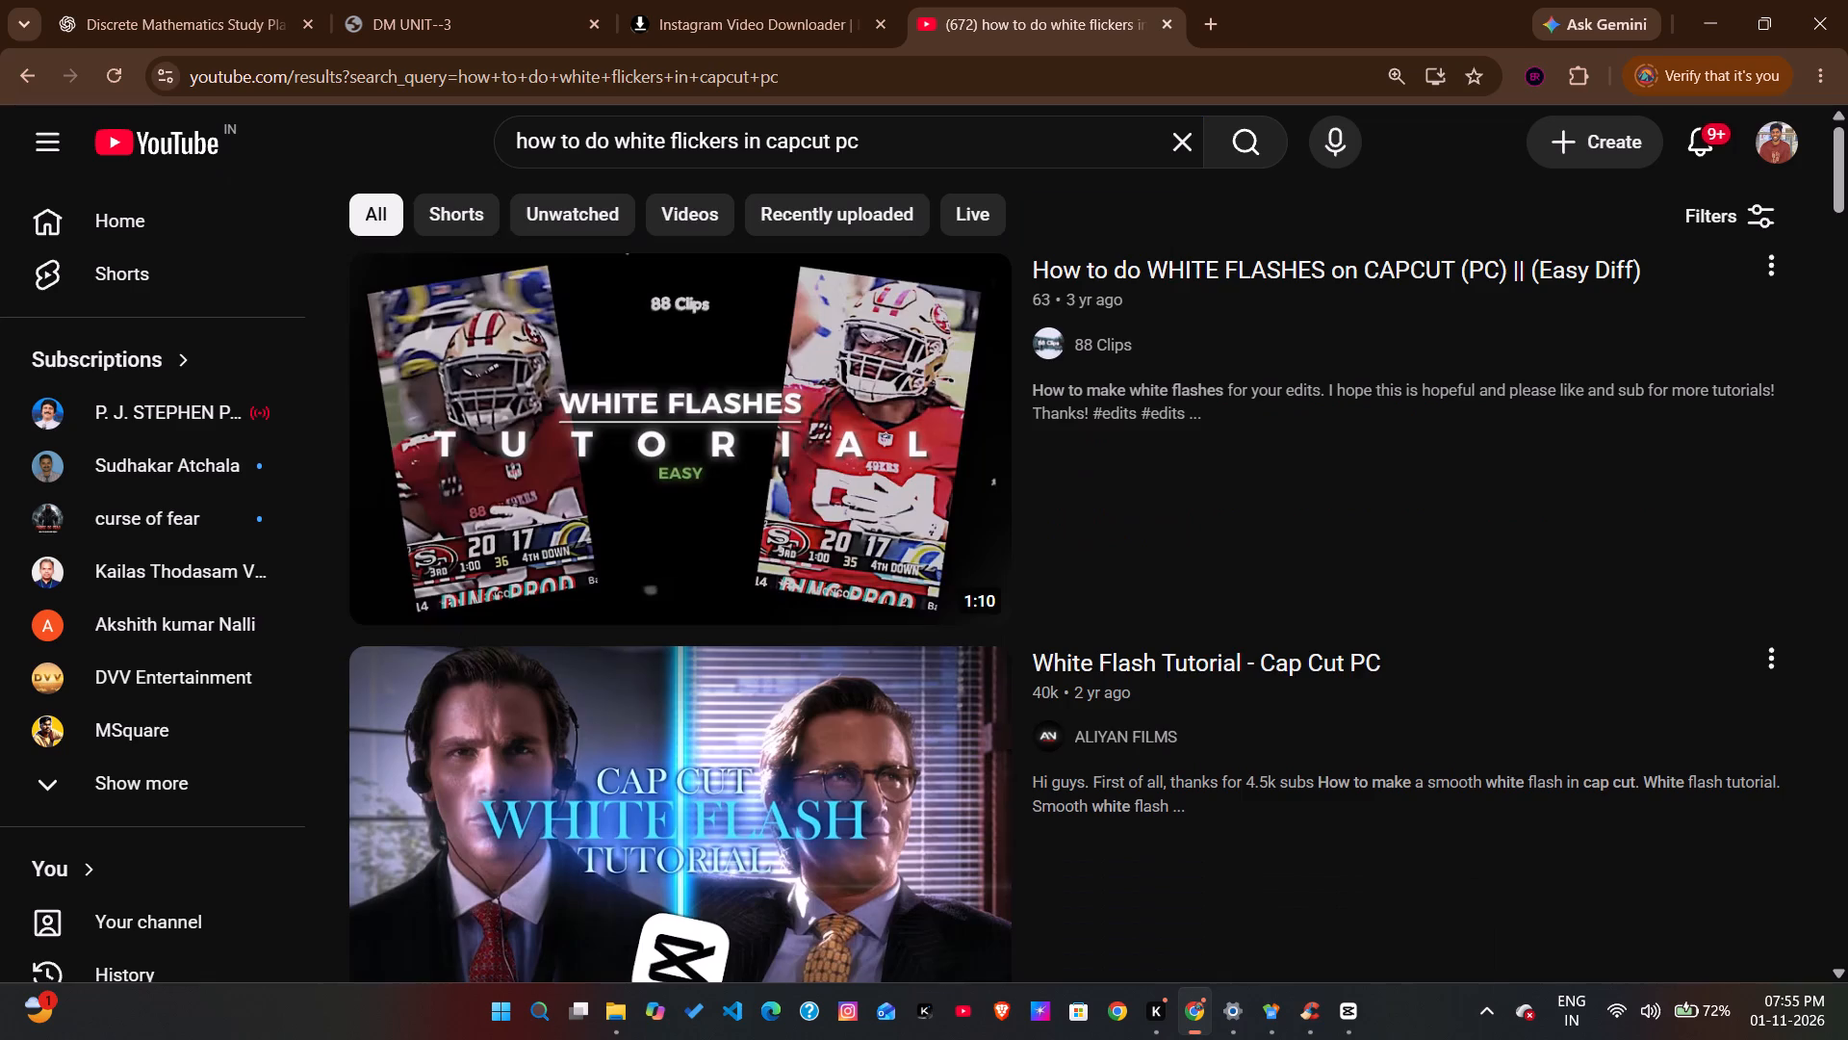
scroll(691, 350, down, 2)
scroll(654, 609, down, 1)
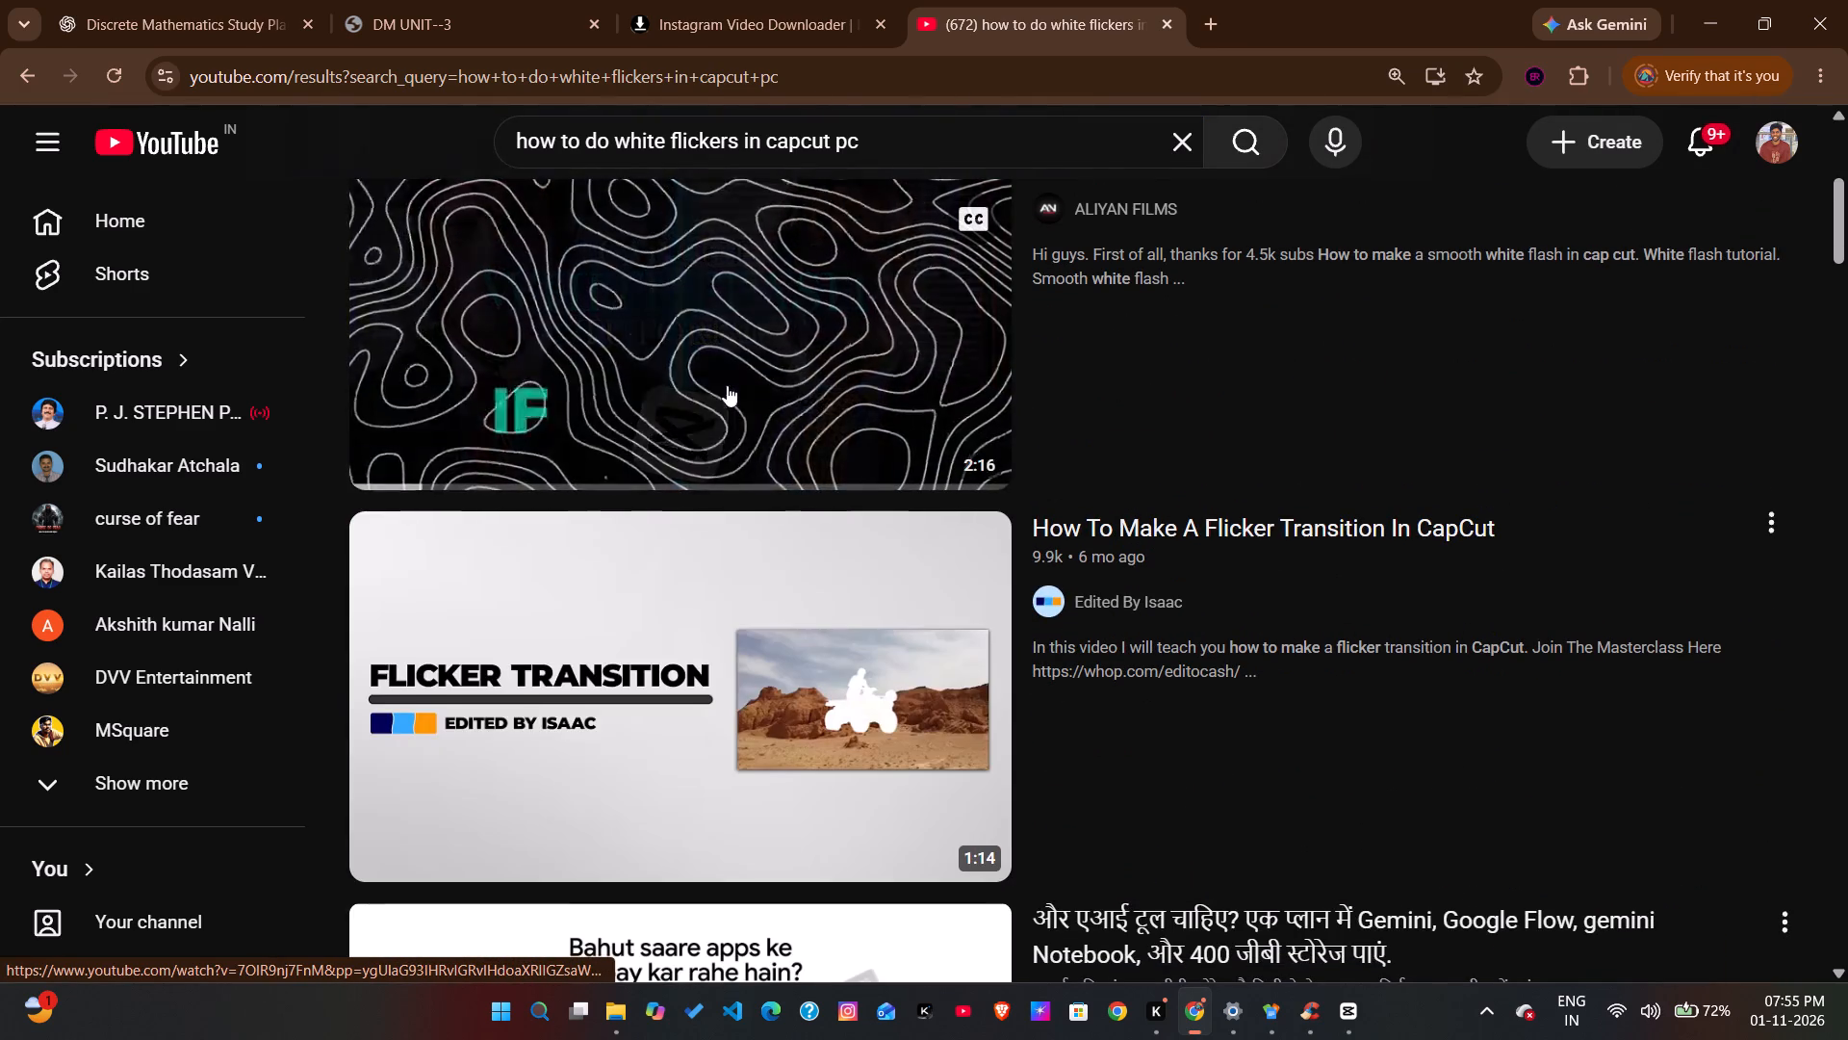
scroll(727, 385, up, 1)
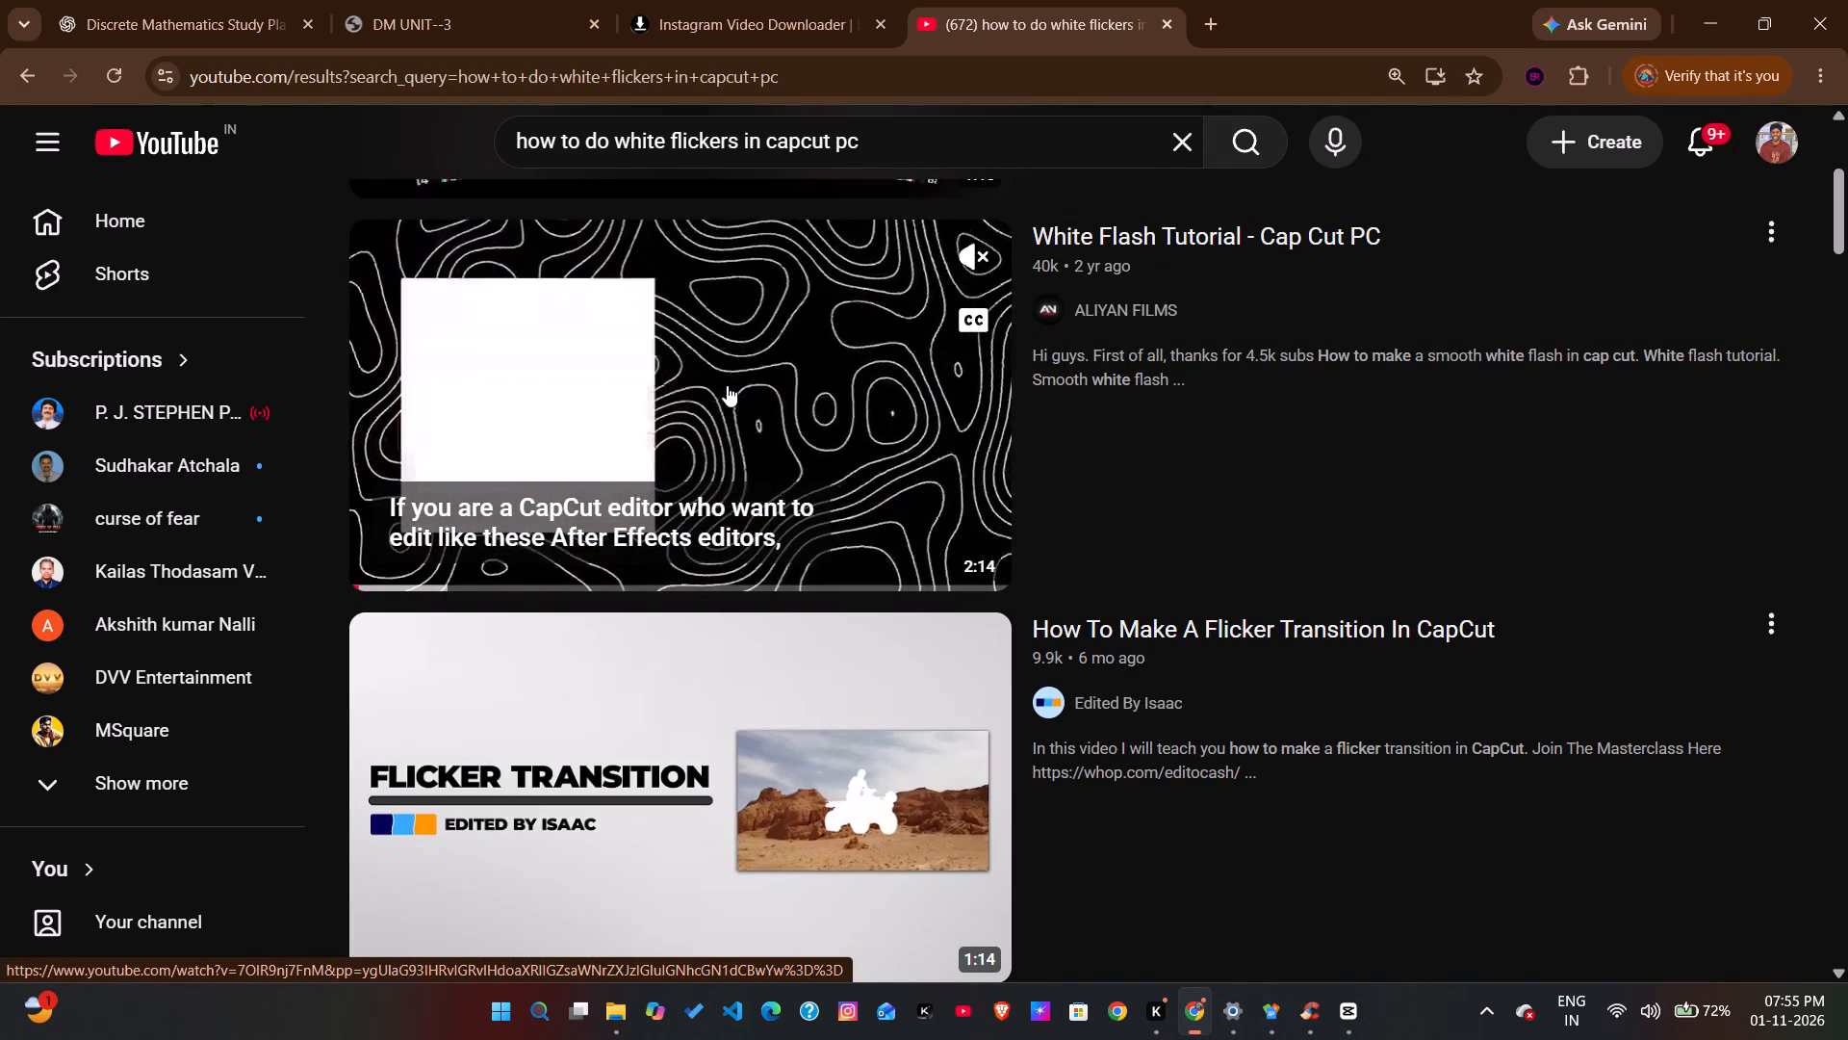
scroll(727, 385, down, 1)
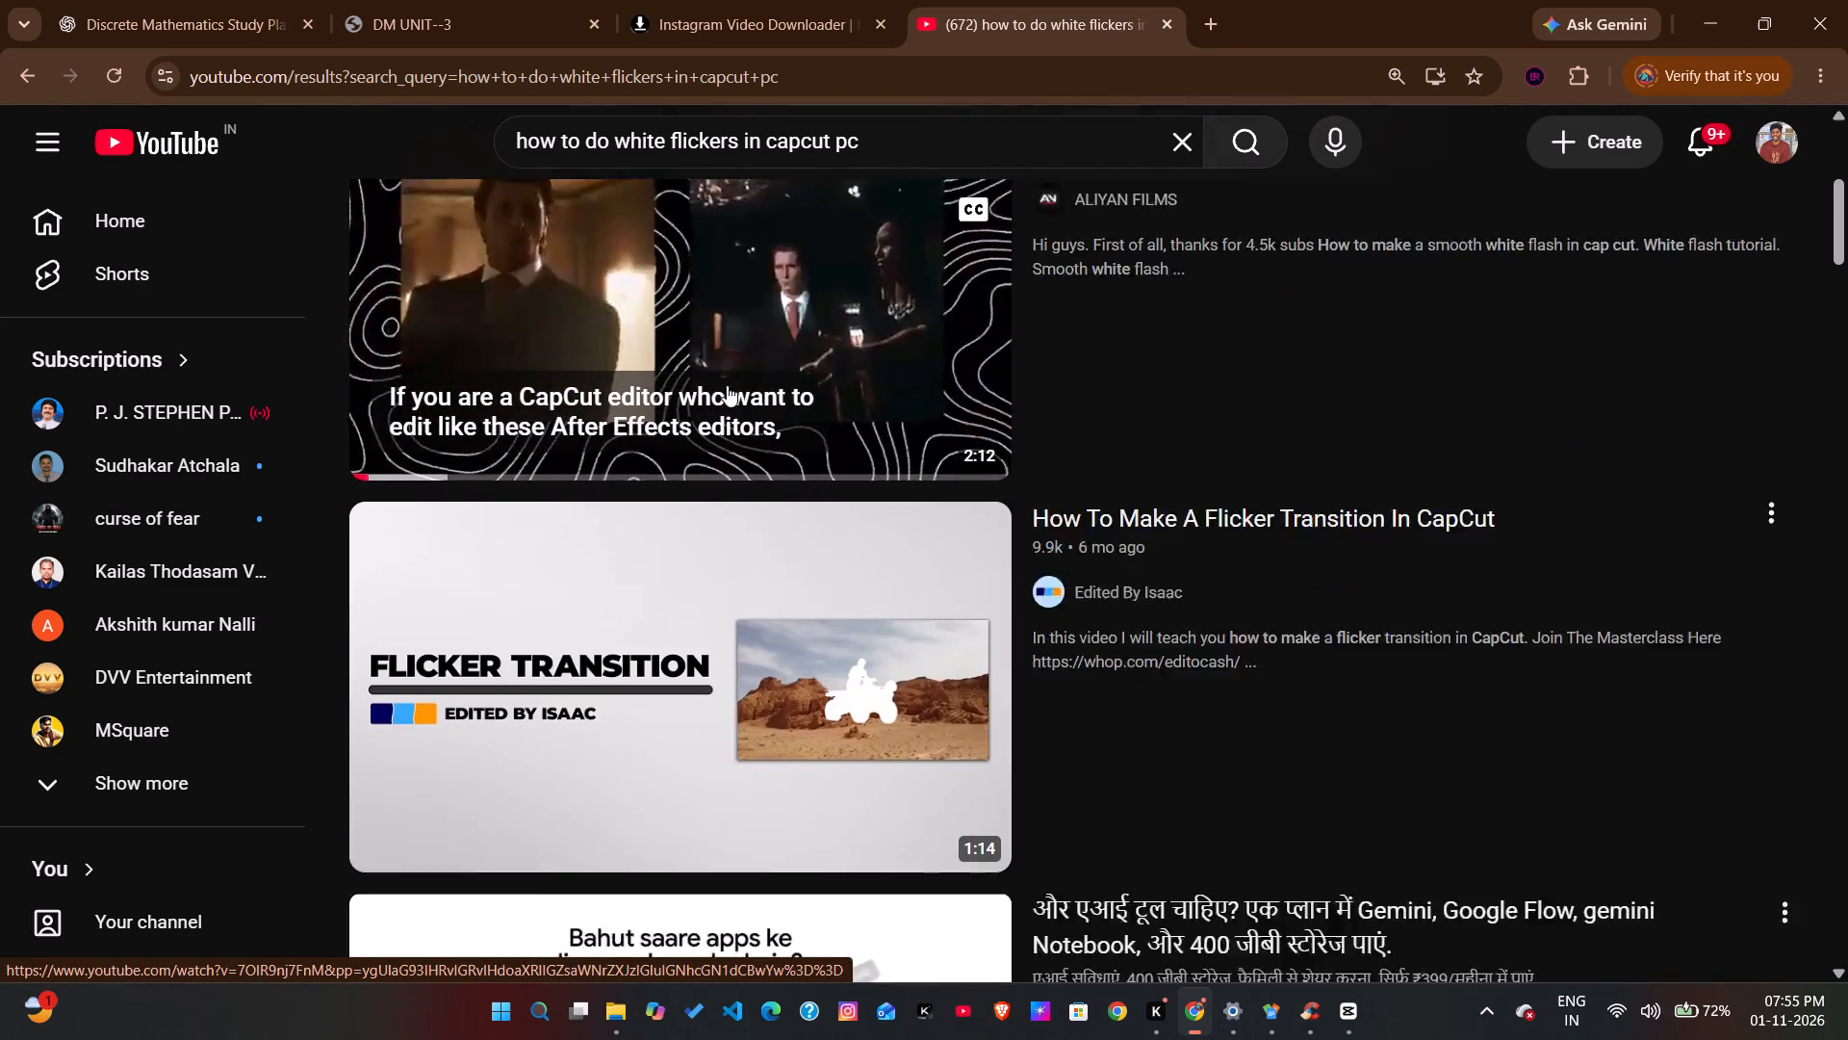
scroll(727, 385, down, 2)
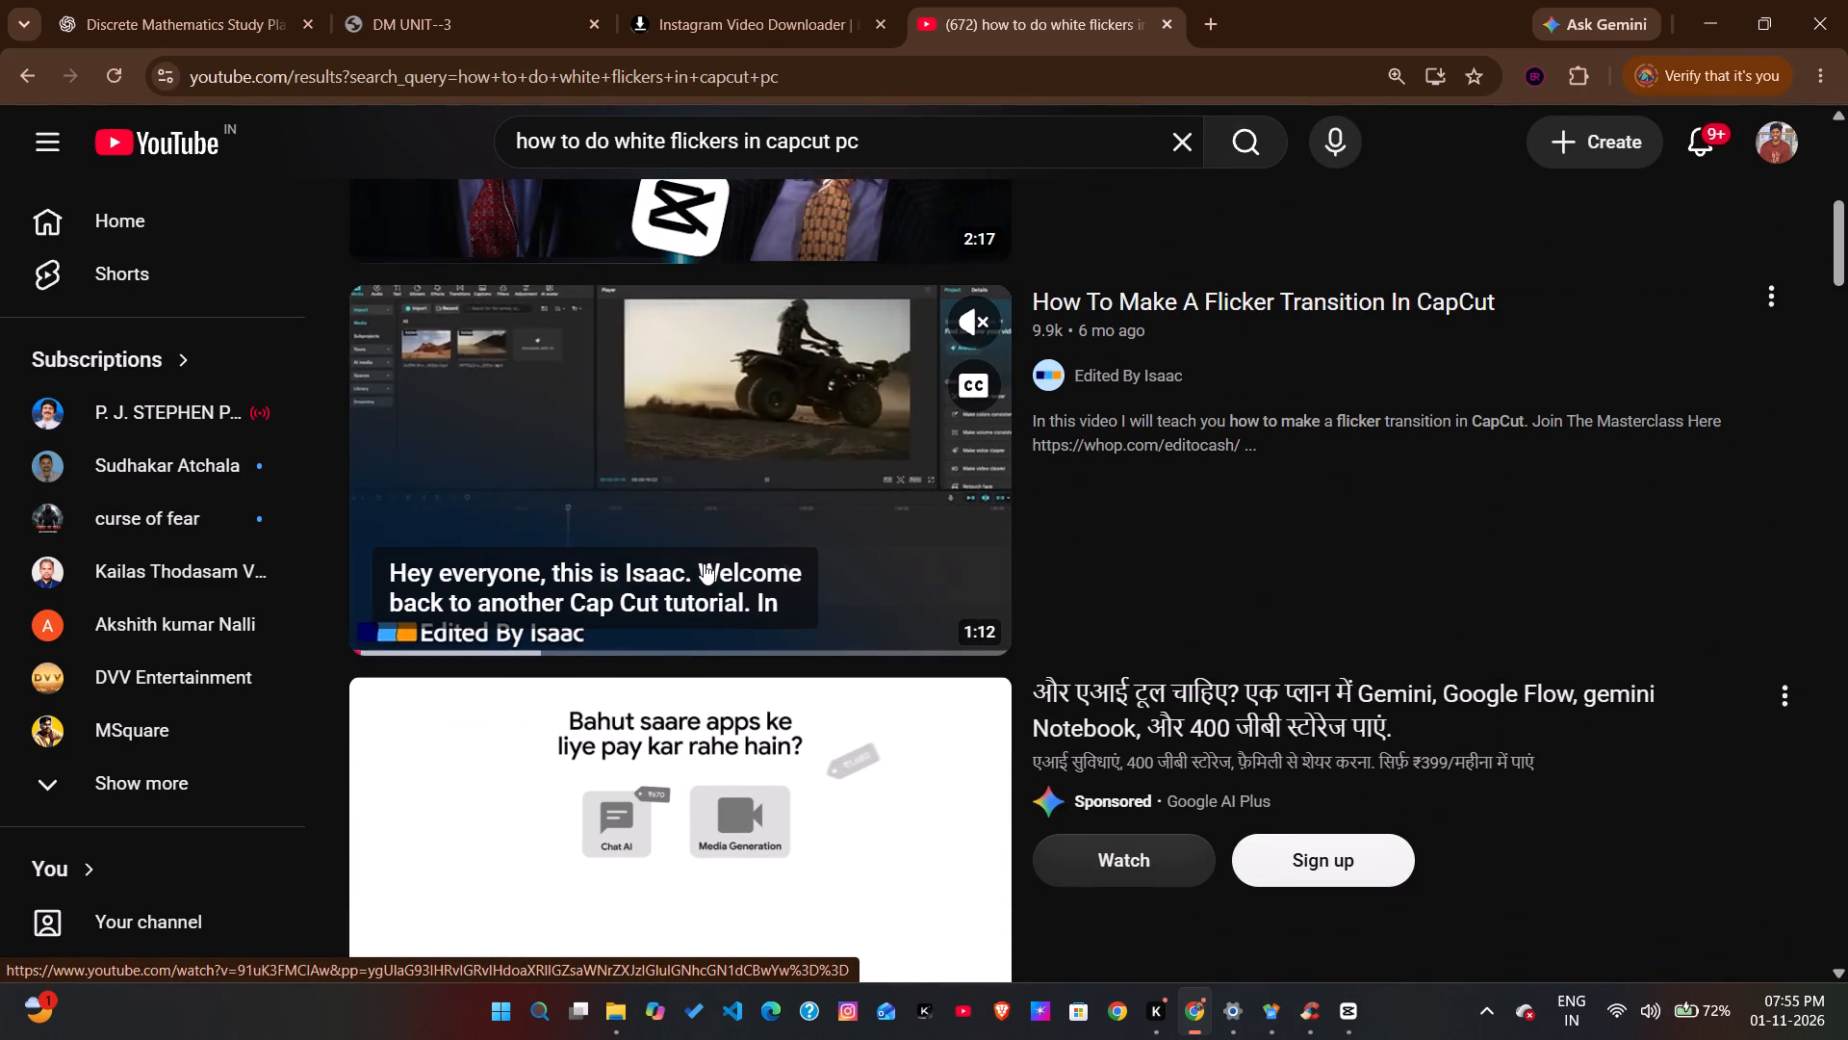
Open the "How To Make A Flicker Transition In CapCut" tutorial, skip the ad, and watch its opening full screen, pausing at 0:16.
click(824, 474)
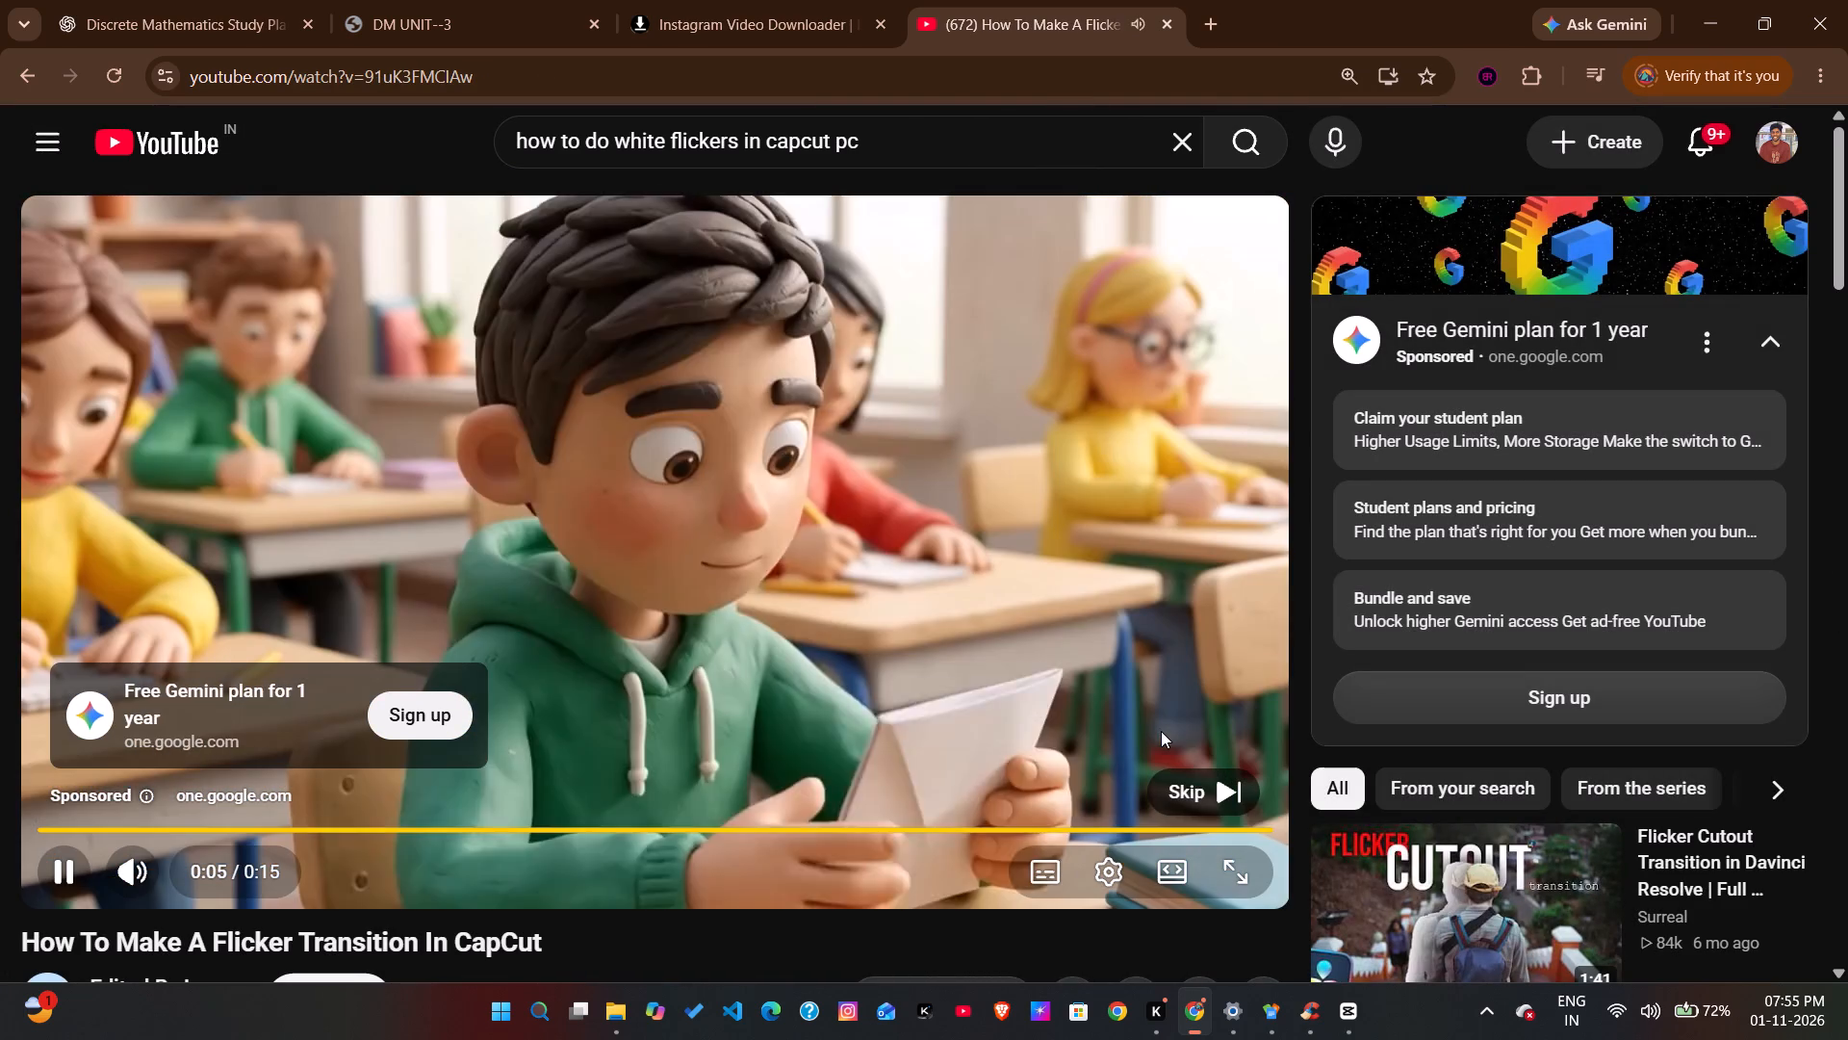
click(1198, 793)
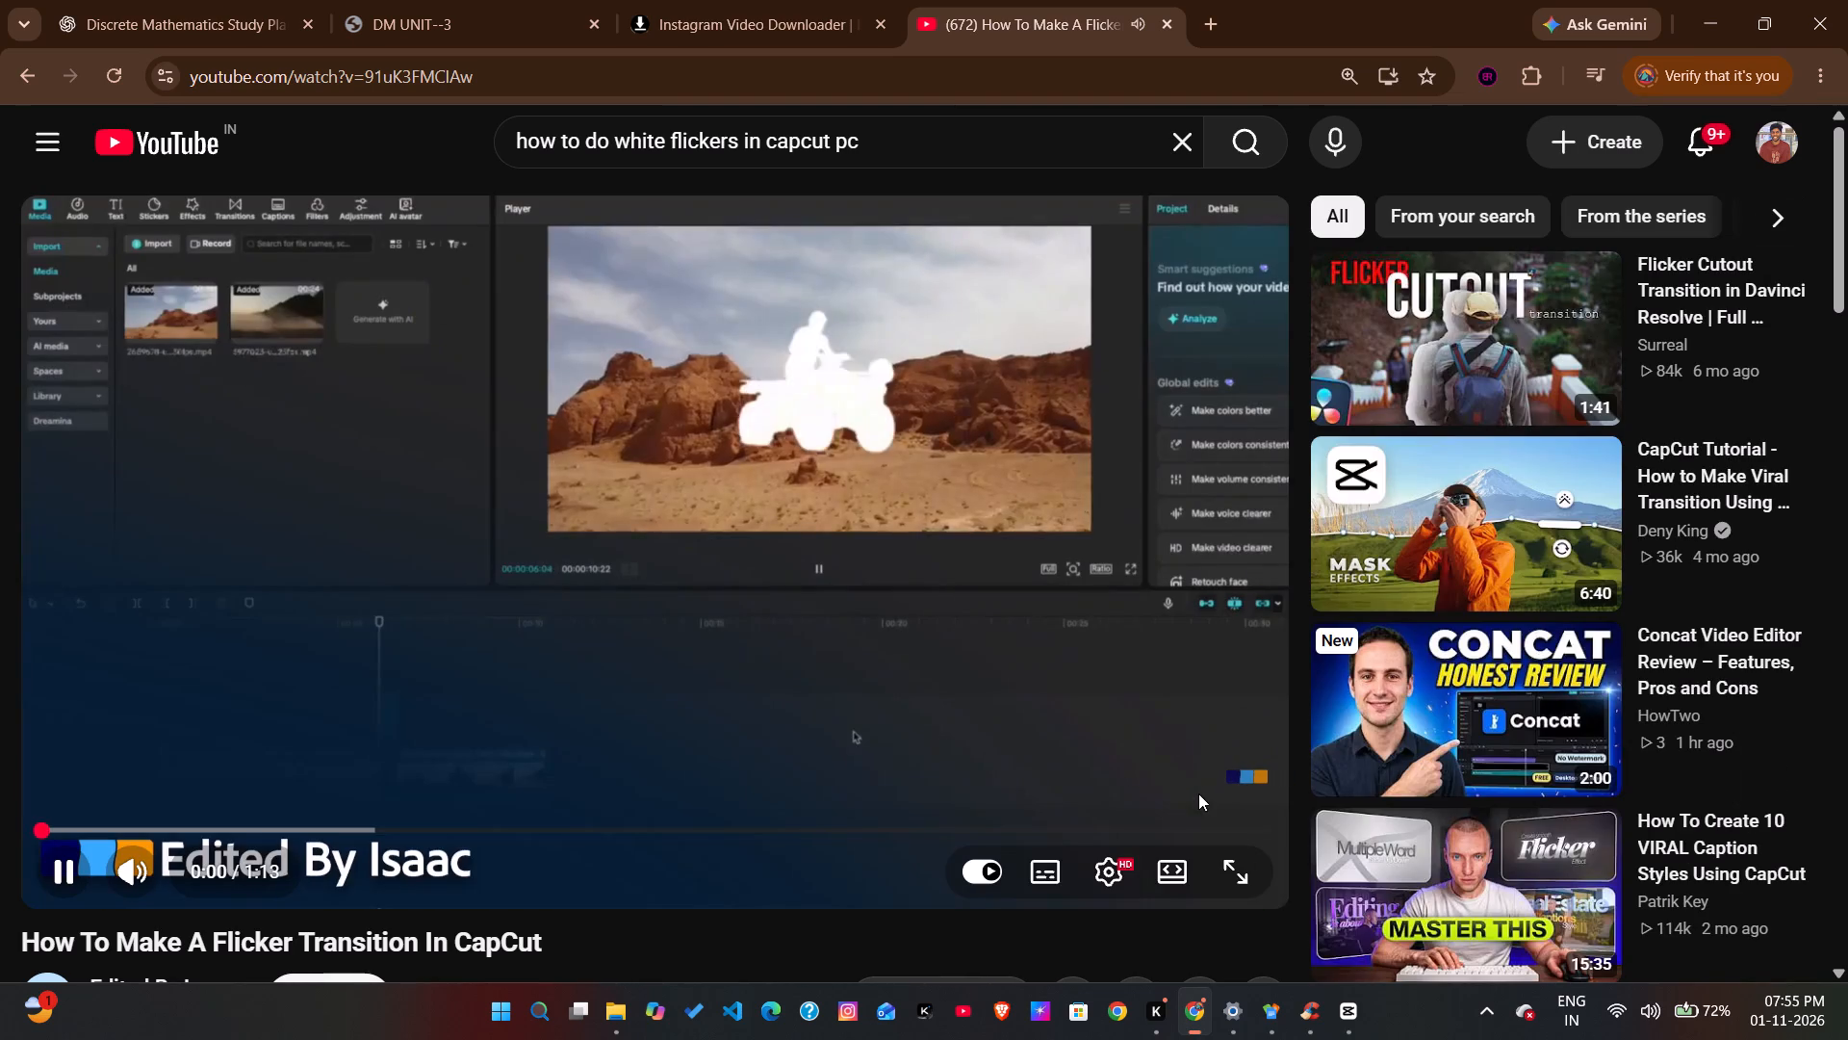
click(1229, 861)
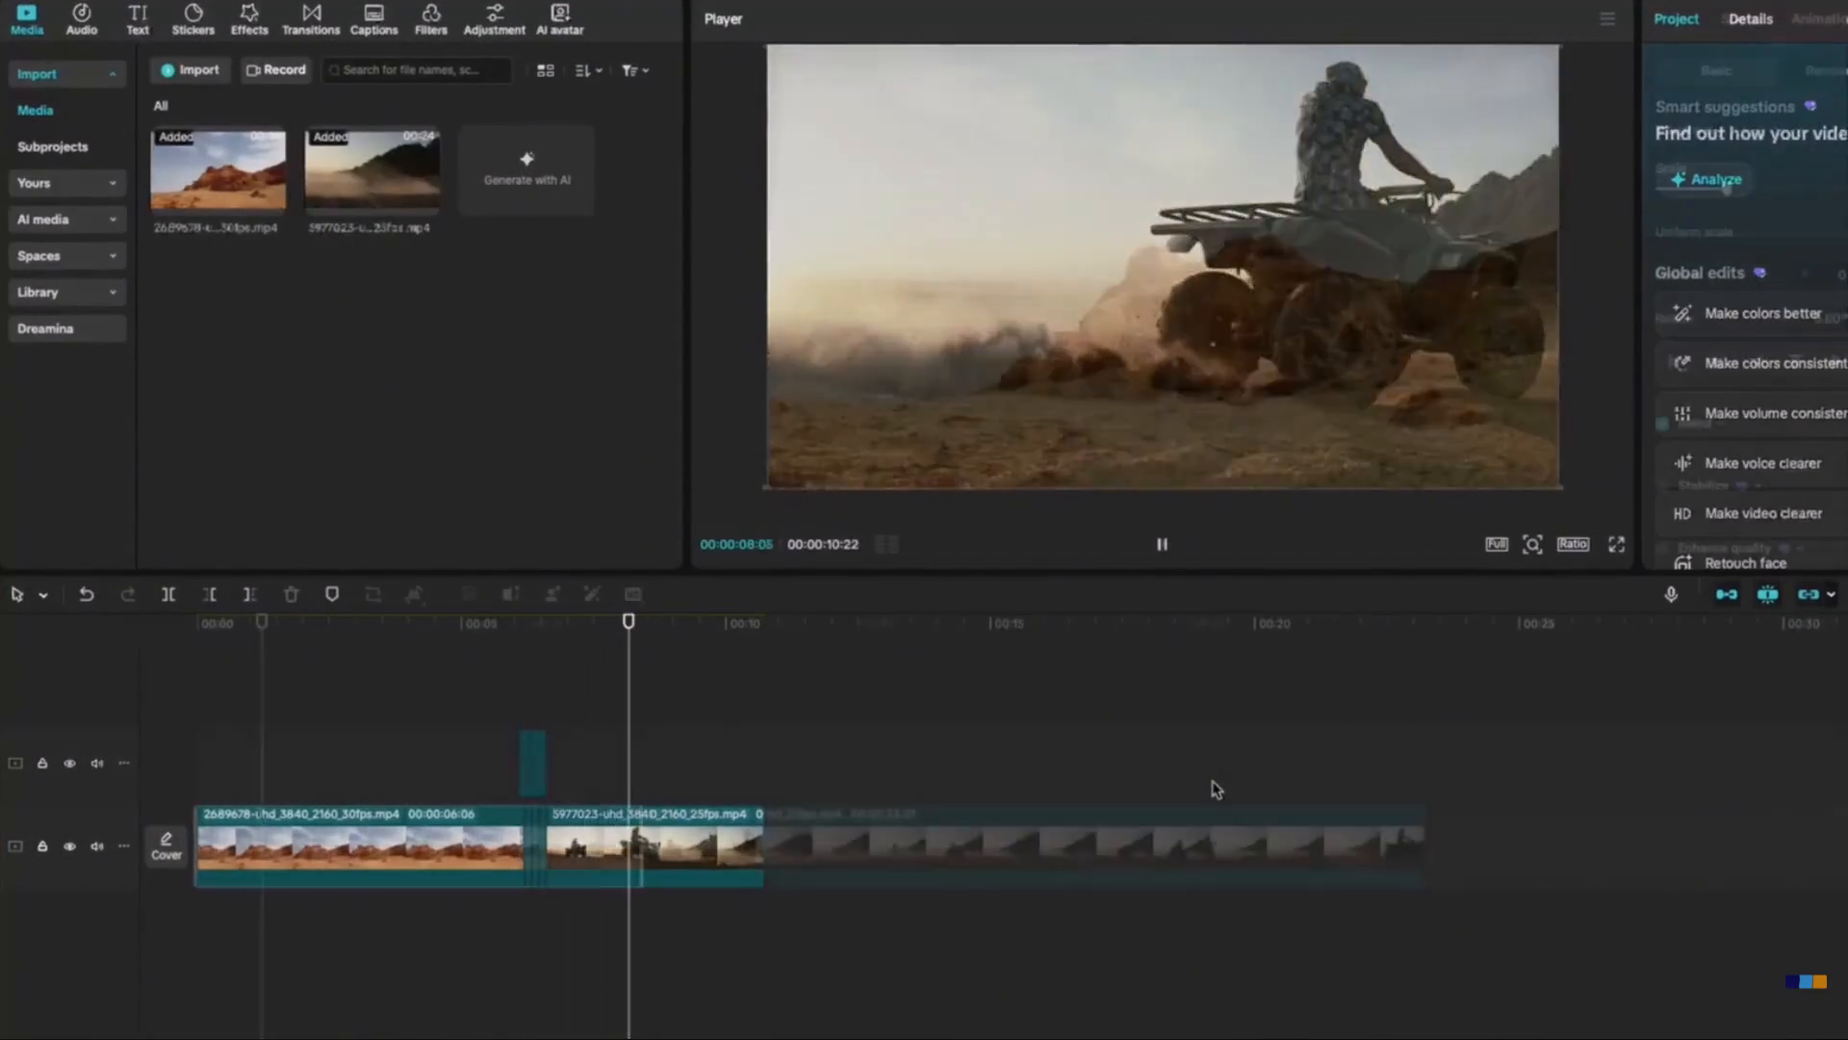
key(Right)
key(space)
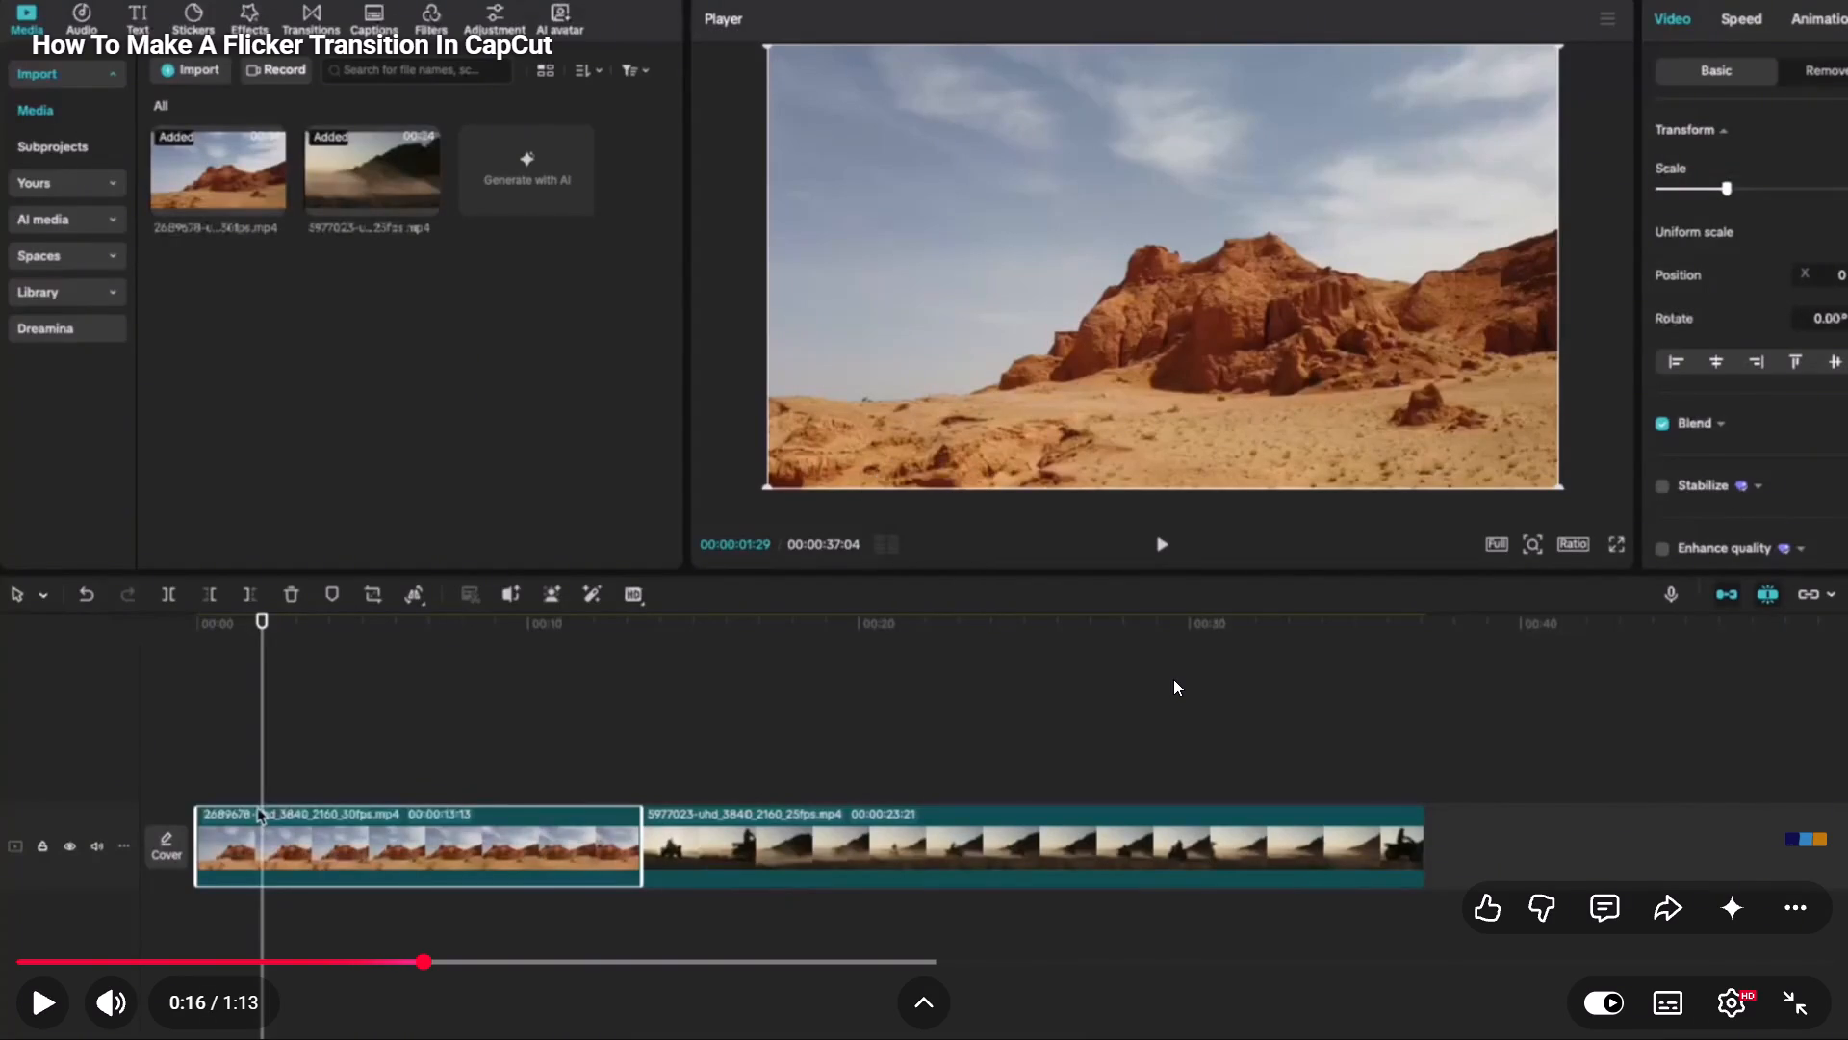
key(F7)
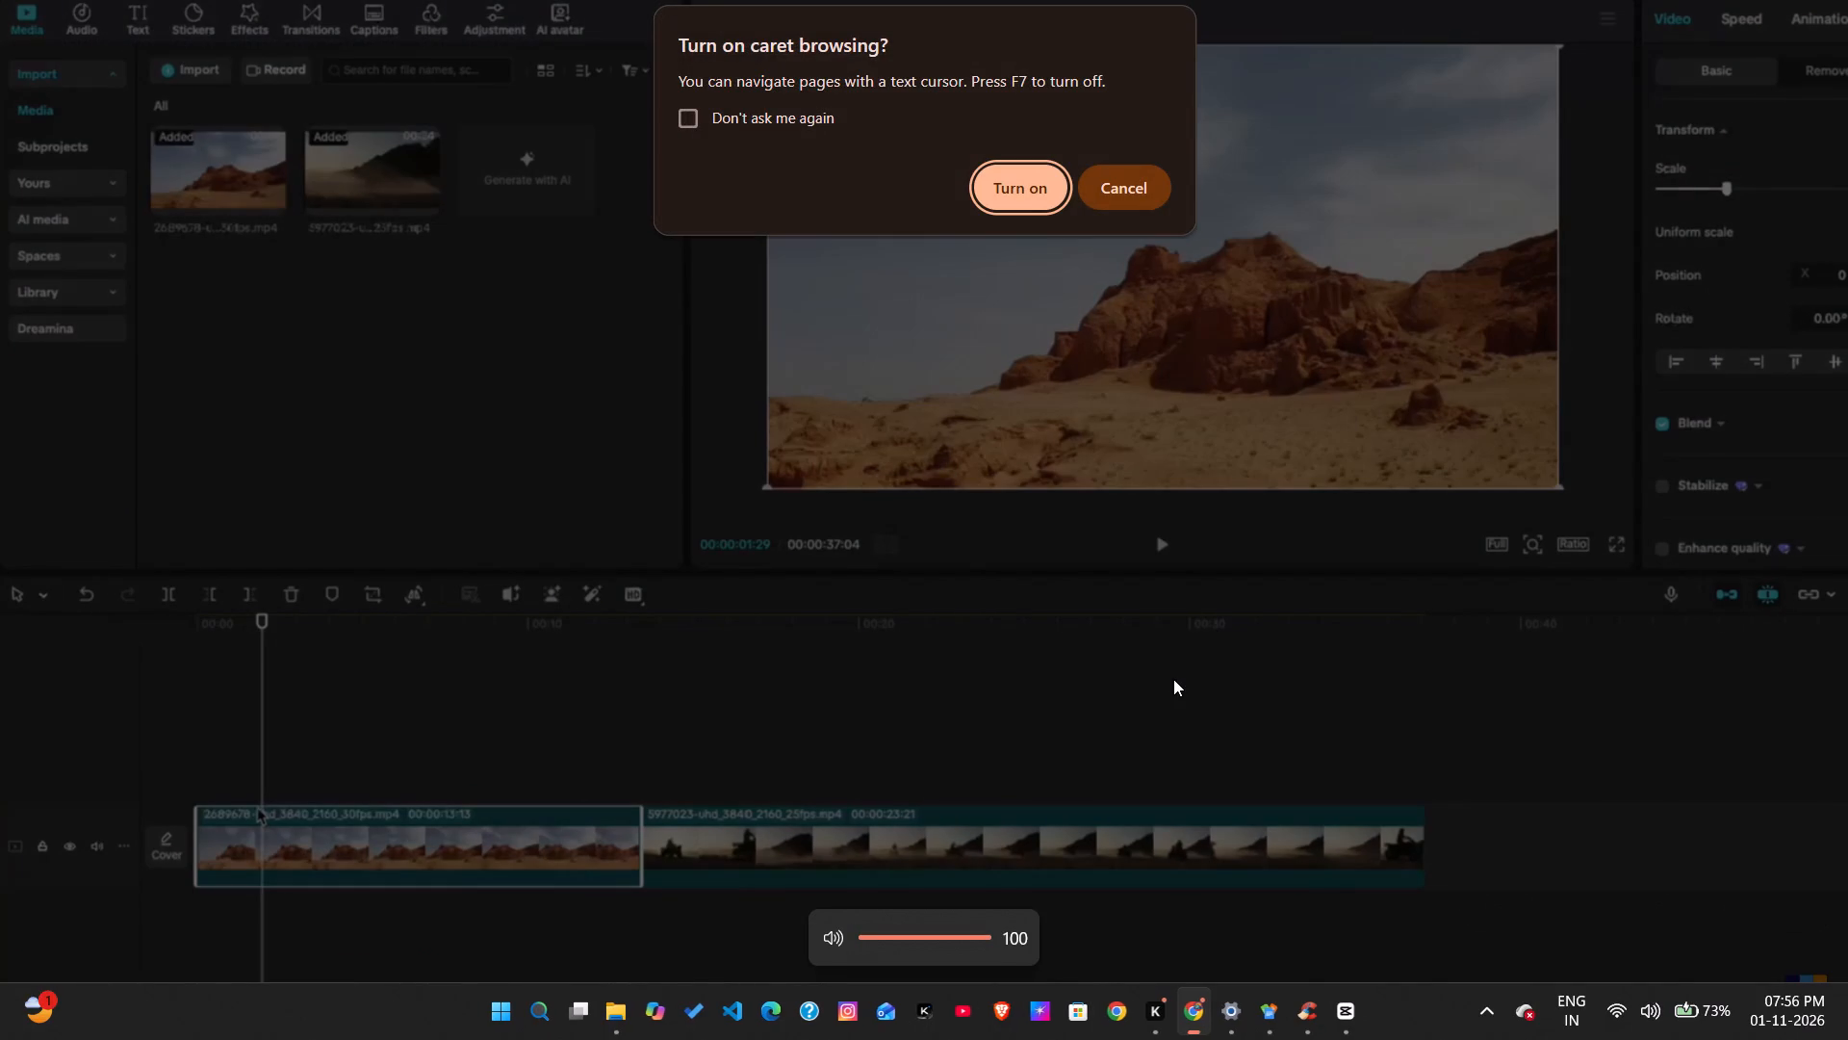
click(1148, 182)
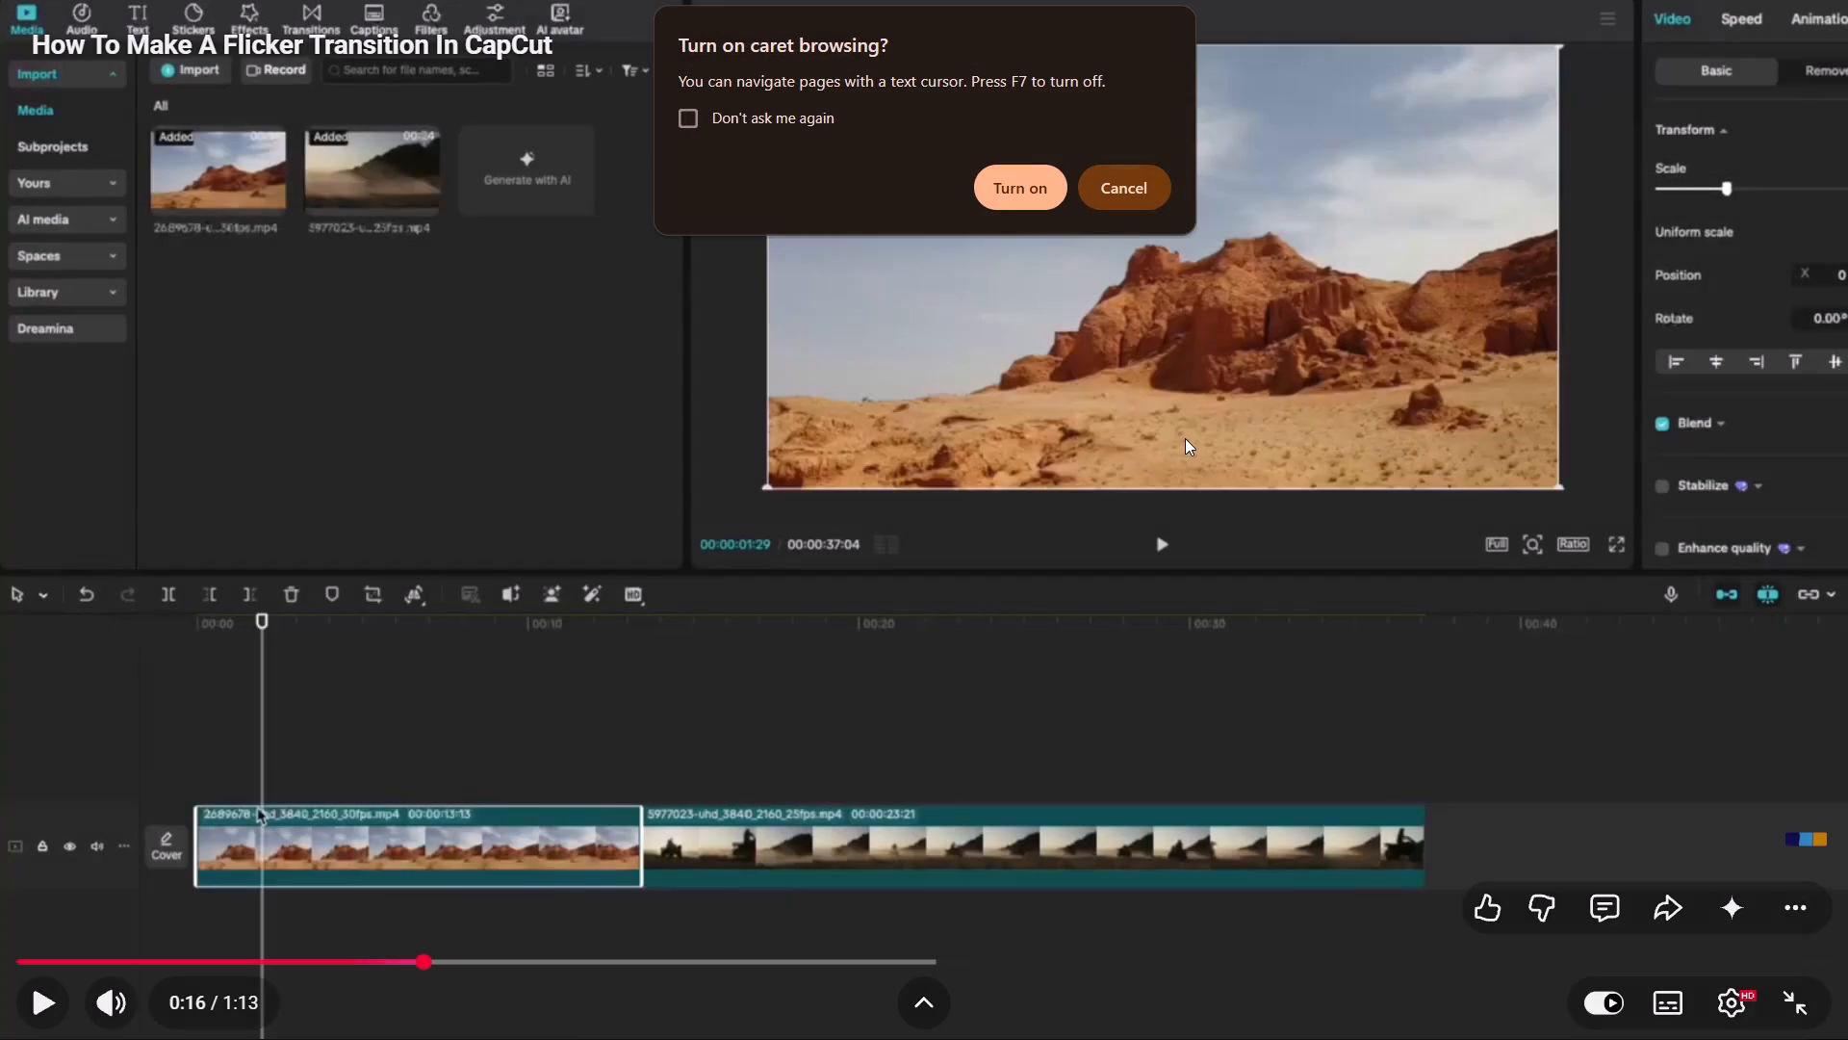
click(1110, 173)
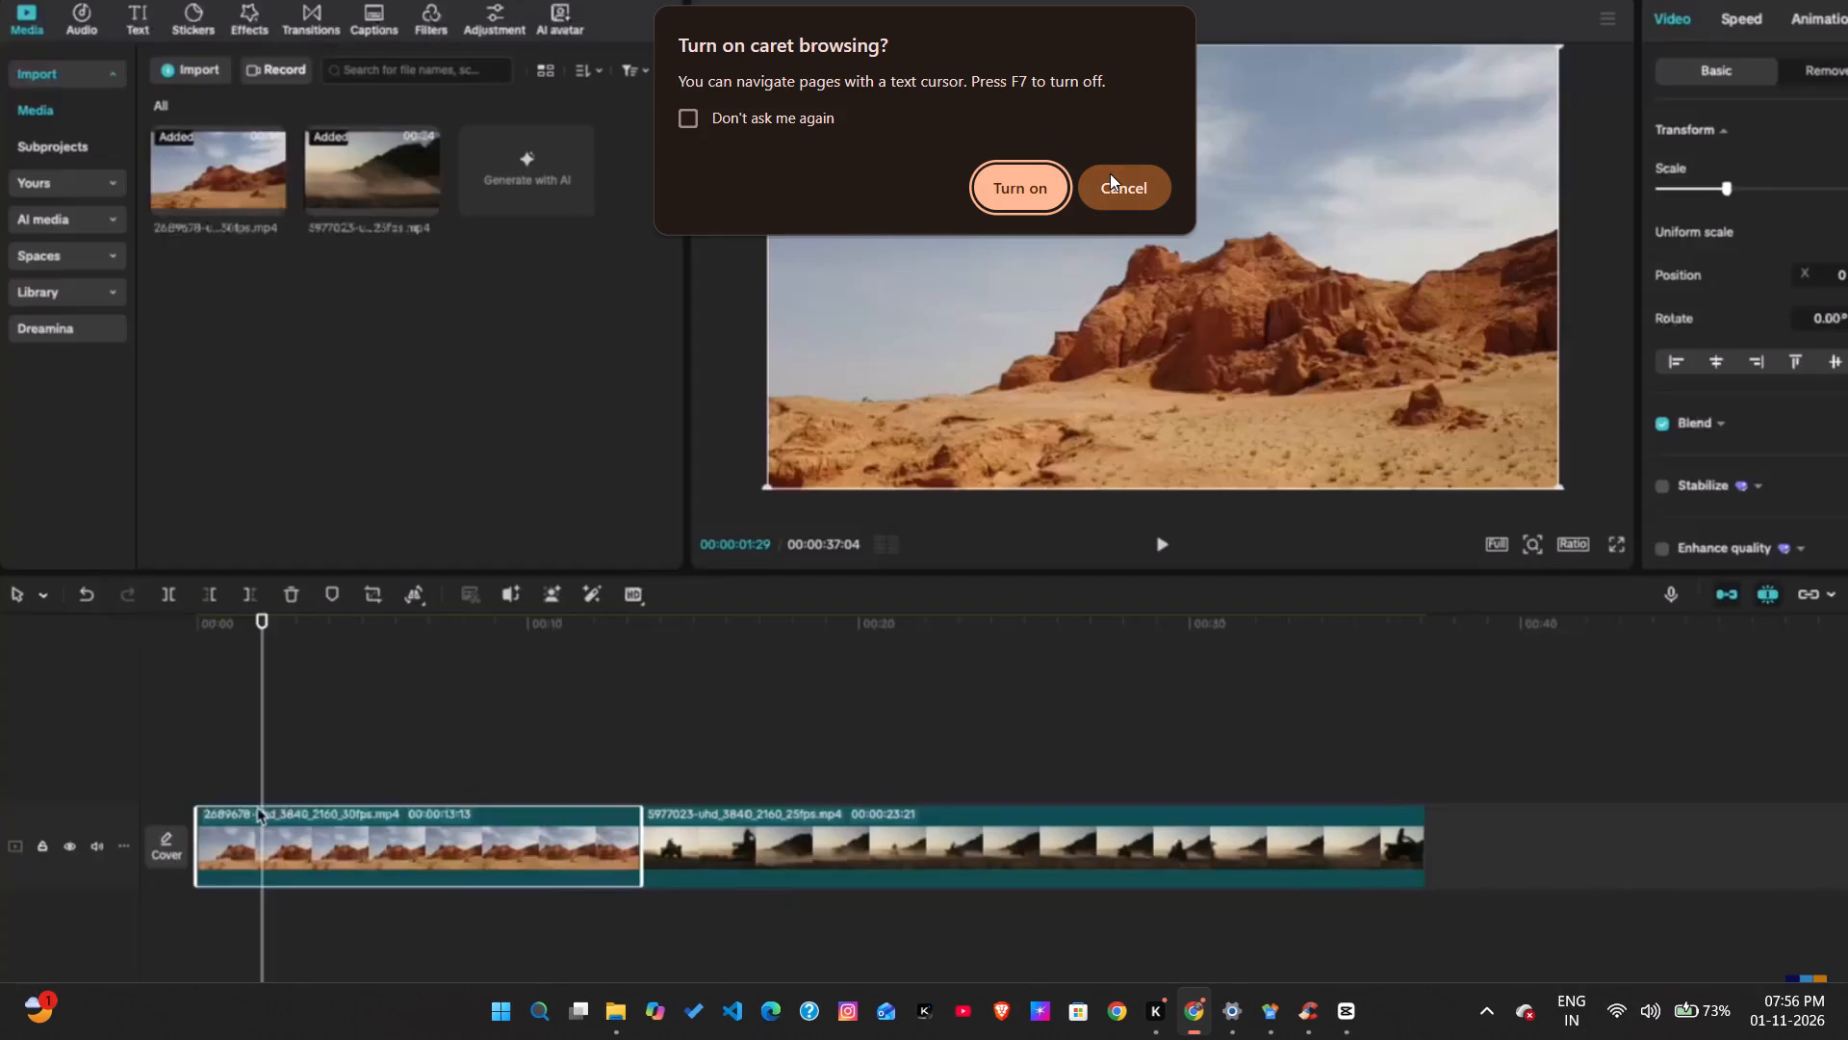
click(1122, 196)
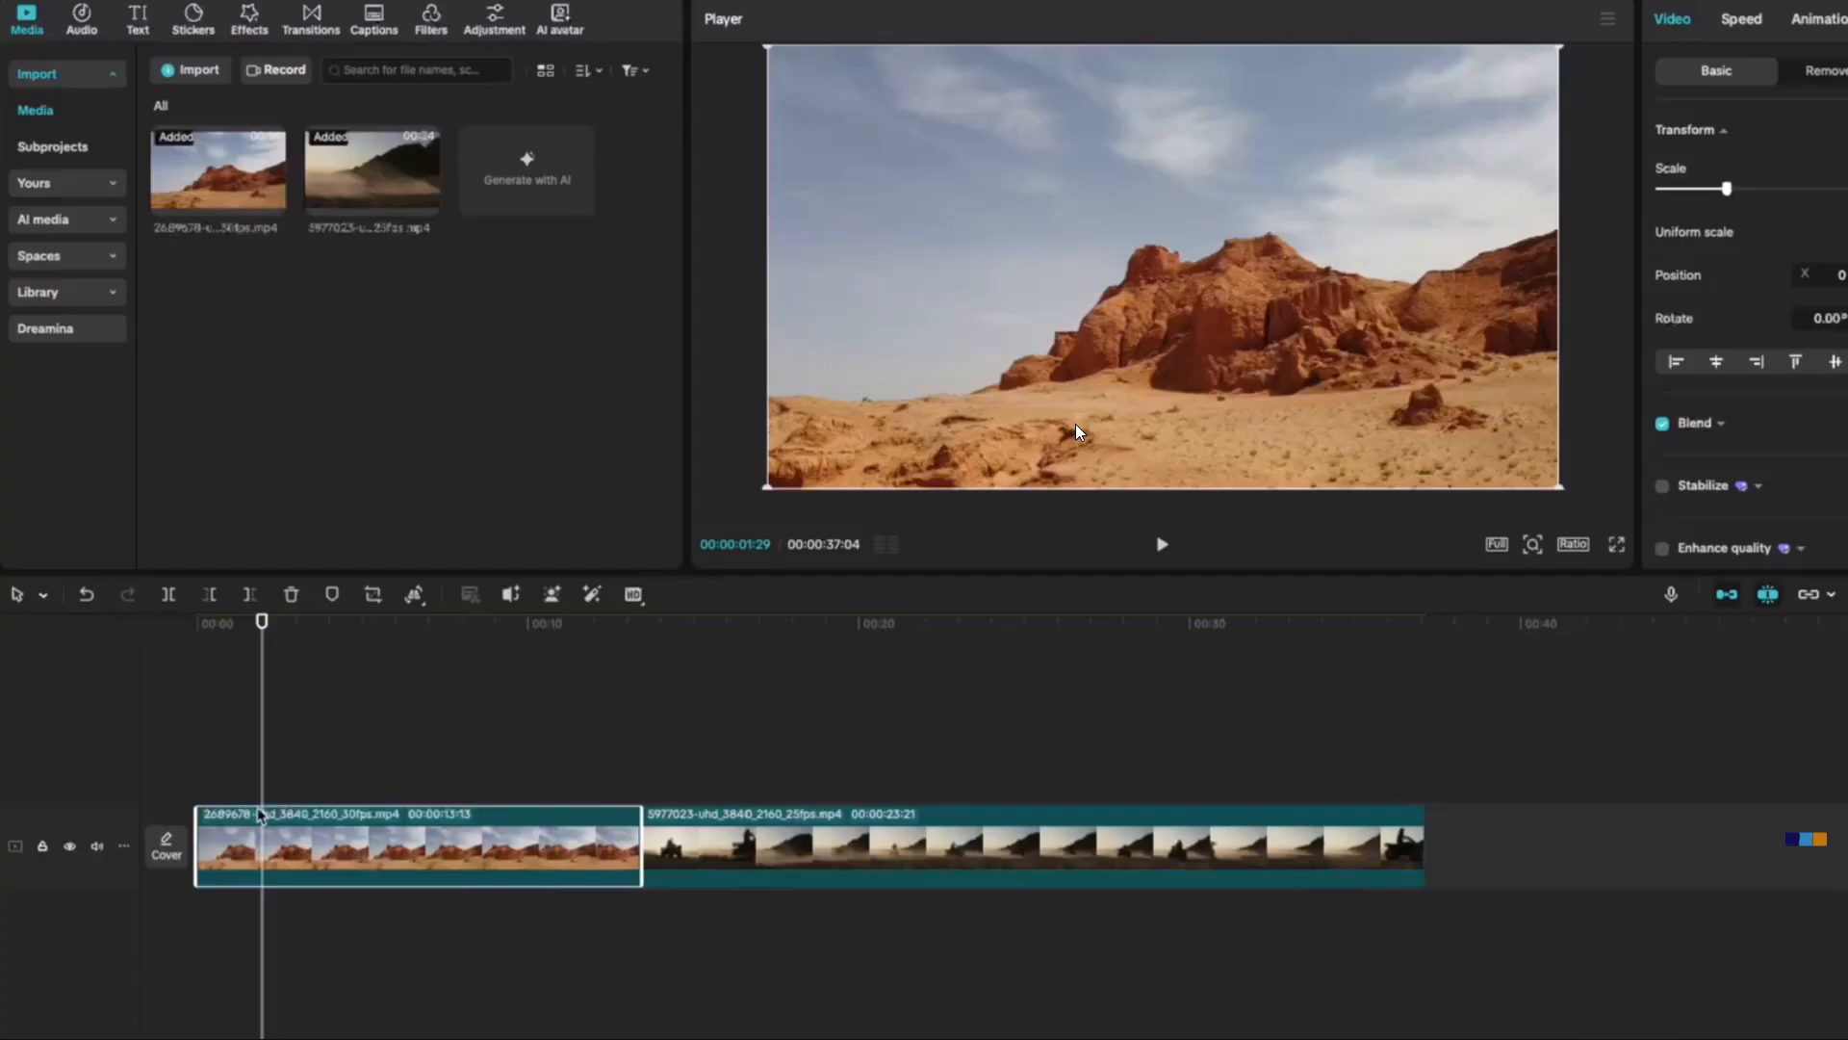
Resume playing the flicker transition tutorial from 0:16.
key(space)
key(space)
click(888, 551)
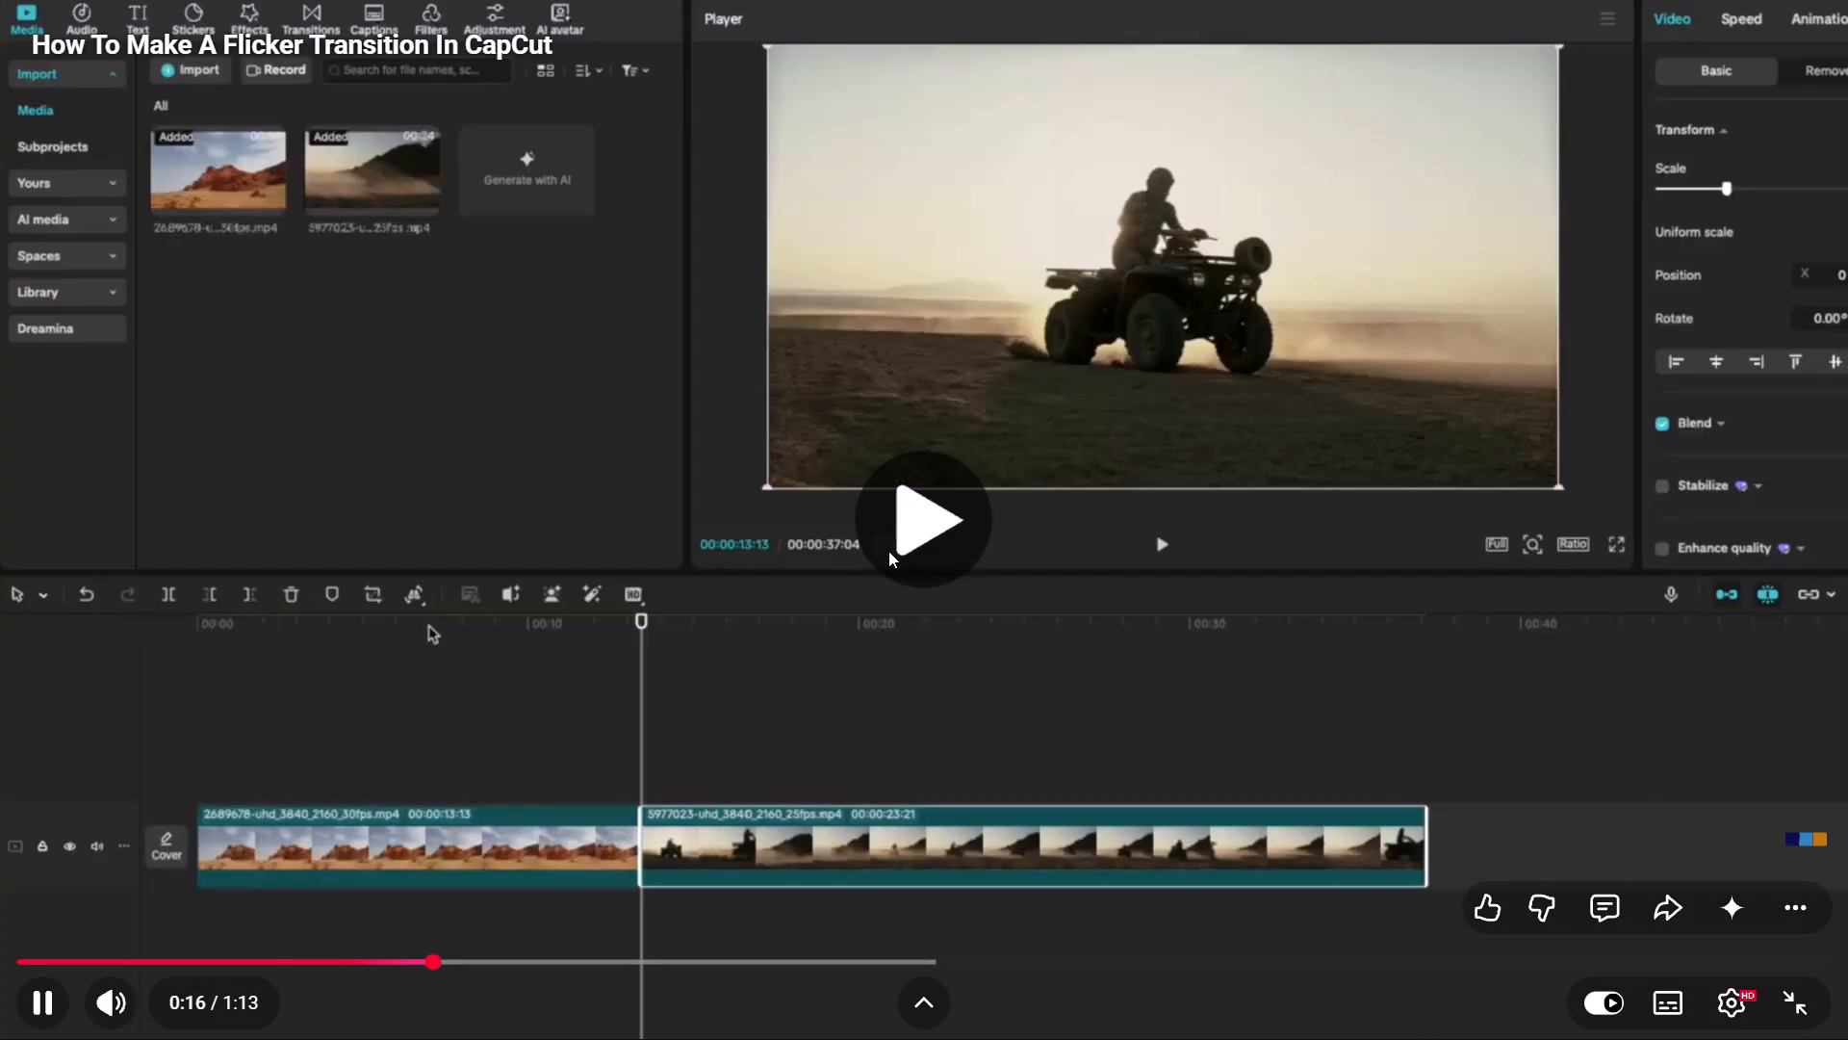
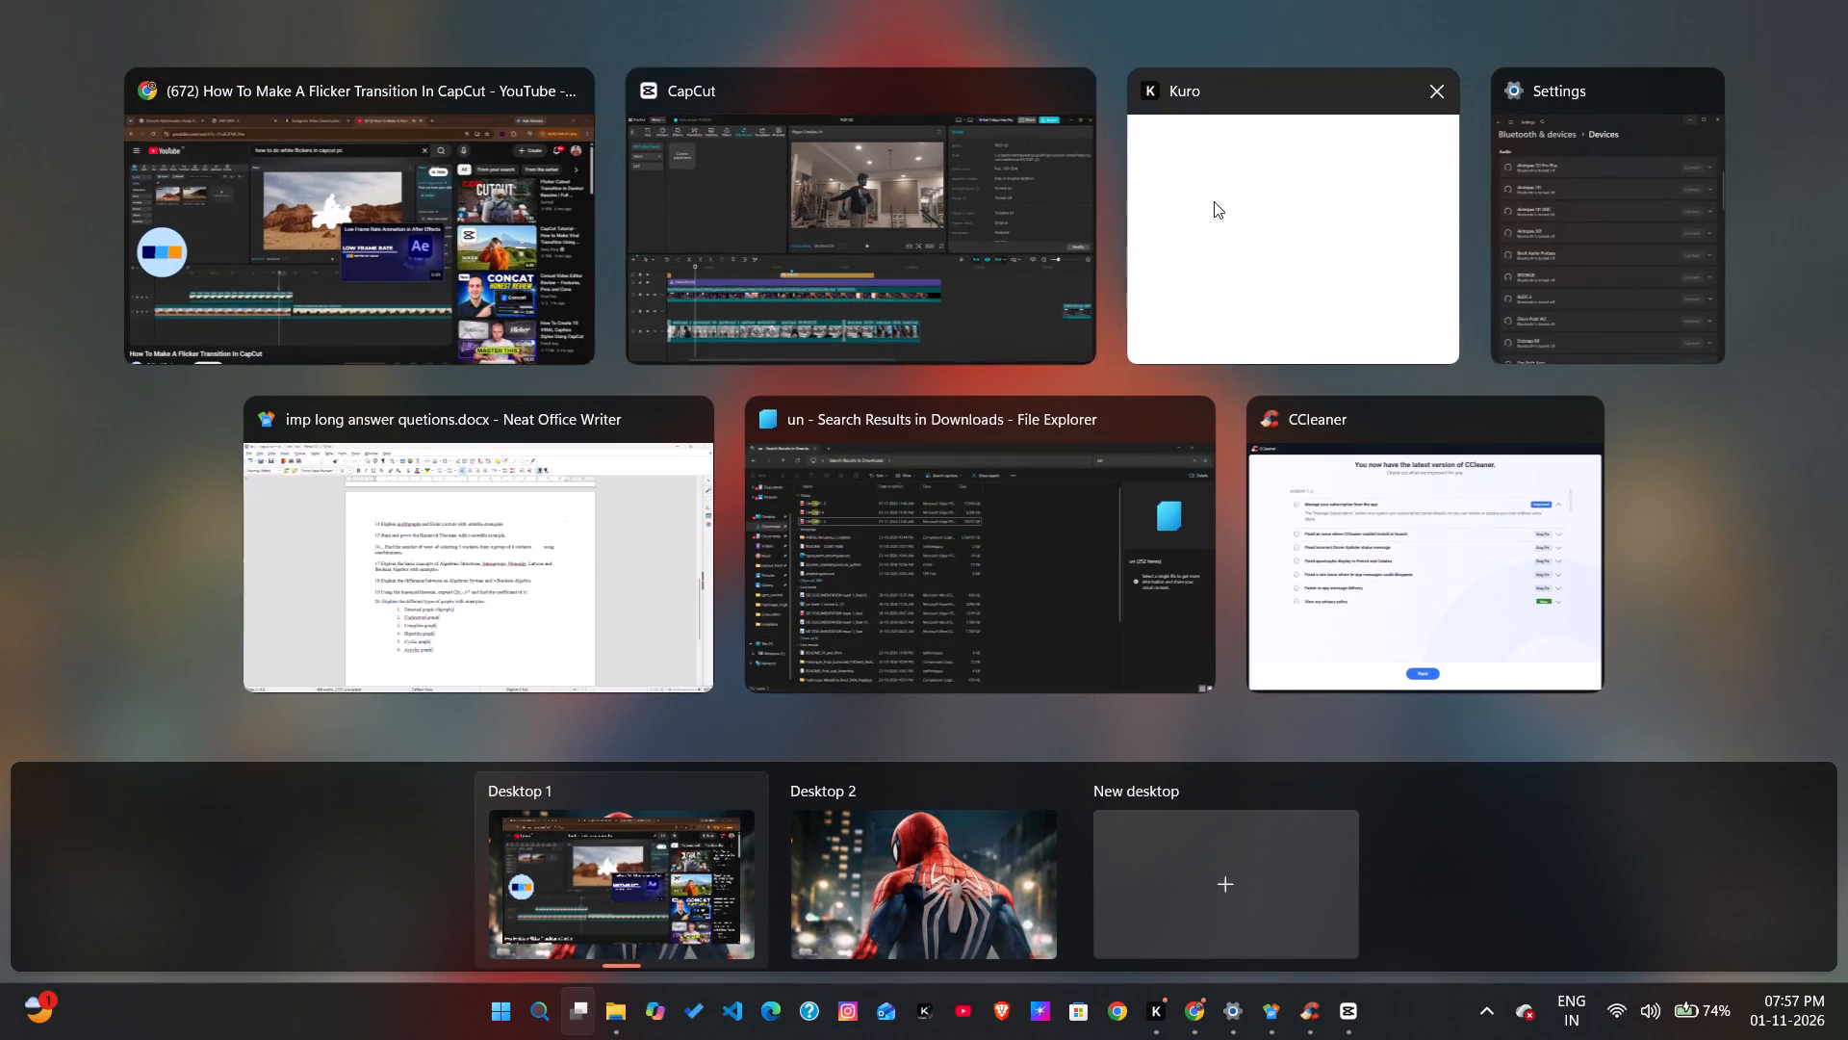
Switch to the CapCut project and scrub the montage from the gym5 clip through the gym18 clips to the aks7 barbell clip.
click(958, 345)
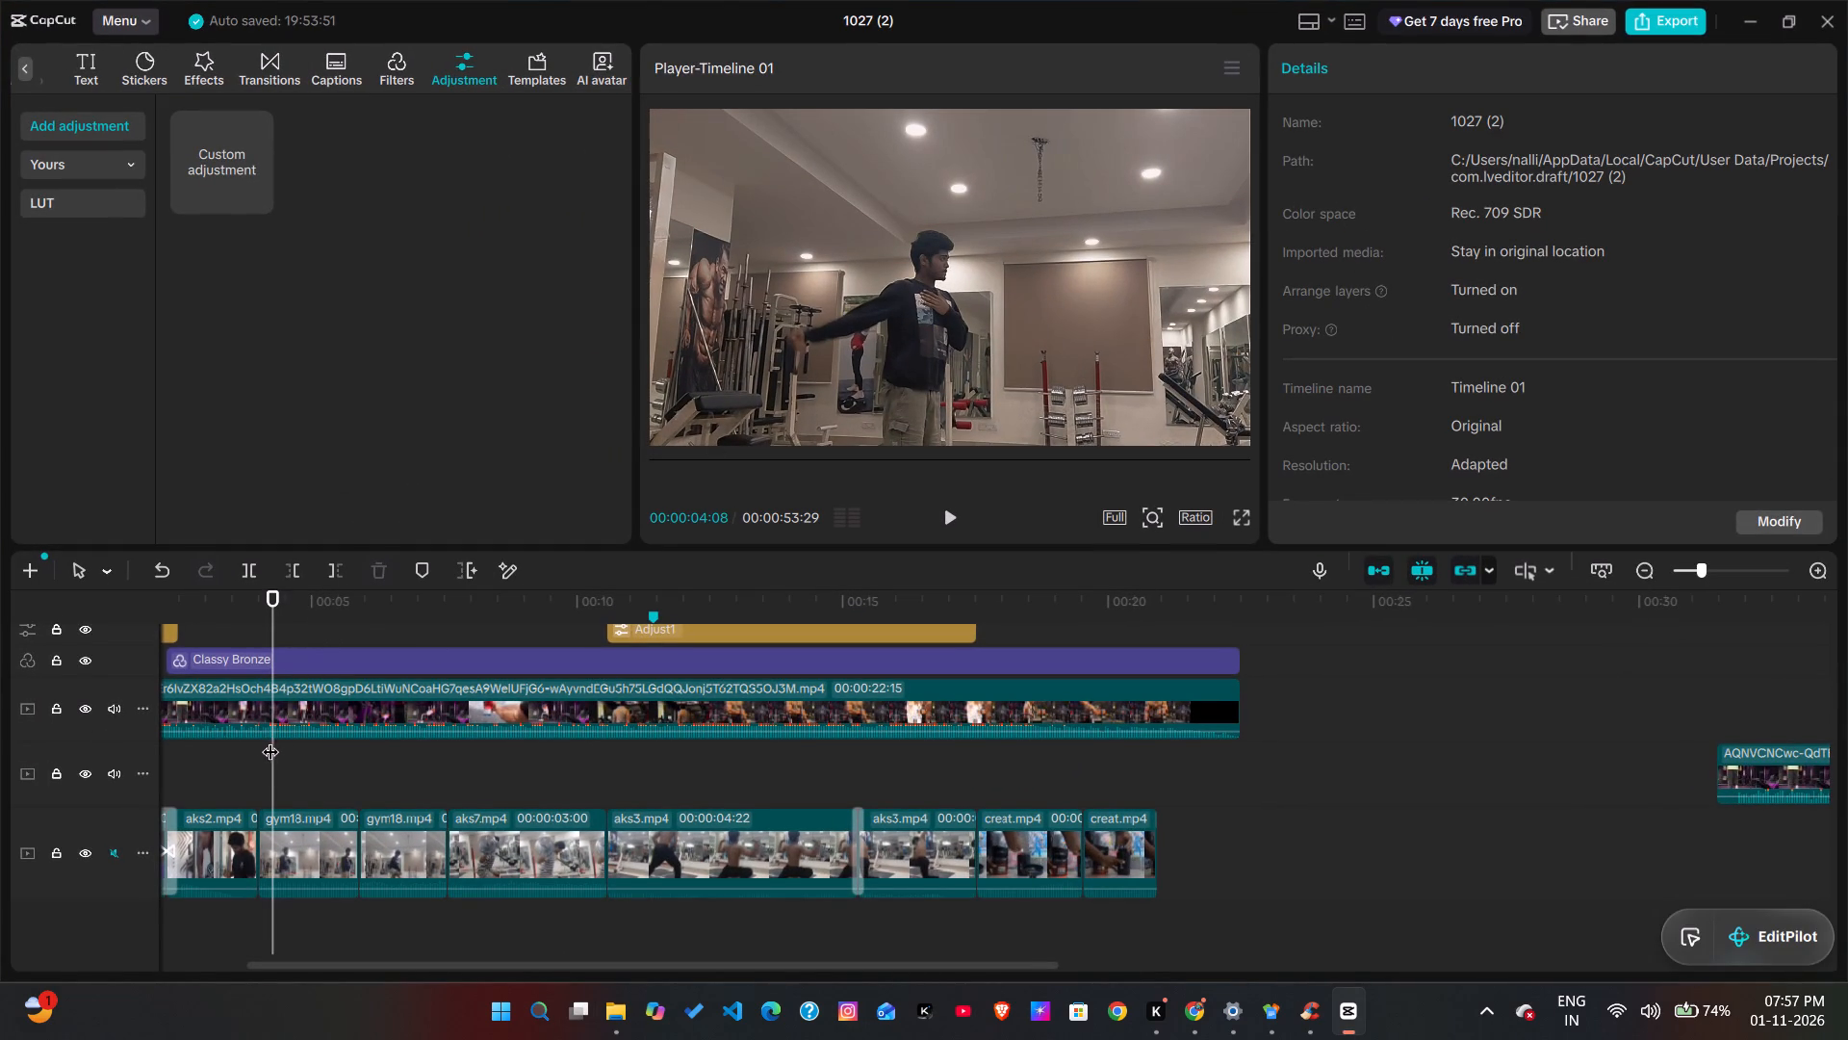
drag(271, 740, 323, 737)
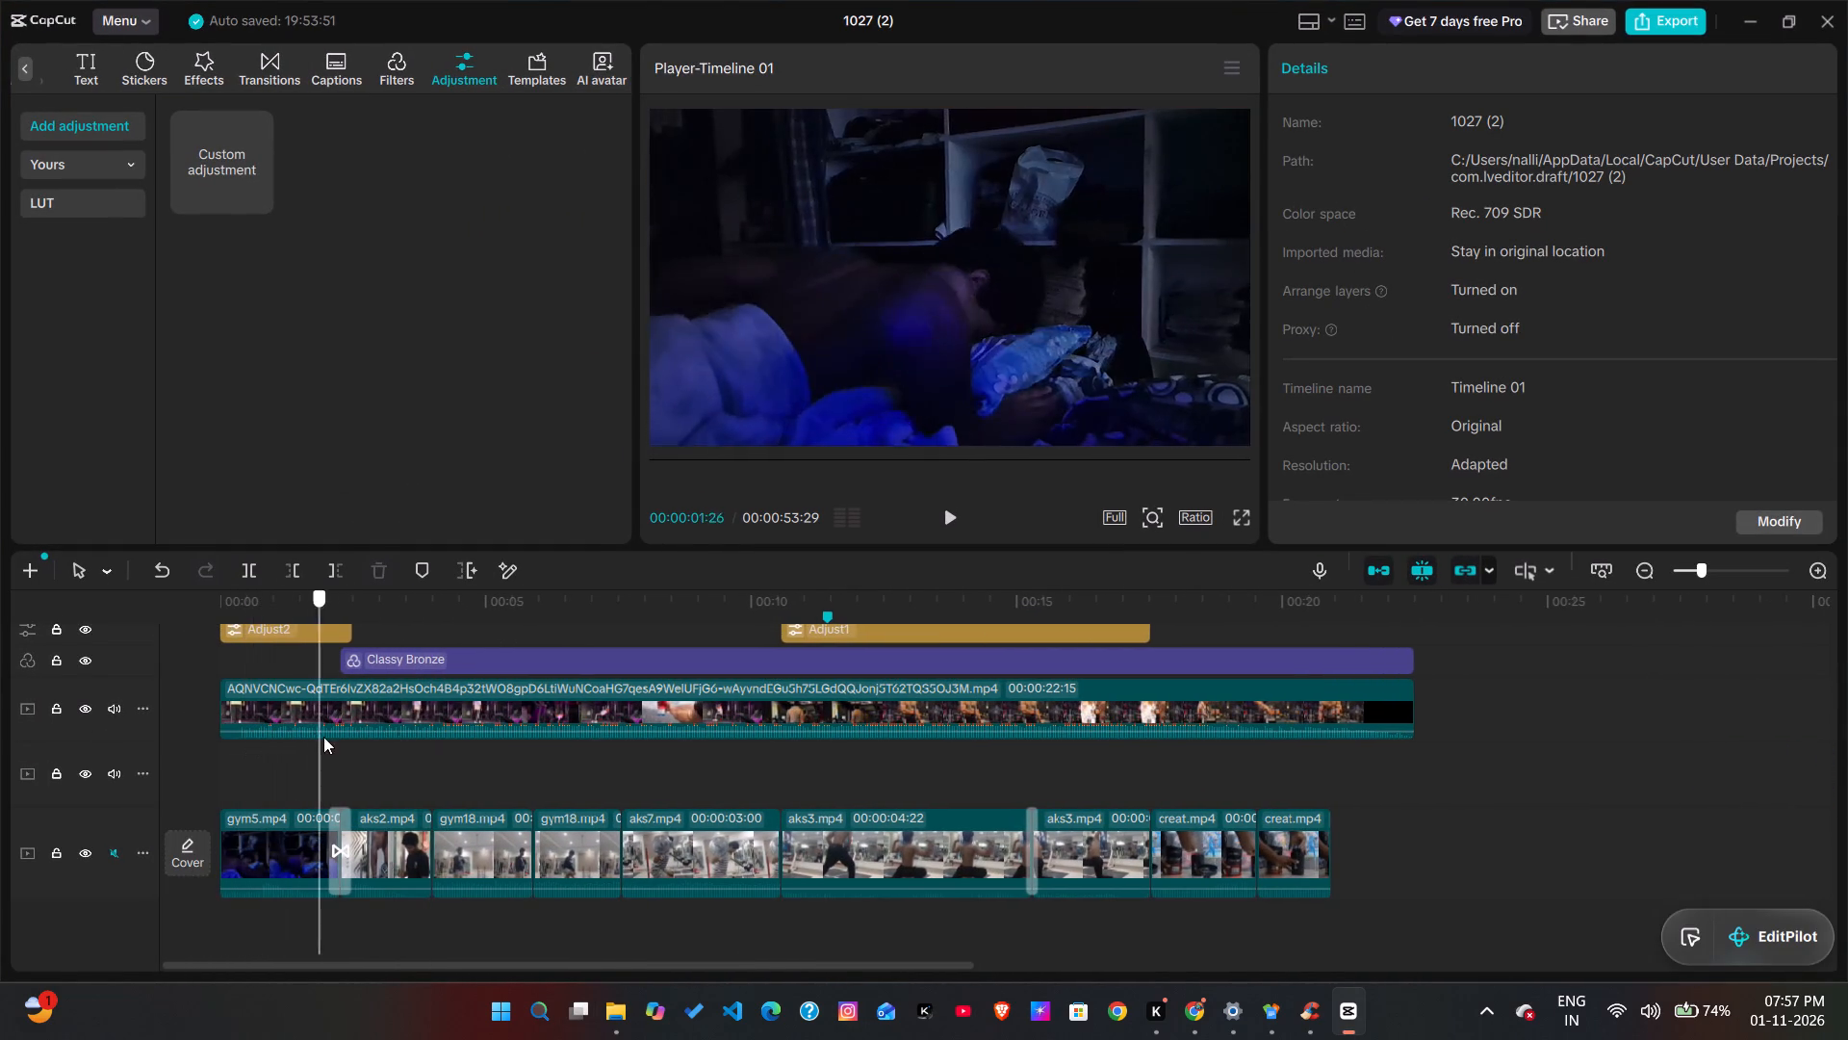
drag(323, 737, 420, 735)
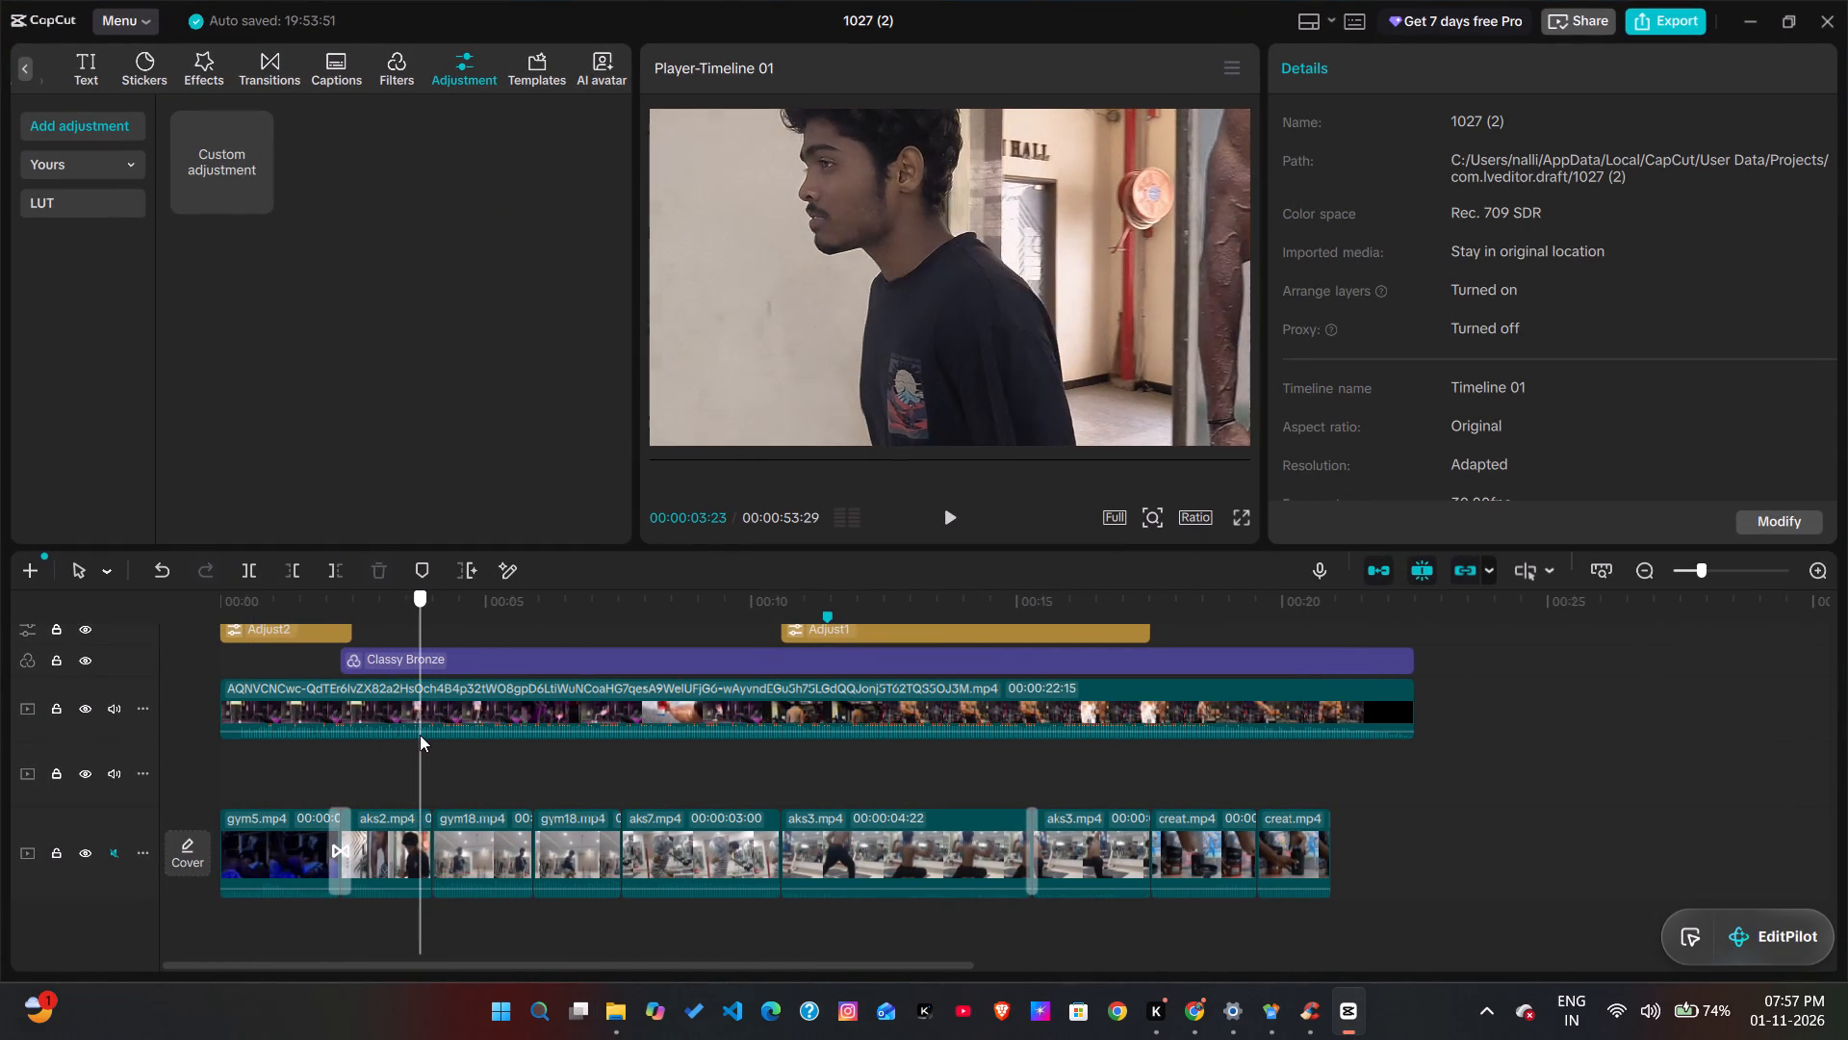
drag(420, 735, 515, 777)
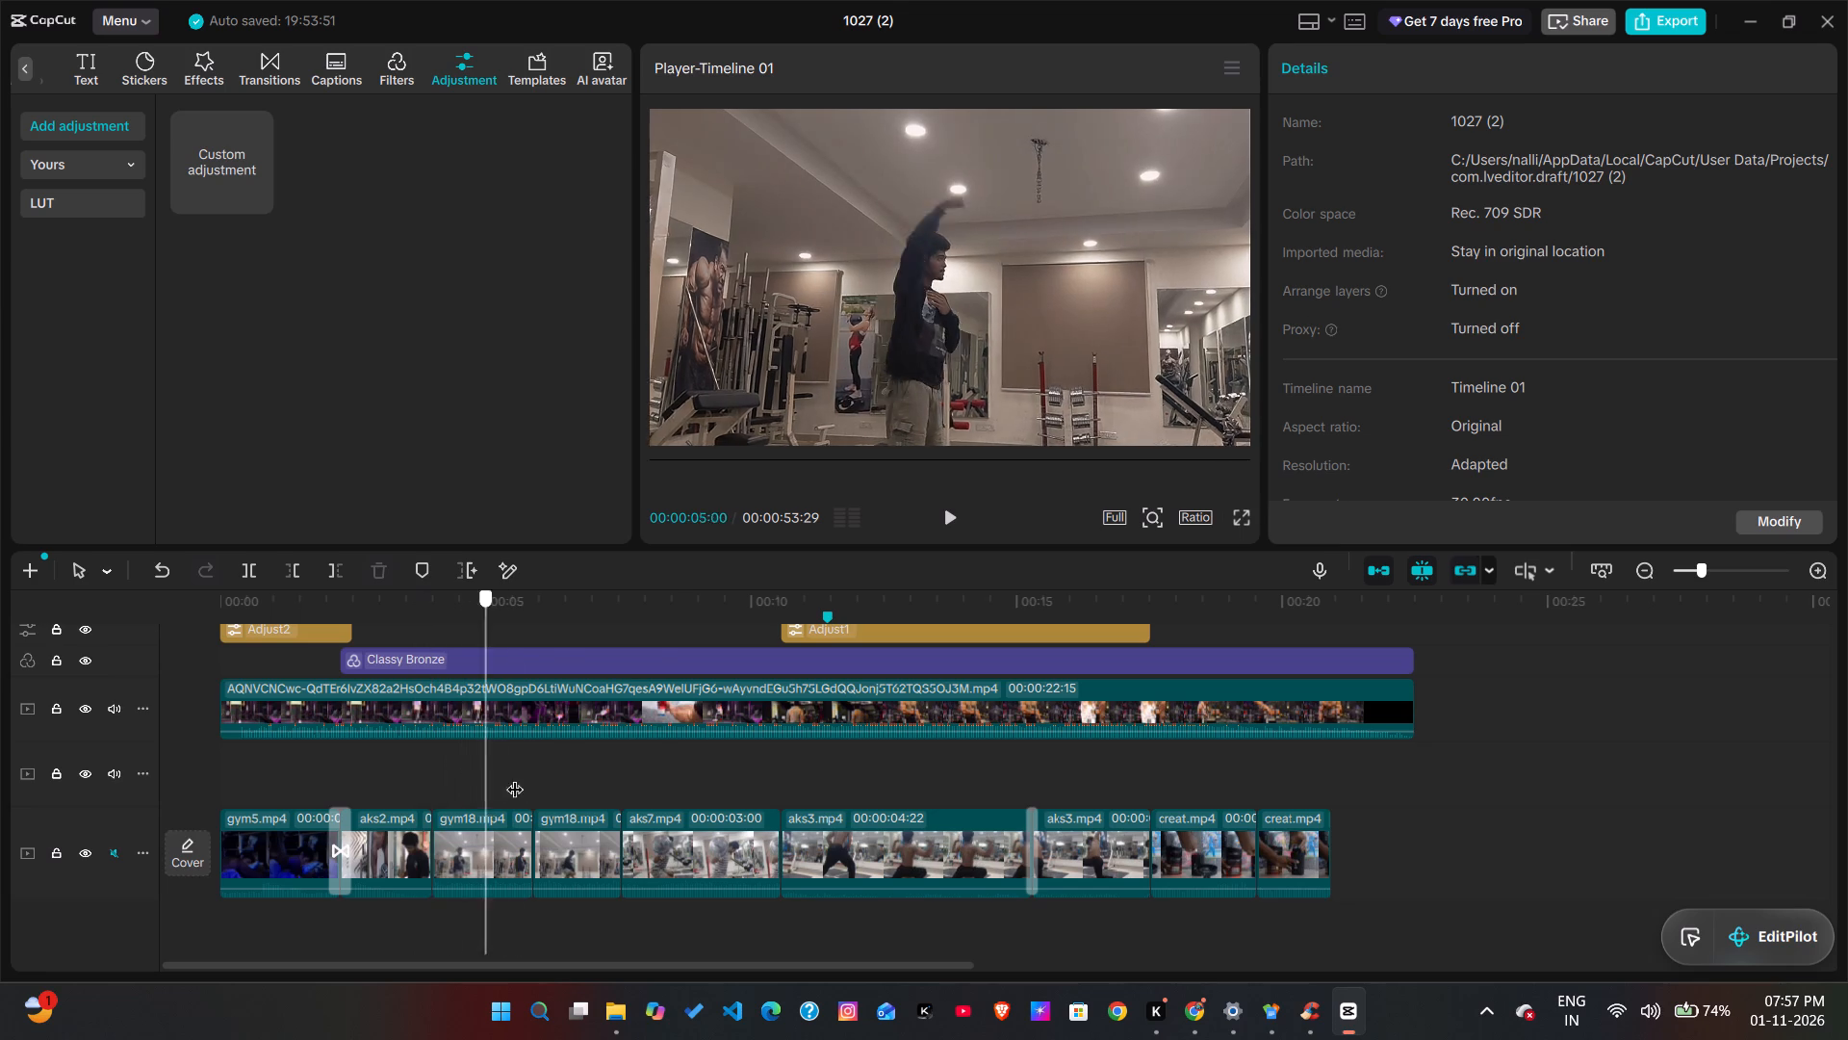
drag(515, 777, 539, 834)
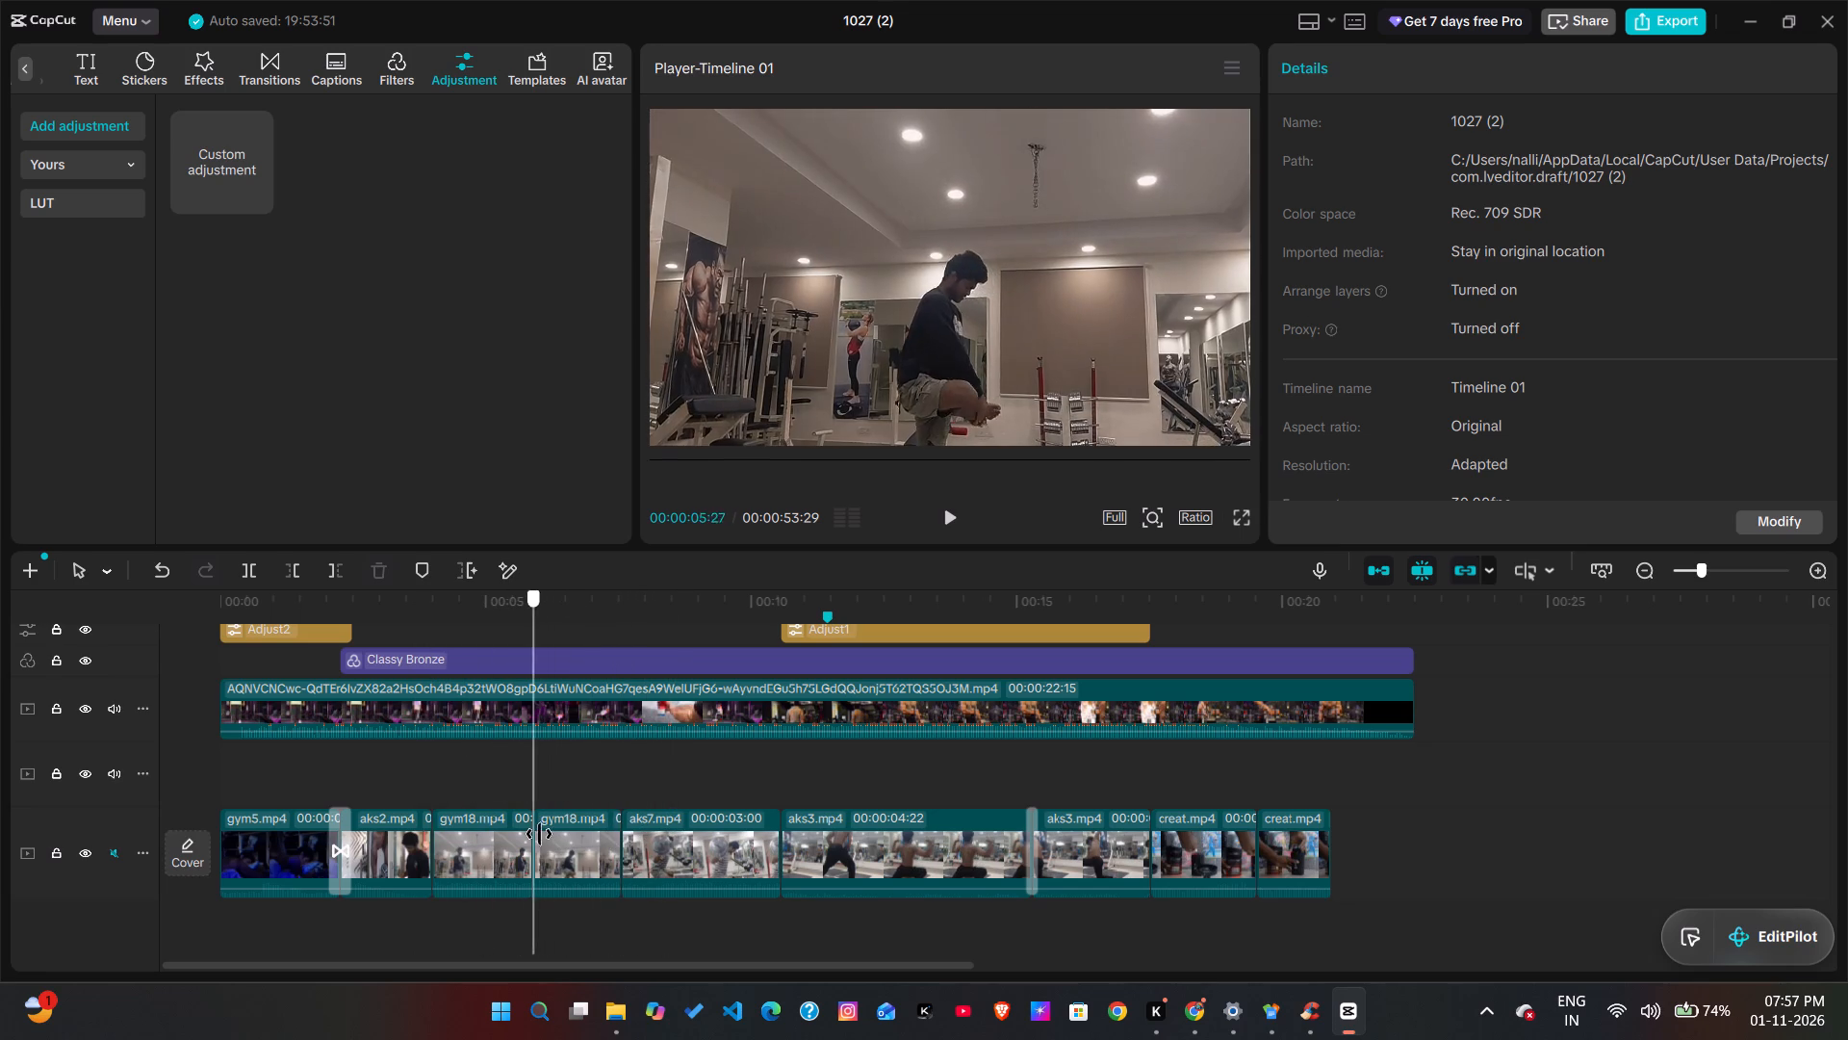
drag(539, 834, 650, 853)
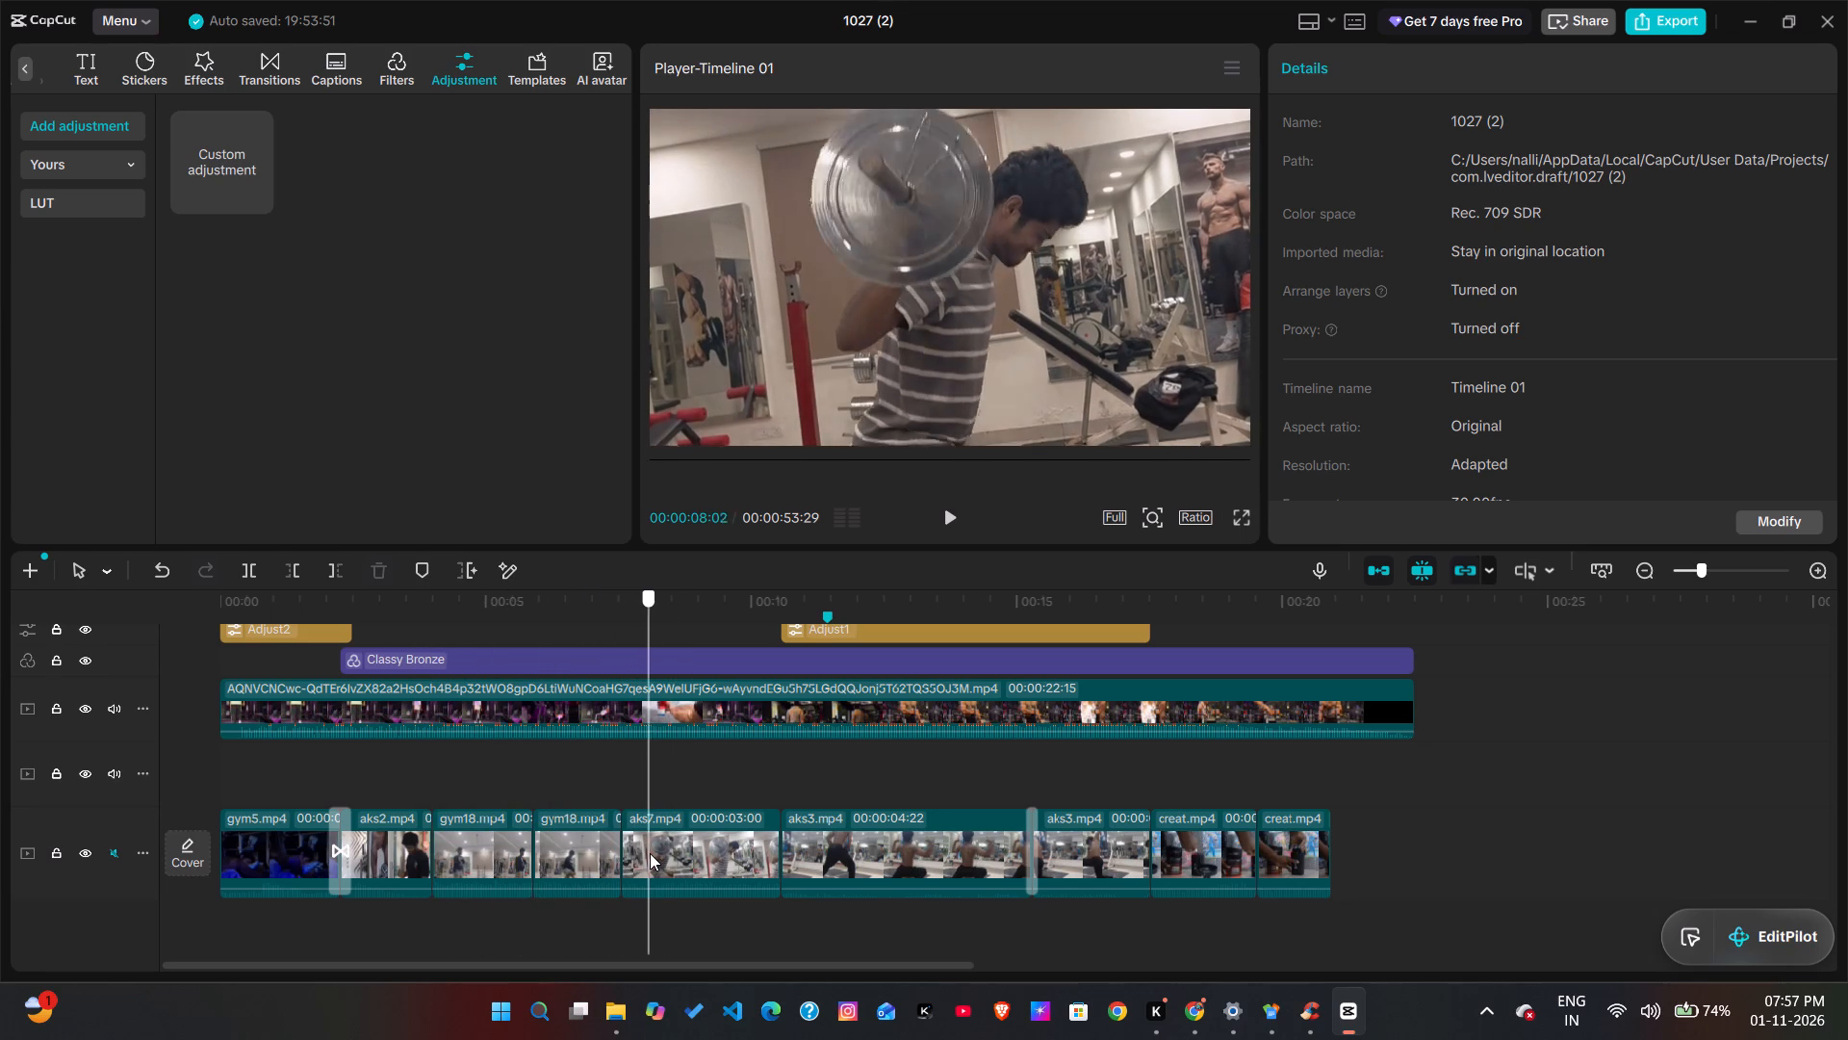
drag(650, 853, 649, 853)
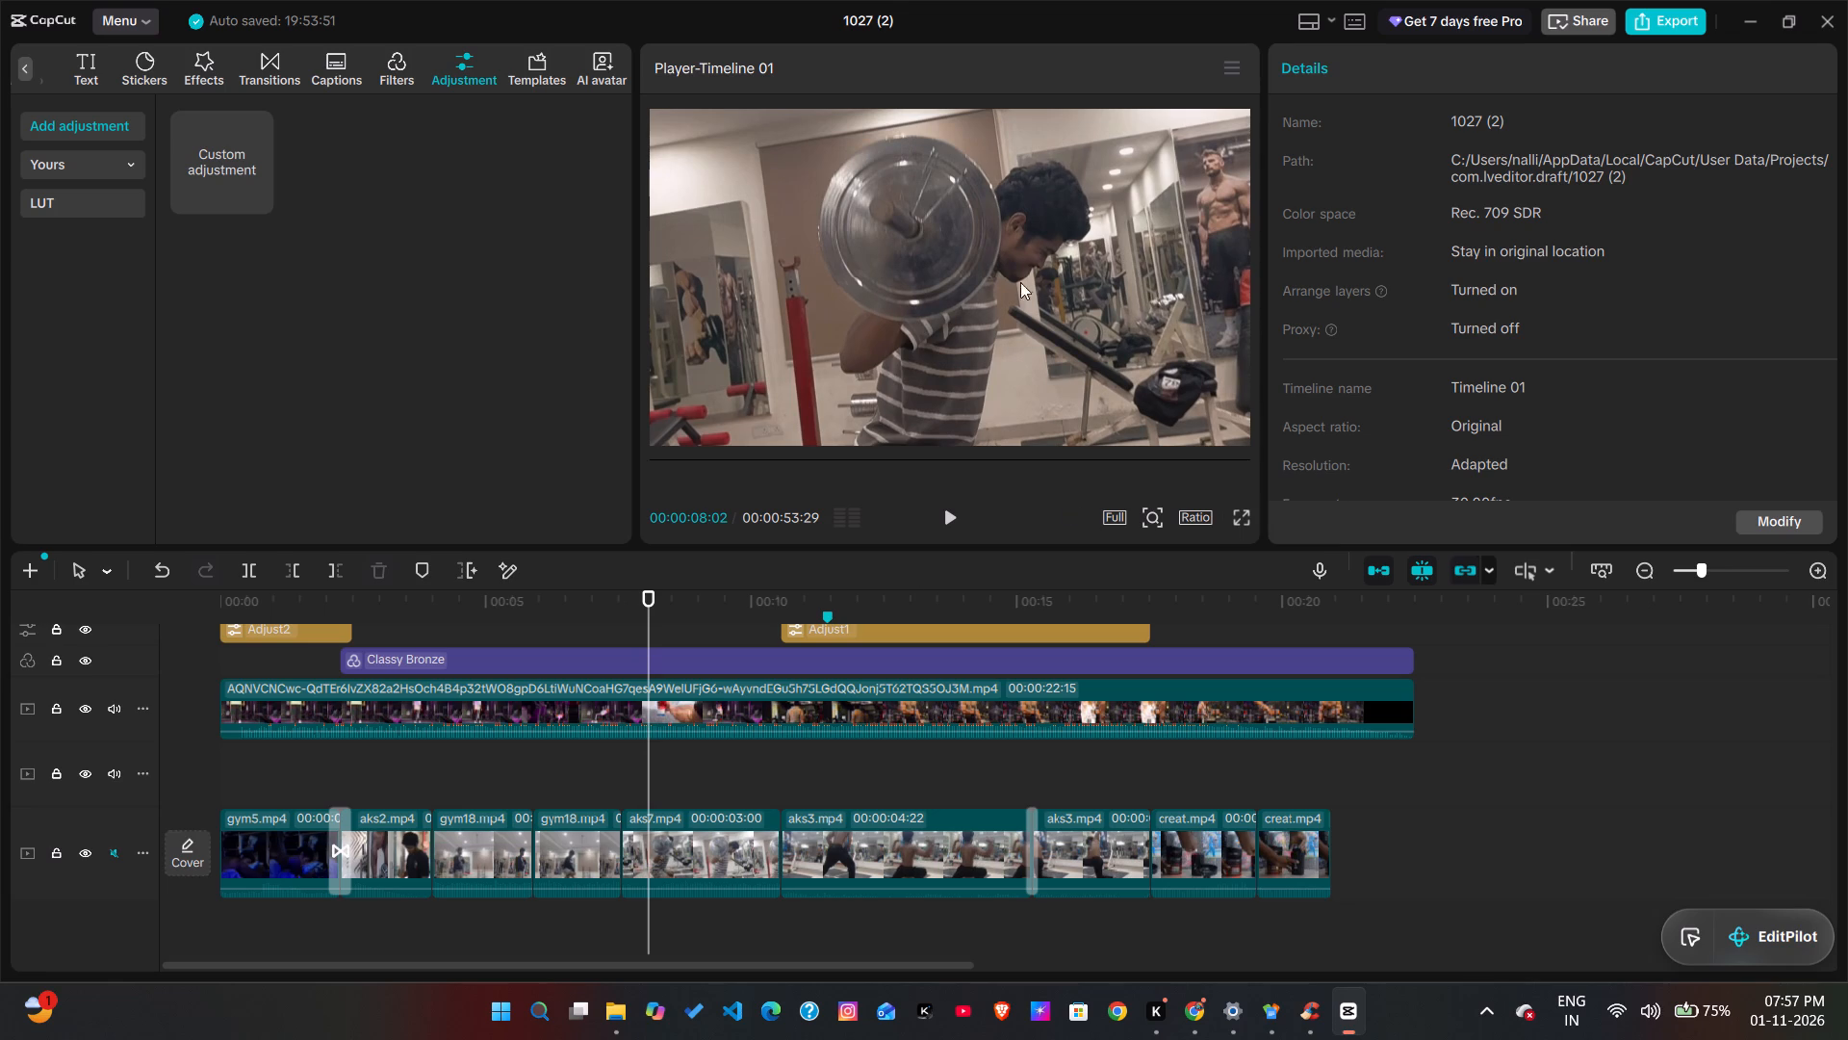
click(1030, 316)
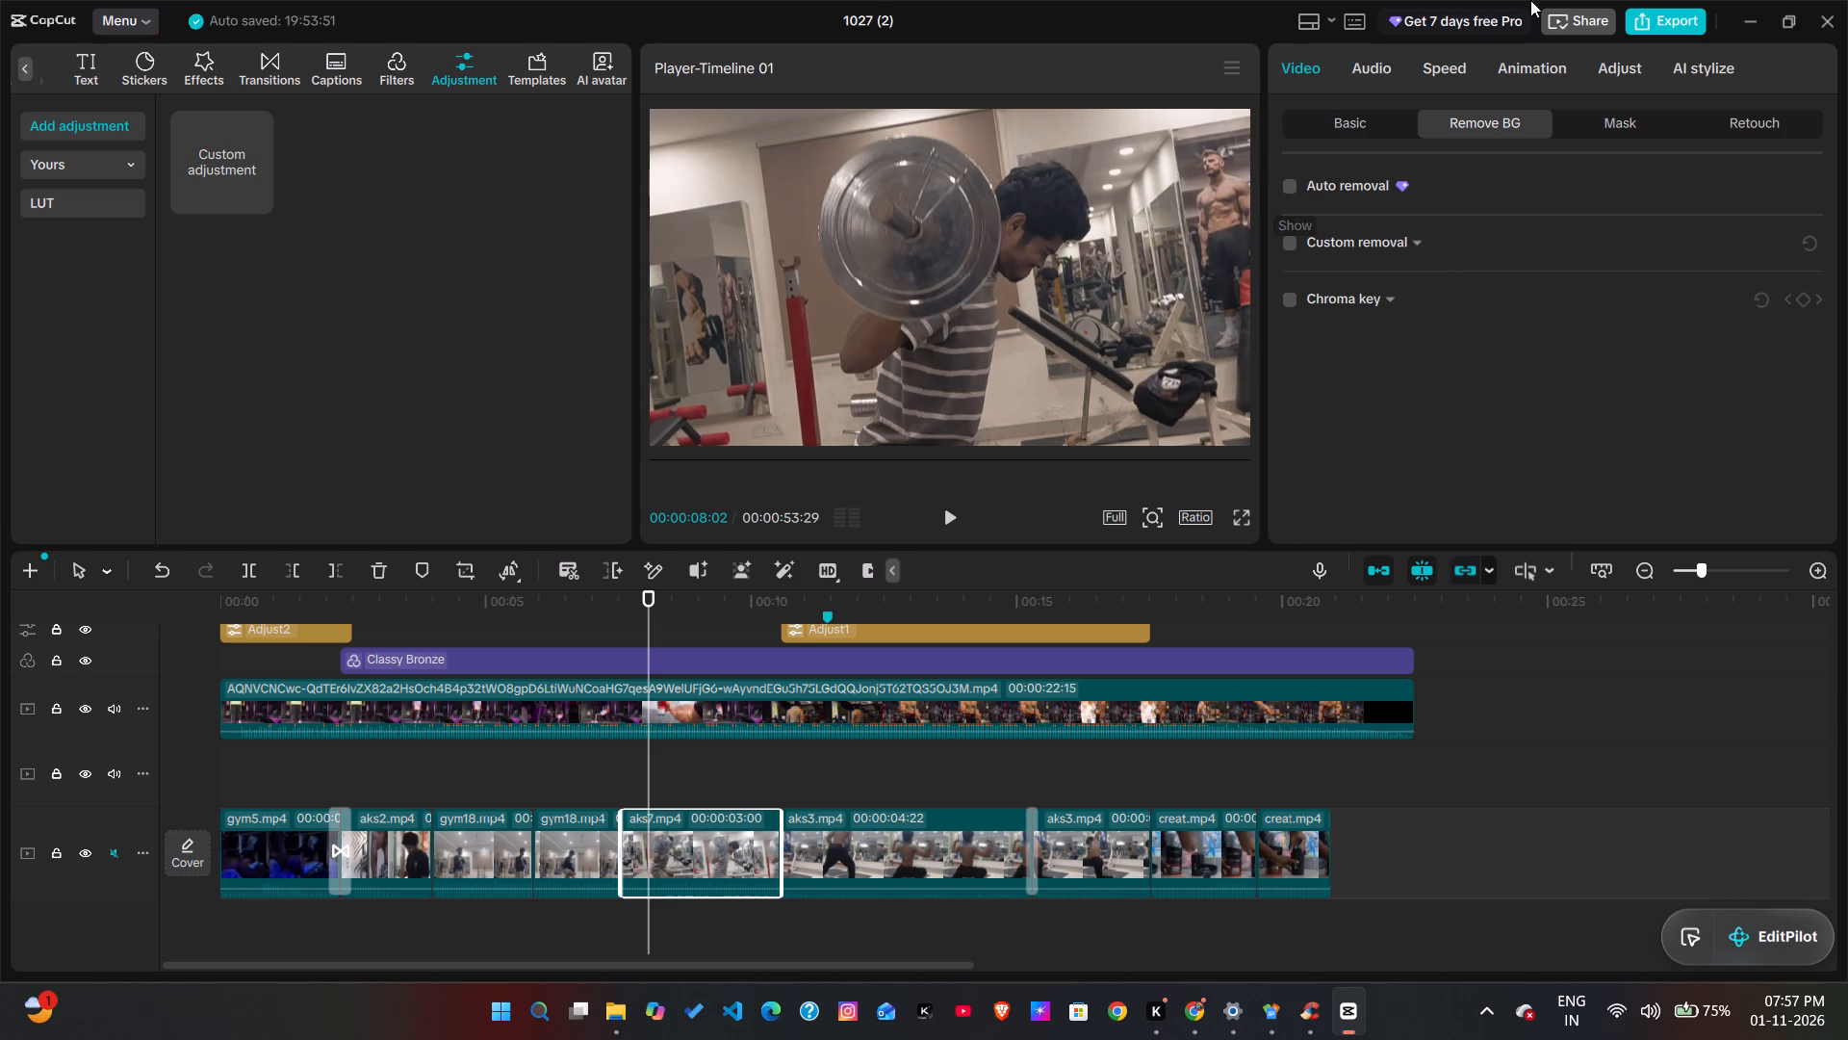
View the Pro subscription plans and their 7-day free trial offer, then dismiss the offer.
click(1436, 27)
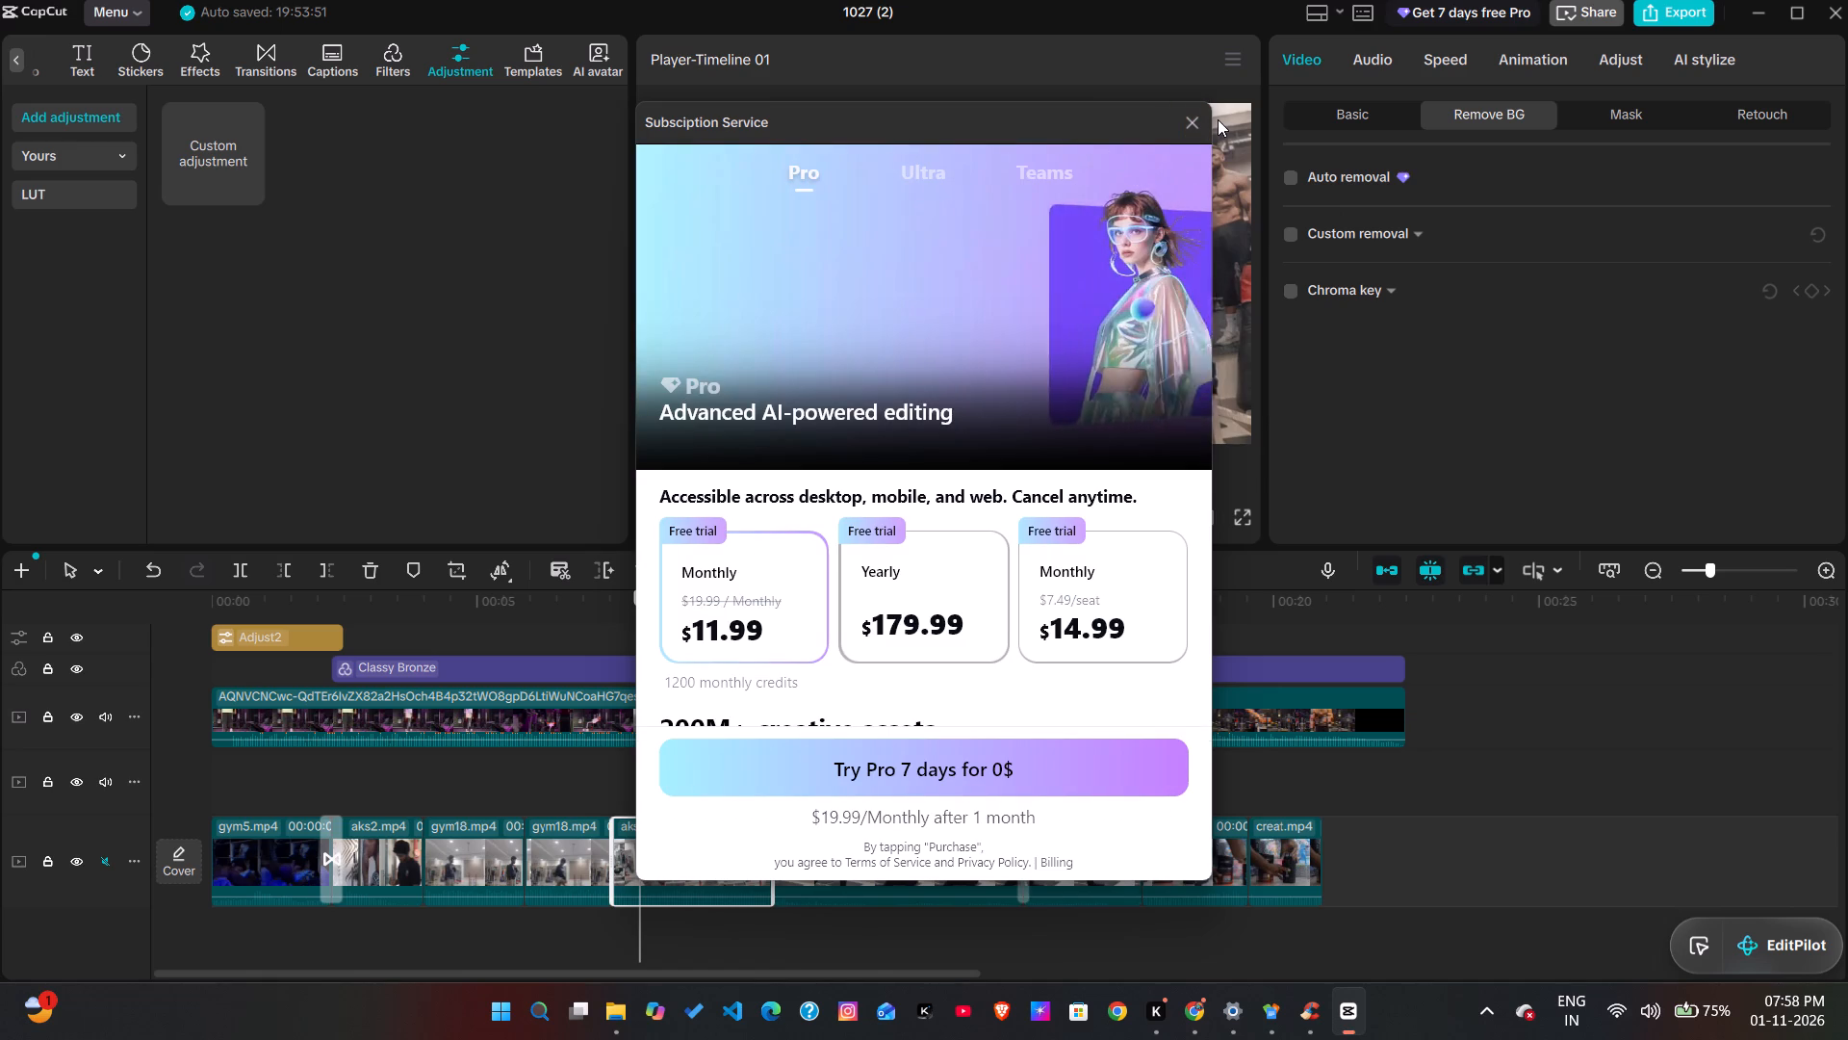
click(1189, 117)
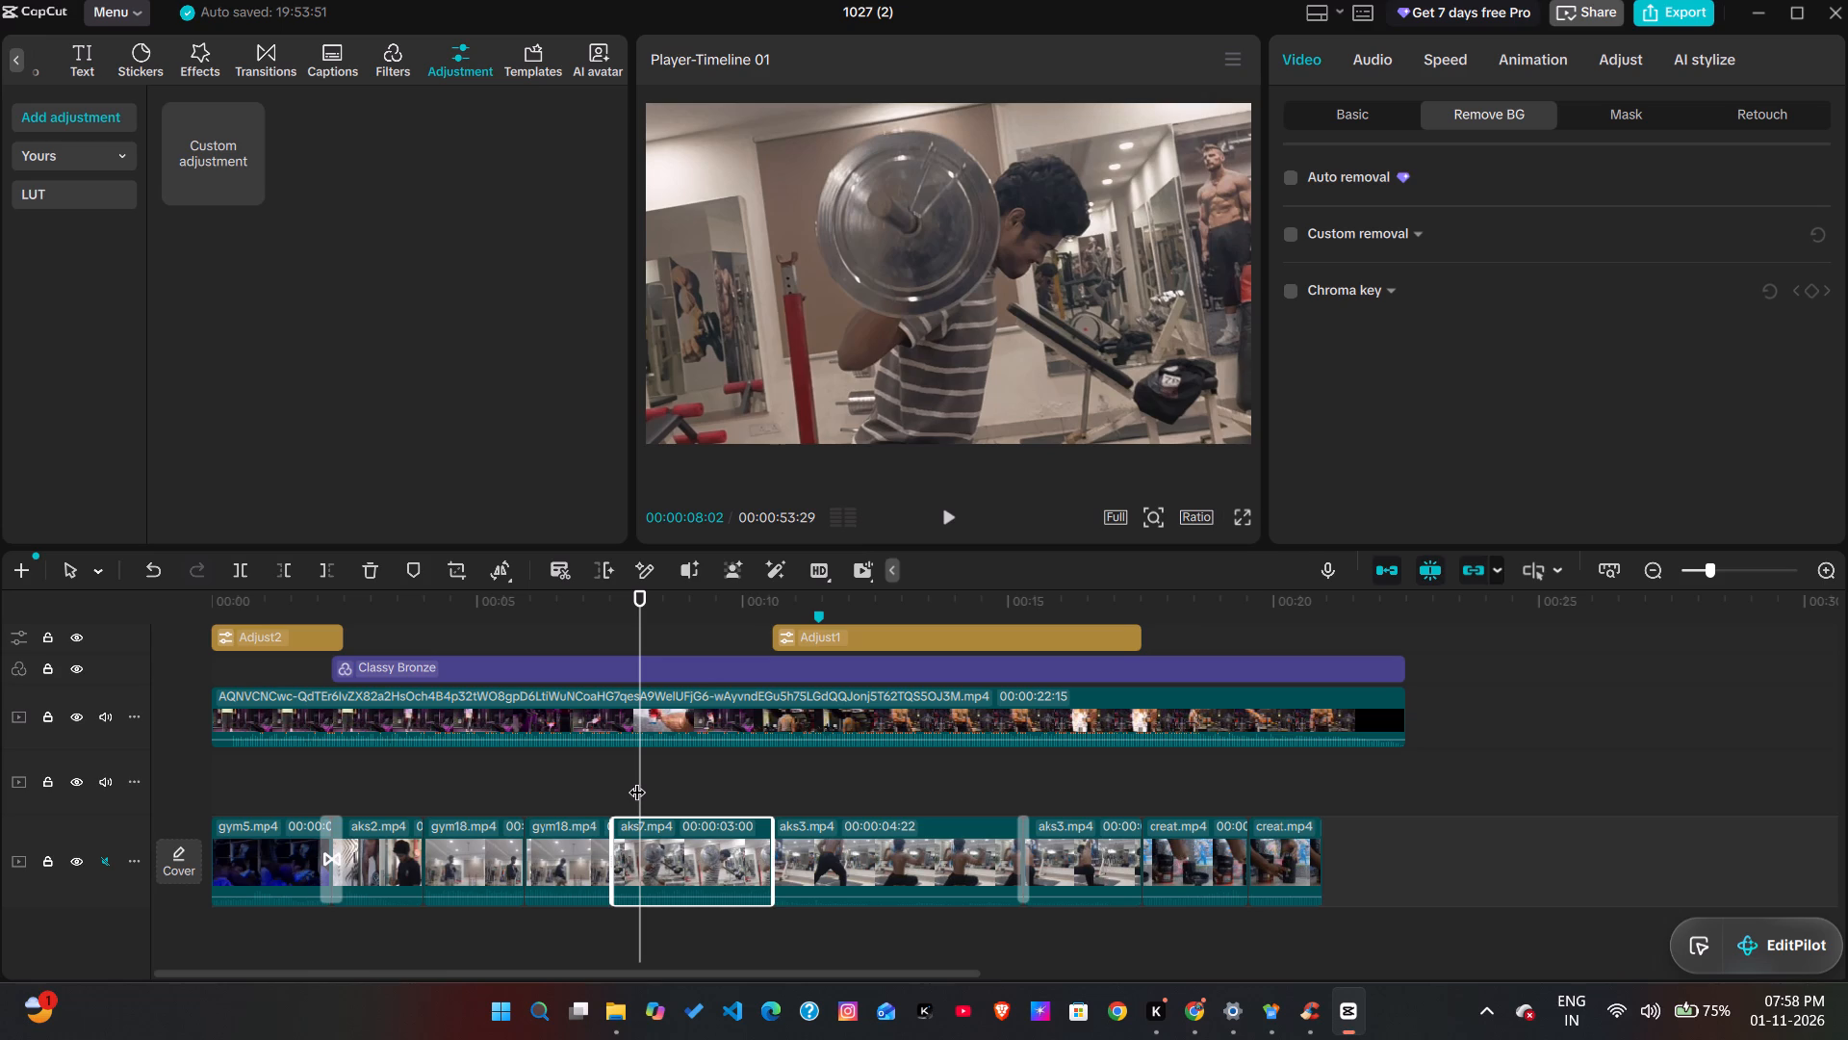
Scrub back through the opening gym5 clip up to its transition, and briefly play the montage from the start.
drag(637, 780, 202, 821)
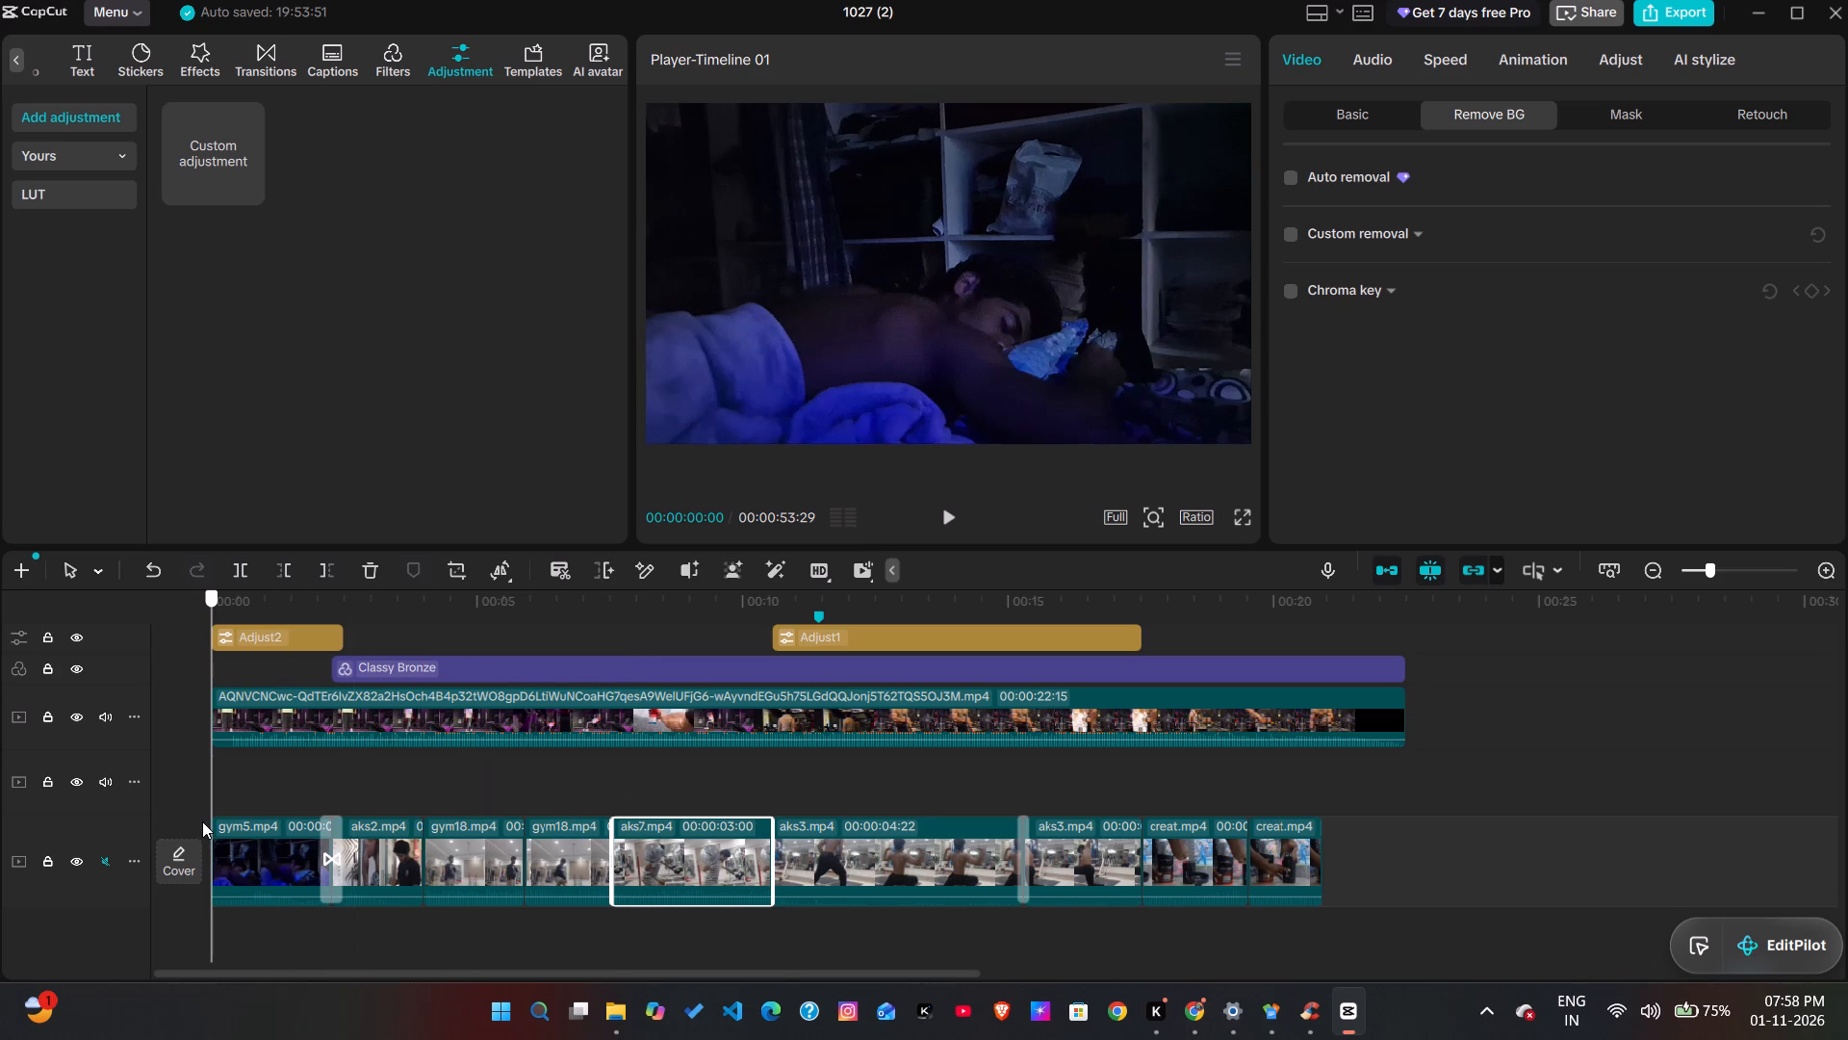
drag(202, 821, 323, 818)
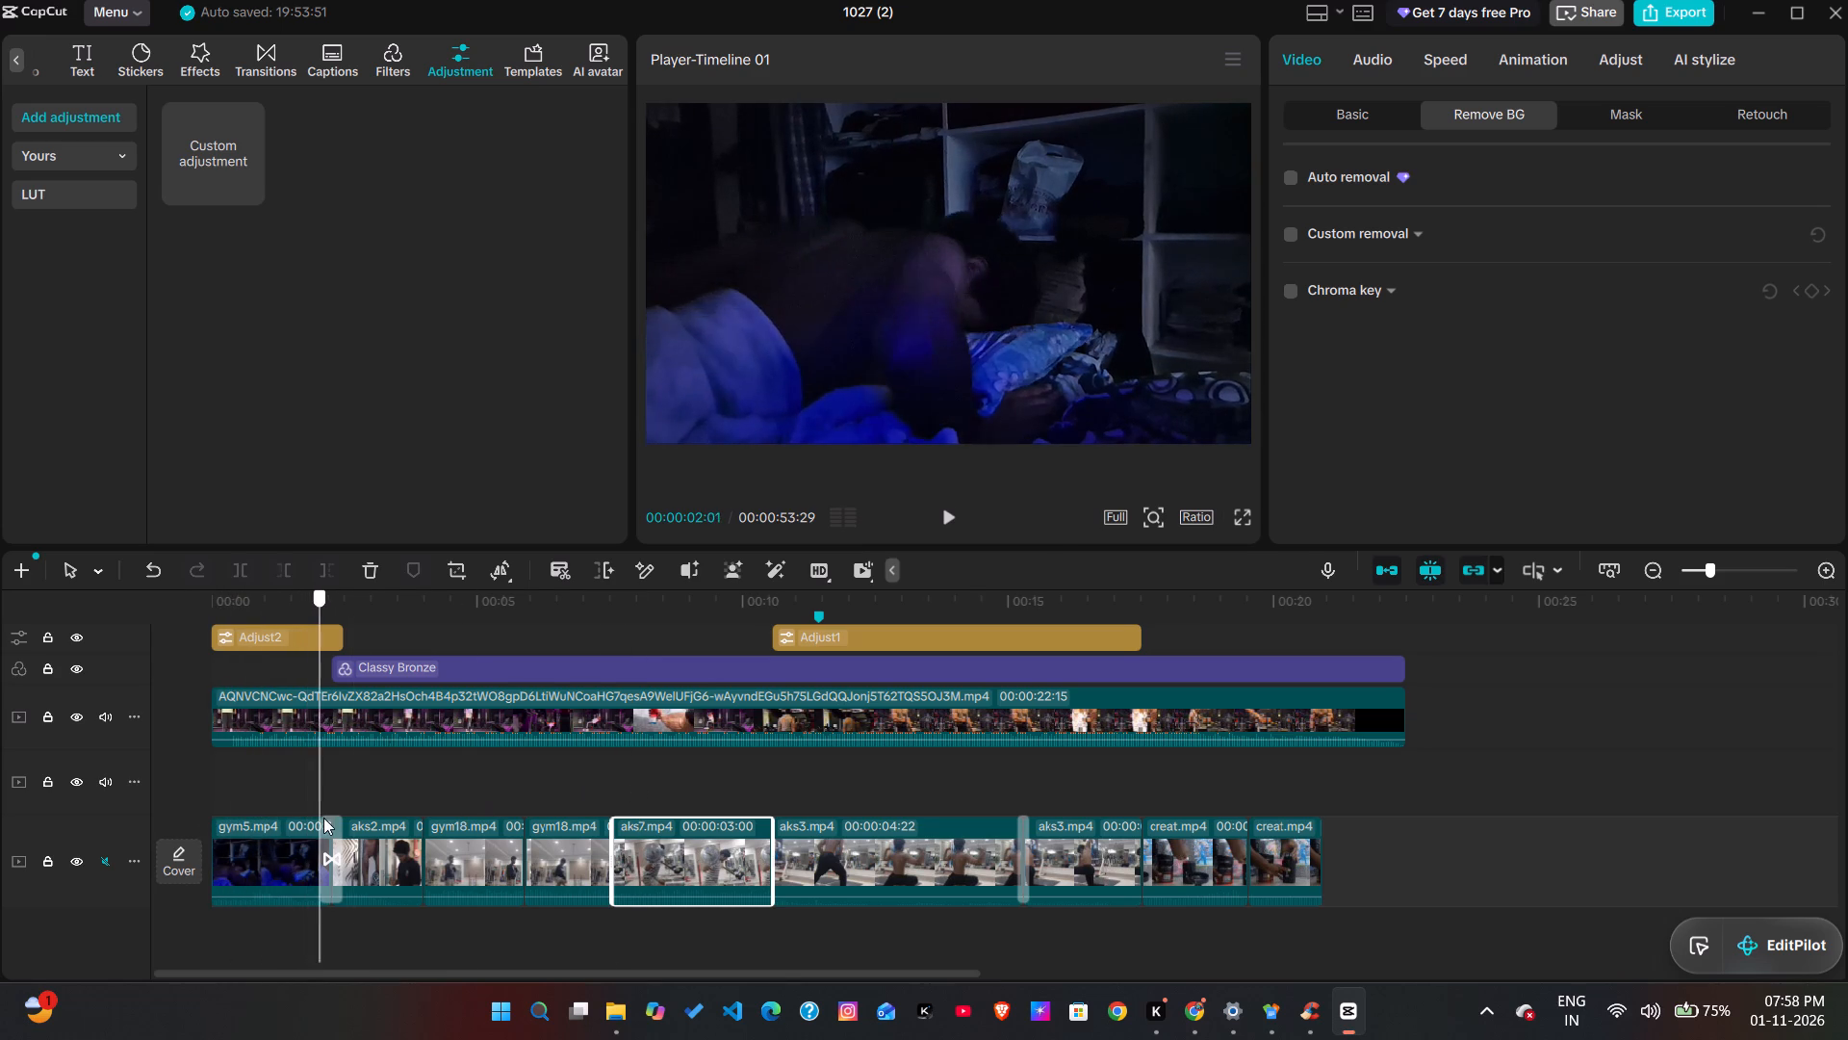
drag(323, 818, 179, 780)
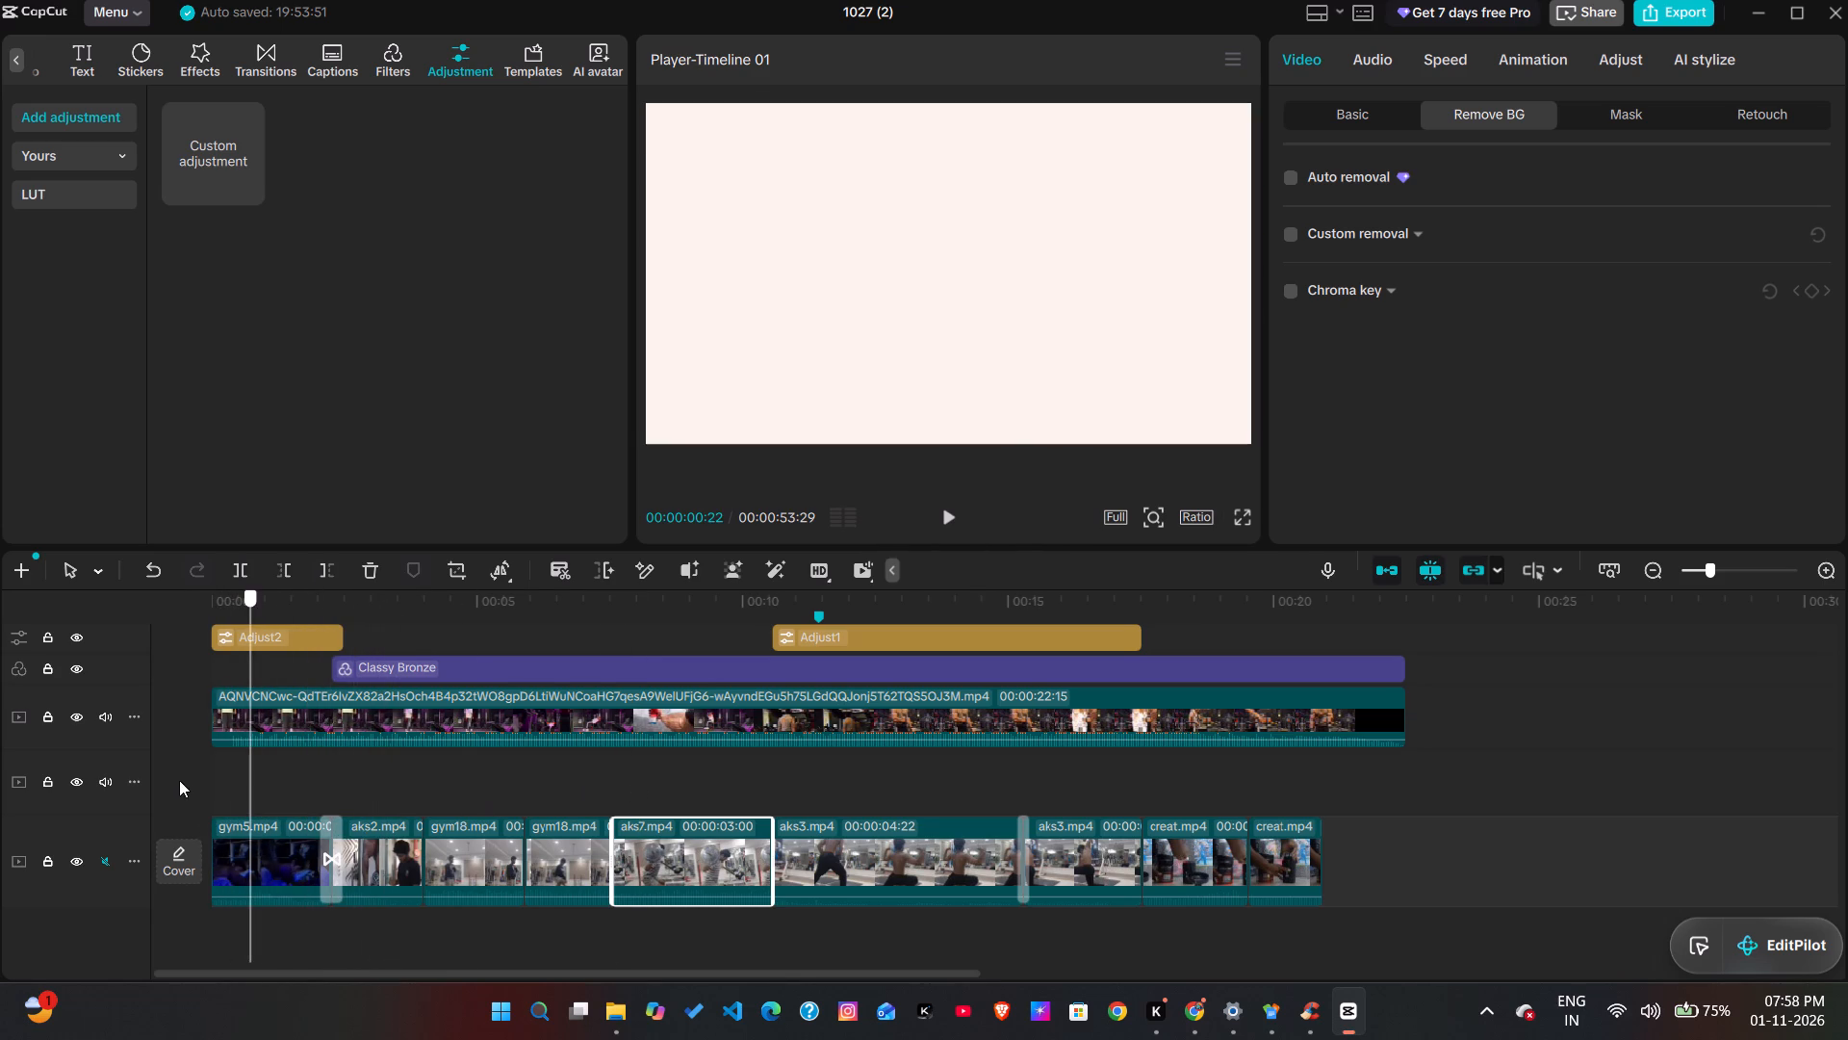
drag(179, 780, 0, 881)
key(space)
key(space)
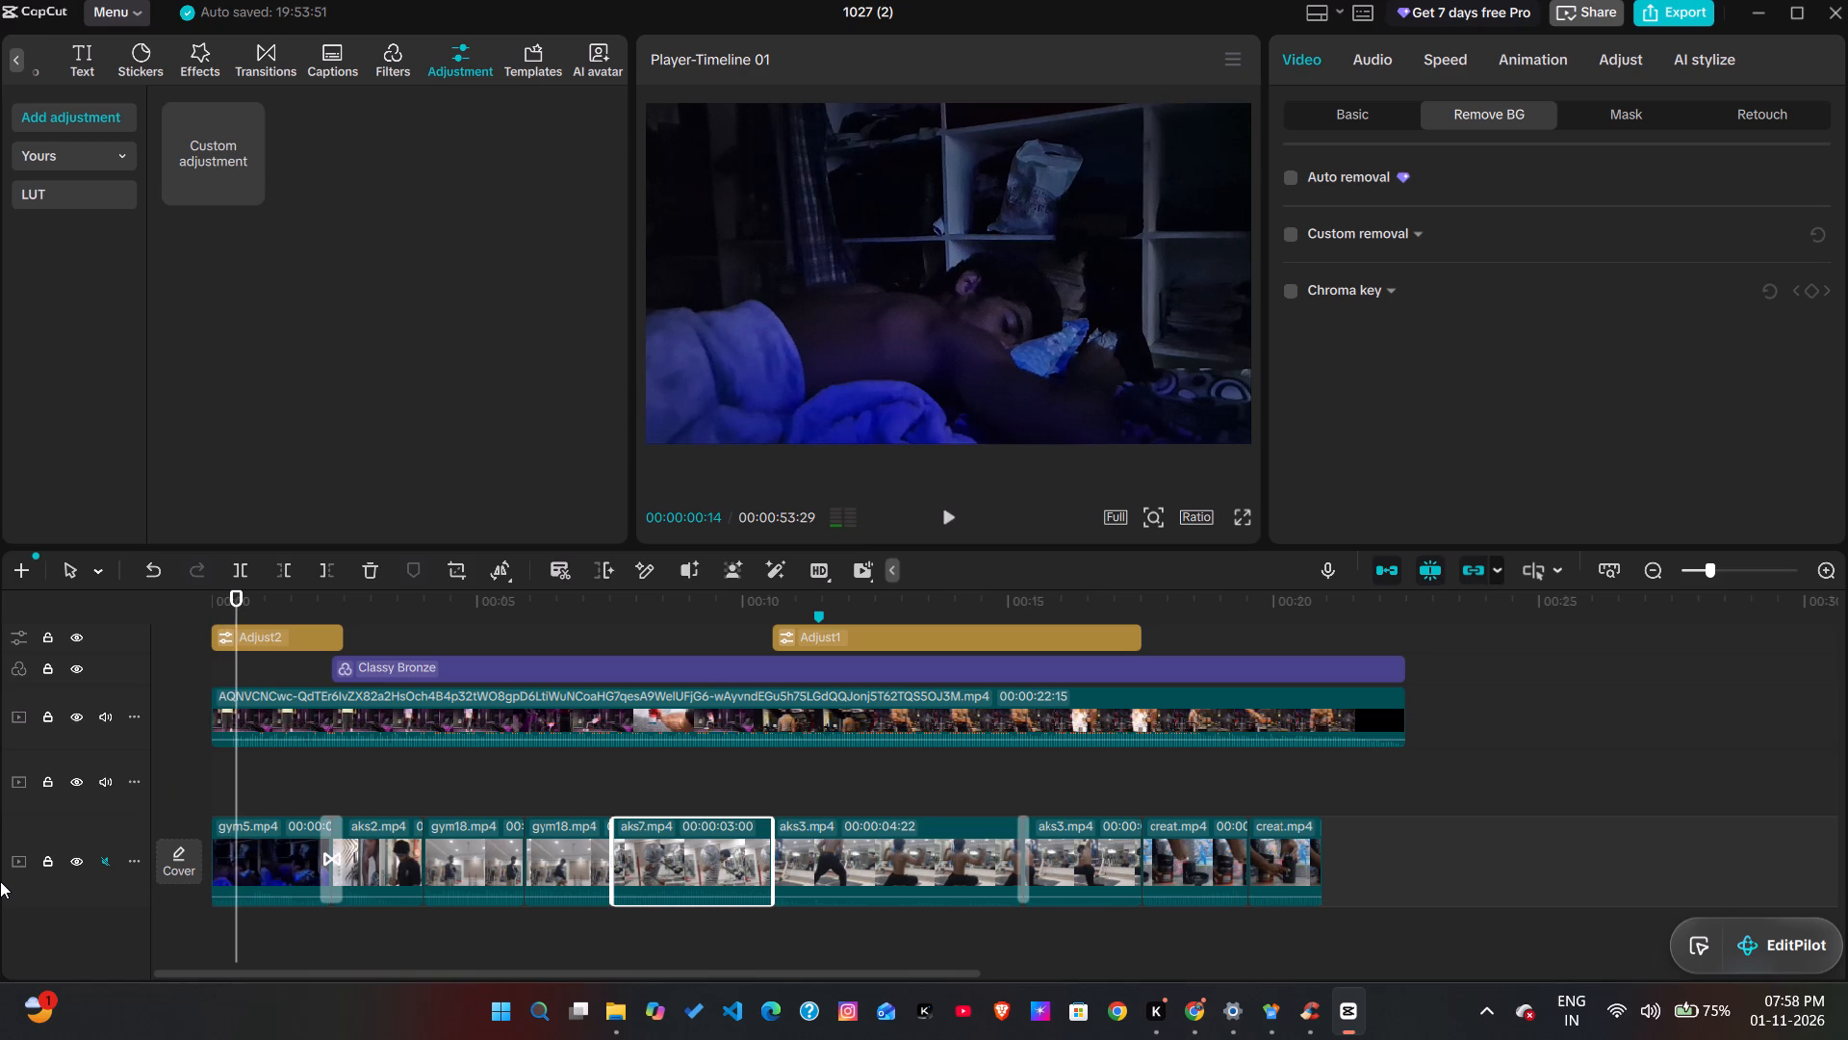
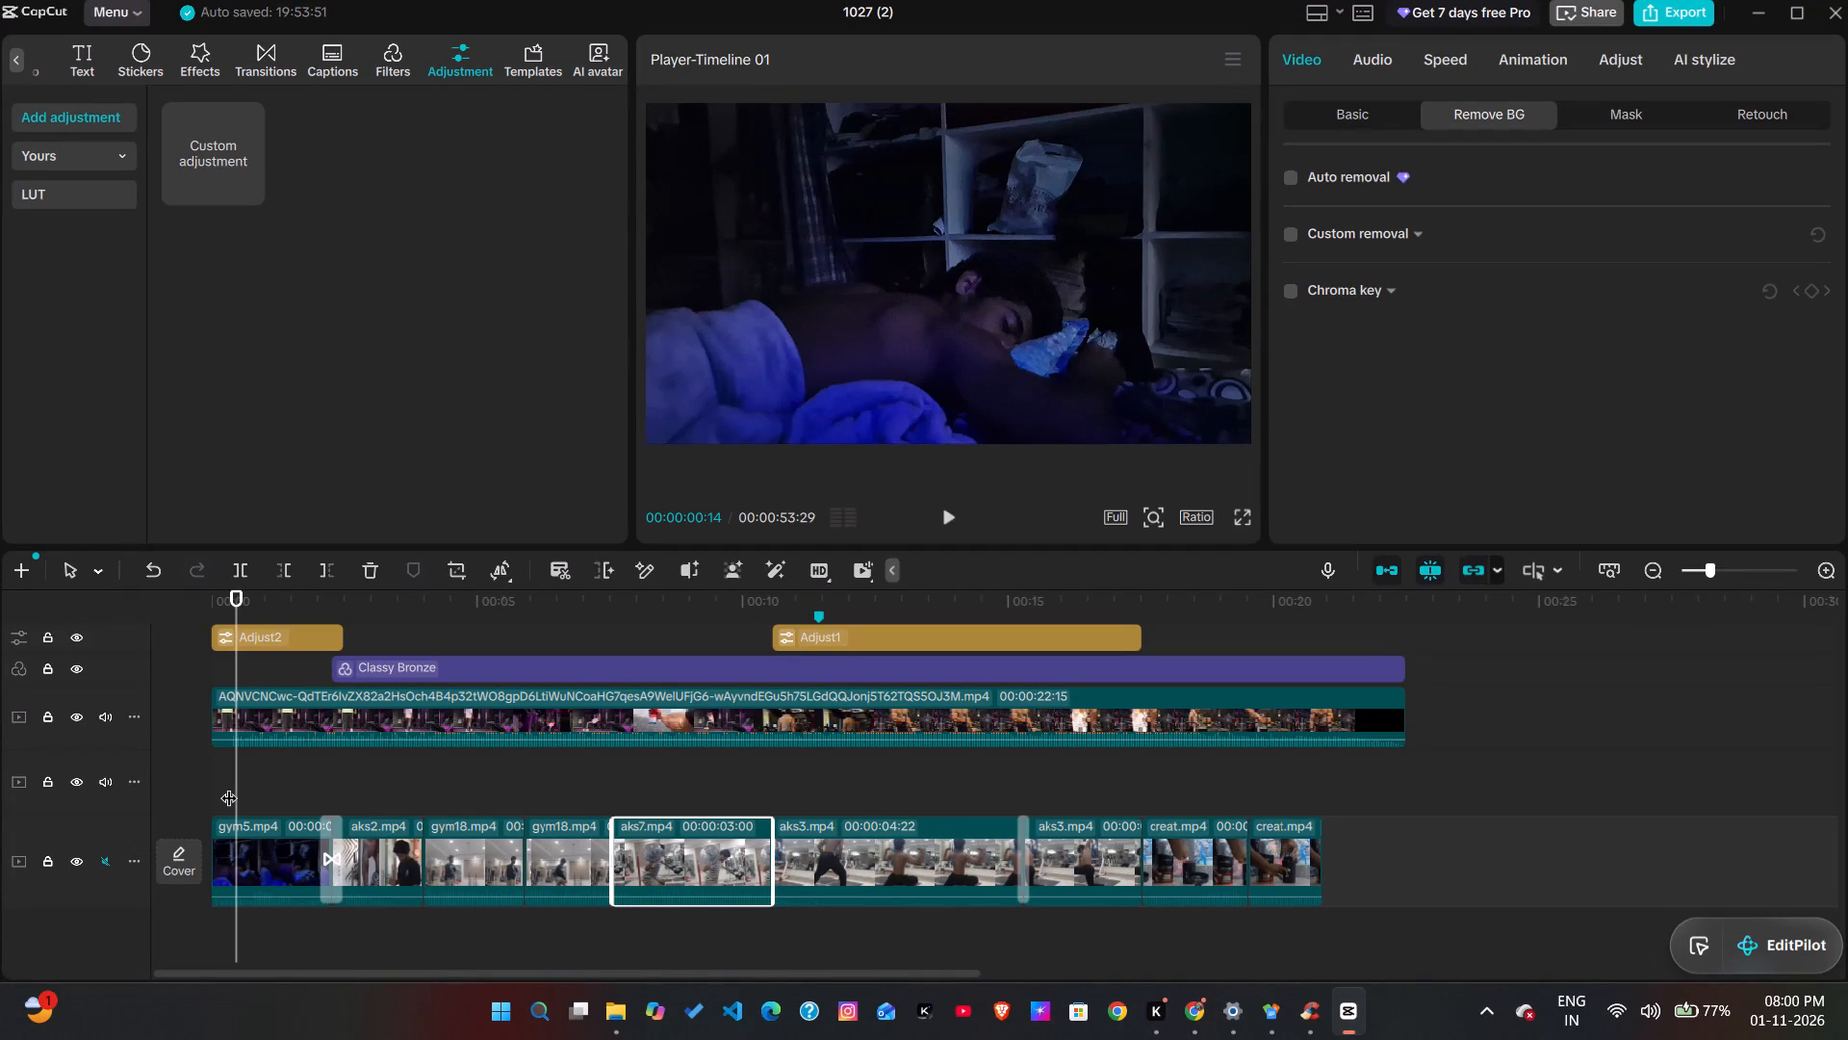
Play the montage from the start with pauses around the cuts, up to the aks7 barbell clip, to check the cut timing.
drag(229, 786, 164, 786)
key(space)
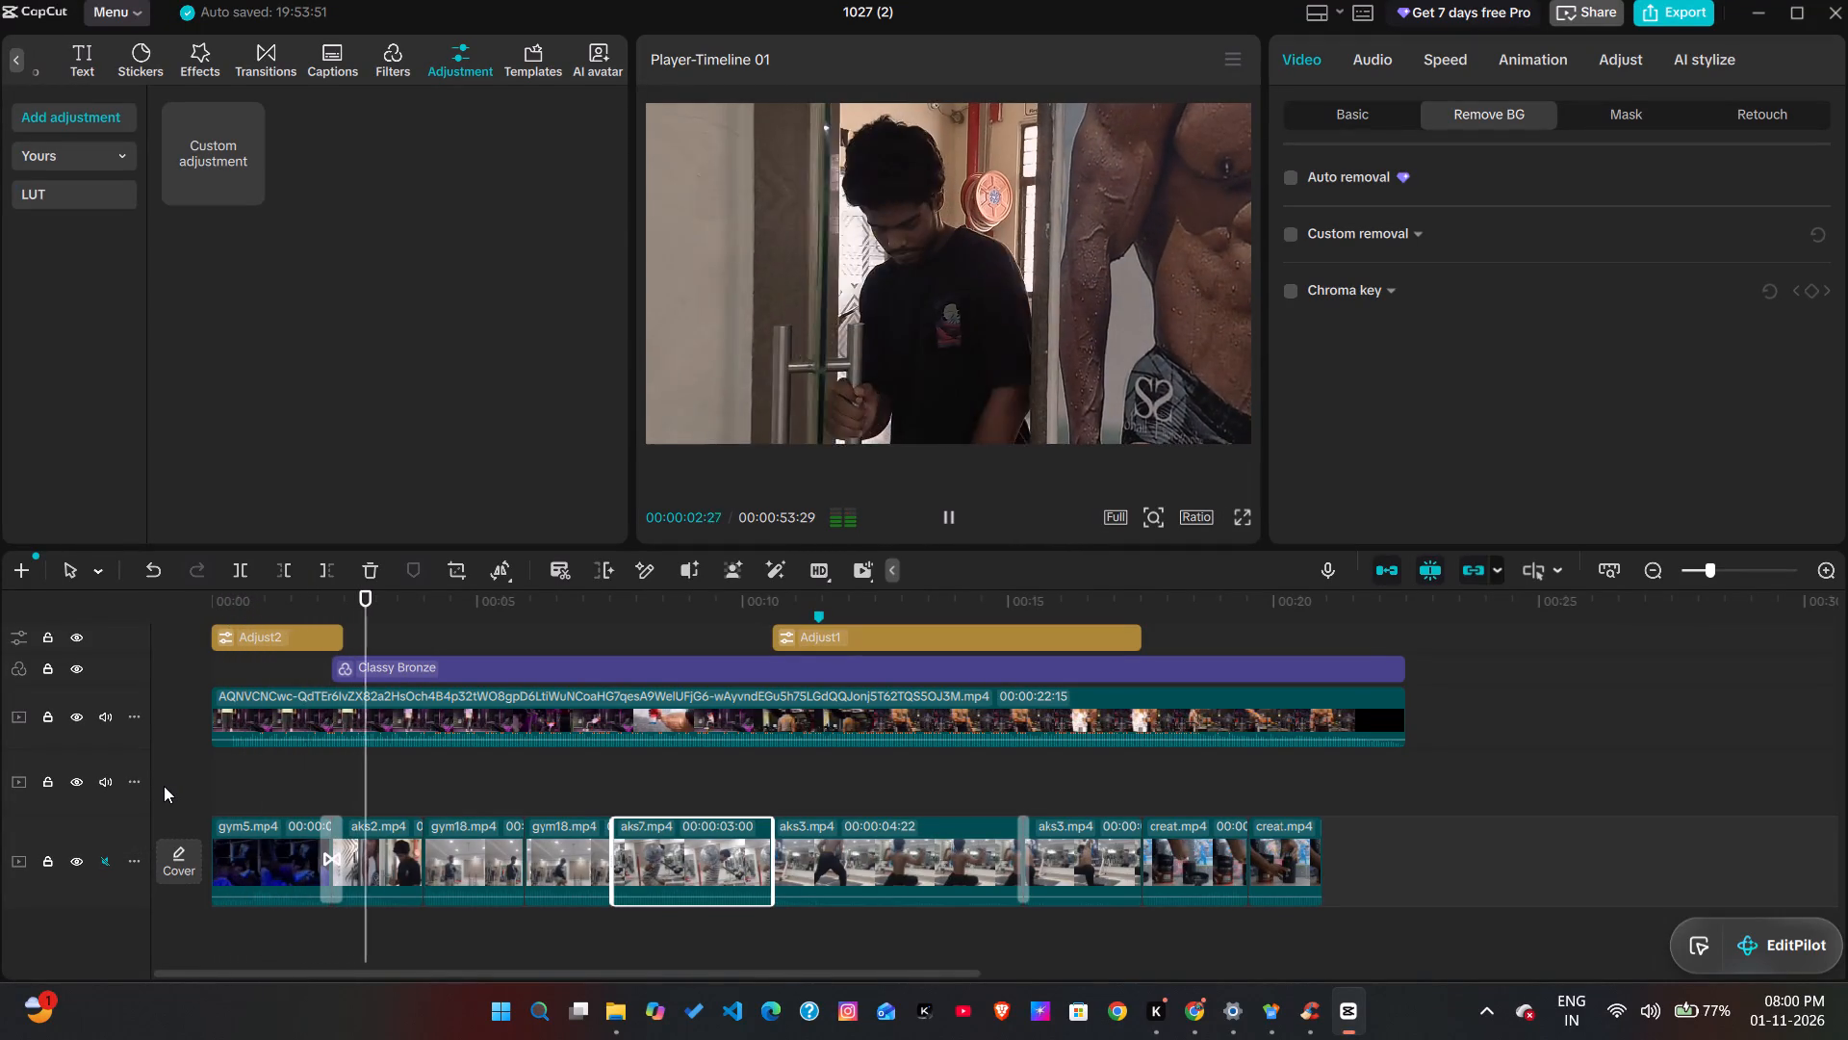
key(space)
key(space)
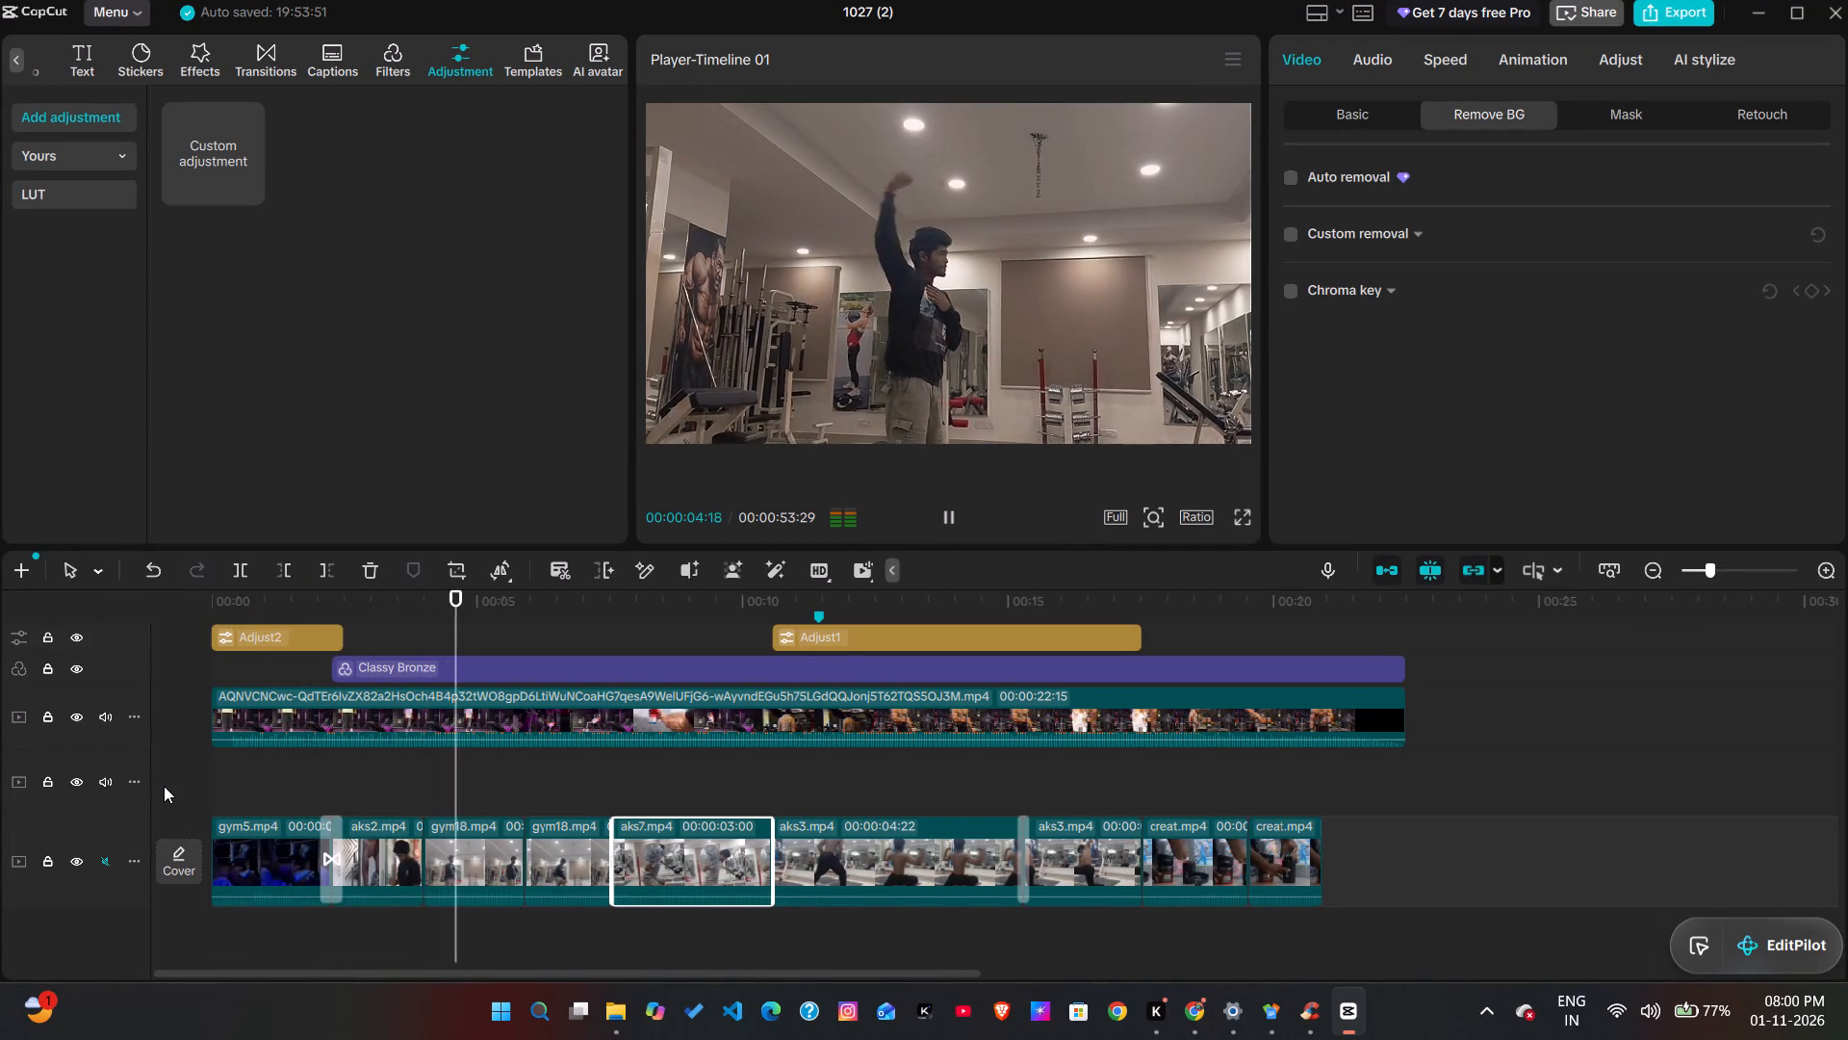
key(space)
key(space)
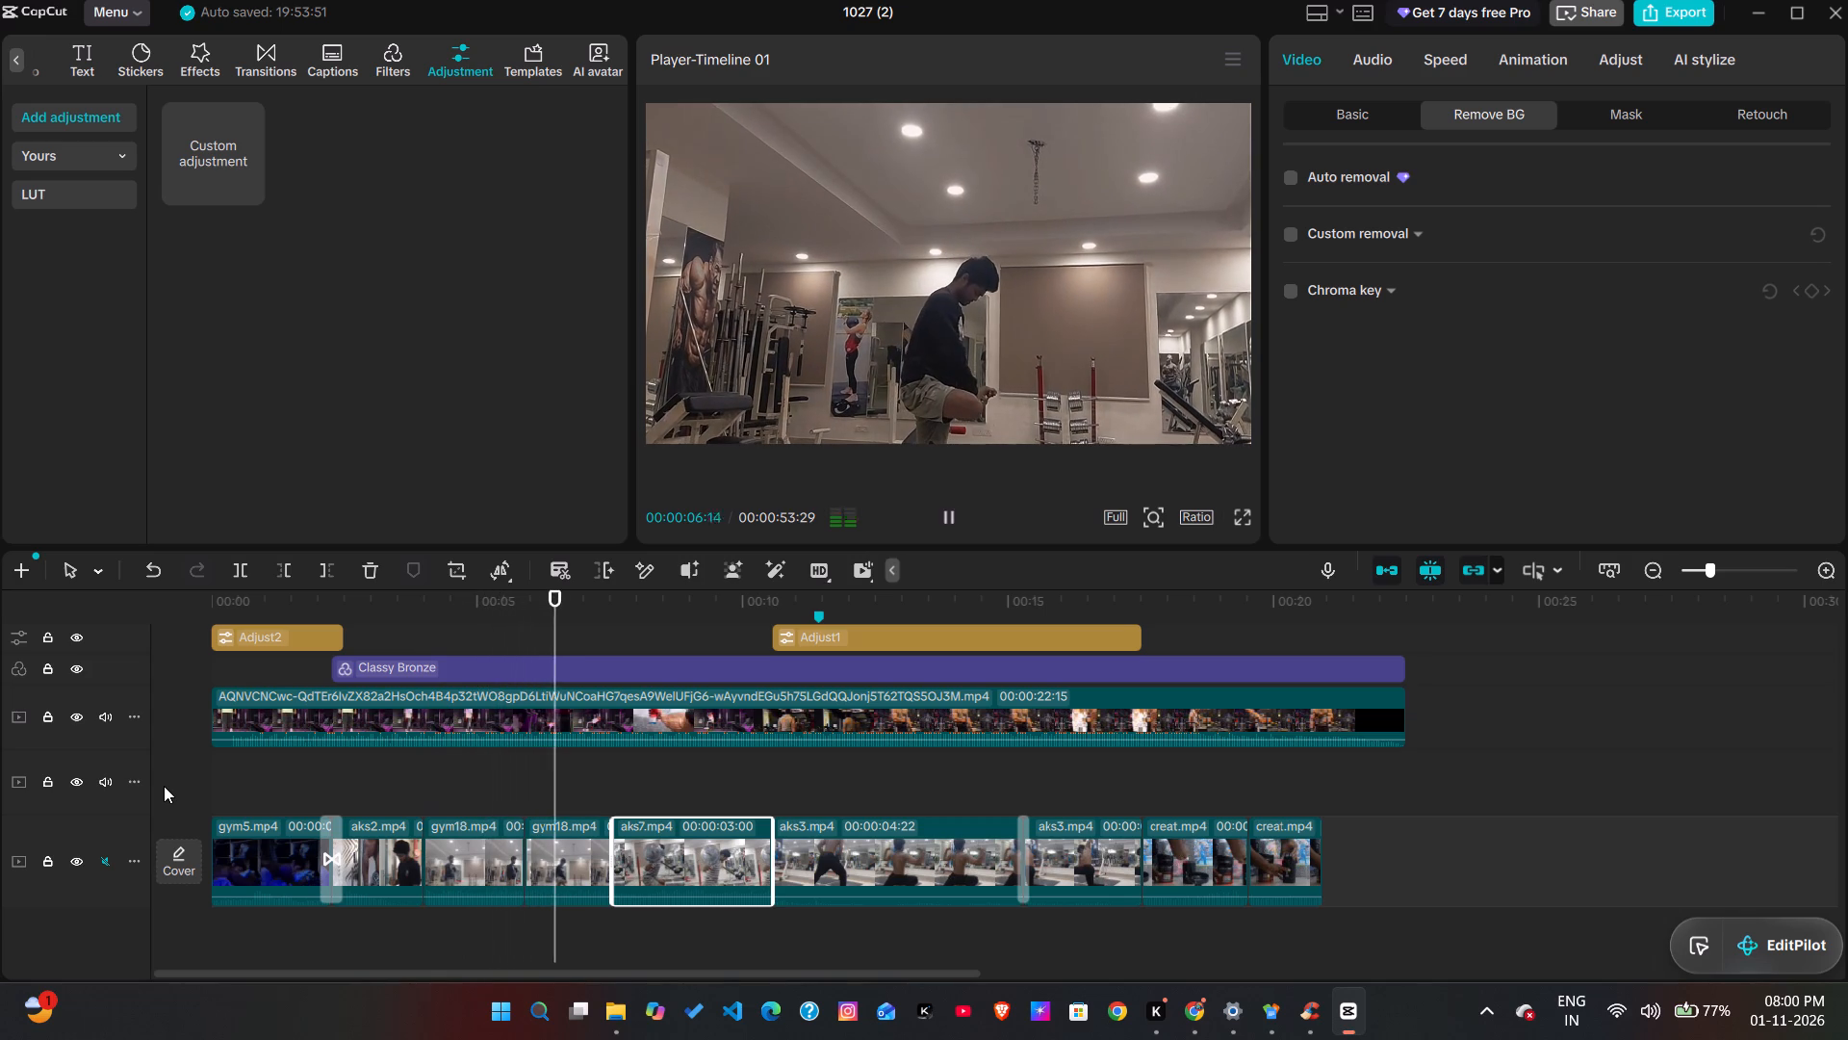
key(space)
key(space)
key(space)
key(space)
key(space)
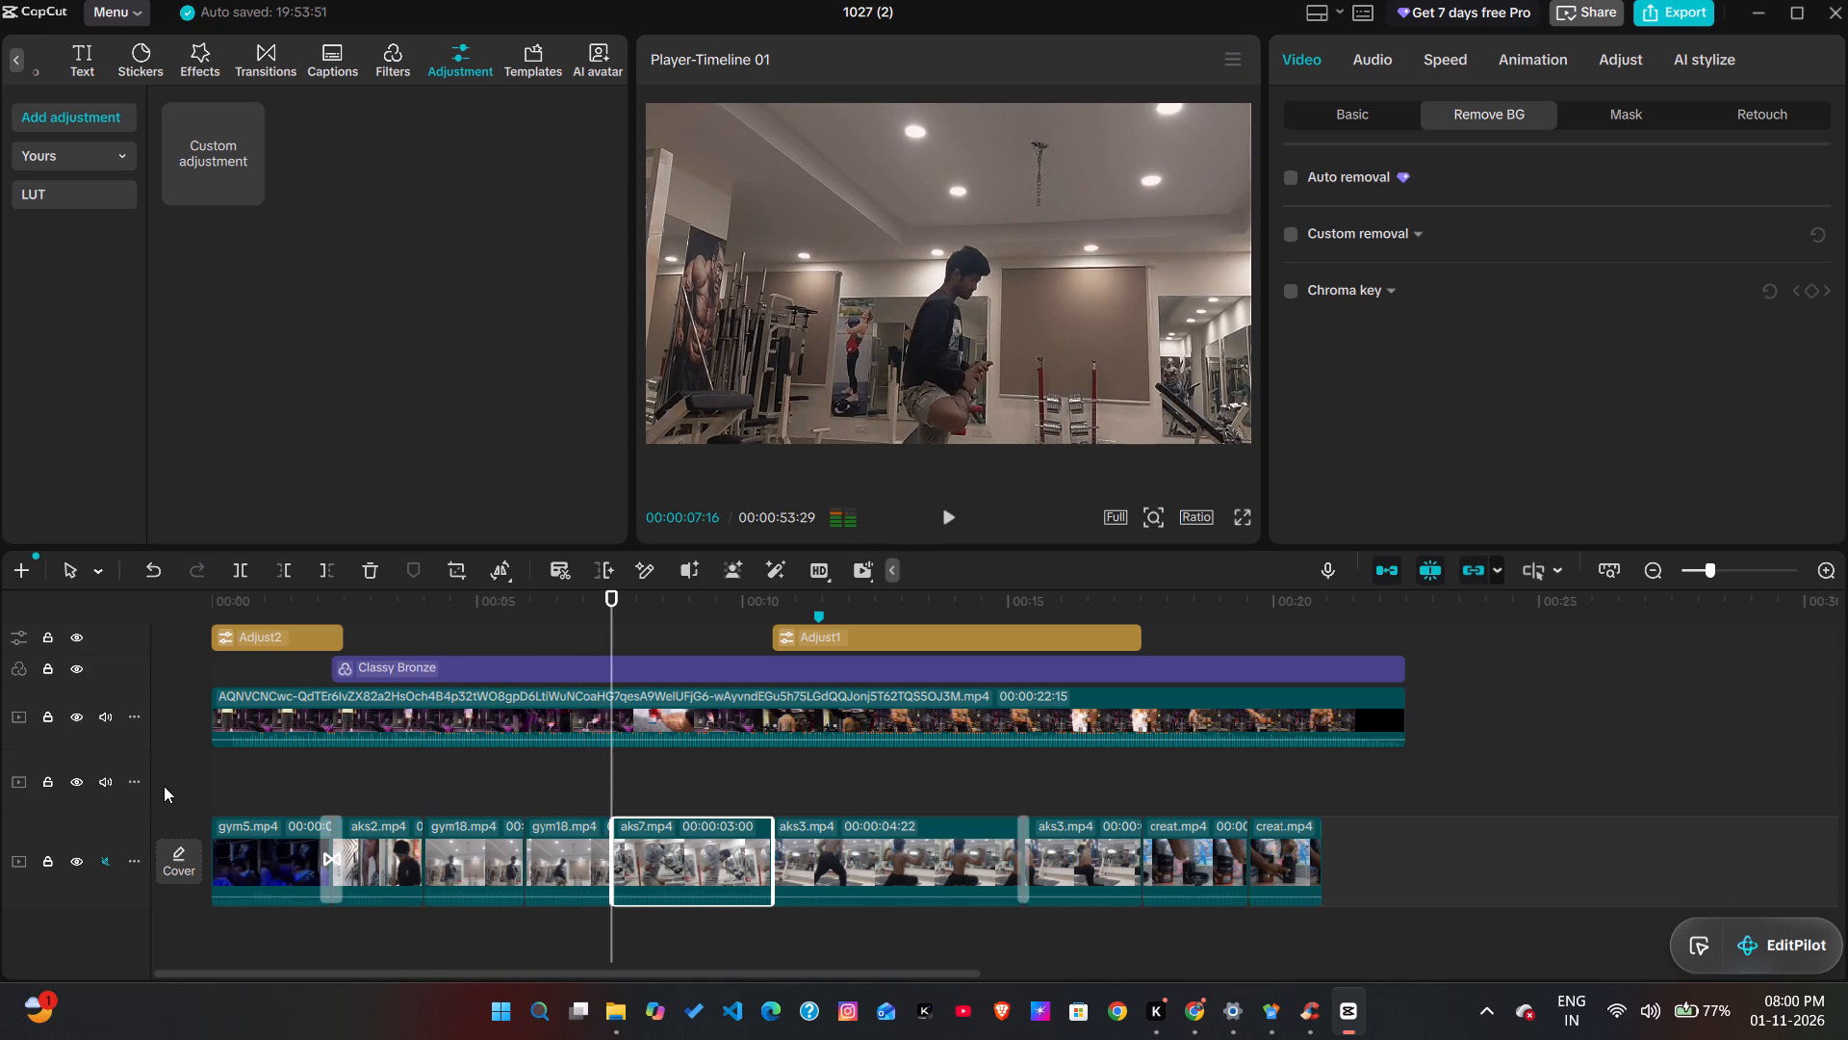
key(space)
key(space)
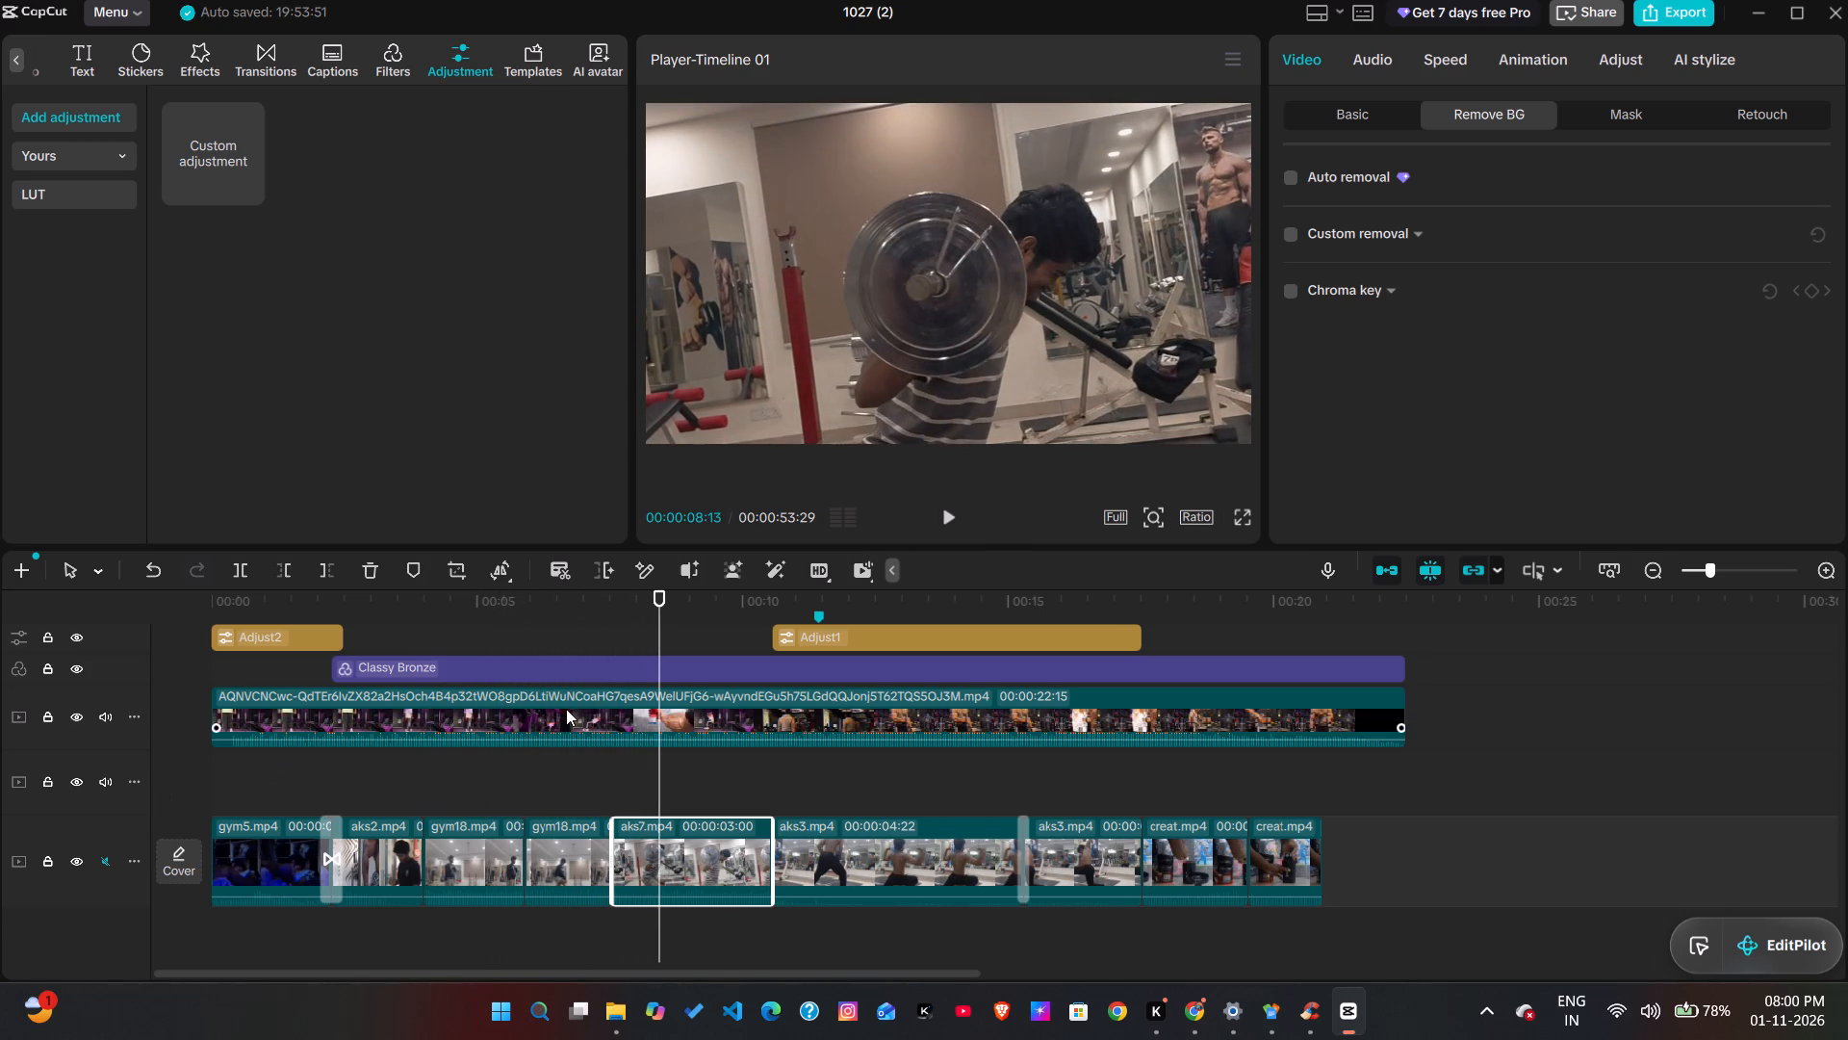
Replay the cut from the second gym18 clip into the aks7 clip to check its timing.
drag(654, 765, 580, 770)
key(space)
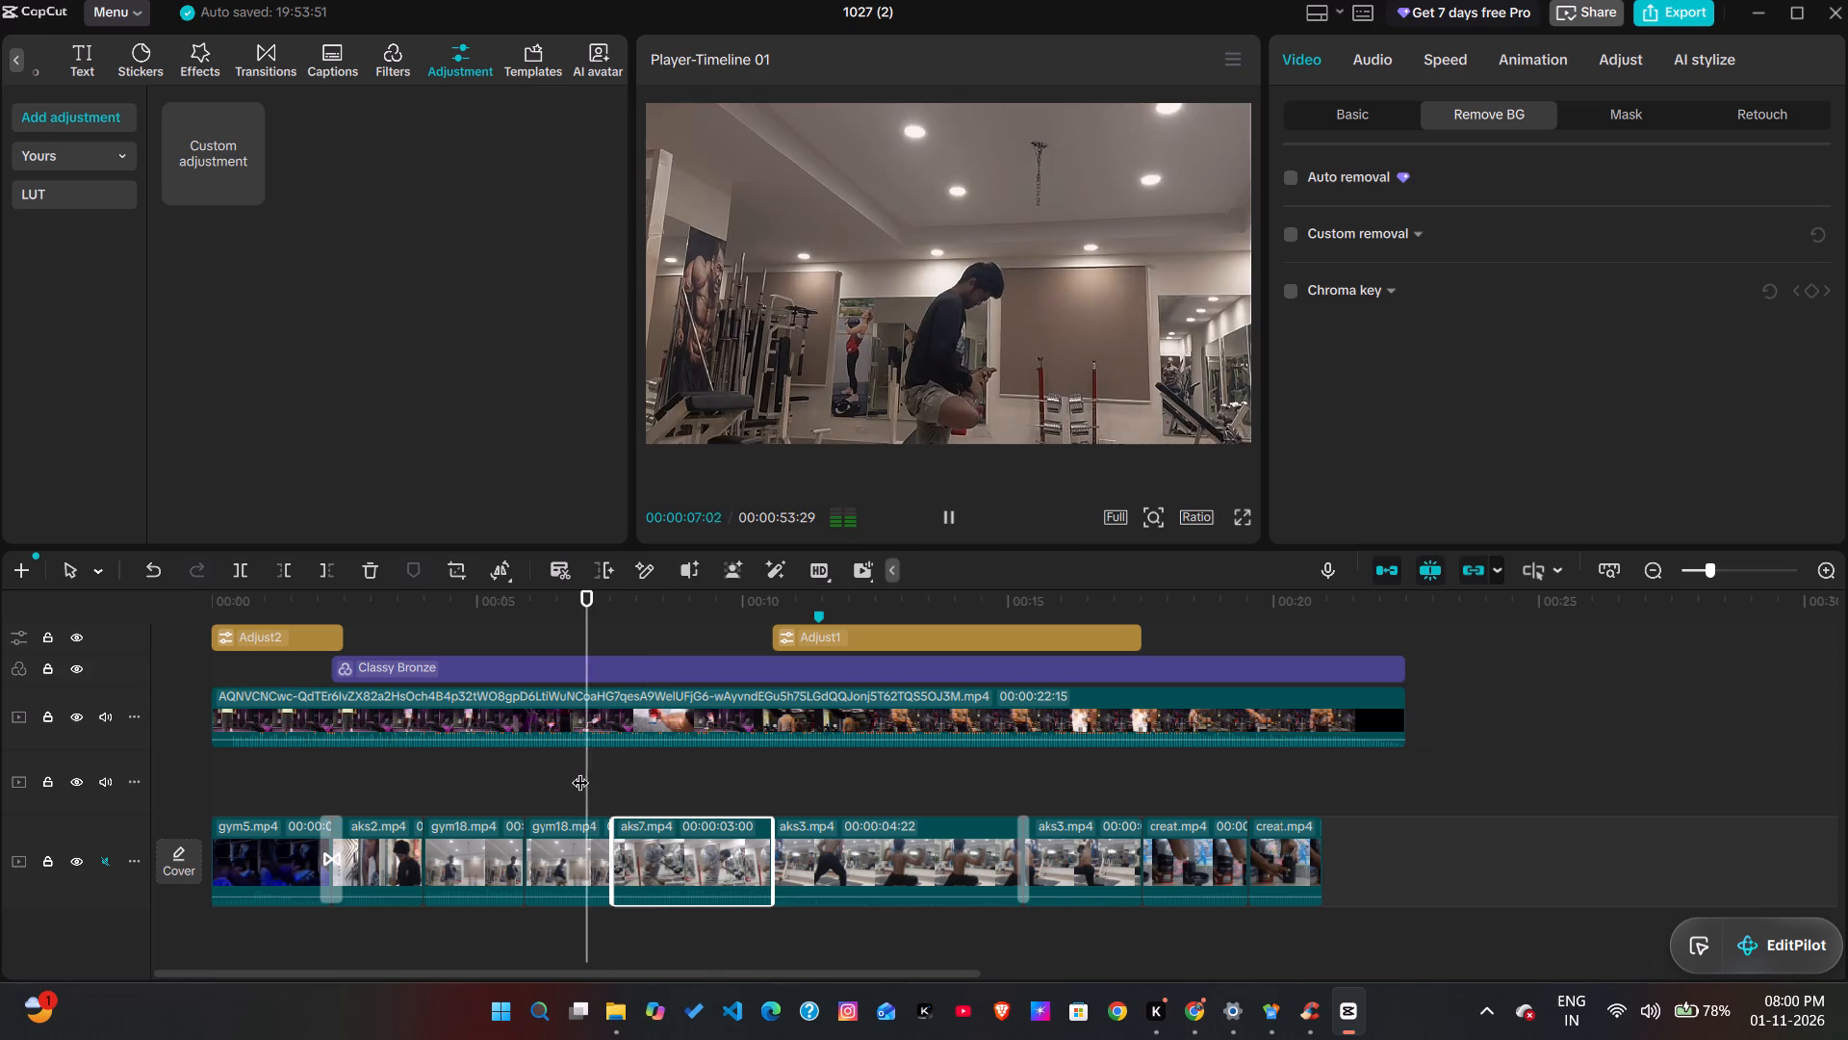
key(space)
key(Left)
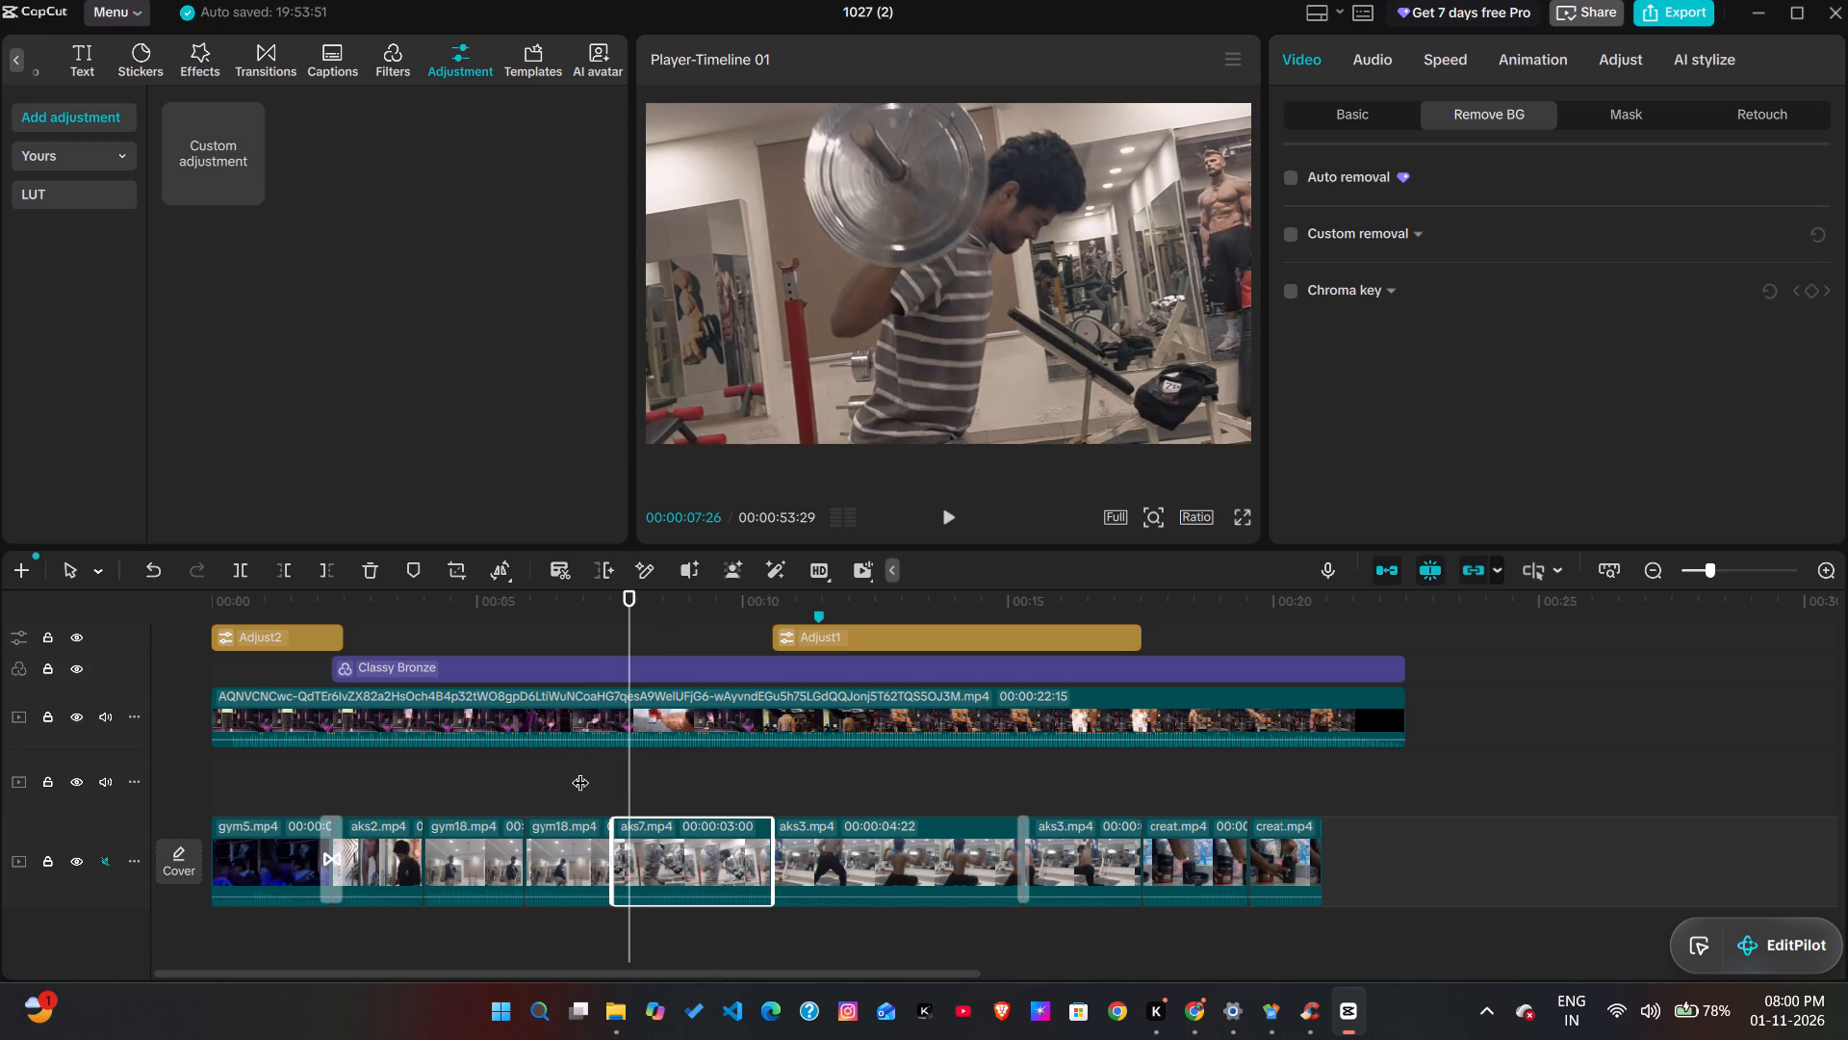
key(space)
key(space)
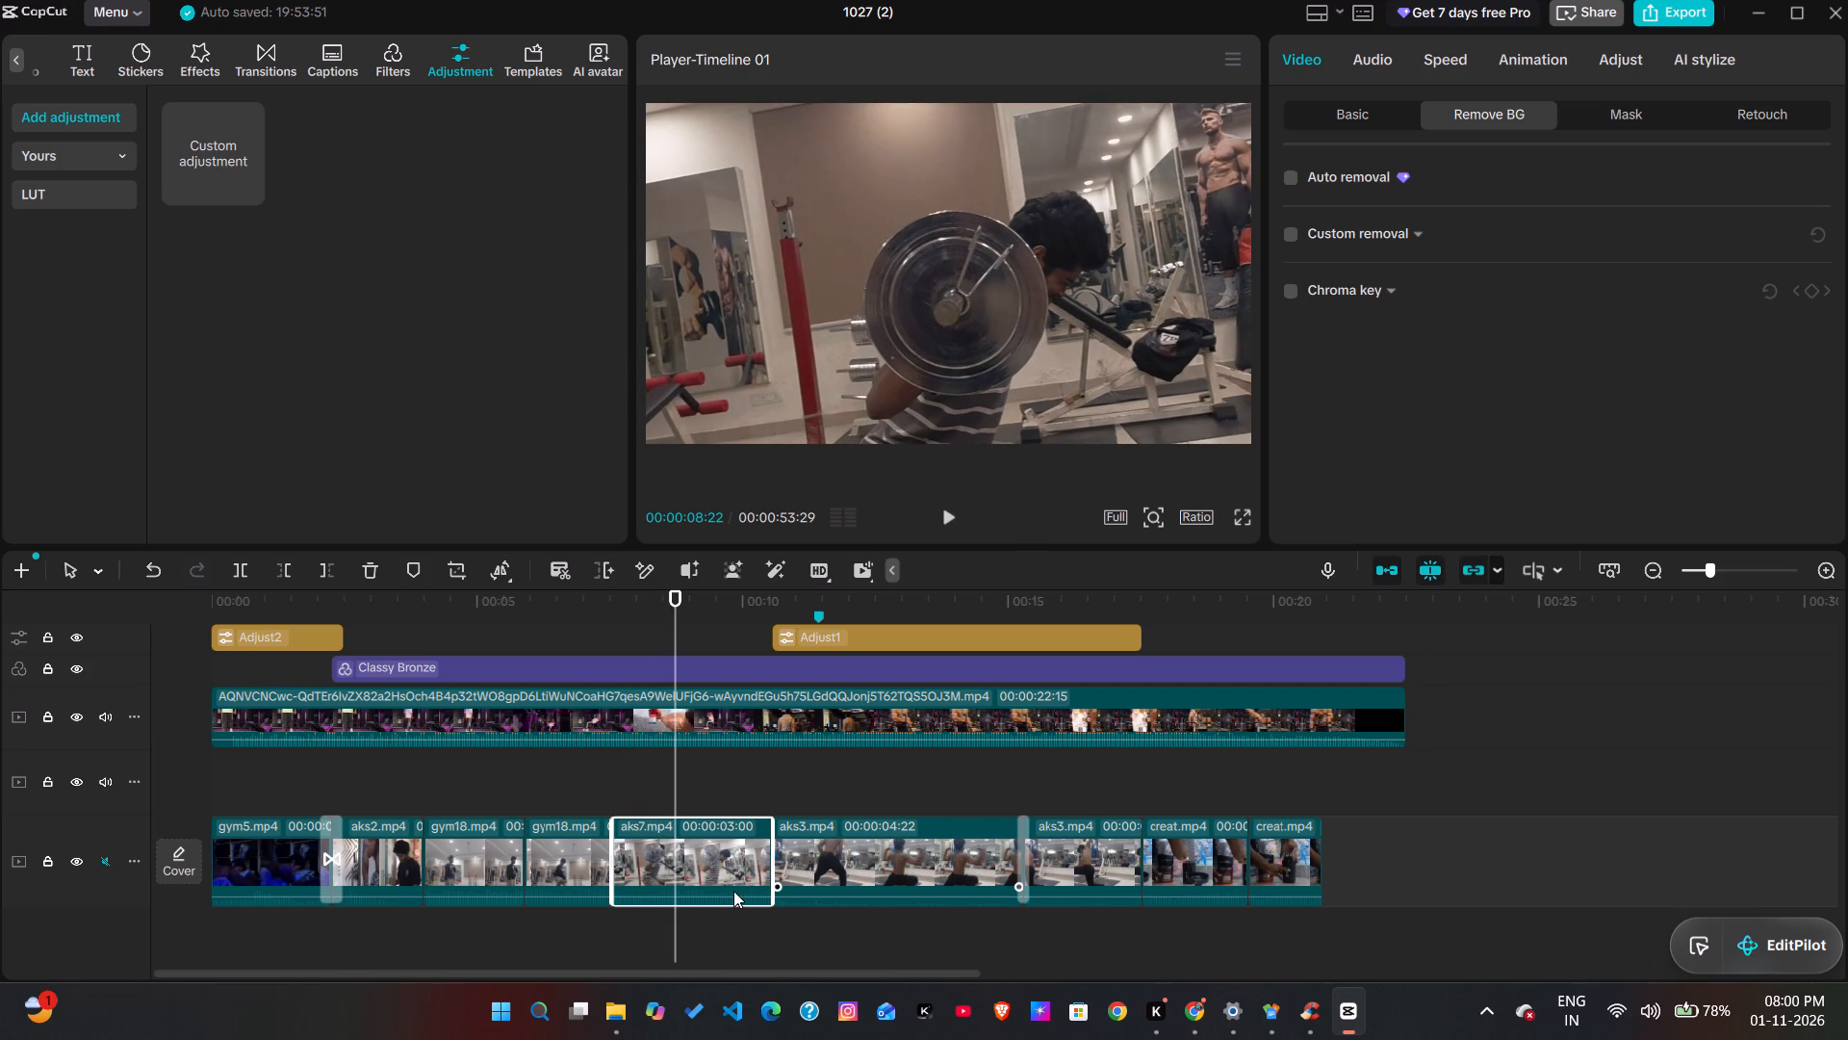
Add a timeline marker at 00:00:04:00, on the cut between the aks2 clip and the first gym18 clip.
drag(671, 616, 328, 768)
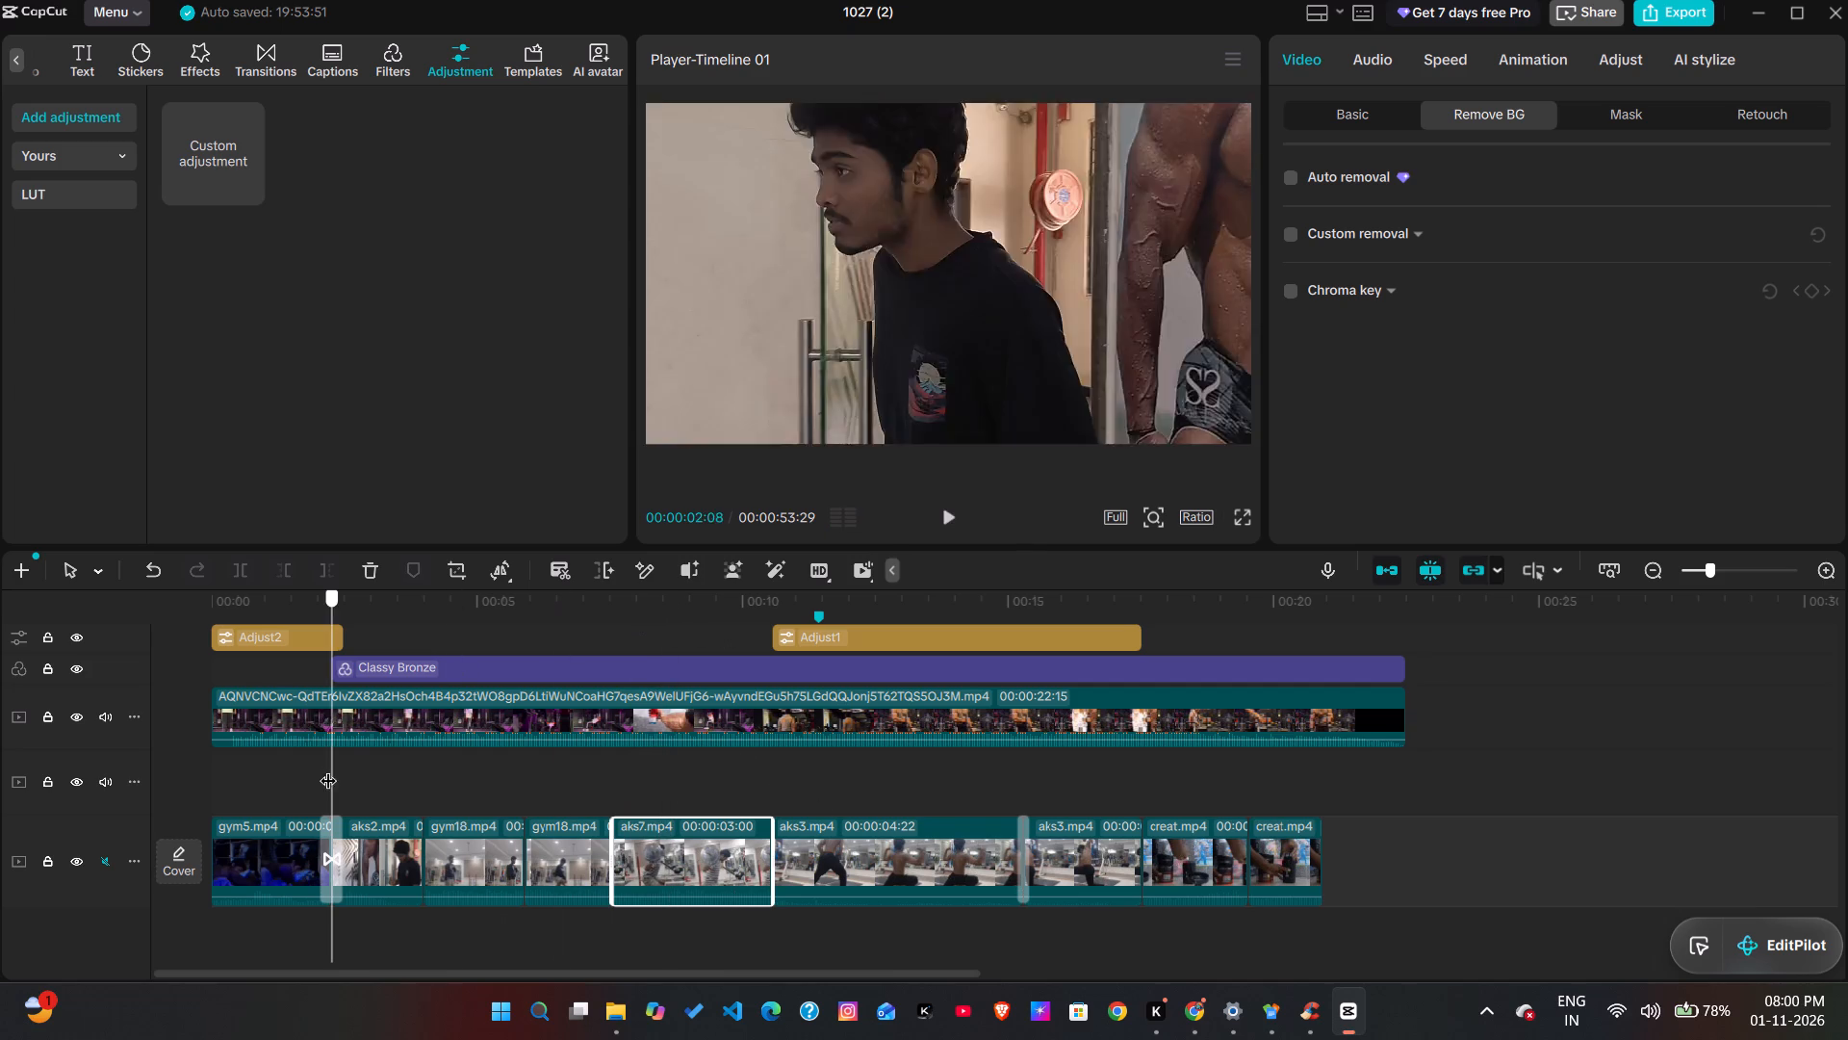
drag(328, 768, 425, 823)
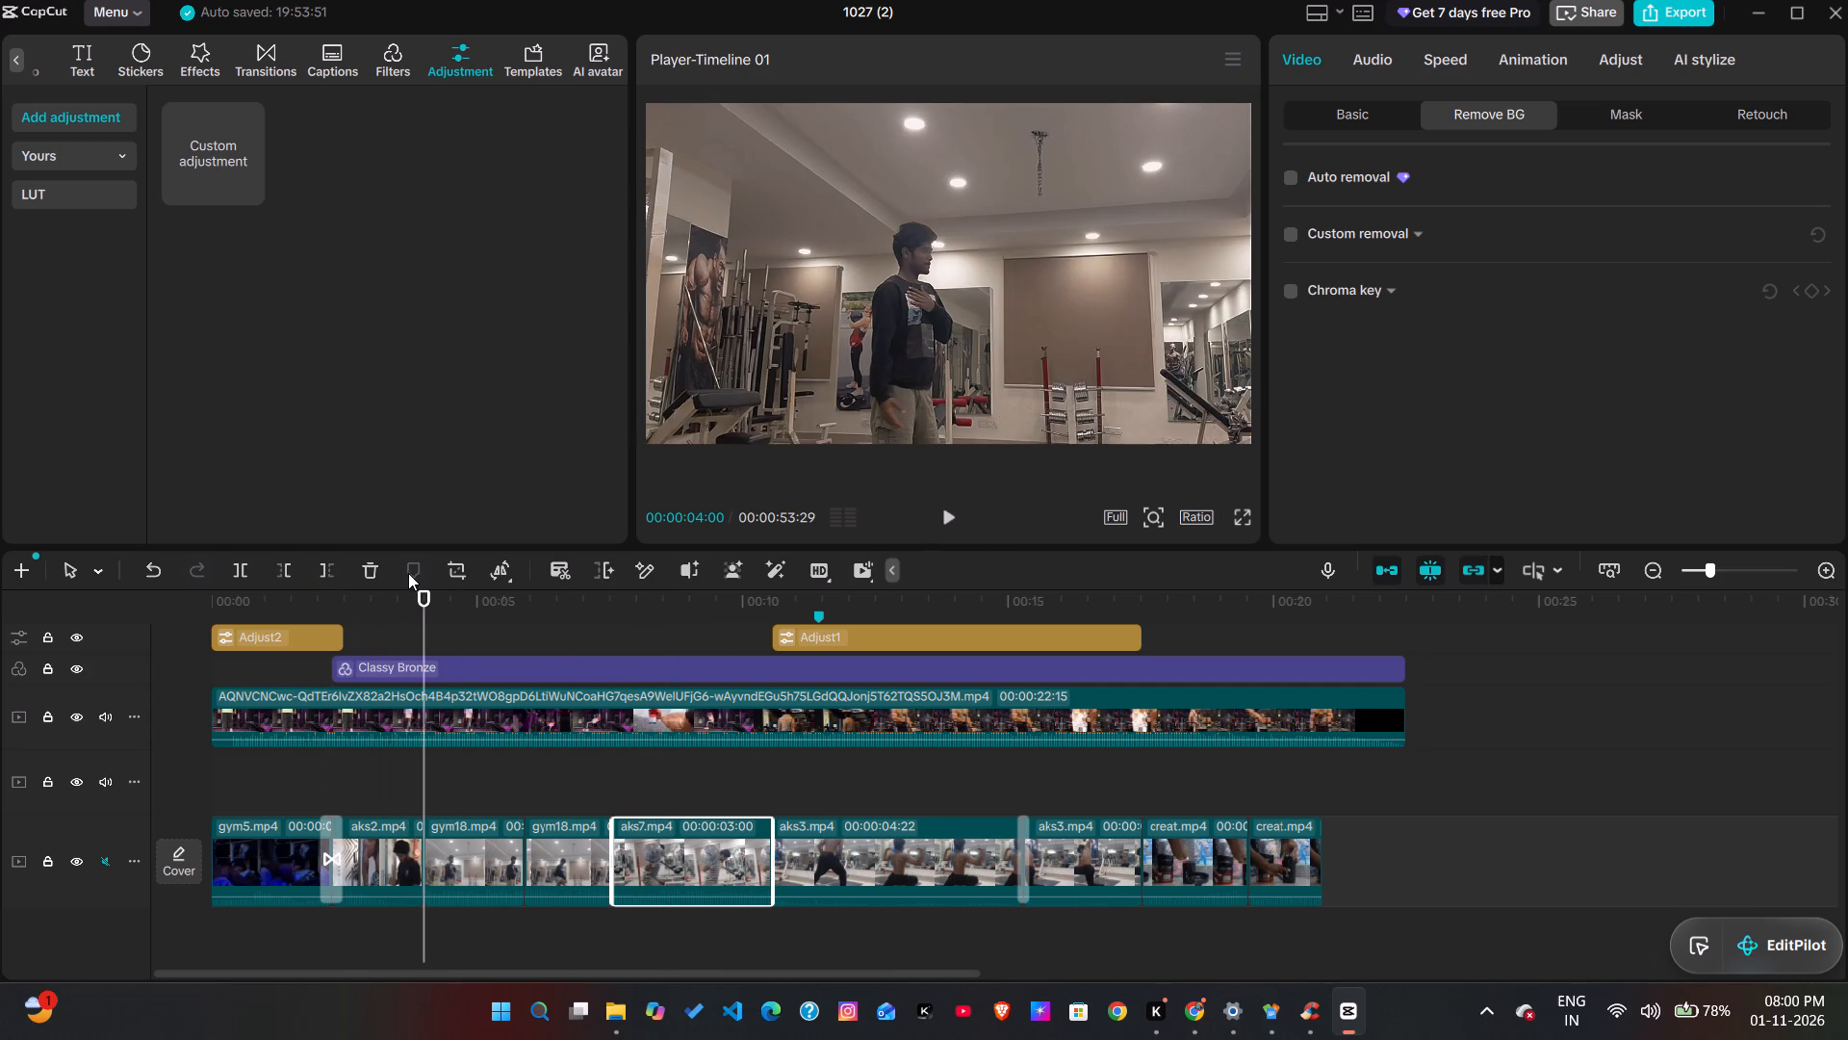
click(418, 570)
drag(423, 767, 405, 767)
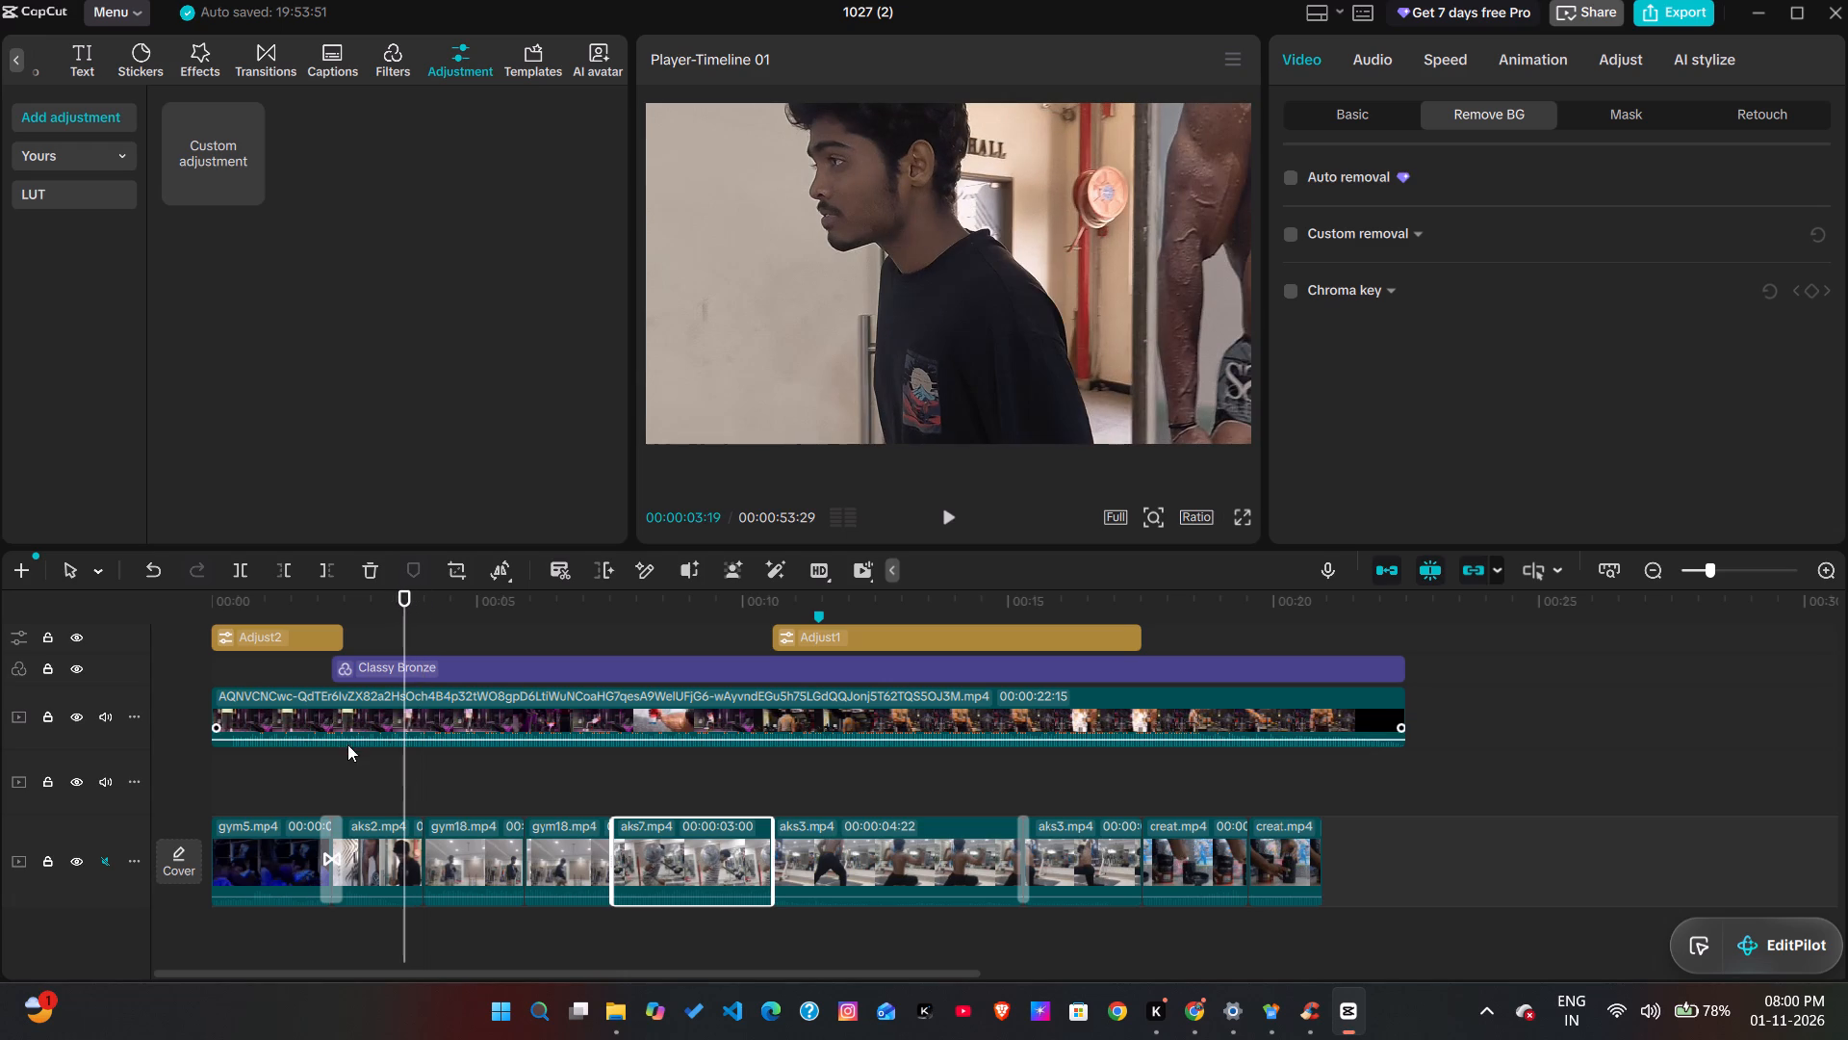
click(322, 767)
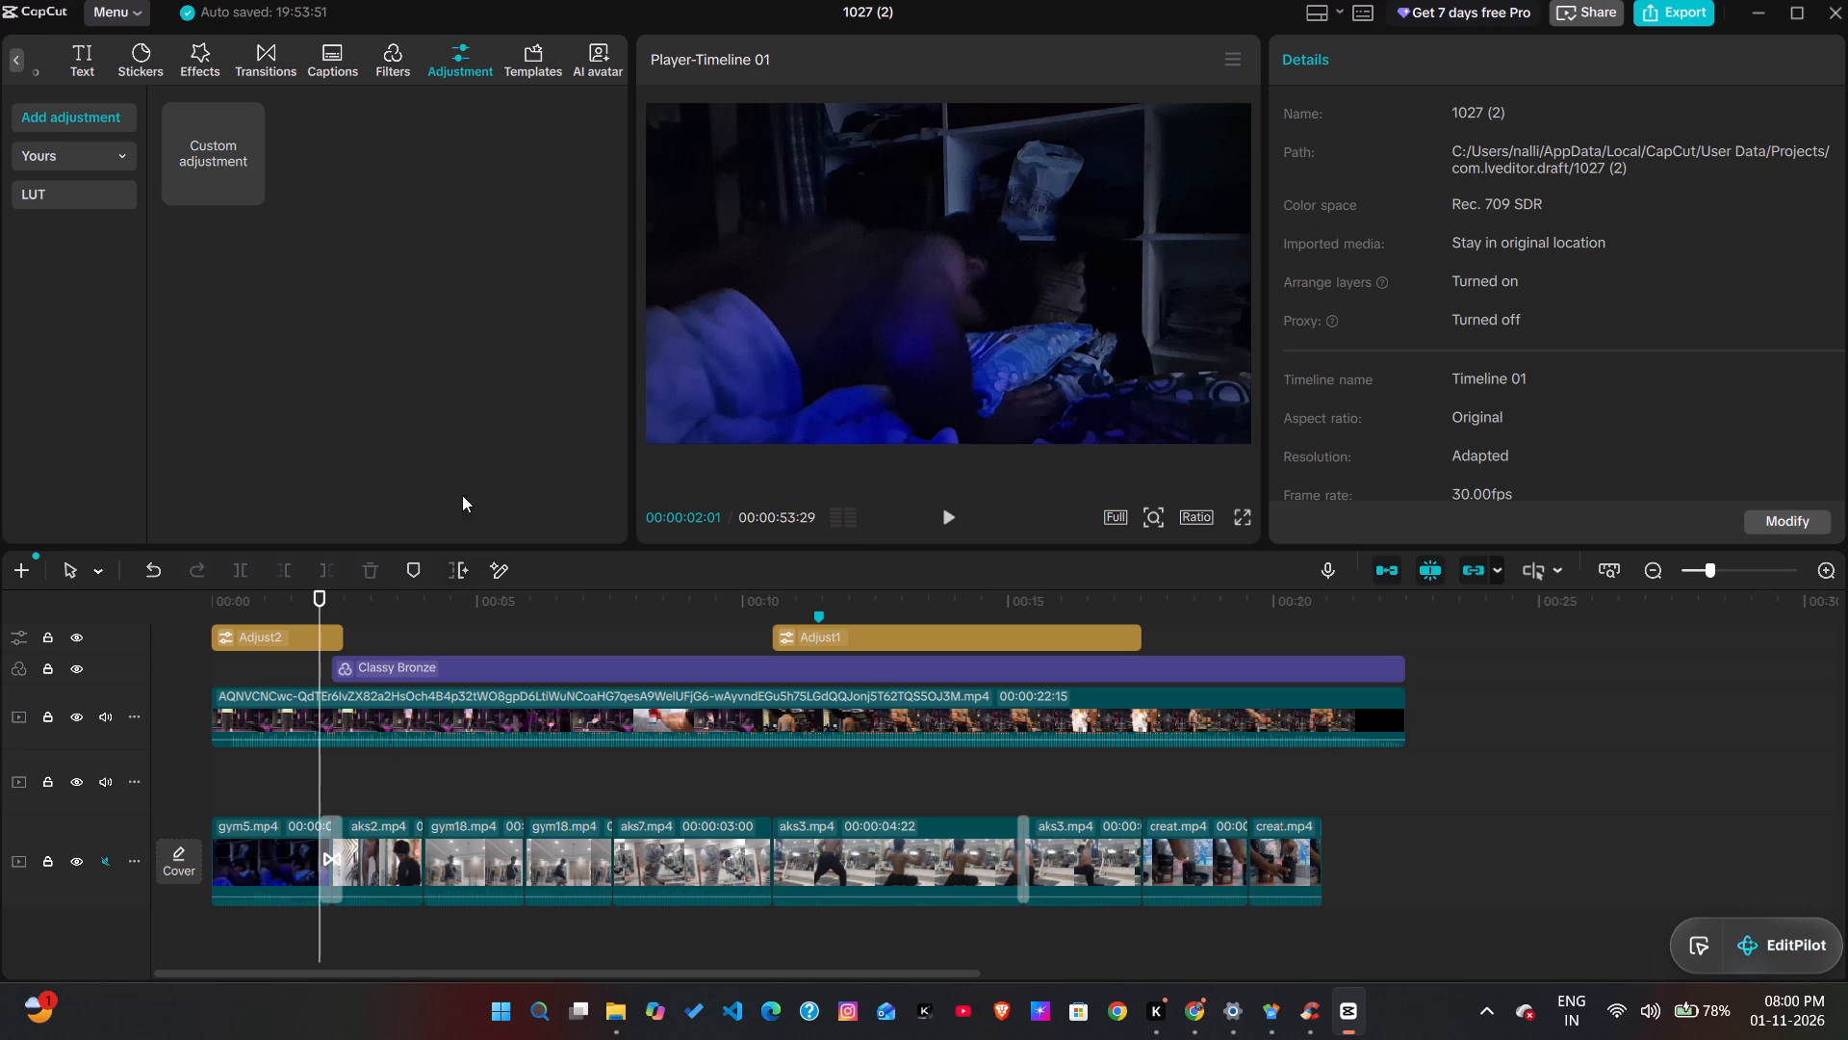
click(412, 626)
drag(412, 626, 418, 629)
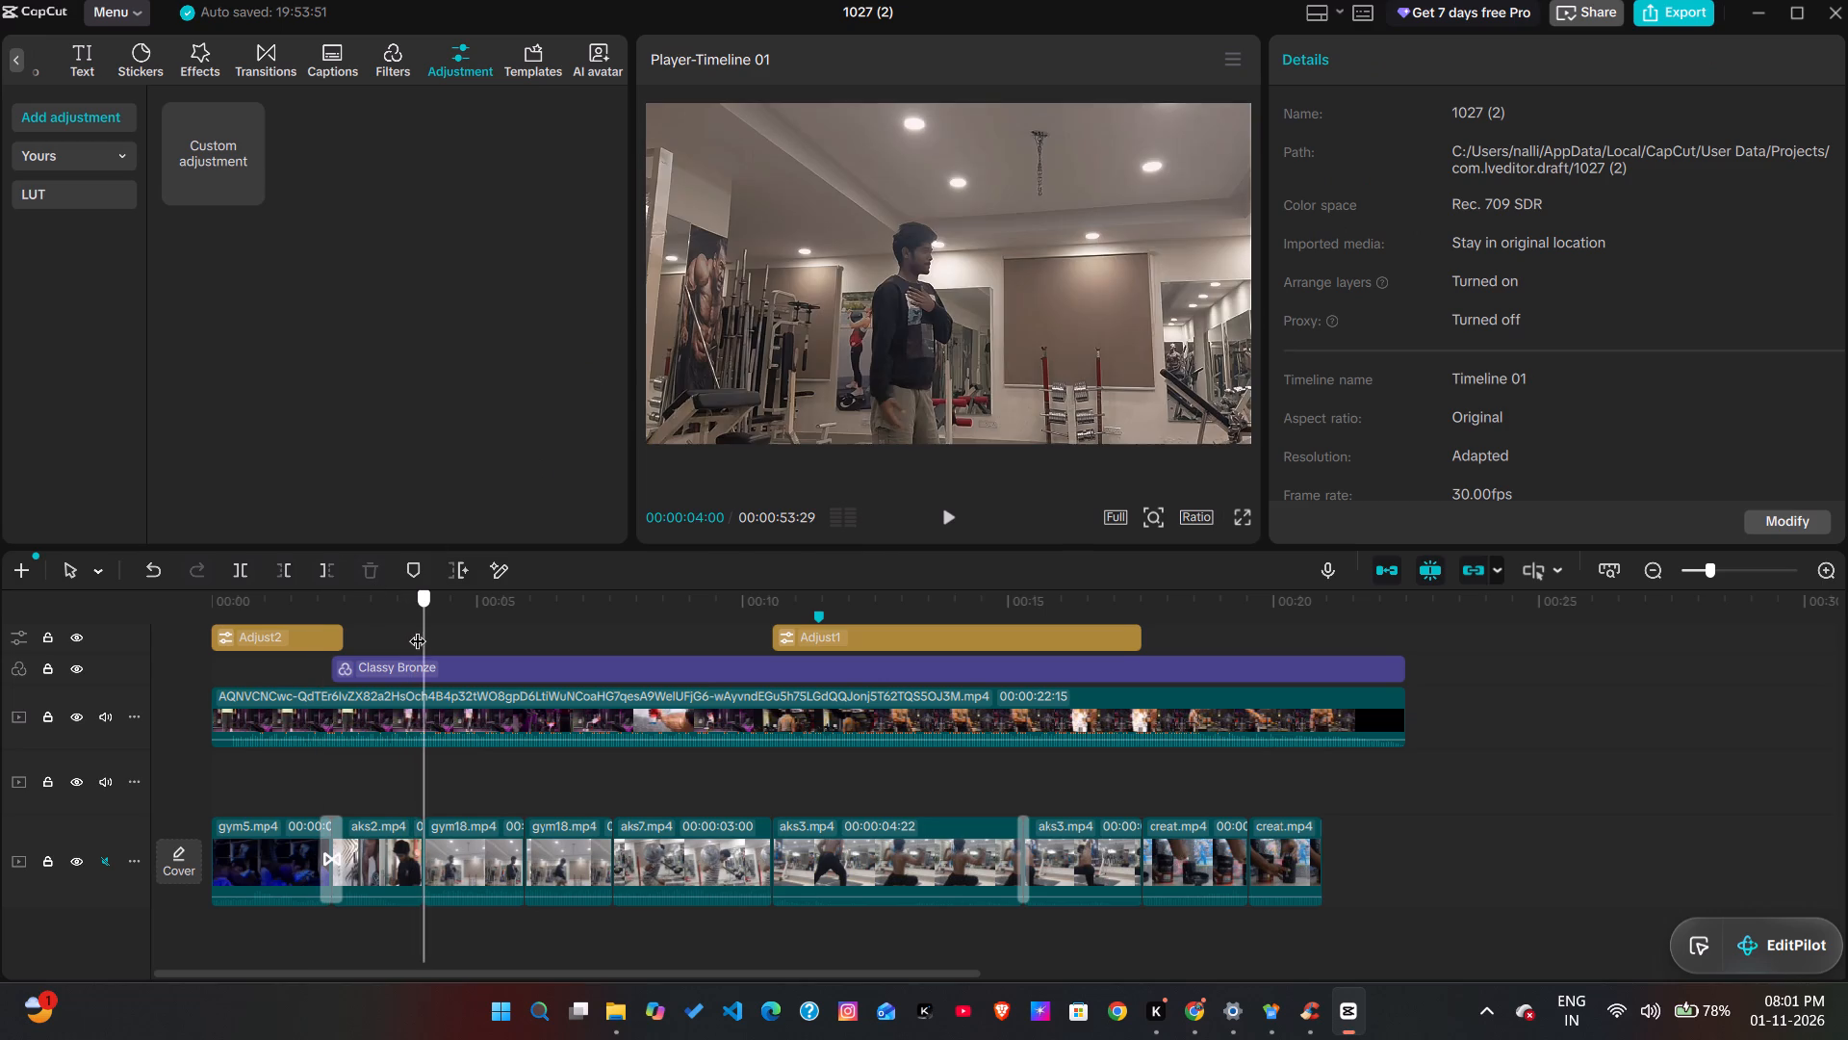
drag(418, 629, 423, 628)
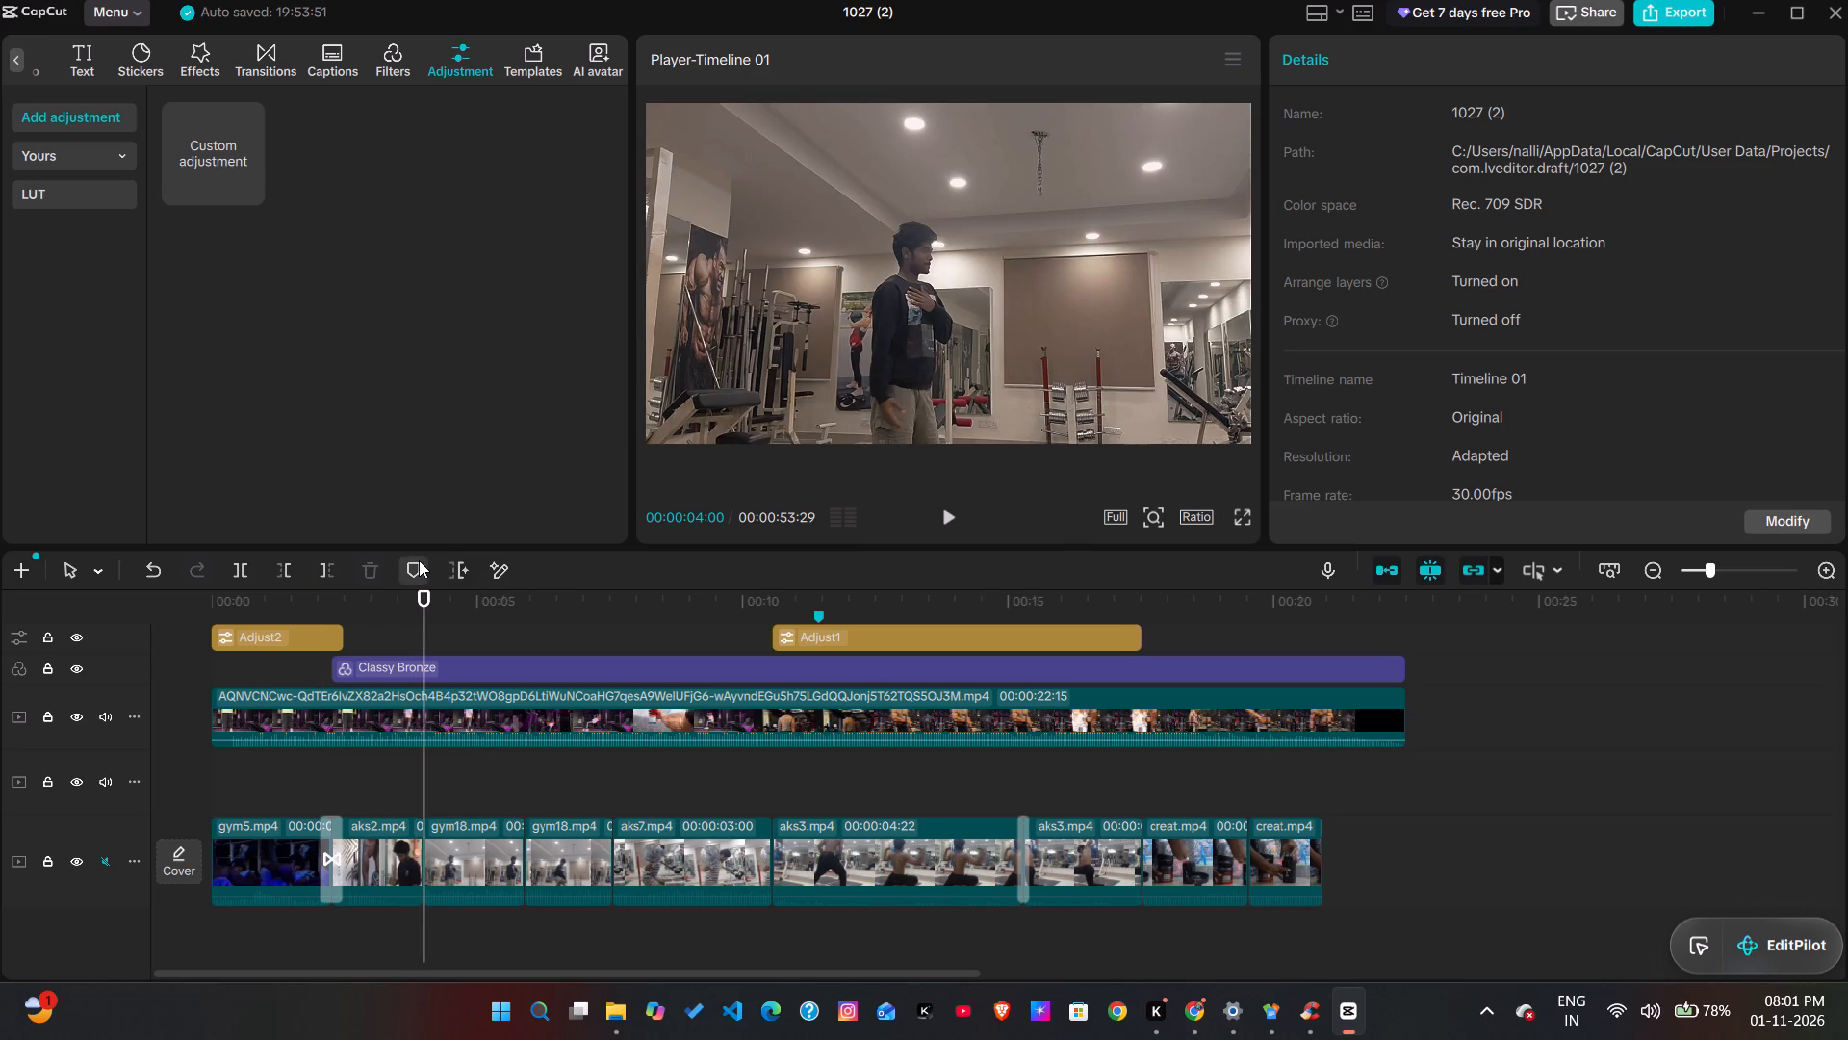
click(419, 560)
Add a timeline marker at 00:00:07:17, on the cut between the second gym18 clip and the aks7 clip.
drag(421, 637, 577, 678)
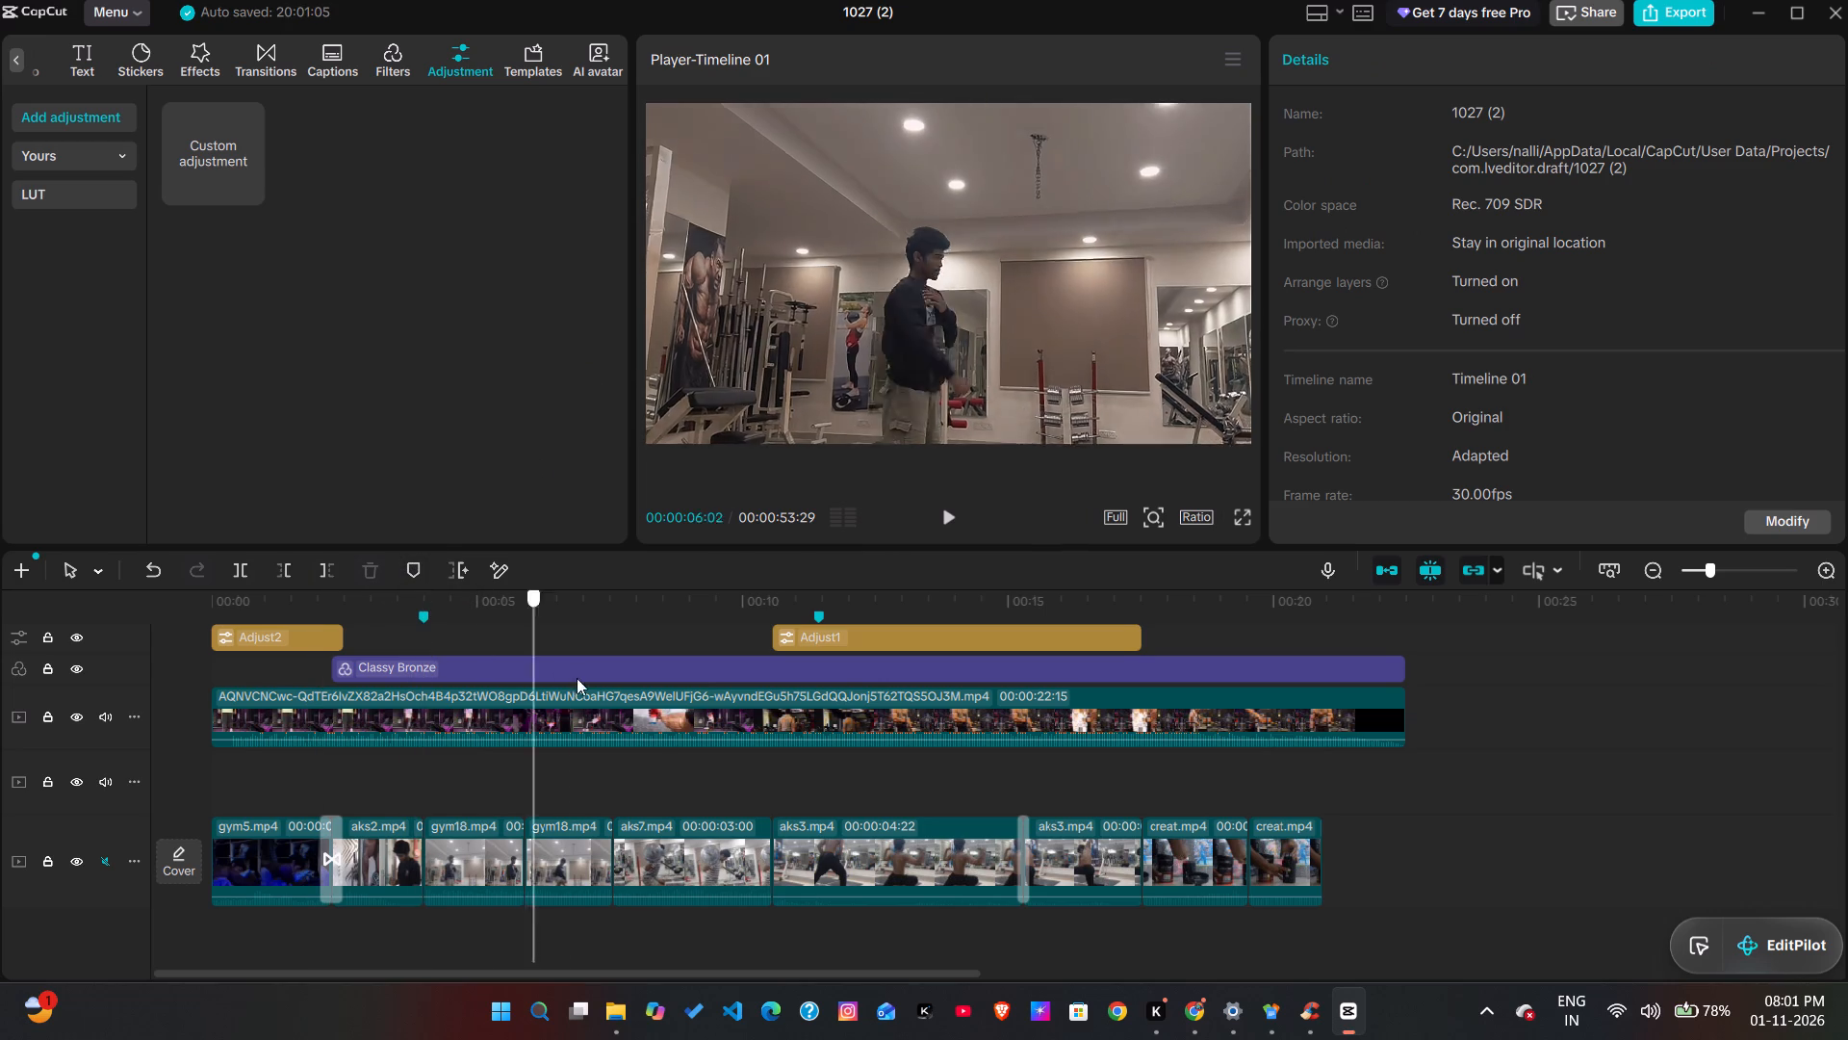
drag(577, 678, 613, 845)
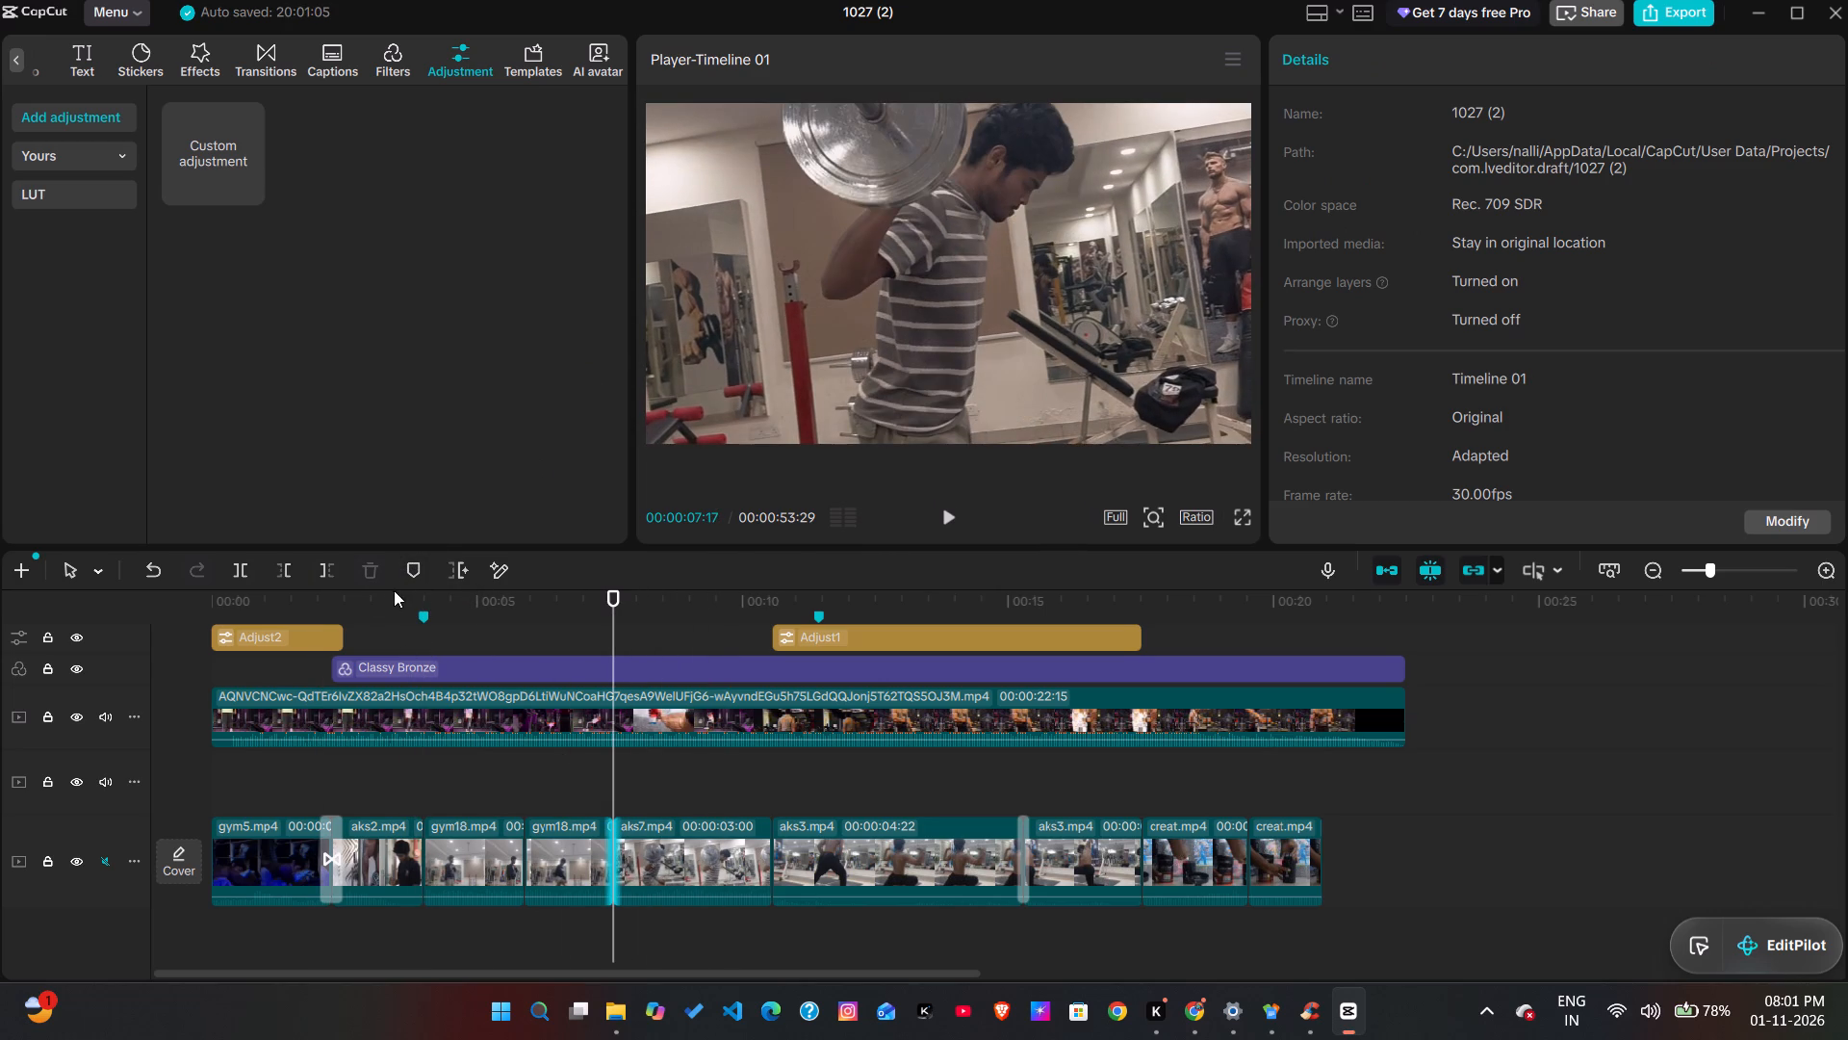
click(409, 573)
Add a timeline marker at 00:00:15:09, on the transition between the two aks3 clips.
drag(610, 633, 780, 723)
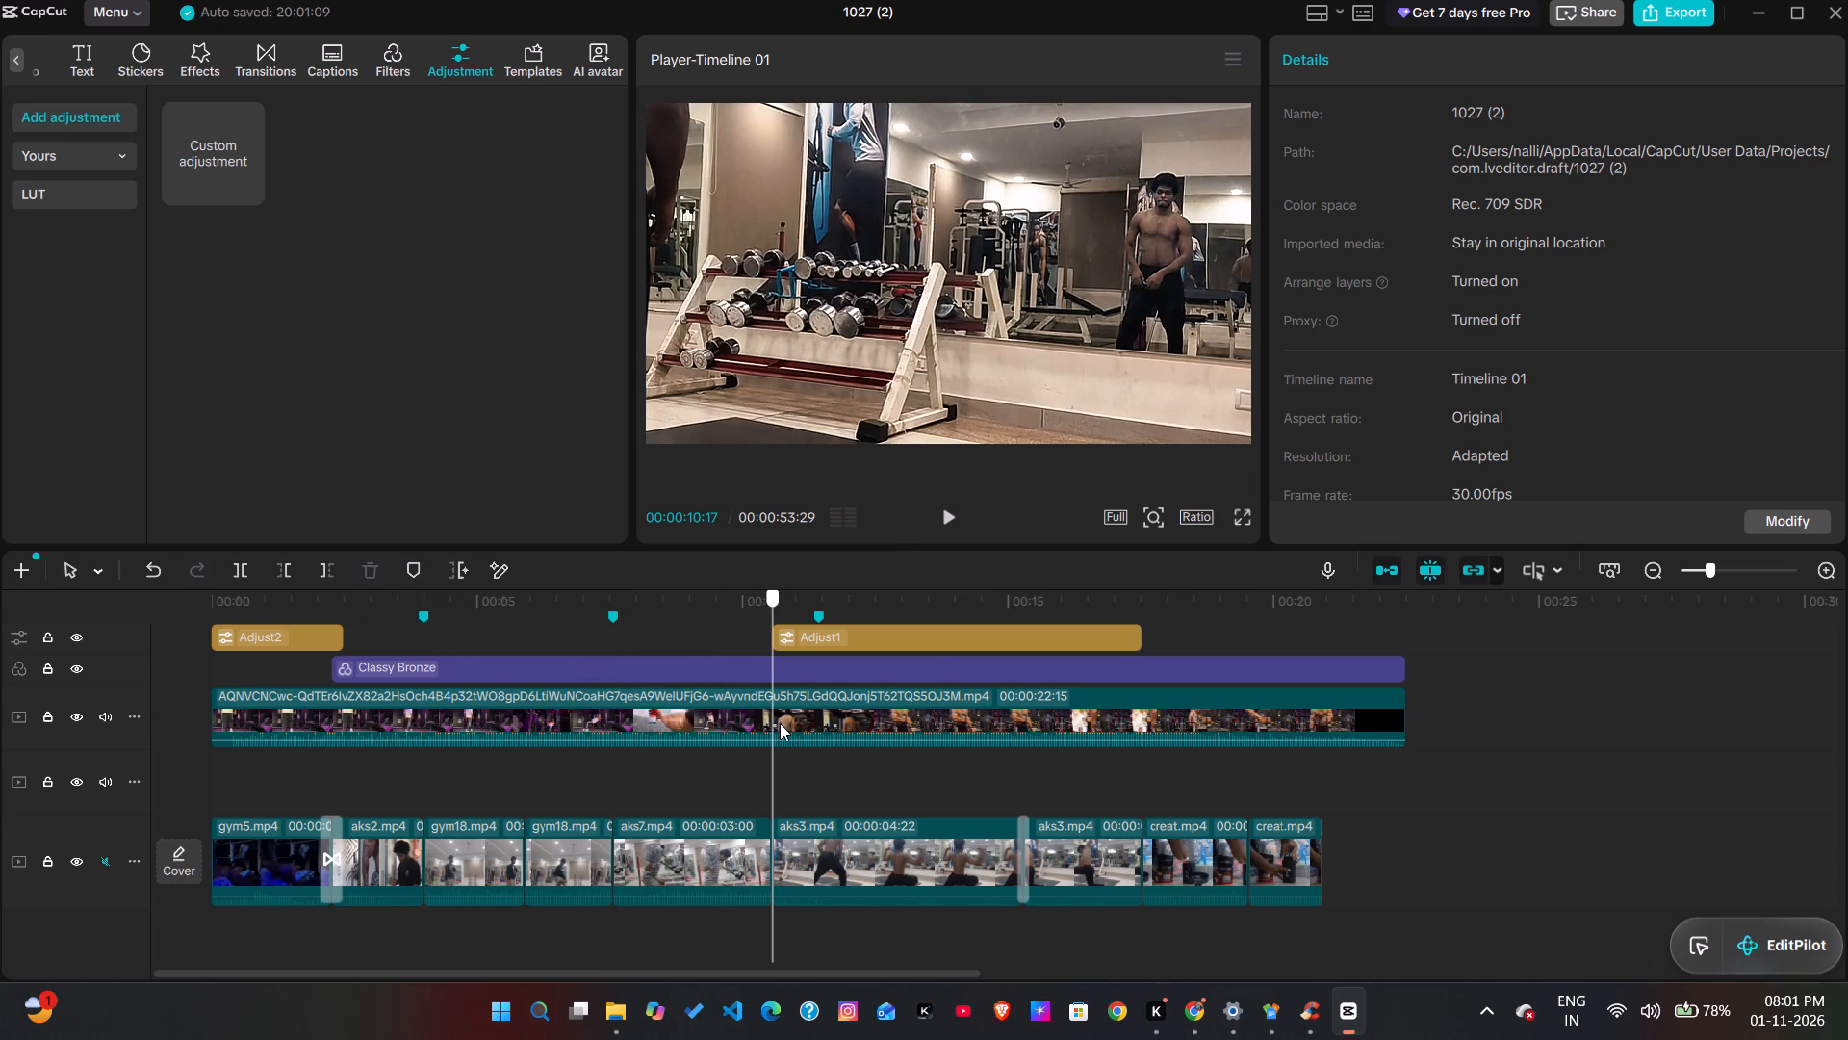
drag(780, 723, 1019, 759)
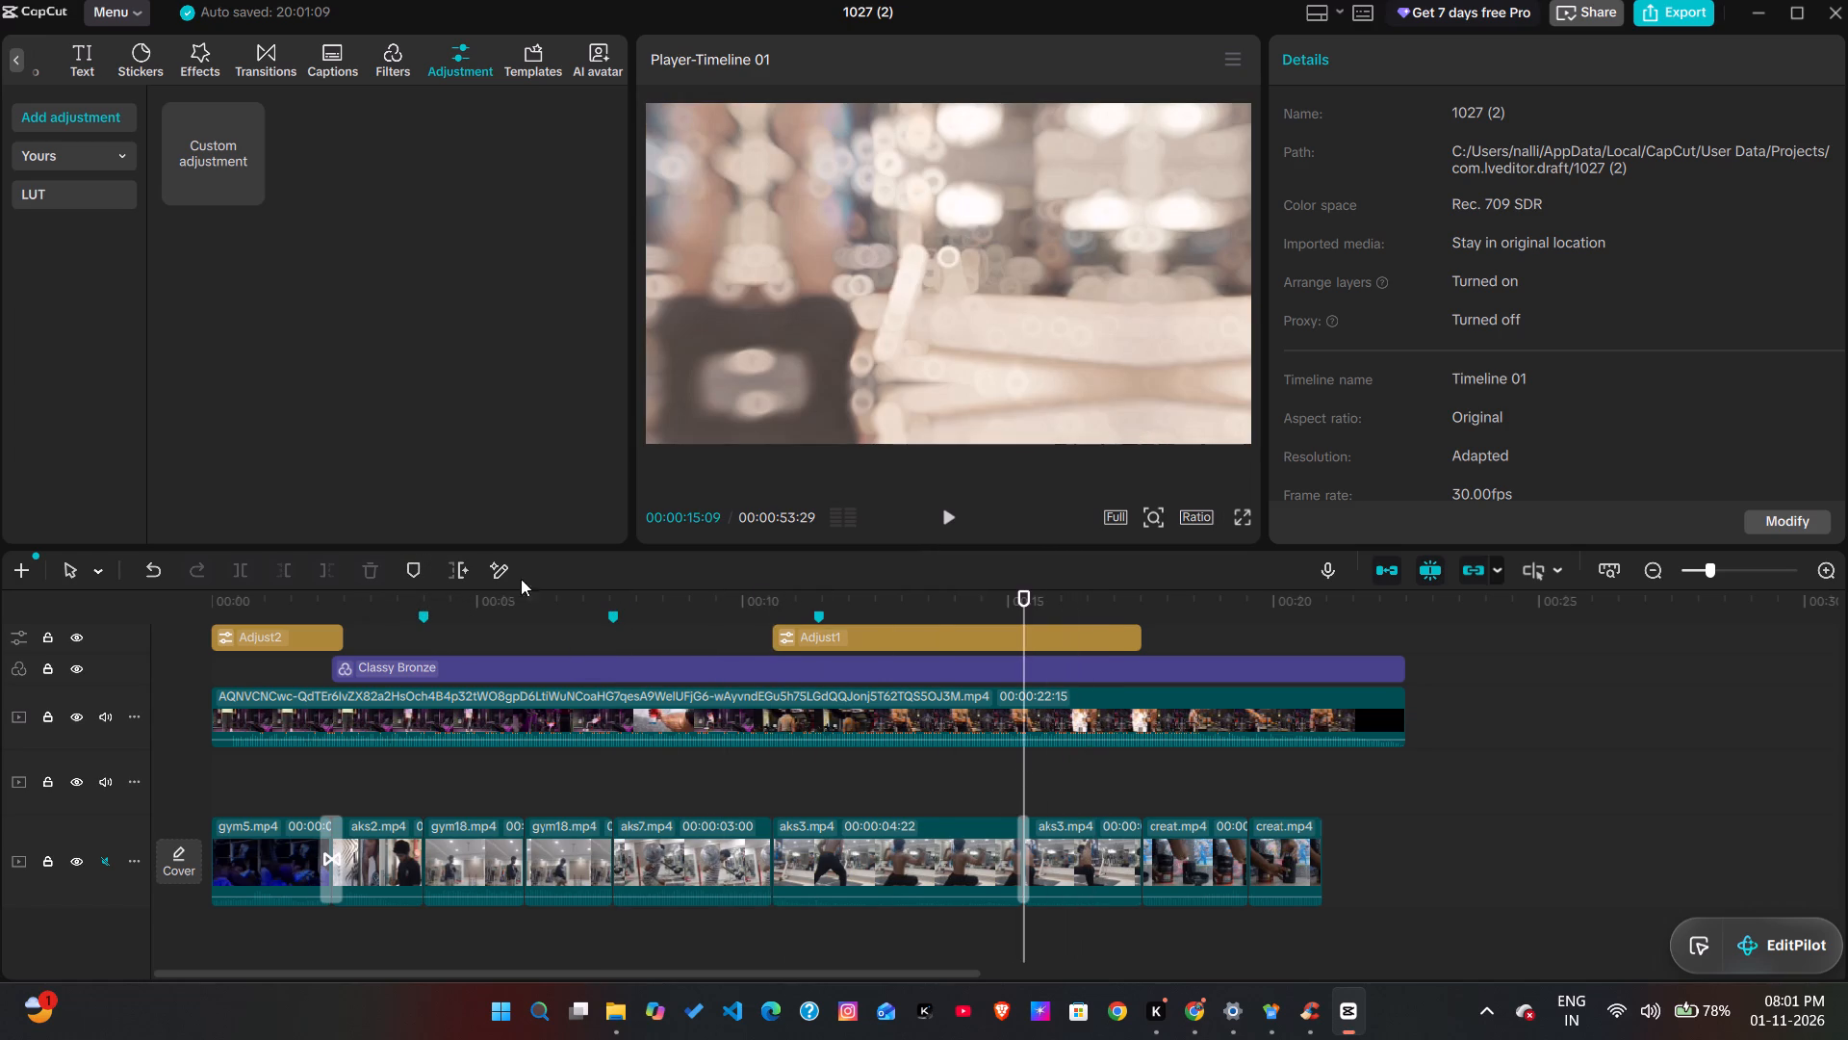
click(415, 569)
Play the montage from the start in full screen through to the last creat clip, and pause there in the normal view.
drag(1023, 778, 95, 868)
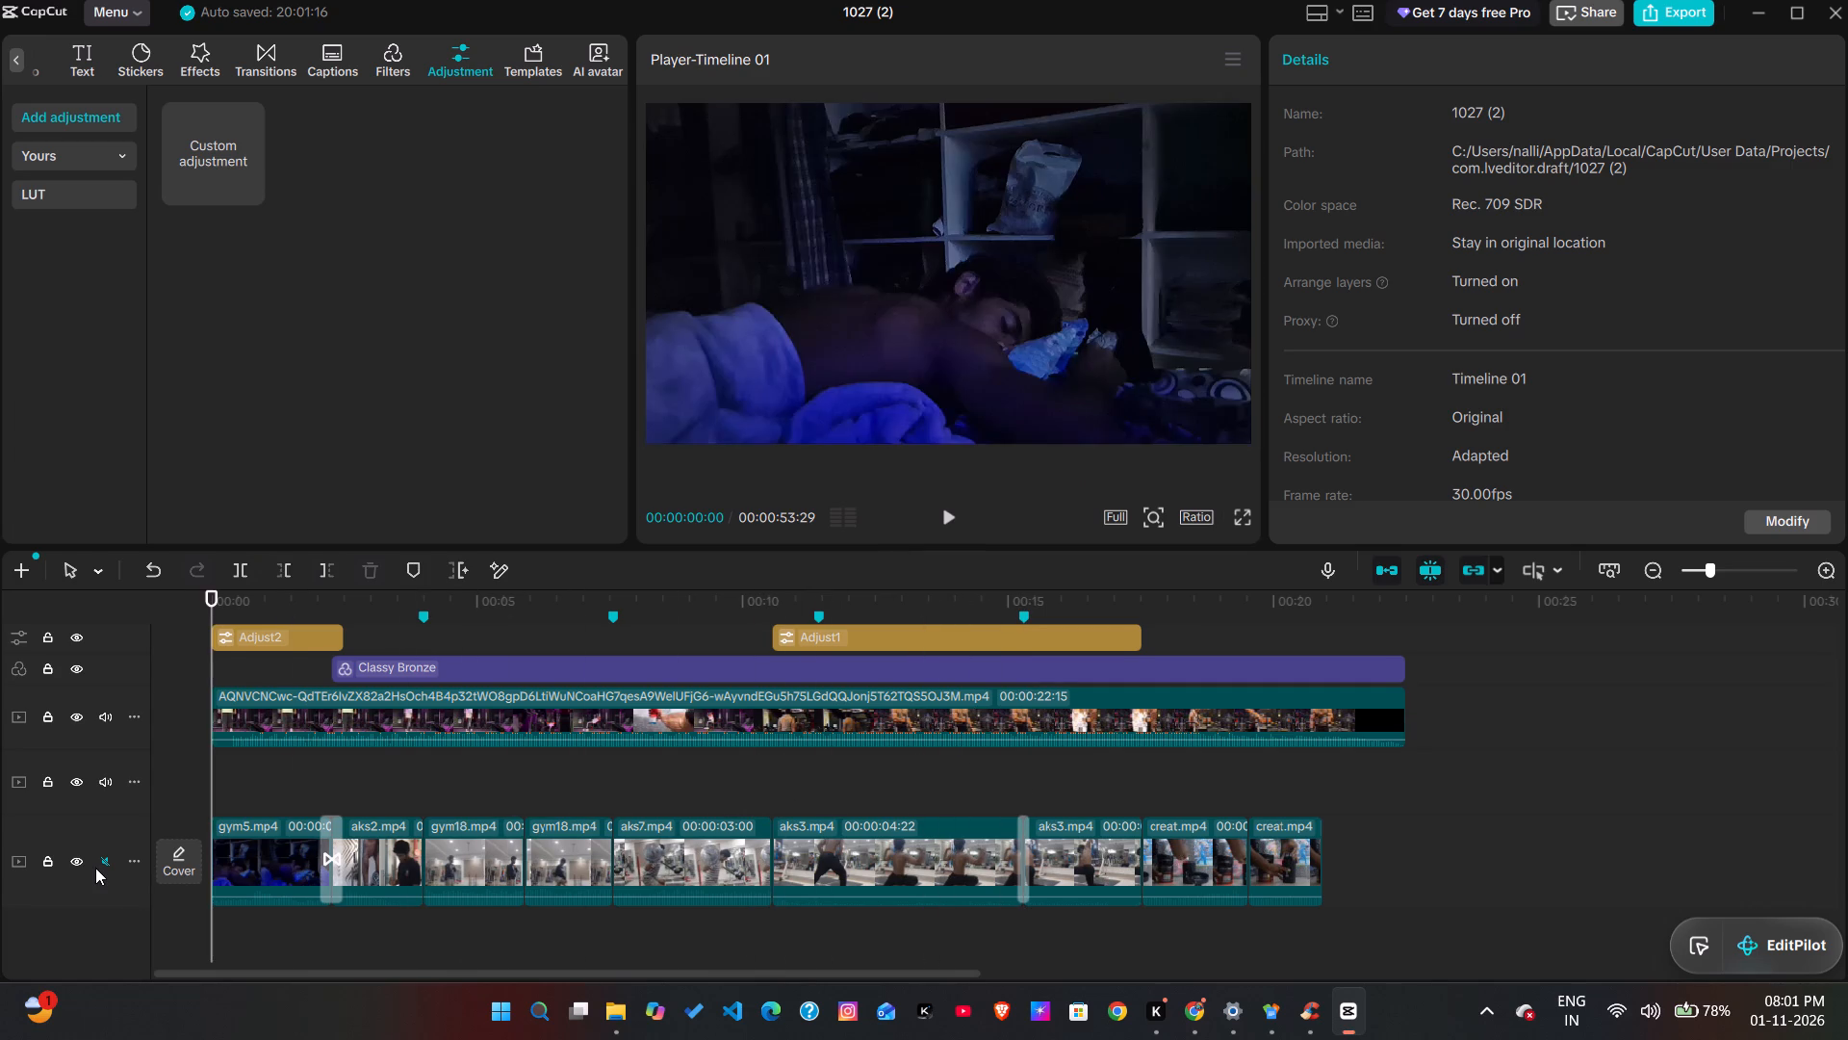
key(space)
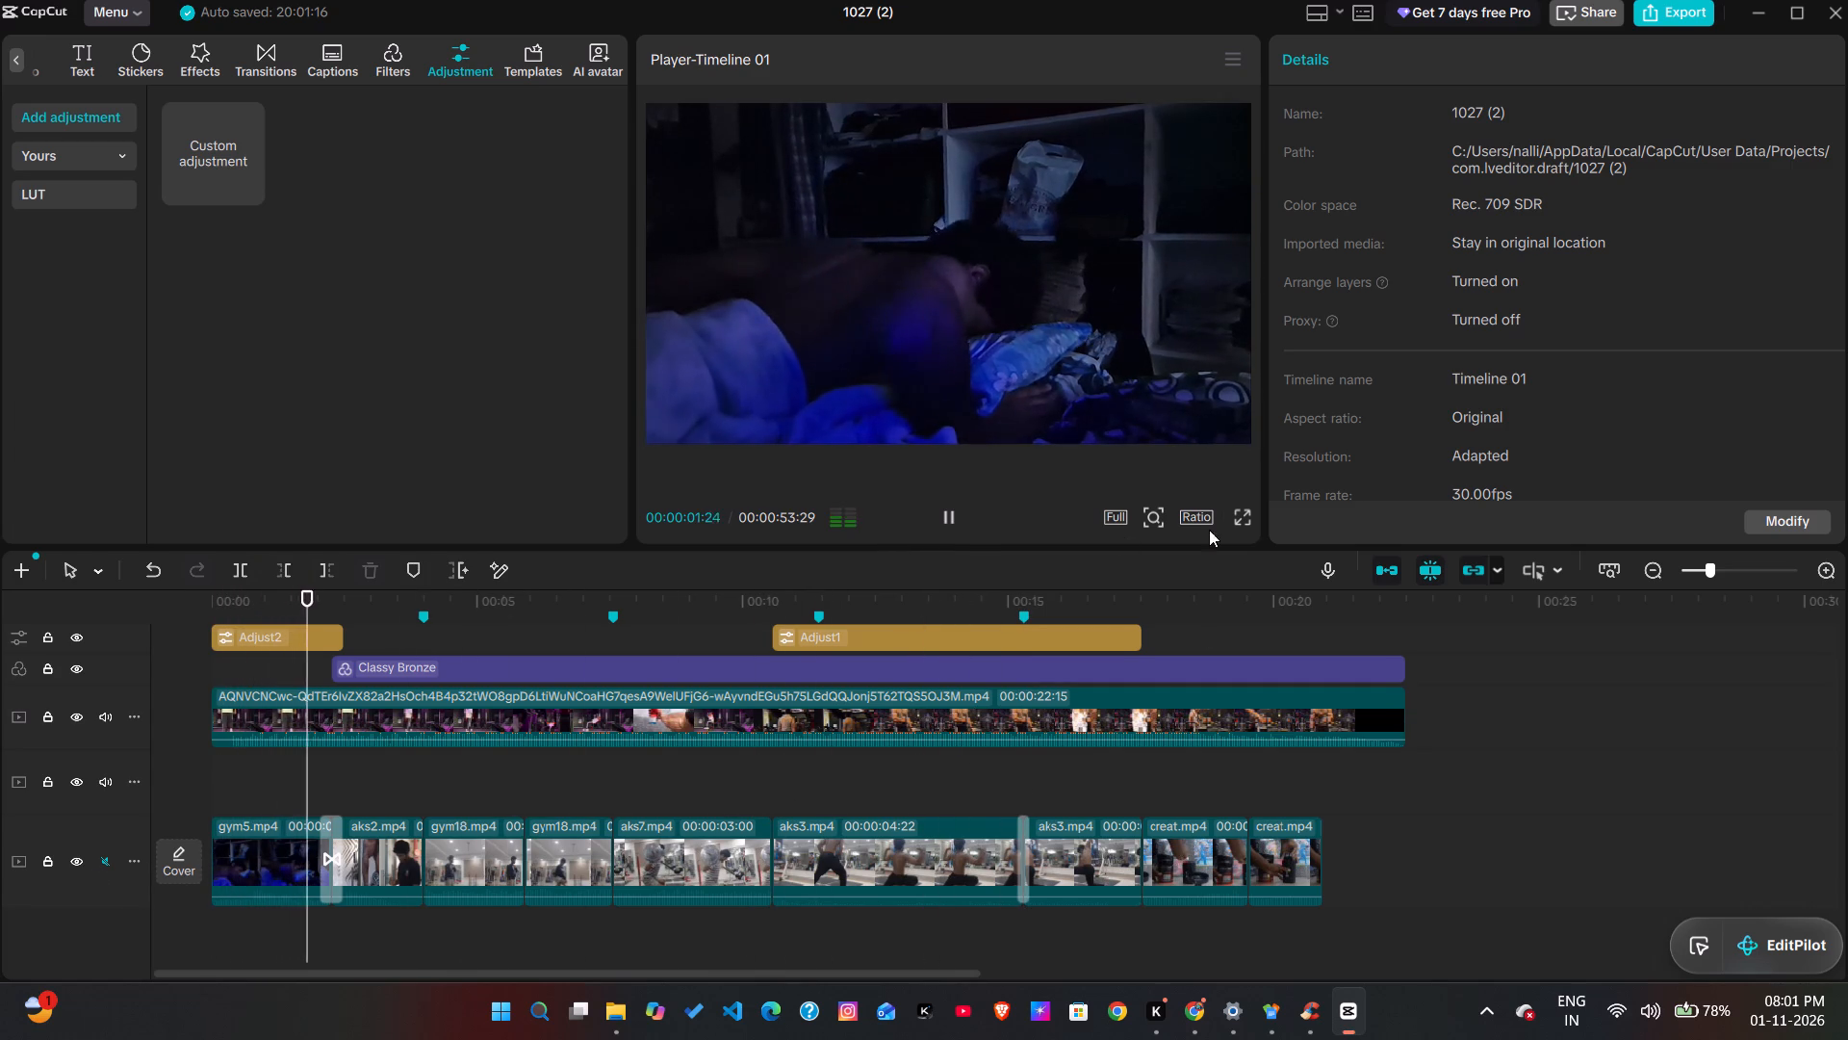
click(1248, 526)
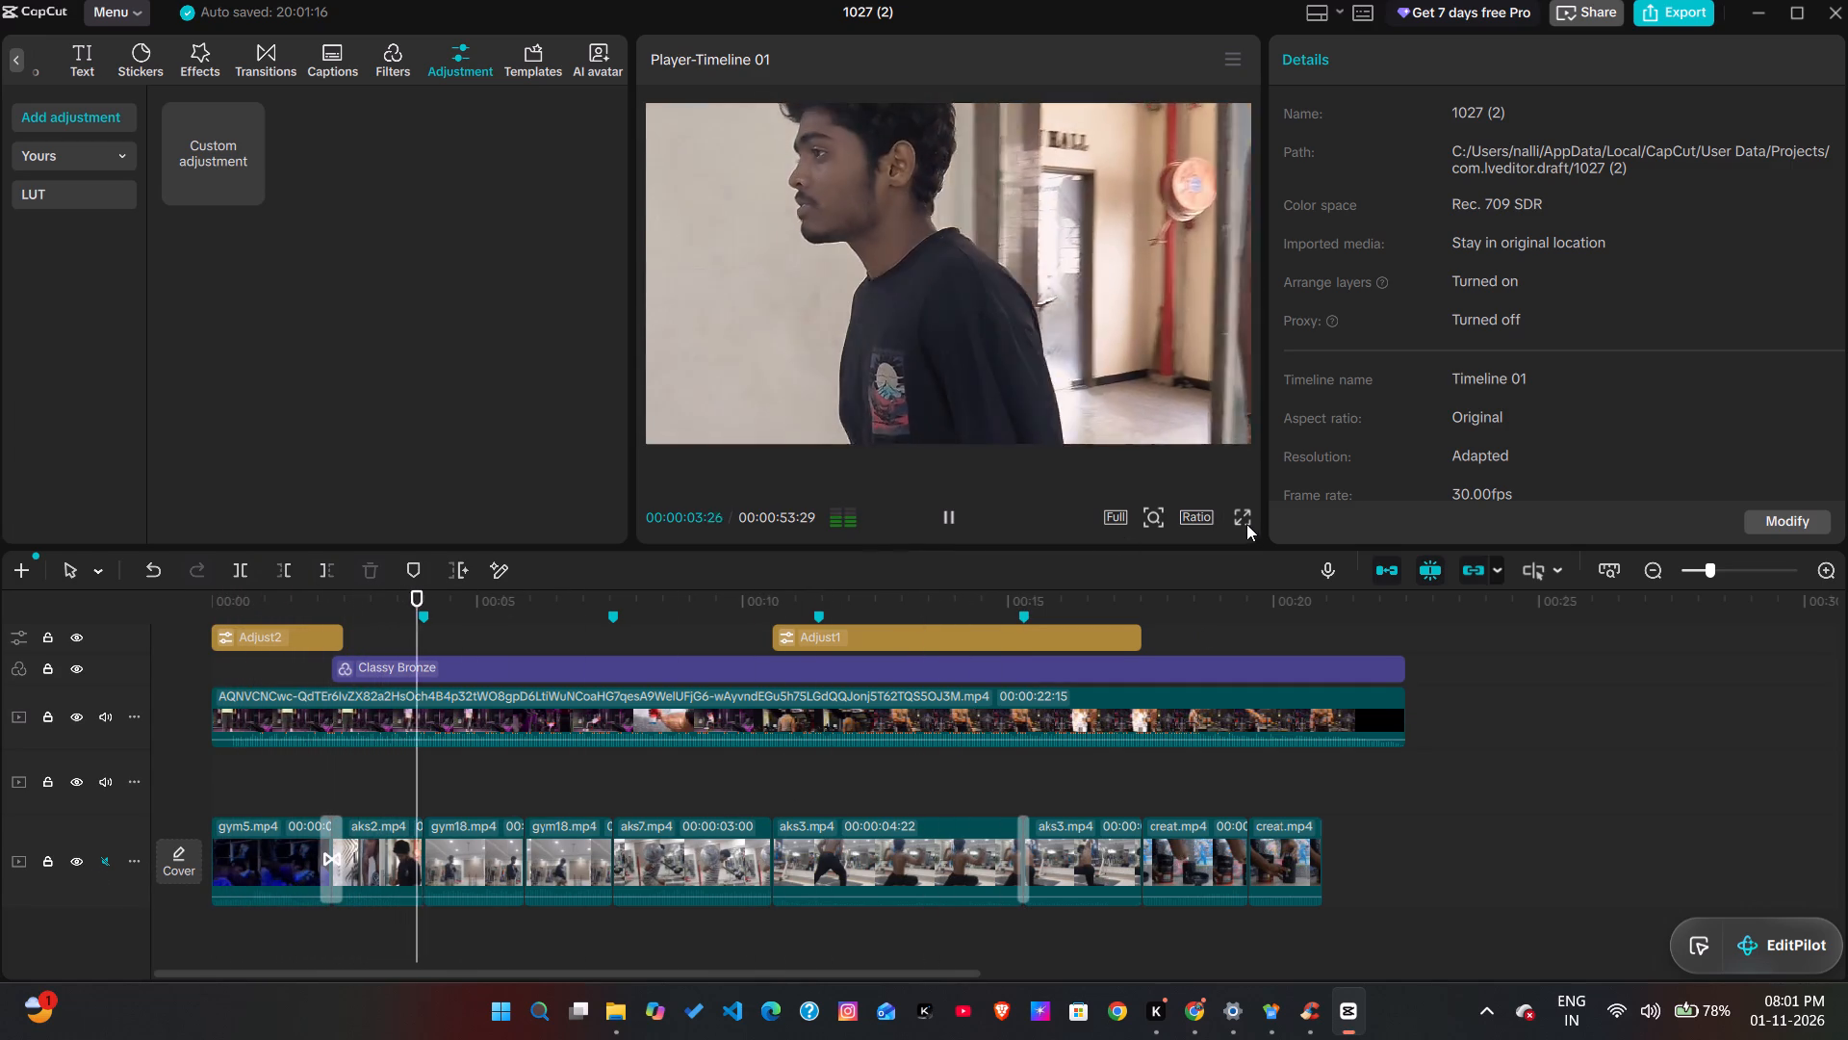
click(1241, 518)
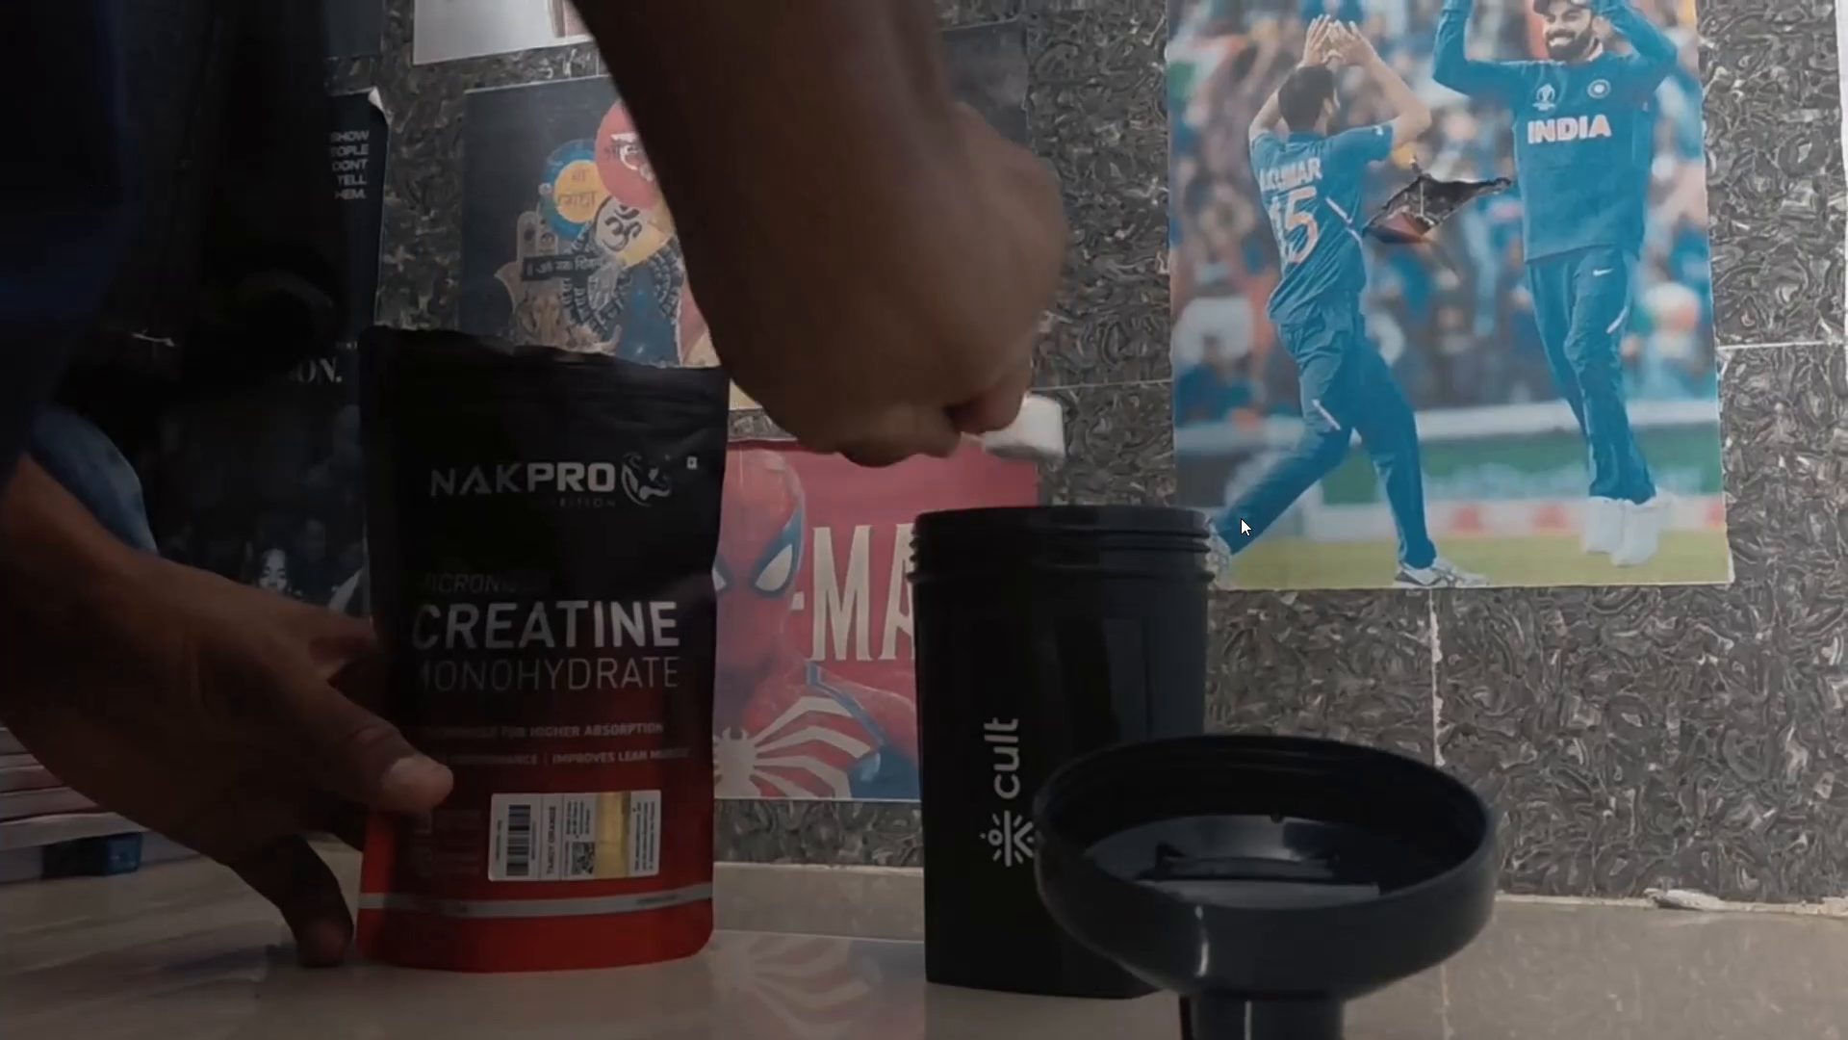
key(Escape)
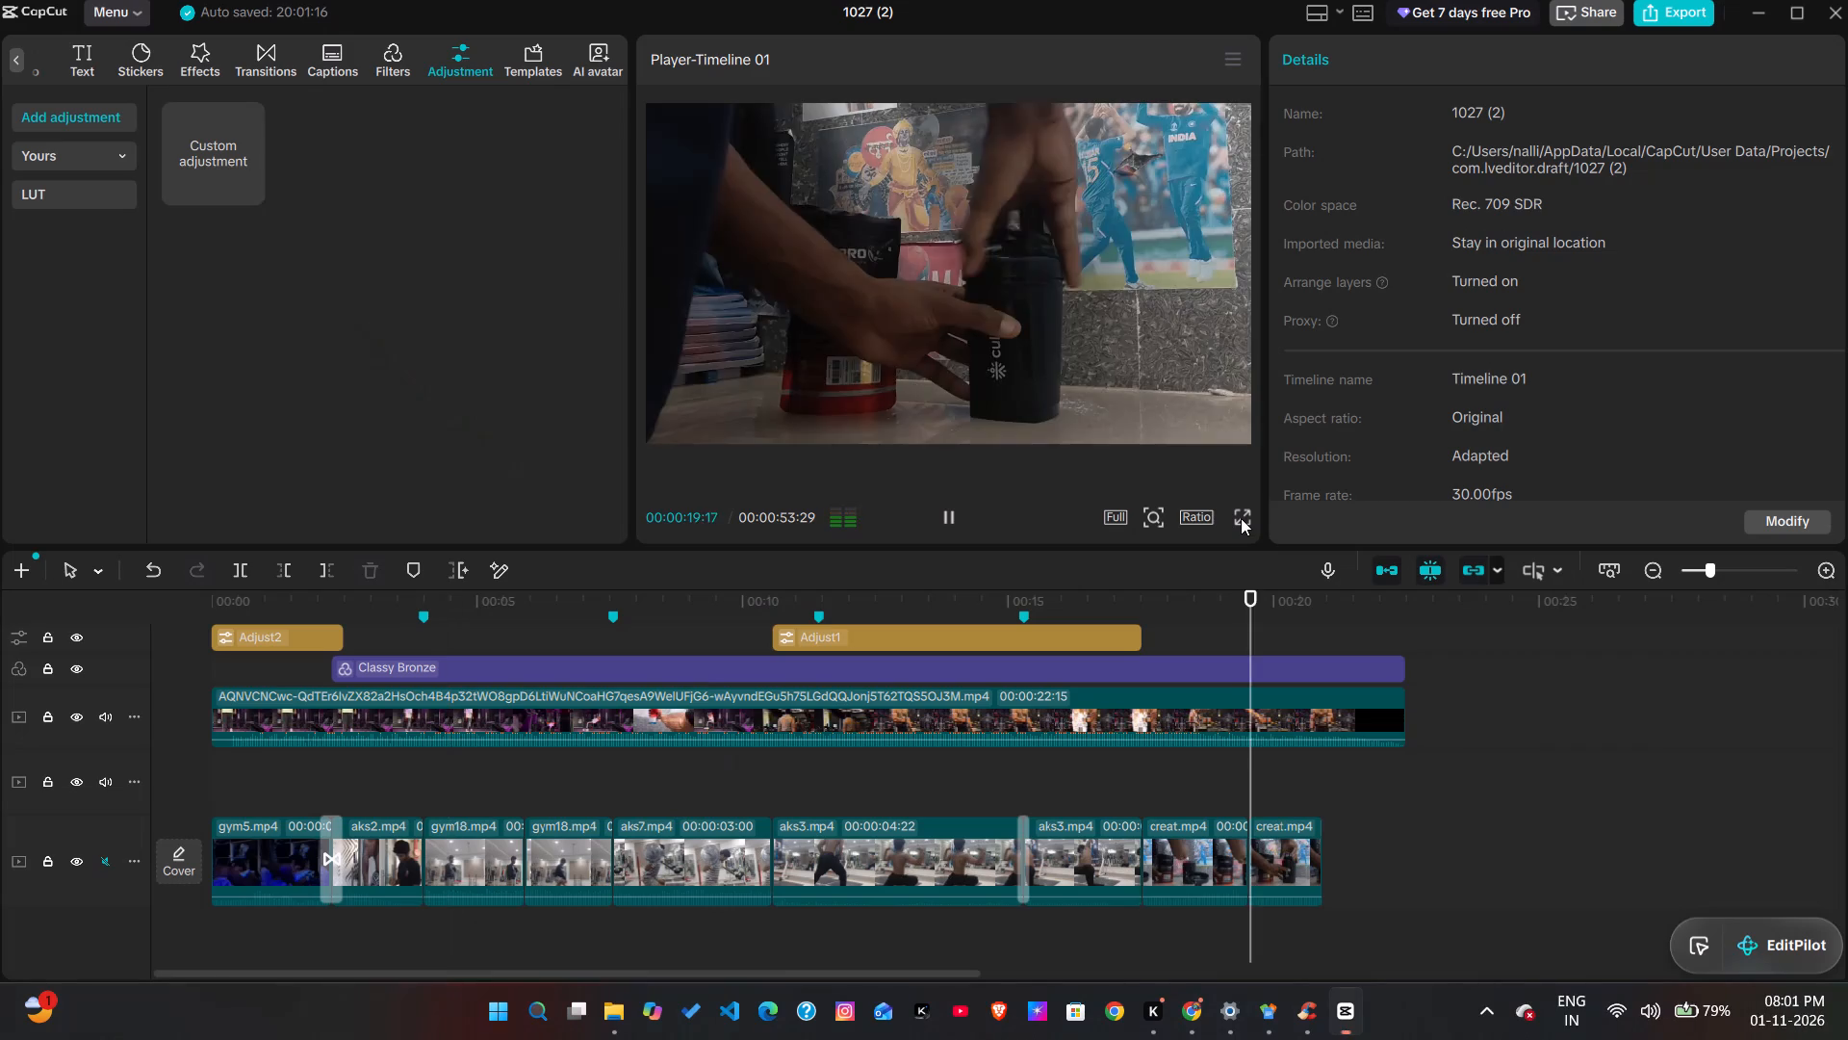
key(space)
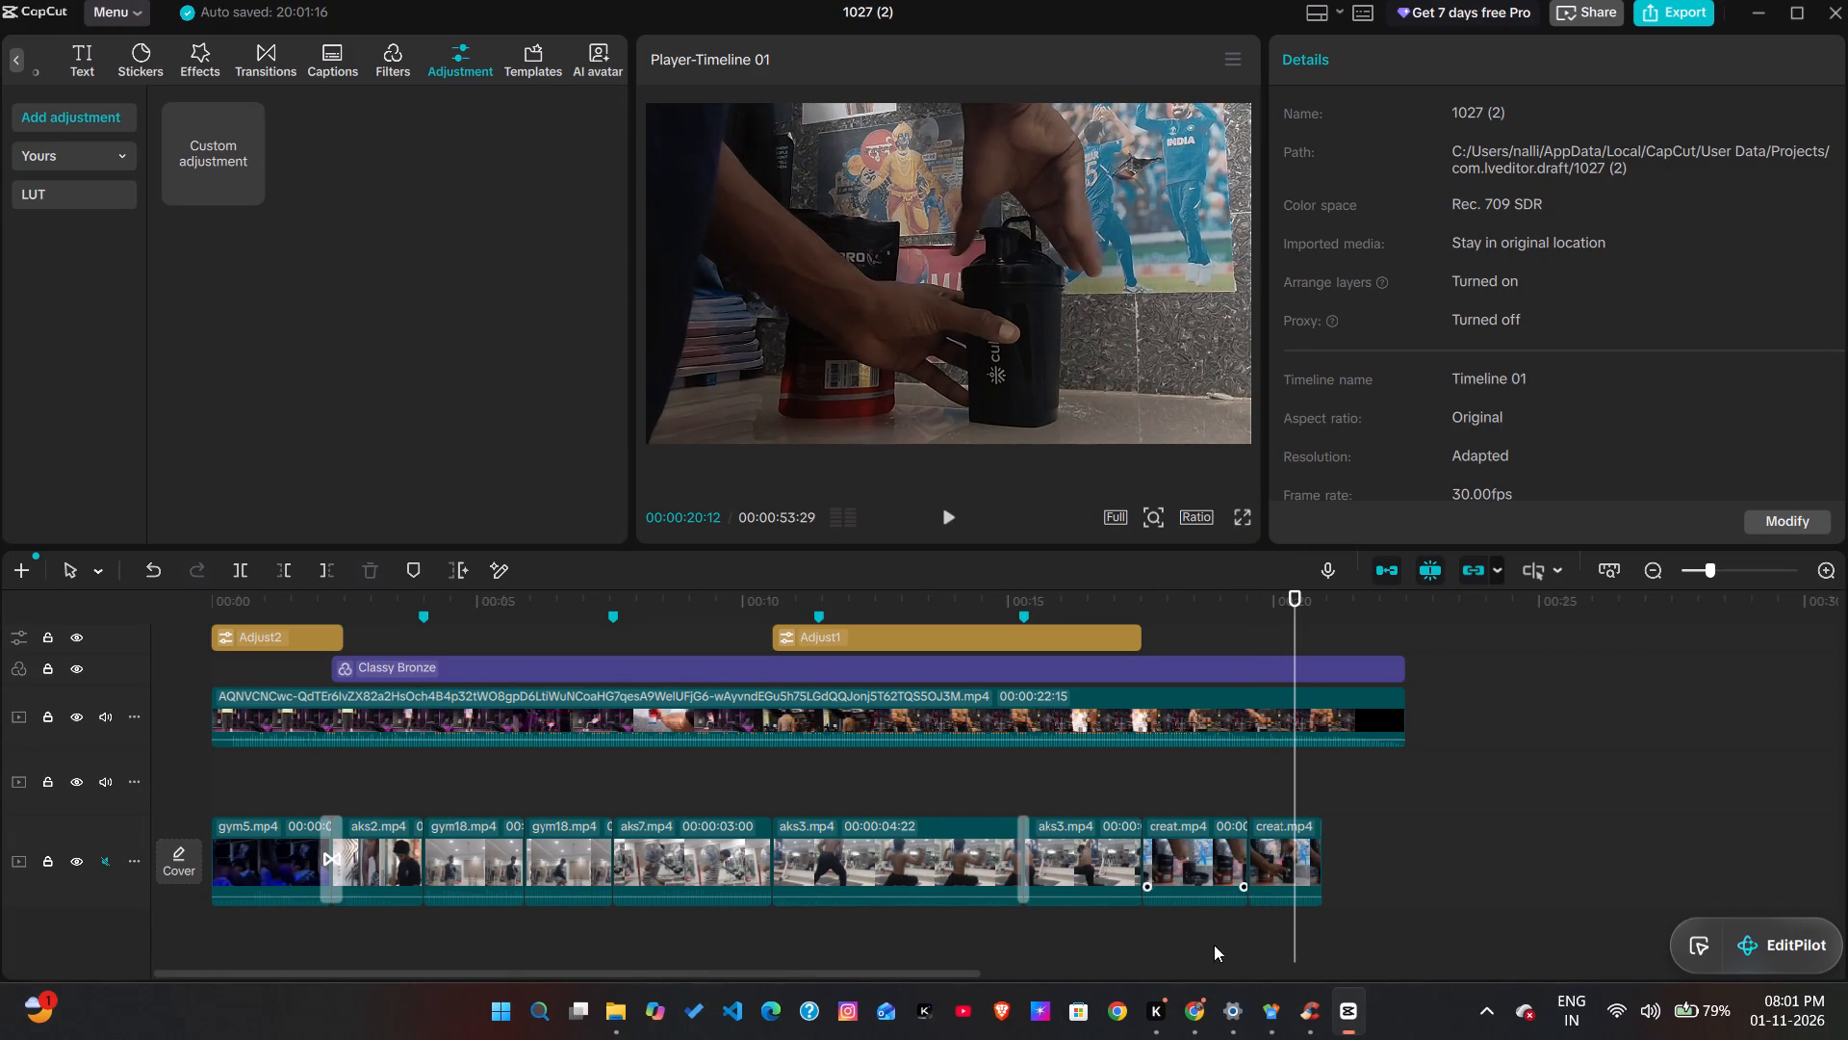